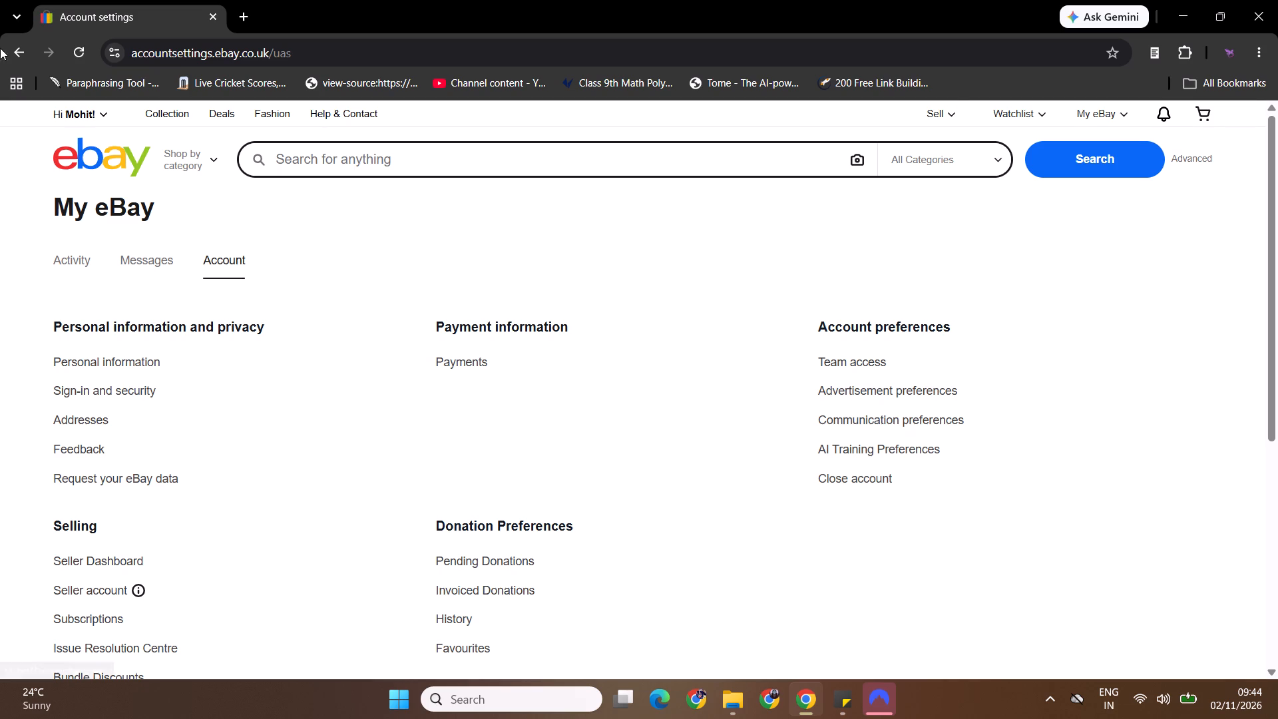
Open the Team access page from the eBay account preferences and dismiss the OneDrive backup notification.
{"action": "left_click", "coordinate": [849, 366]}
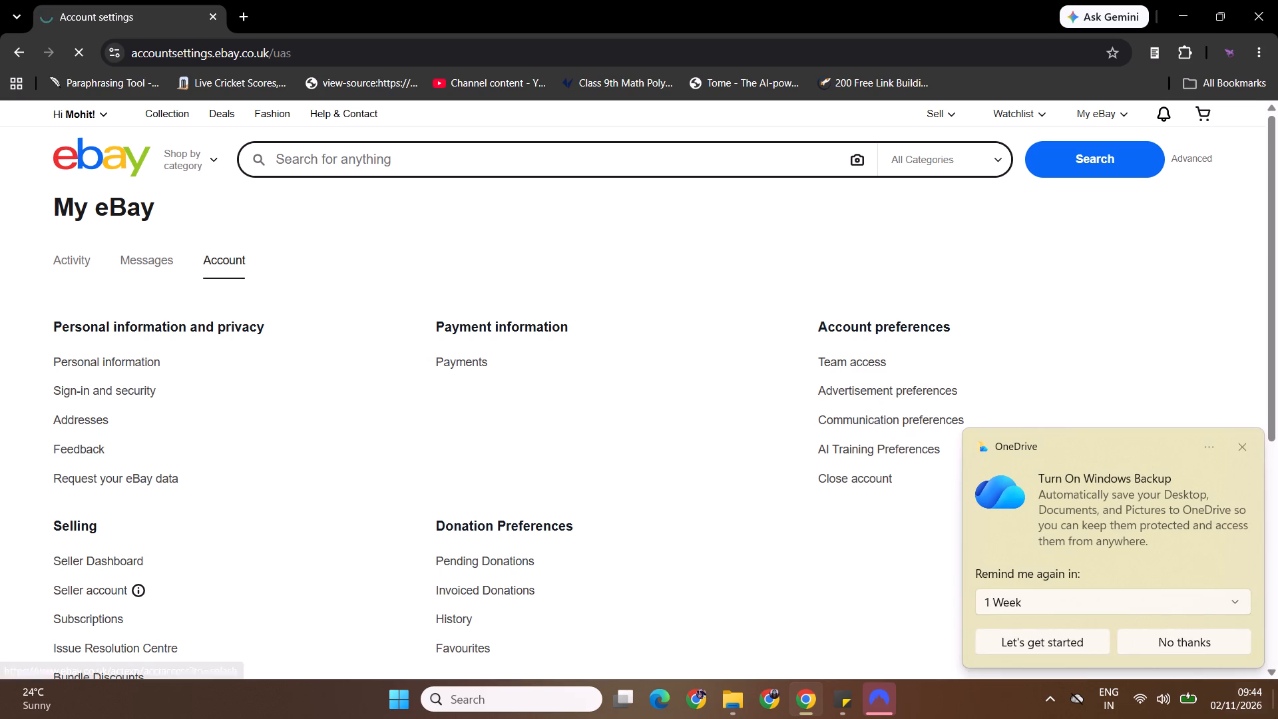
{"action": "left_click", "coordinate": [1247, 445]}
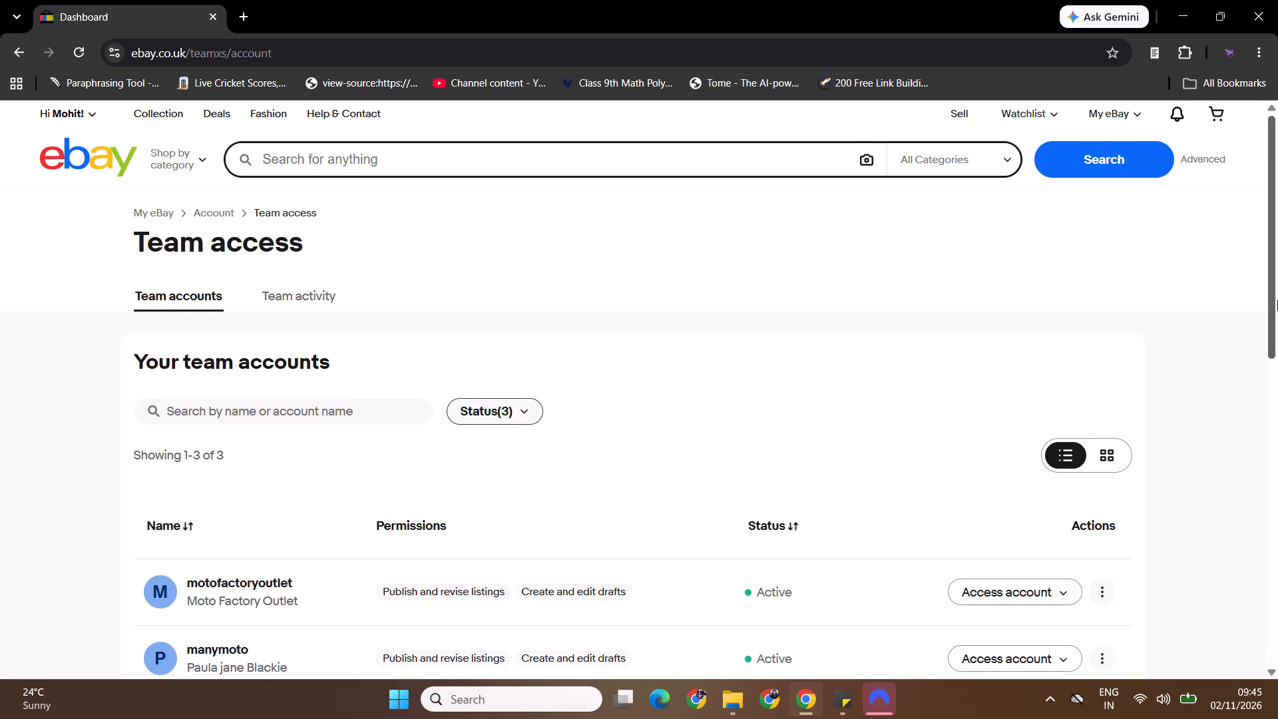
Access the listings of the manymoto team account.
{"action": "left_click_drag", "start_coordinate": [1276, 302], "coordinate": [1275, 383]}
{"action": "left_click", "coordinate": [972, 469]}
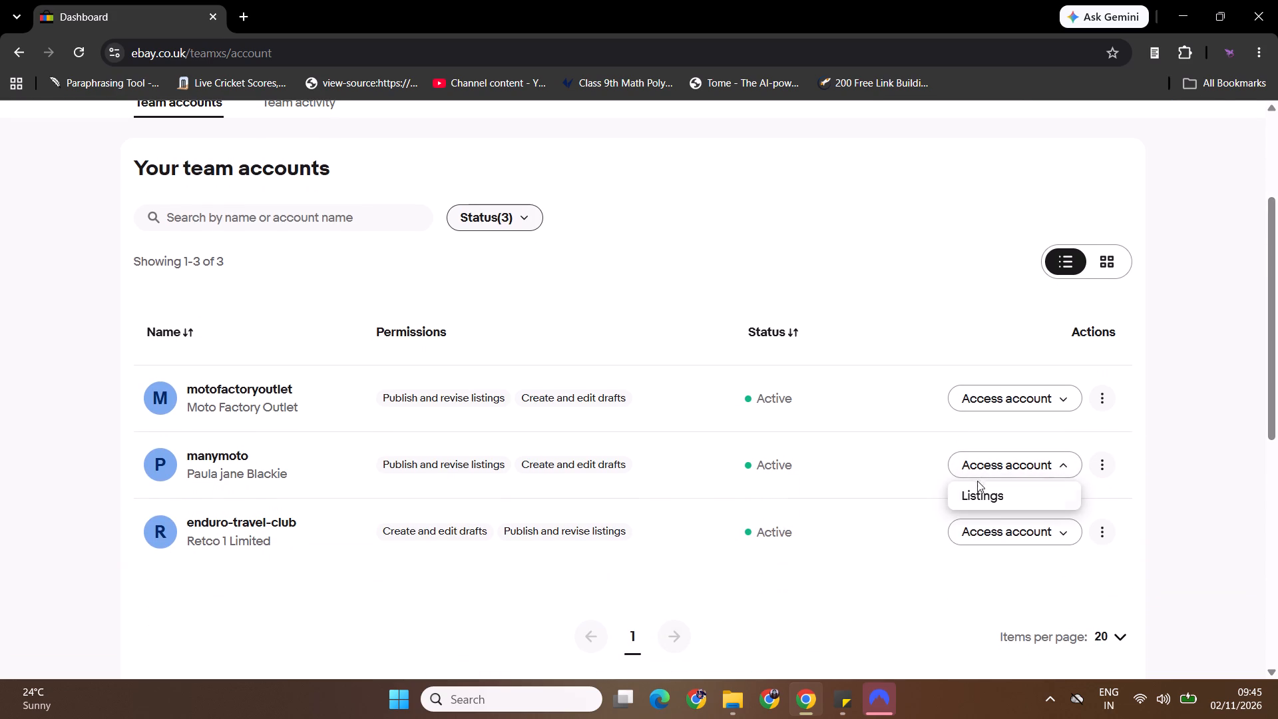
{"action": "left_click", "coordinate": [985, 501]}
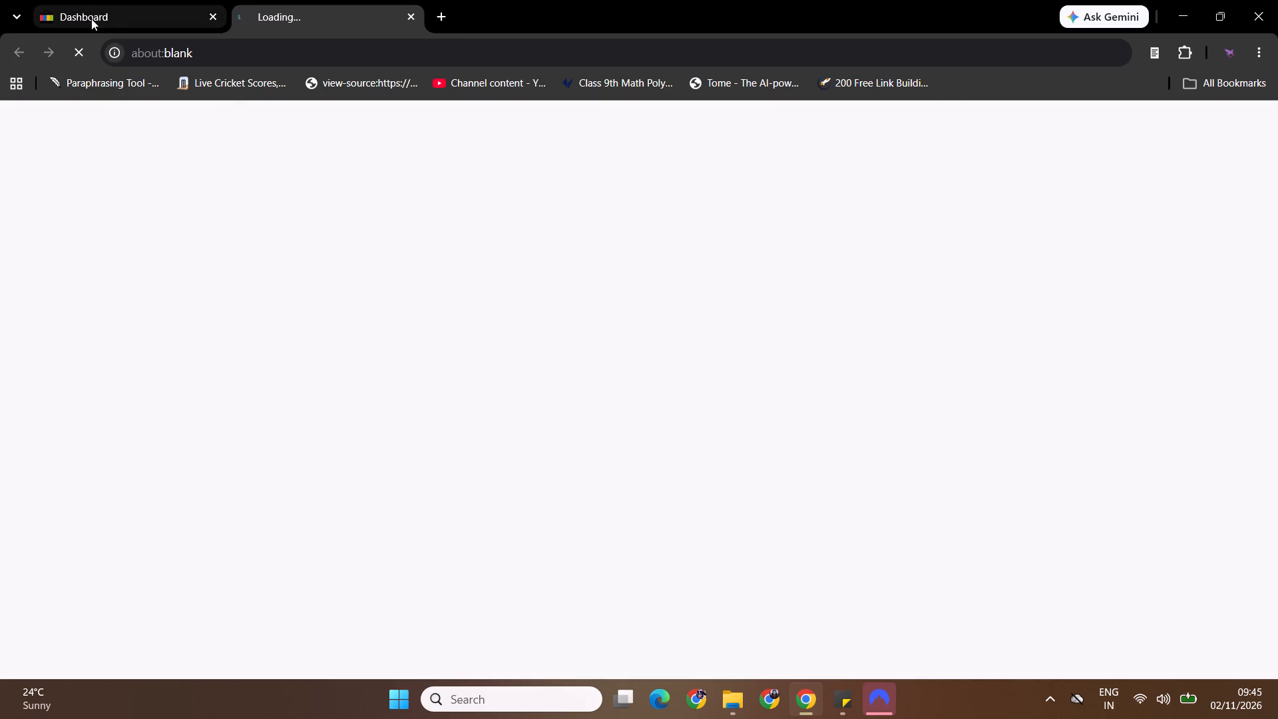
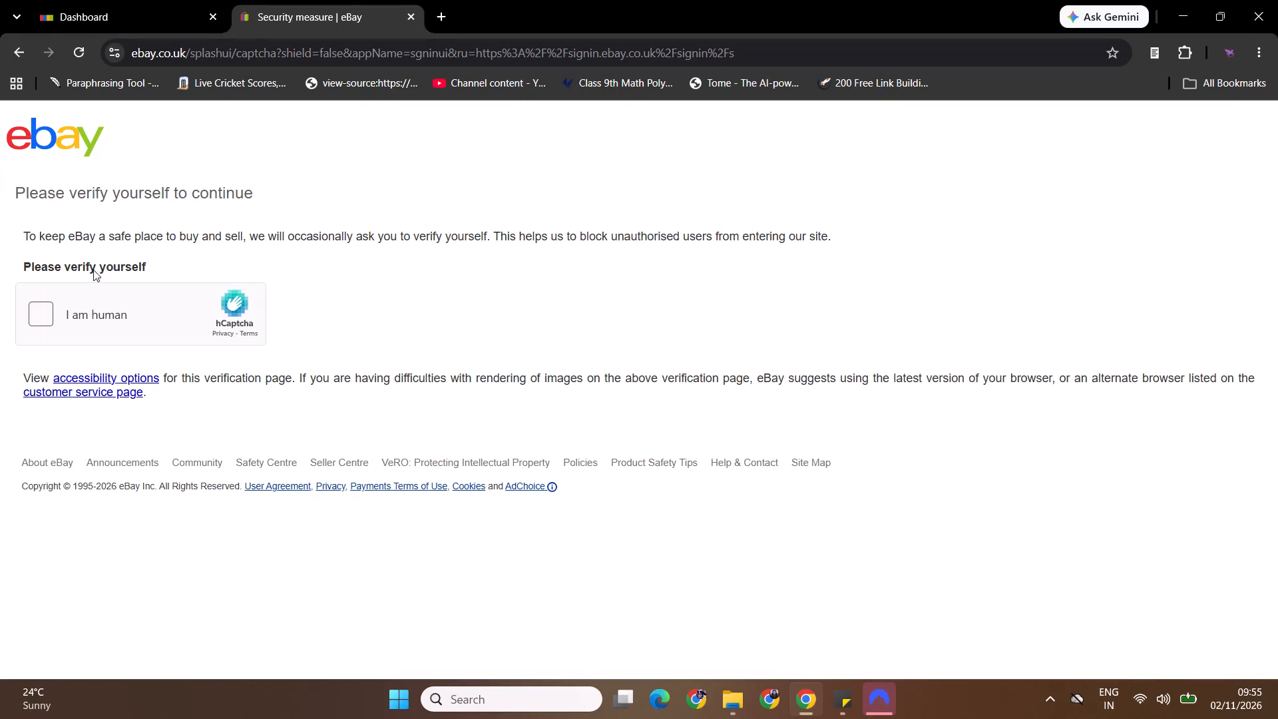
Complete the human verification challenge by selecting the three airplane images and submitting the answer.
{"action": "left_click", "coordinate": [53, 304]}
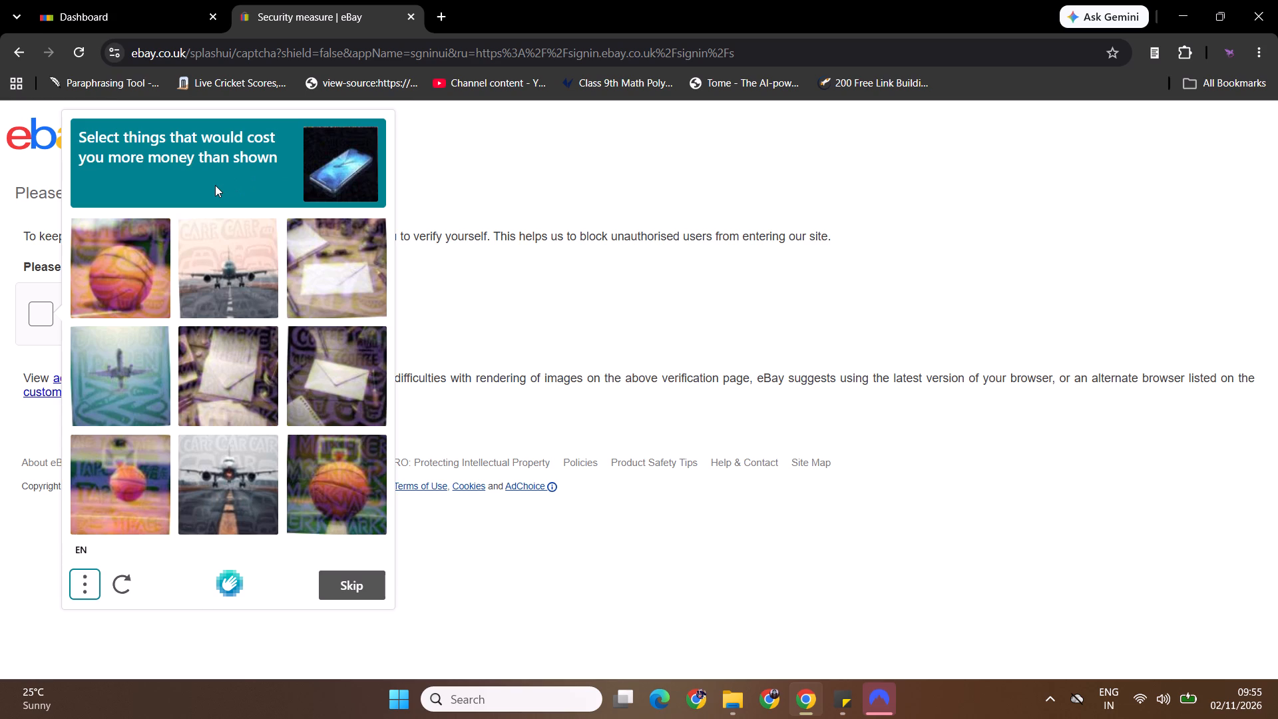
{"action": "left_click", "coordinate": [210, 242]}
{"action": "left_click", "coordinate": [204, 495]}
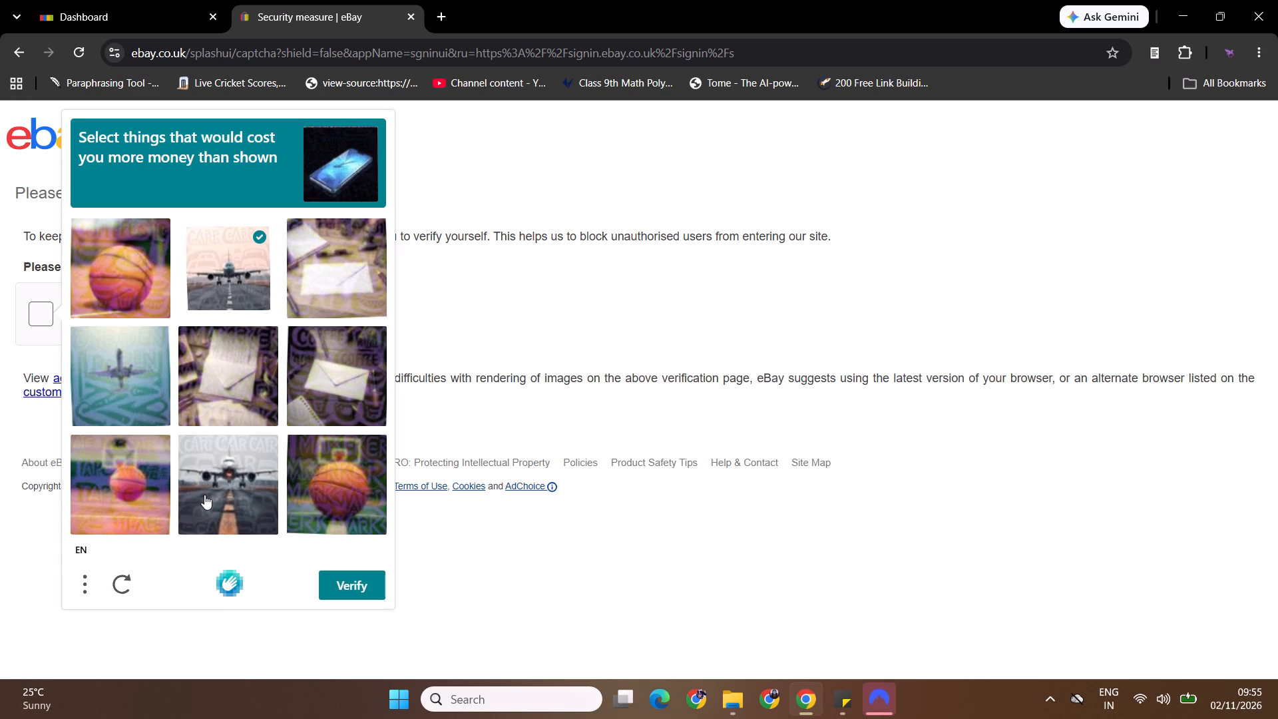
{"action": "left_click", "coordinate": [122, 345]}
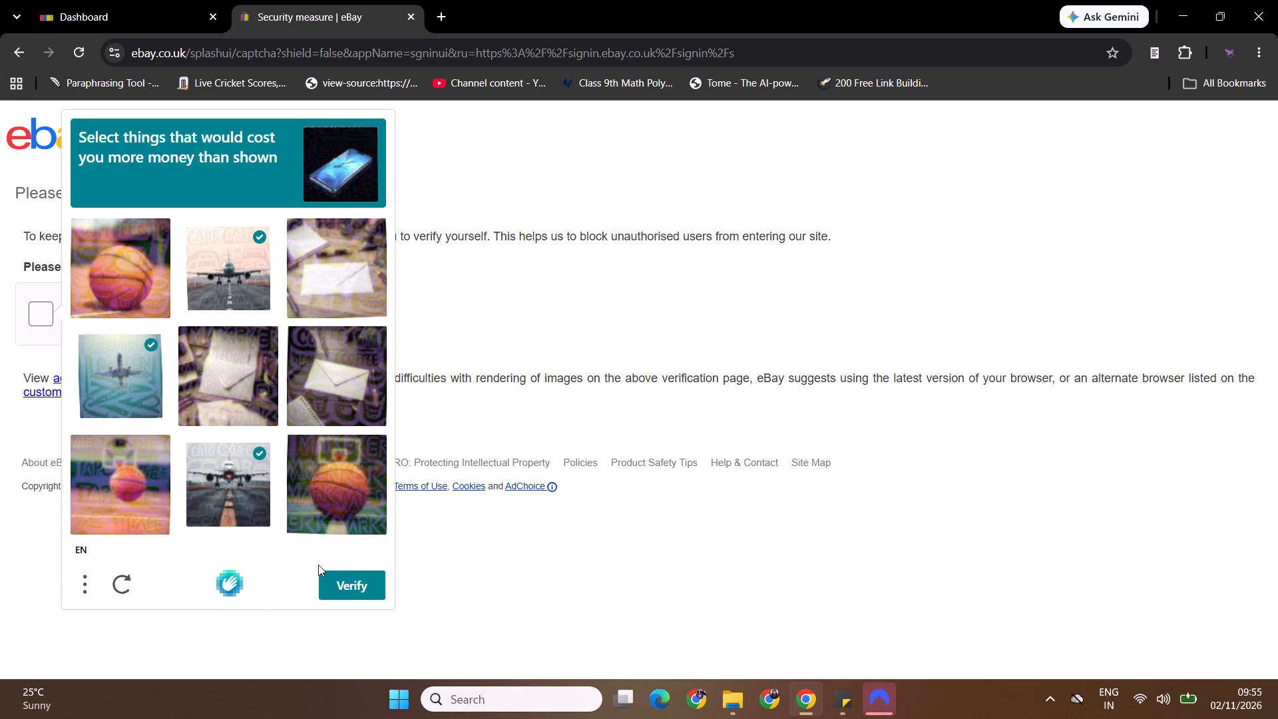
{"action": "left_click", "coordinate": [329, 592]}
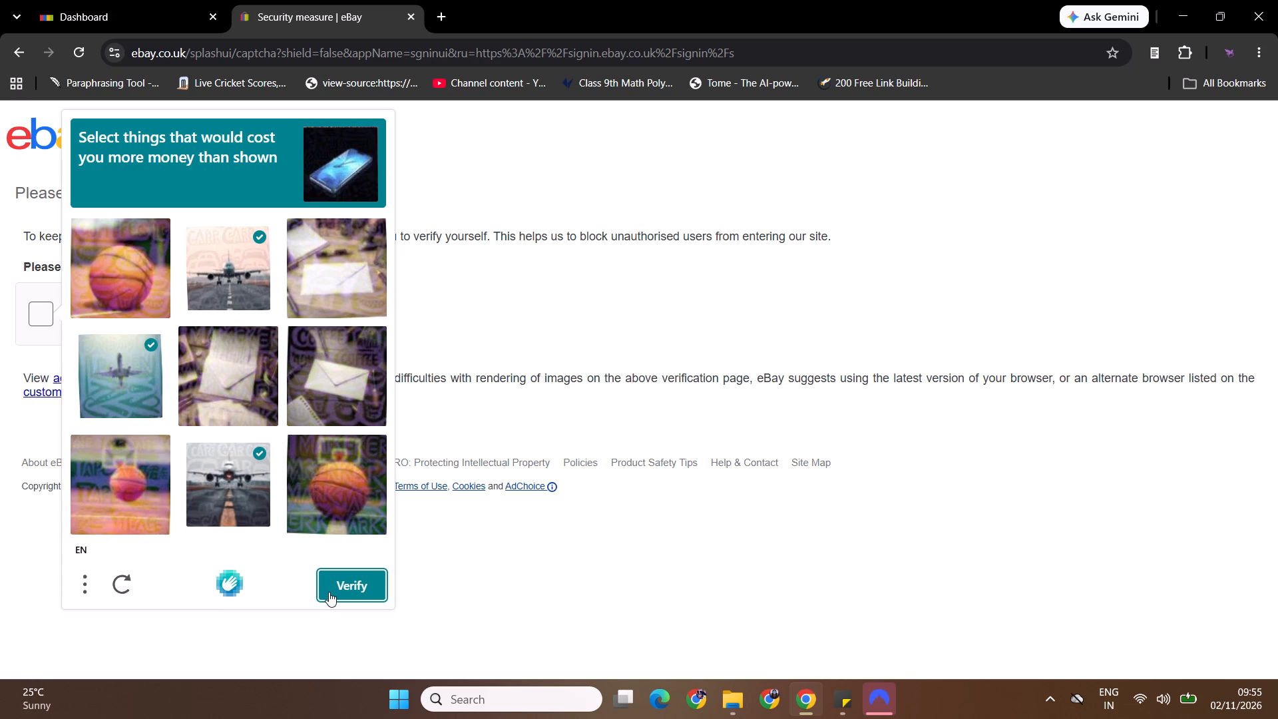
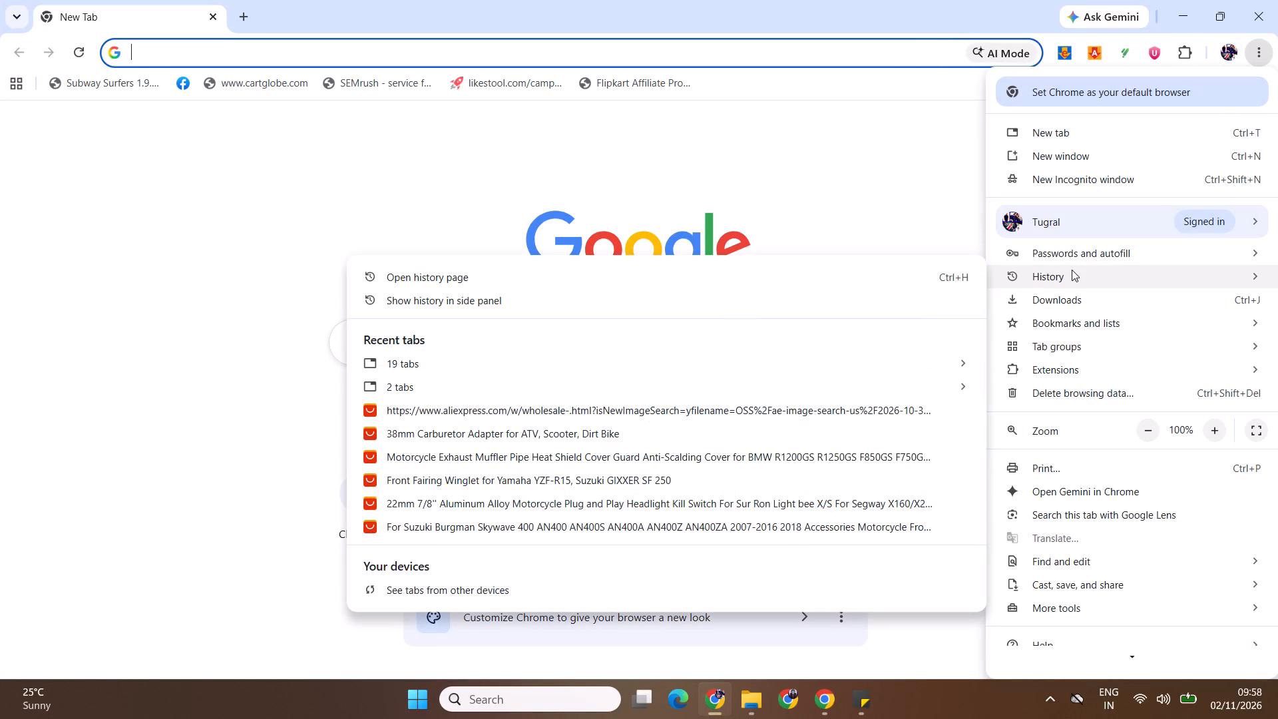
Restore the recently closed two-tab browser window containing the eBay Listing Content and Husqvarna Model Years chats.
{"action": "left_click", "coordinate": [399, 384]}
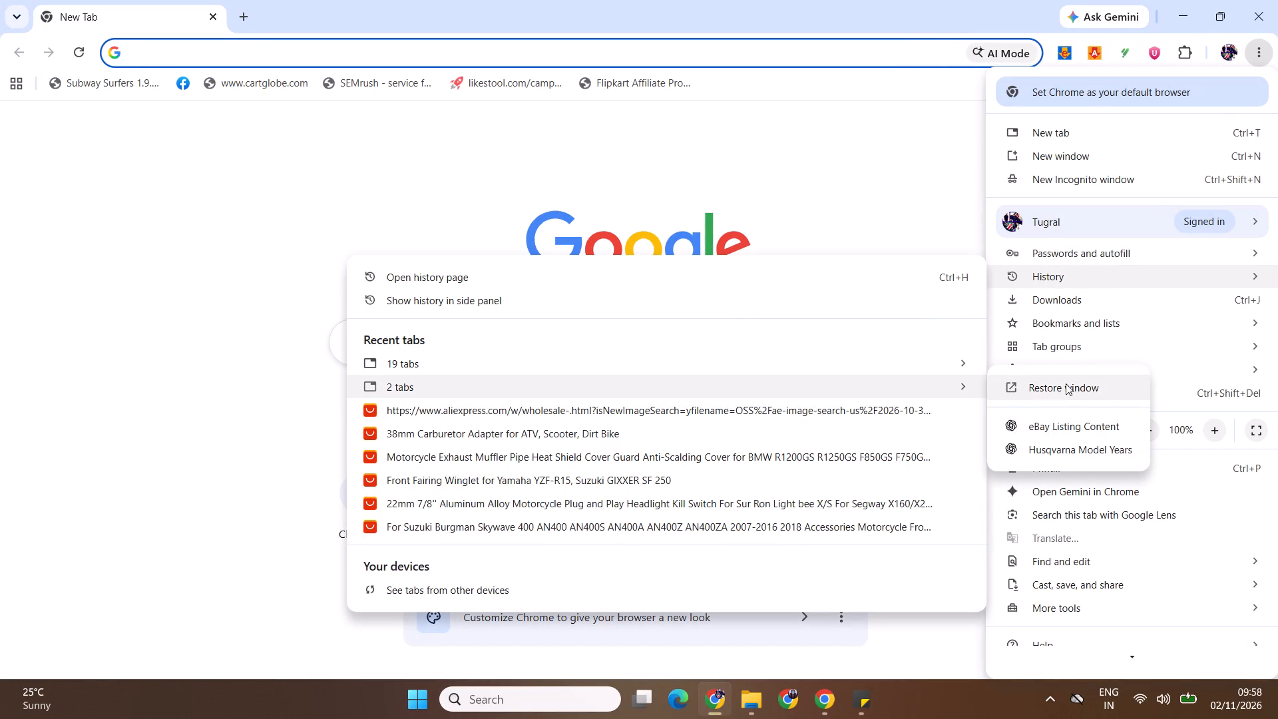
{"action": "left_click", "coordinate": [1124, 397]}
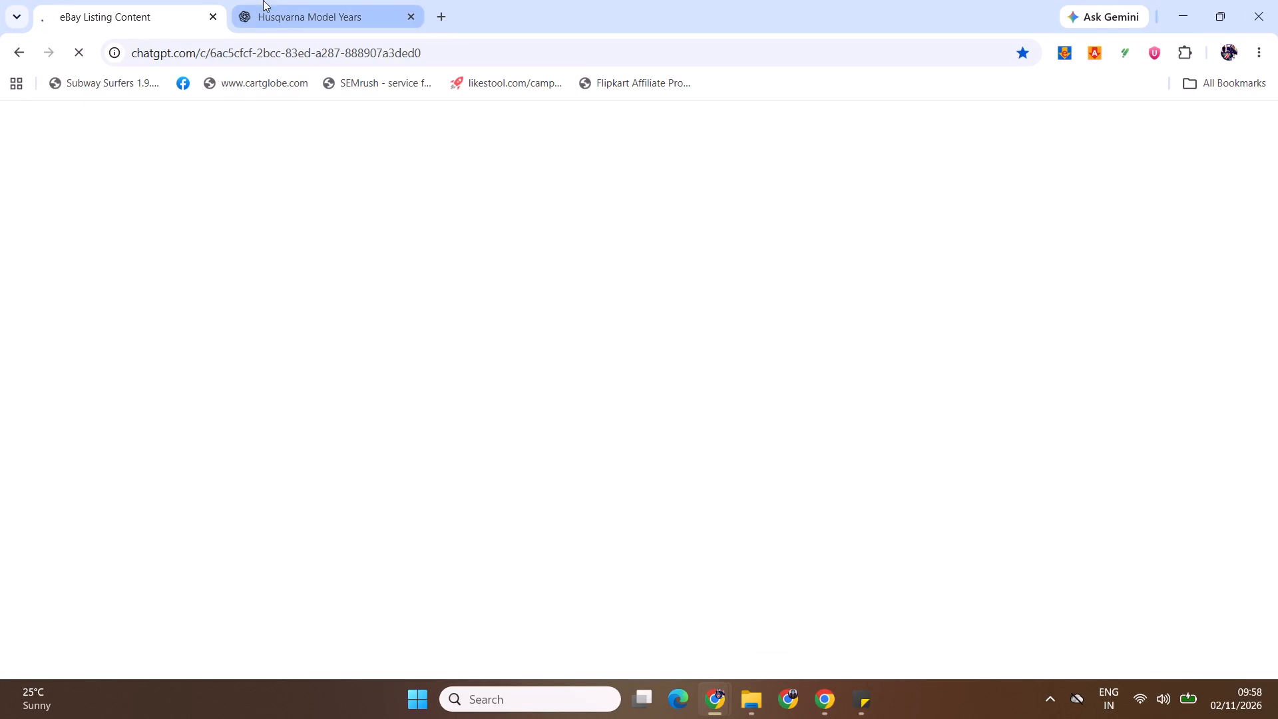
Switch to the ChatGPT conversation Husqvarna Model Years.
{"action": "left_click", "coordinate": [351, 0]}
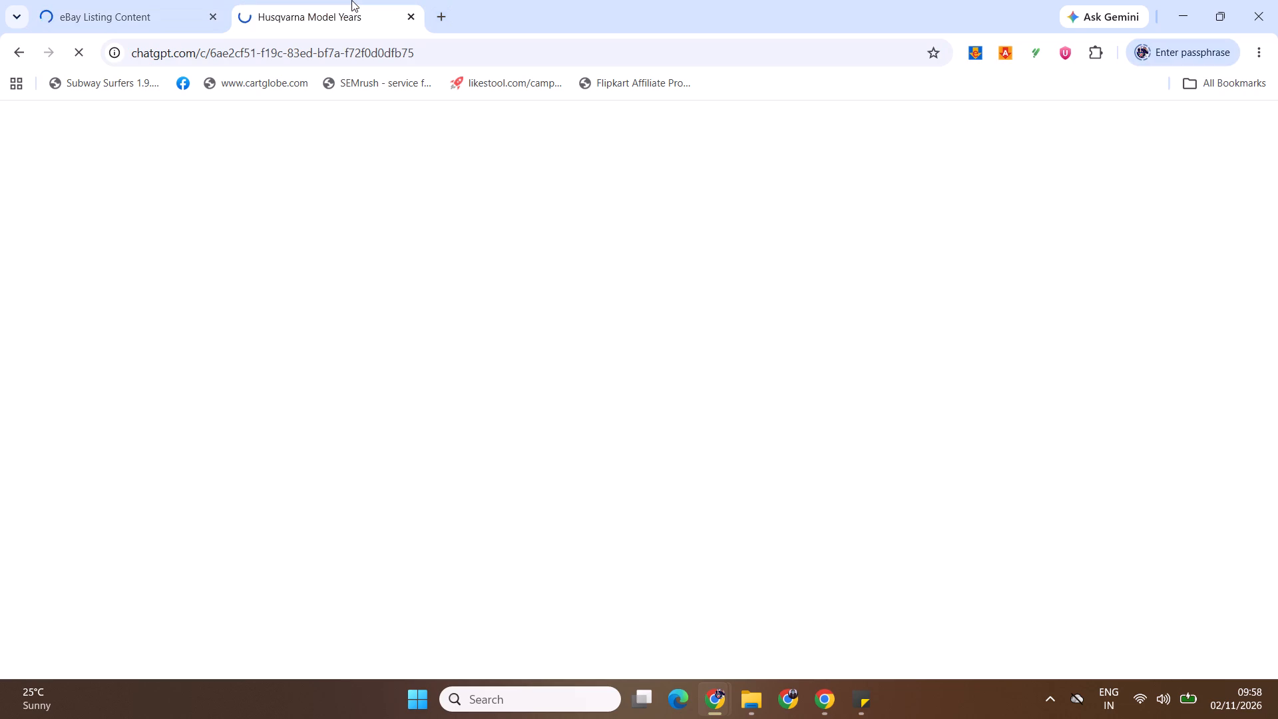
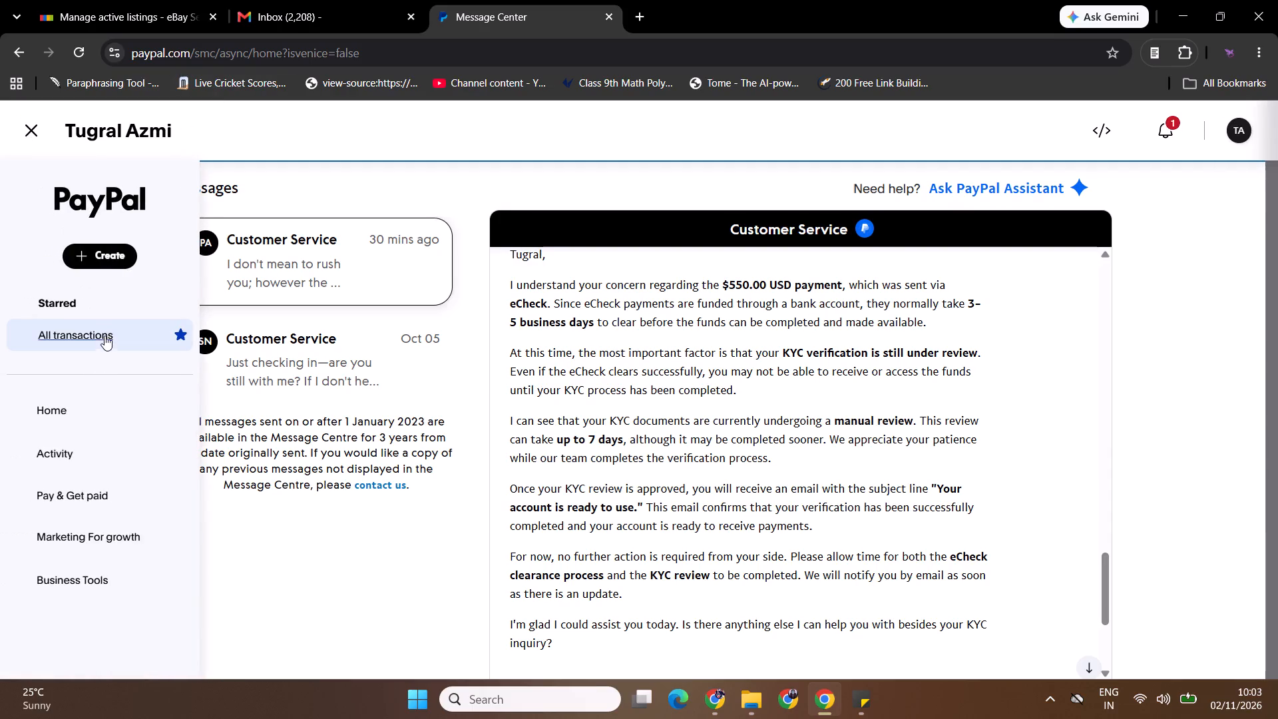
Open the PayPal Home dashboard in a new browser tab, keeping the Message Center open.
{"action": "middle_click", "coordinate": [49, 407]}
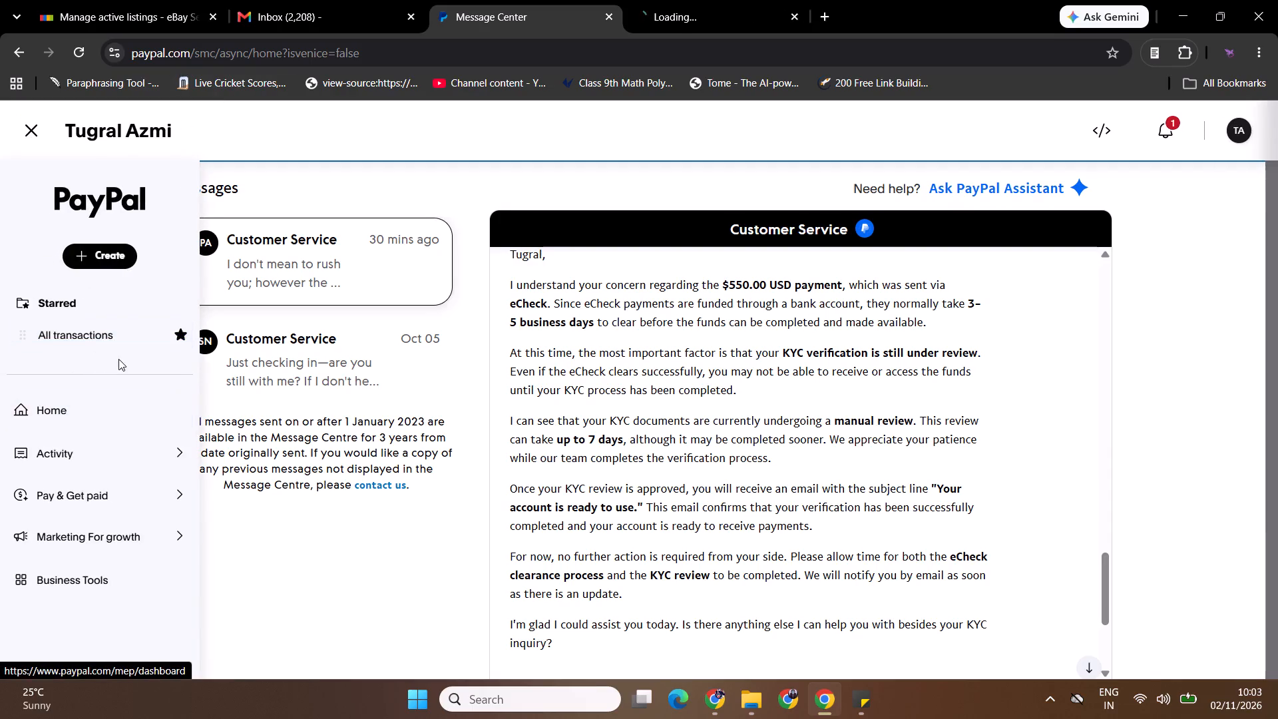
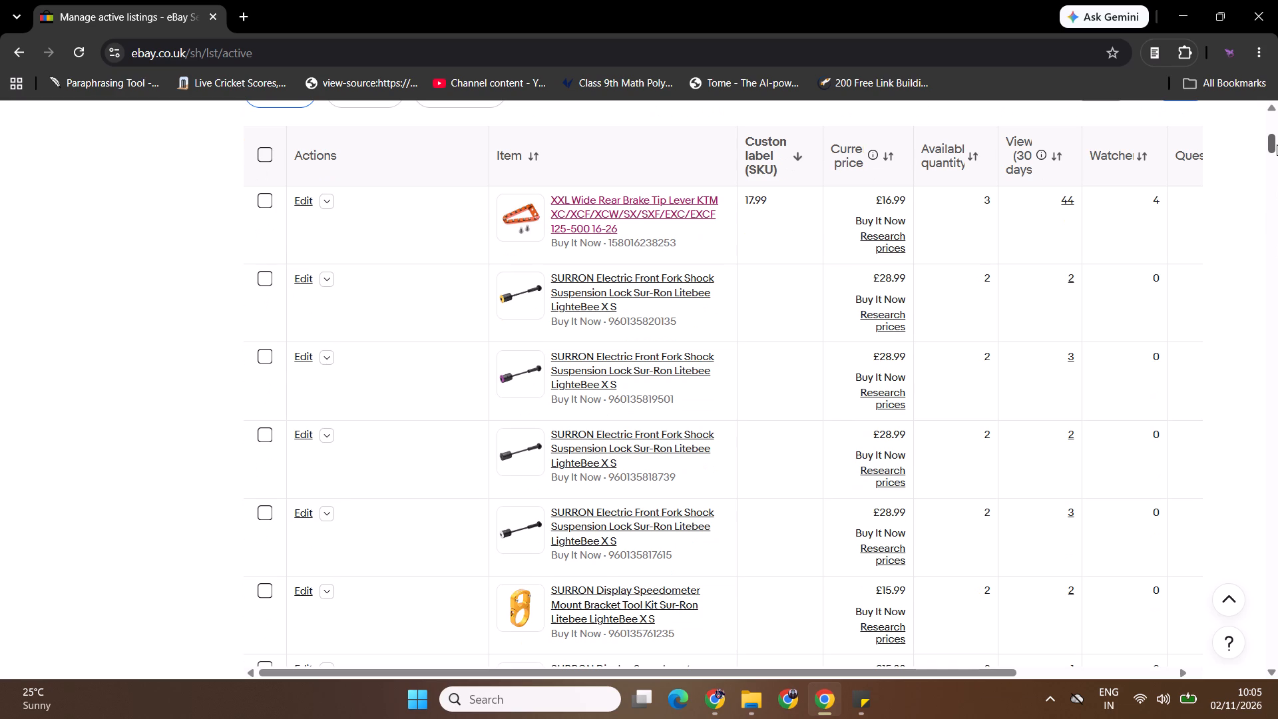
{"action": "left_click", "coordinate": [327, 274]}
{"action": "left_click", "coordinate": [334, 294], "text": "ctrl"}
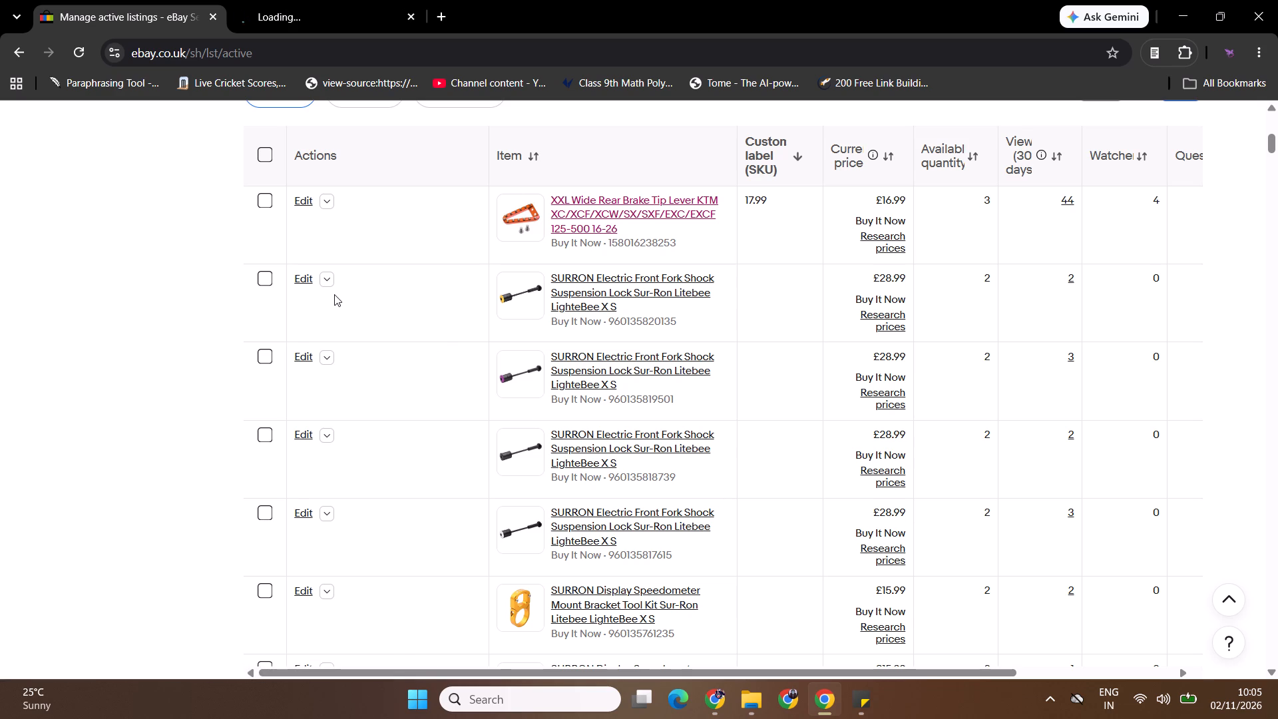
{"action": "left_click", "coordinate": [278, 5]}
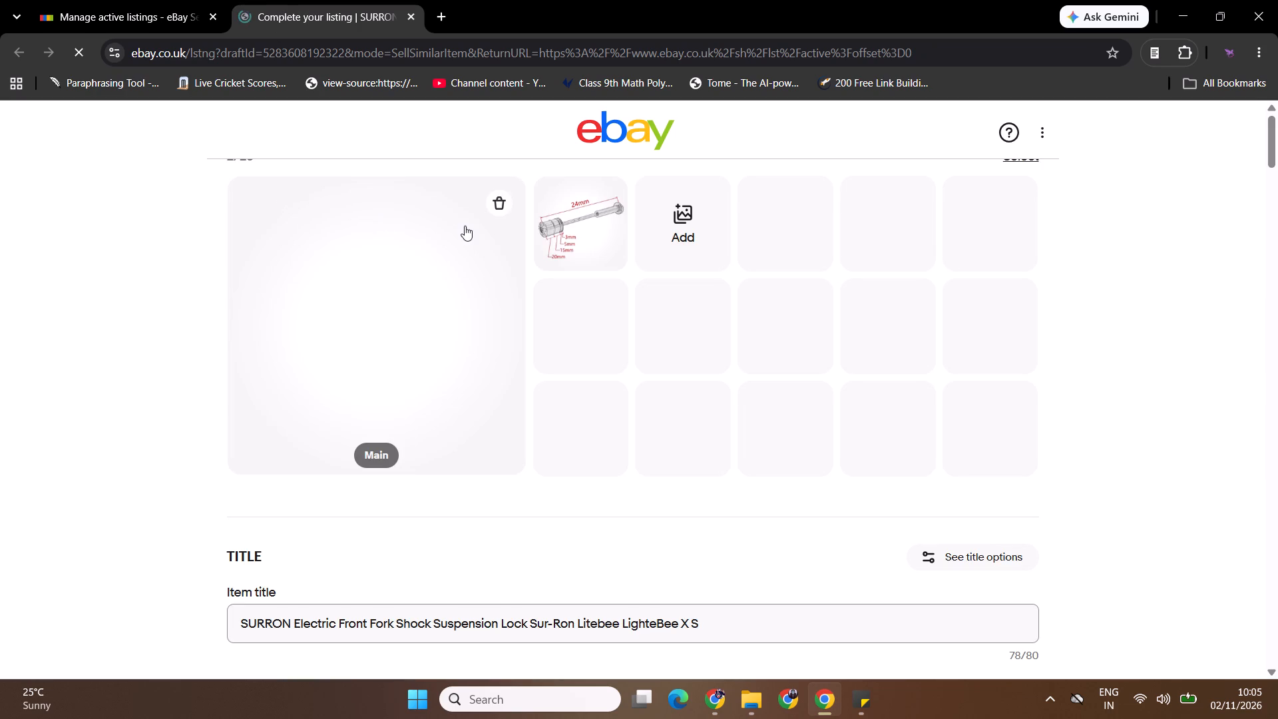
Delete the draft's main product photo and upload the red-ended fork lock image from the Downloads folder.
{"action": "left_click", "coordinate": [495, 200]}
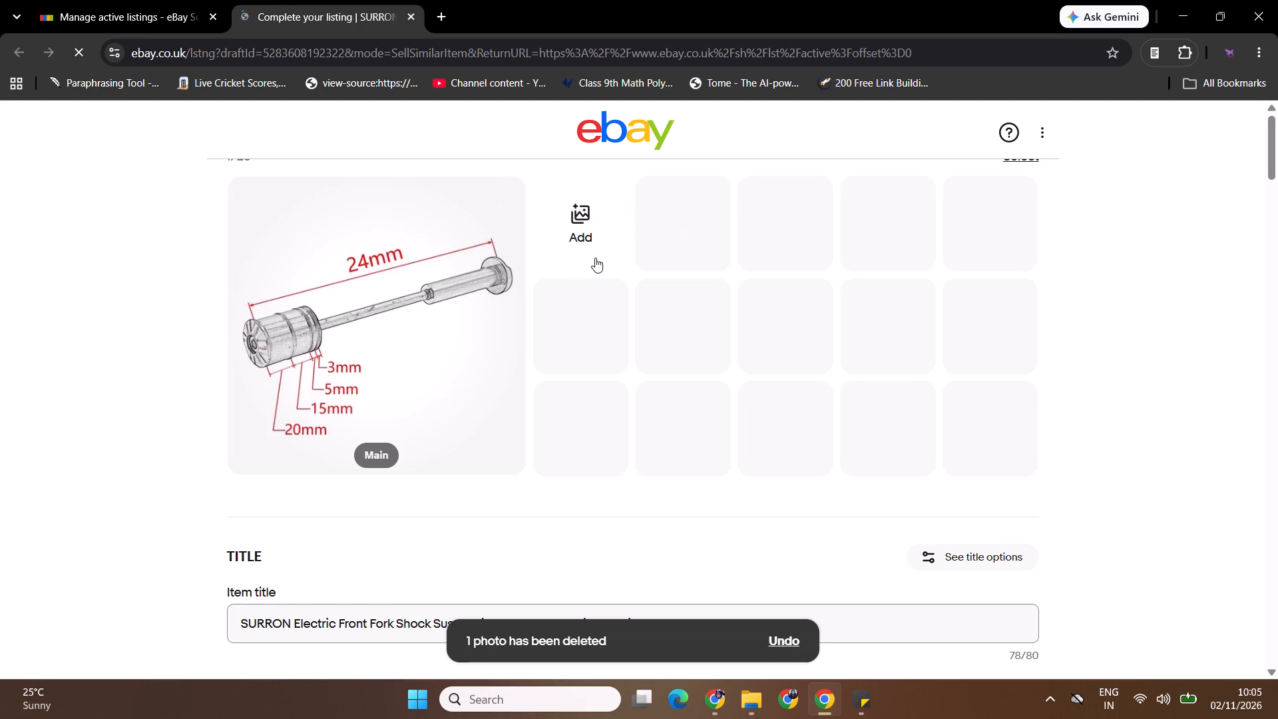
{"action": "left_click", "coordinate": [584, 234]}
{"action": "left_click", "coordinate": [605, 196]}
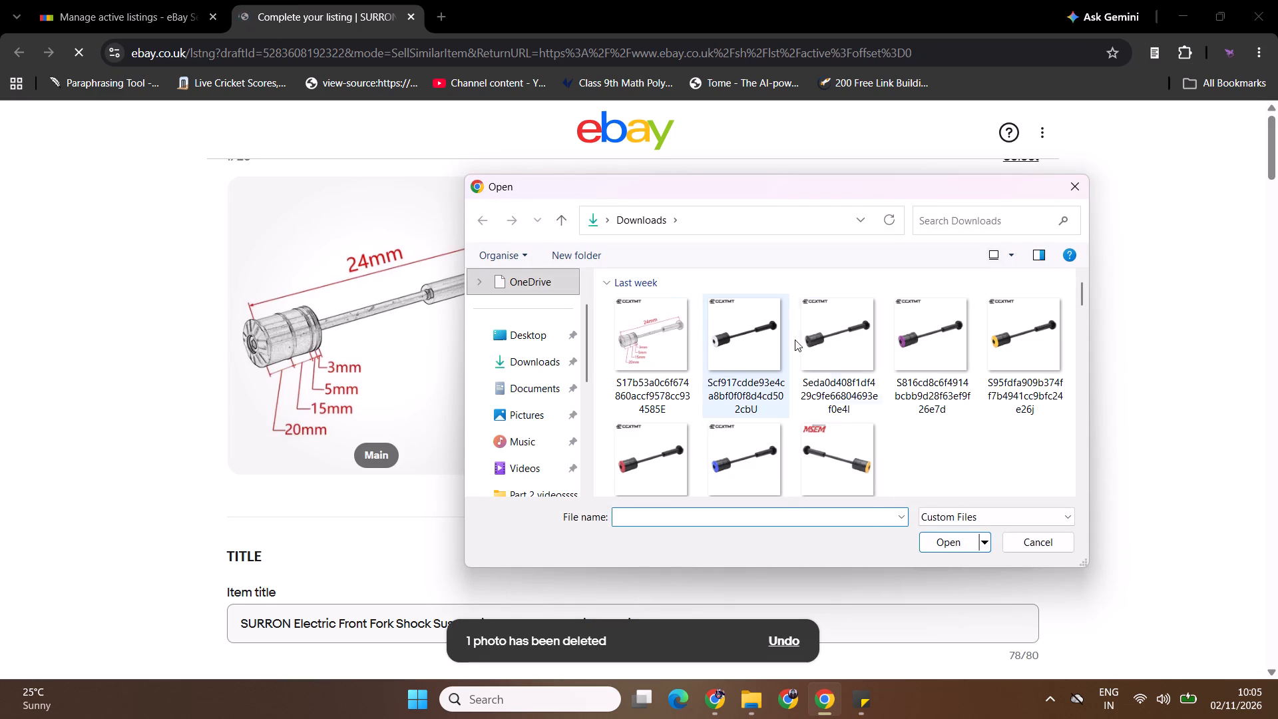
{"action": "left_click", "coordinate": [665, 462]}
{"action": "left_click", "coordinate": [927, 543]}
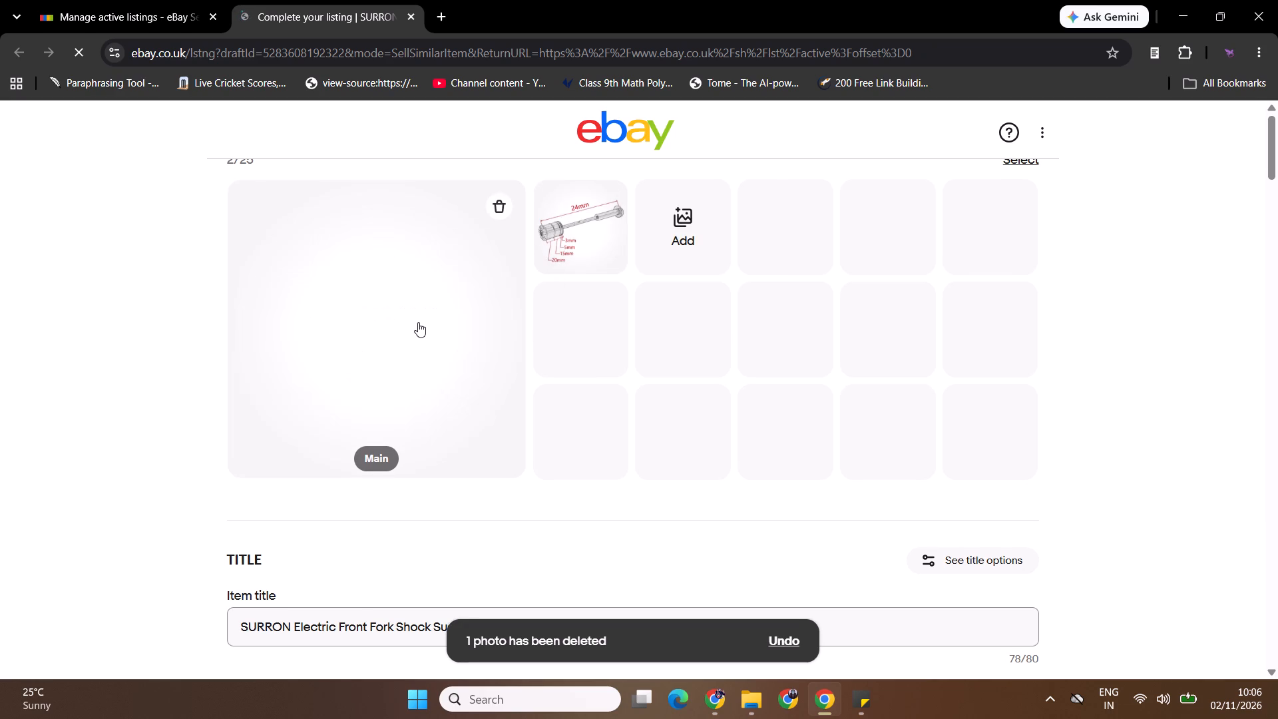
Crop the CCXTMT logo strip off the top of the red fork lock photo and save the edited photo.
{"action": "left_click", "coordinate": [417, 320]}
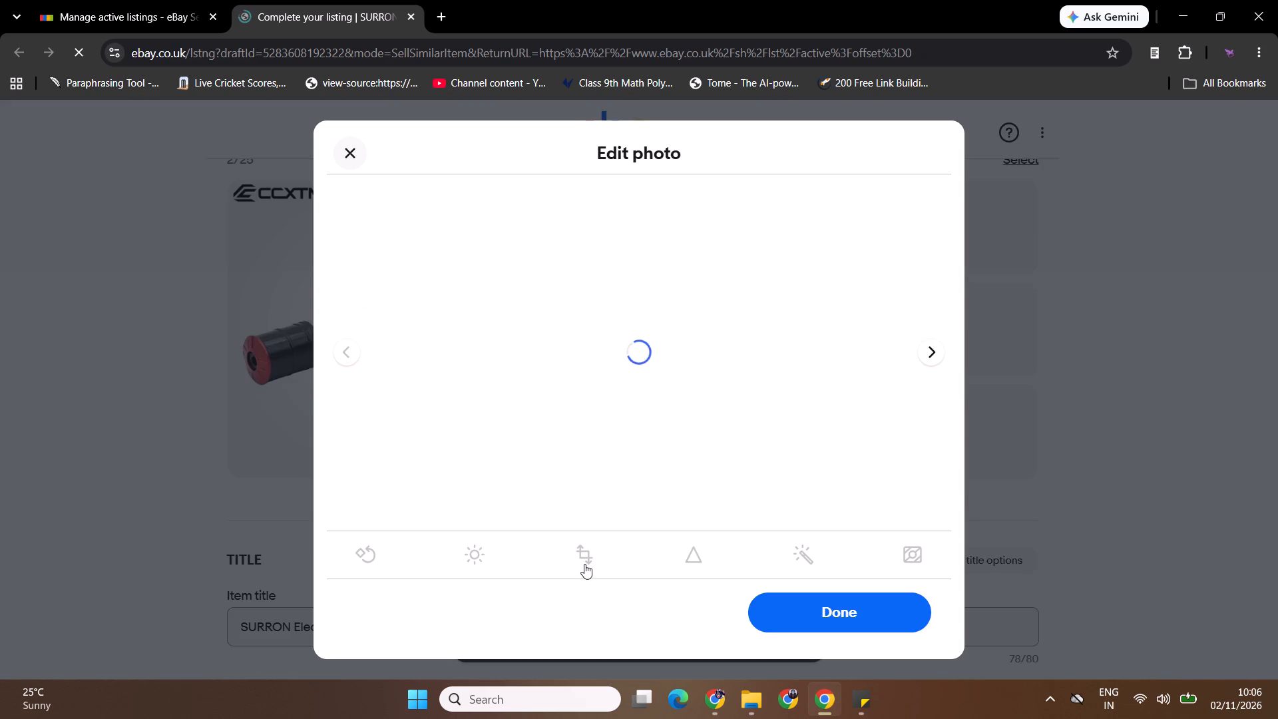
{"action": "left_click", "coordinate": [586, 562]}
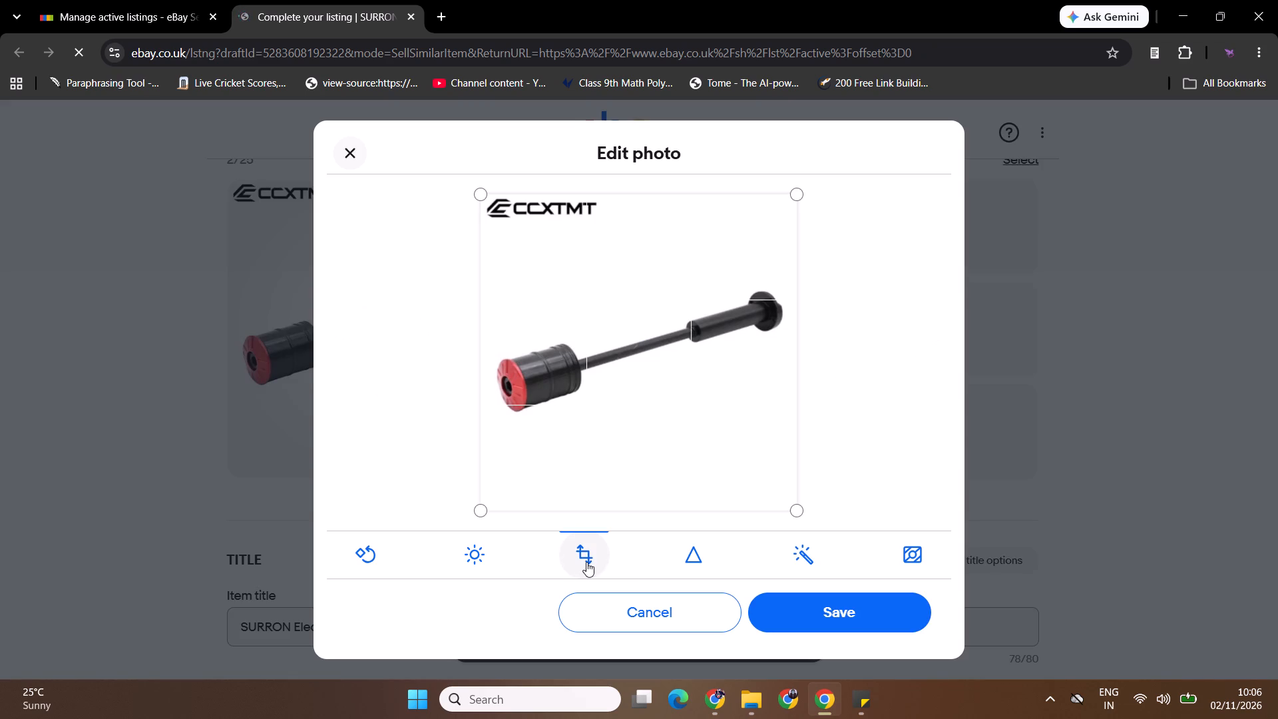
{"action": "left_click_drag", "start_coordinate": [799, 194], "coordinate": [815, 216]}
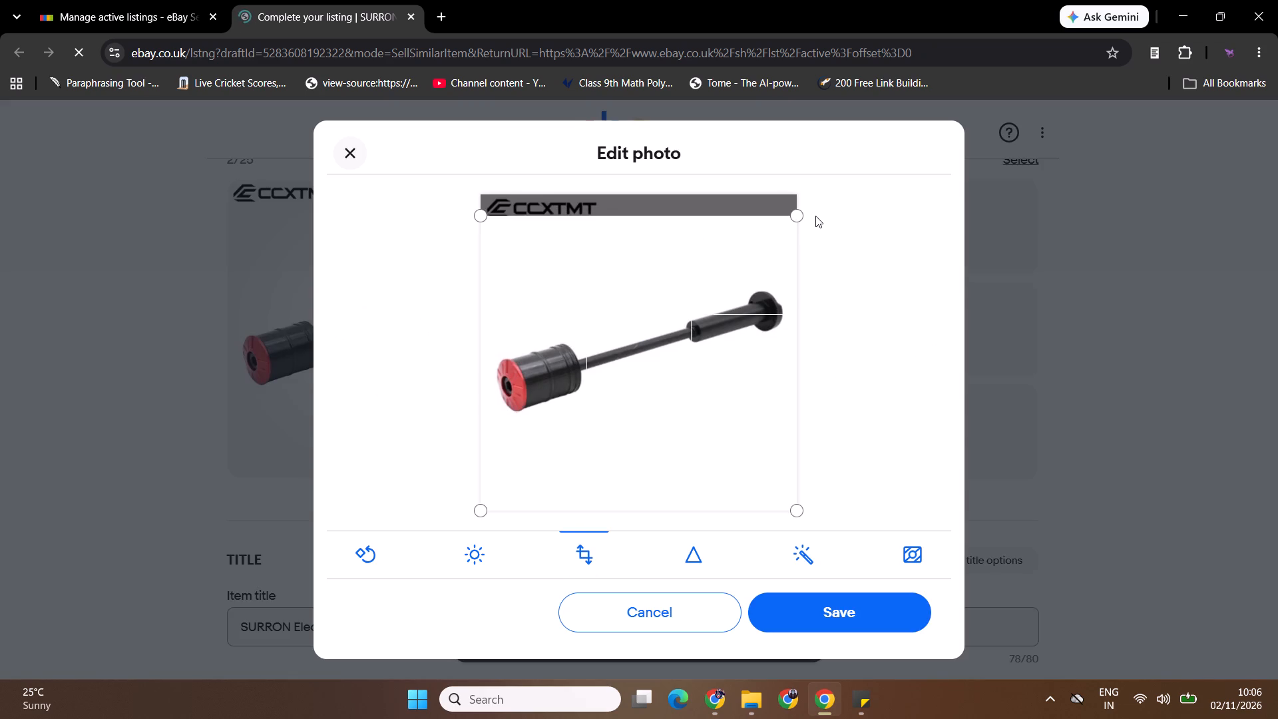
{"action": "left_click_drag", "start_coordinate": [815, 216], "coordinate": [817, 219]}
{"action": "left_click", "coordinate": [869, 618]}
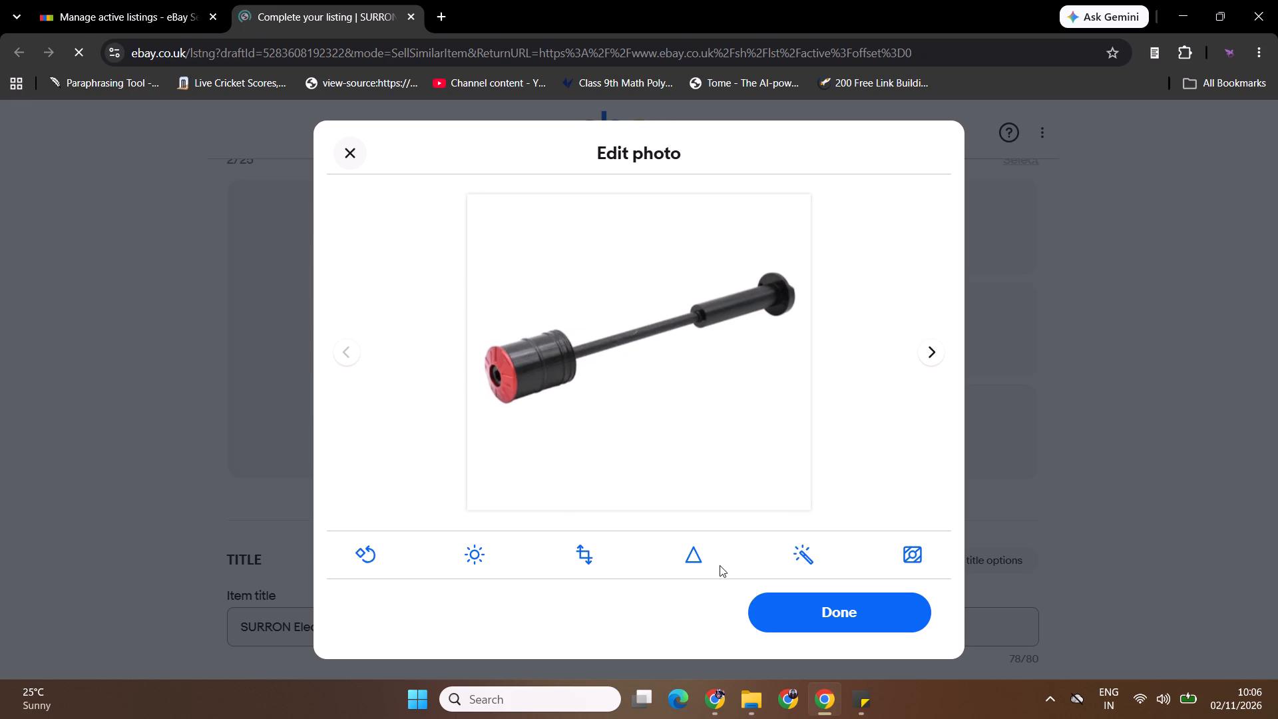
{"action": "left_click", "coordinate": [814, 601]}
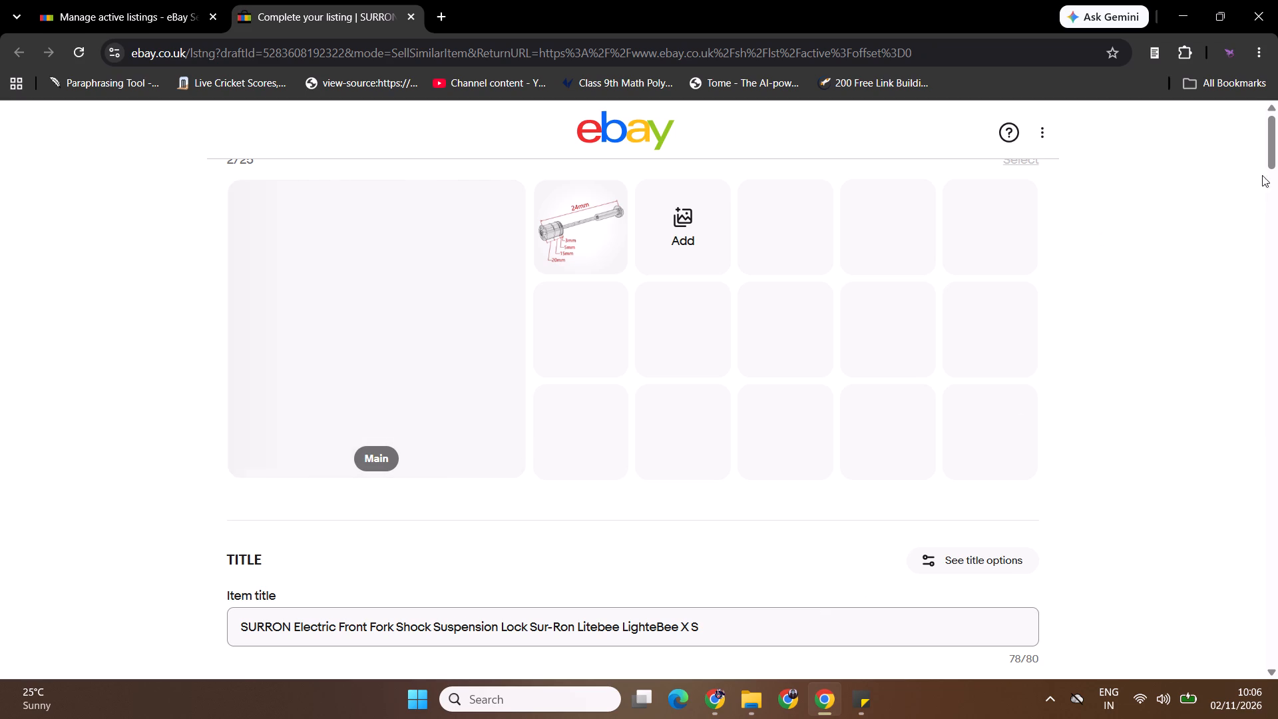
Set the Colour item specific to Red in the draft listing.
{"action": "left_click_drag", "start_coordinate": [1273, 168], "coordinate": [1275, 136]}
{"action": "left_click_drag", "start_coordinate": [1267, 132], "coordinate": [1267, 116]}
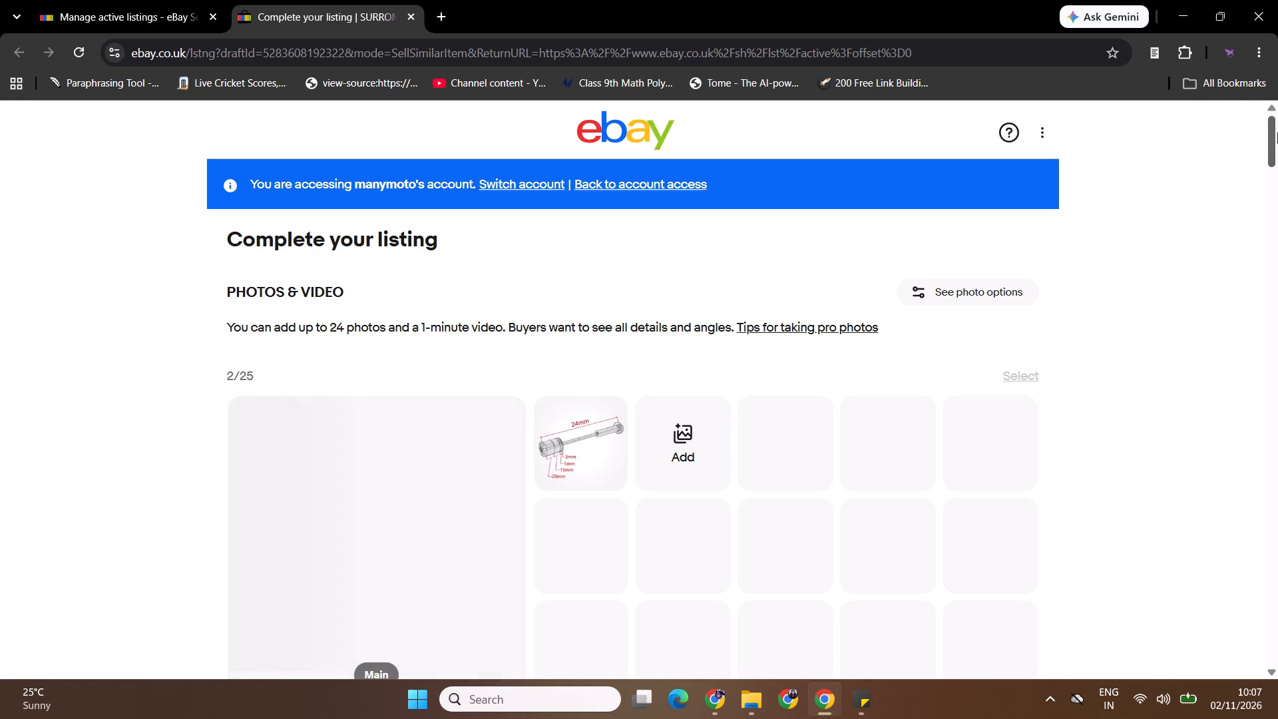
{"action": "left_click_drag", "start_coordinate": [1277, 144], "coordinate": [1249, 240]}
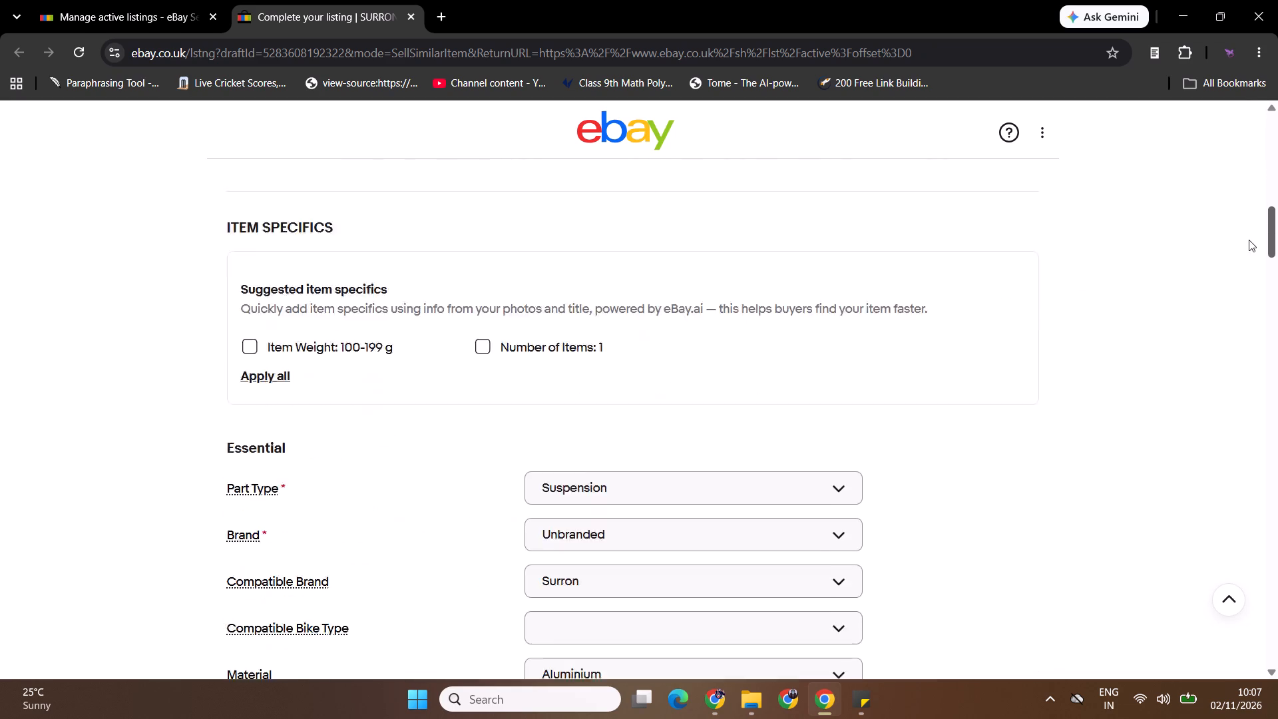
{"action": "left_click_drag", "start_coordinate": [1249, 240], "coordinate": [1255, 179]}
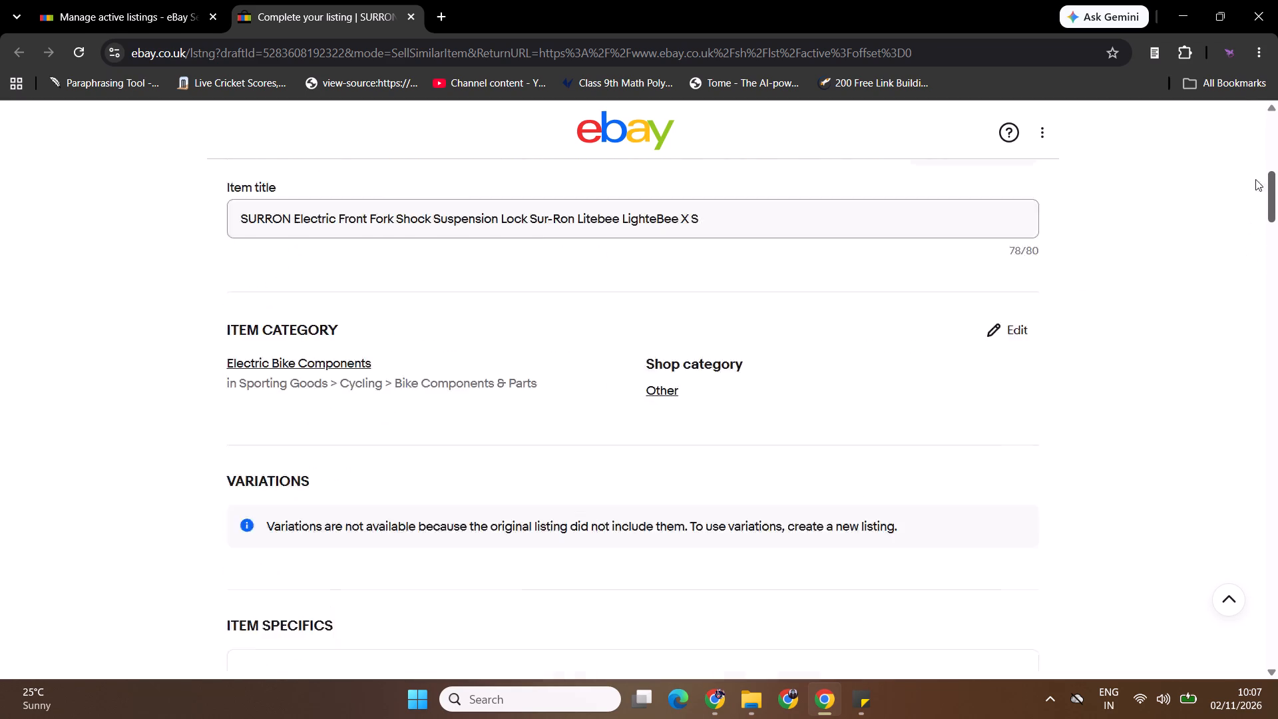
{"action": "left_click_drag", "start_coordinate": [1255, 179], "coordinate": [1264, 129]}
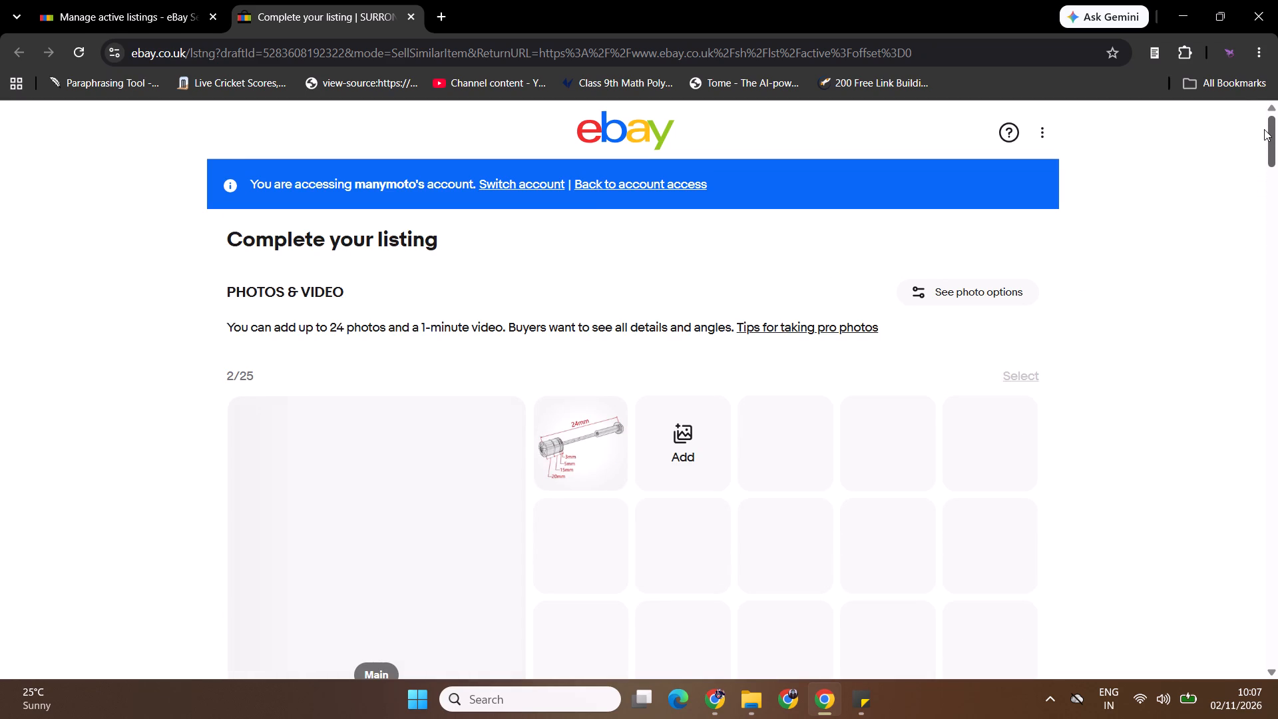
{"action": "left_click_drag", "start_coordinate": [1264, 129], "coordinate": [1247, 290]}
{"action": "left_click", "coordinate": [578, 354]}
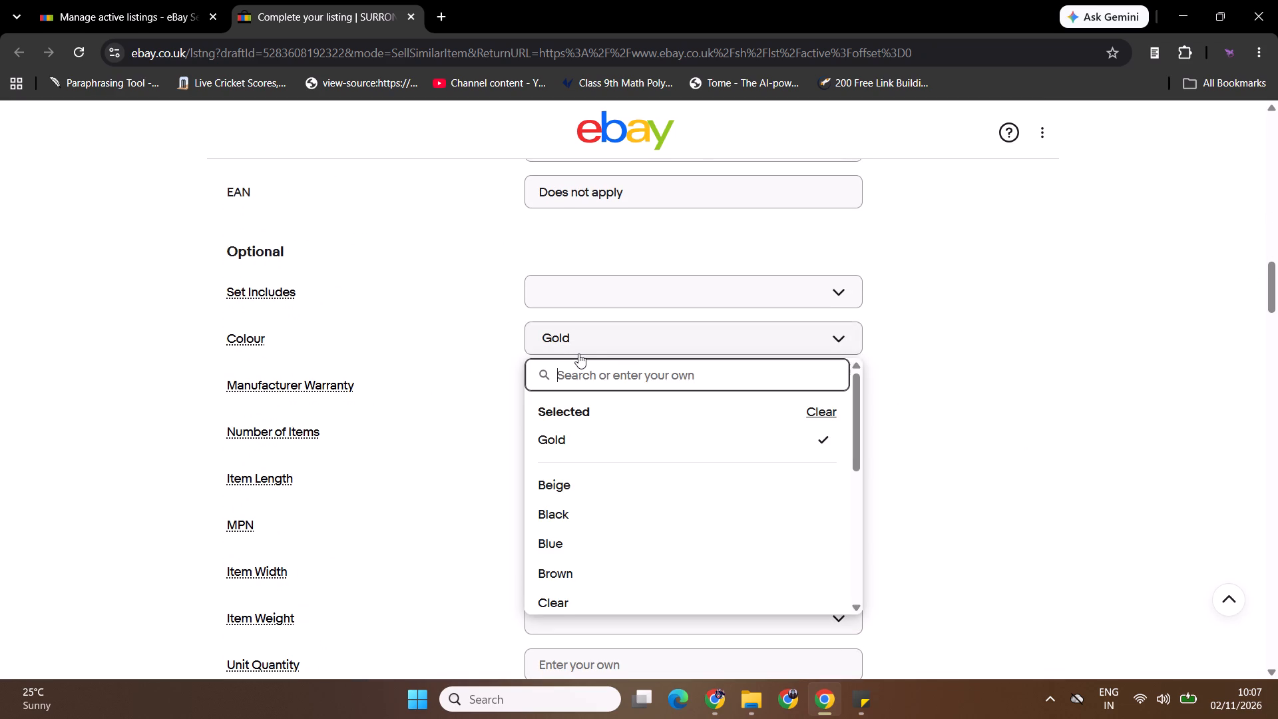
{"action": "type", "text": "red"}
{"action": "left_click", "coordinate": [576, 468]}
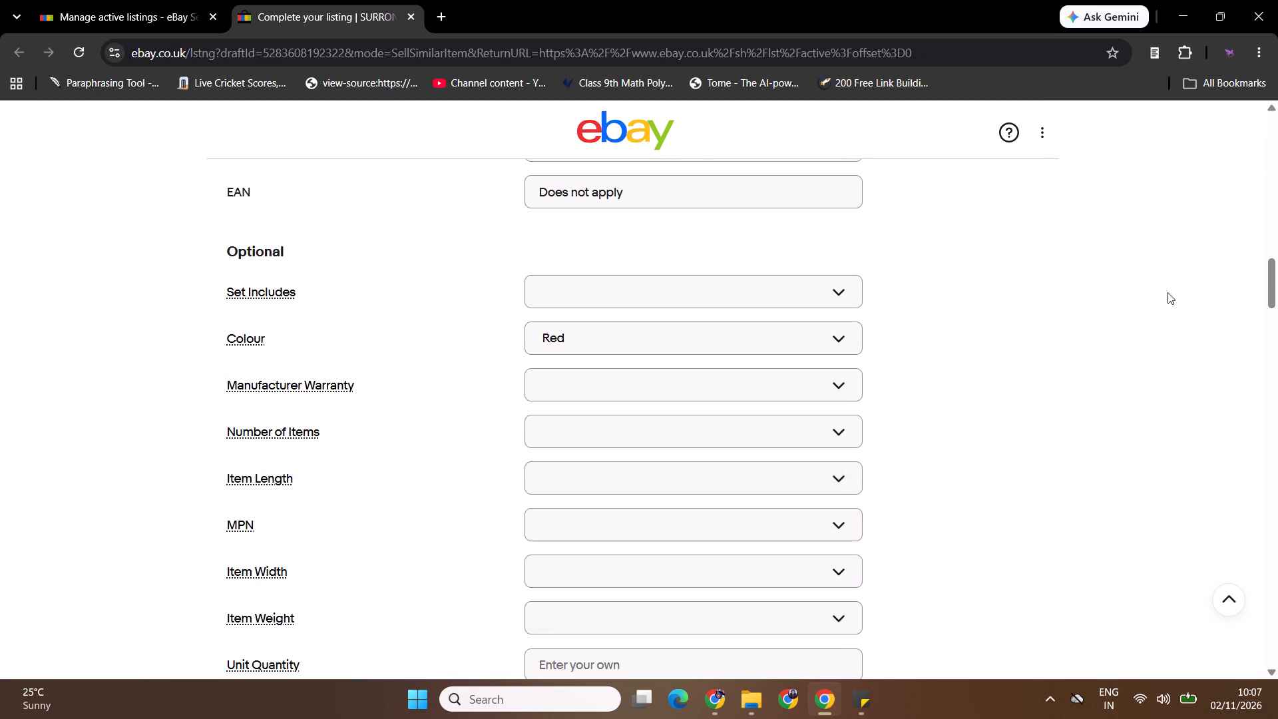
Review the draft's remaining item specifics, SKU, description, pricing, product safety and promotion sections through to the listing fee.
{"action": "left_click_drag", "start_coordinate": [1271, 277], "coordinate": [1276, 306]}
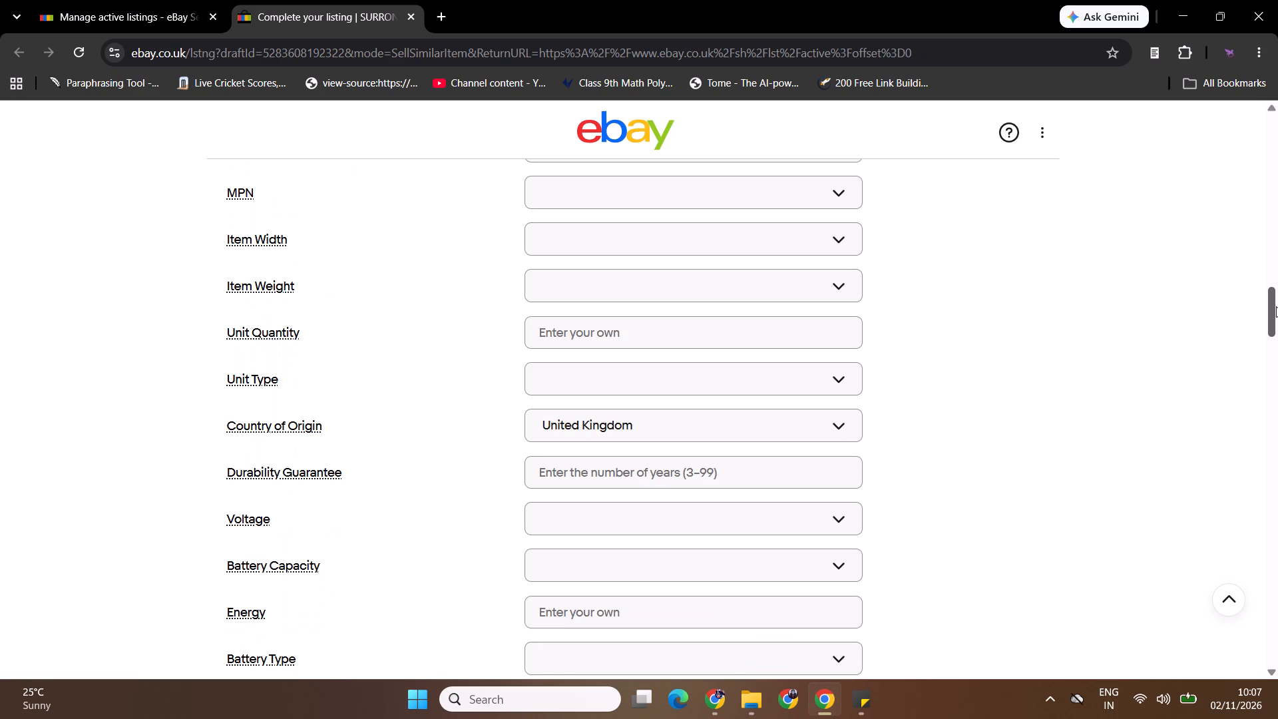
{"action": "left_click_drag", "start_coordinate": [1276, 306], "coordinate": [1269, 344]}
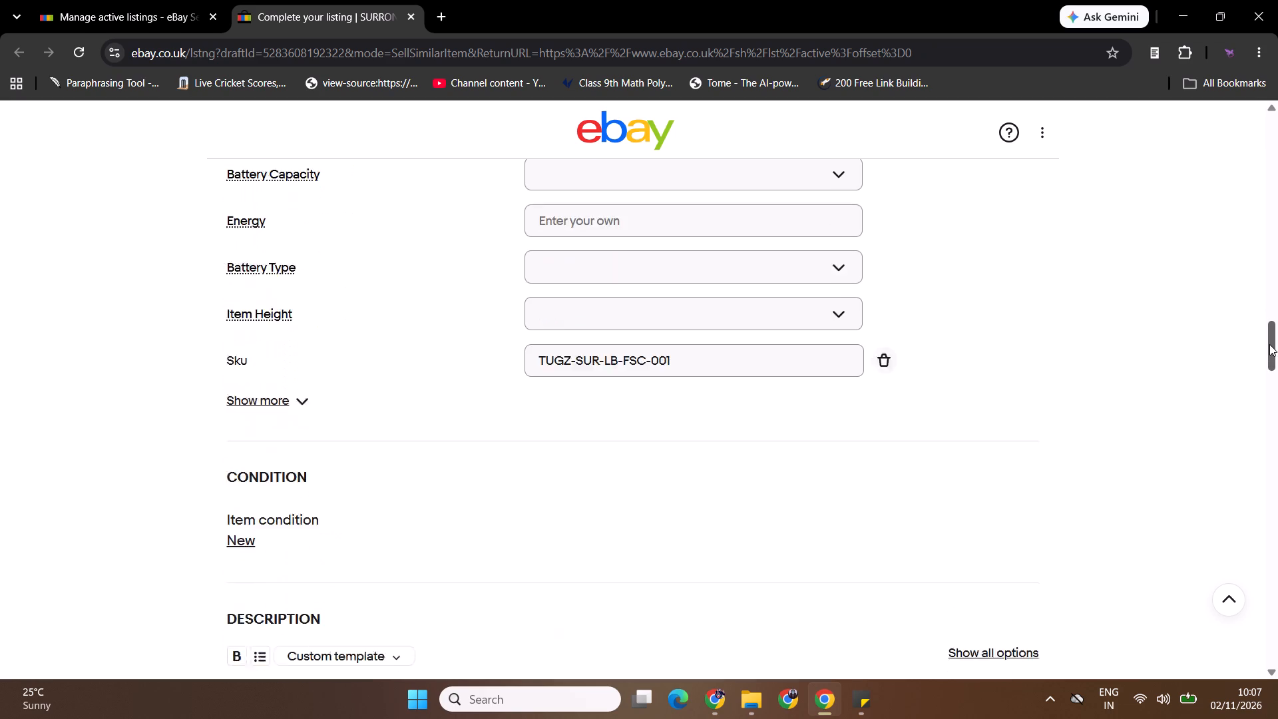
{"action": "left_click_drag", "start_coordinate": [1269, 344], "coordinate": [1253, 379]}
{"action": "left_click_drag", "start_coordinate": [1032, 289], "coordinate": [1033, 314]}
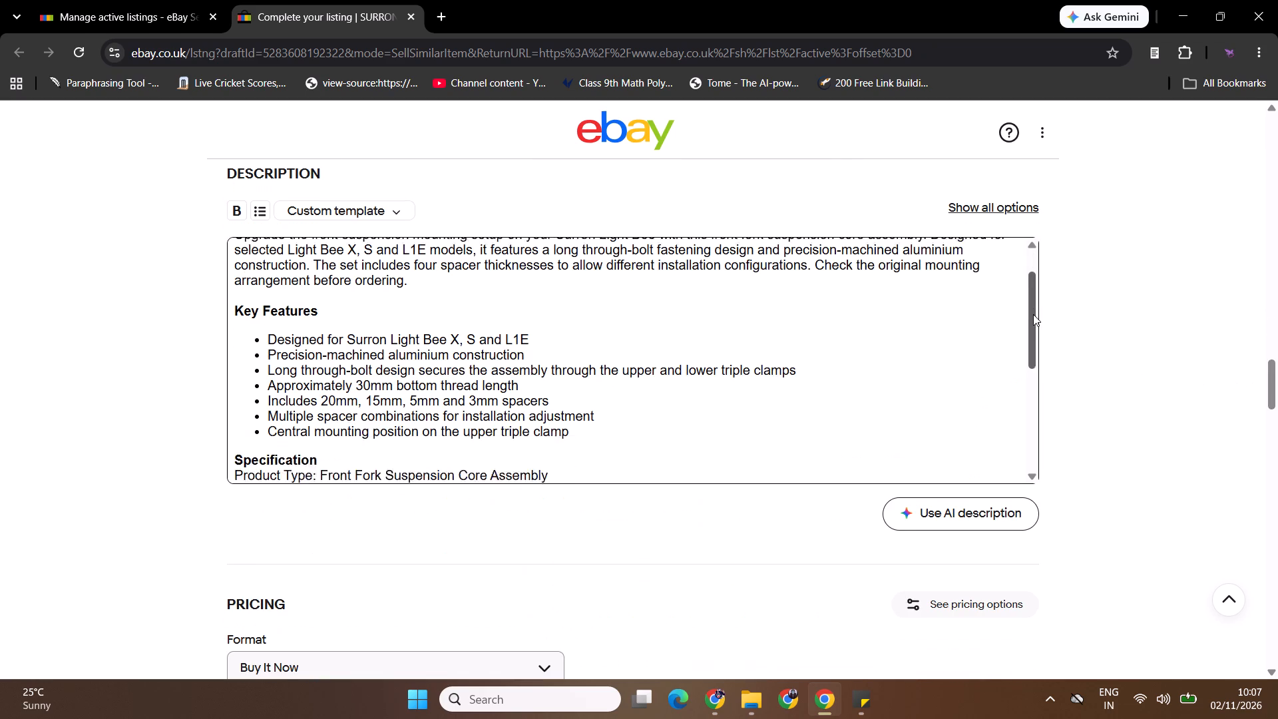
{"action": "left_click_drag", "start_coordinate": [1033, 314], "coordinate": [1034, 367]}
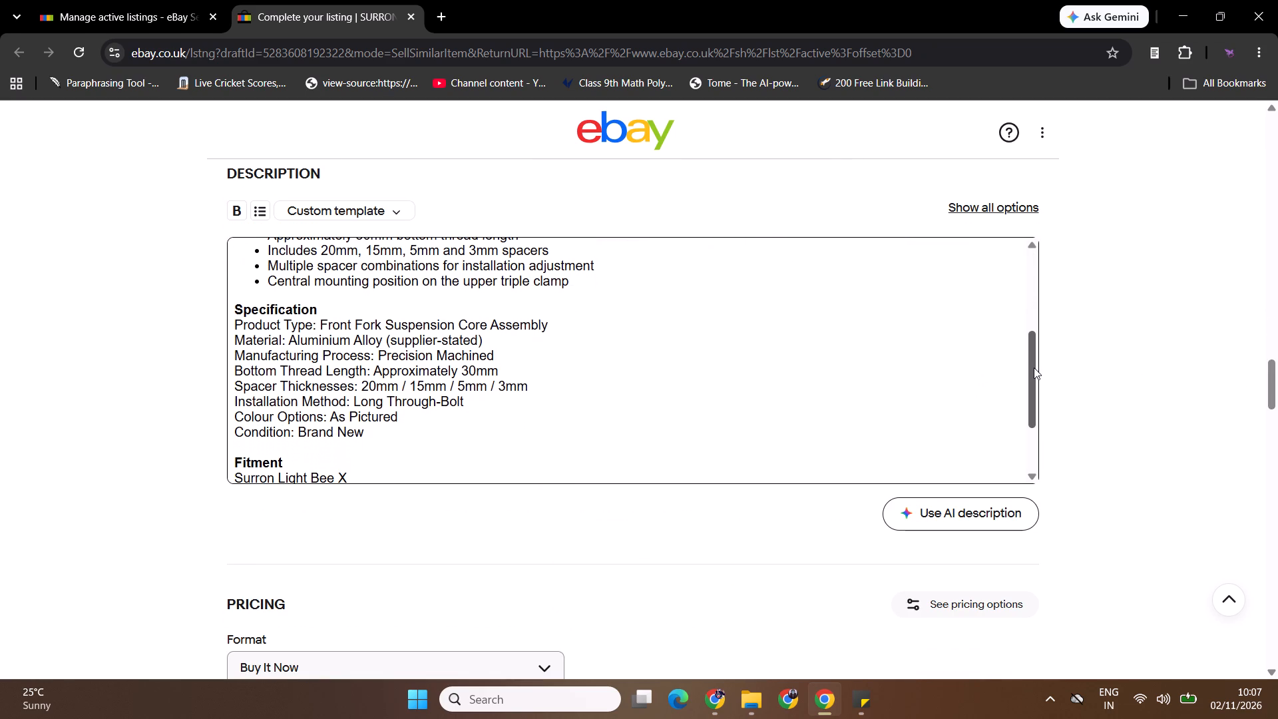
{"action": "left_click_drag", "start_coordinate": [1034, 367], "coordinate": [1008, 448]}
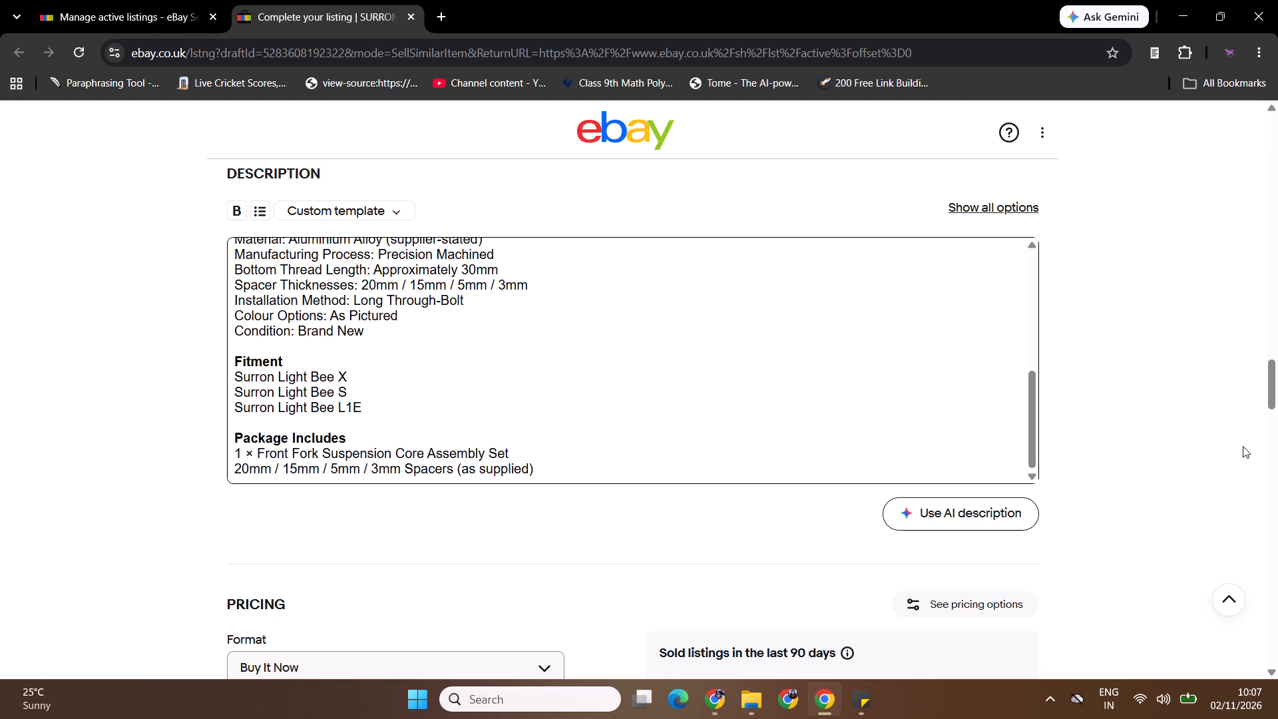
{"action": "left_click_drag", "start_coordinate": [1277, 388], "coordinate": [1277, 409]}
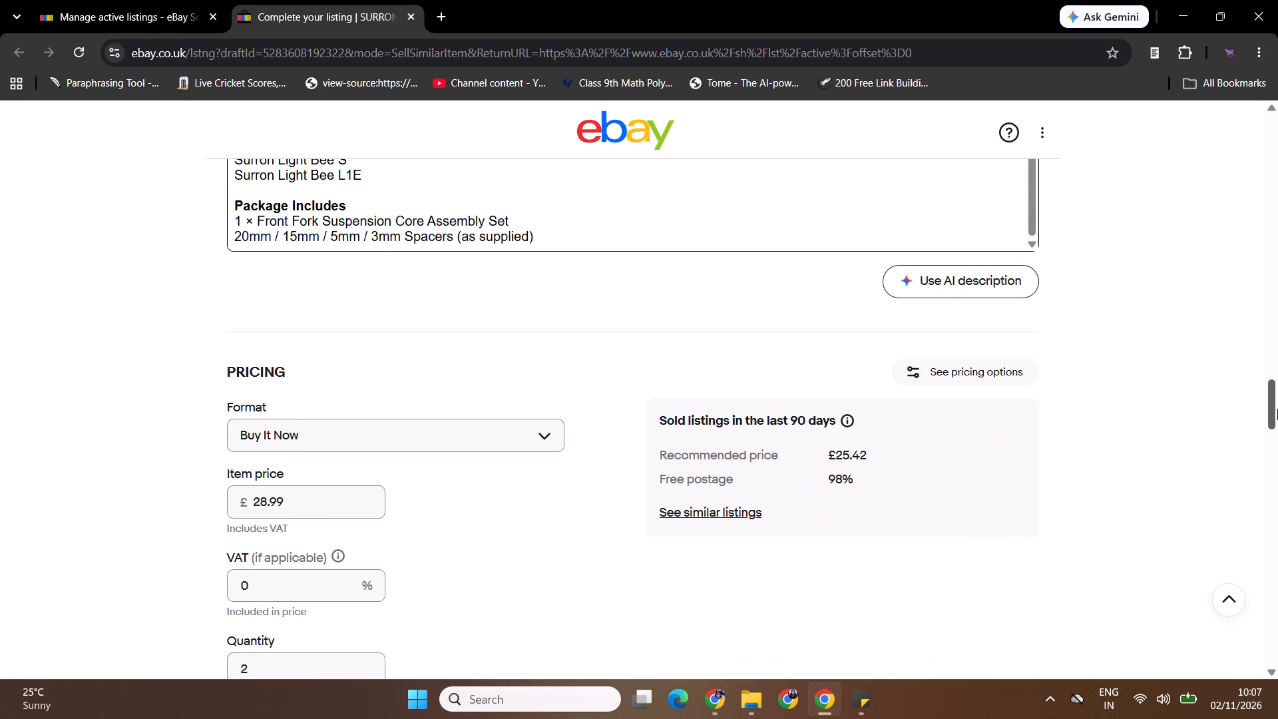
{"action": "left_click_drag", "start_coordinate": [1277, 409], "coordinate": [1277, 667]}
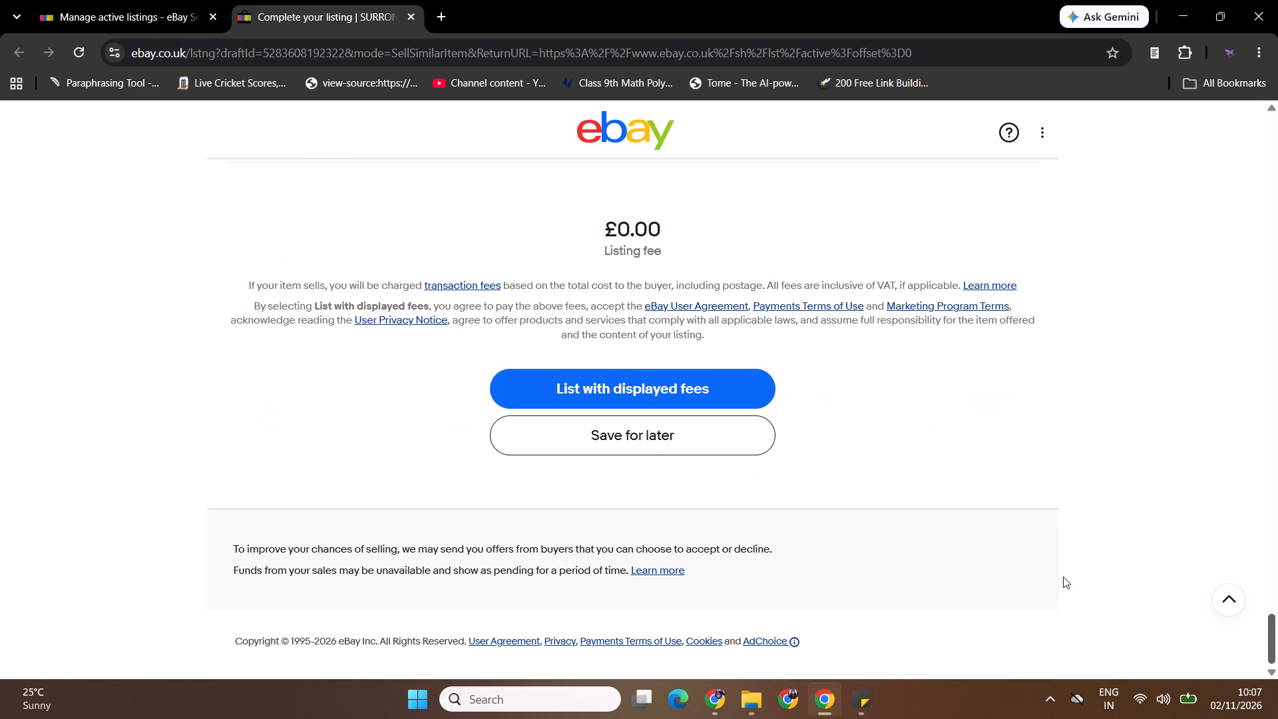
{"action": "left_click", "coordinate": [1277, 171]}
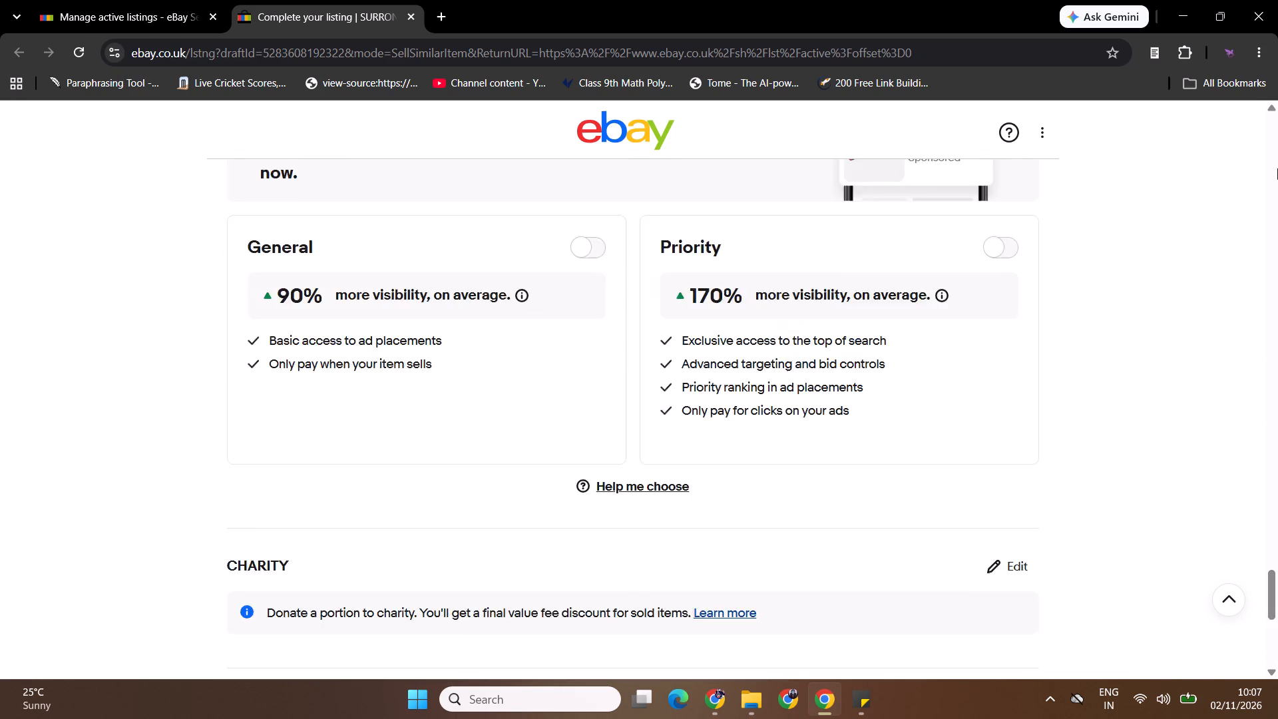
{"action": "left_click_drag", "start_coordinate": [1277, 168], "coordinate": [1277, 540]}
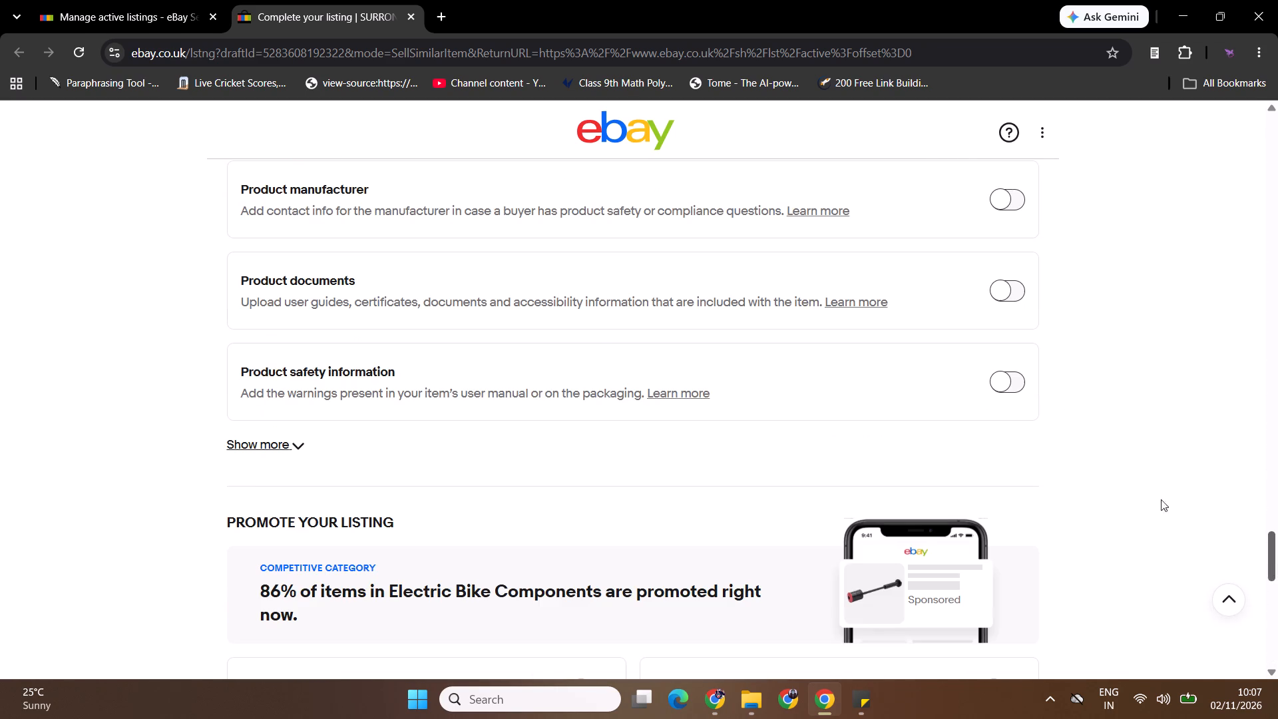
{"action": "left_click_drag", "start_coordinate": [1266, 548], "coordinate": [1277, 672]}
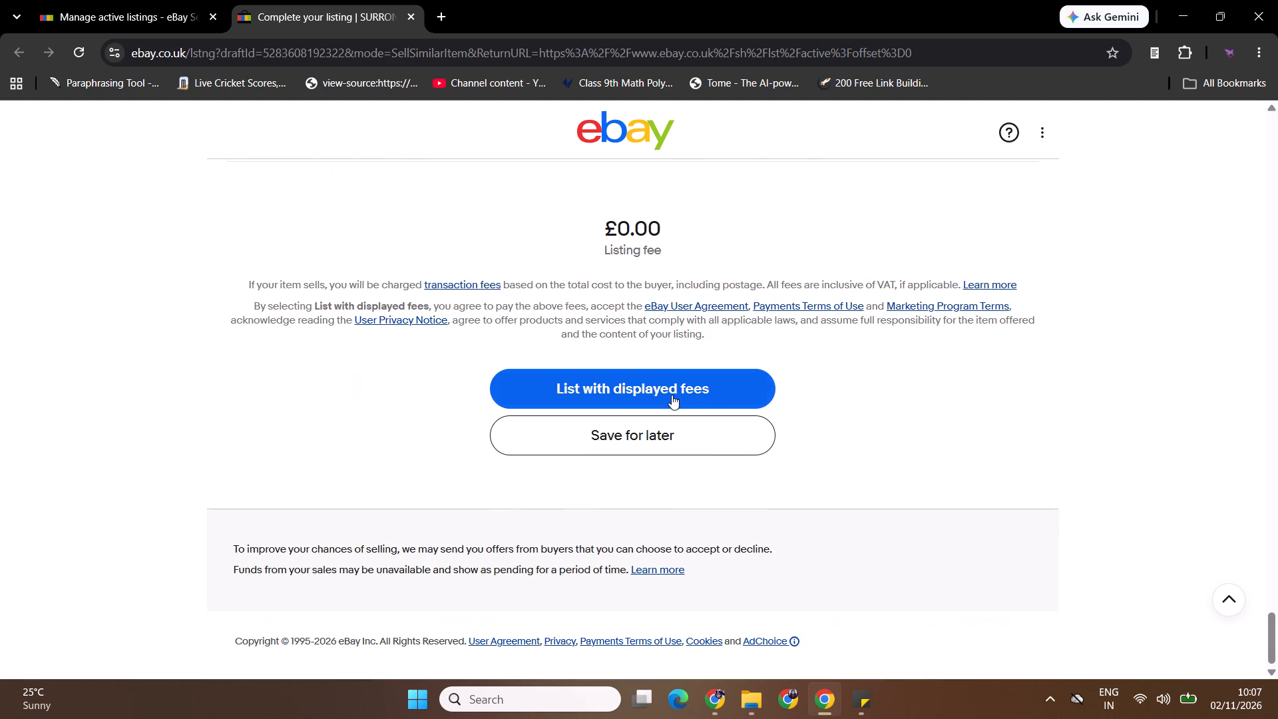
List the red fork suspension lock with the displayed fees and return to the active listings.
{"action": "left_click", "coordinate": [672, 395]}
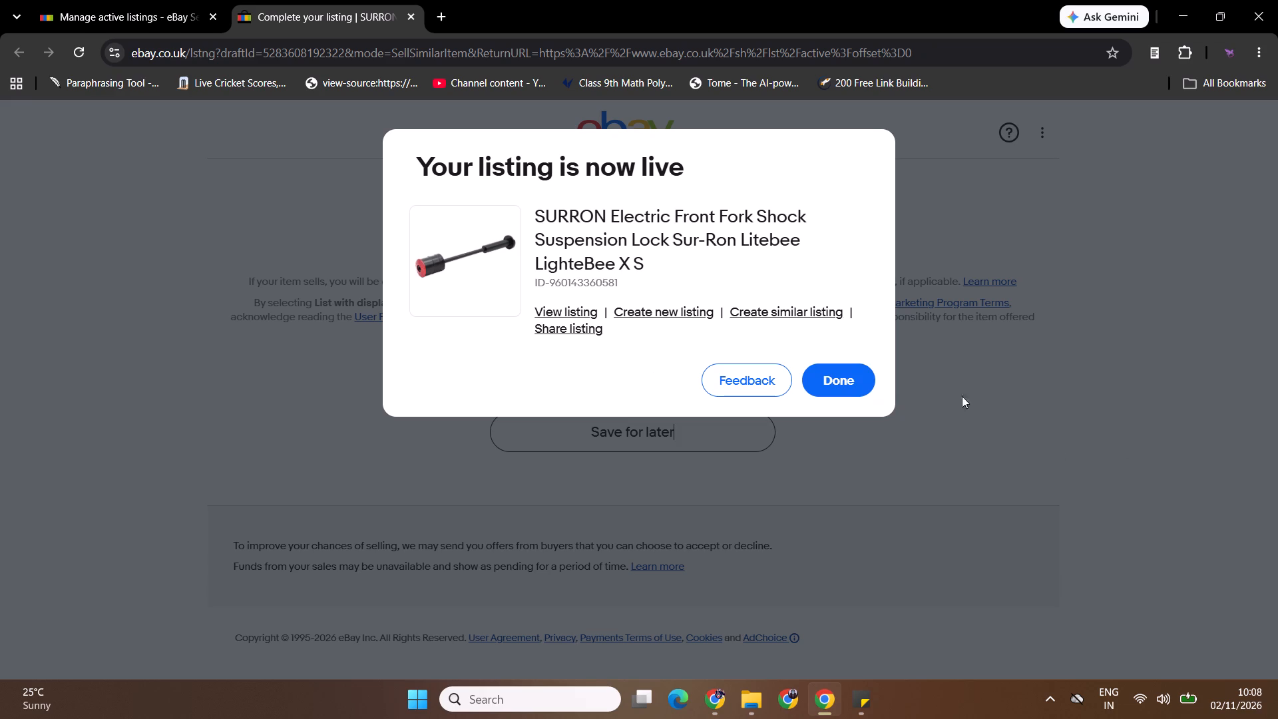
{"action": "left_click", "coordinate": [851, 379]}
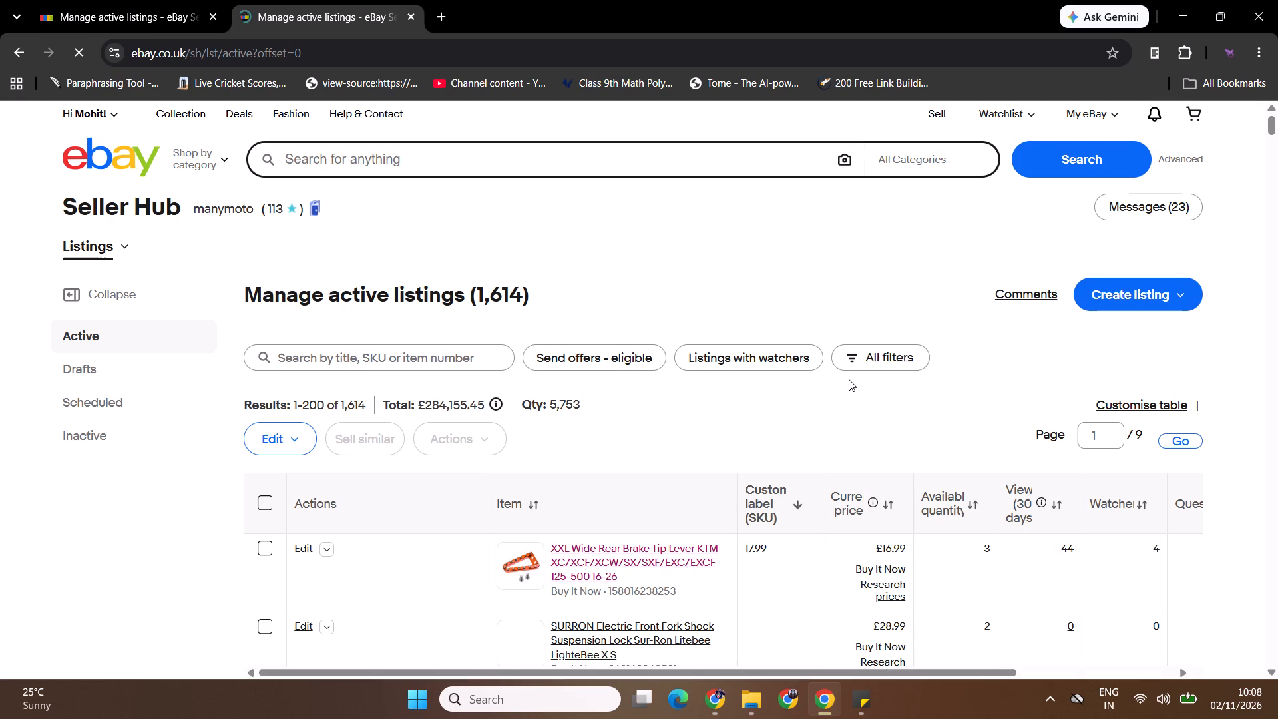
Start a sell-similar draft from the new red fork lock listing in another tab, close the older active listings tab, and switch to the draft.
{"action": "left_click", "coordinate": [1277, 122]}
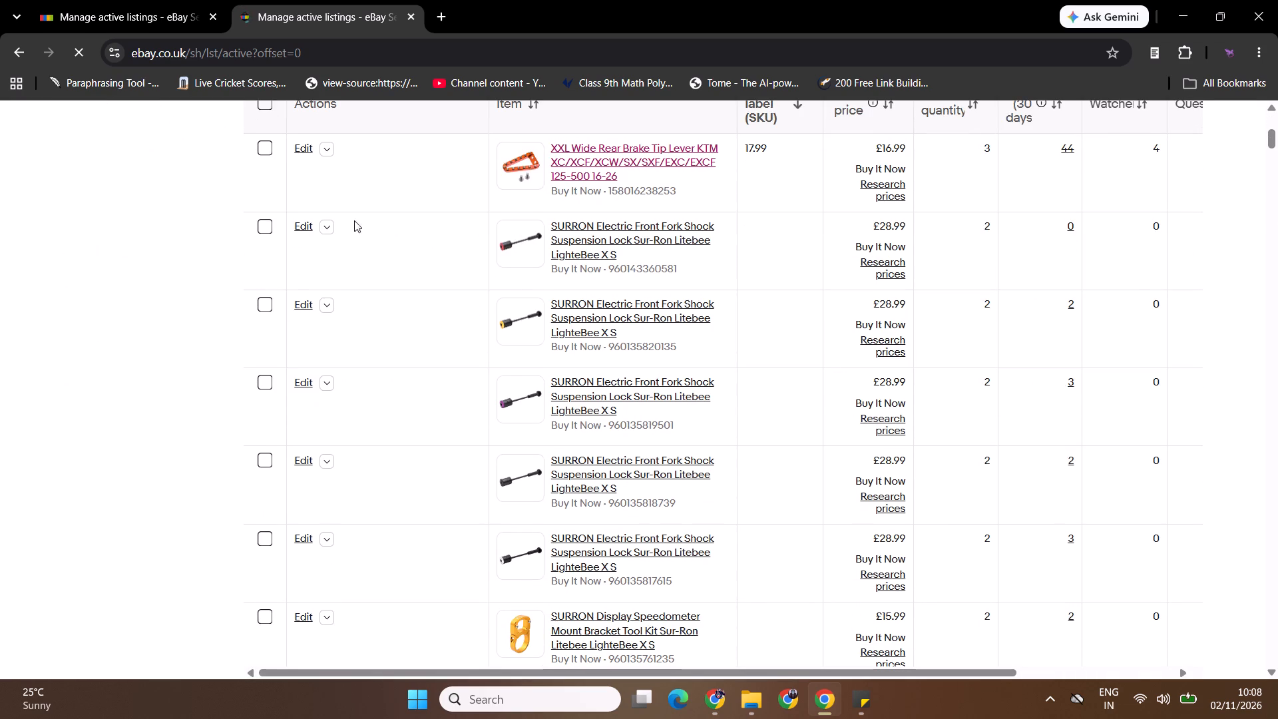
{"action": "left_click", "coordinate": [324, 226]}
{"action": "middle_click", "coordinate": [336, 252]}
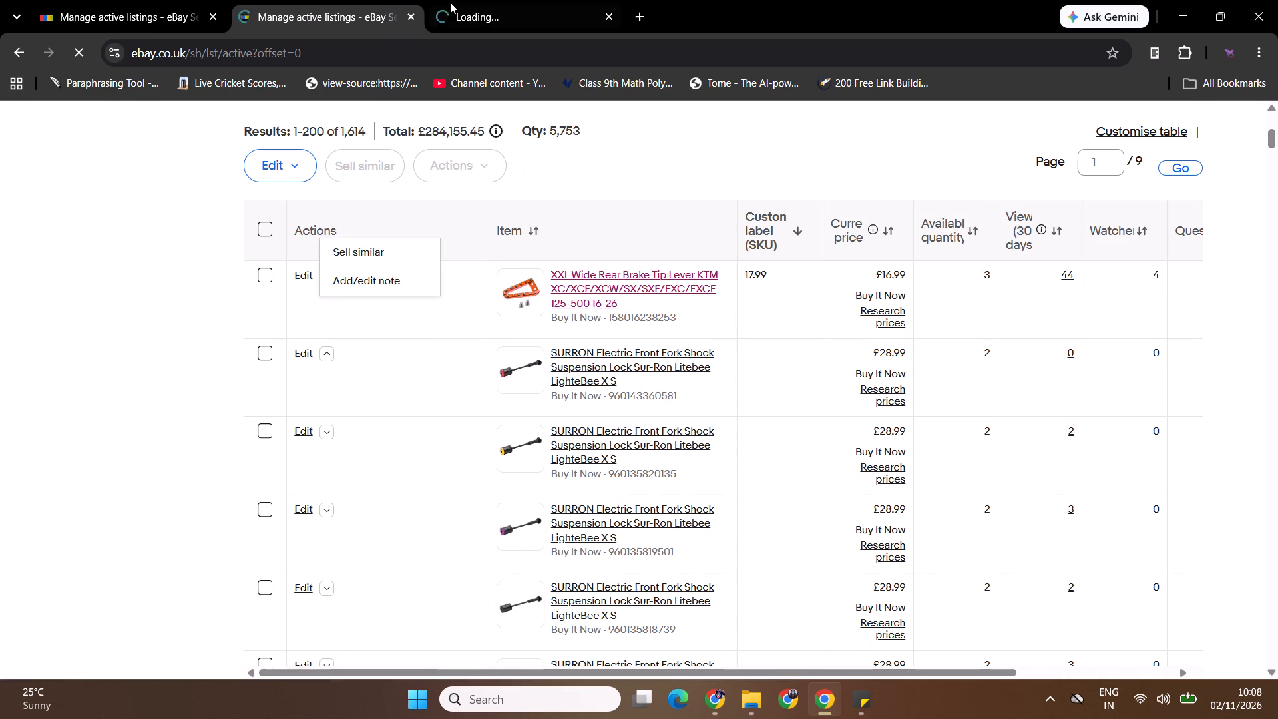
{"action": "left_click", "coordinate": [455, 2]}
{"action": "left_click", "coordinate": [316, 0]}
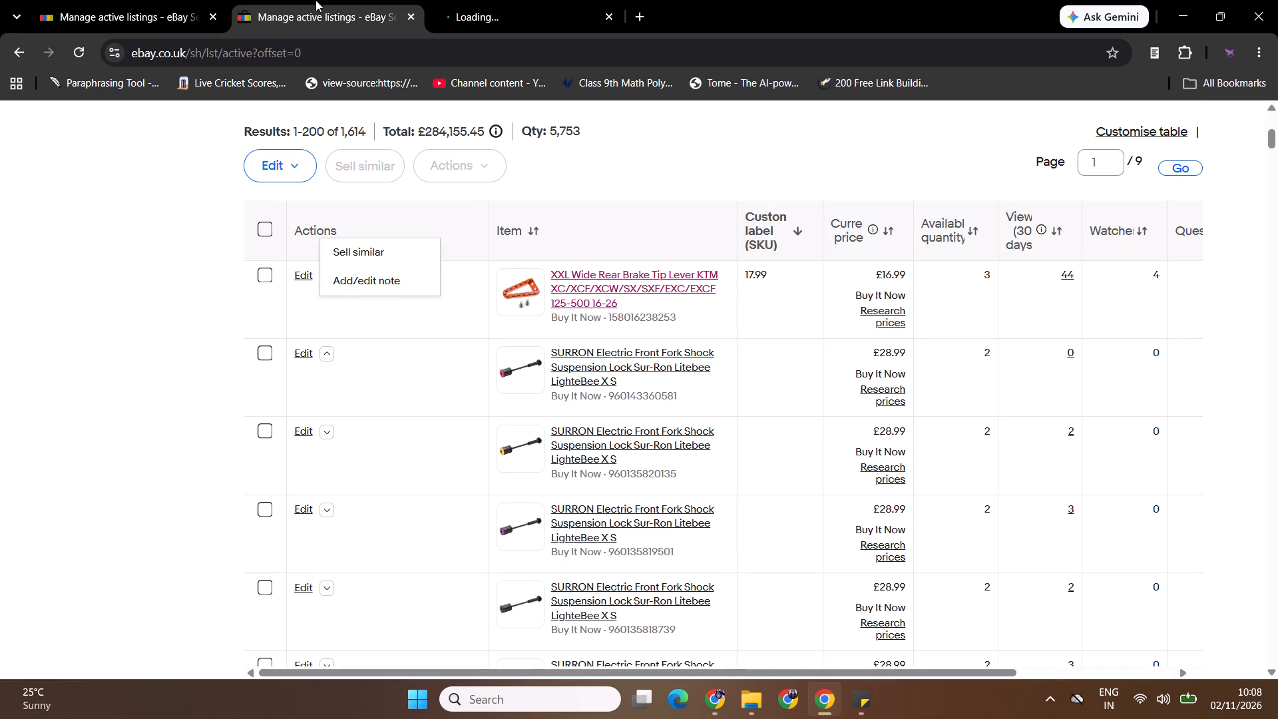
{"action": "left_click", "coordinate": [210, 22]}
{"action": "left_click", "coordinate": [323, 3]}
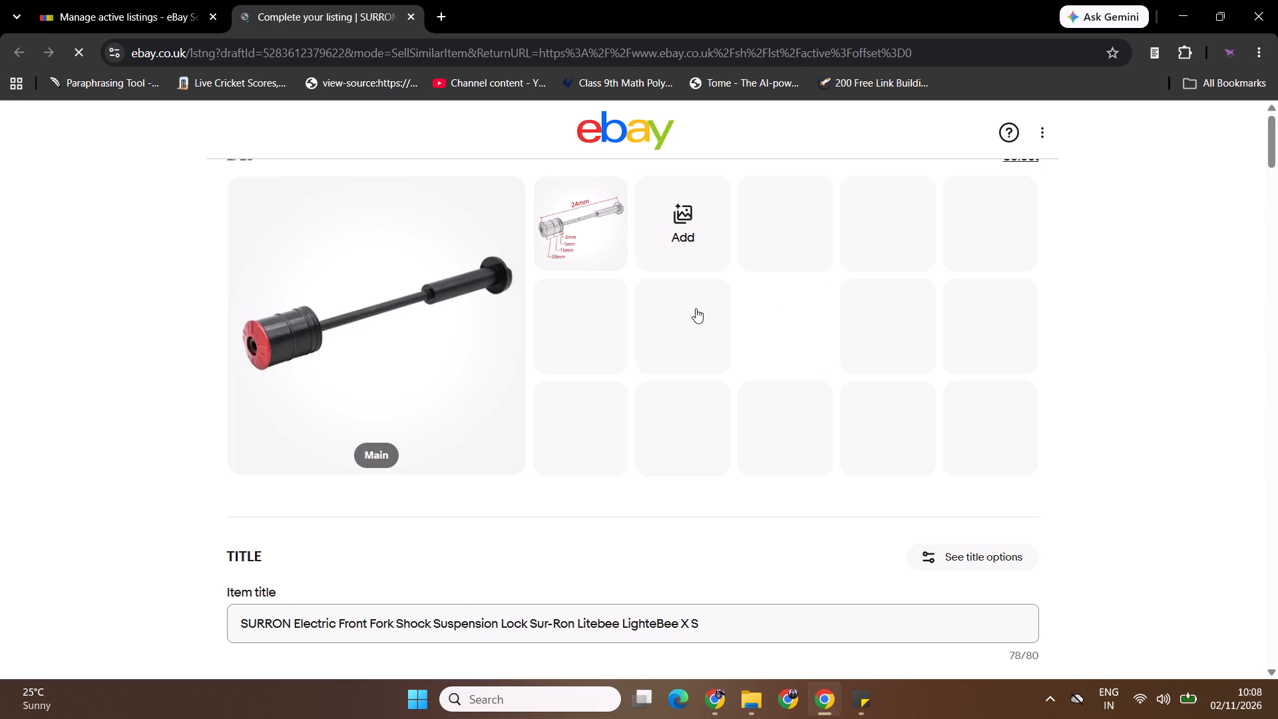
Replace the red lock photo in the draft with the blue version from Downloads and make it the main photo.
{"action": "left_click", "coordinate": [500, 204]}
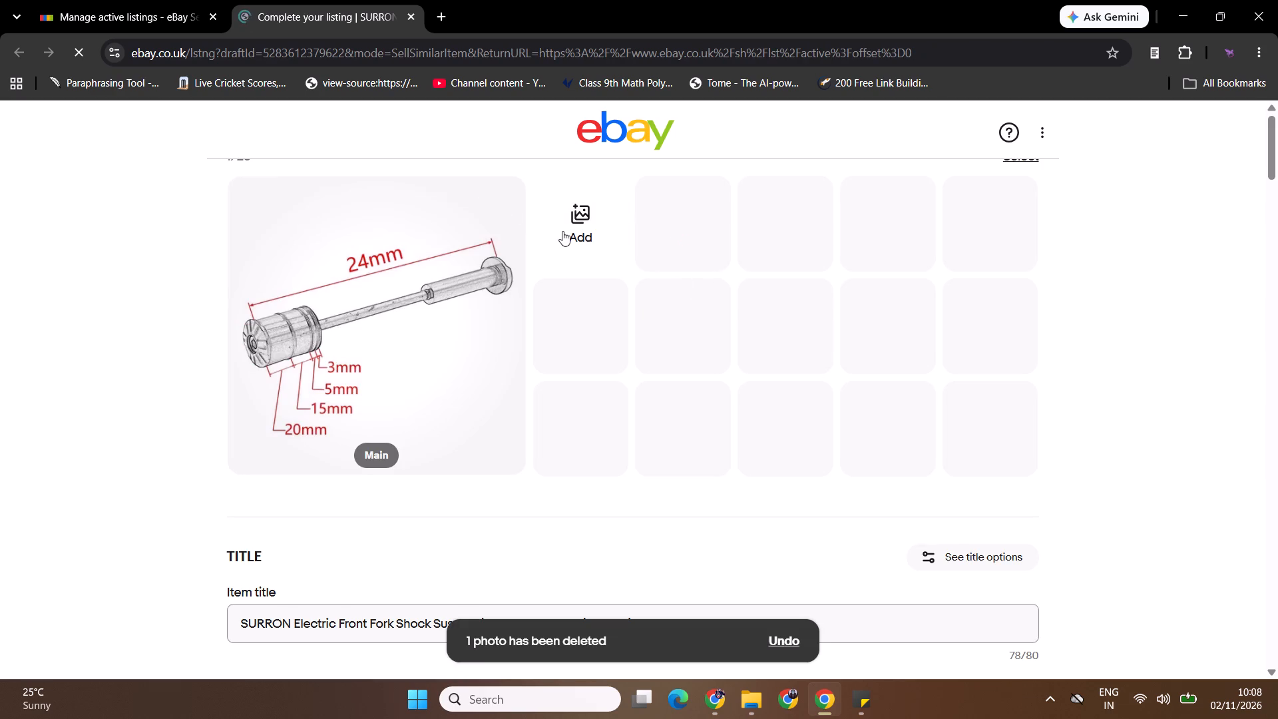
{"action": "left_click", "coordinate": [562, 231]}
{"action": "left_click", "coordinate": [600, 196]}
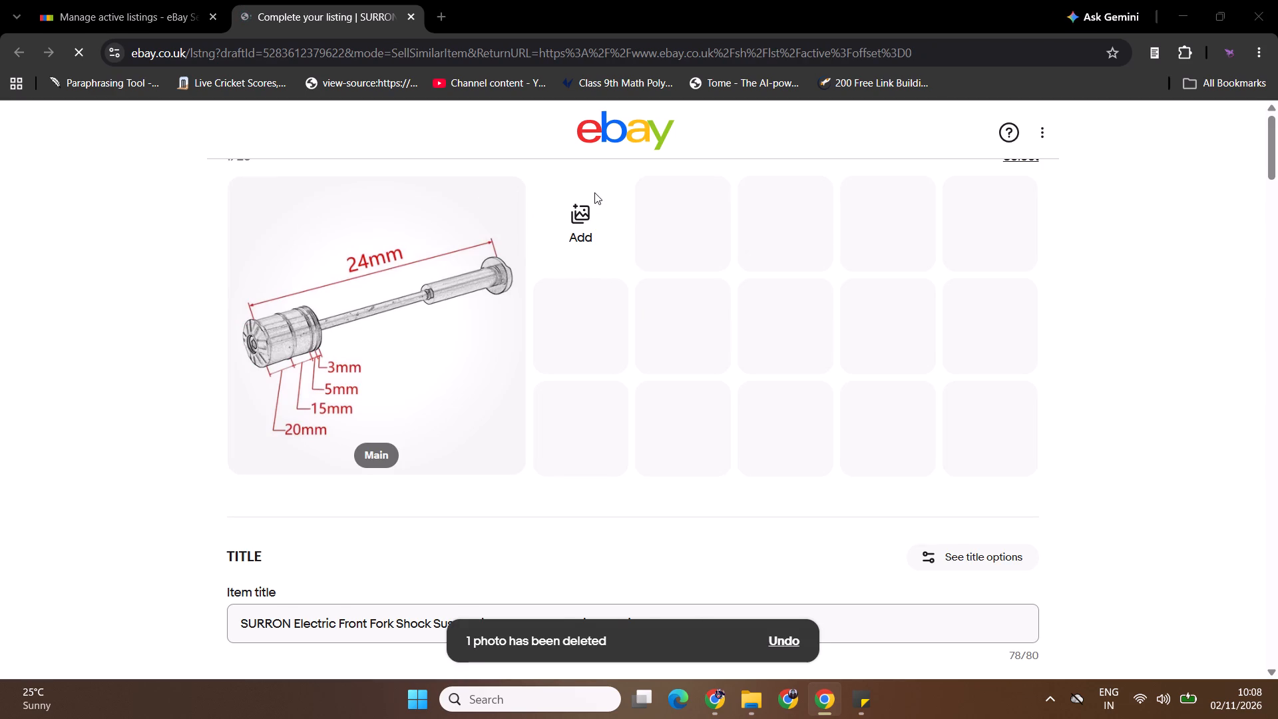
{"action": "left_click", "coordinate": [756, 471]}
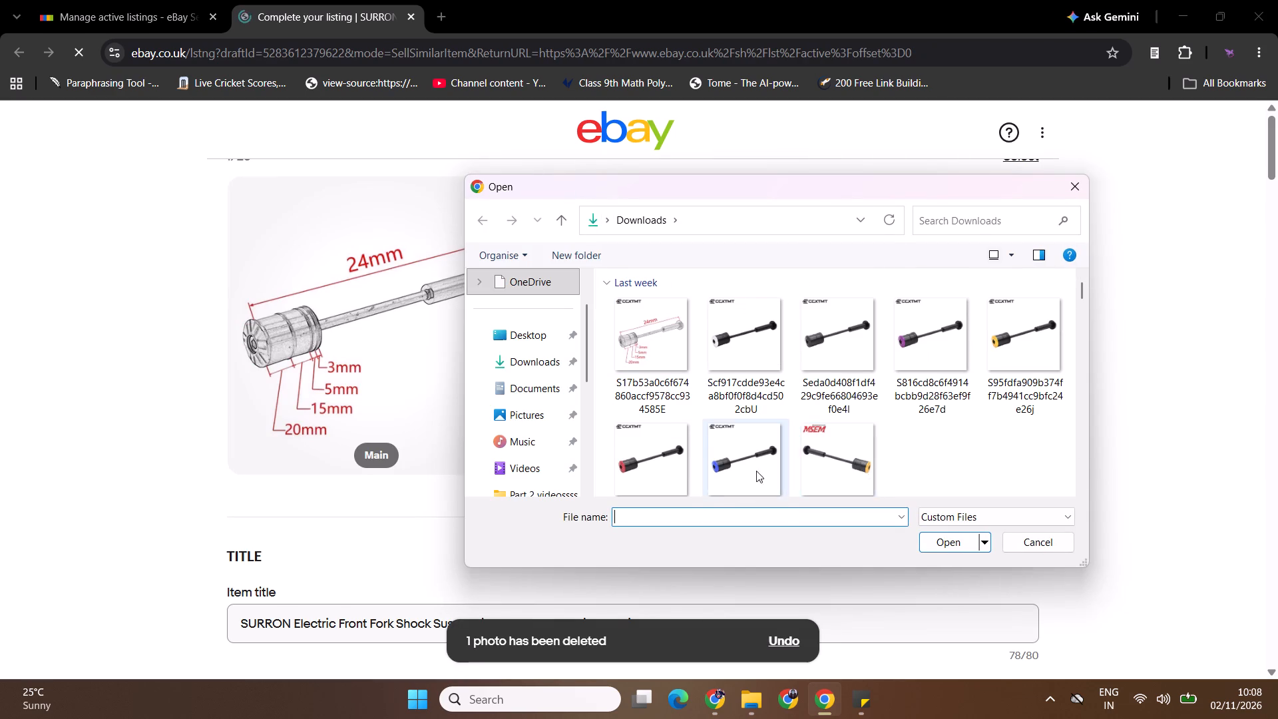
{"action": "left_click", "coordinate": [945, 539]}
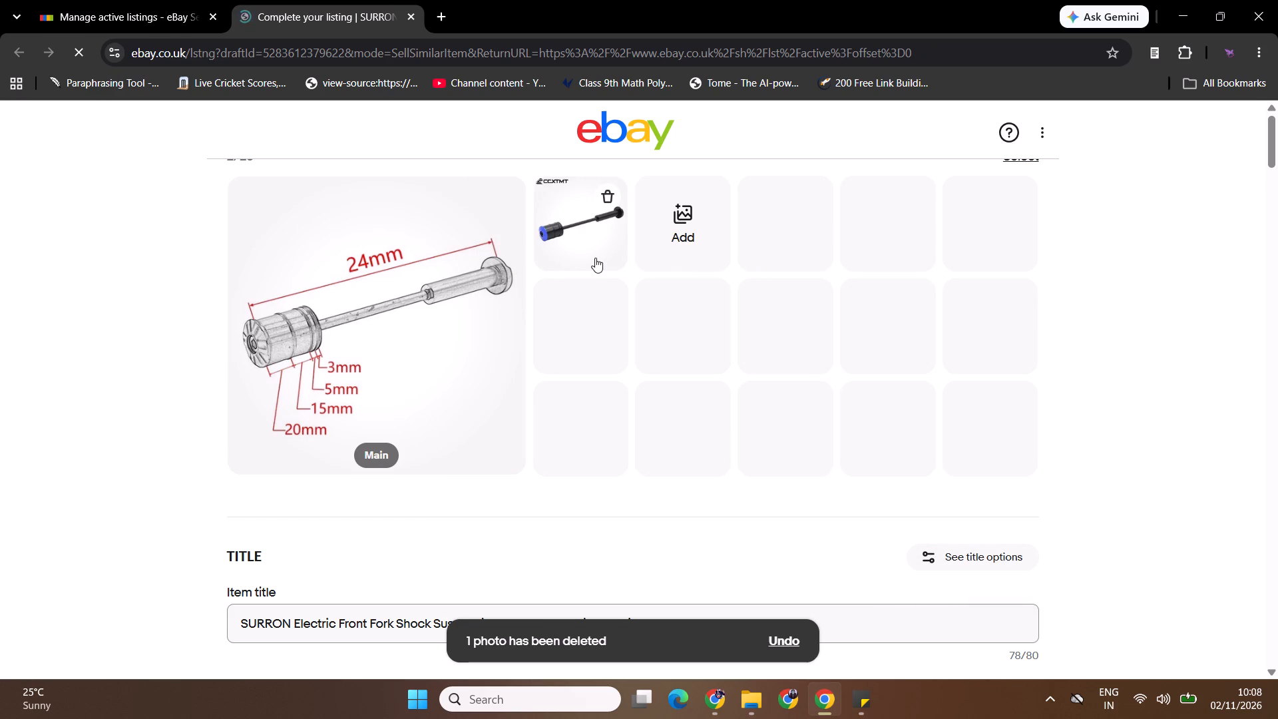
{"action": "left_click_drag", "start_coordinate": [590, 242], "coordinate": [451, 312]}
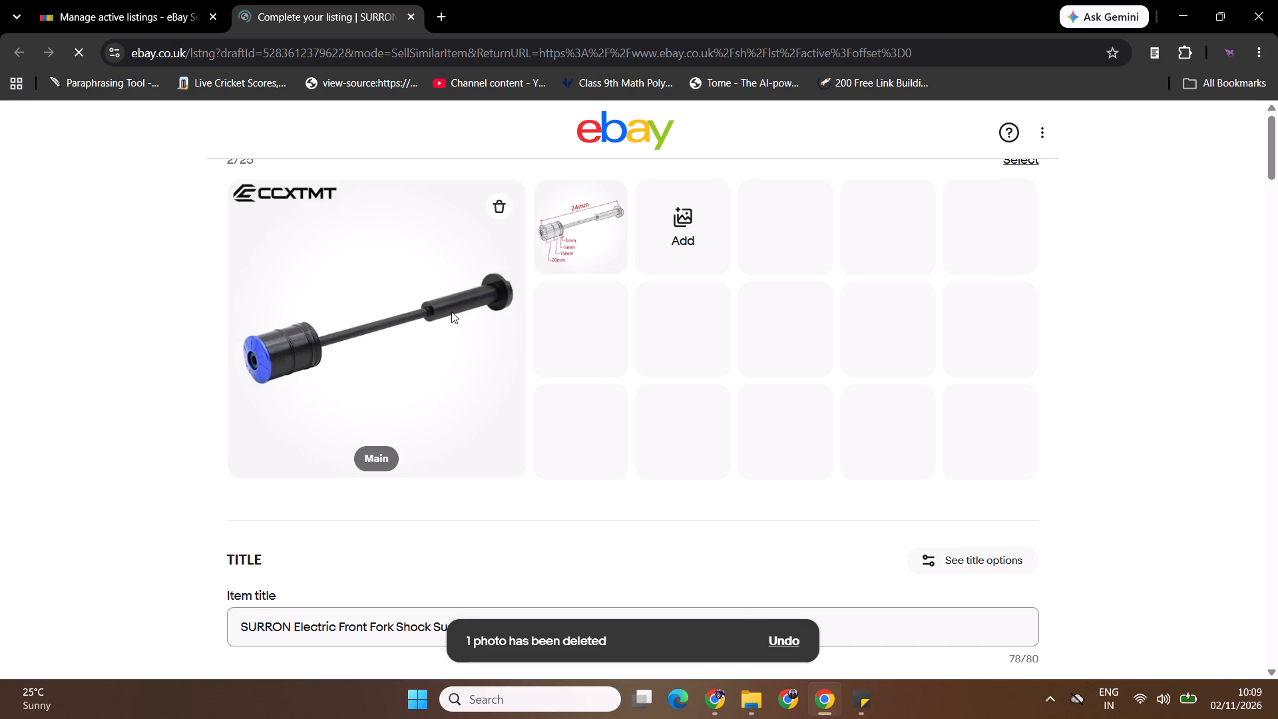
Crop the CCXTMT logo off the top of the blue main photo and save the edit.
{"action": "left_click", "coordinate": [451, 312]}
{"action": "left_click", "coordinate": [588, 562]}
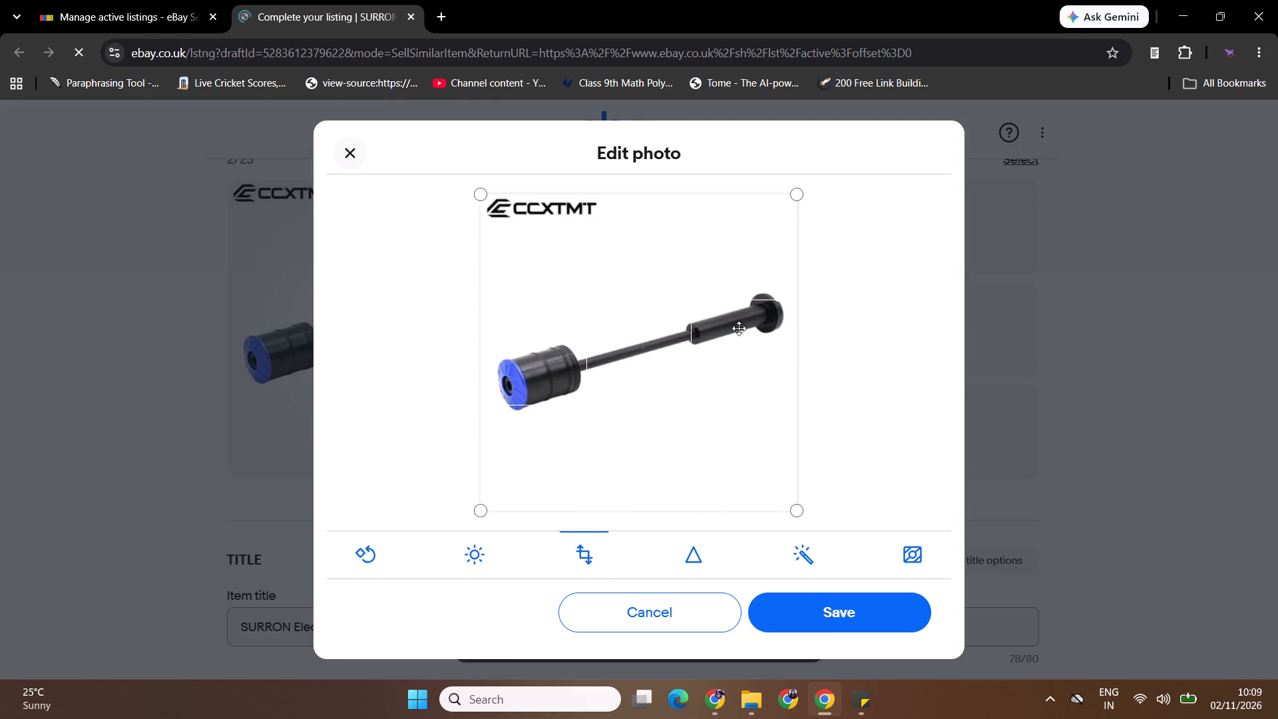
{"action": "left_click_drag", "start_coordinate": [797, 194], "coordinate": [809, 226]}
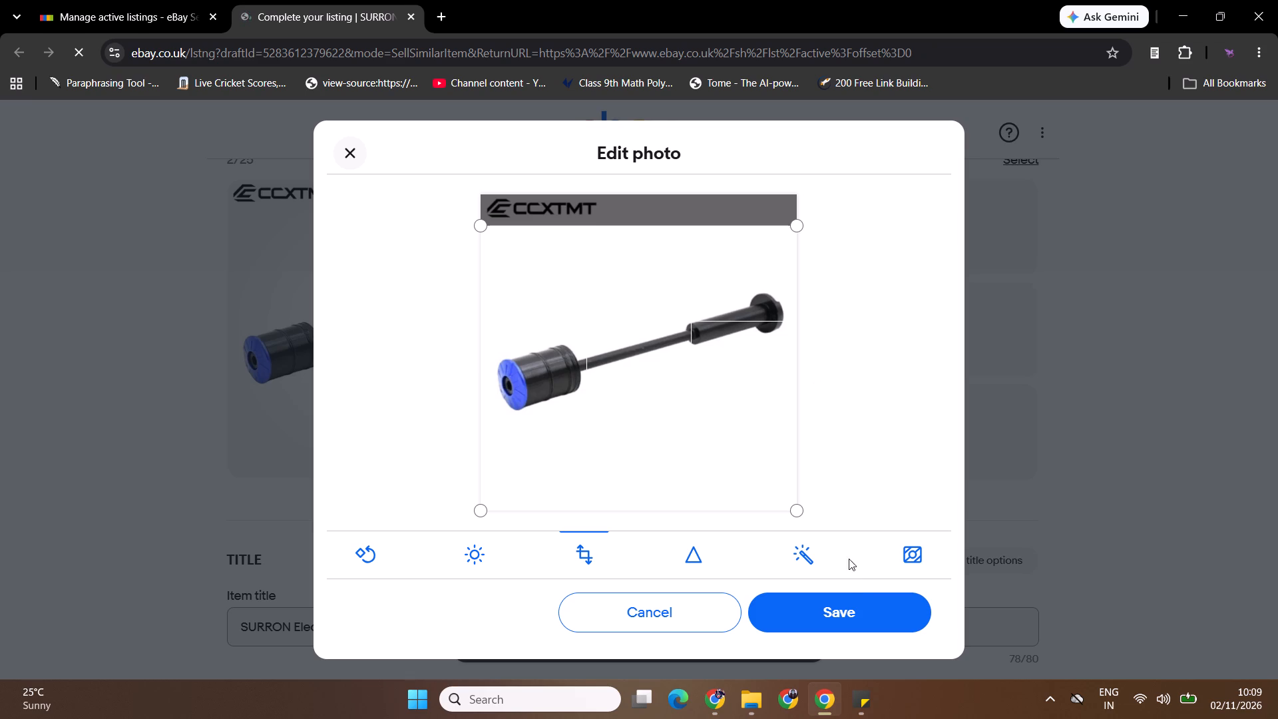
{"action": "left_click", "coordinate": [858, 611]}
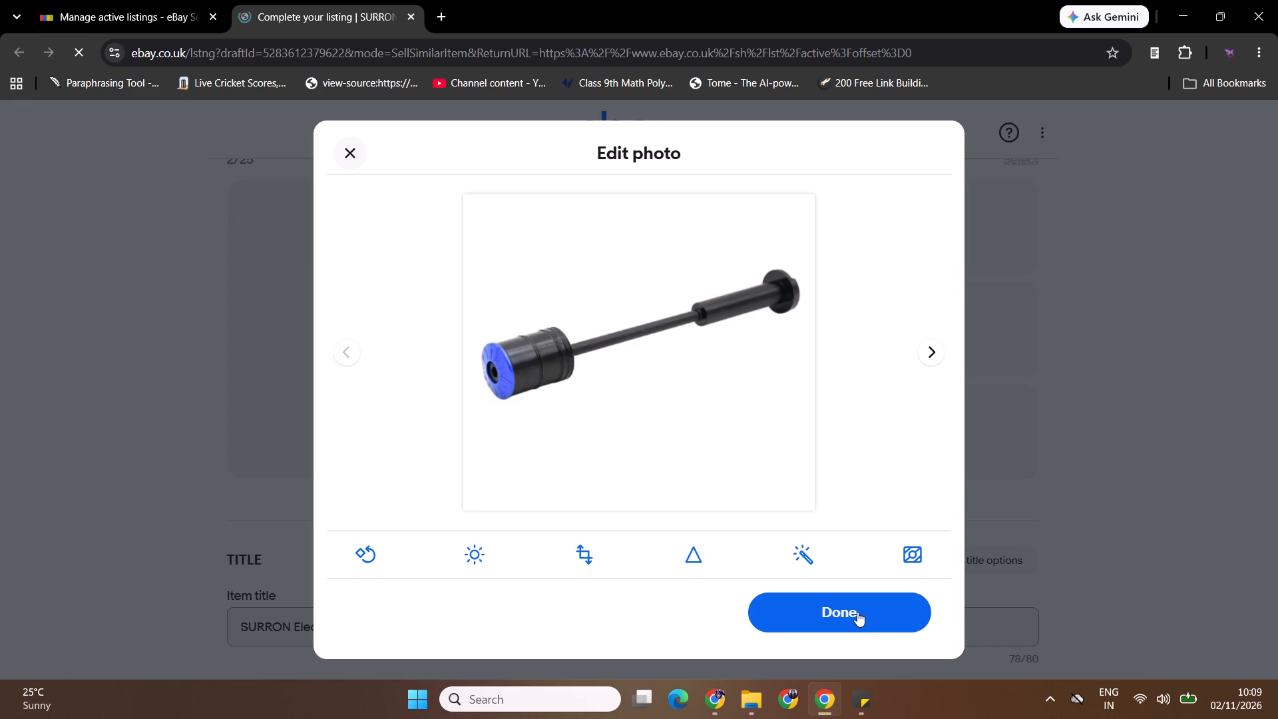
{"action": "left_click", "coordinate": [857, 612]}
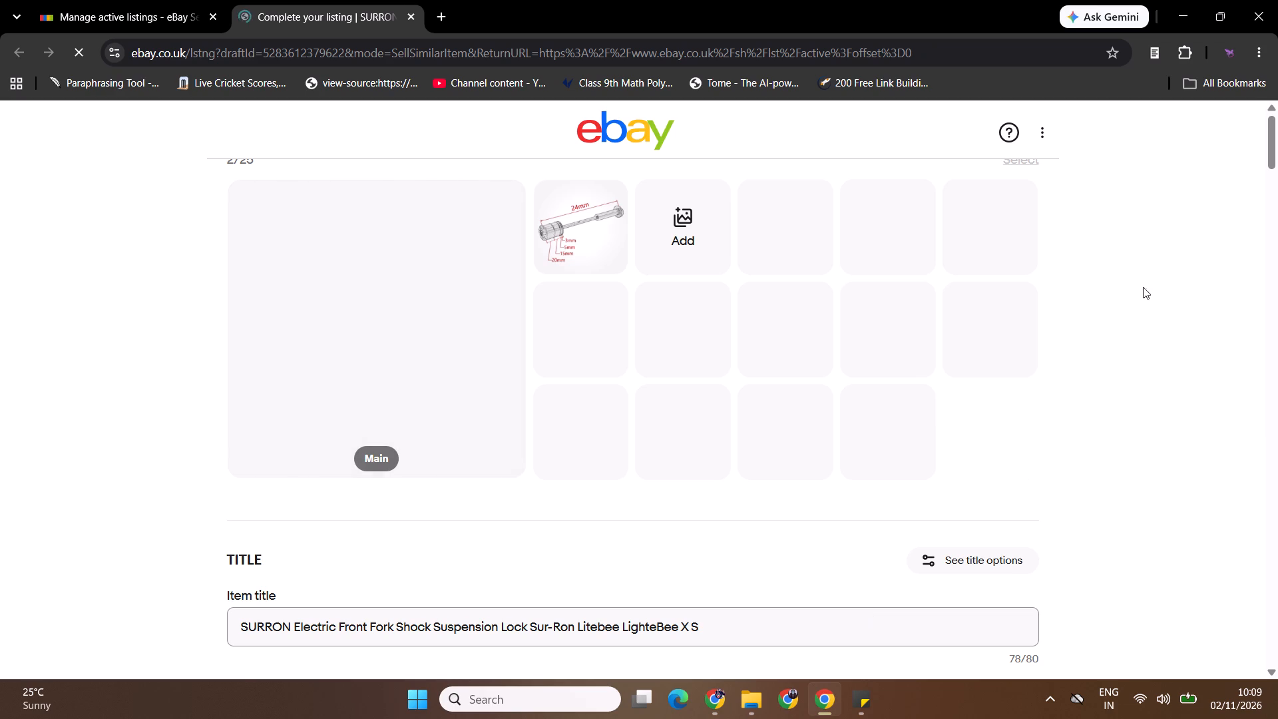
Set the Colour item specific to Blue in the draft listing.
{"action": "left_click_drag", "start_coordinate": [1277, 166], "coordinate": [1253, 389]}
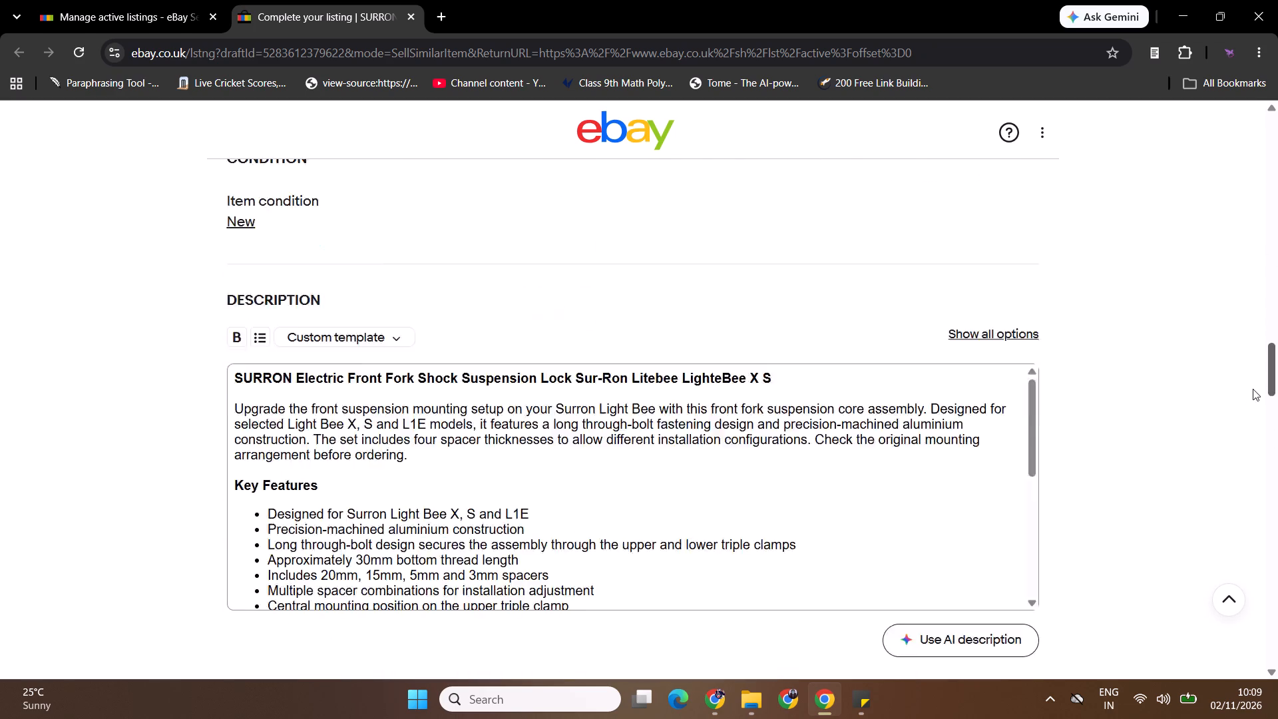
{"action": "left_click_drag", "start_coordinate": [1253, 389], "coordinate": [1259, 330]}
{"action": "left_click_drag", "start_coordinate": [1277, 307], "coordinate": [1277, 270]}
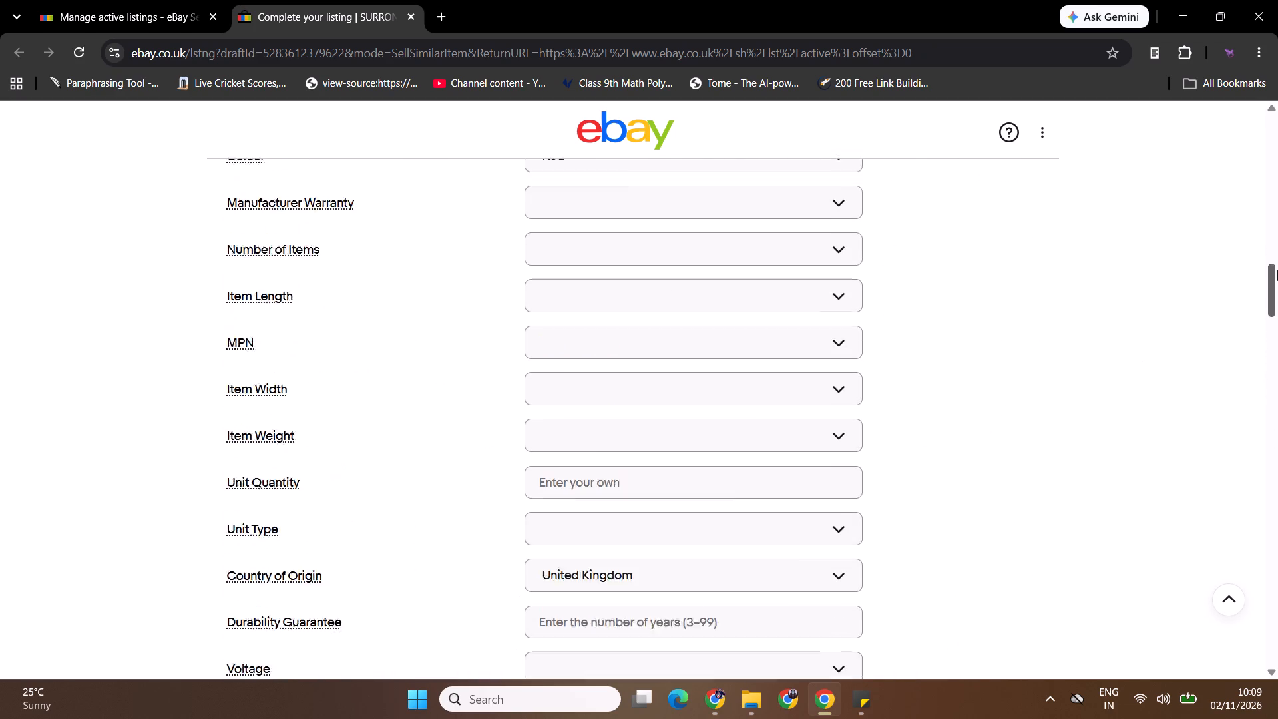
{"action": "left_click_drag", "start_coordinate": [1277, 270], "coordinate": [1277, 266]}
{"action": "left_click", "coordinate": [717, 439]}
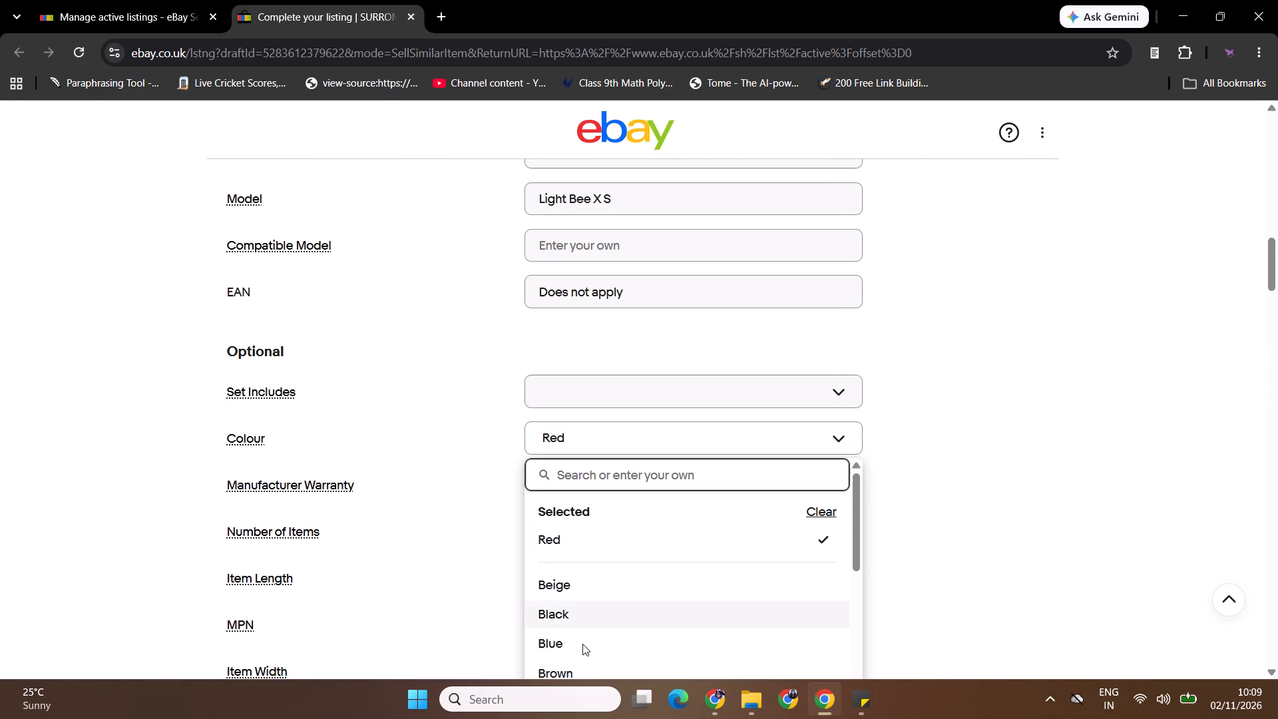
{"action": "left_click", "coordinate": [582, 644]}
{"action": "left_click", "coordinate": [1064, 409]}
Check the draft's photos and item specifics, and list the blue fork suspension lock with the displayed fees.
{"action": "left_click_drag", "start_coordinate": [1277, 270], "coordinate": [1277, 61]}
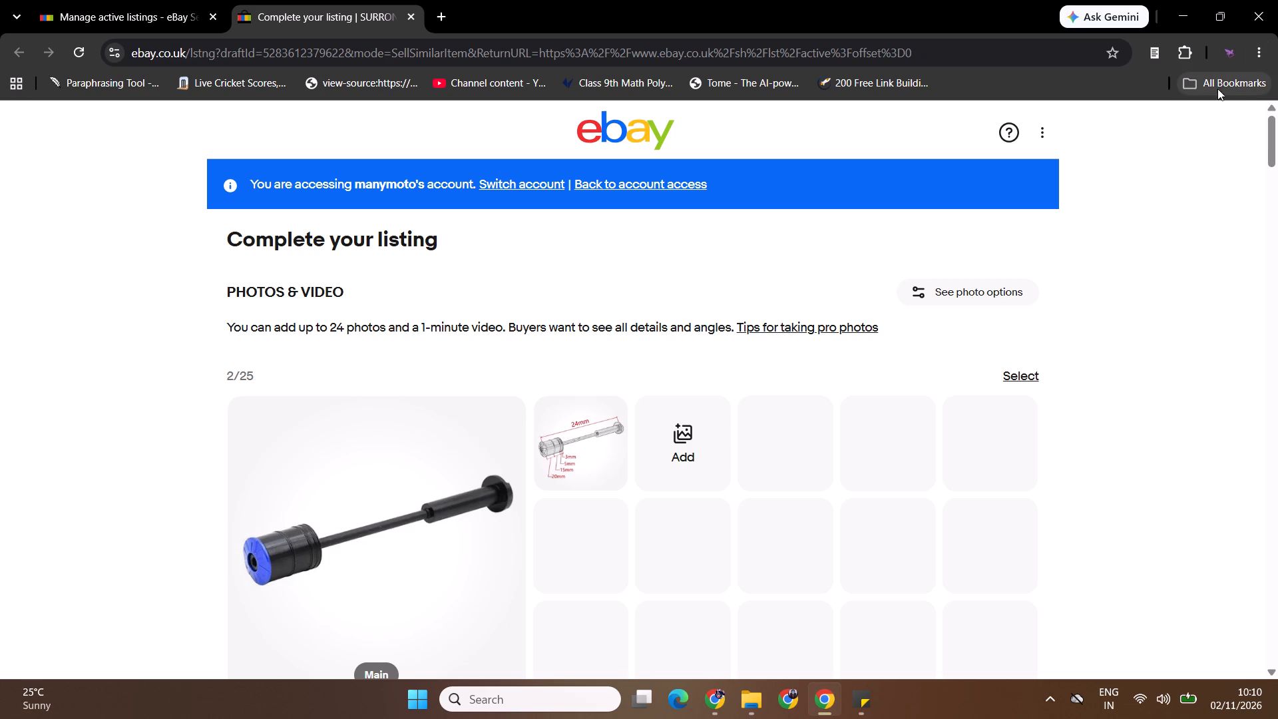
{"action": "left_click_drag", "start_coordinate": [1277, 142], "coordinate": [1277, 354]}
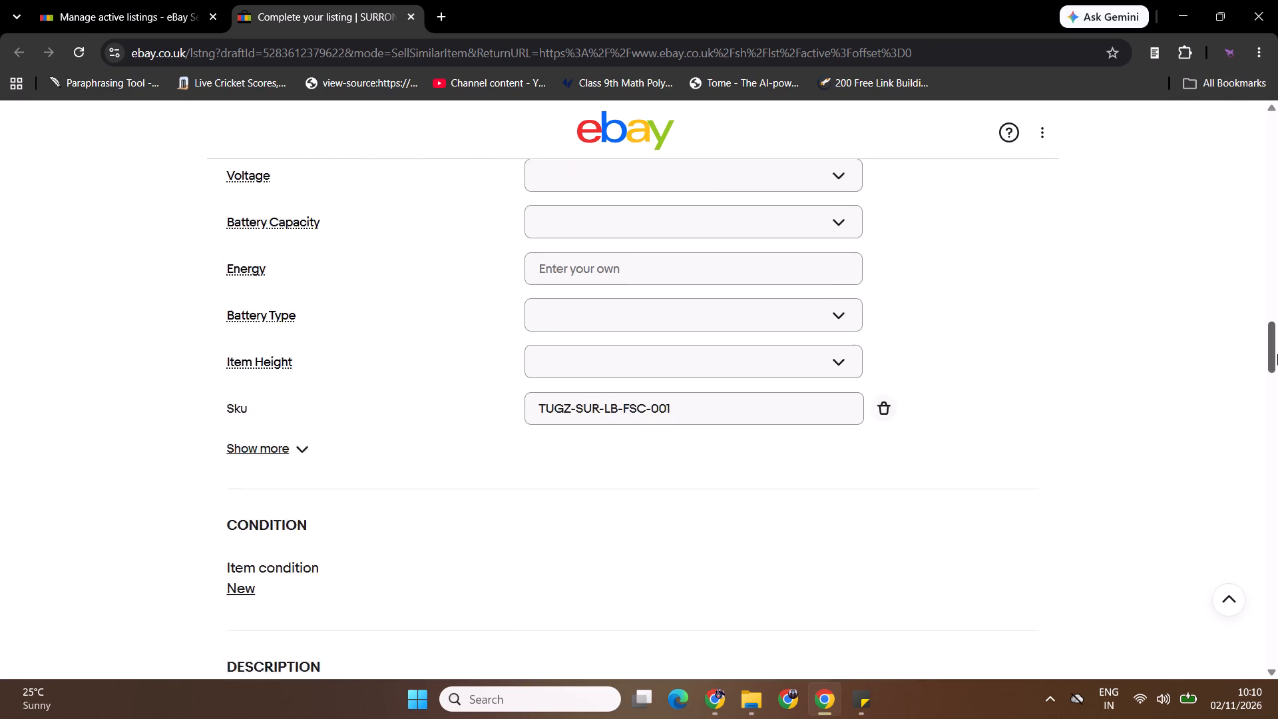
{"action": "left_click_drag", "start_coordinate": [1277, 354], "coordinate": [1277, 336]}
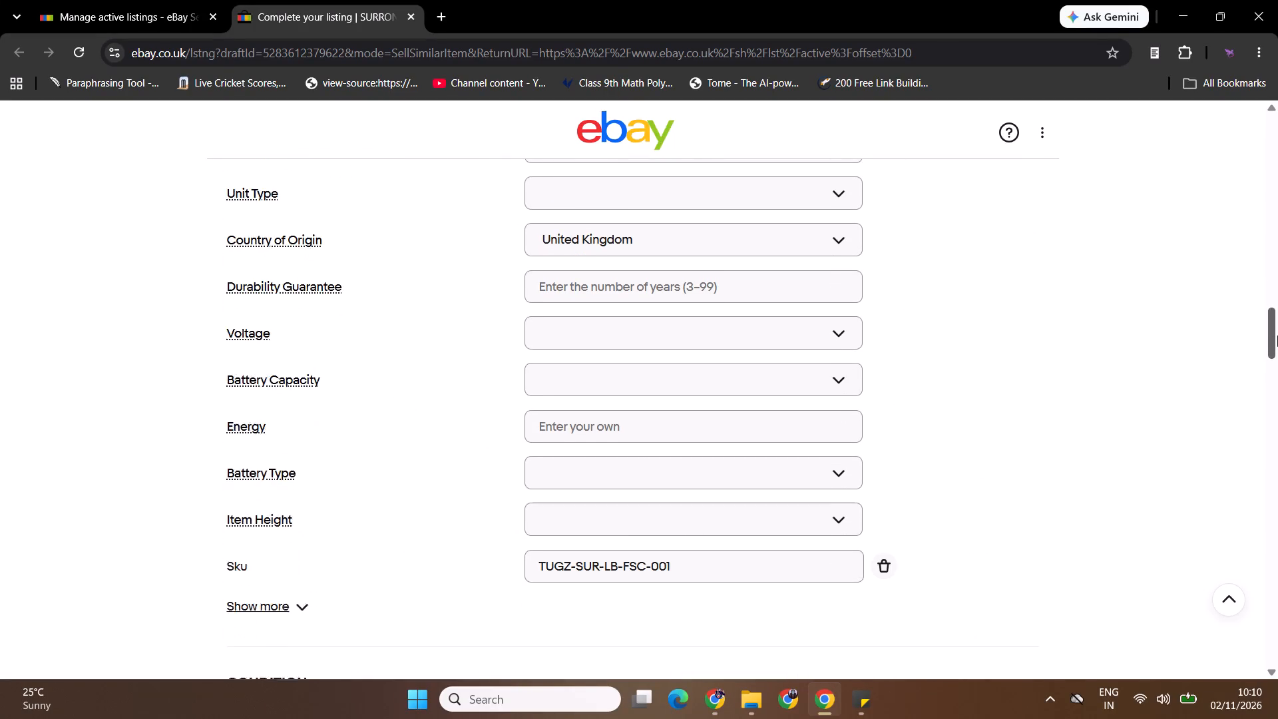
{"action": "left_click_drag", "start_coordinate": [1277, 336], "coordinate": [1277, 338]}
{"action": "left_click", "coordinate": [1205, 346]}
{"action": "left_click_drag", "start_coordinate": [1277, 344], "coordinate": [1273, 658]}
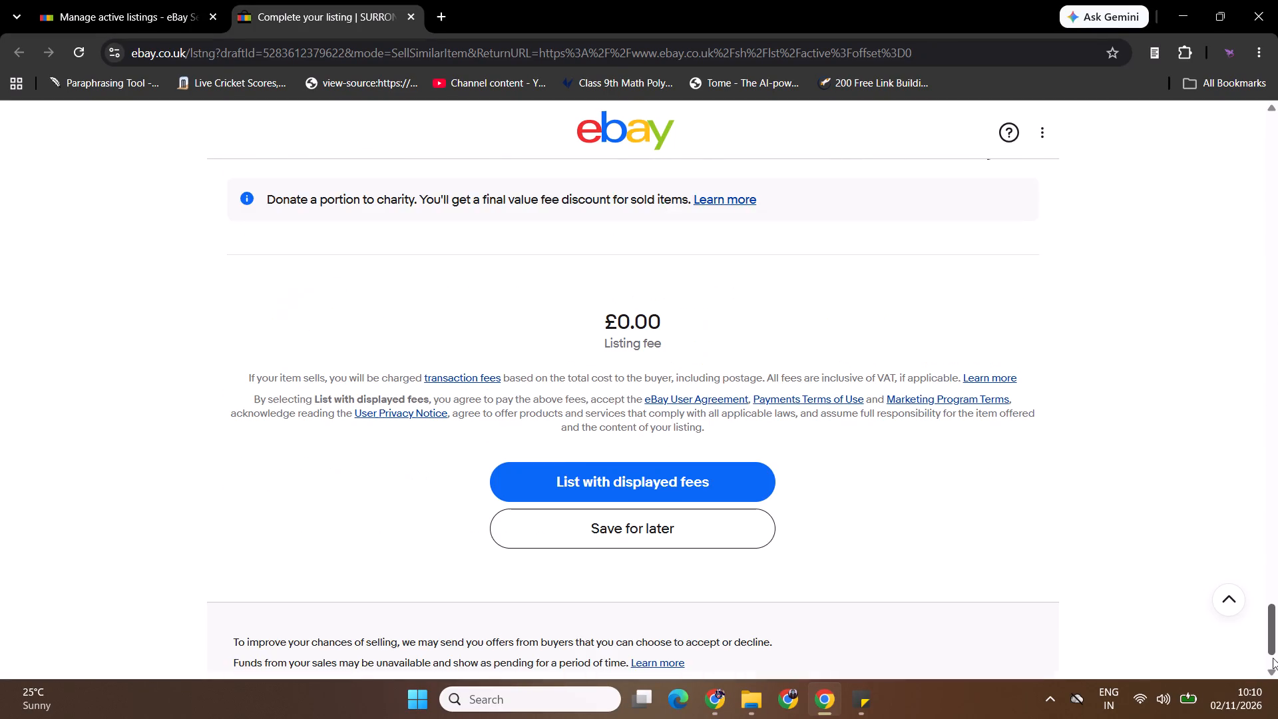
{"action": "left_click_drag", "start_coordinate": [1273, 658], "coordinate": [1275, 694]}
{"action": "left_click", "coordinate": [633, 377]}
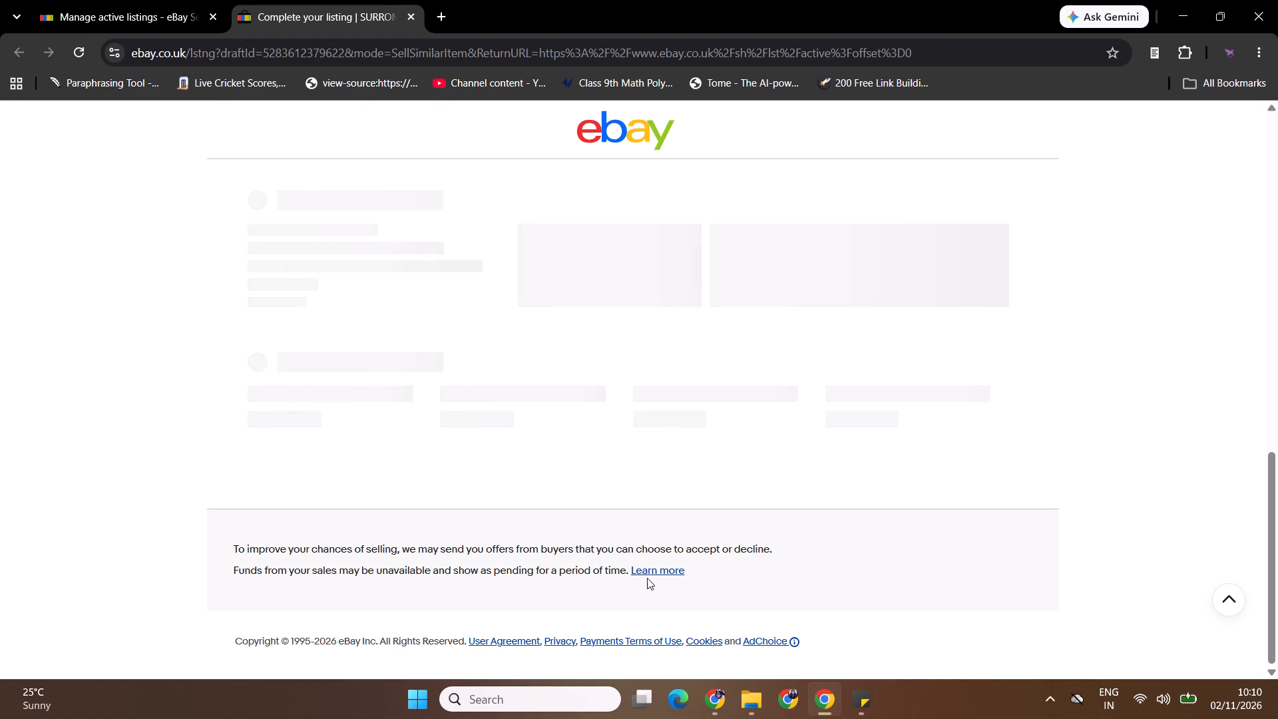
{"action": "left_click", "coordinate": [820, 381]}
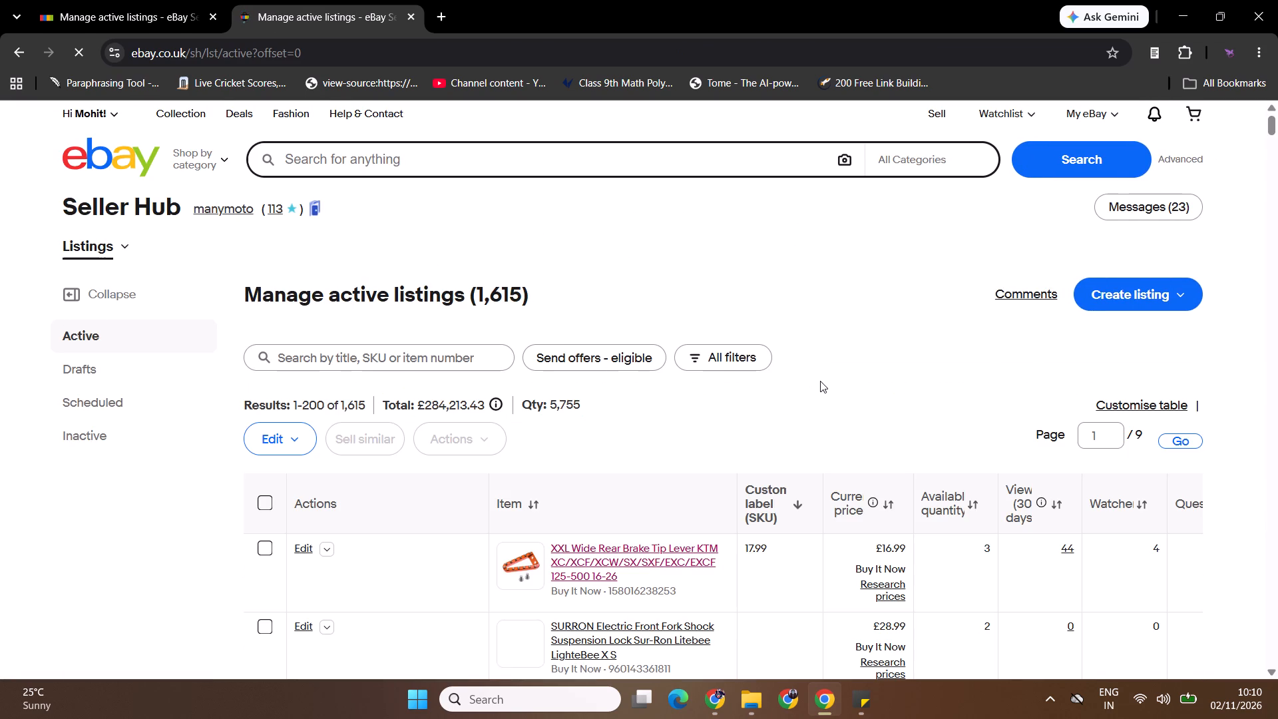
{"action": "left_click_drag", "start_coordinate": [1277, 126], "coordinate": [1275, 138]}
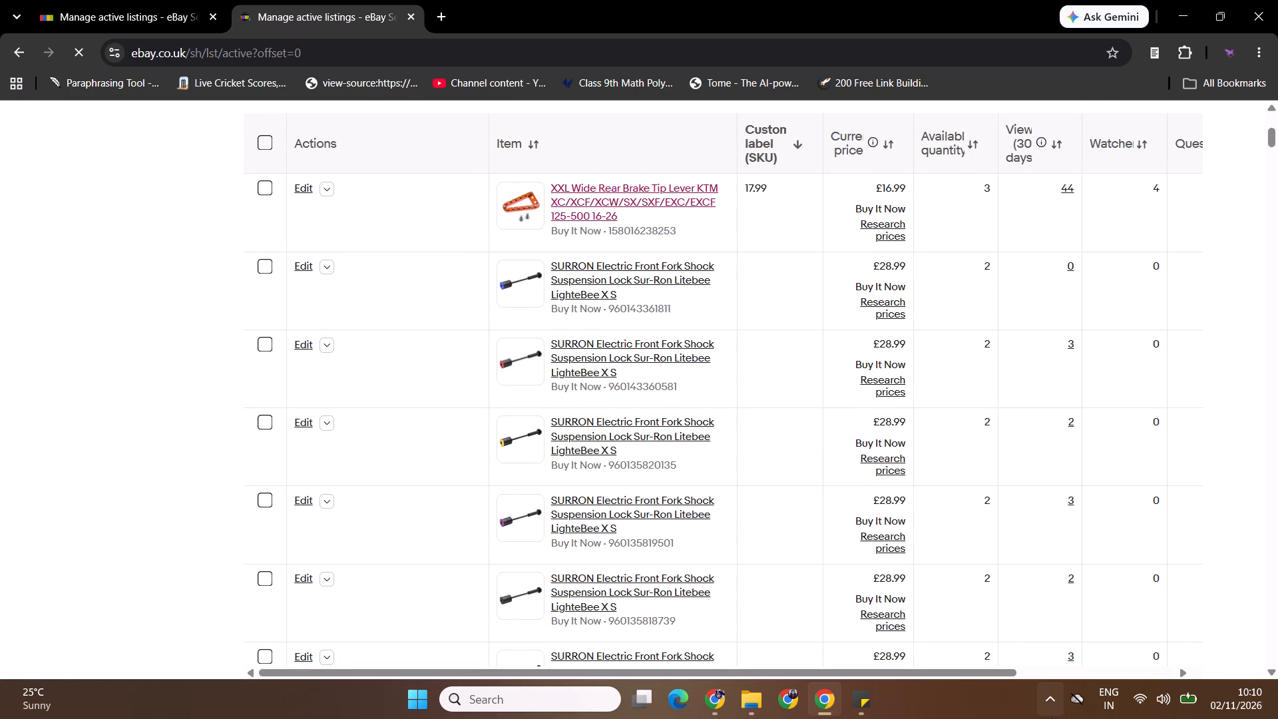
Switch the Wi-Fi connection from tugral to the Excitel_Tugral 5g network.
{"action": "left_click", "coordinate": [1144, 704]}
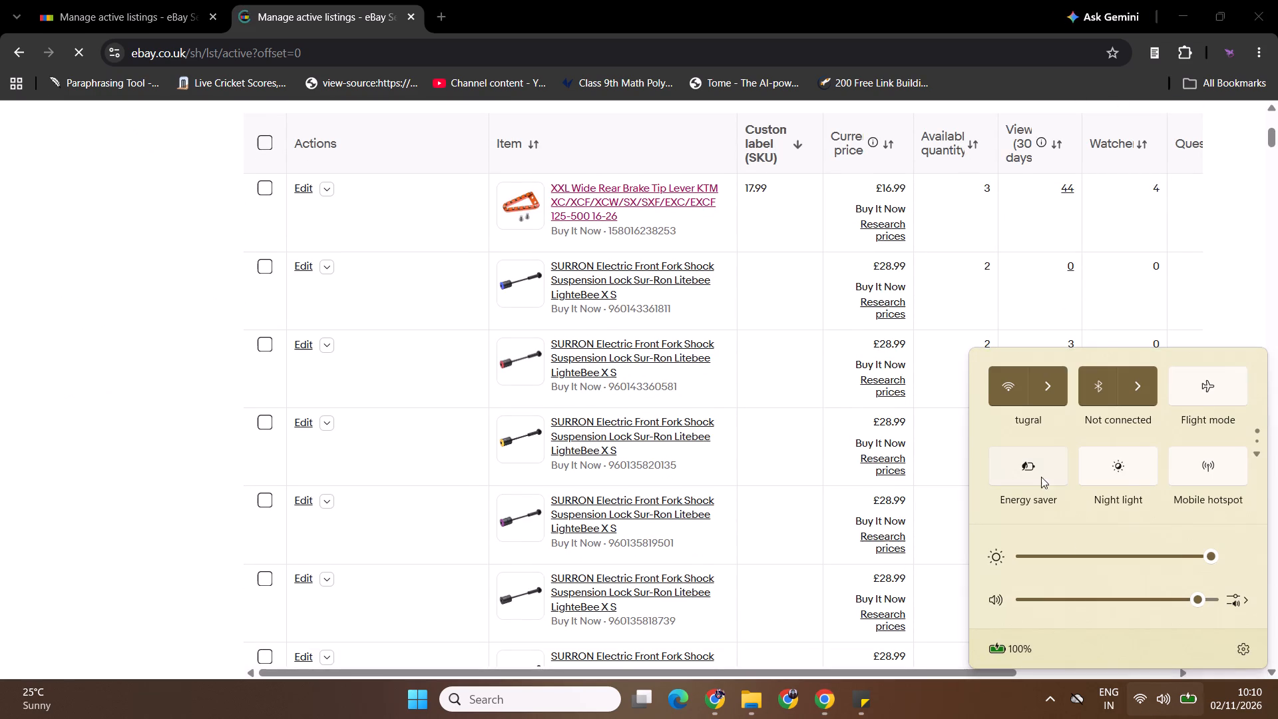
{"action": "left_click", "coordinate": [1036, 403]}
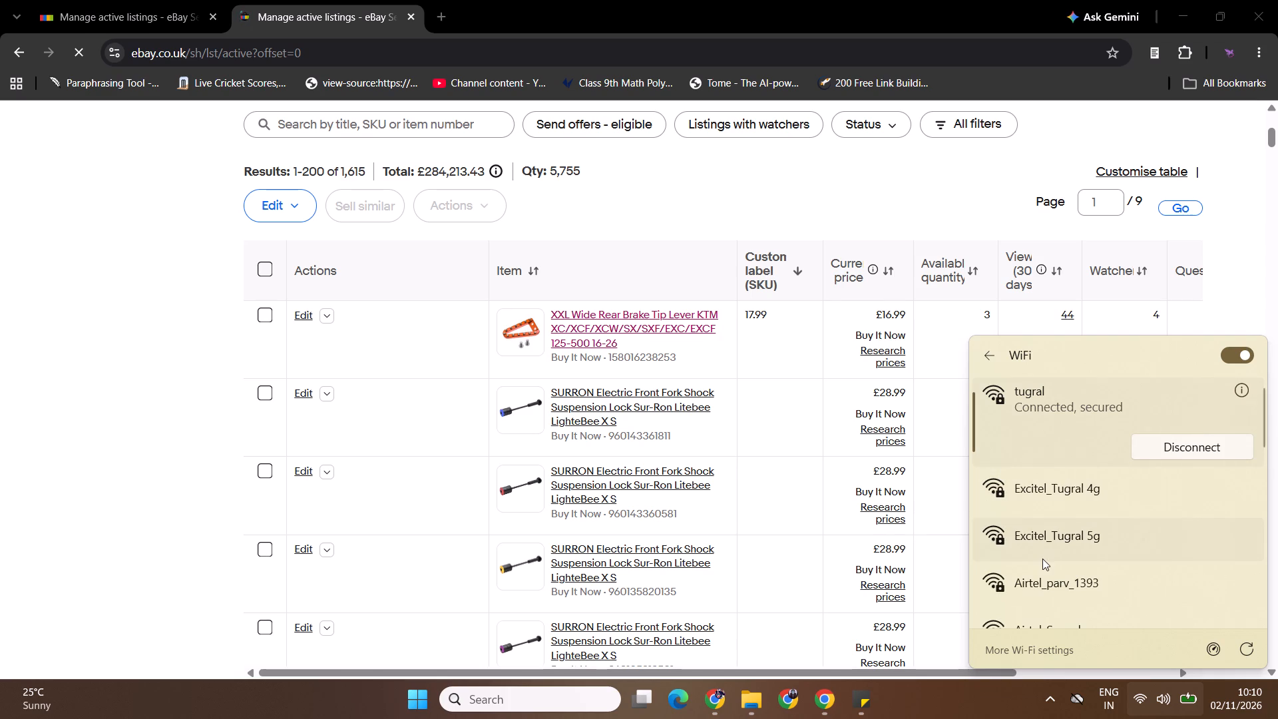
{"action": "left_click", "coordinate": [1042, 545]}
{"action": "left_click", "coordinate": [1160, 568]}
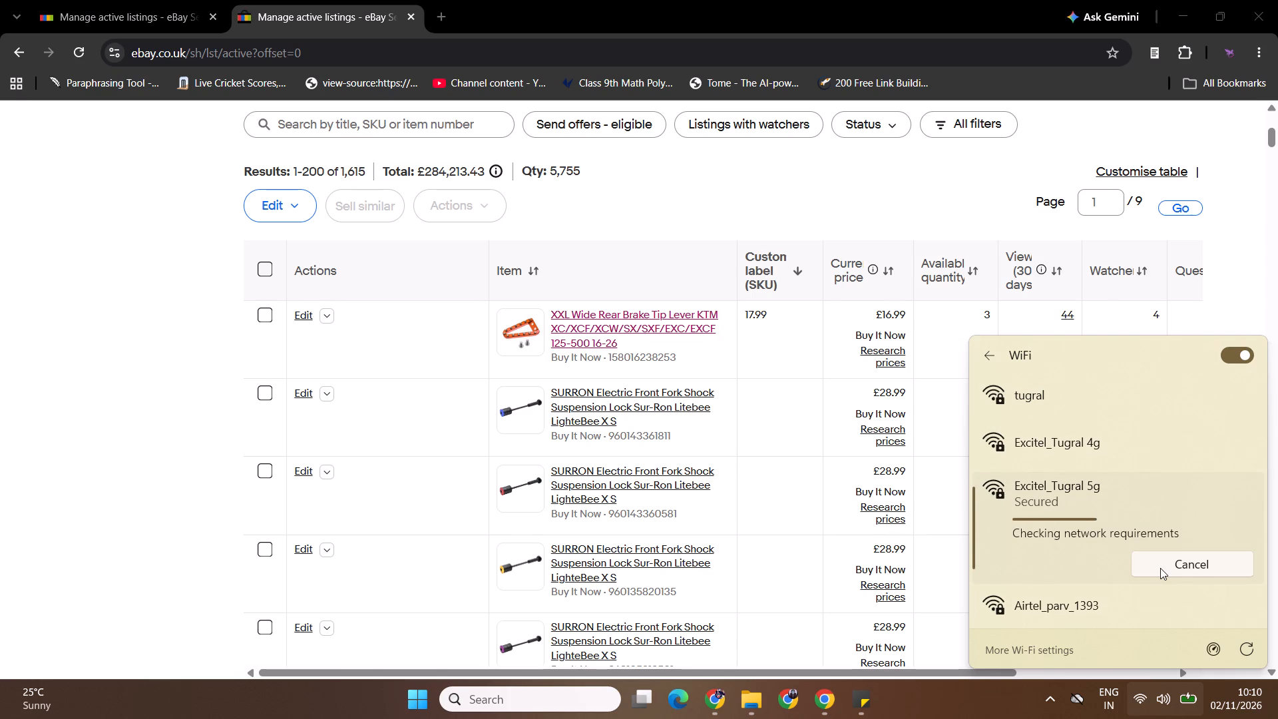
Test the internet connection in a new tab by loading YouTube, retrying it, and loading google.com.
{"action": "left_click", "coordinate": [444, 19]}
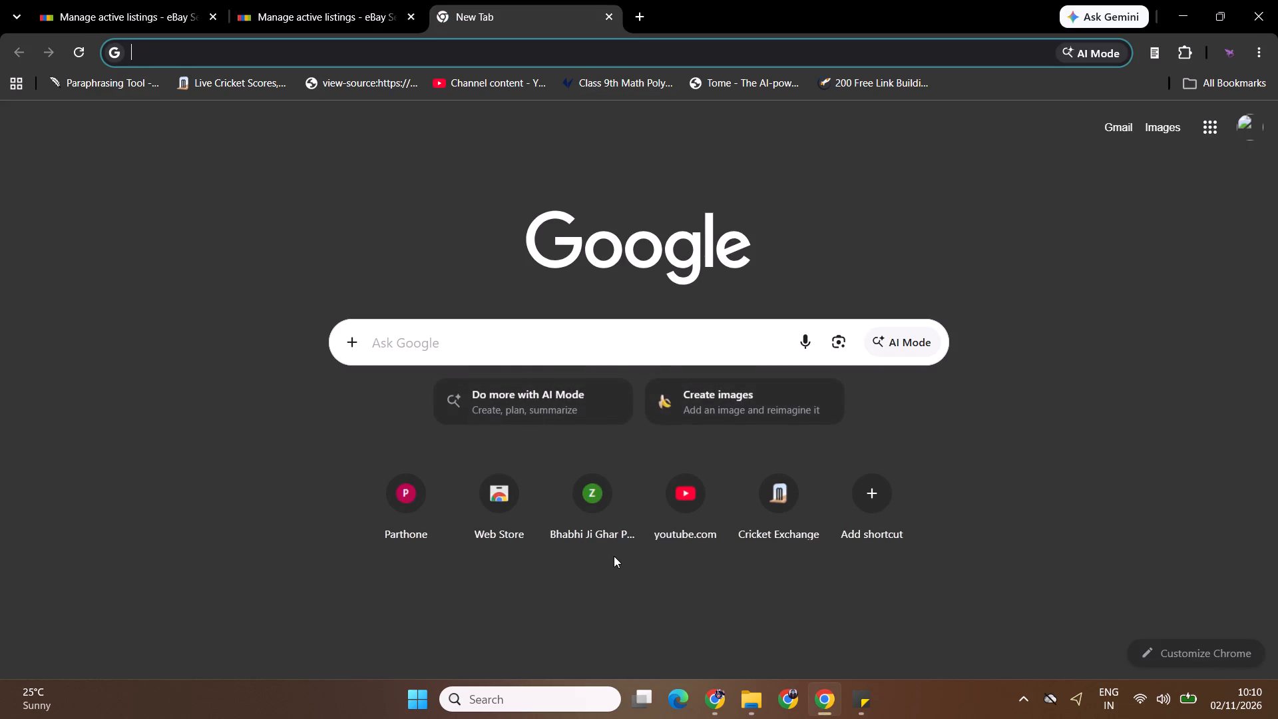
{"action": "left_click", "coordinate": [719, 531]}
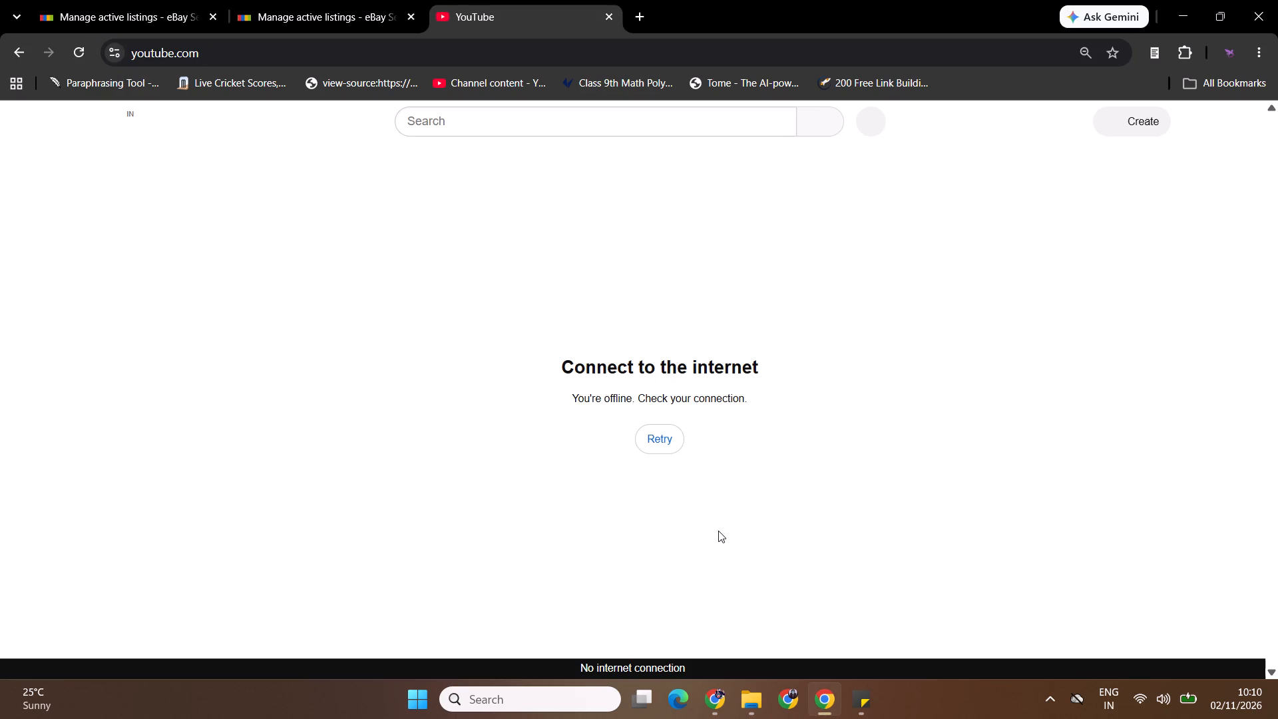
{"action": "left_click", "coordinate": [666, 449]}
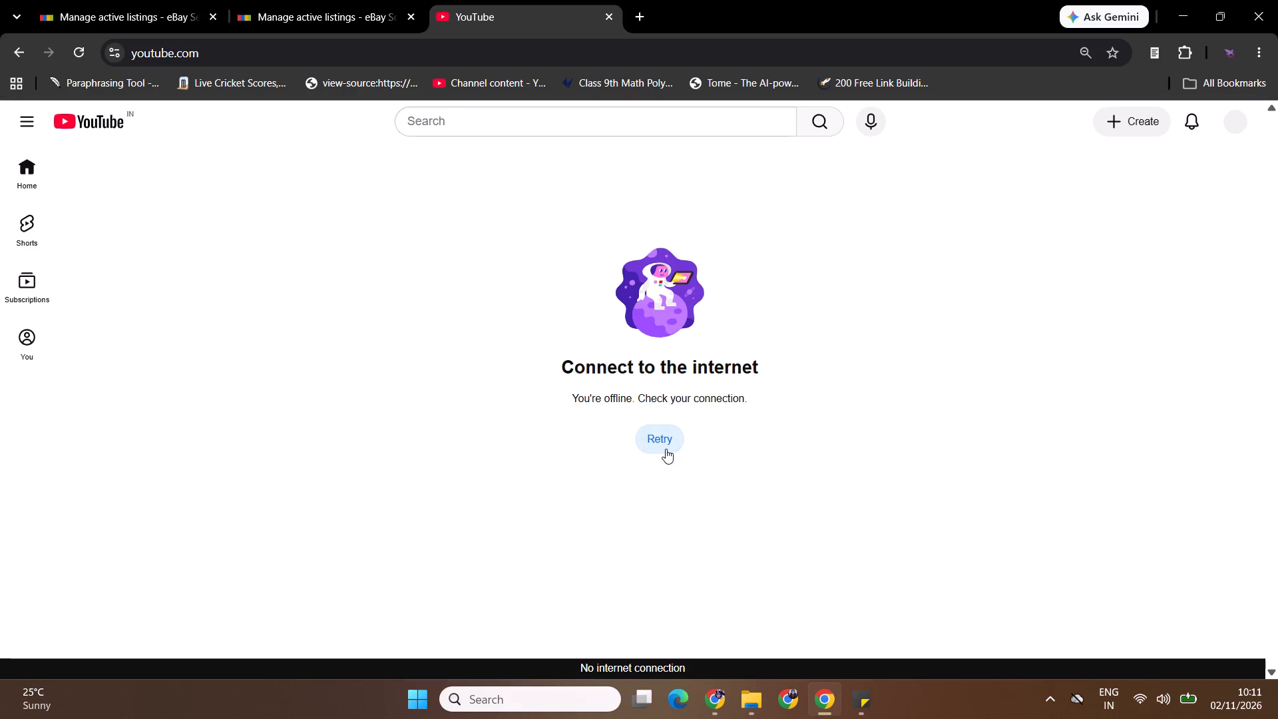
{"action": "triple_click", "coordinate": [666, 449]}
{"action": "left_click", "coordinate": [369, 55]}
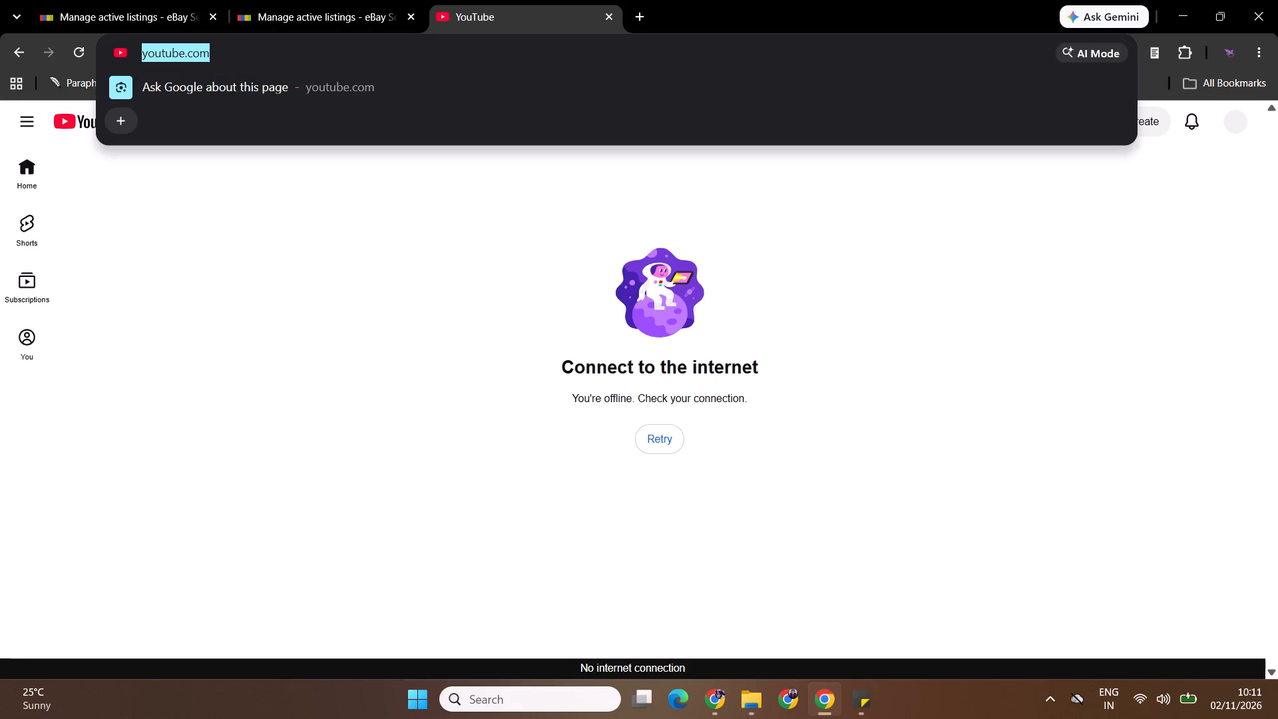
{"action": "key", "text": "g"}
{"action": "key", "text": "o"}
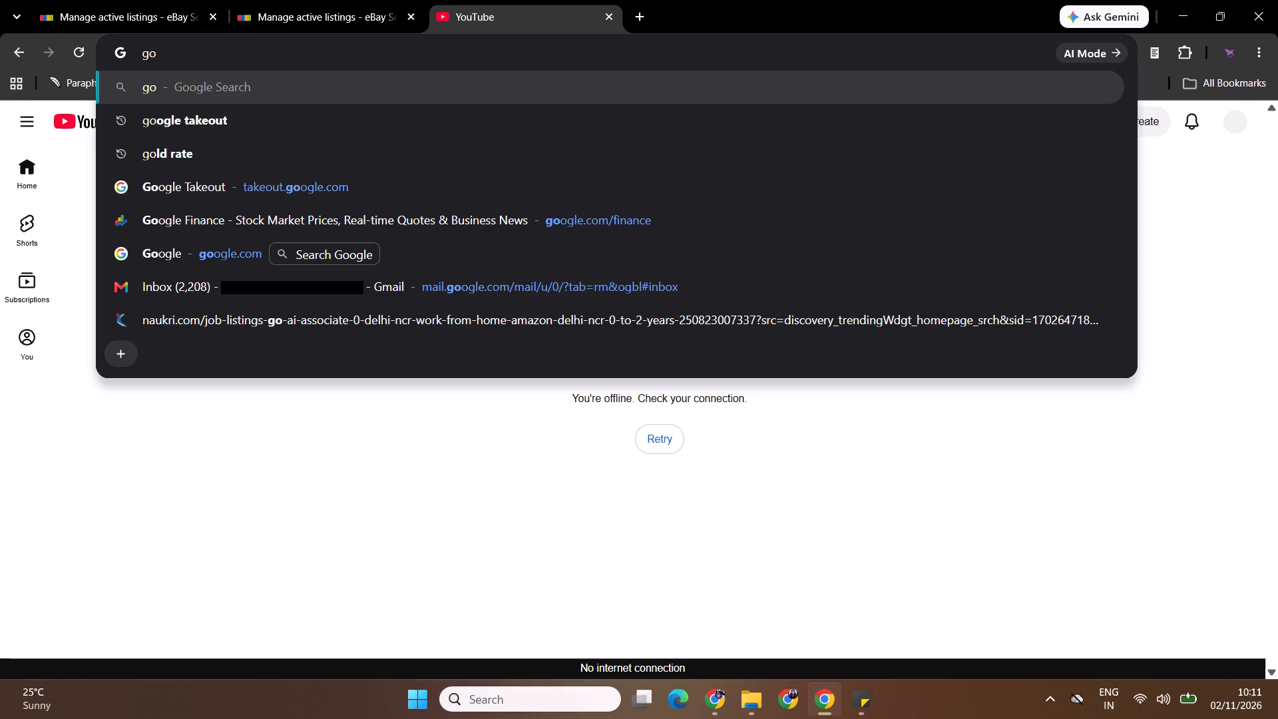
{"action": "left_click", "coordinate": [233, 260]}
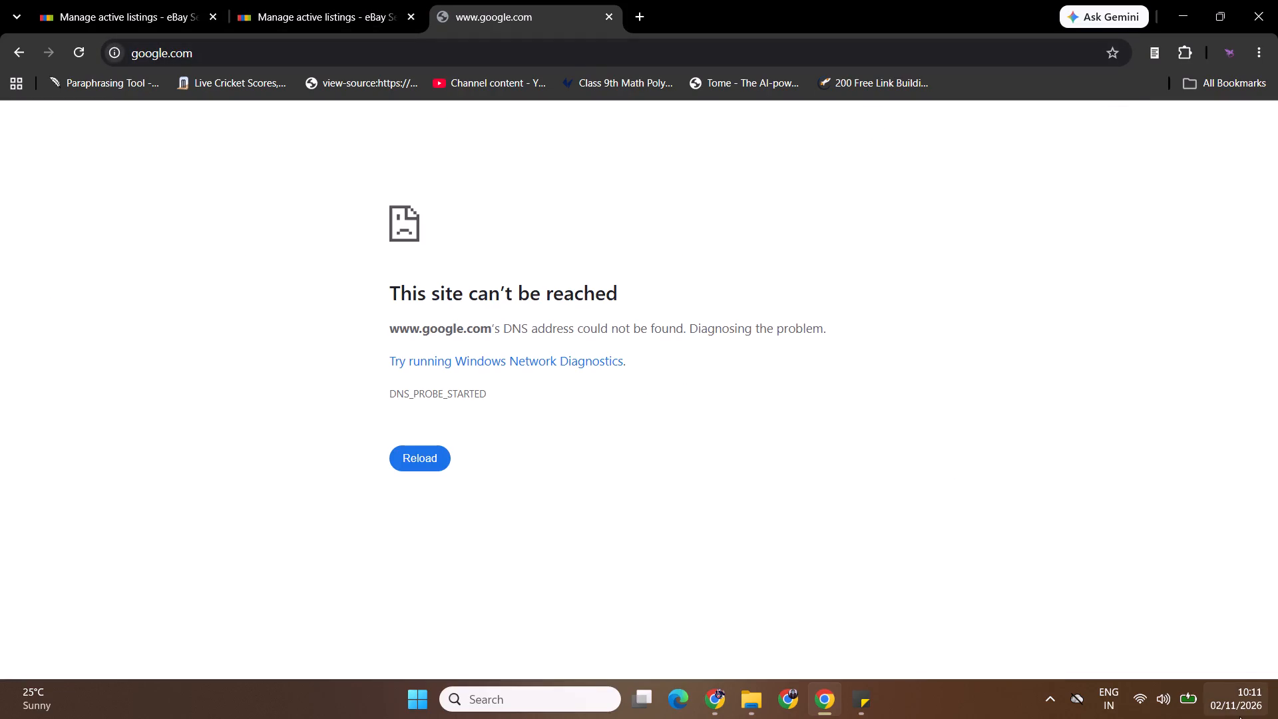
Reconnect the Wi-Fi to the tugral network.
{"action": "left_click", "coordinate": [1142, 701]}
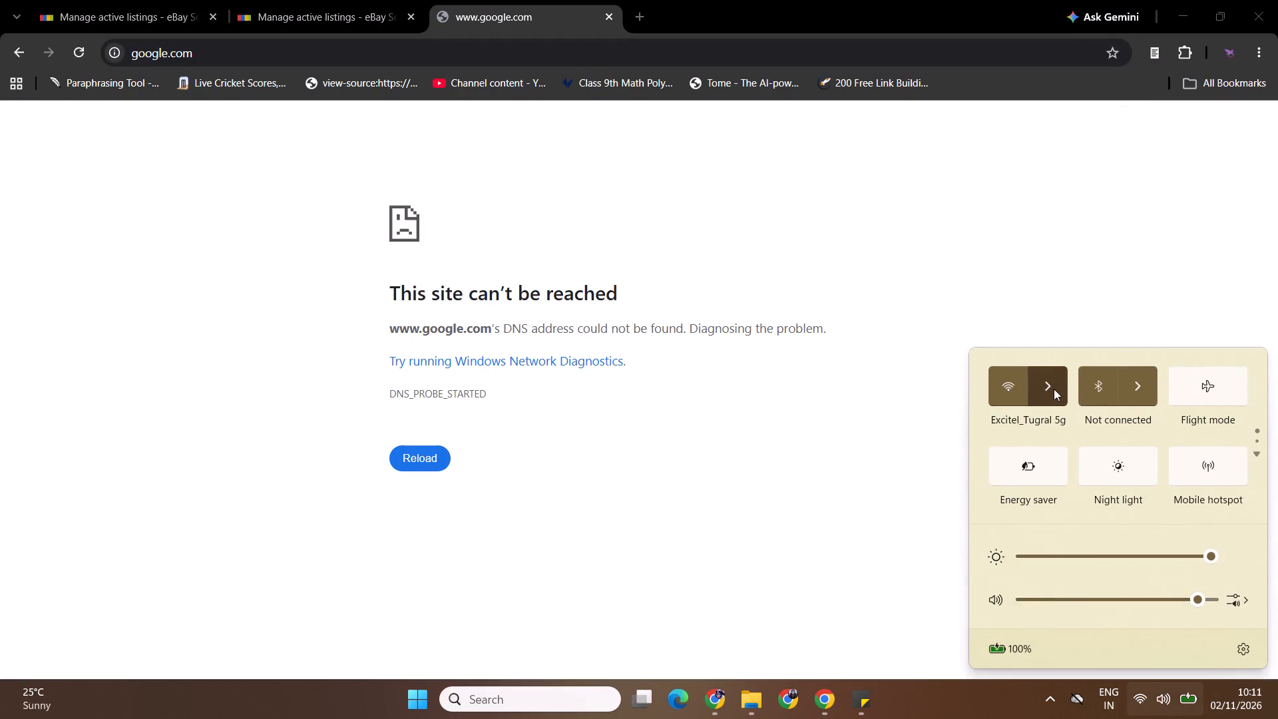
{"action": "left_click", "coordinate": [1054, 389]}
{"action": "left_click", "coordinate": [1059, 537]}
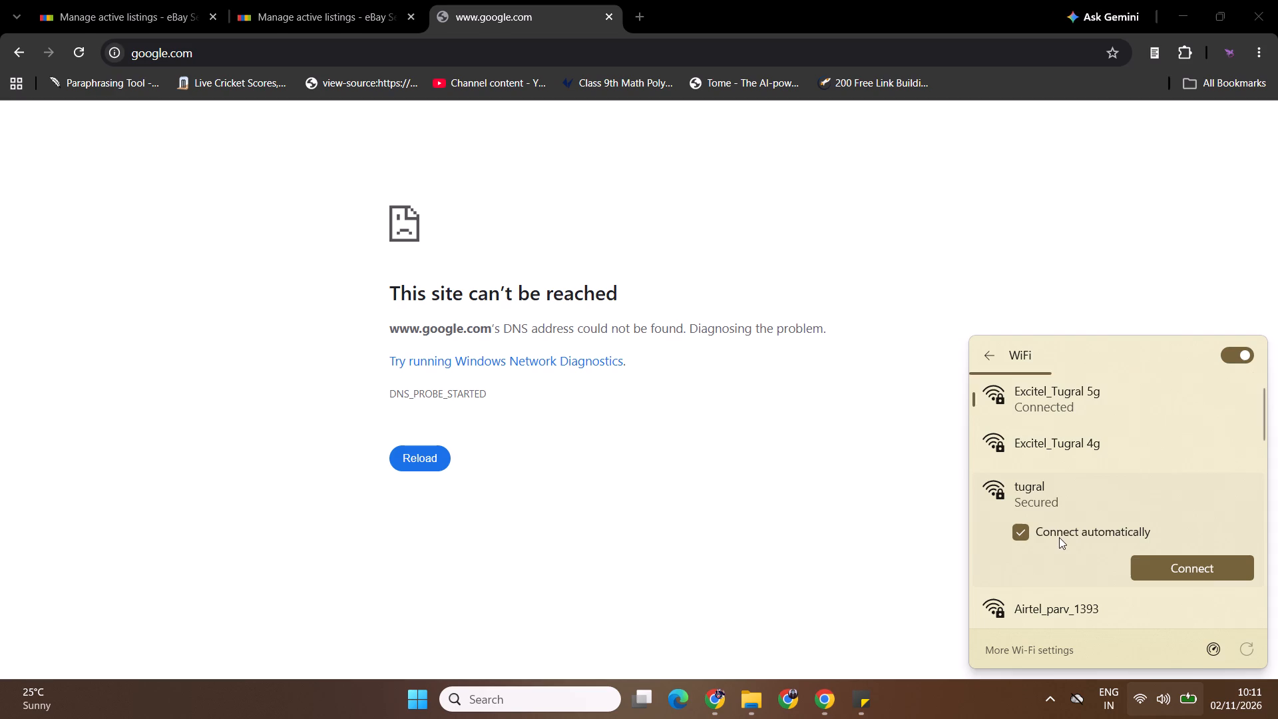
{"action": "left_click", "coordinate": [1150, 561]}
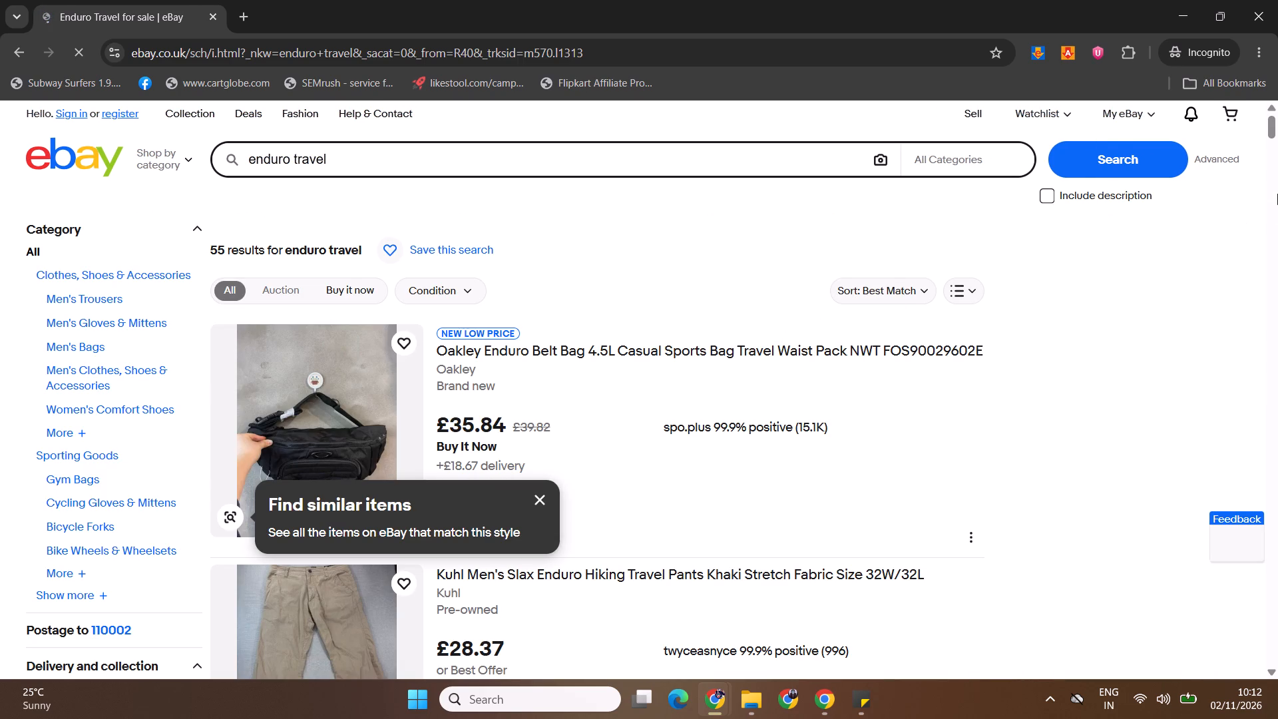
{"action": "left_click_drag", "start_coordinate": [1277, 125], "coordinate": [1274, 158]}
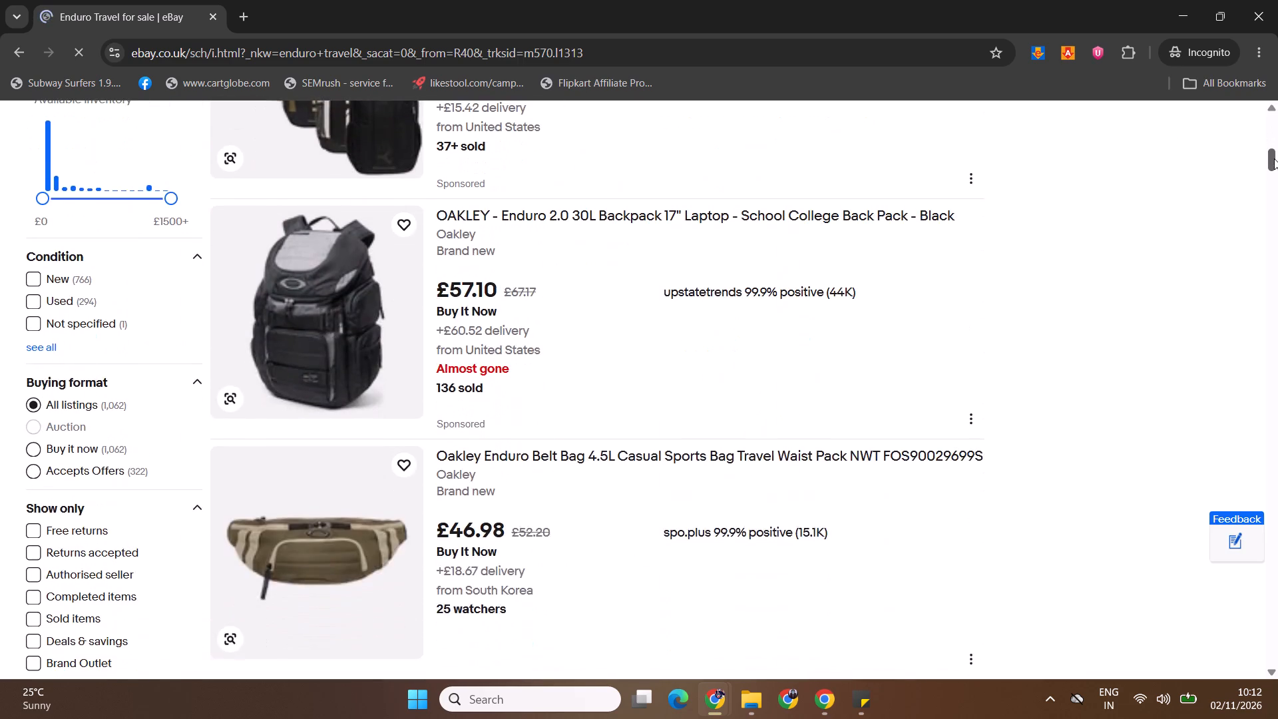
{"action": "left_click_drag", "start_coordinate": [1274, 158], "coordinate": [1268, 264]}
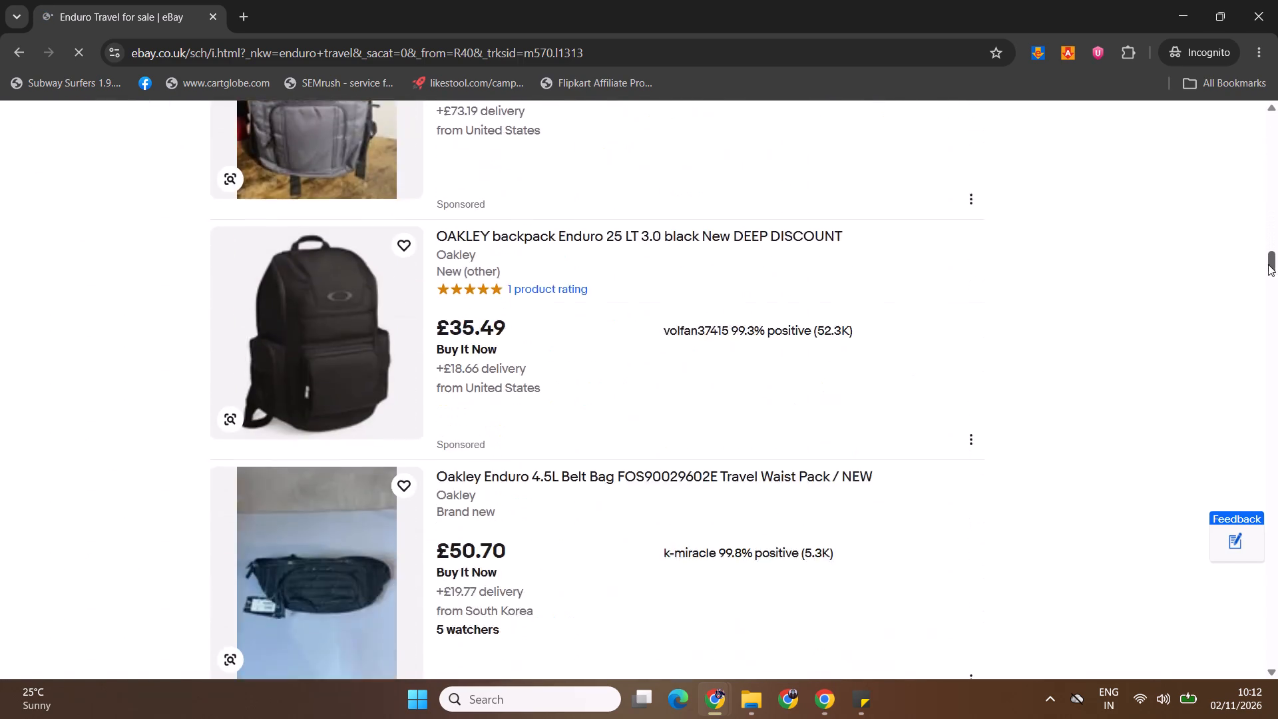
{"action": "left_click_drag", "start_coordinate": [1268, 264], "coordinate": [1245, 373]}
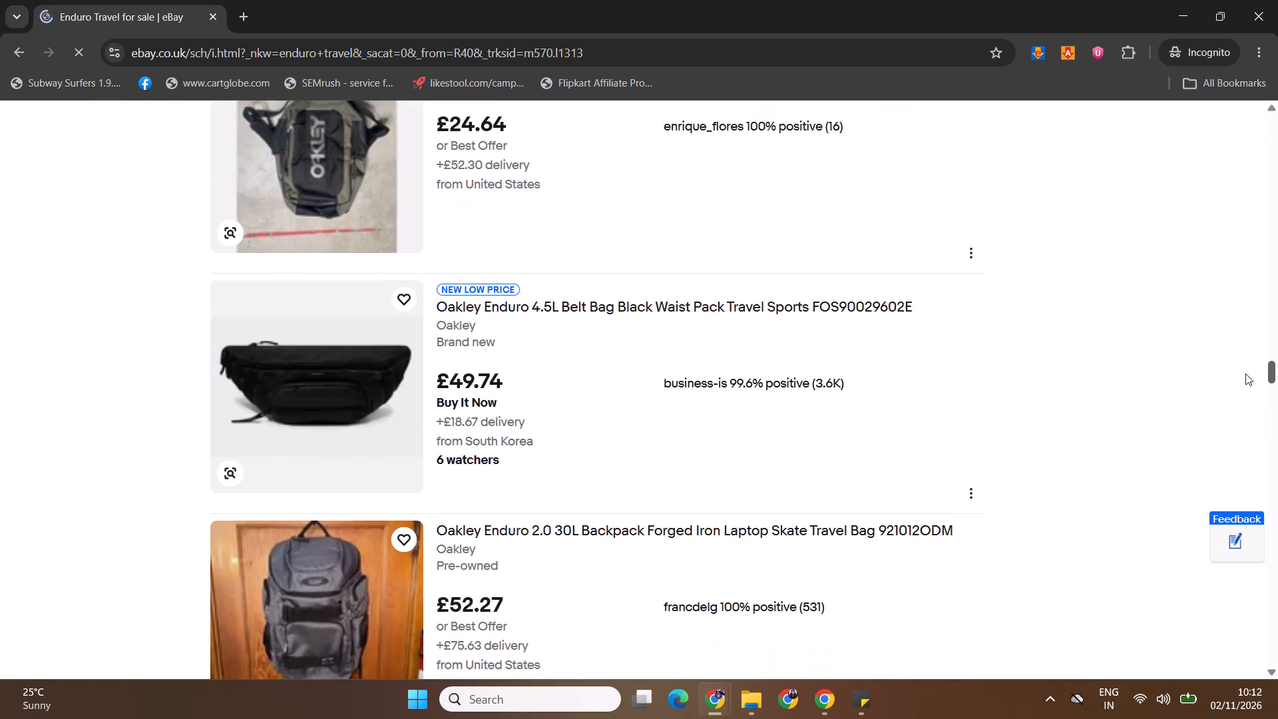
{"action": "left_click_drag", "start_coordinate": [1245, 373], "coordinate": [1253, 353]}
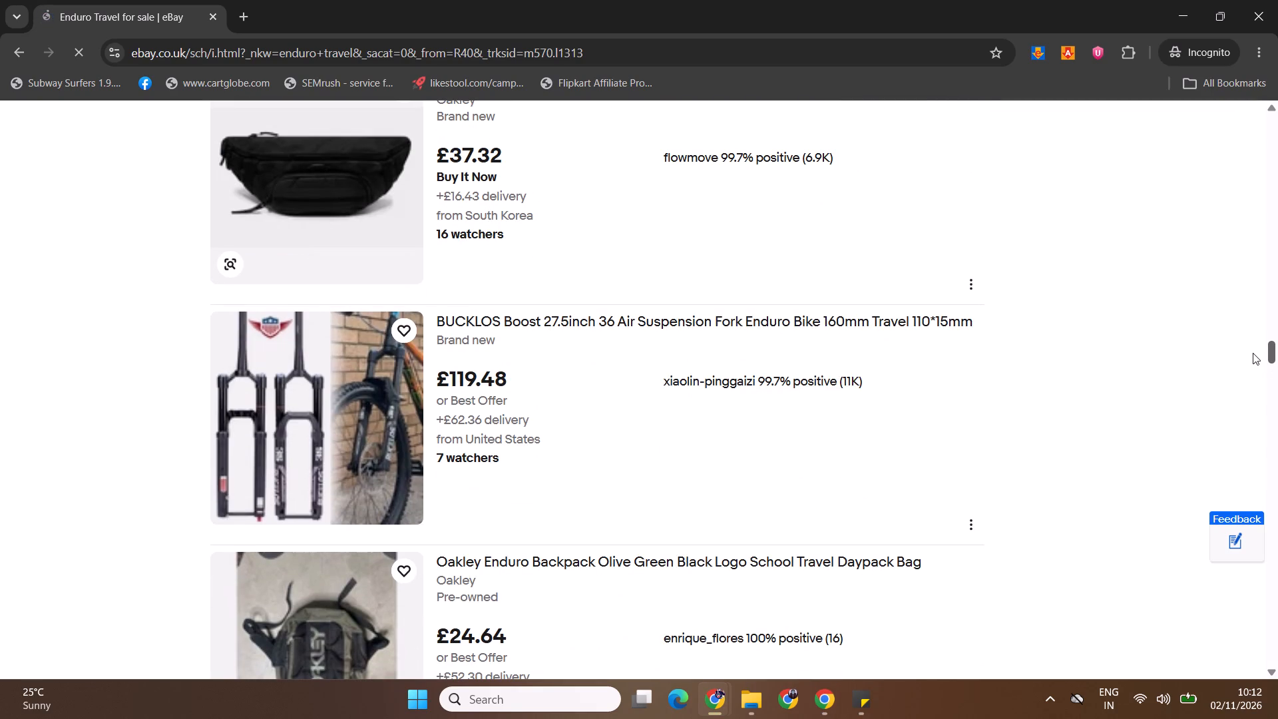
{"action": "left_click_drag", "start_coordinate": [1253, 353], "coordinate": [1222, 483]}
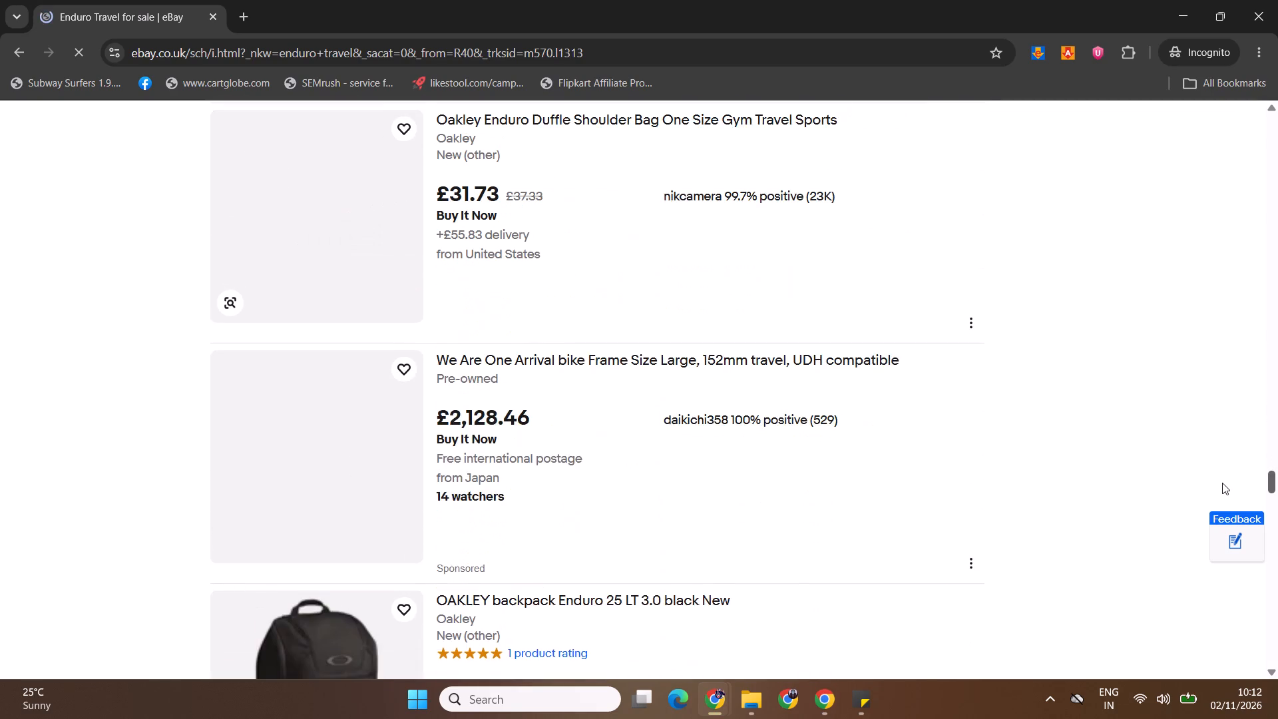
{"action": "left_click_drag", "start_coordinate": [1222, 483], "coordinate": [1197, 45]}
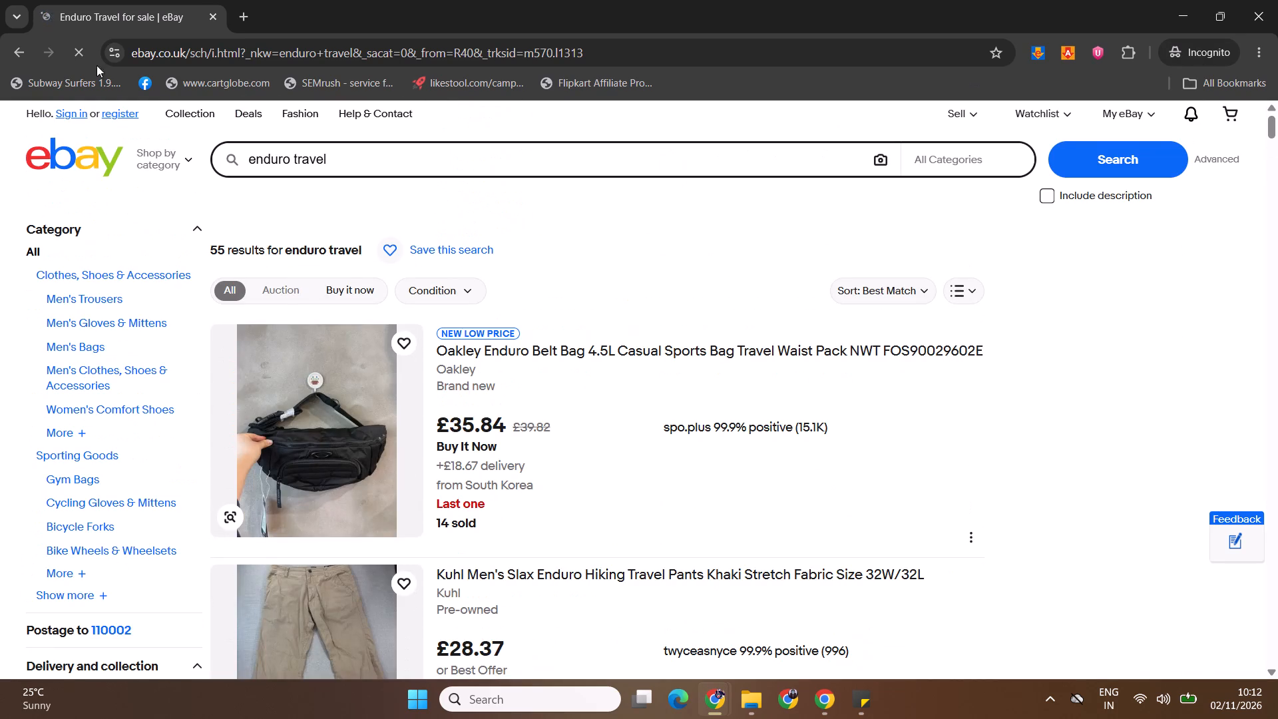
Open the Enduro Travel Club store on eBay UK and sort its items by Price + postage: lowest first.
{"action": "left_click", "coordinate": [371, 170]}
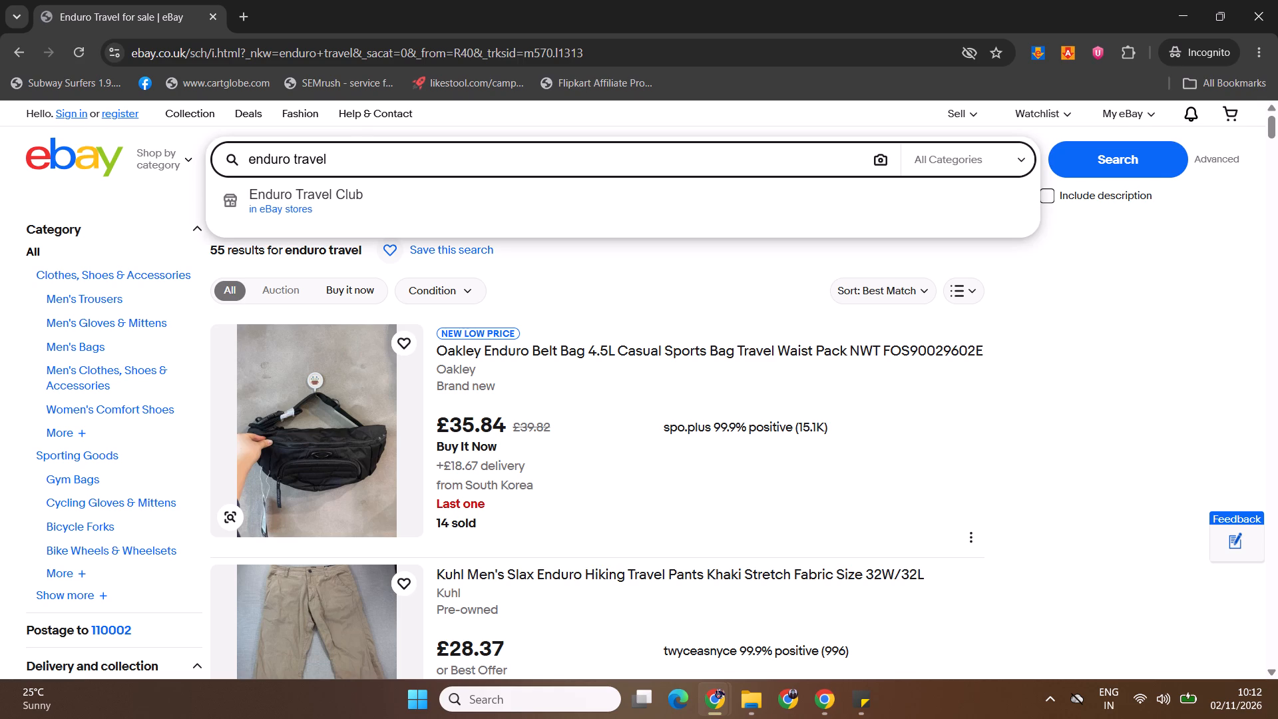
{"action": "left_click", "coordinate": [362, 192]}
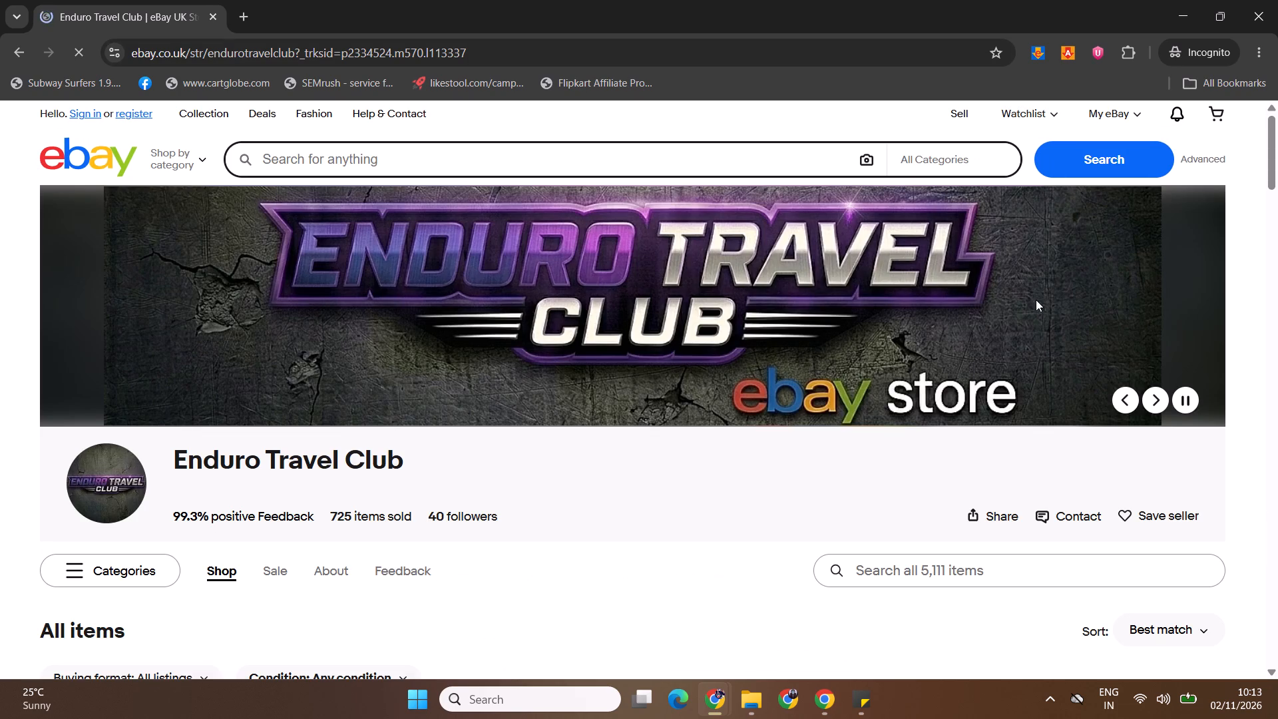
{"action": "left_click_drag", "start_coordinate": [1277, 144], "coordinate": [1277, 170]}
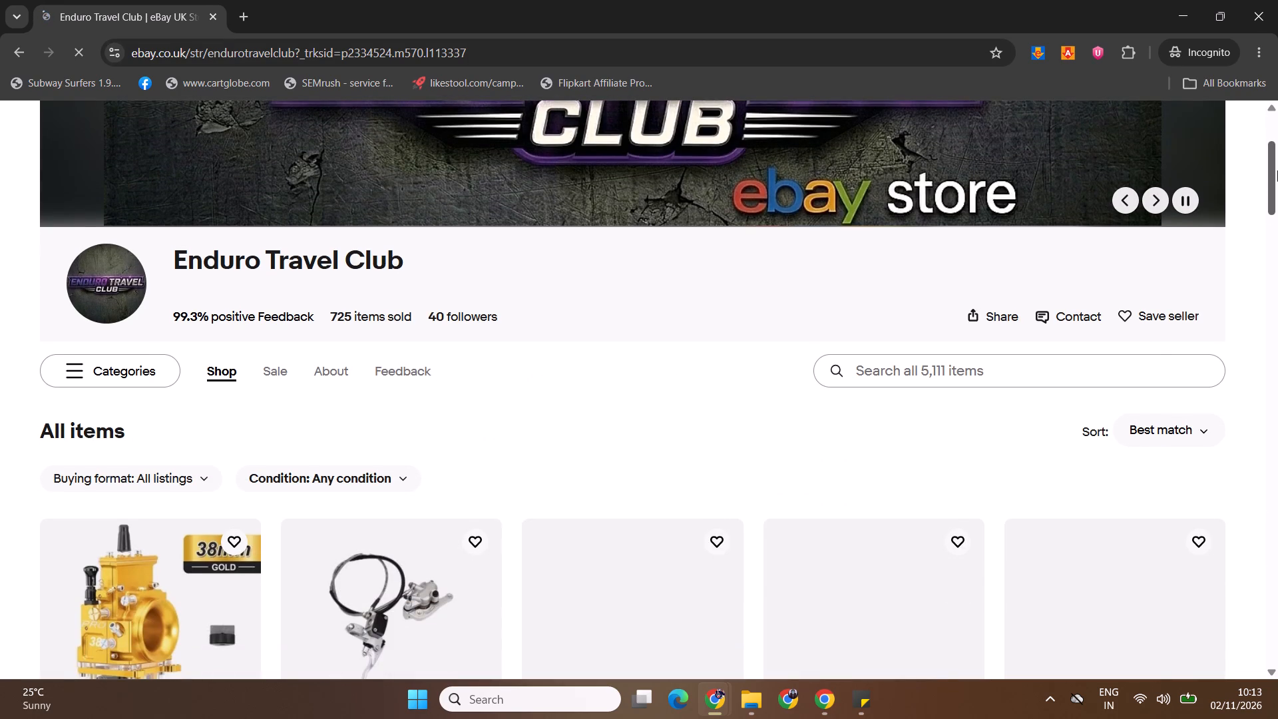
{"action": "left_click_drag", "start_coordinate": [1277, 170], "coordinate": [1277, 197]}
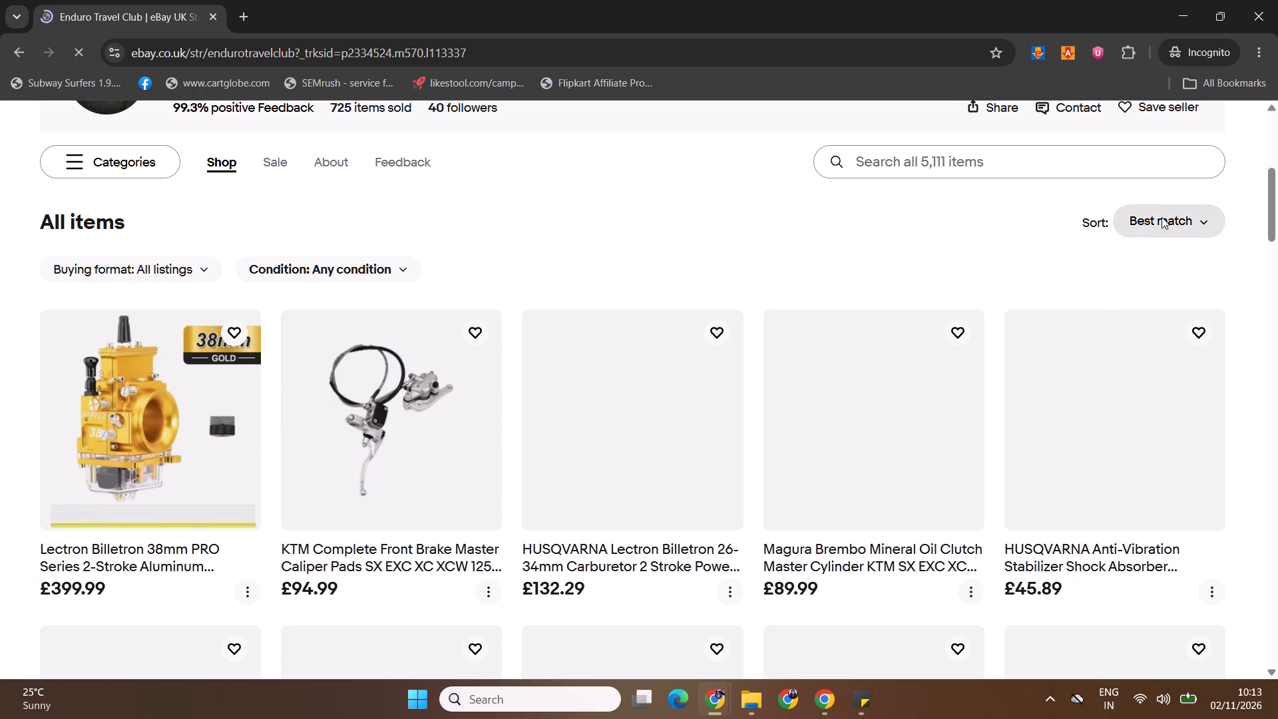
{"action": "left_click", "coordinate": [1162, 217]}
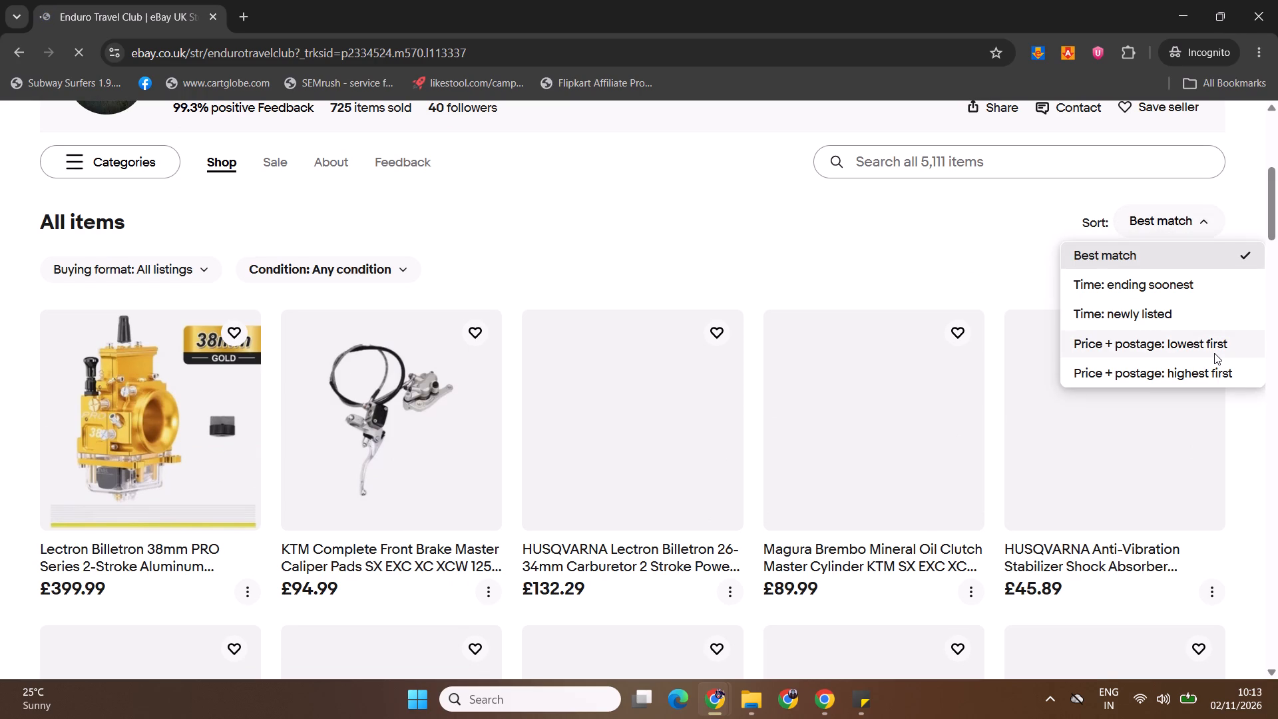
{"action": "left_click", "coordinate": [1214, 353]}
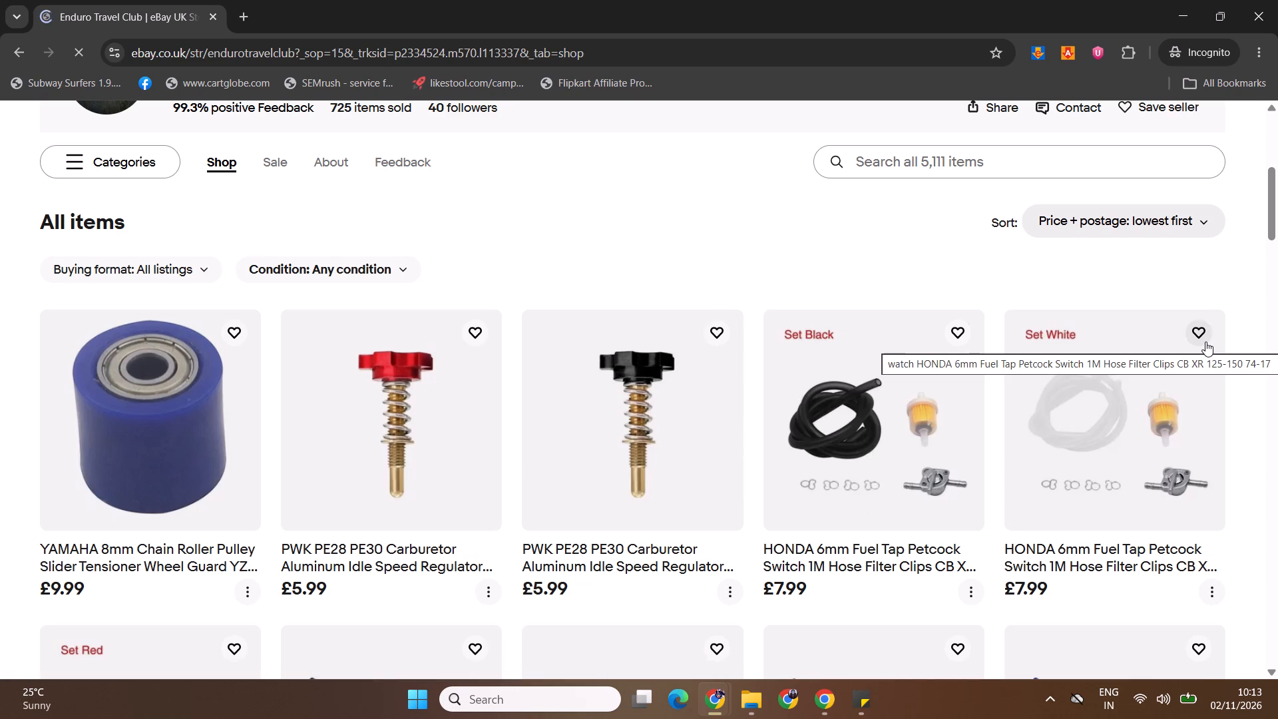
Open the store's first five items in separate tabs, from the YAMAHA 8mm chain roller to the white HONDA fuel tap set.
{"action": "left_click_drag", "start_coordinate": [1277, 215], "coordinate": [1277, 225]}
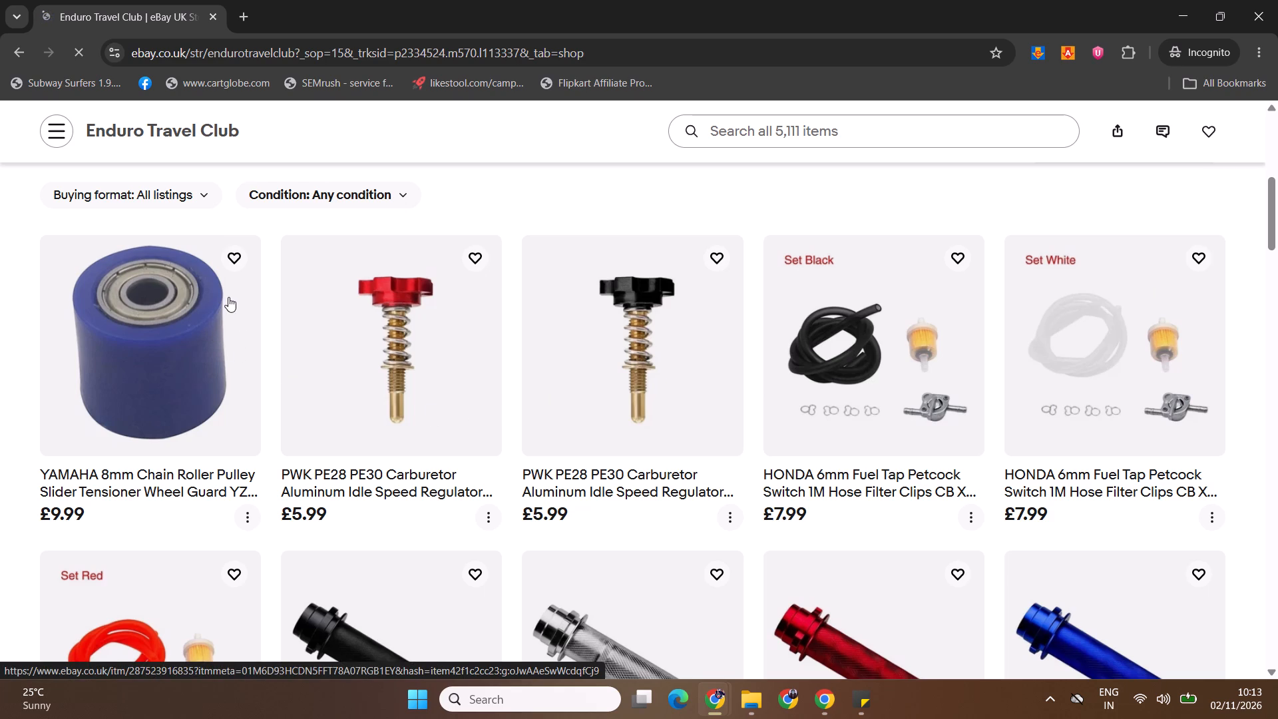
{"action": "left_click", "coordinate": [166, 328], "text": "ctrl"}
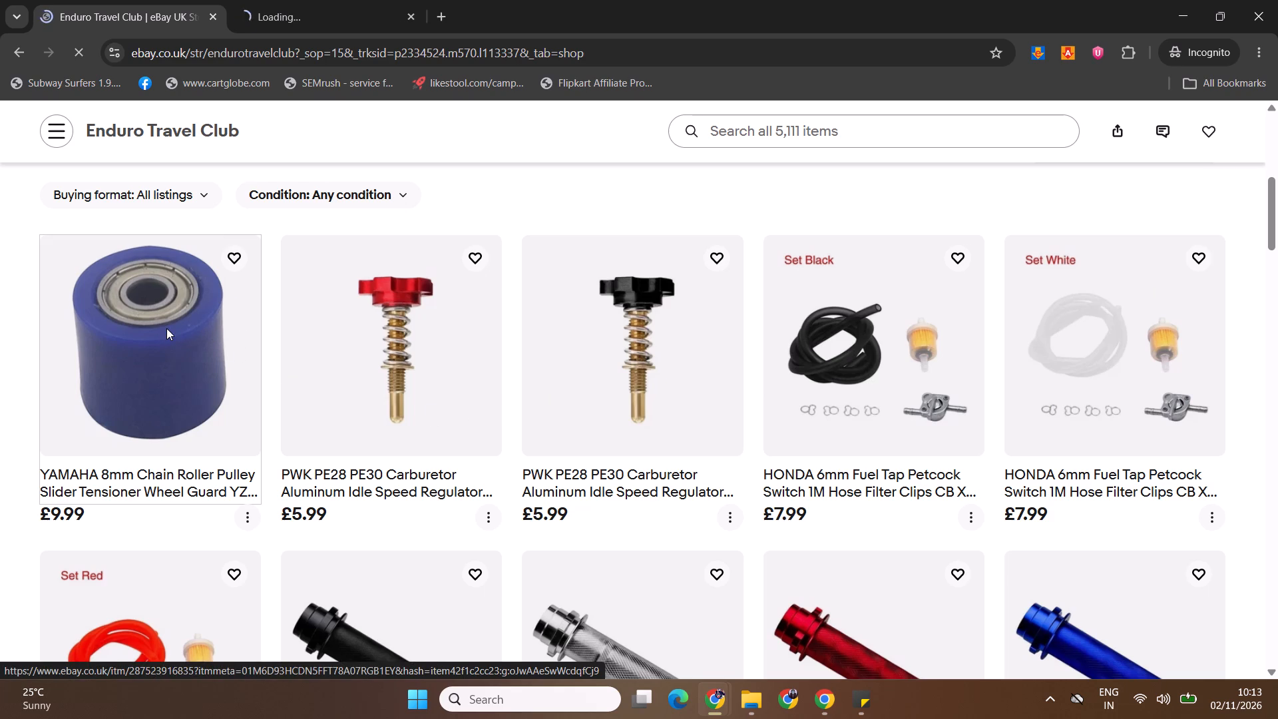
{"action": "left_click", "coordinate": [373, 341], "text": "ctrl"}
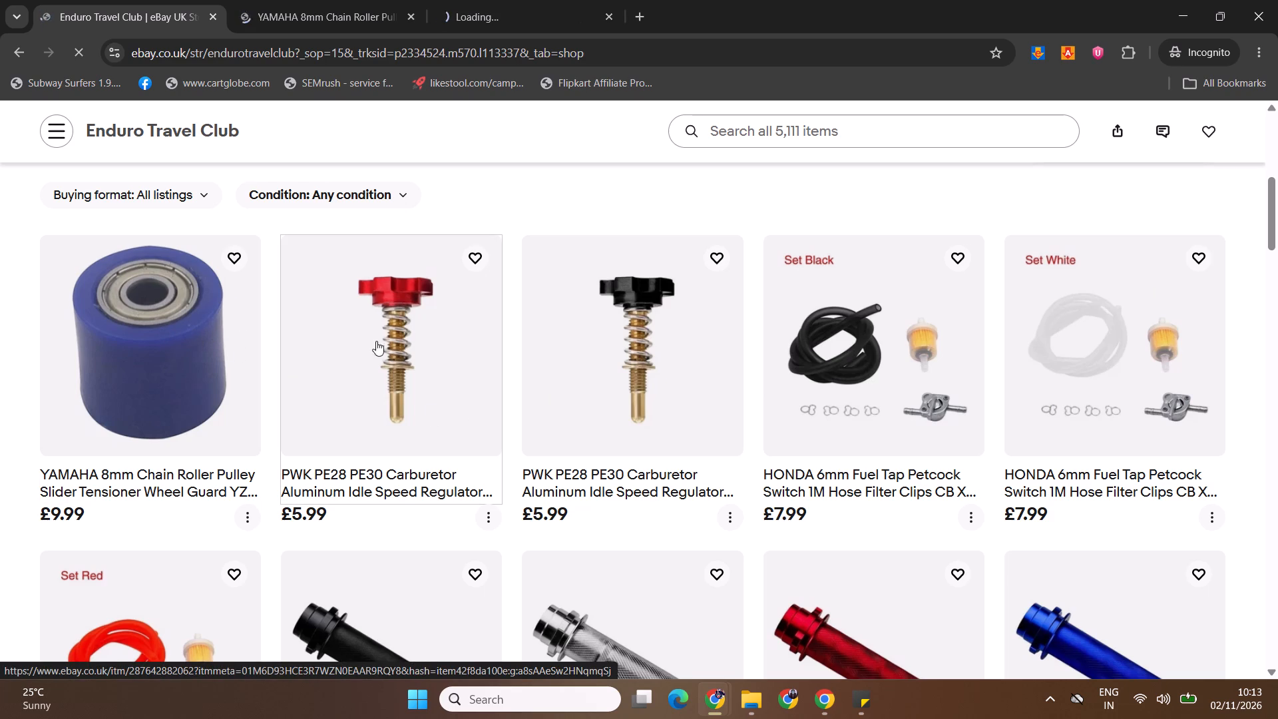
{"action": "left_click", "coordinate": [549, 344], "text": "ctrl"}
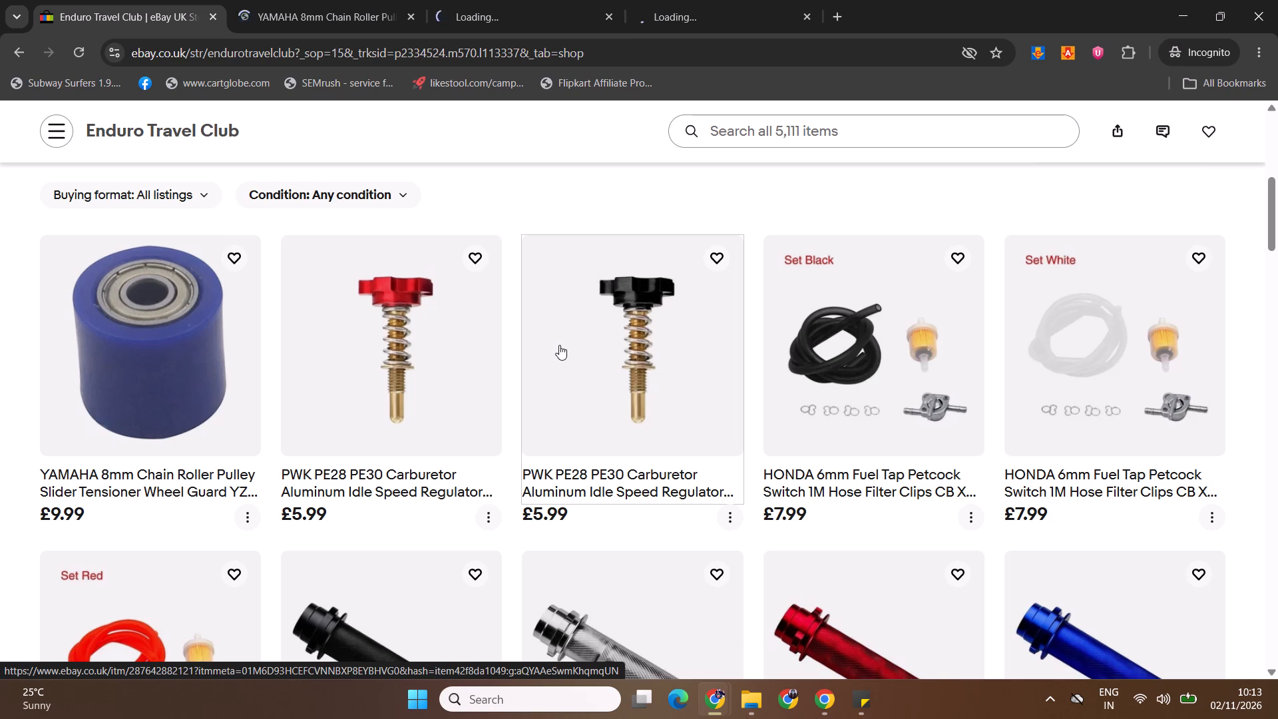
{"action": "left_click", "coordinate": [882, 356], "text": "ctrl"}
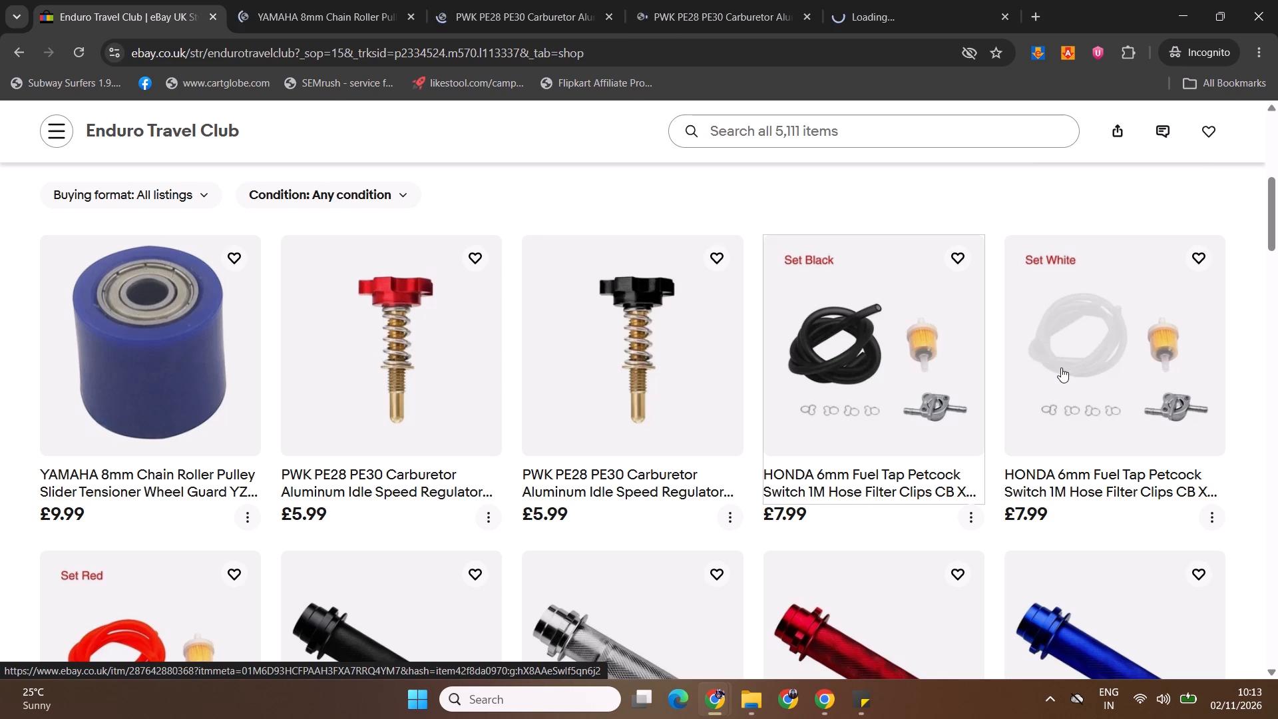
{"action": "left_click", "coordinate": [1061, 367], "text": "ctrl"}
Copy "Chain" from the YAMAHA 8mm chain roller's title and search manymoto's active listings in Seller Hub for it.
{"action": "left_click", "coordinate": [311, 0]}
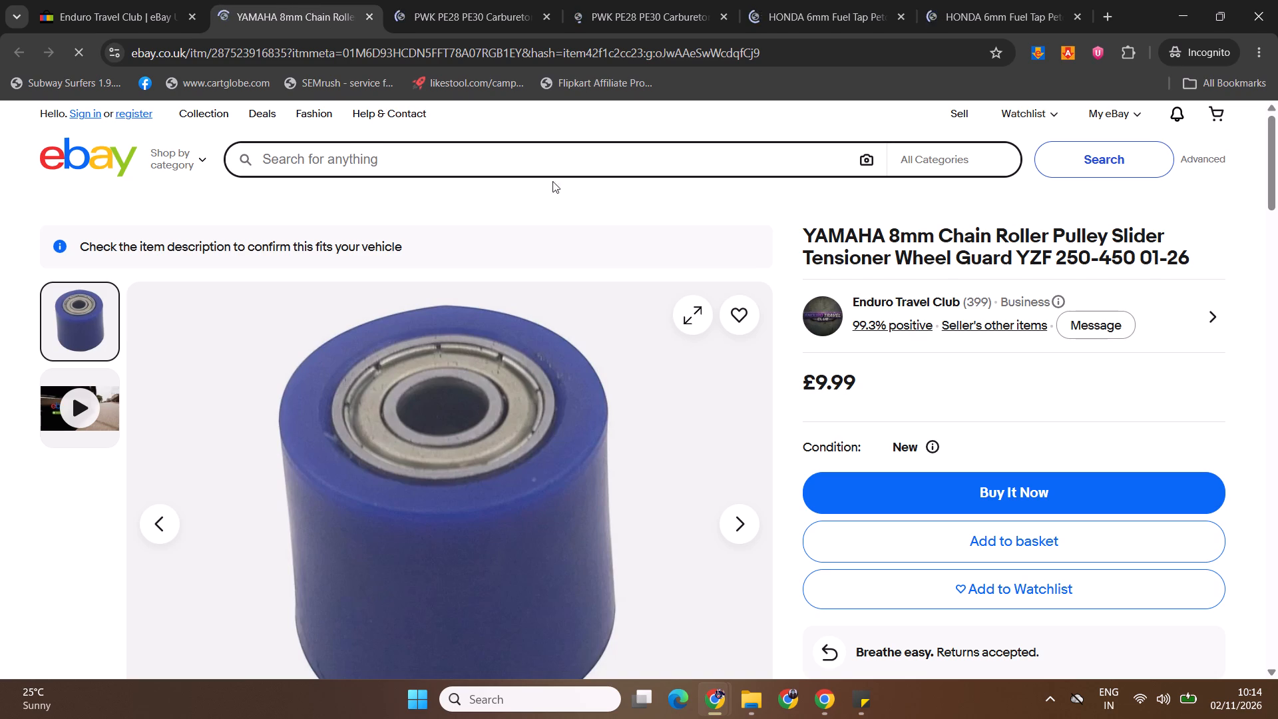
{"action": "left_click_drag", "start_coordinate": [939, 236], "coordinate": [966, 234]}
{"action": "left_click_drag", "start_coordinate": [966, 234], "coordinate": [996, 234]}
{"action": "key", "text": "ctrl+c"}
{"action": "key", "text": "ctrl+c"}
{"action": "key", "text": "alt+Tab"}
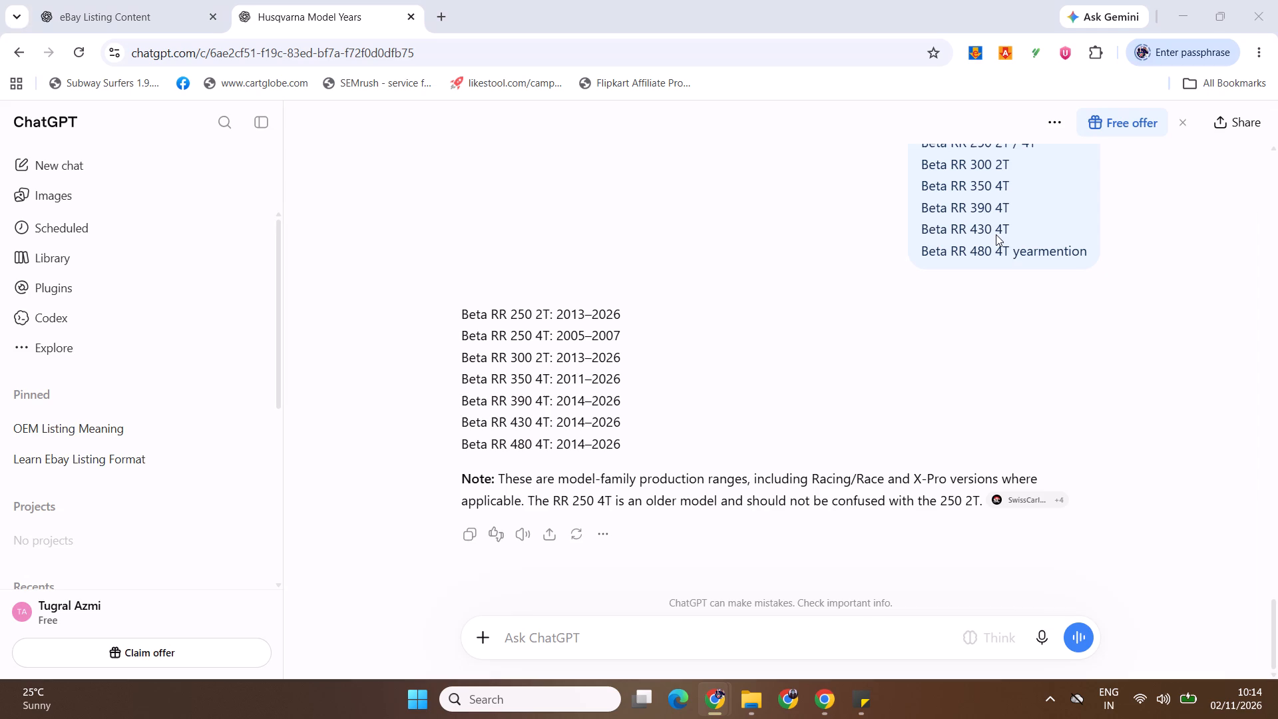
{"action": "key", "text": "alt+Tab"}
{"action": "key", "text": "alt+Tab"}
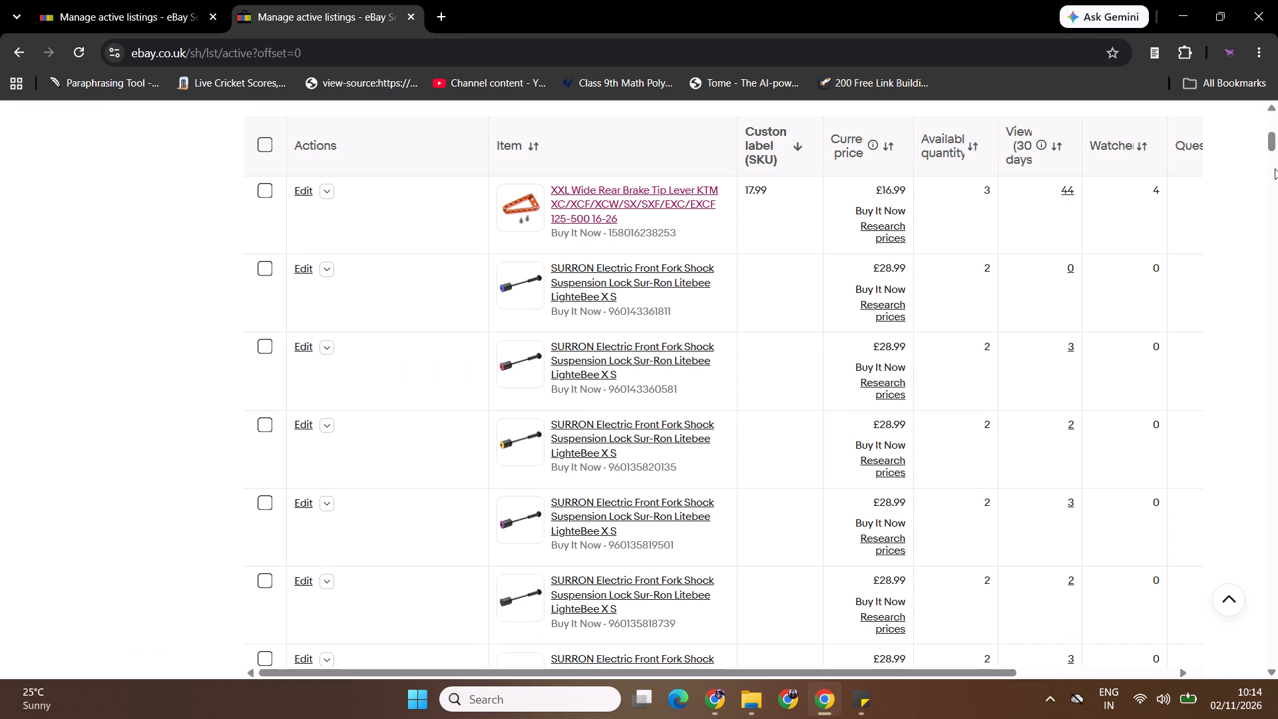
{"action": "left_click_drag", "start_coordinate": [1275, 144], "coordinate": [1277, 129]}
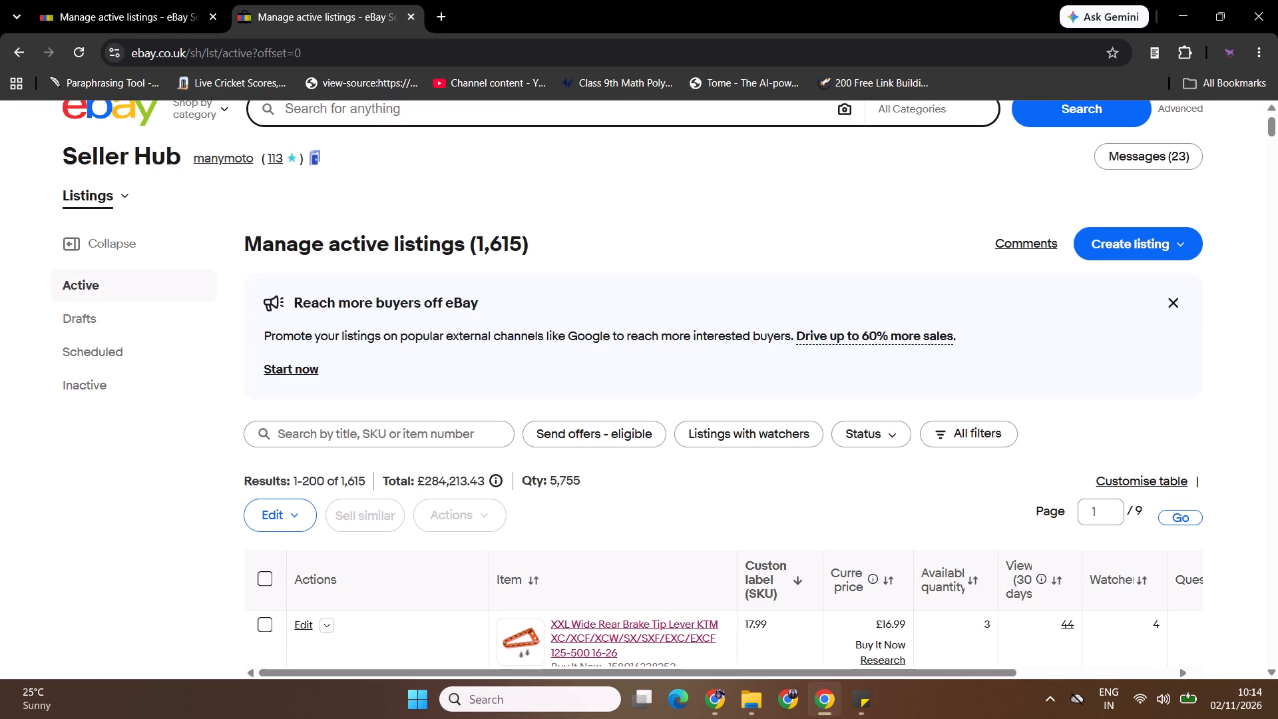
{"action": "left_click", "coordinate": [377, 439]}
{"action": "key", "text": "ctrl+v"}
{"action": "key", "text": "BackSpace"}
{"action": "key", "text": "Return"}
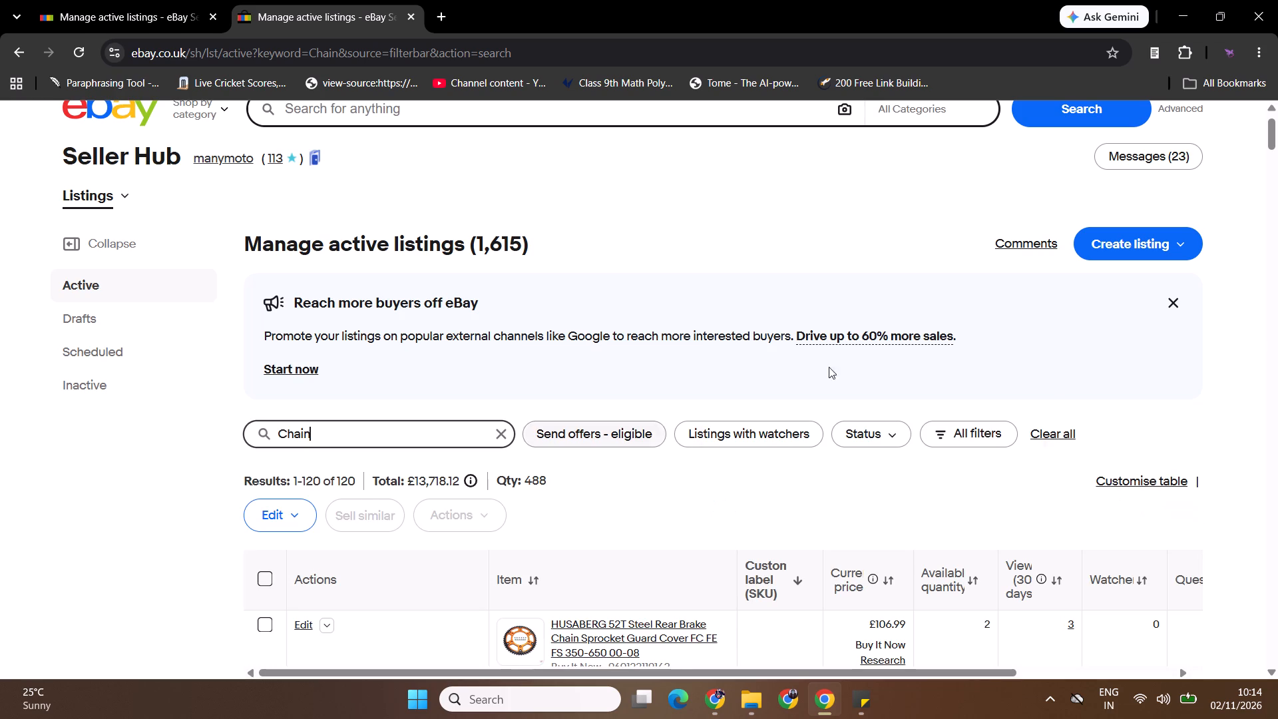
Look through manymoto's active chain listings for a product matching the YAMAHA 8mm chain roller.
{"action": "left_click_drag", "start_coordinate": [1277, 130], "coordinate": [1277, 163]}
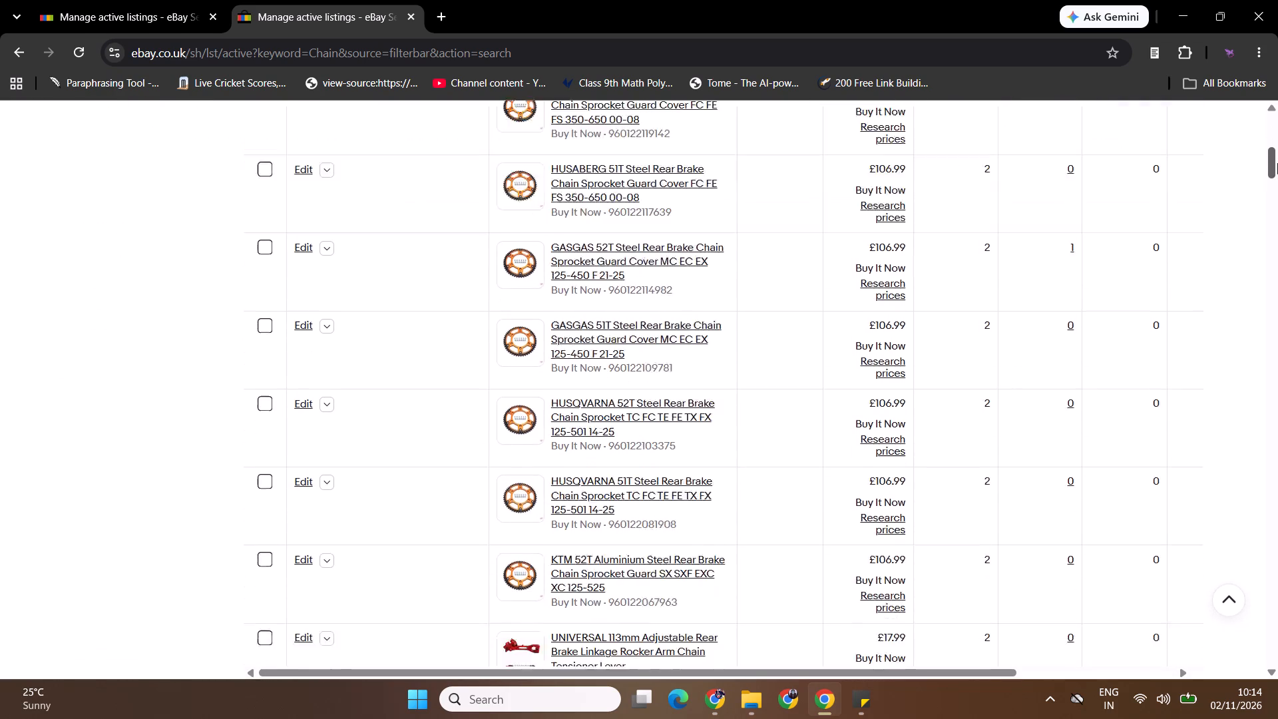
{"action": "left_click_drag", "start_coordinate": [1277, 163], "coordinate": [1277, 162]}
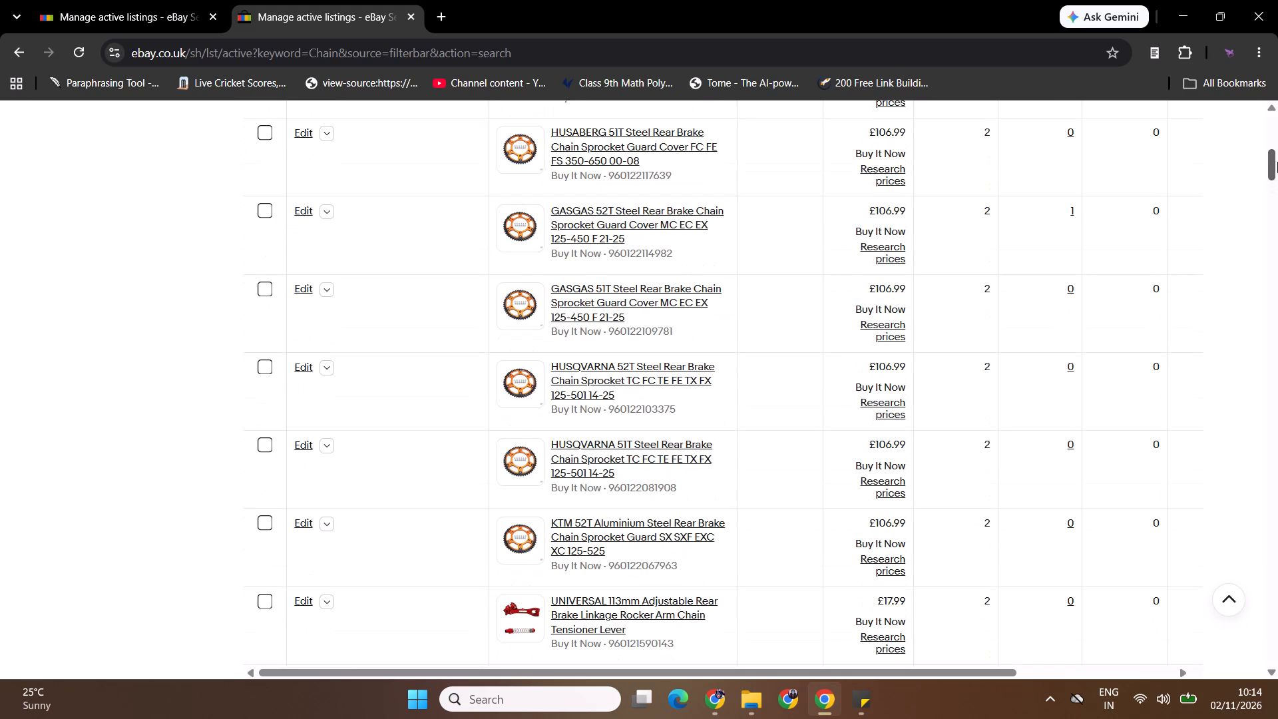
{"action": "left_click_drag", "start_coordinate": [1277, 162], "coordinate": [1275, 153]}
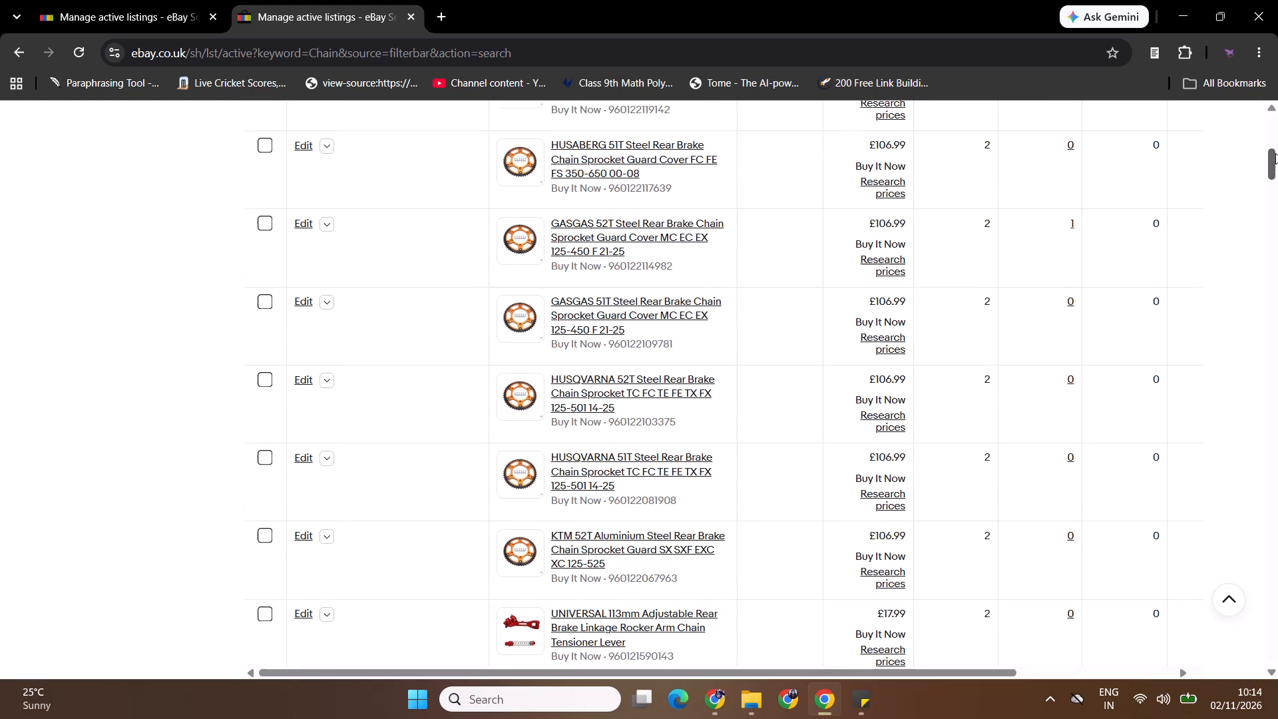
{"action": "left_click_drag", "start_coordinate": [1275, 153], "coordinate": [1276, 188]}
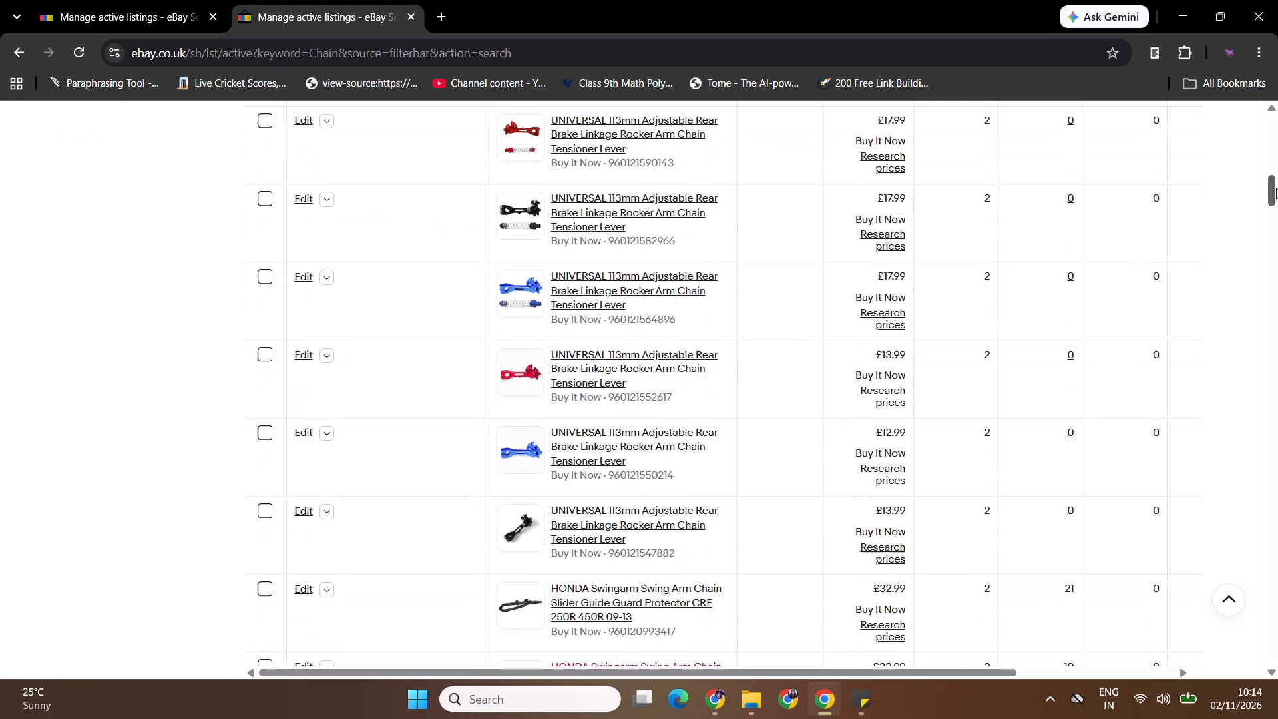
{"action": "left_click_drag", "start_coordinate": [1276, 188], "coordinate": [1275, 322]}
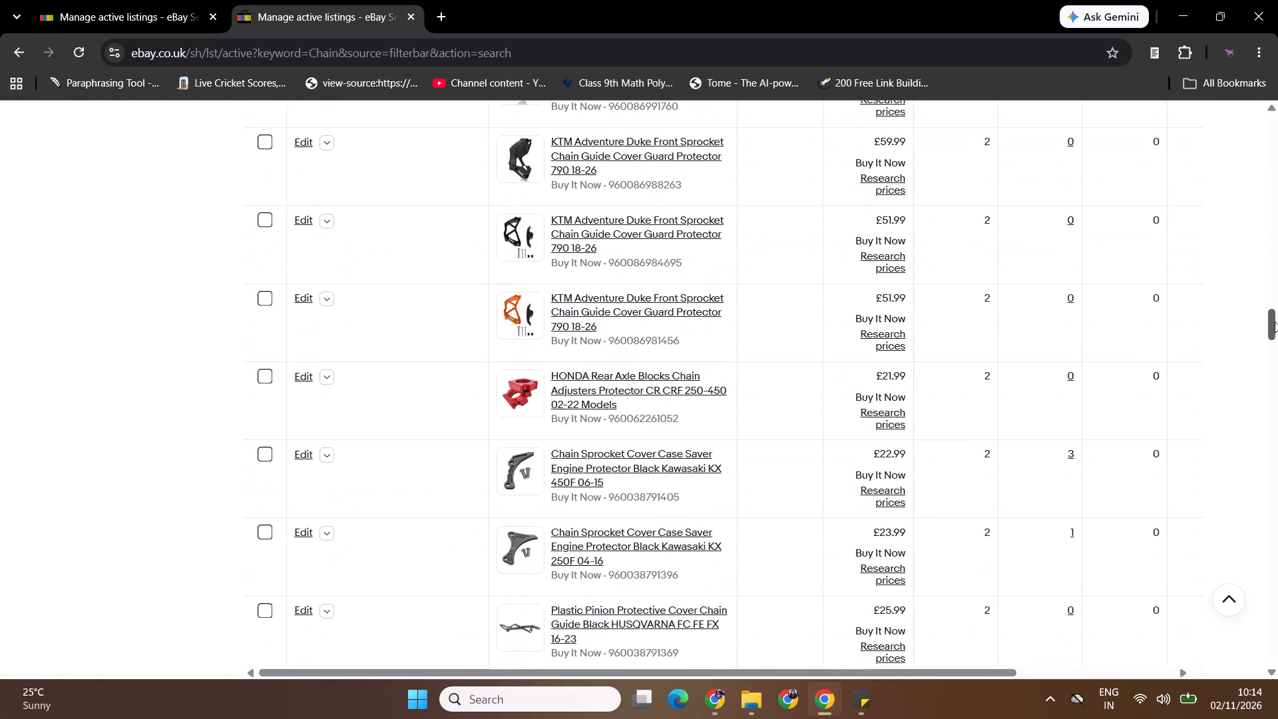
{"action": "left_click_drag", "start_coordinate": [1275, 322], "coordinate": [1271, 407]}
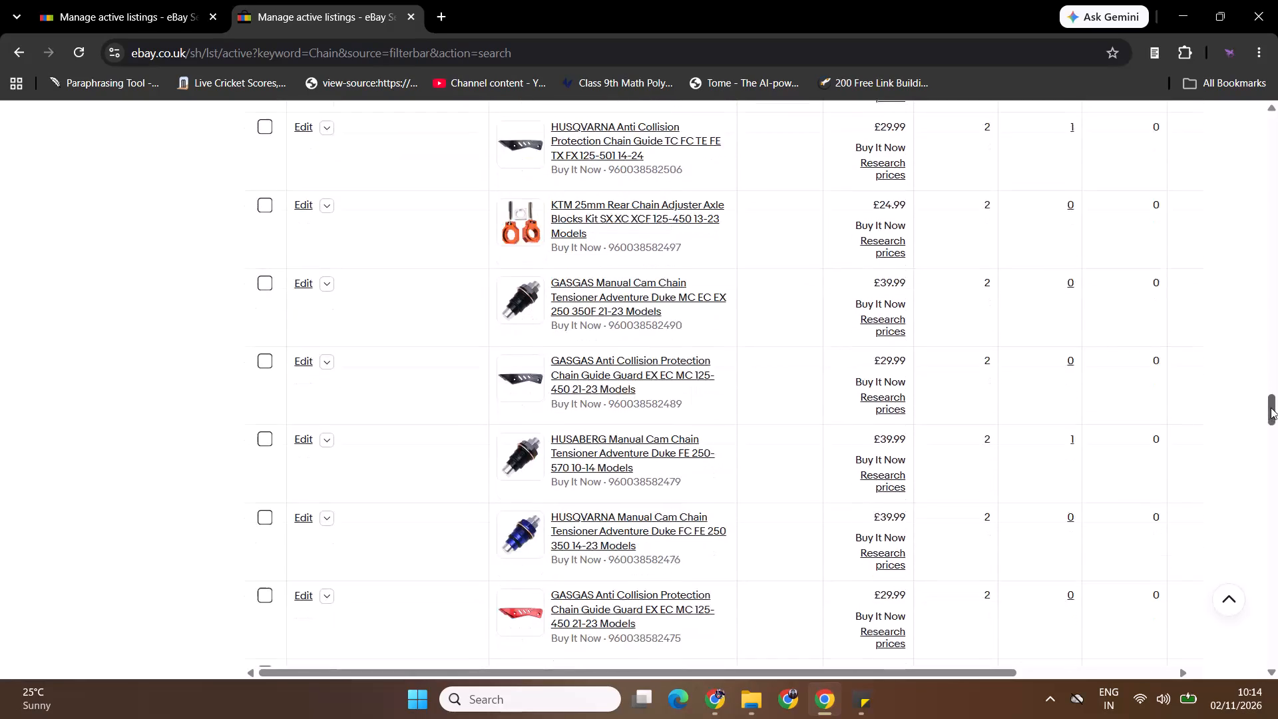
{"action": "left_click_drag", "start_coordinate": [1271, 407], "coordinate": [1270, 493]}
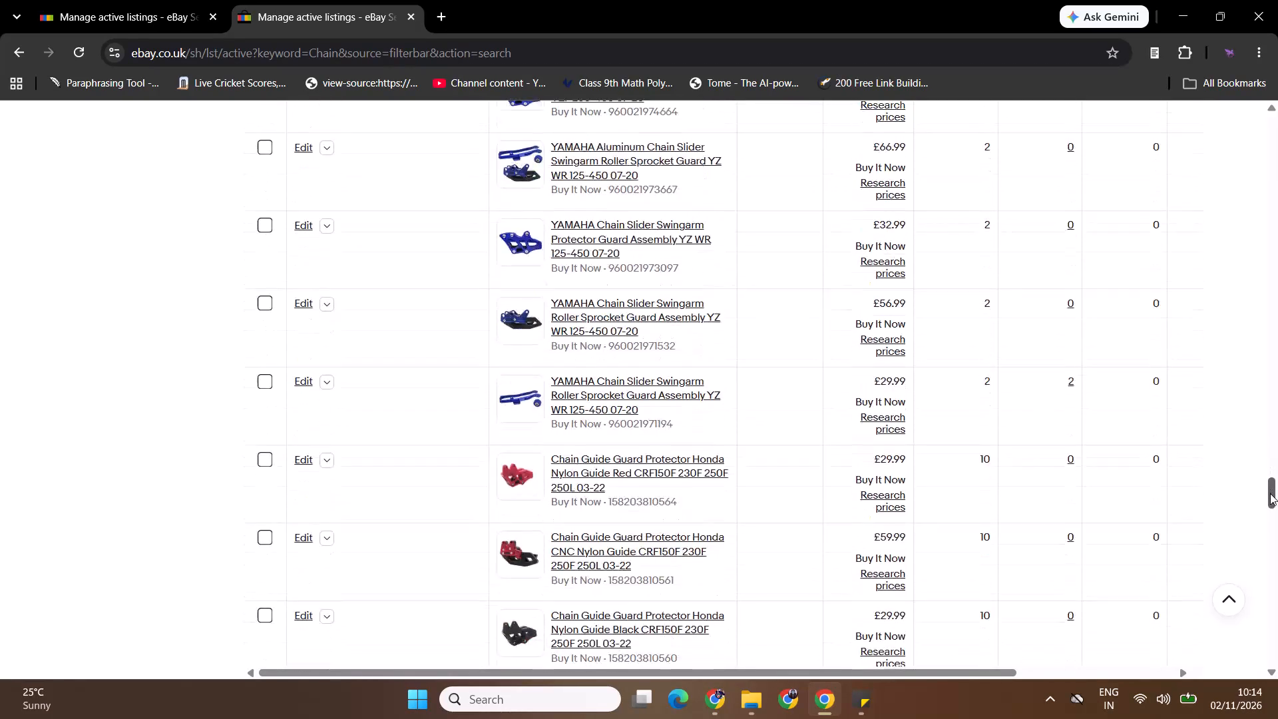
{"action": "left_click_drag", "start_coordinate": [1270, 493], "coordinate": [1277, 605]}
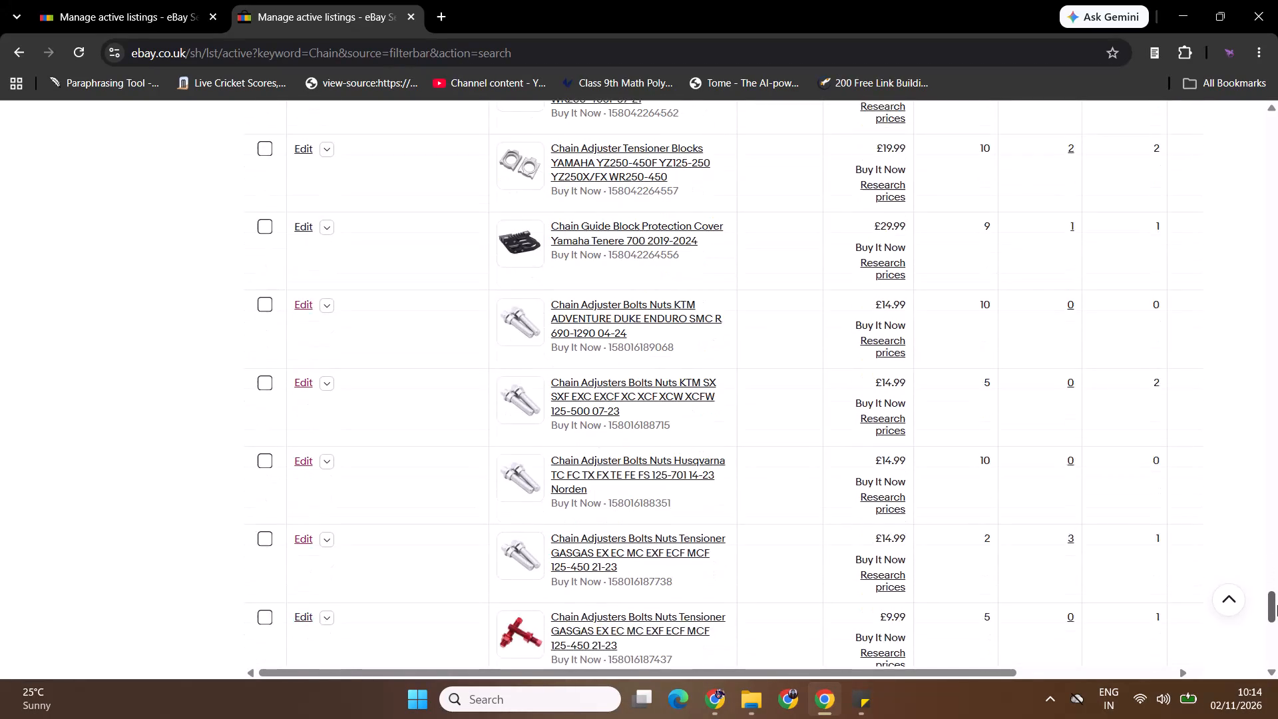
{"action": "left_click_drag", "start_coordinate": [1277, 605], "coordinate": [1277, 606]}
{"action": "left_click_drag", "start_coordinate": [1273, 613], "coordinate": [1265, 649]}
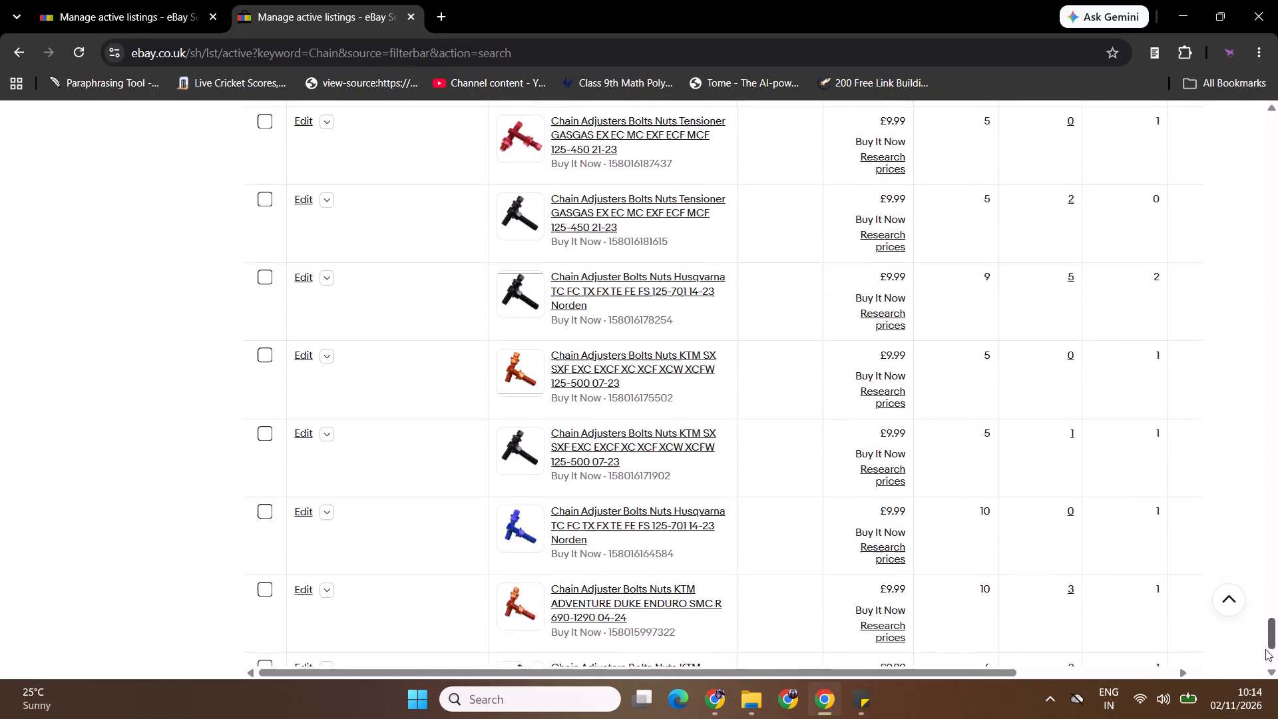
{"action": "left_click_drag", "start_coordinate": [1265, 649], "coordinate": [1277, 115]}
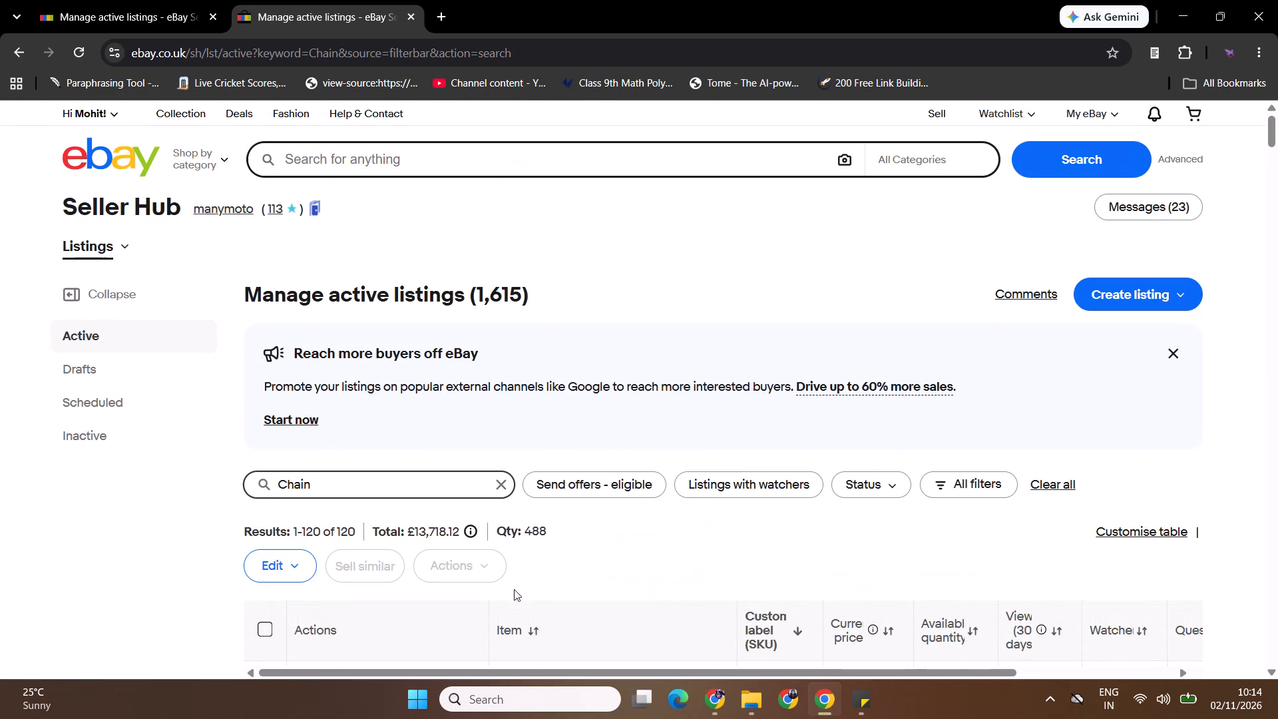
Search manymoto's active listings for "roller" and compare them with the competitor's YAMAHA 8mm chain roller.
{"action": "left_click", "coordinate": [341, 467]}
{"action": "double_click", "coordinate": [343, 481]}
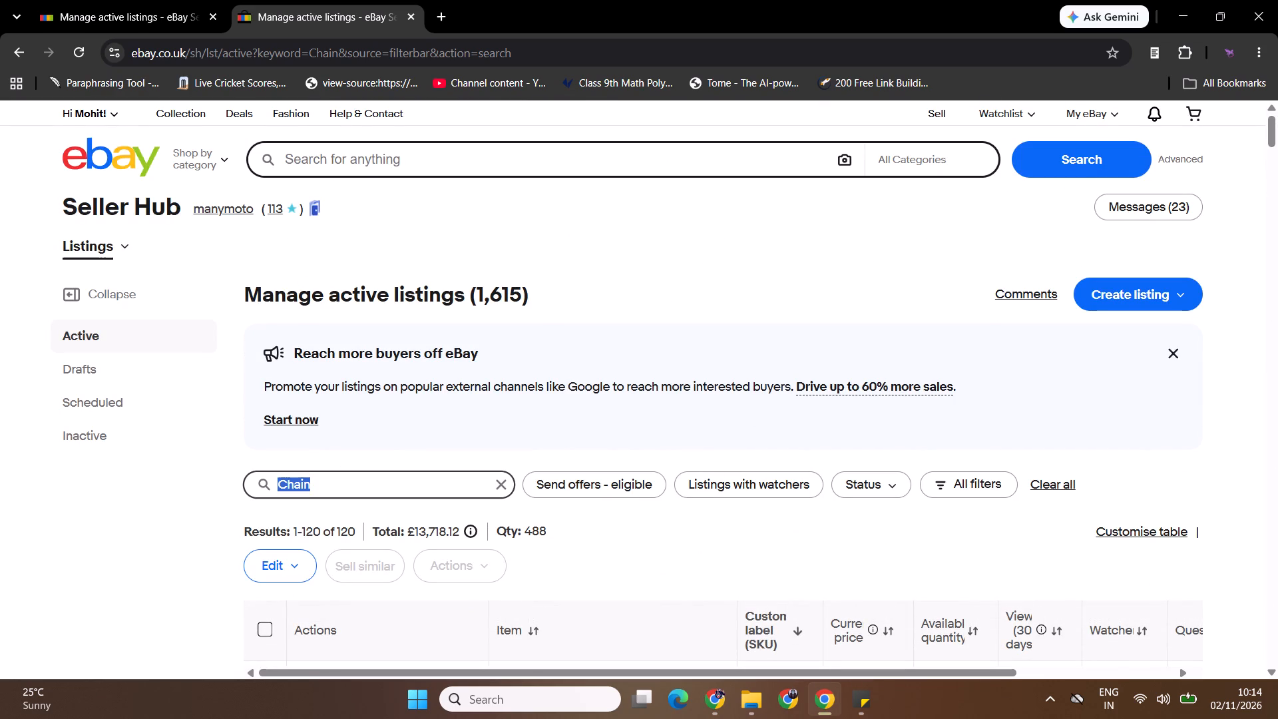
{"action": "type", "text": "roller"}
{"action": "key", "text": "Return"}
{"action": "key", "text": "space"}
{"action": "key", "text": "alt+Tab"}
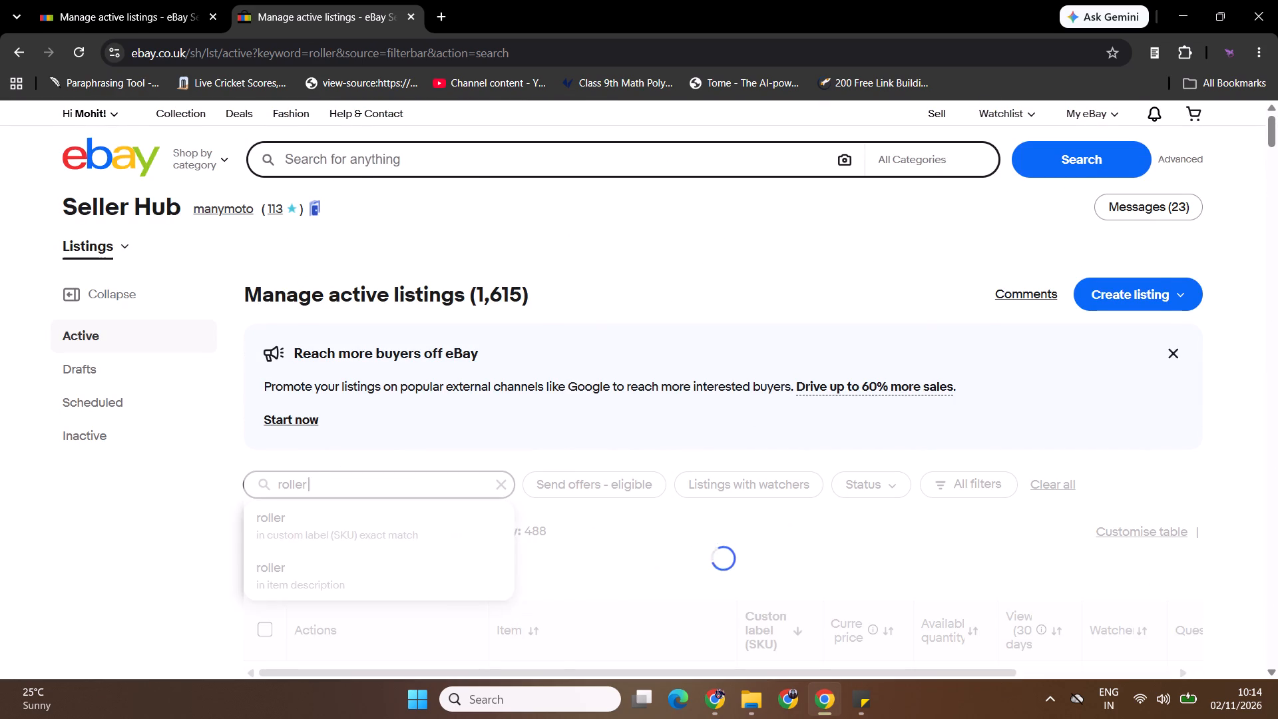
{"action": "key", "text": "alt+Tab"}
{"action": "key", "text": "alt+Tab"}
{"action": "key", "text": "alt+Tab"}
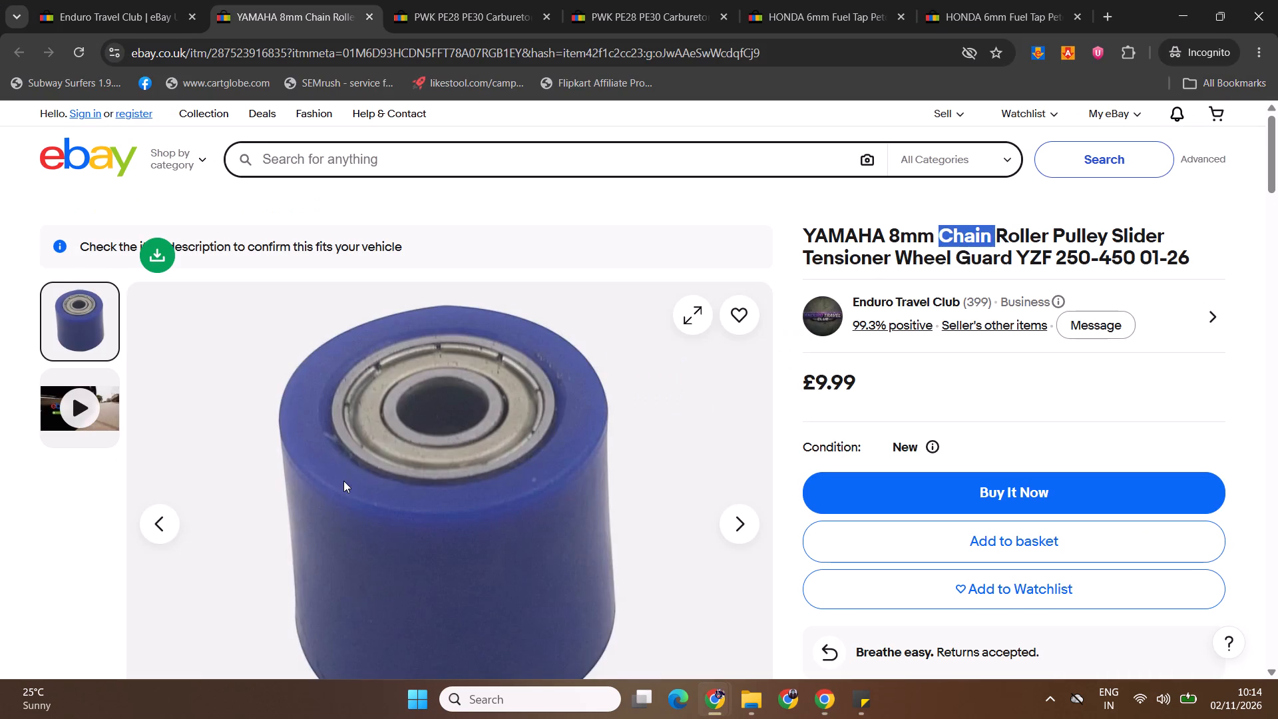
{"action": "key", "text": "alt+Tab"}
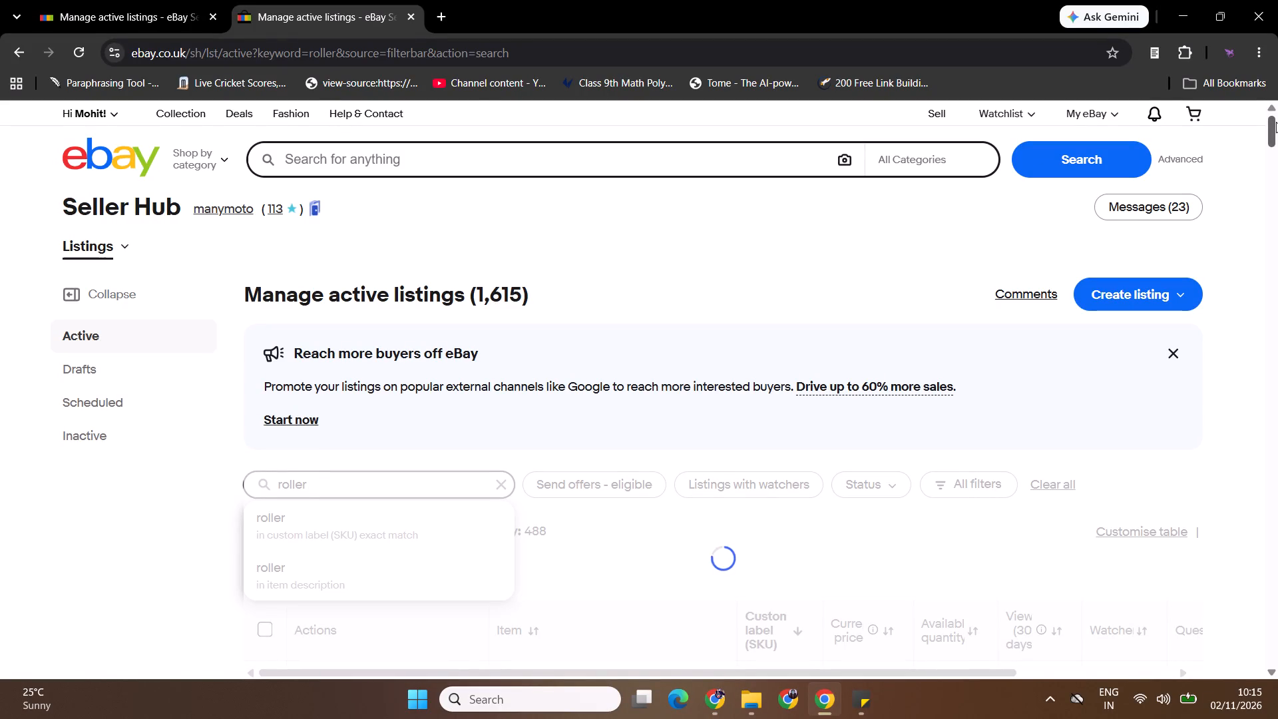
{"action": "left_click_drag", "start_coordinate": [1275, 122], "coordinate": [1277, 213]}
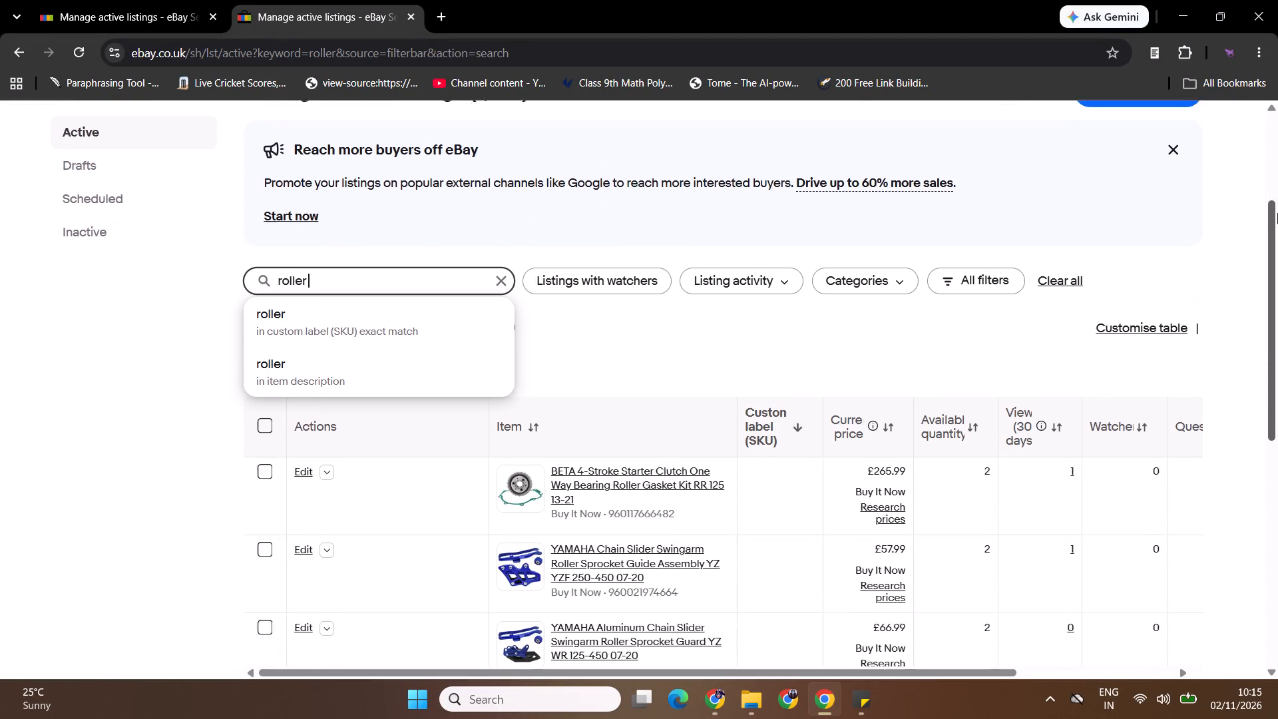
{"action": "left_click_drag", "start_coordinate": [1277, 213], "coordinate": [1277, 302]}
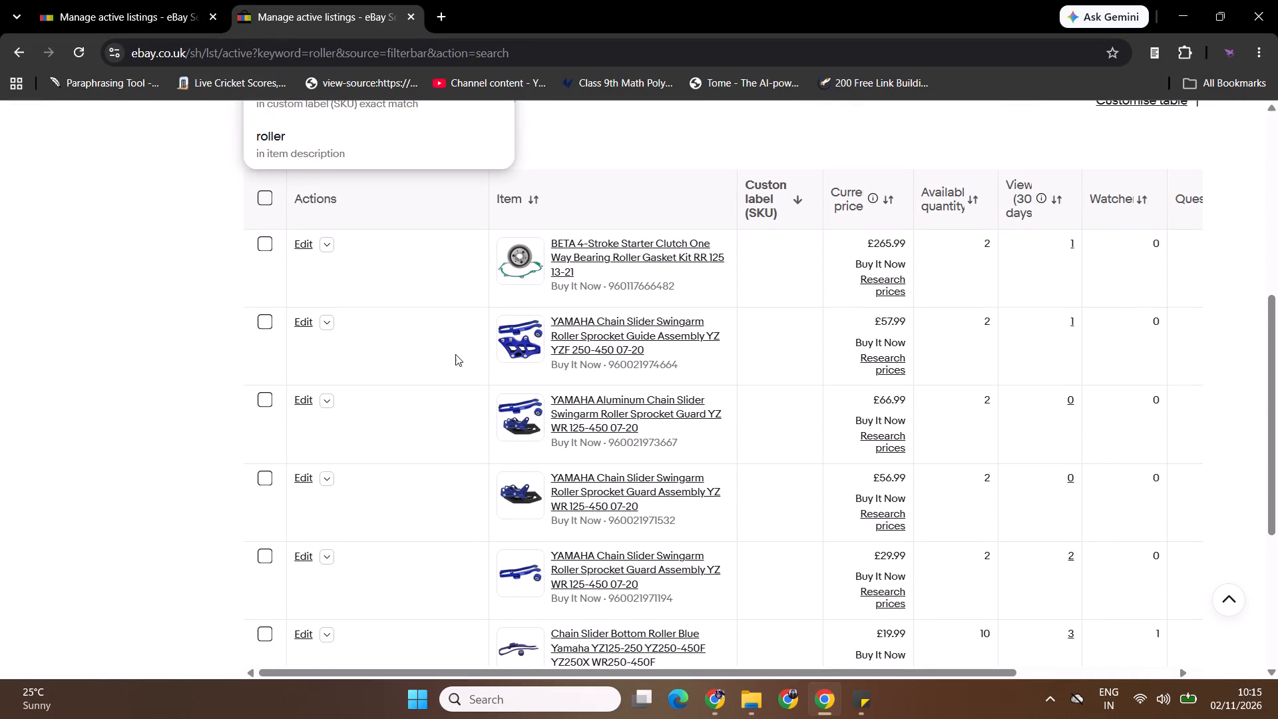
Start a similar listing from the YAMAHA Chain Slider Swingarm Roller Sprocket Guide Assembly YZ YZF 250-450, and return to the competitor's YAMAHA roller listing.
{"action": "left_click", "coordinate": [324, 323]}
{"action": "left_click", "coordinate": [349, 350], "text": "ctrl"}
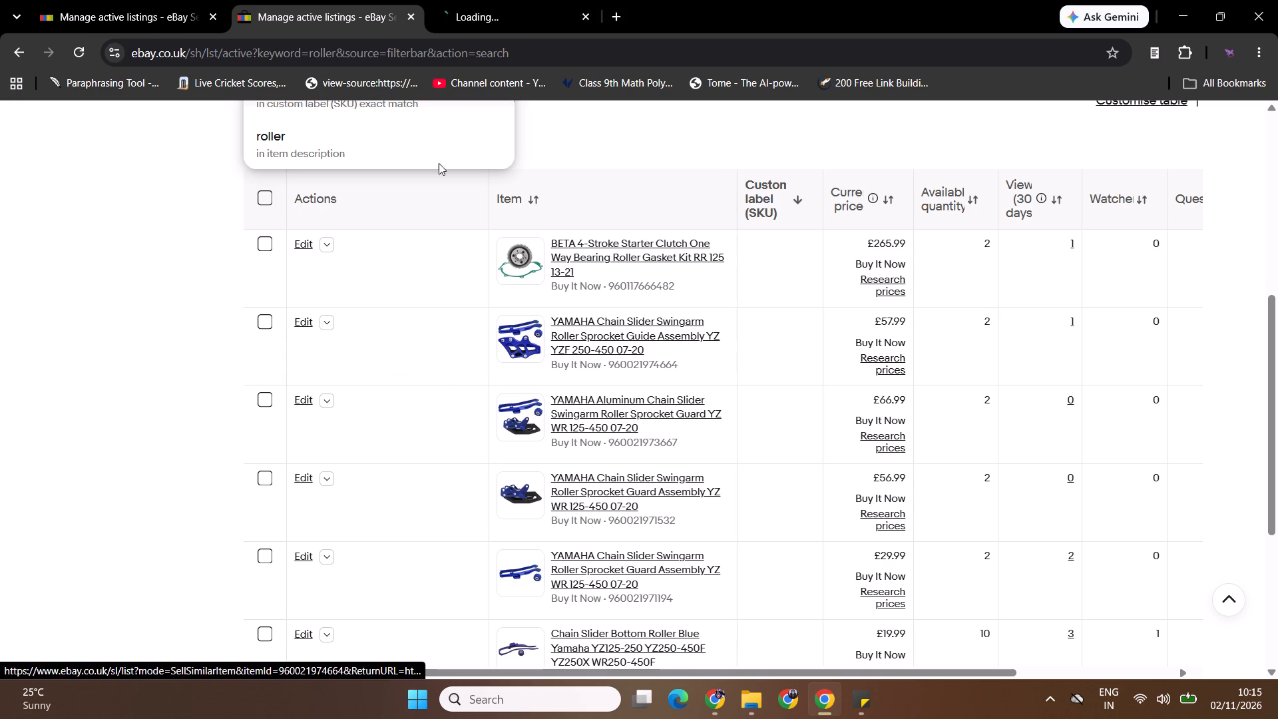
{"action": "left_click", "coordinate": [484, 2]}
{"action": "key", "text": "alt+Tab"}
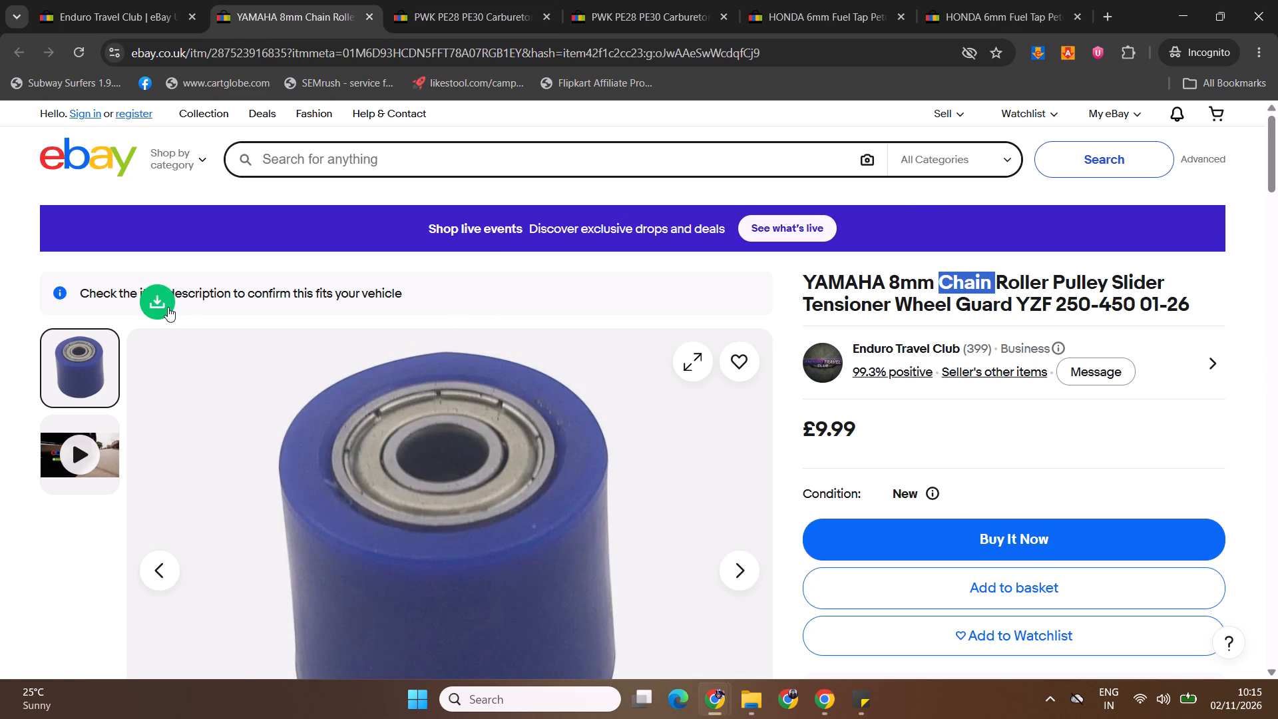
List the images of the competitor's YAMAHA 8mm chain roller with the image downloader and try to download the first blue roller photo.
{"action": "left_click", "coordinate": [168, 307]}
{"action": "left_click", "coordinate": [1042, 236]}
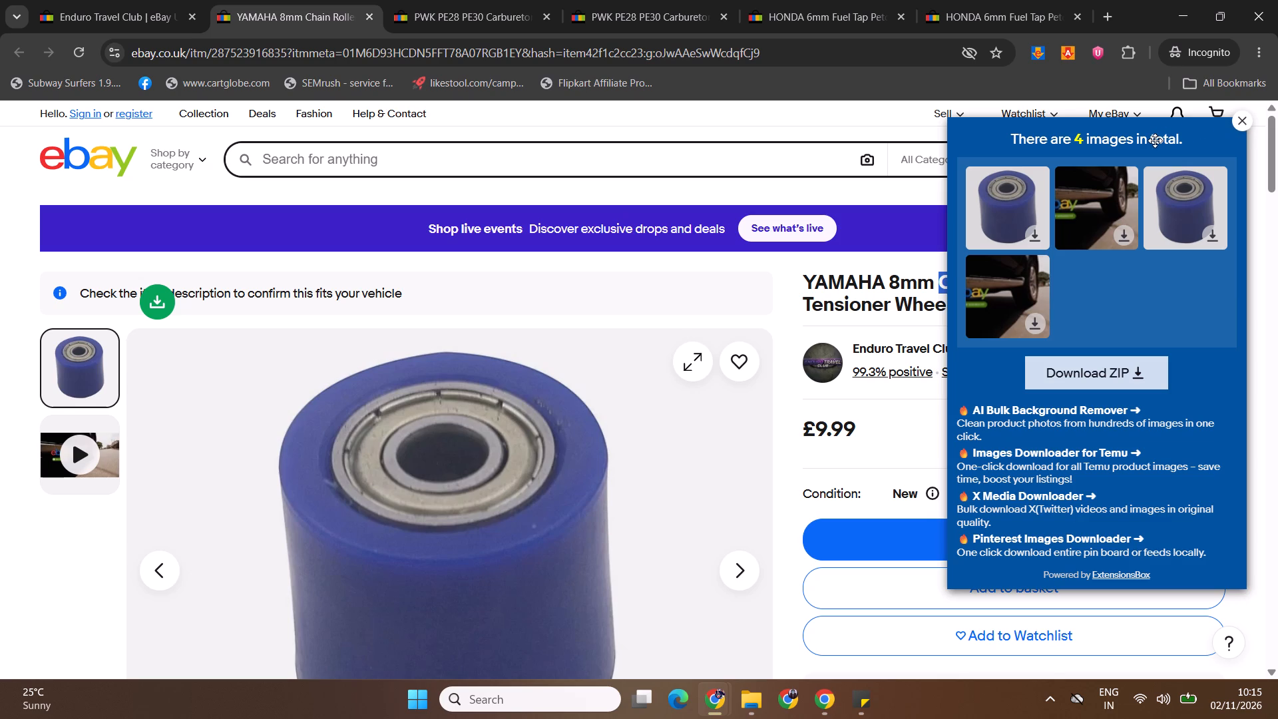
{"action": "left_click", "coordinate": [1033, 240]}
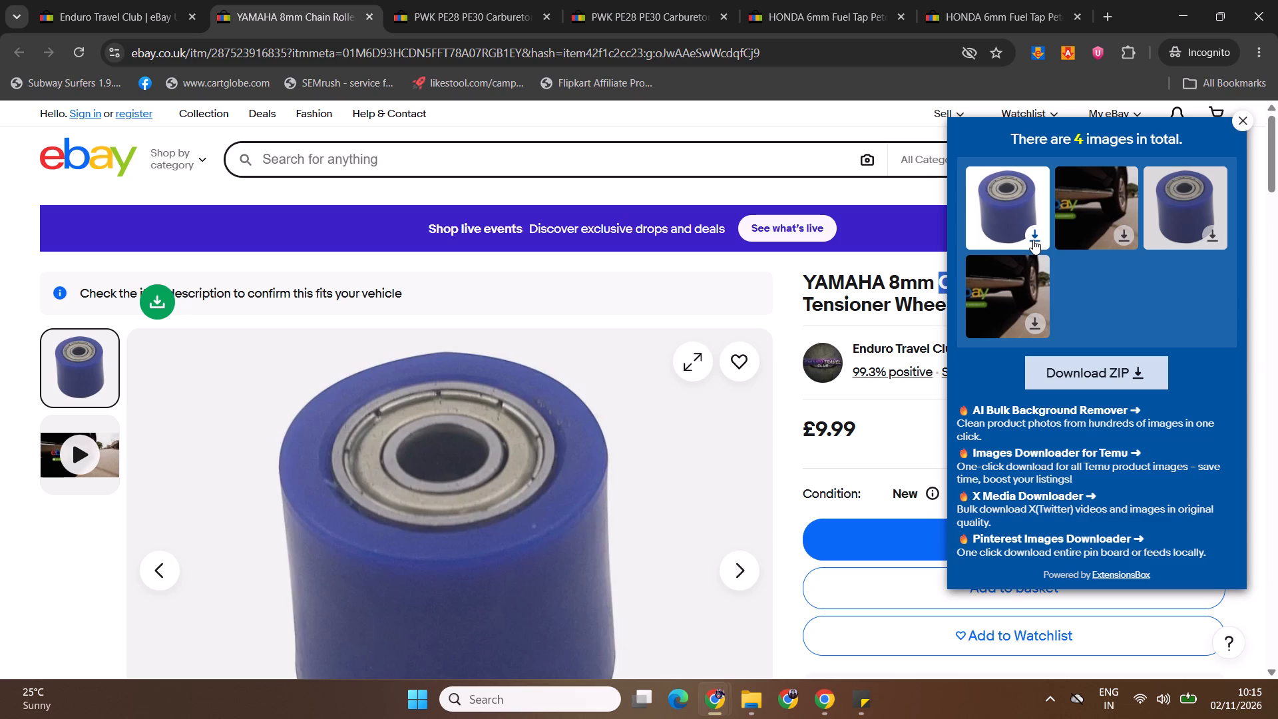
Check the current Wi-Fi connection and look through the available networks.
{"action": "left_click", "coordinate": [1143, 701]}
{"action": "left_click", "coordinate": [1055, 390]}
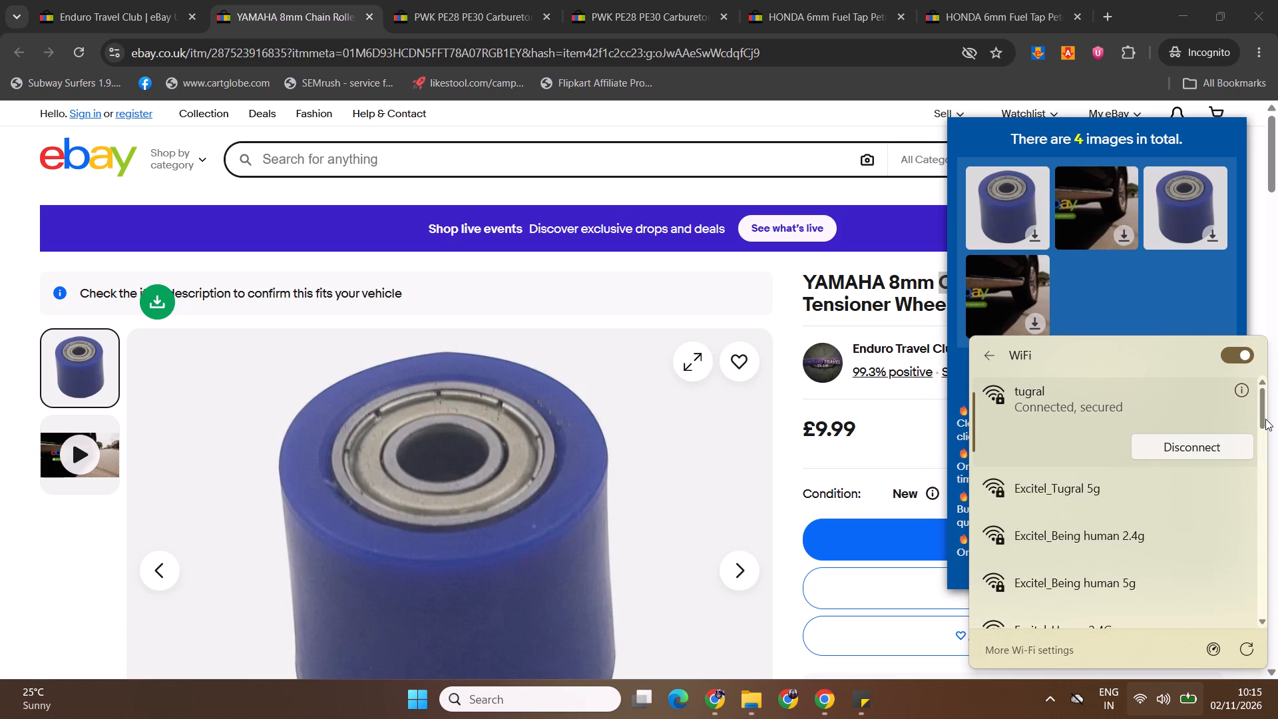
{"action": "left_click_drag", "start_coordinate": [1261, 419], "coordinate": [1259, 437]}
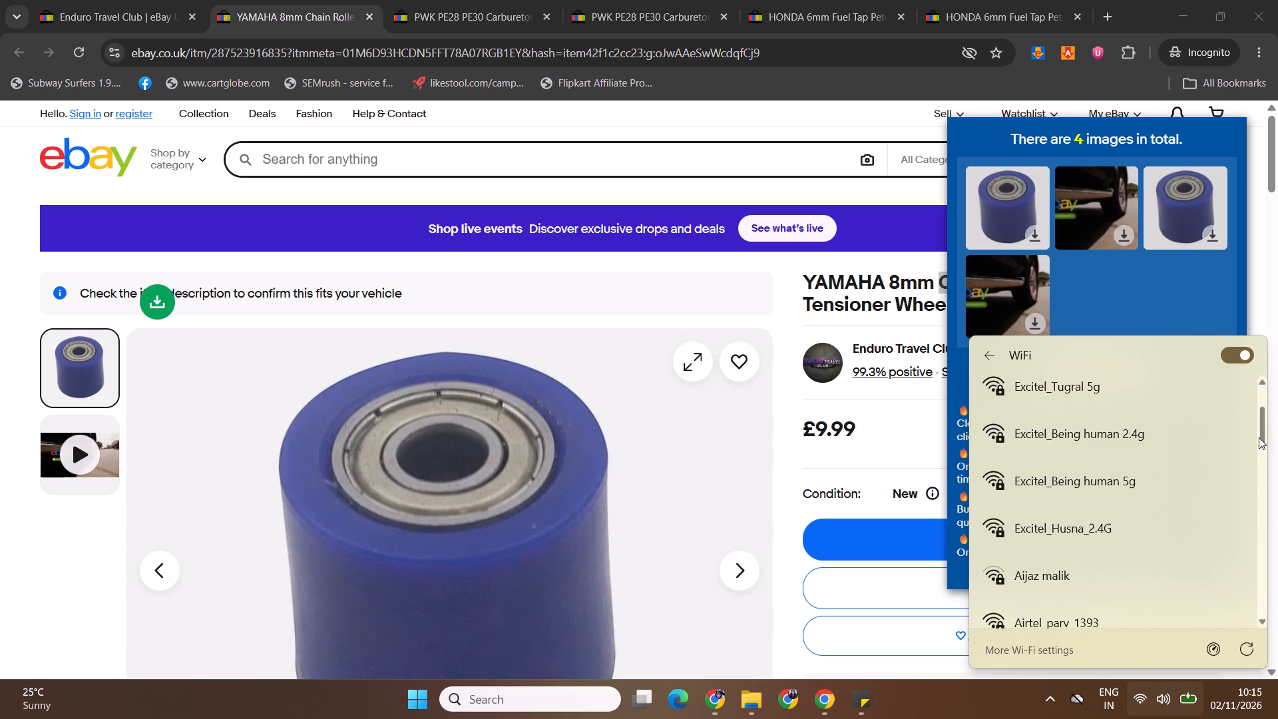
{"action": "left_click_drag", "start_coordinate": [1259, 437], "coordinate": [1258, 473]}
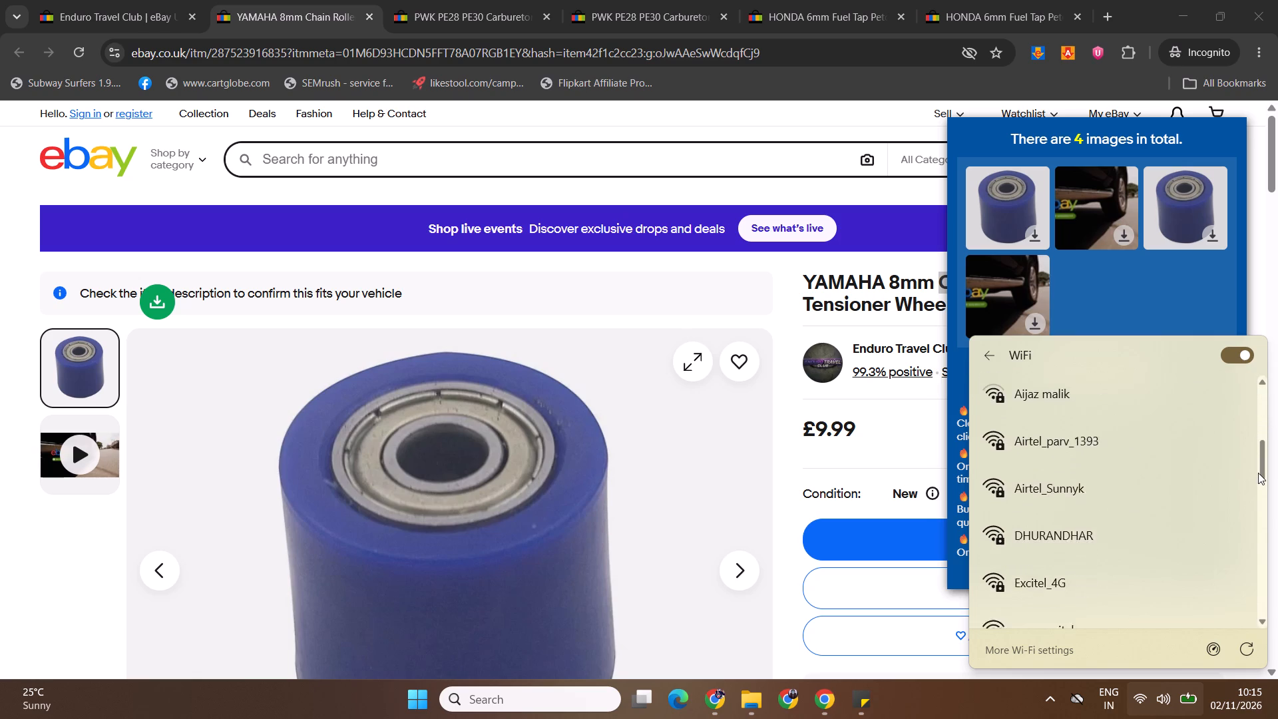
{"action": "left_click_drag", "start_coordinate": [1258, 473], "coordinate": [1257, 491]}
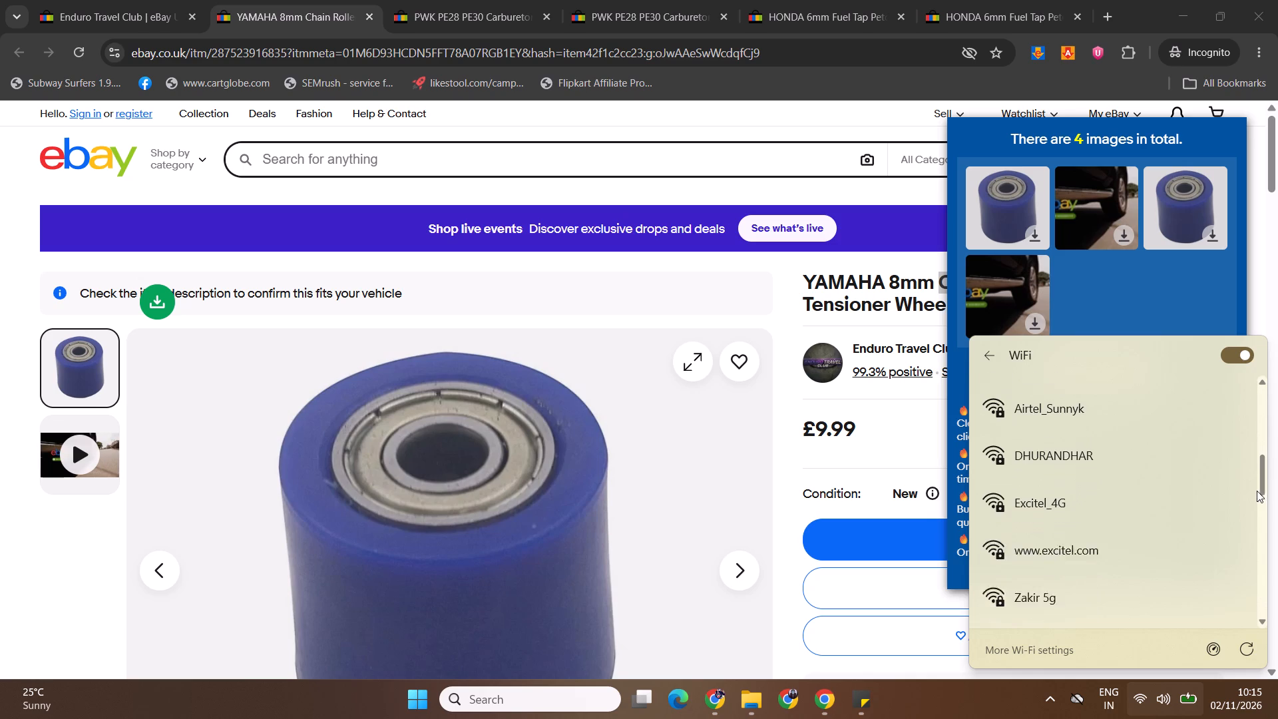
{"action": "left_click_drag", "start_coordinate": [1257, 491], "coordinate": [1251, 547]}
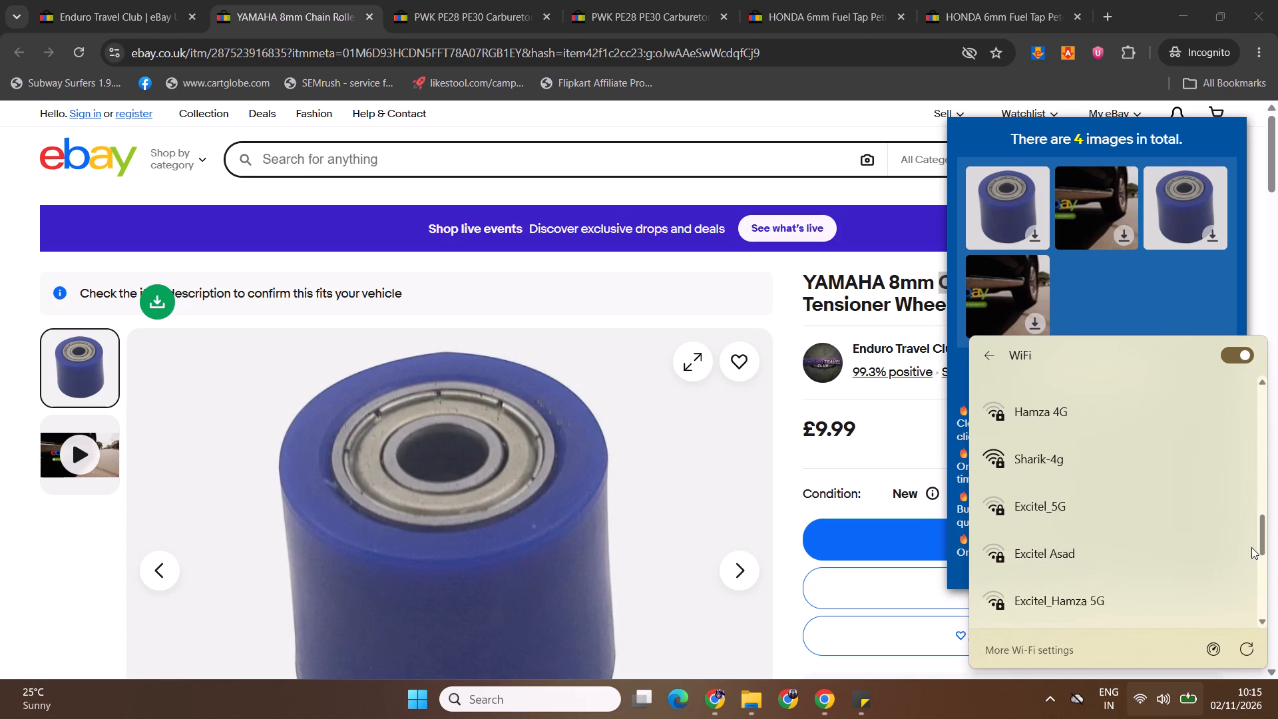
{"action": "left_click_drag", "start_coordinate": [1251, 547], "coordinate": [1250, 593]}
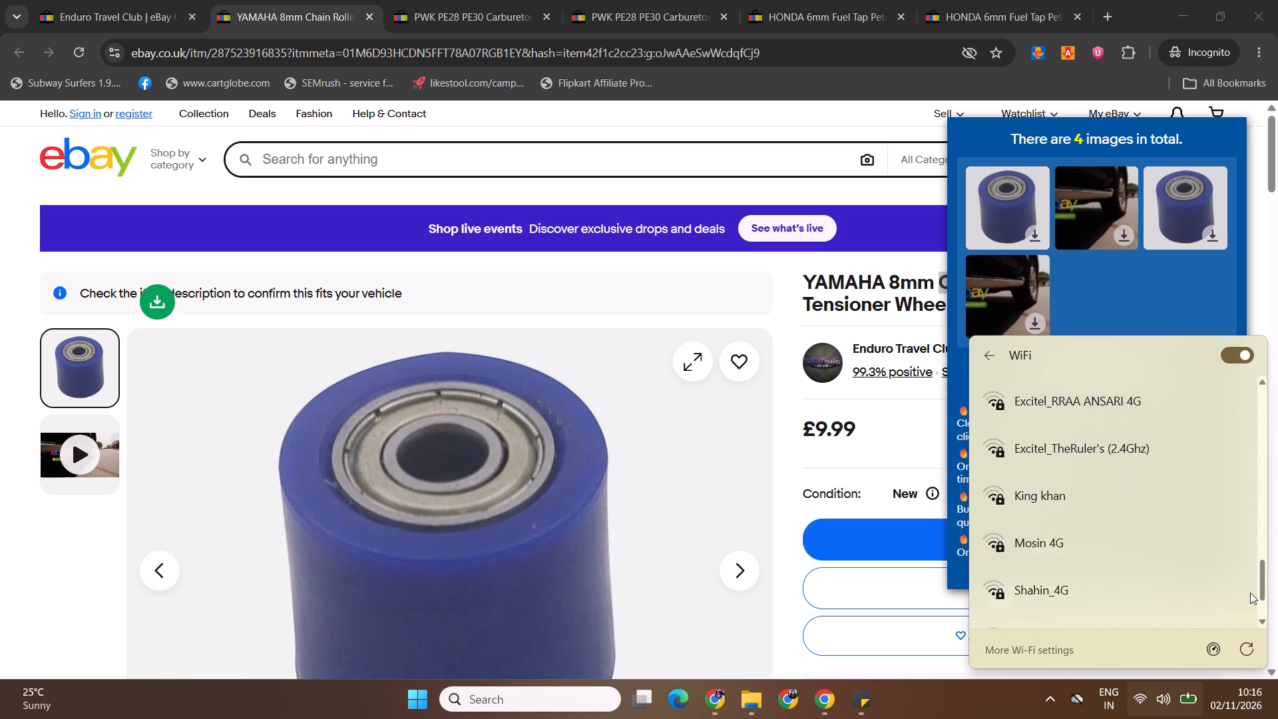
{"action": "left_click_drag", "start_coordinate": [1250, 593], "coordinate": [1250, 602]}
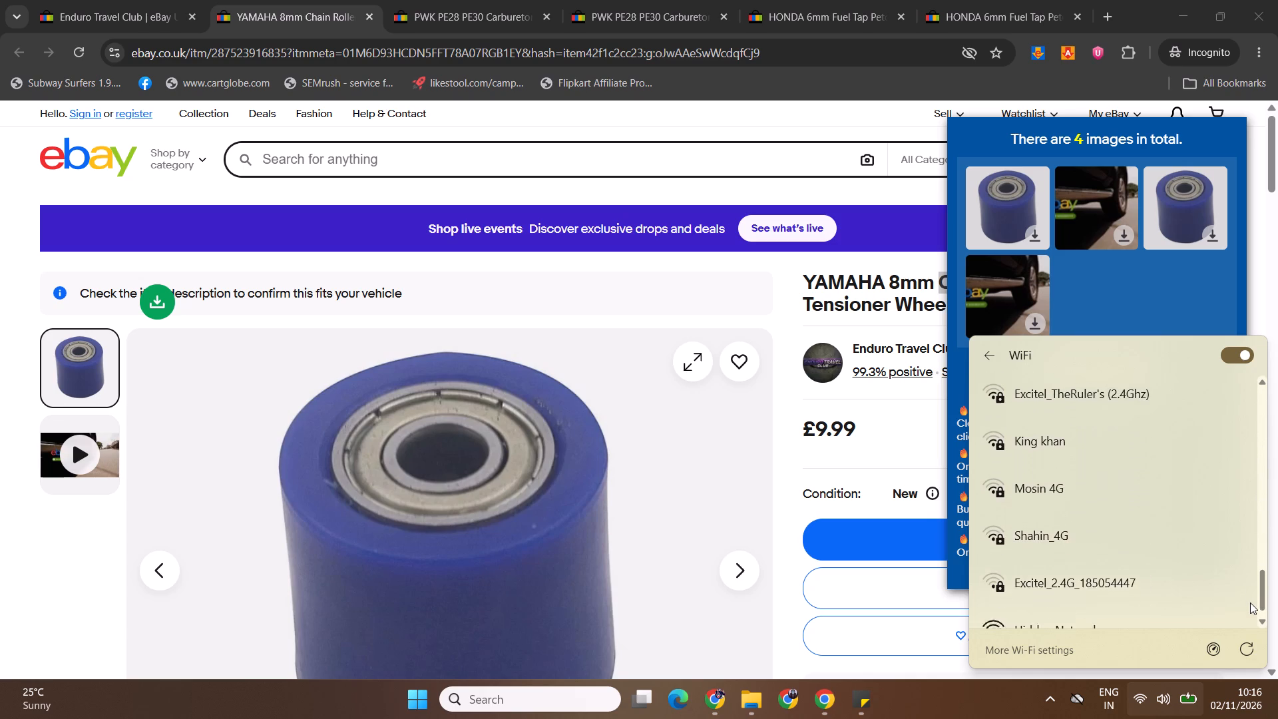
{"action": "left_click_drag", "start_coordinate": [1250, 602], "coordinate": [1250, 618]}
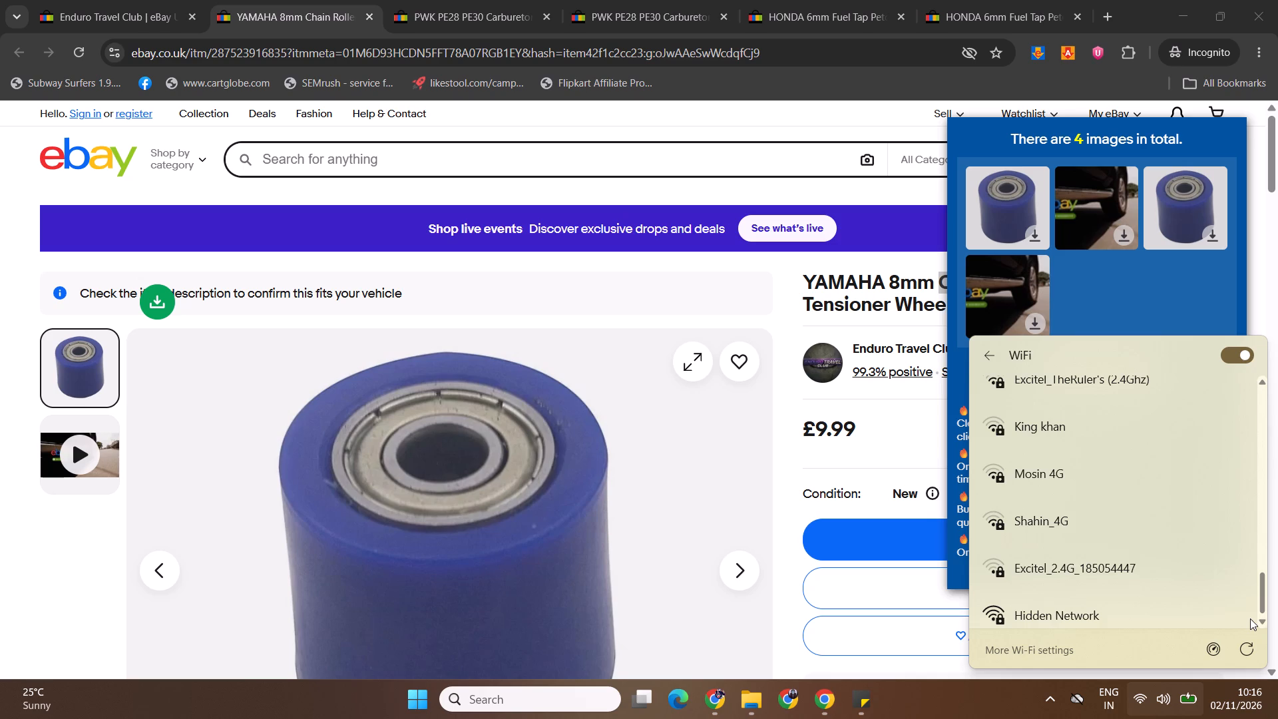
{"action": "left_click_drag", "start_coordinate": [1250, 618], "coordinate": [1249, 412]}
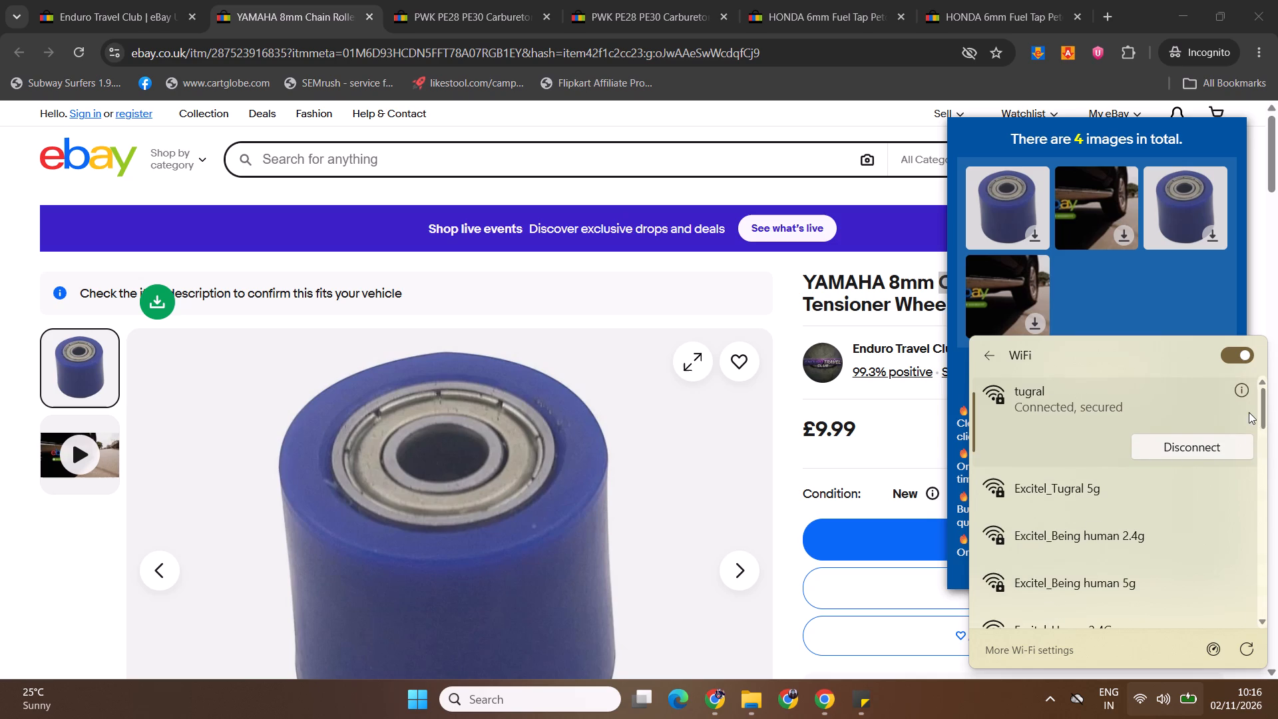
{"action": "left_click", "coordinate": [945, 694]}
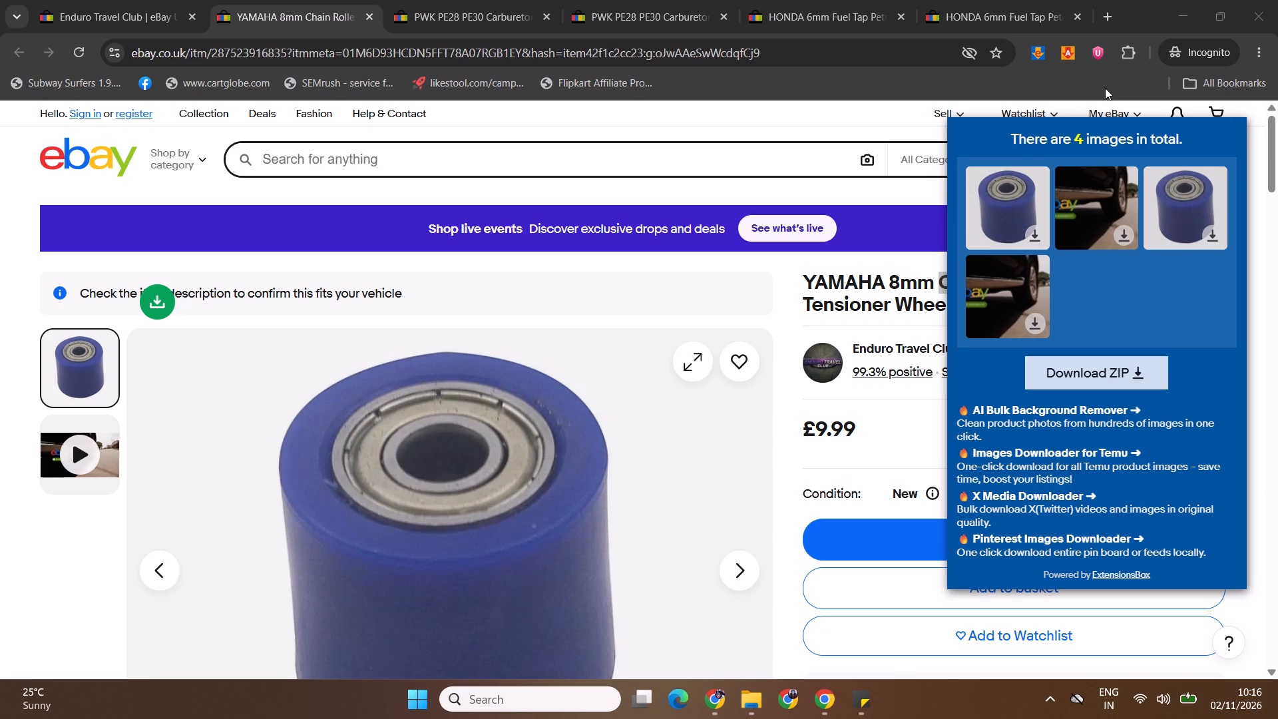
Retry downloading the first blue roller photo, moving the image downloader pop-up closer to the middle of the listing page.
{"action": "left_click", "coordinate": [1030, 240]}
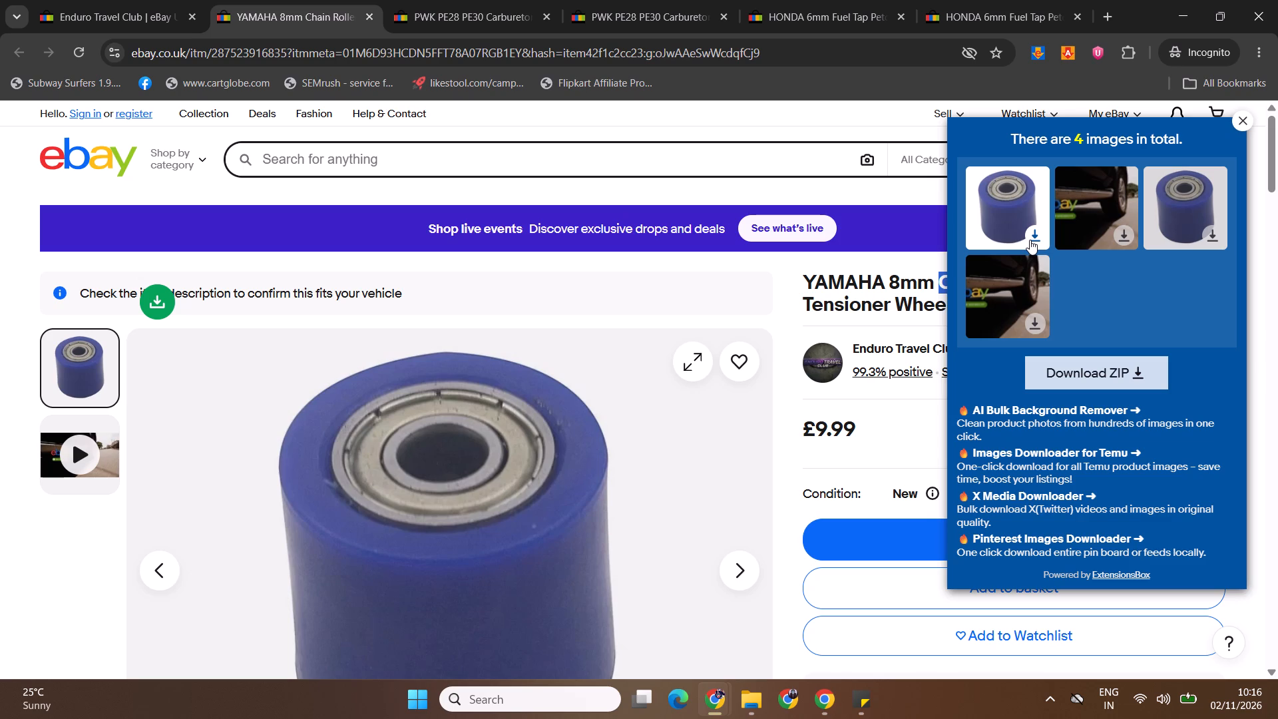
{"action": "left_click", "coordinate": [112, 49]}
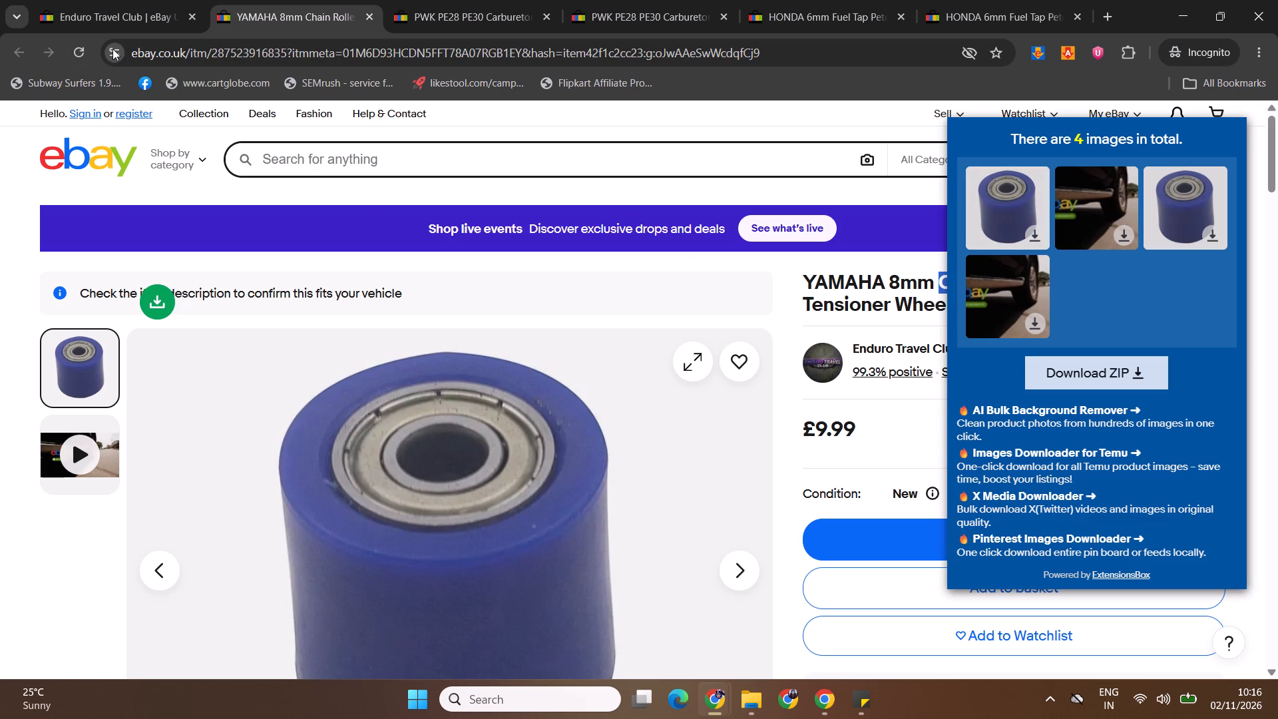
{"action": "left_click", "coordinate": [112, 49]}
{"action": "left_click_drag", "start_coordinate": [1174, 138], "coordinate": [1138, 143]}
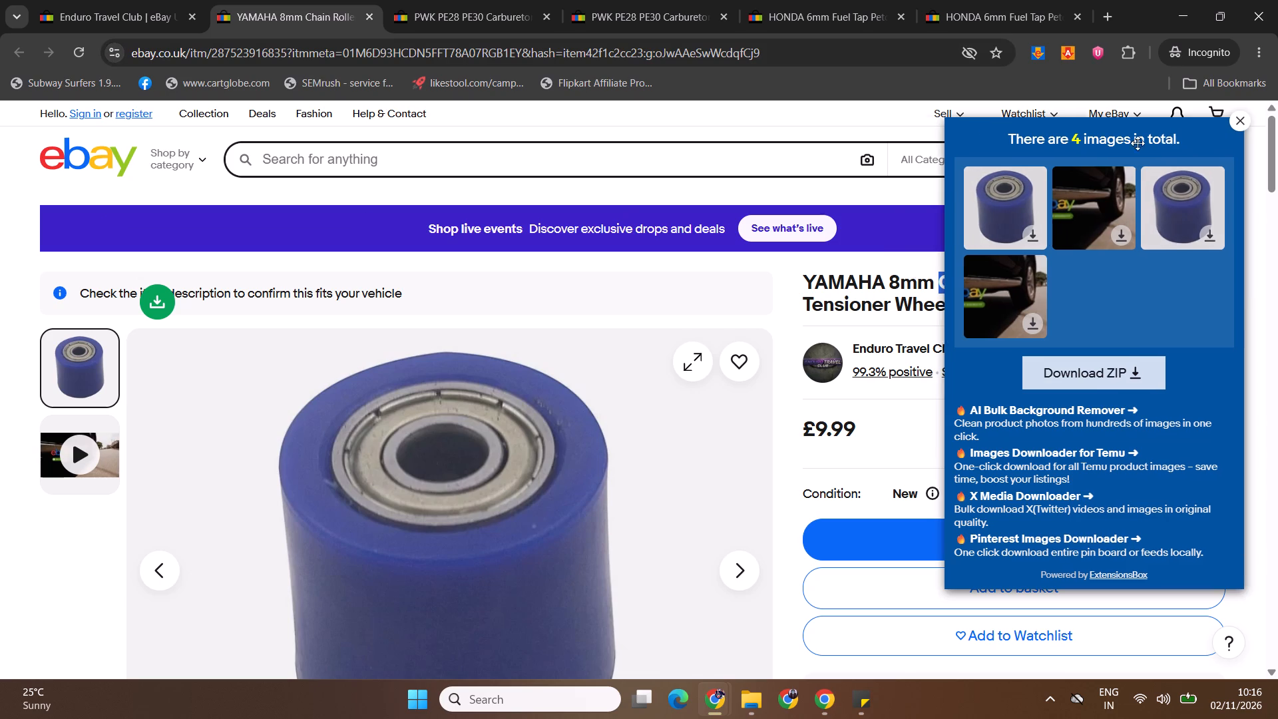
{"action": "left_click_drag", "start_coordinate": [1138, 143], "coordinate": [858, 168]}
{"action": "left_click", "coordinate": [719, 270]}
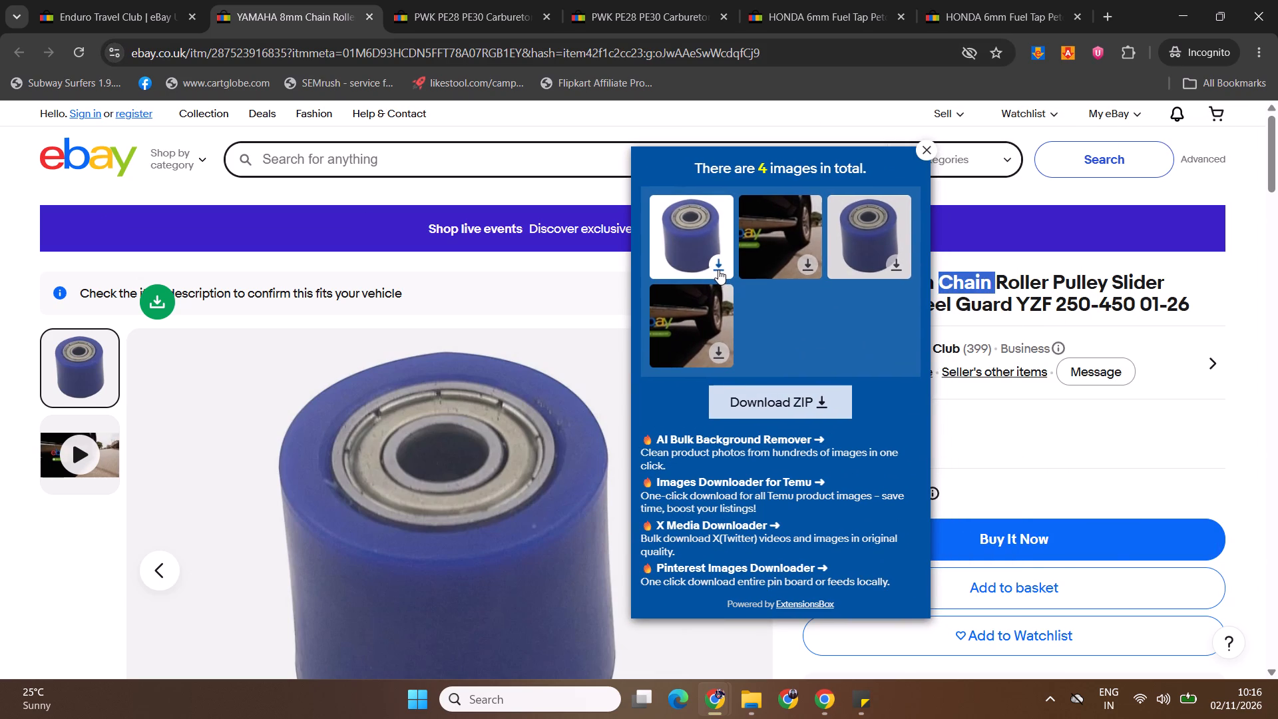
Check the download history and the Downloads folder for the saved roller photo, and return to the competitor's listing.
{"action": "left_click", "coordinate": [1257, 49]}
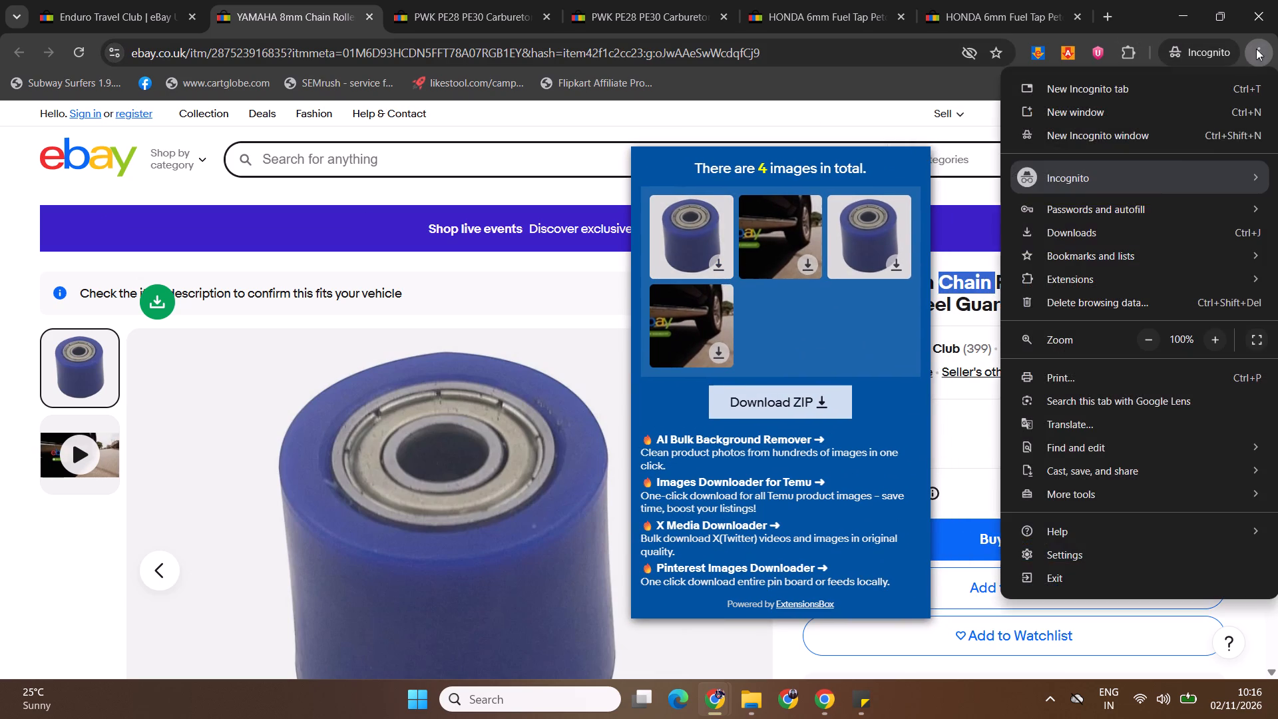
{"action": "left_click", "coordinate": [1119, 230]}
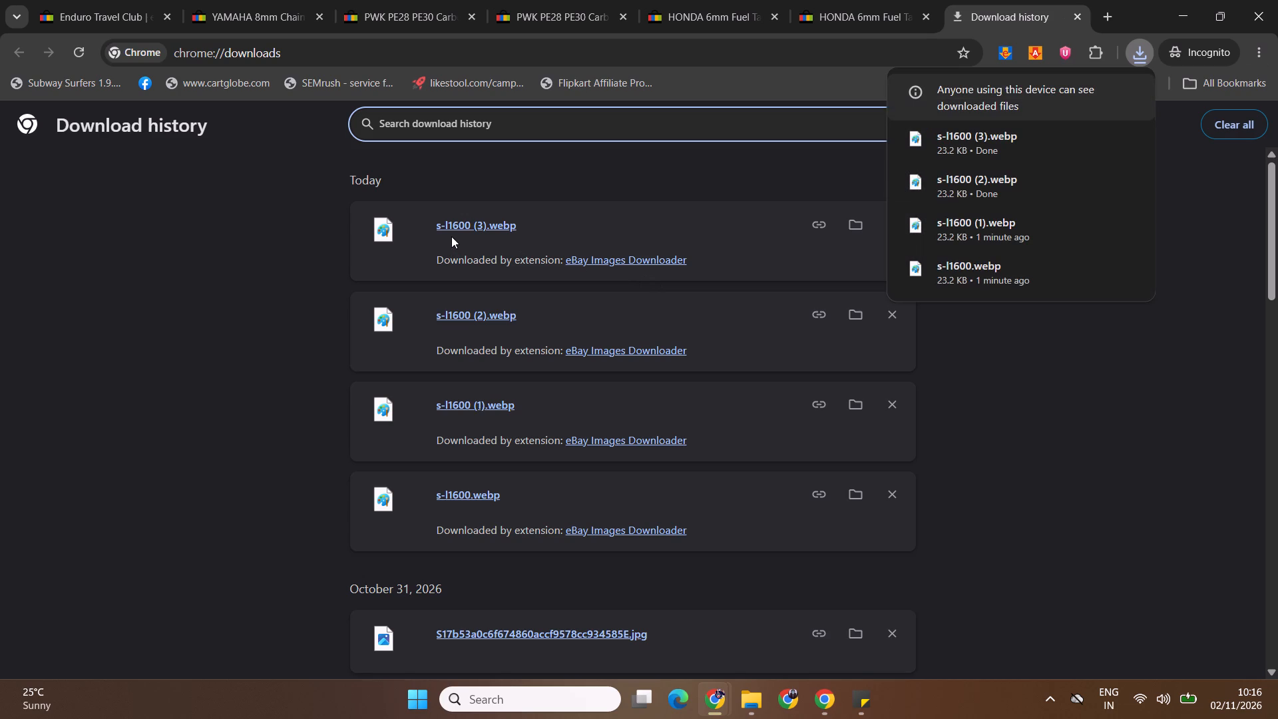
{"action": "left_click", "coordinate": [1006, 111]}
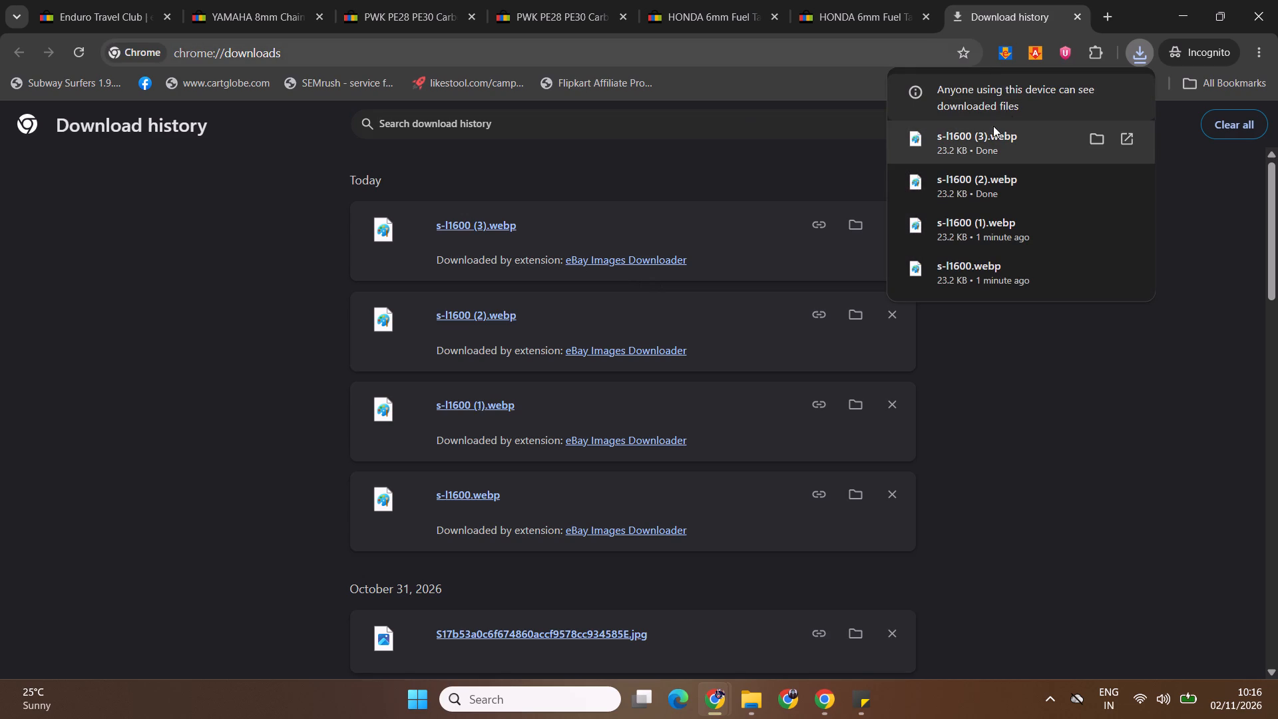
{"action": "left_click", "coordinate": [852, 233]}
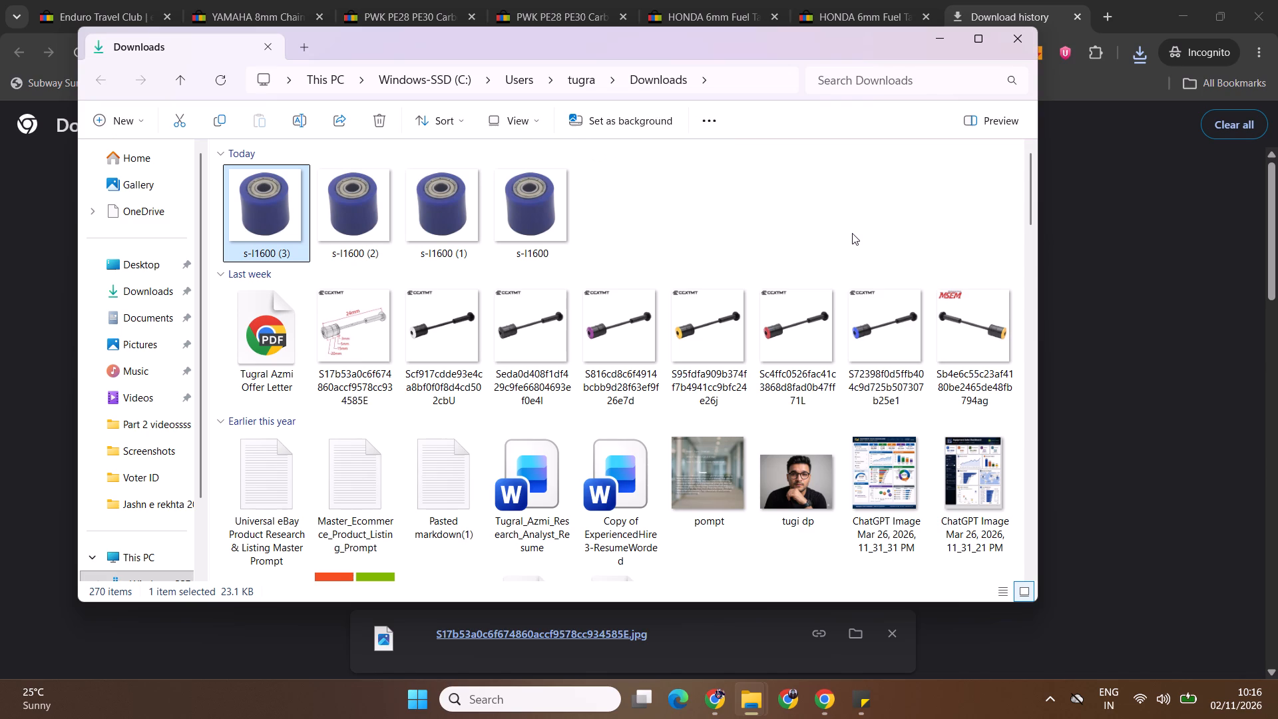
{"action": "left_click", "coordinate": [1016, 38]}
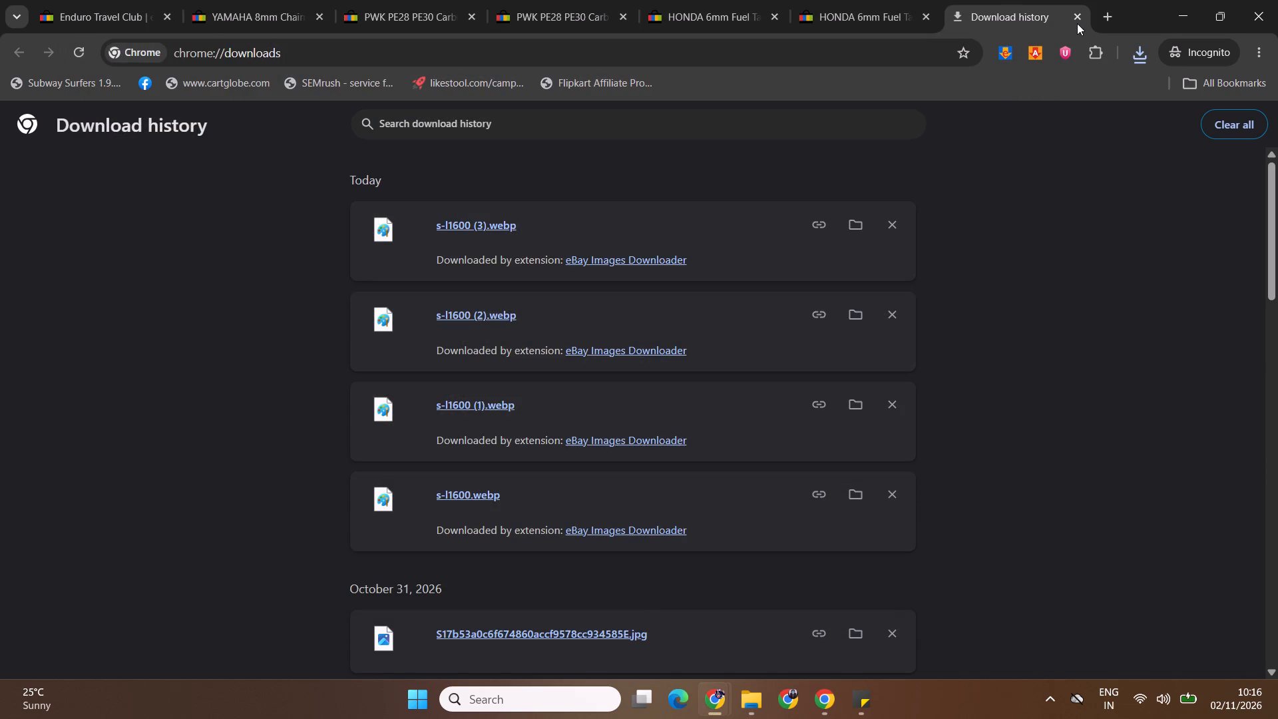
{"action": "left_click", "coordinate": [1077, 23]}
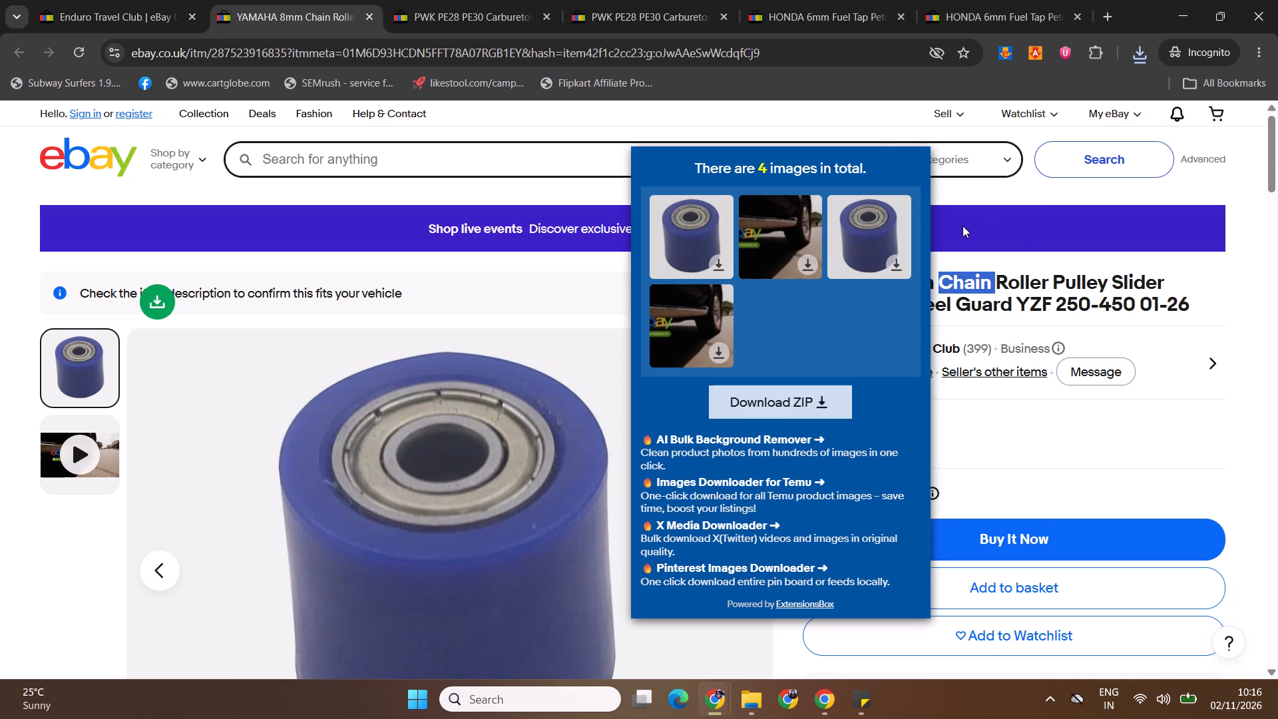
{"action": "left_click", "coordinate": [927, 155]}
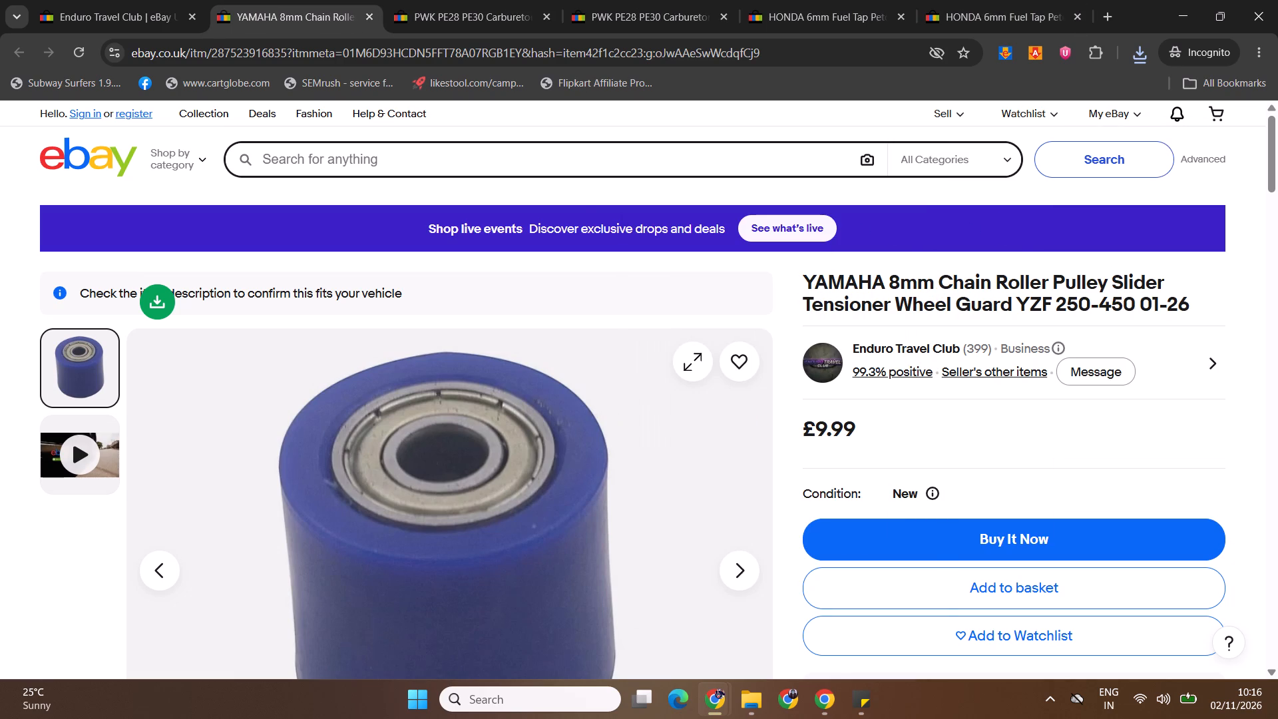
Copy the full title of the competitor's YAMAHA 8mm chain roller listing and return to the draft listing.
{"action": "left_click_drag", "start_coordinate": [801, 284], "coordinate": [1203, 306]}
{"action": "key", "text": "ctrl+c"}
{"action": "key", "text": "ctrl+c"}
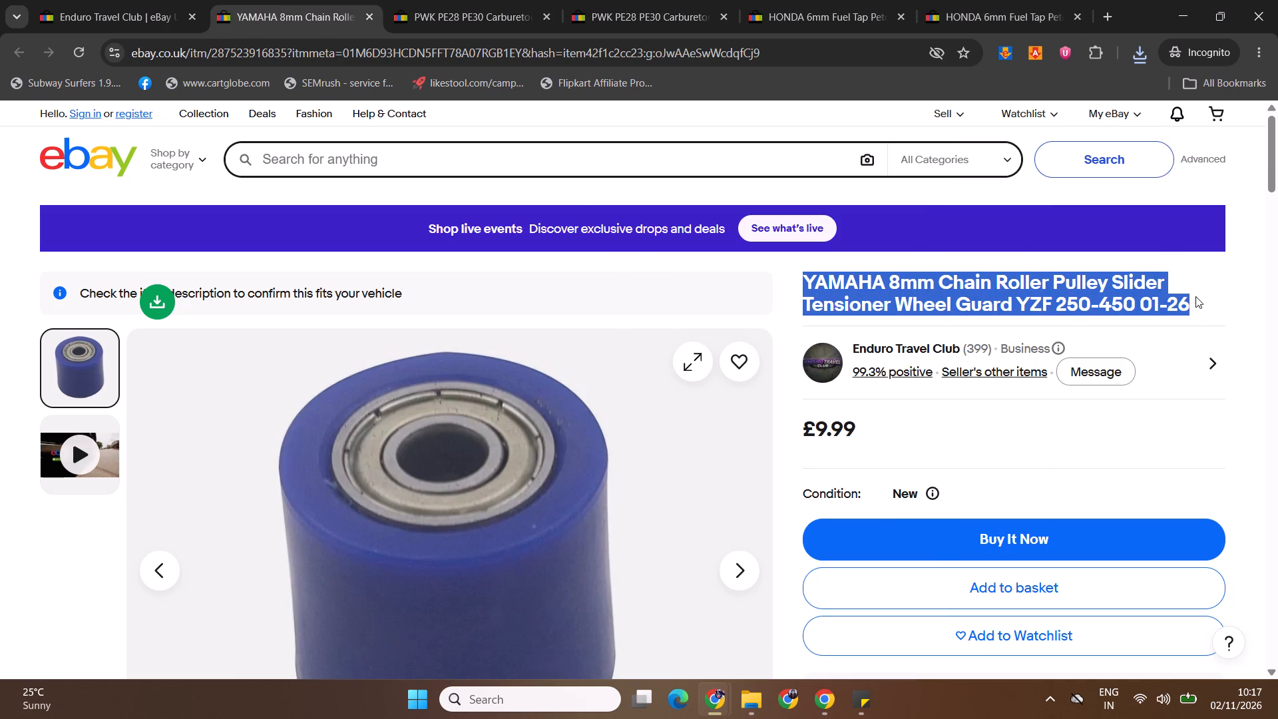
{"action": "key", "text": "alt+Tab"}
Replace the draft listing's existing photo with the downloaded s-l1600 roller image.
{"action": "left_click", "coordinate": [493, 205]}
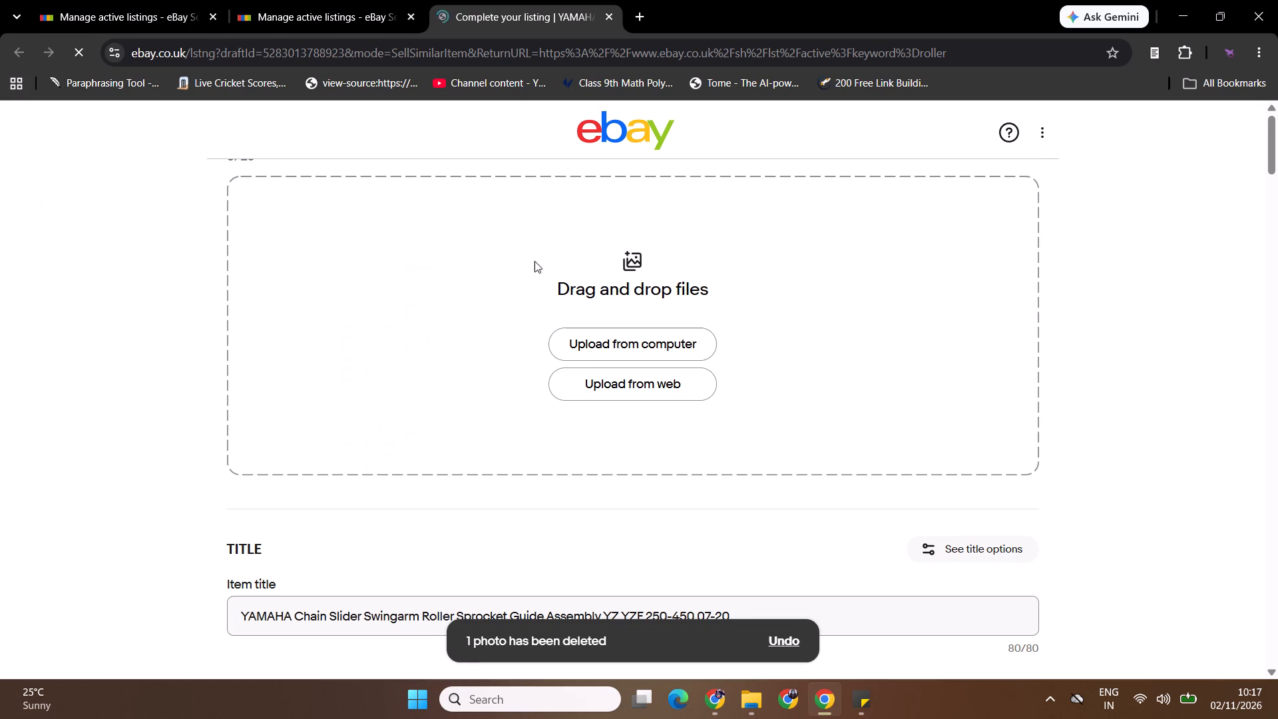
{"action": "left_click", "coordinate": [594, 338]}
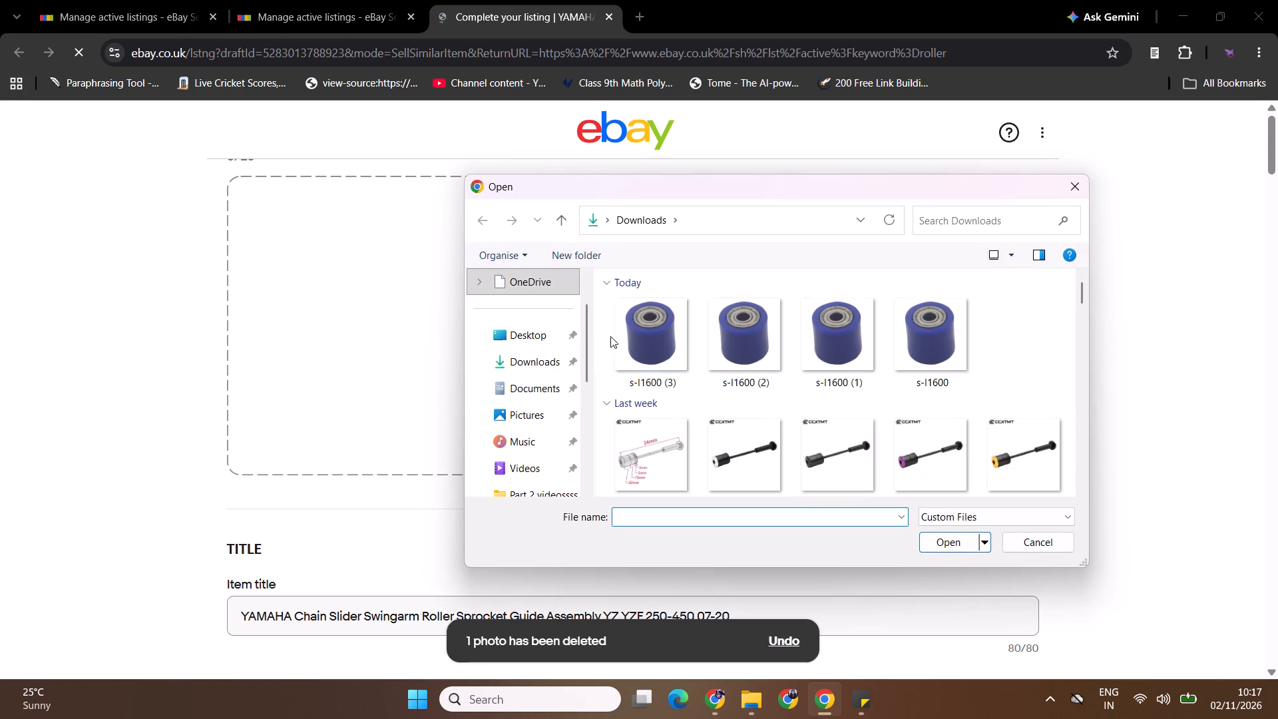
{"action": "left_click", "coordinate": [725, 324]}
{"action": "left_click", "coordinate": [927, 352]}
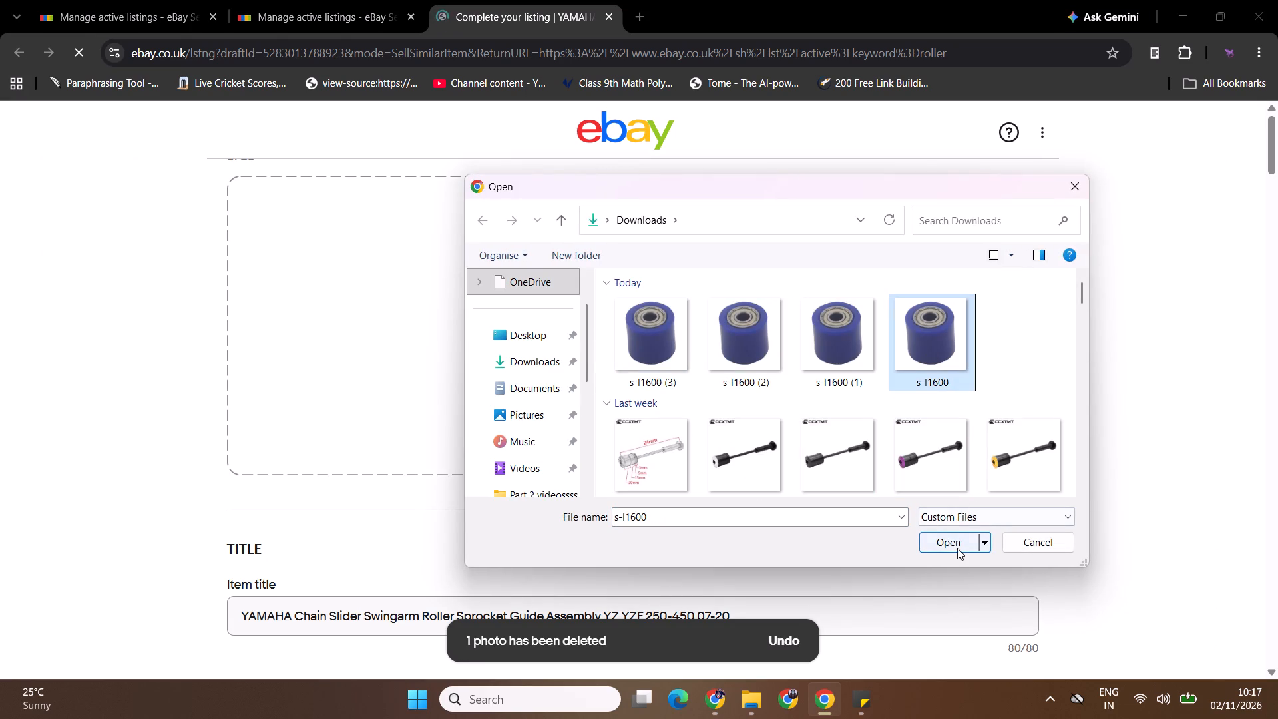
{"action": "left_click", "coordinate": [957, 548]}
{"action": "left_click_drag", "start_coordinate": [1274, 159], "coordinate": [1277, 184]}
{"action": "left_click", "coordinate": [786, 393], "text": "ctrl"}
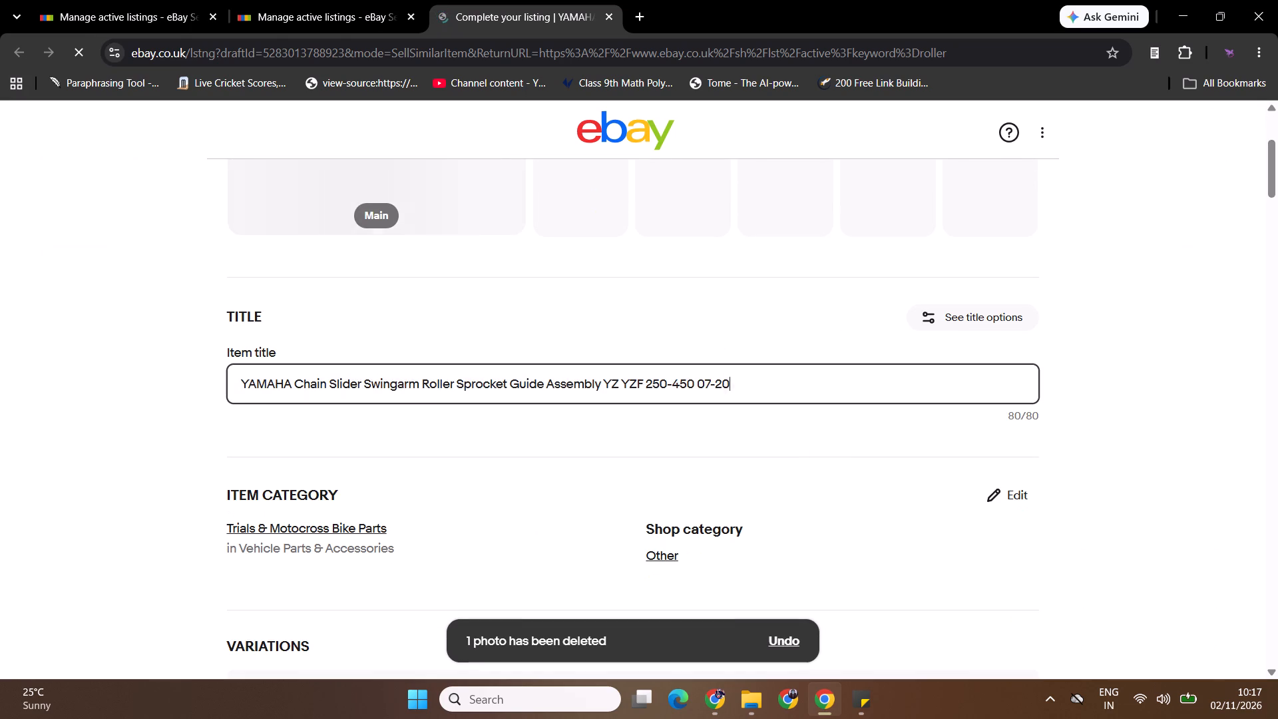
{"action": "key", "text": "ctrl+a"}
{"action": "key", "text": "ctrl+v"}
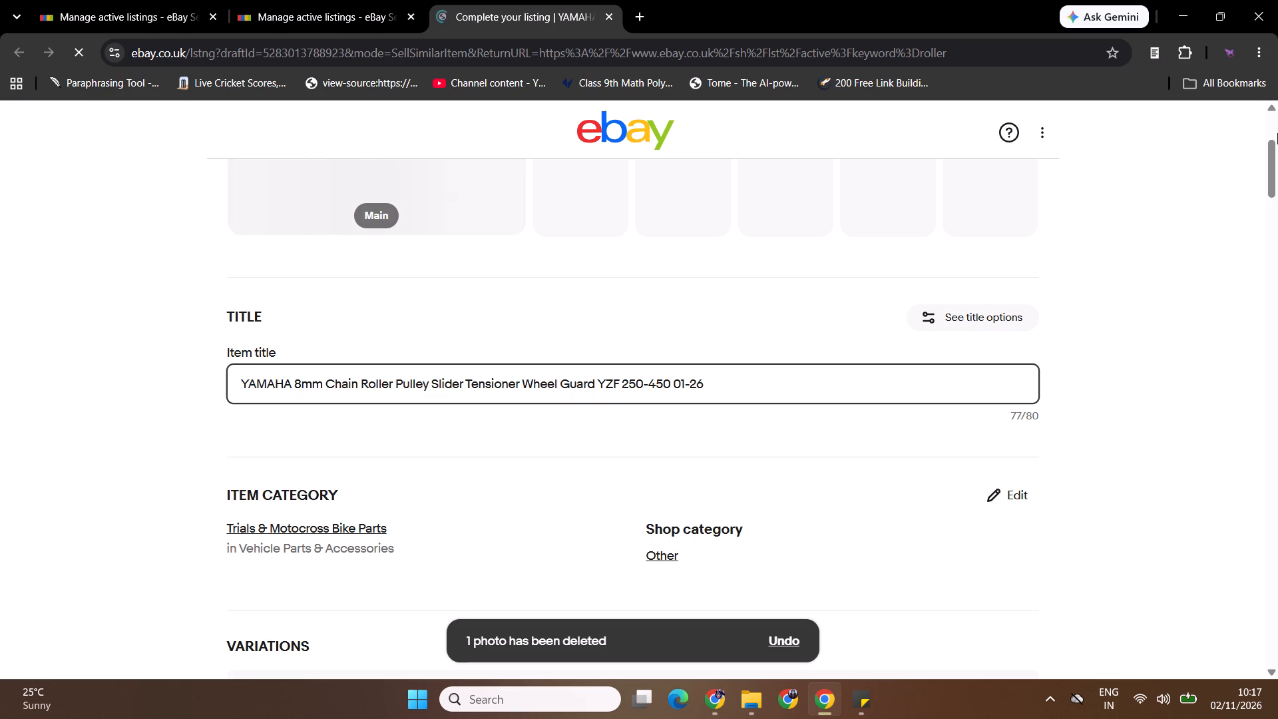
{"action": "left_click_drag", "start_coordinate": [1277, 138], "coordinate": [1277, 130]}
Copy the Part Subtype value "Chain Roller" from the competitor's item specifics and return to the draft listing.
{"action": "key", "text": "alt+Tab"}
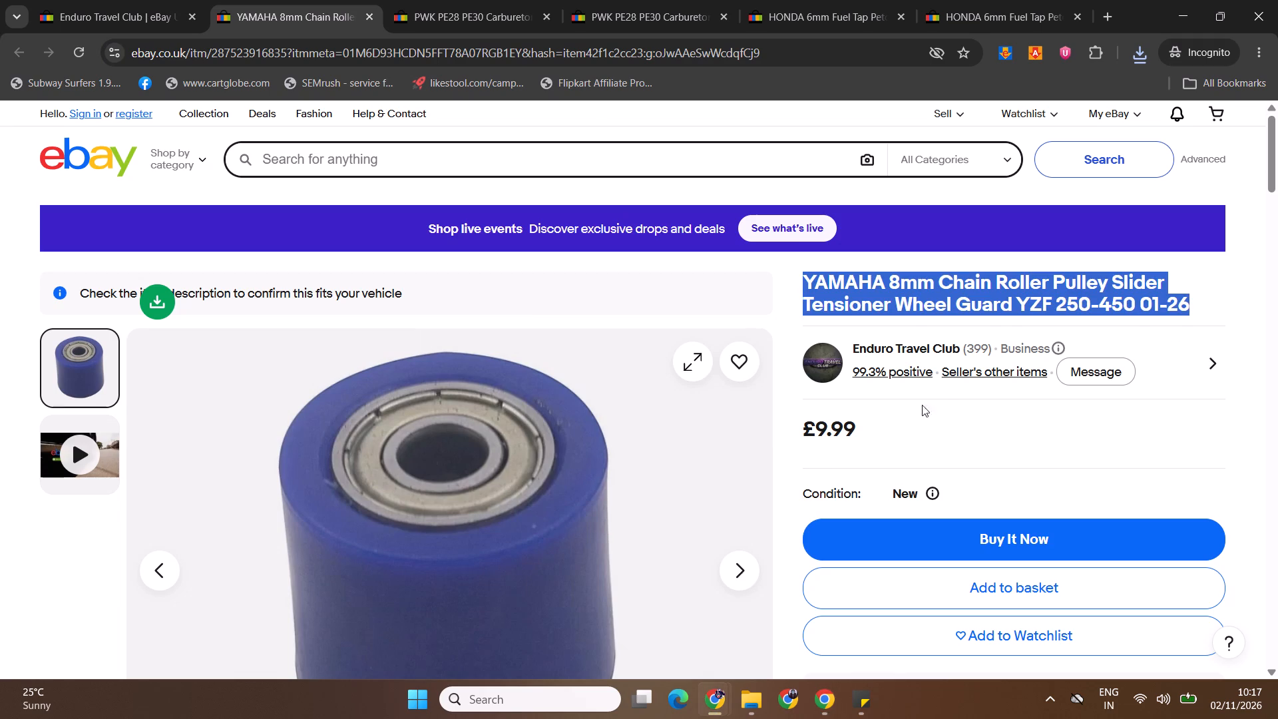
{"action": "middle_click", "coordinate": [940, 402]}
{"action": "left_click", "coordinate": [952, 524]}
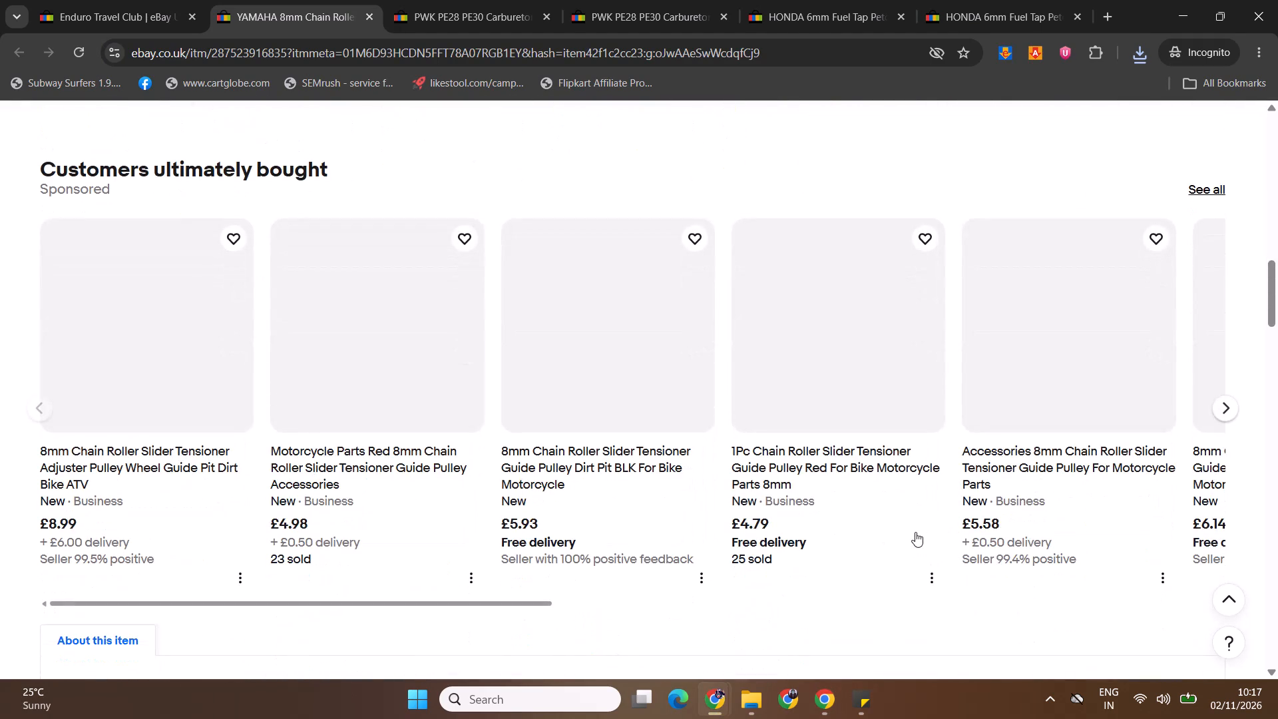
{"action": "middle_click", "coordinate": [915, 532]}
{"action": "left_click", "coordinate": [466, 18]}
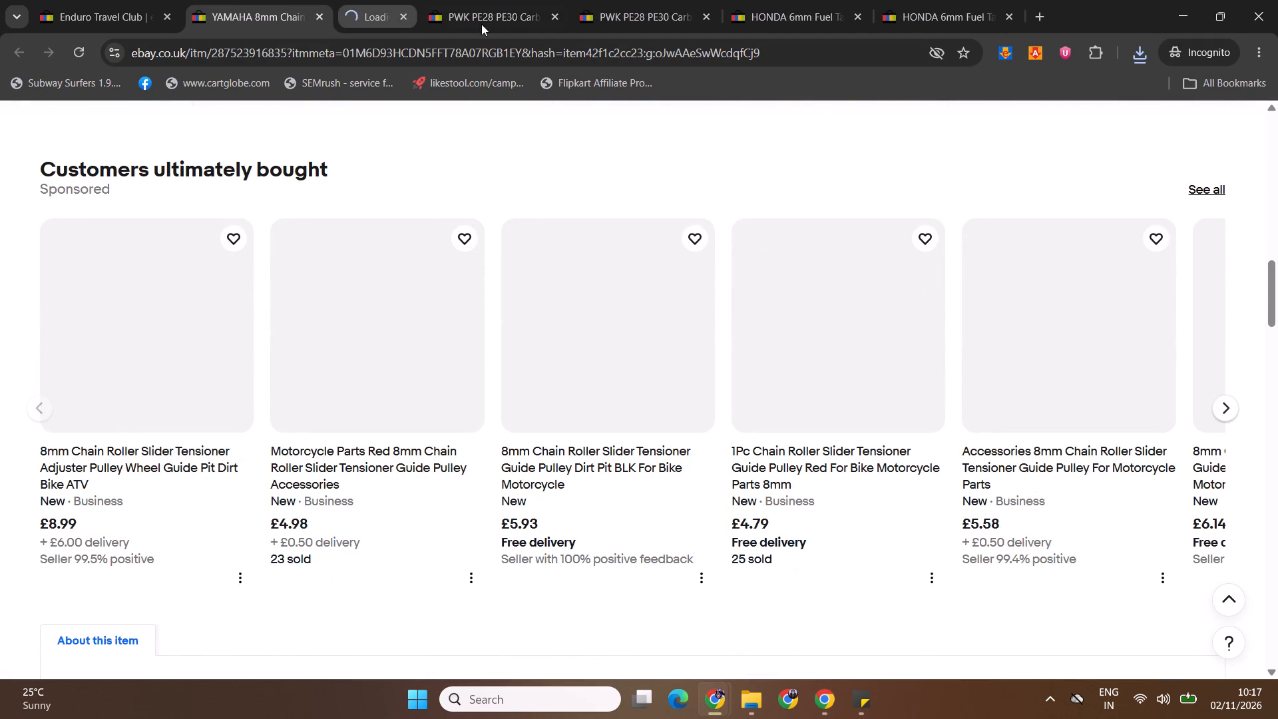
{"action": "left_click_drag", "start_coordinate": [1277, 269], "coordinate": [1277, 330]}
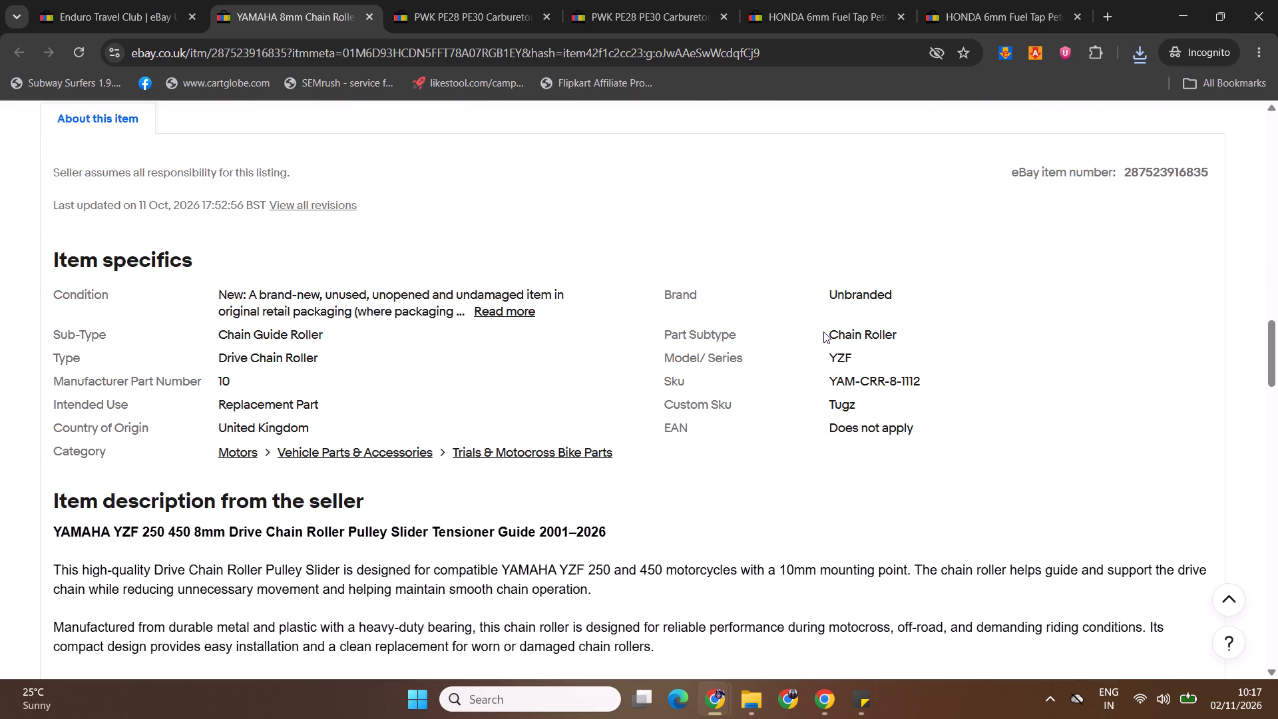
{"action": "left_click_drag", "start_coordinate": [832, 333], "coordinate": [945, 332]}
{"action": "key", "text": "ctrl+c"}
{"action": "key", "text": "alt+Tab"}
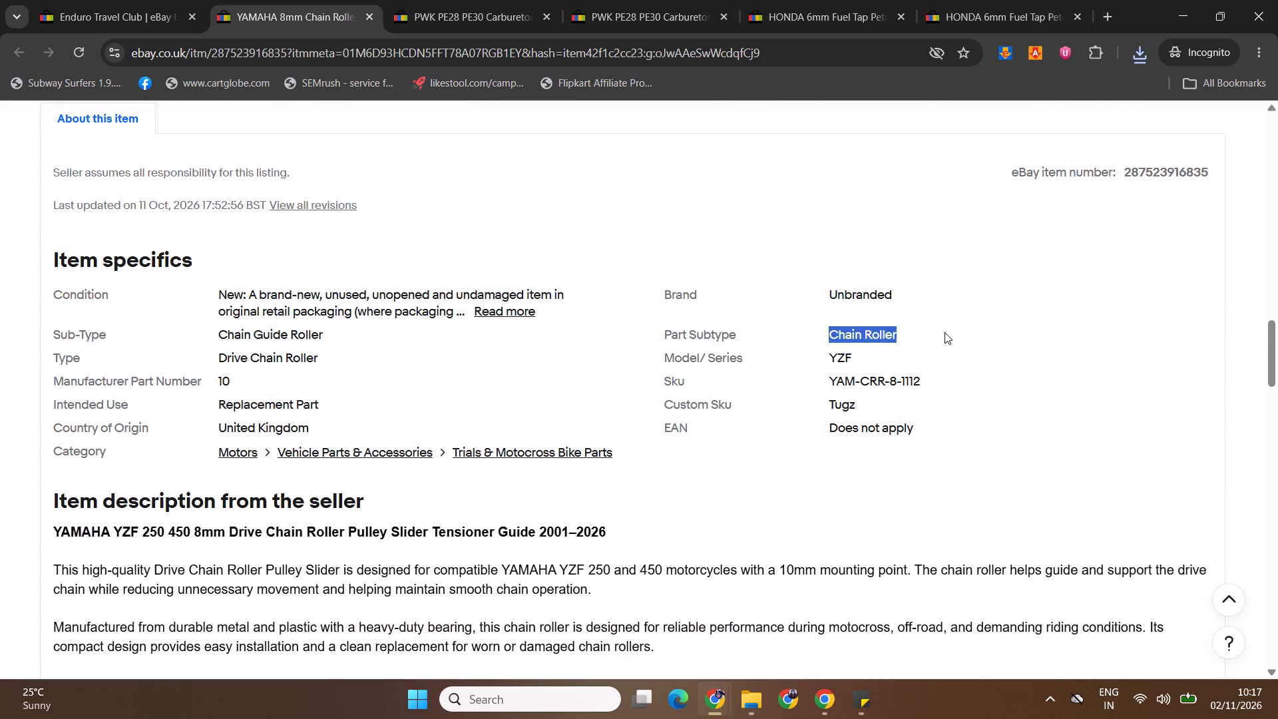
Remove yz from the draft's Model/Series, leaving only YZF selected.
{"action": "left_click_drag", "start_coordinate": [1277, 148], "coordinate": [1277, 244]}
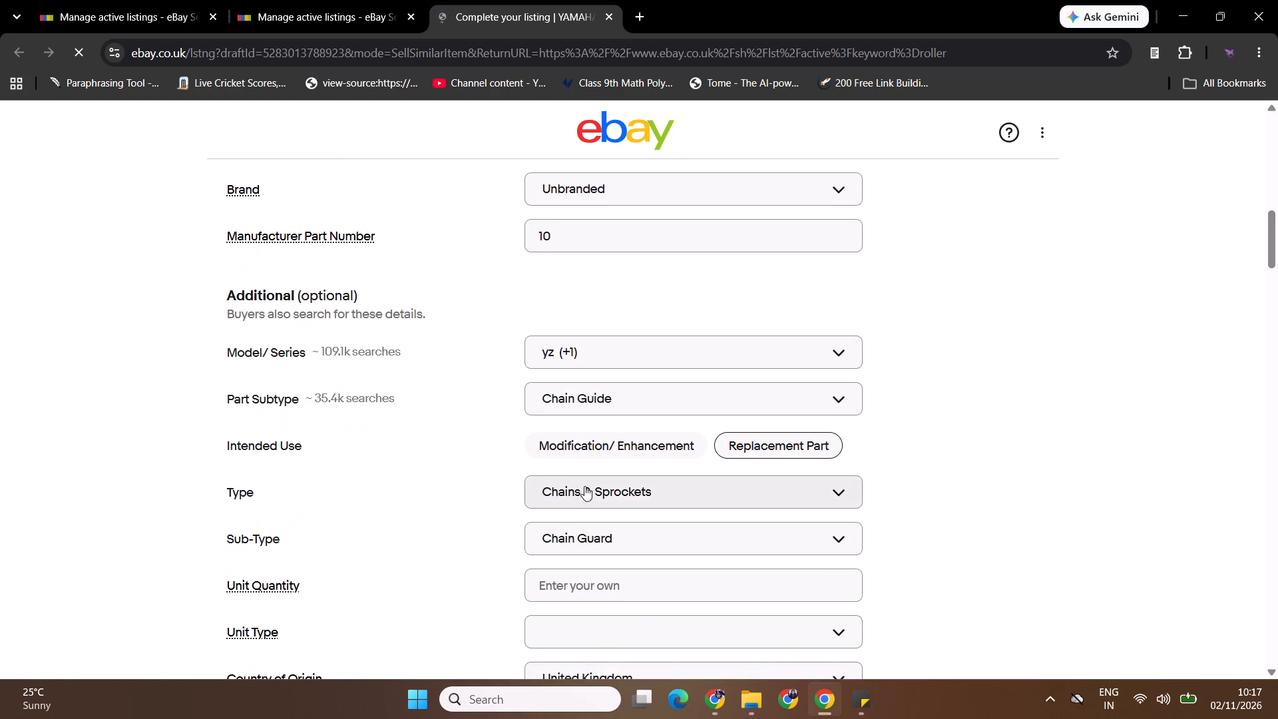
{"action": "left_click", "coordinate": [1277, 234]}
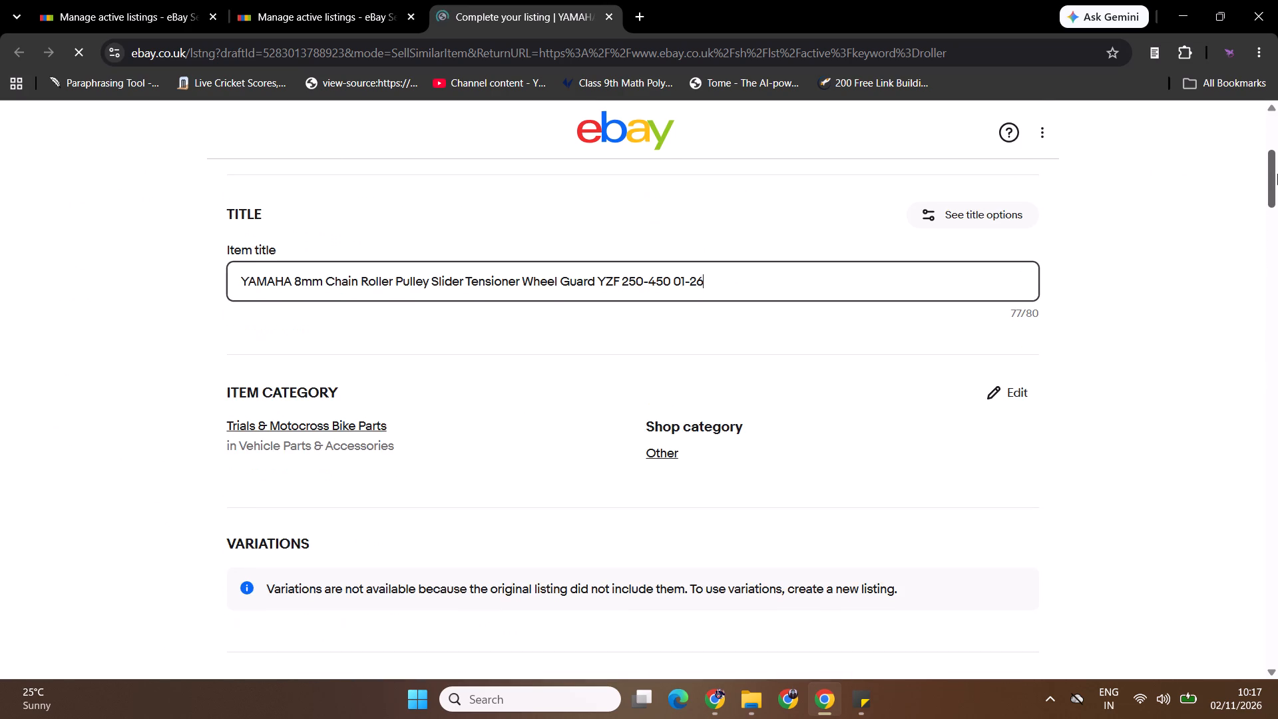
{"action": "left_click", "coordinate": [646, 284]}
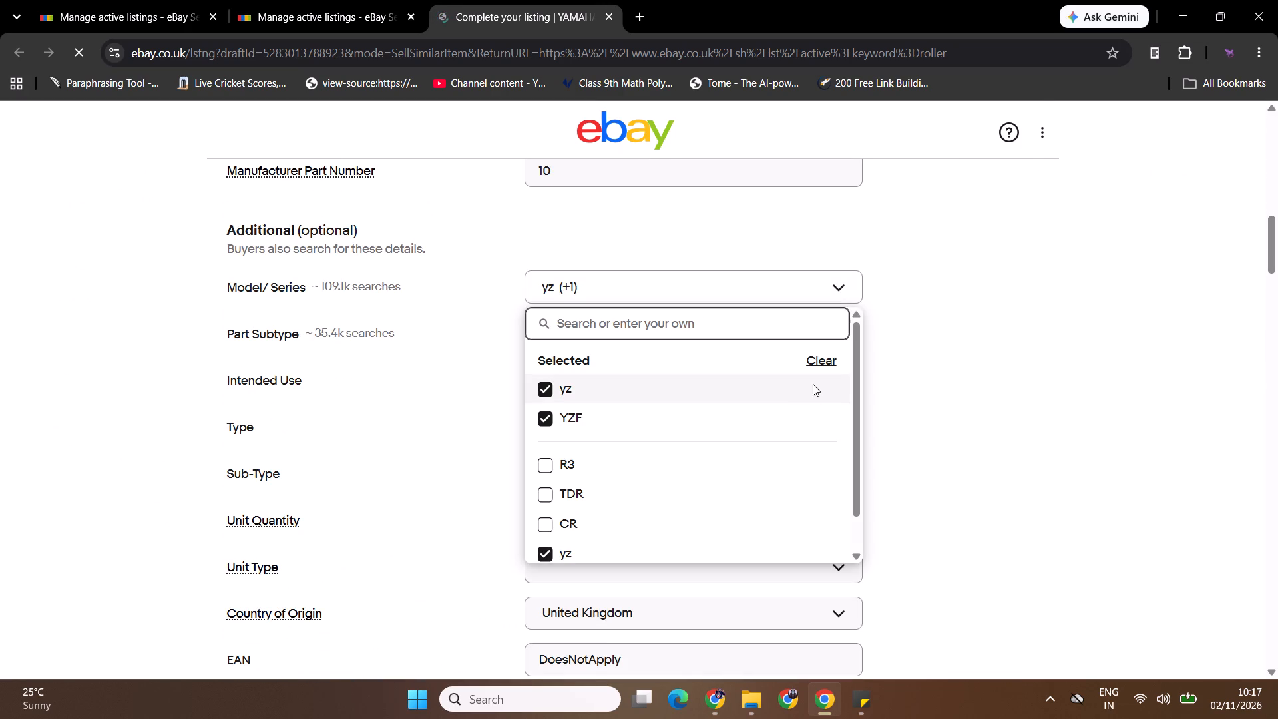
{"action": "left_click", "coordinate": [638, 401]}
{"action": "left_click", "coordinate": [1167, 366]}
Set the draft's Part Subtype to Chain Roller.
{"action": "left_click", "coordinate": [684, 339]}
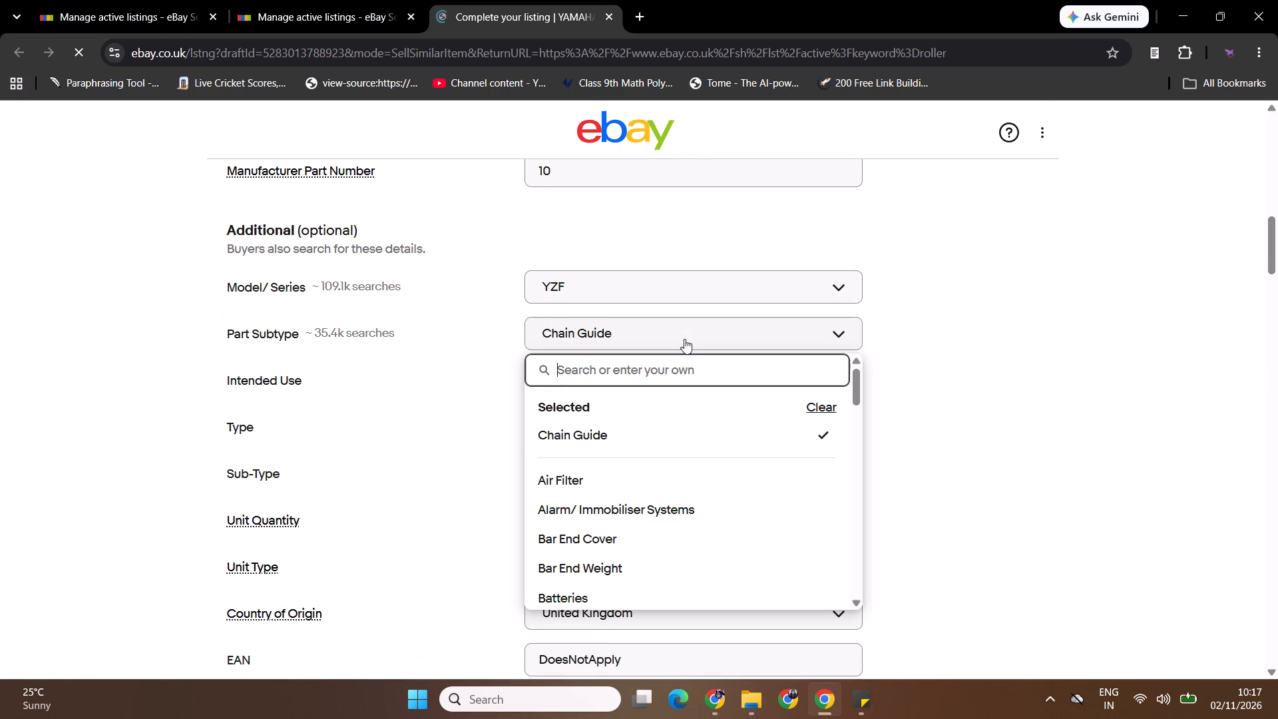
{"action": "key", "text": "ctrl+v"}
{"action": "left_click", "coordinate": [619, 437]}
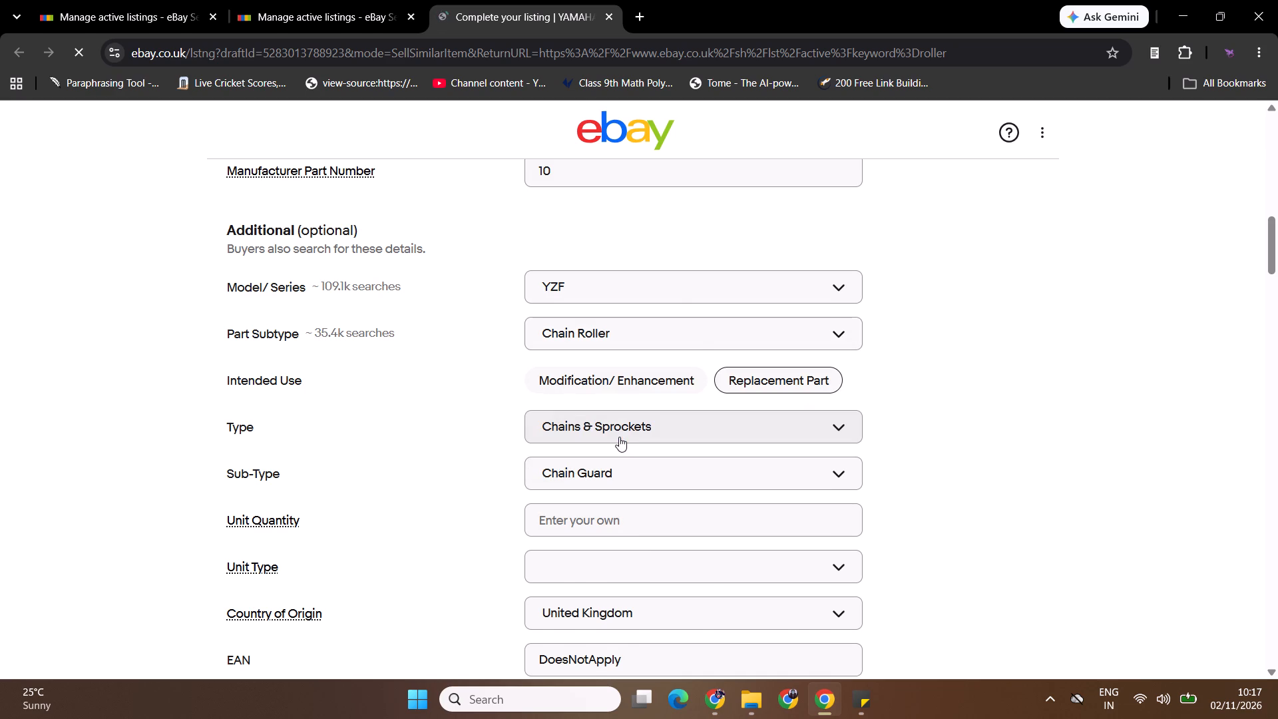
Copy the Sub-Type "Chain Guide Roller" from the competitor's item specifics and add it as the draft's custom Sub-Type value.
{"action": "key", "text": "alt+Tab"}
{"action": "key", "text": "alt+Tab"}
{"action": "key", "text": "alt+Tab"}
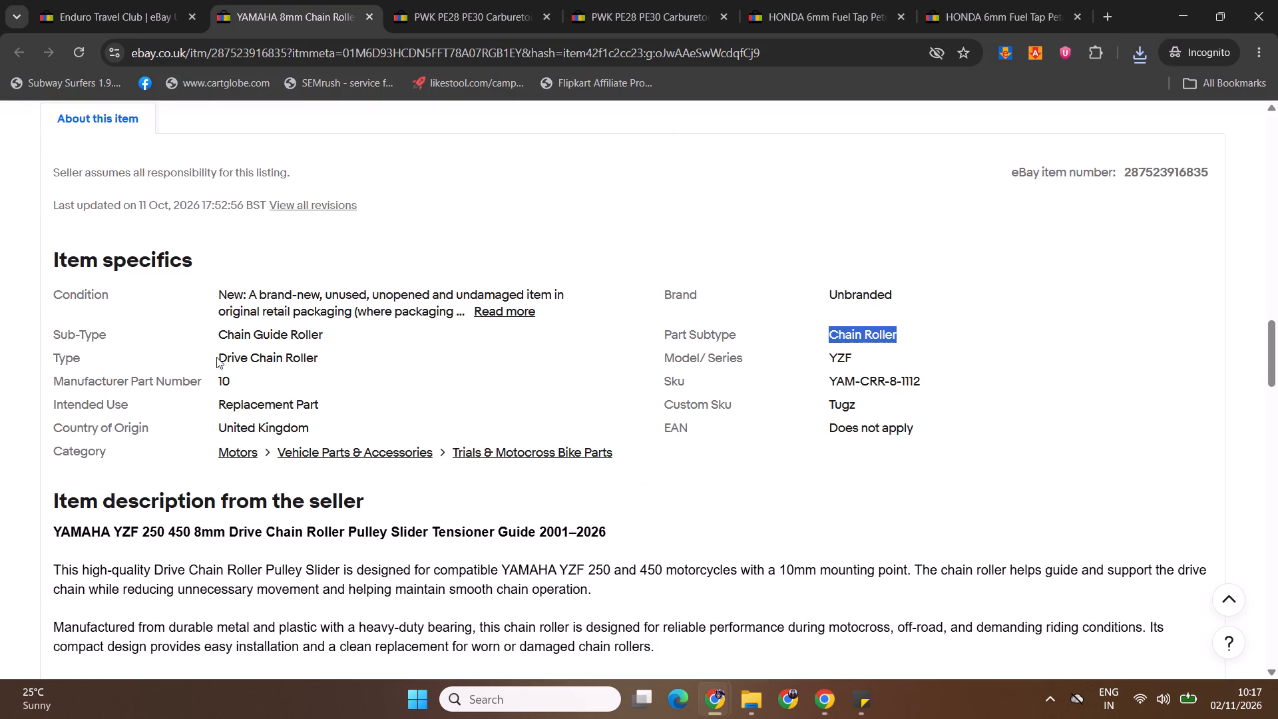
{"action": "left_click_drag", "start_coordinate": [219, 339], "coordinate": [336, 323]}
{"action": "key", "text": "ctrl+c"}
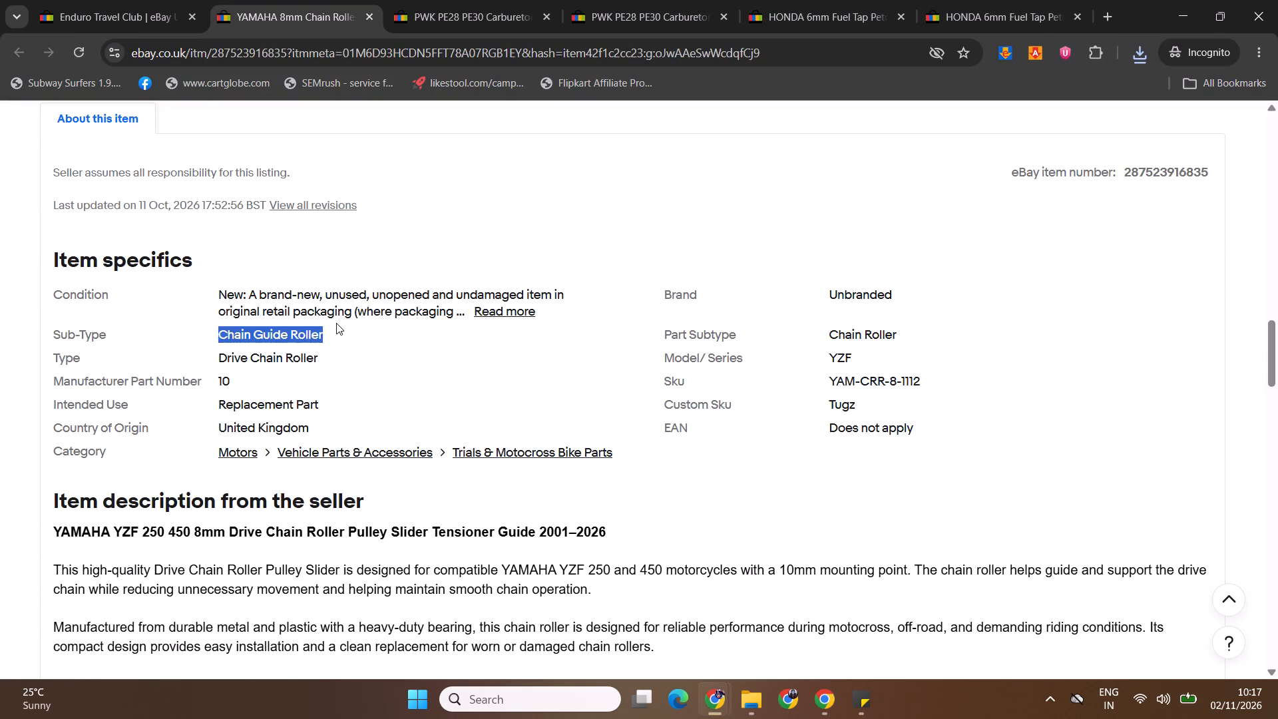
{"action": "key", "text": "alt+Tab"}
{"action": "left_click", "coordinate": [614, 465]}
{"action": "key", "text": "ctrl+v"}
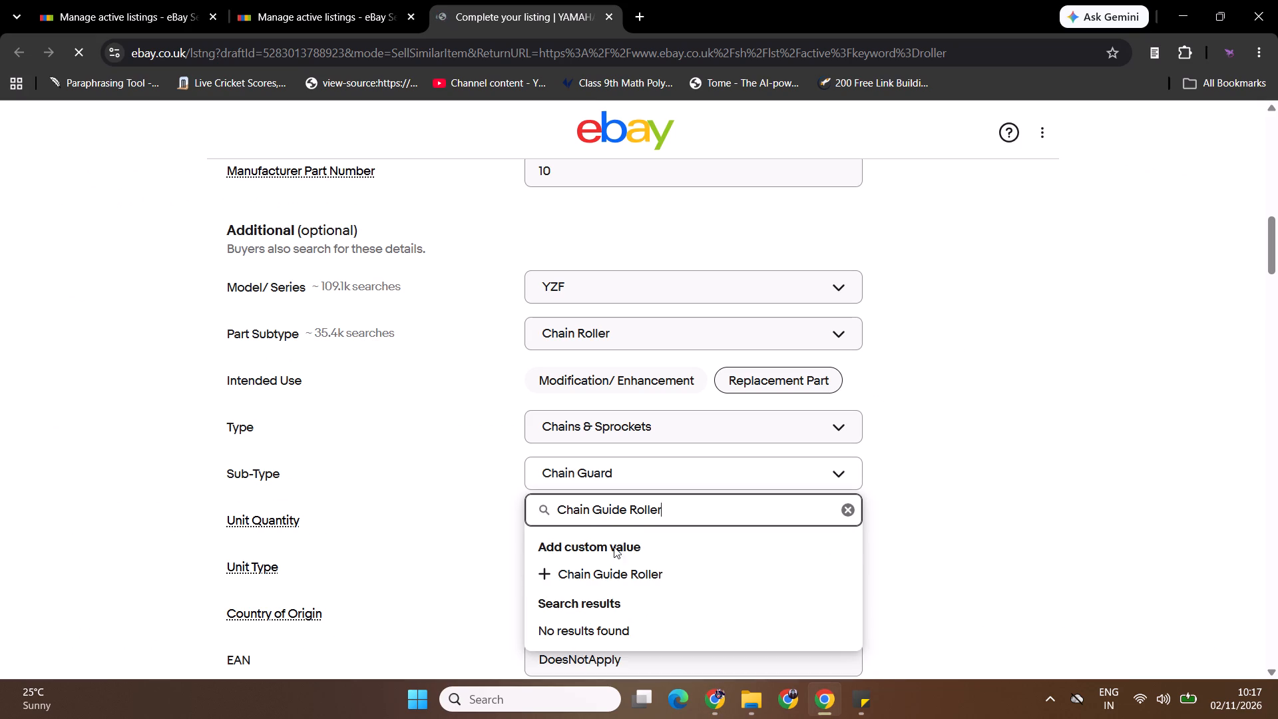
{"action": "left_click", "coordinate": [608, 588]}
{"action": "left_click", "coordinate": [611, 577]}
Copy the SKU YAM-CRR-8-1112 from the competitor's item specifics and replace the draft's SKU with it.
{"action": "key", "text": "alt+Tab"}
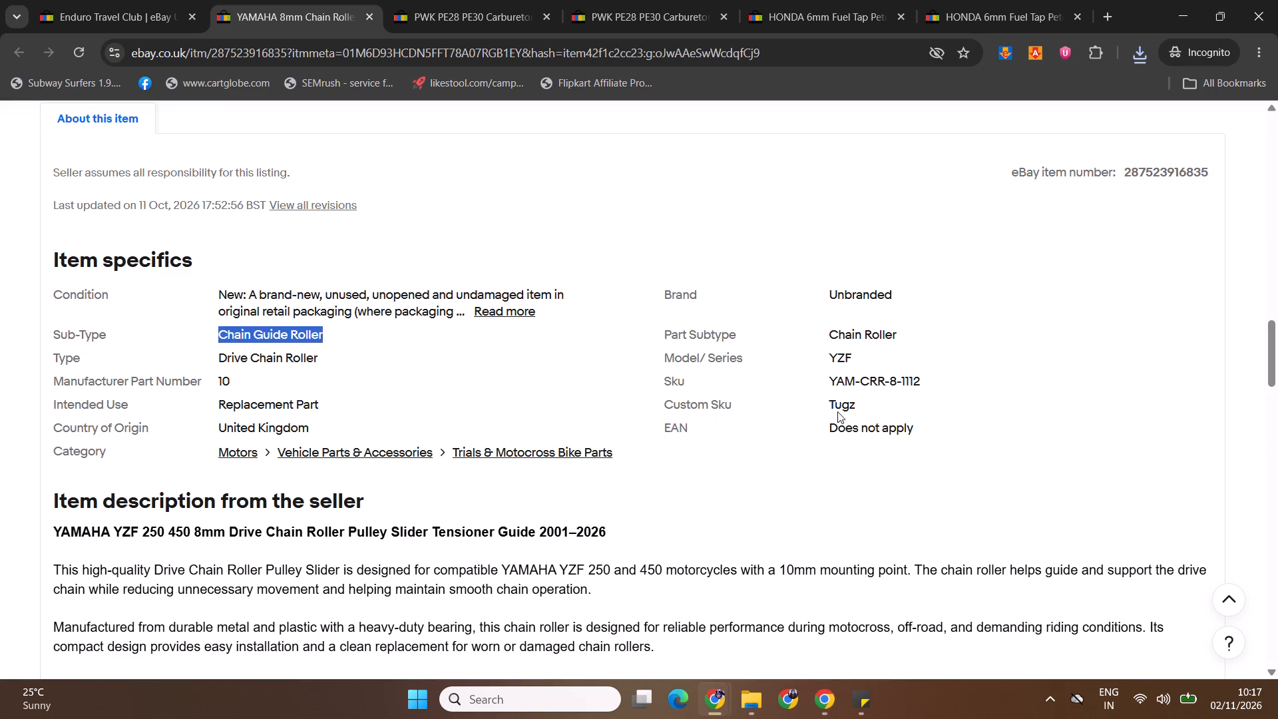
{"action": "left_click_drag", "start_coordinate": [827, 379], "coordinate": [995, 375]}
{"action": "key", "text": "ctrl+c"}
{"action": "key", "text": "alt+Tab"}
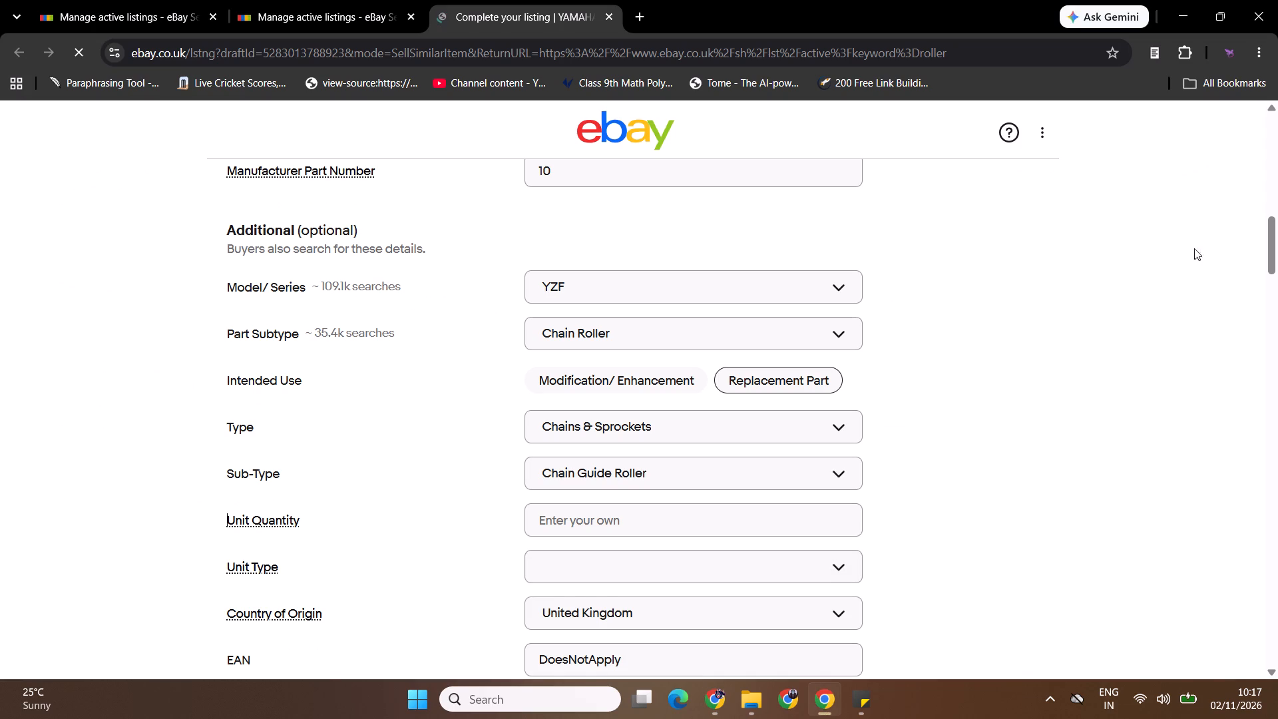
{"action": "left_click_drag", "start_coordinate": [1277, 251], "coordinate": [1277, 271]}
{"action": "left_click", "coordinate": [739, 509]}
{"action": "key", "text": "ctrl+a"}
{"action": "key", "text": "ctrl+v"}
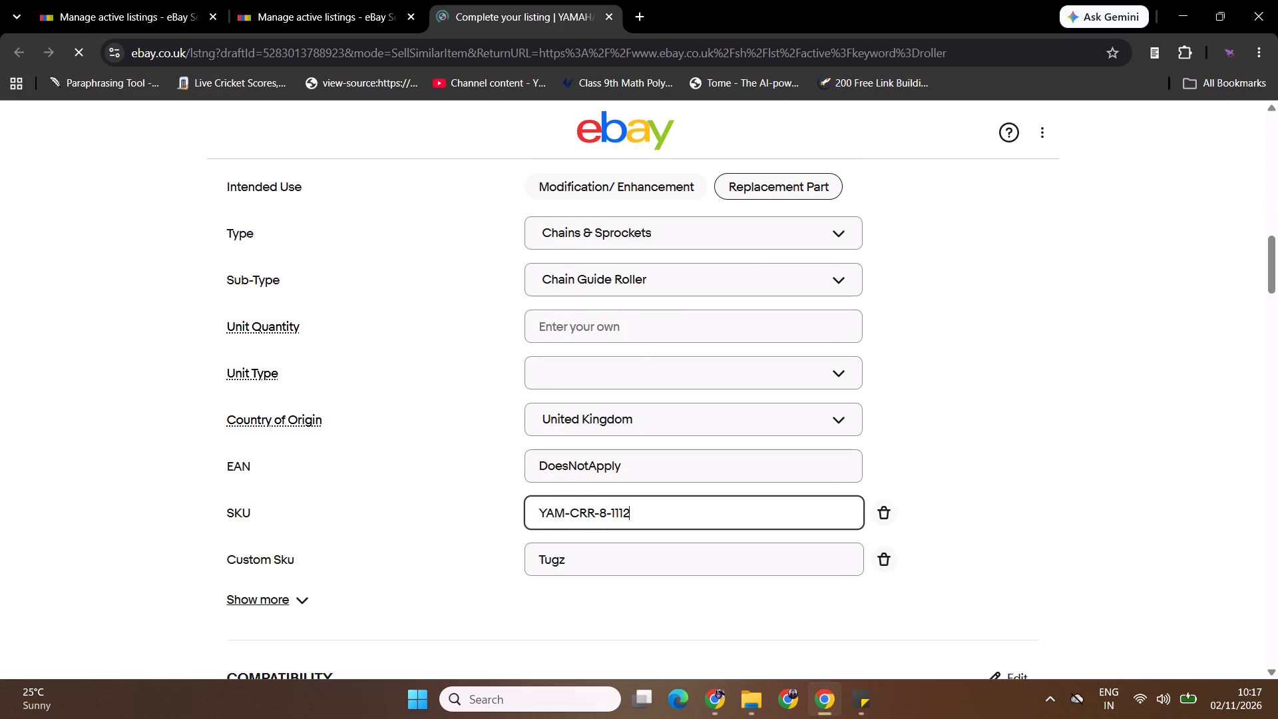
Replace the draft's EAN with "Does not apply".
{"action": "double_click", "coordinate": [636, 470]}
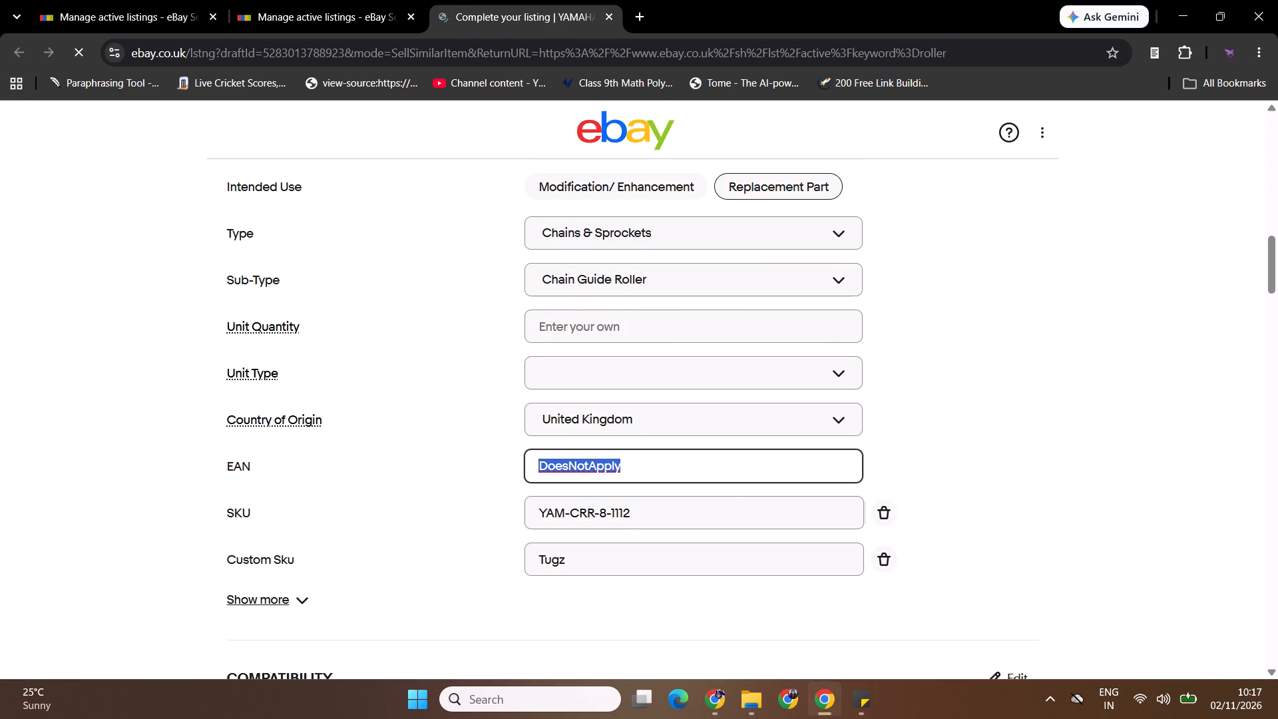
{"action": "key", "text": "BackSpace"}
{"action": "left_click", "coordinate": [636, 470]}
{"action": "left_click", "coordinate": [654, 507]}
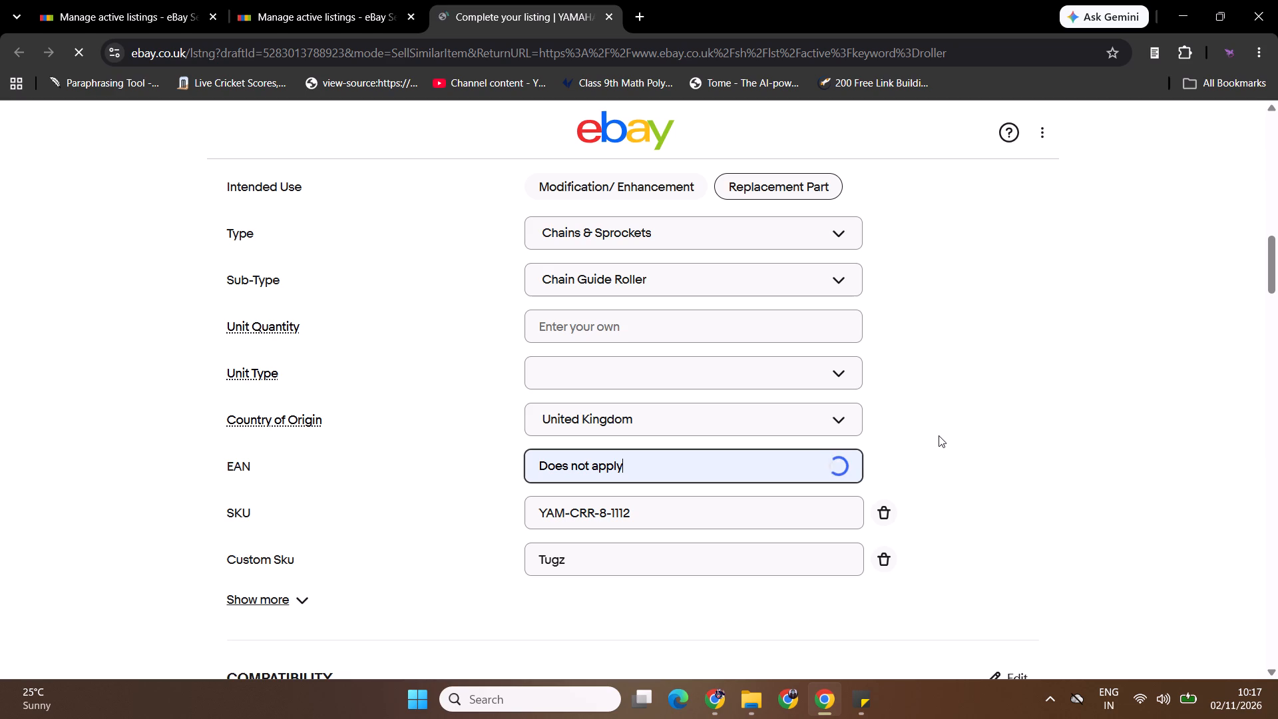
{"action": "left_click", "coordinate": [939, 435]}
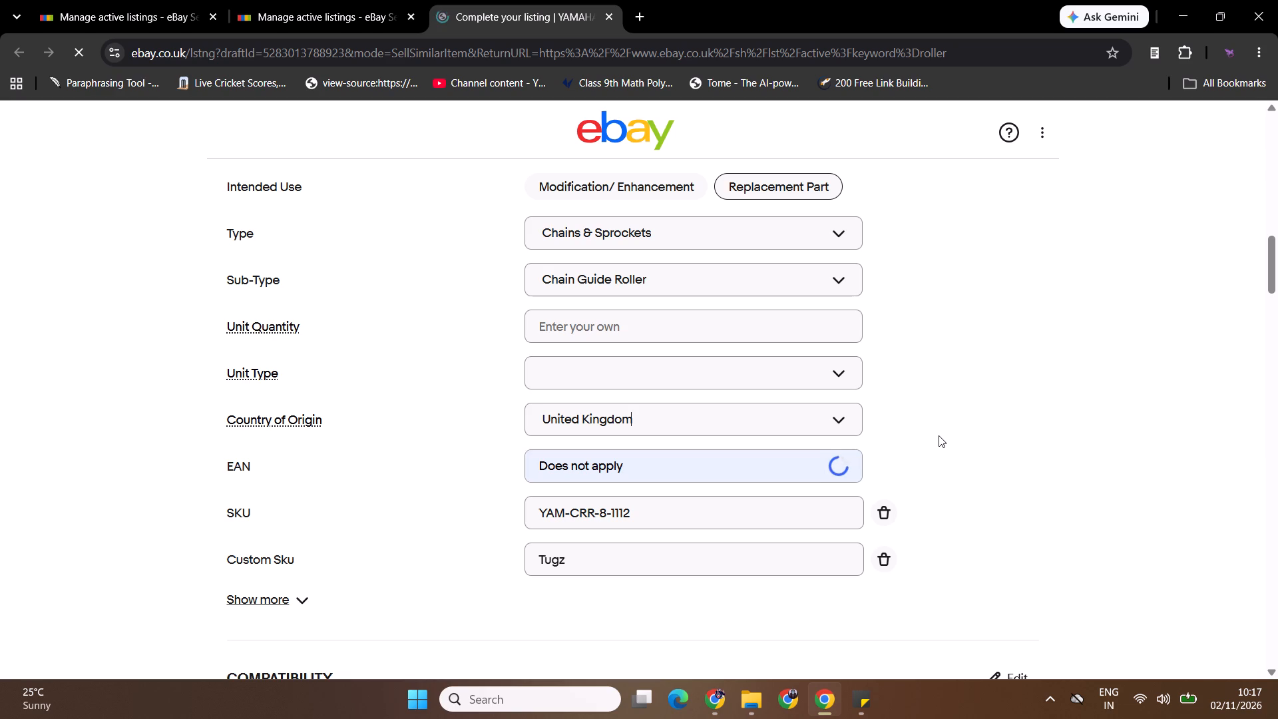
Copy the competitor's full YAMAHA YZF chain roller description, through the import duties line, and replace the draft's description with it.
{"action": "key", "text": "alt+Tab"}
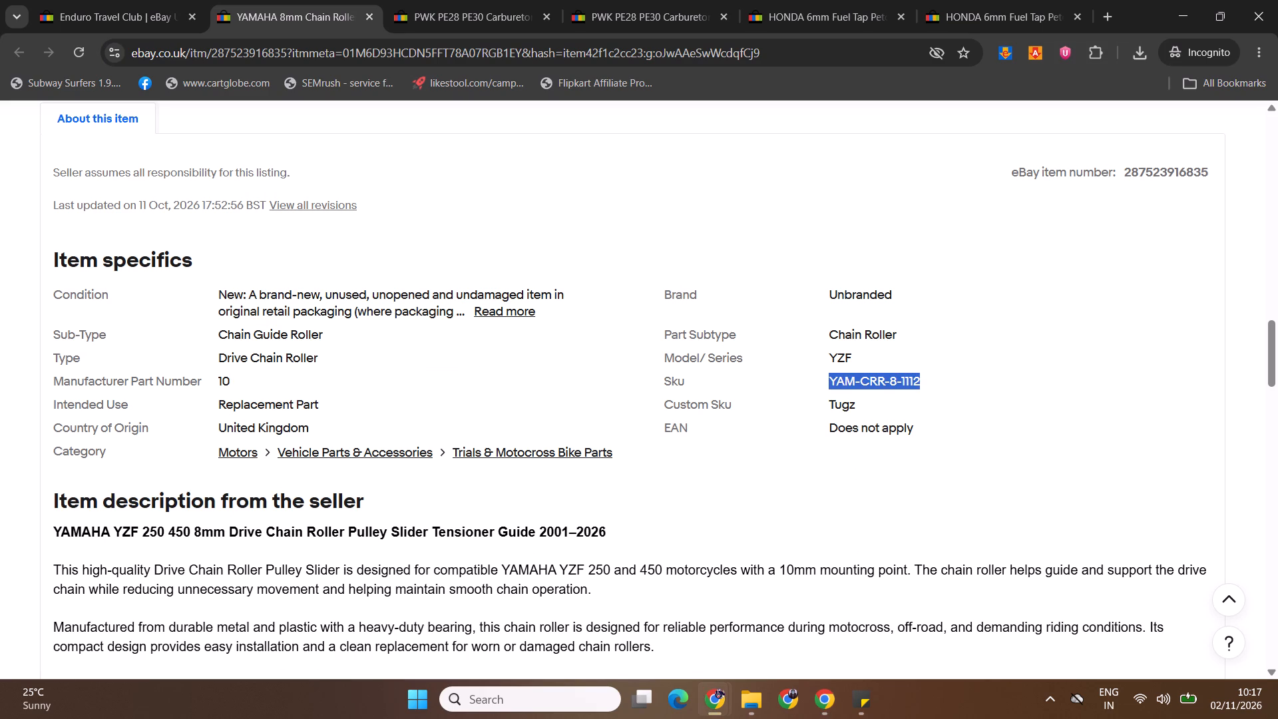
{"action": "middle_click", "coordinate": [266, 435]}
{"action": "left_click", "coordinate": [65, 395]}
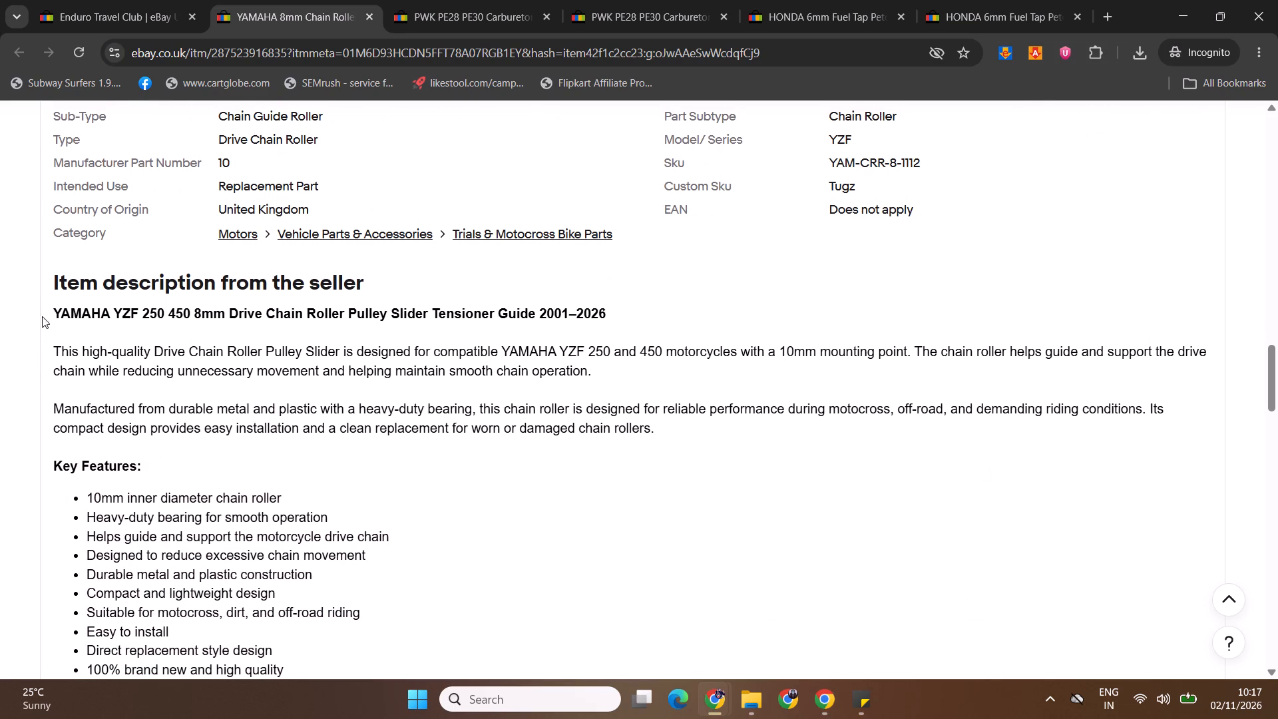
{"action": "left_click_drag", "start_coordinate": [54, 314], "coordinate": [283, 656]}
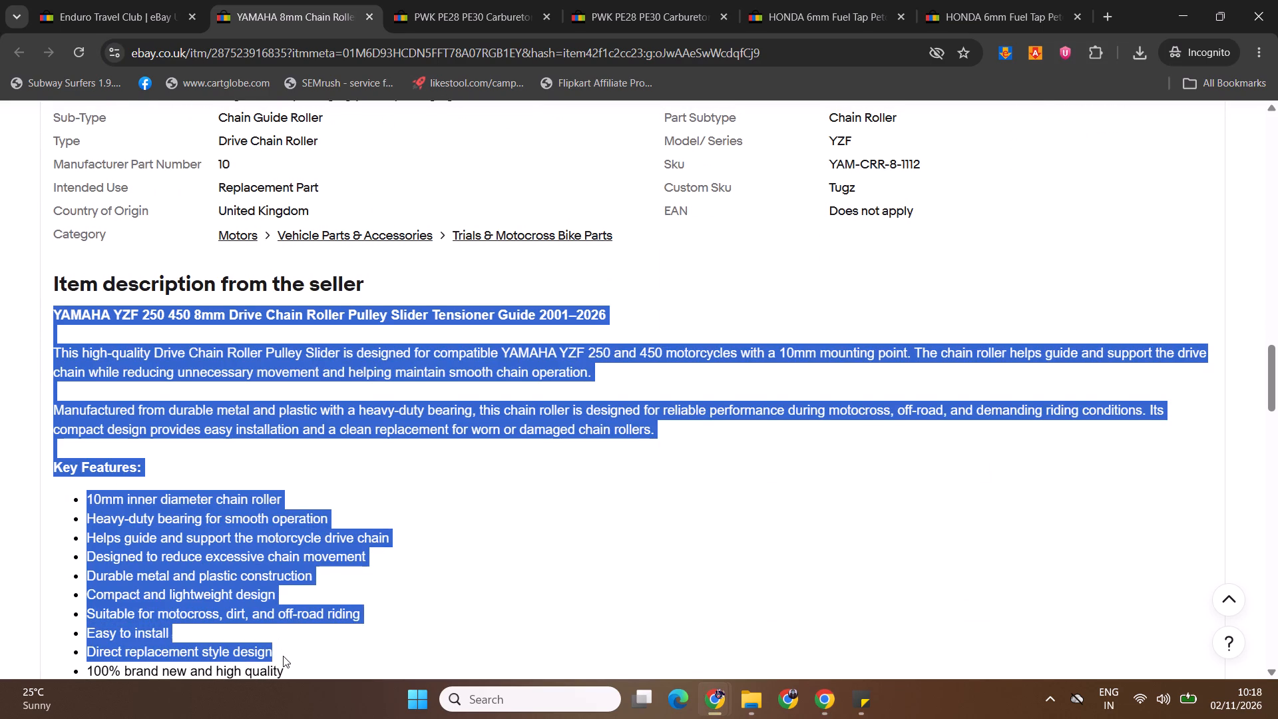
{"action": "left_click_drag", "start_coordinate": [283, 656], "coordinate": [685, 535]}
{"action": "key", "text": "Down"}
{"action": "key", "text": "Down"}
{"action": "key", "text": "Down"}
{"action": "key", "text": "Down"}
{"action": "key", "text": "Down"}
{"action": "key", "text": "Down"}
{"action": "key", "text": "Down"}
{"action": "key", "text": "Down"}
{"action": "key", "text": "Down"}
{"action": "key", "text": "Down"}
{"action": "key", "text": "Down"}
{"action": "key", "text": "Down"}
{"action": "key", "text": "Down"}
{"action": "key", "text": "Down"}
{"action": "key", "text": "Down"}
{"action": "key", "text": "Down"}
{"action": "key", "text": "Down"}
{"action": "key", "text": "Down"}
{"action": "key", "text": "Down"}
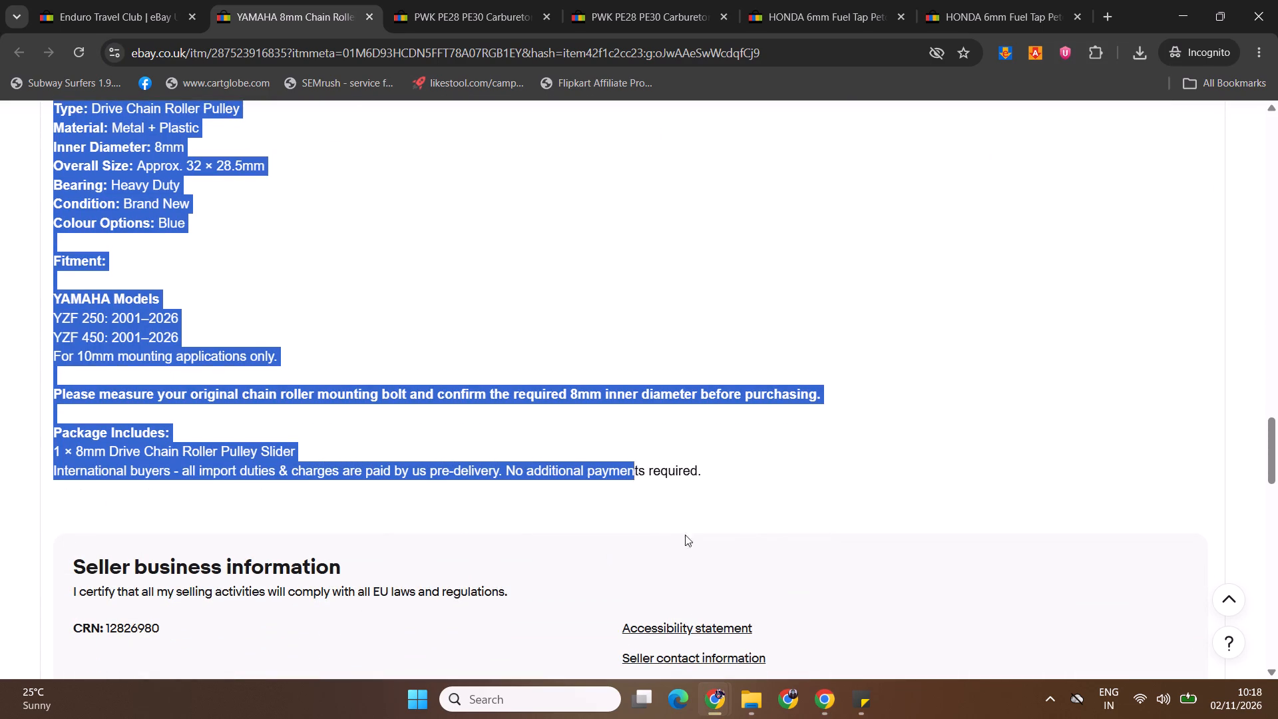
{"action": "left_click_drag", "start_coordinate": [685, 535], "coordinate": [769, 522]}
{"action": "key", "text": "ctrl+c"}
{"action": "key", "text": "alt+Tab"}
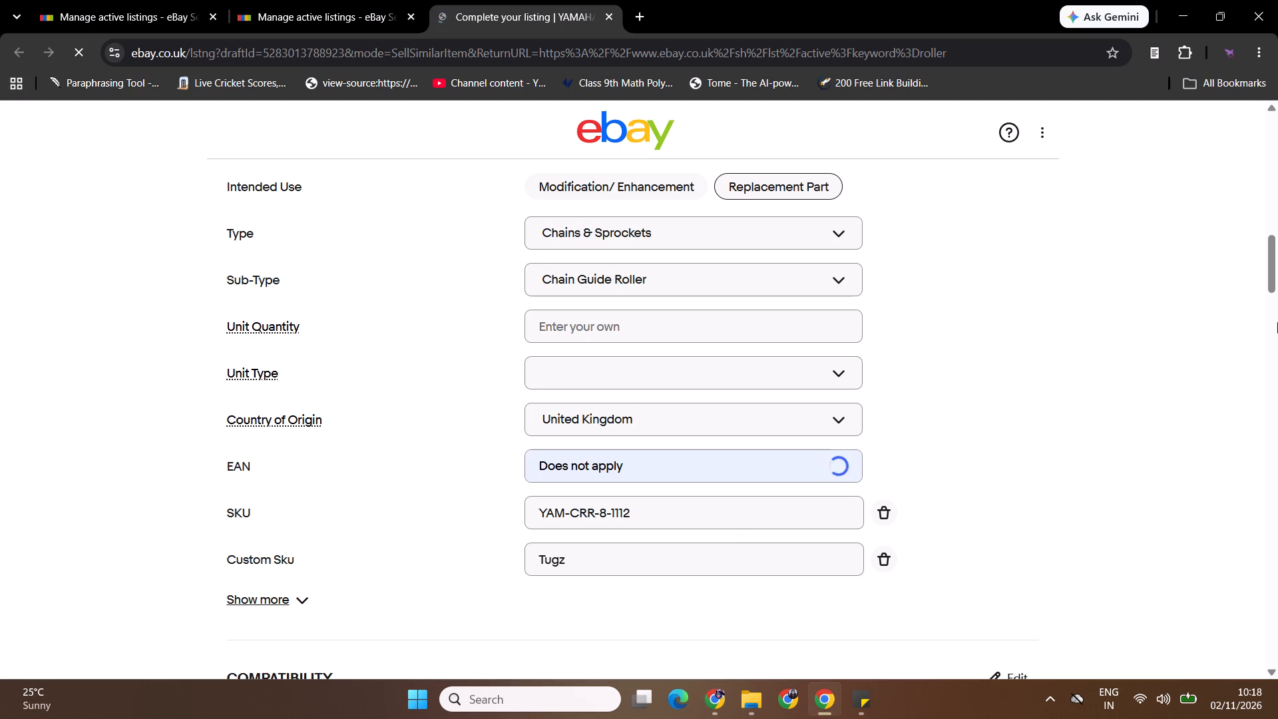
{"action": "left_click_drag", "start_coordinate": [1277, 252], "coordinate": [1277, 310]}
{"action": "left_click", "coordinate": [759, 577]}
{"action": "key", "text": "ctrl+a"}
{"action": "key", "text": "ctrl+v"}
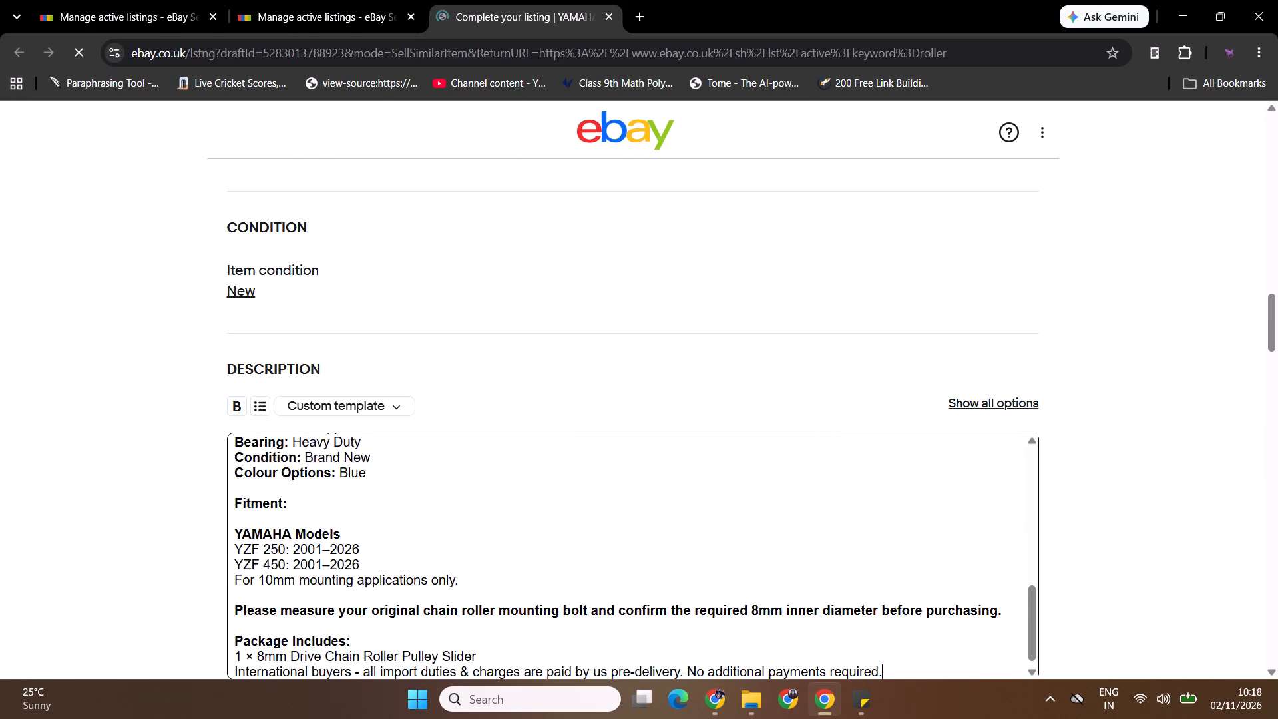
{"action": "left_click_drag", "start_coordinate": [1035, 619], "coordinate": [1038, 664]}
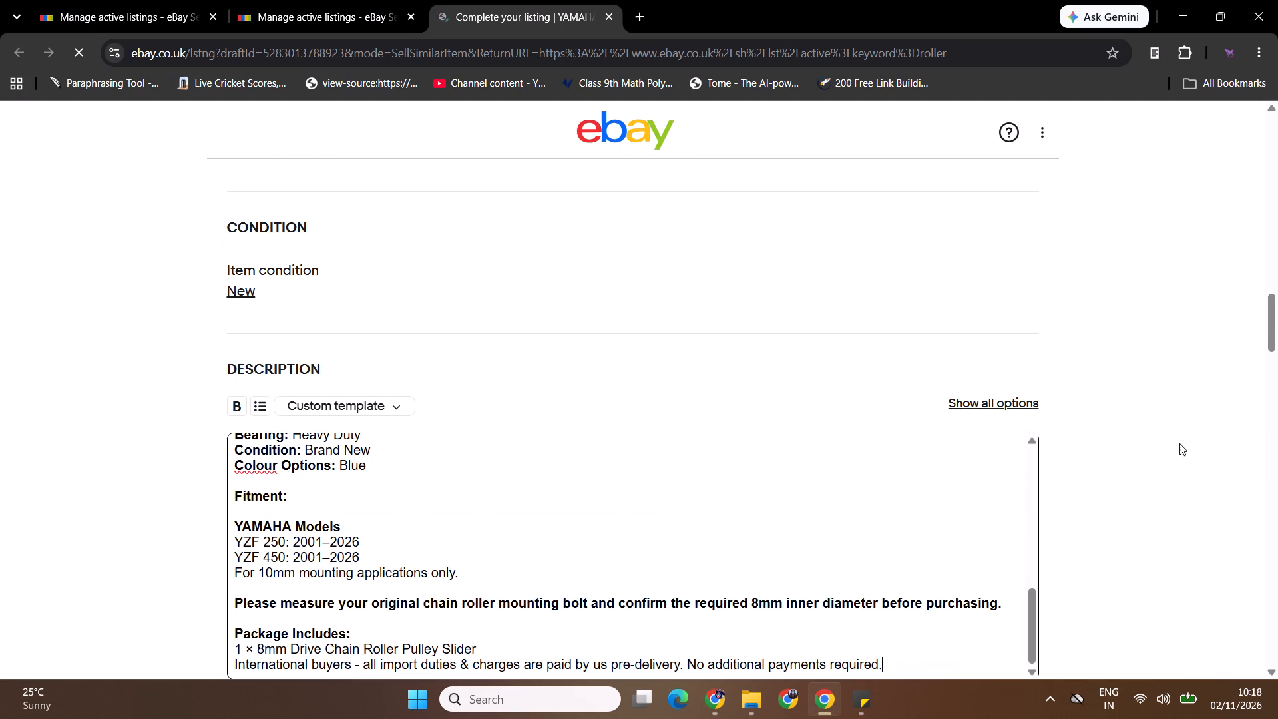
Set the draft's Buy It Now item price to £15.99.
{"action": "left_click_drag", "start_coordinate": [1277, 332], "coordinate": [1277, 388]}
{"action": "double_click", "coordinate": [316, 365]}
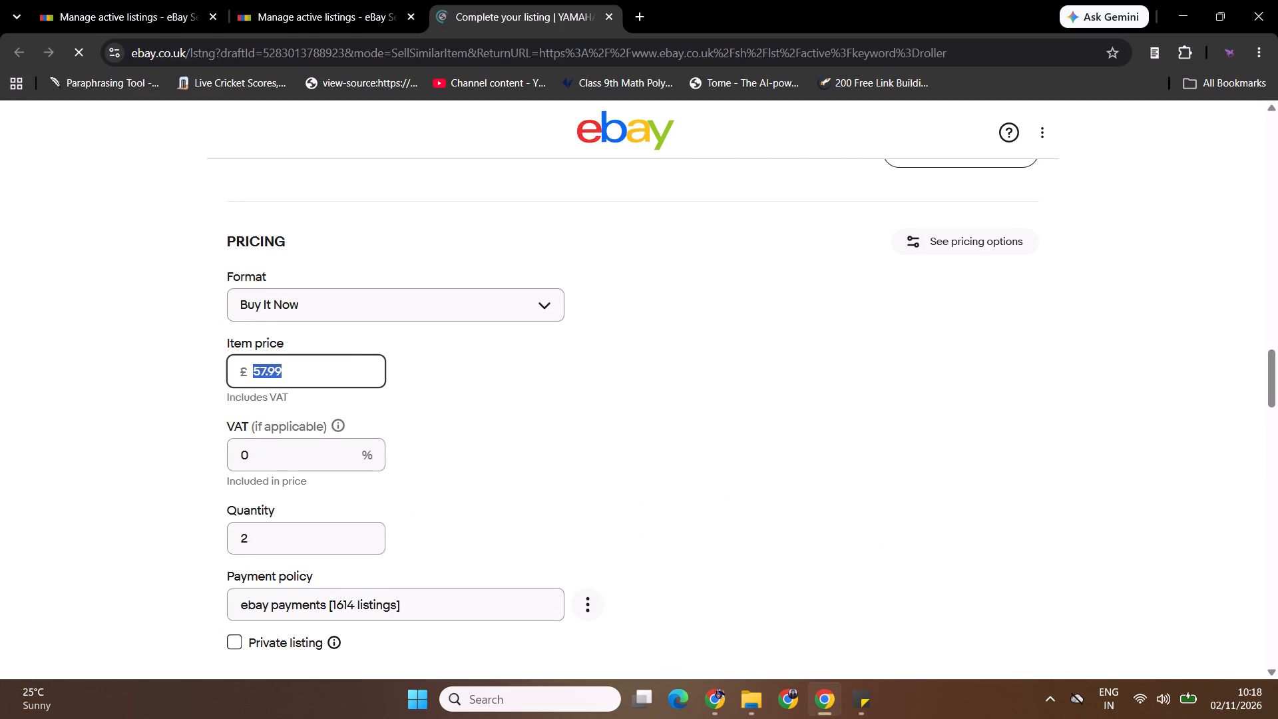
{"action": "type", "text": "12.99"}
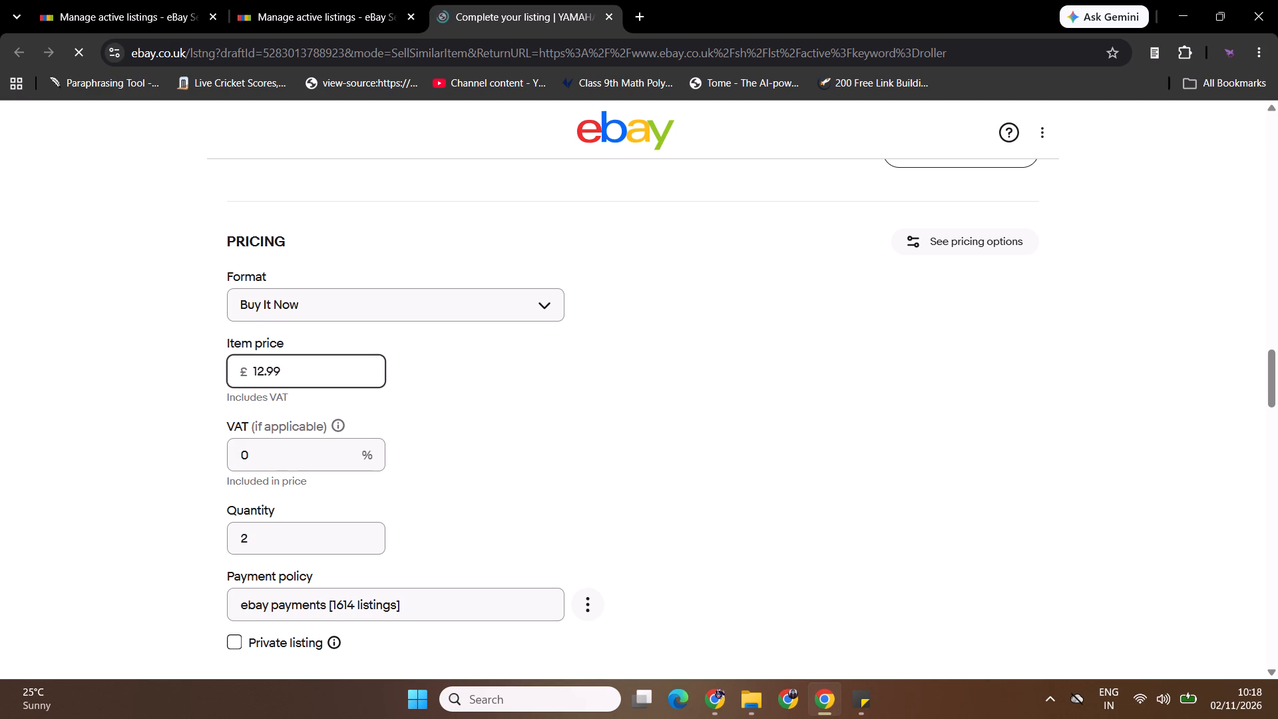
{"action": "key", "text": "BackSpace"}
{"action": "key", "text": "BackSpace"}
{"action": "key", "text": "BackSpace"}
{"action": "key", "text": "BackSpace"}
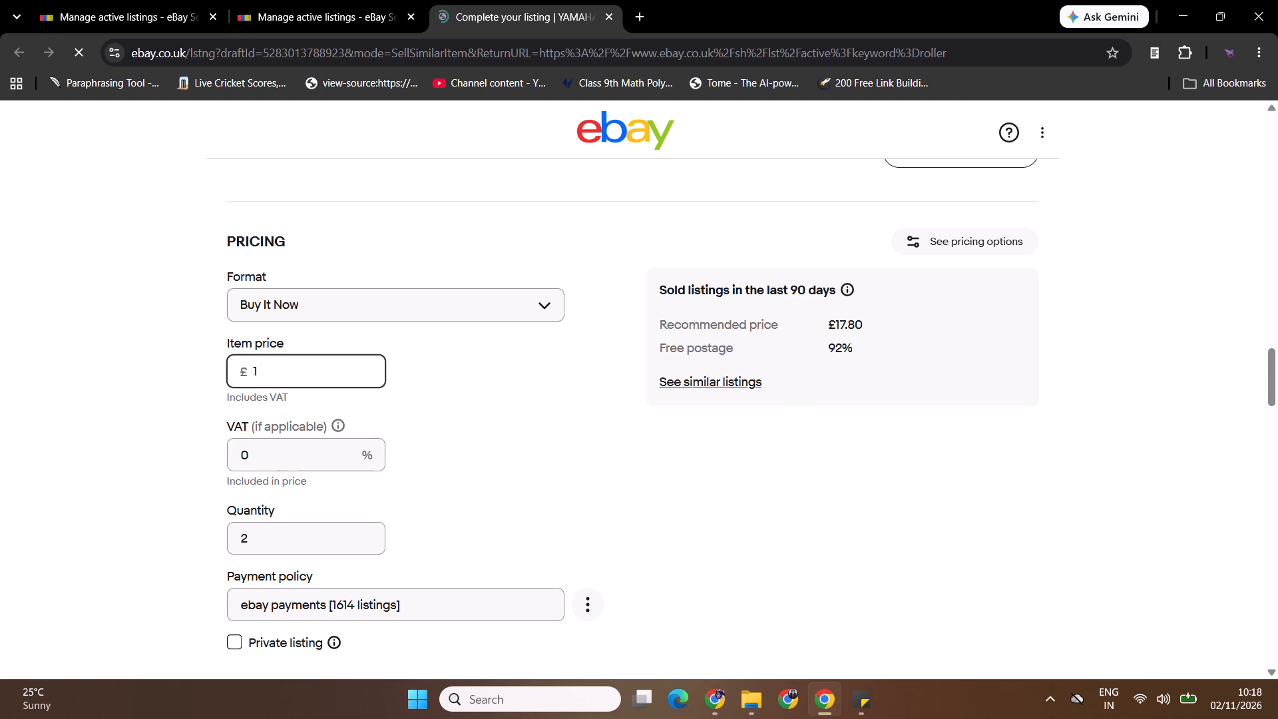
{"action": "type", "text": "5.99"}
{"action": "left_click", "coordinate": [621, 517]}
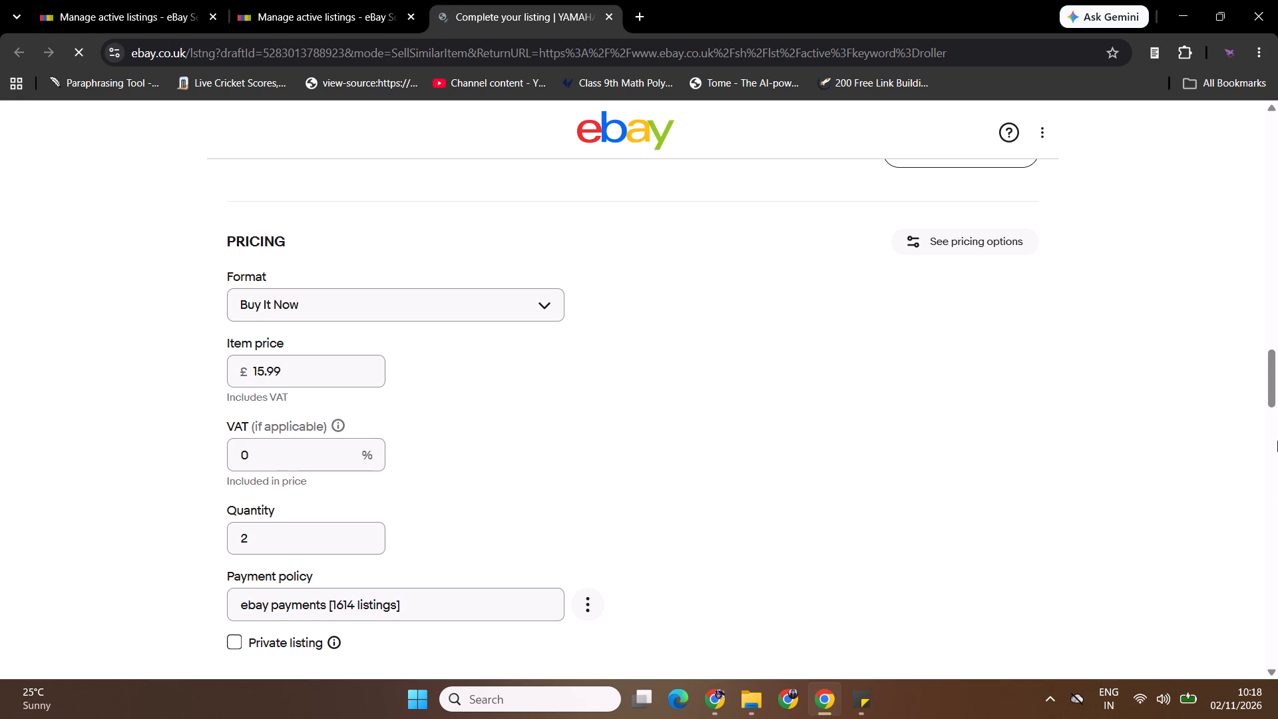
Look over the draft and set its item price to £14.99.
{"action": "left_click_drag", "start_coordinate": [1276, 379], "coordinate": [1277, 718]}
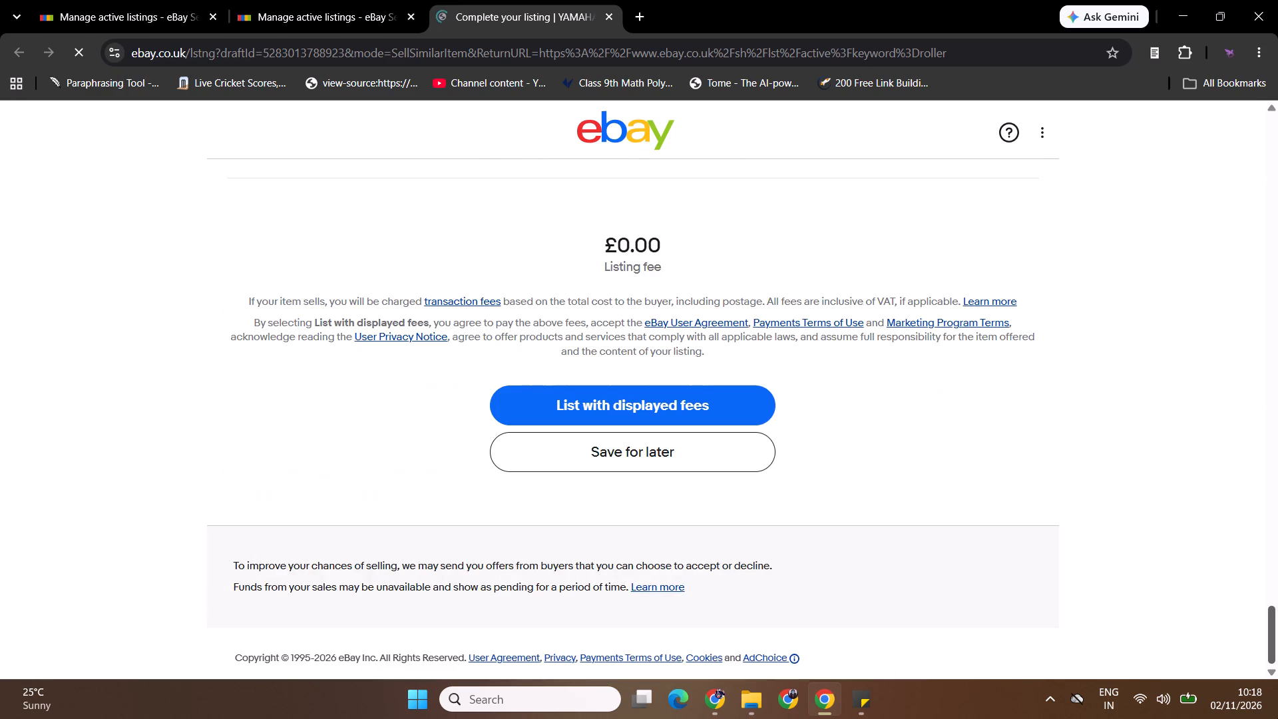
{"action": "left_click_drag", "start_coordinate": [1277, 718], "coordinate": [1273, 141]}
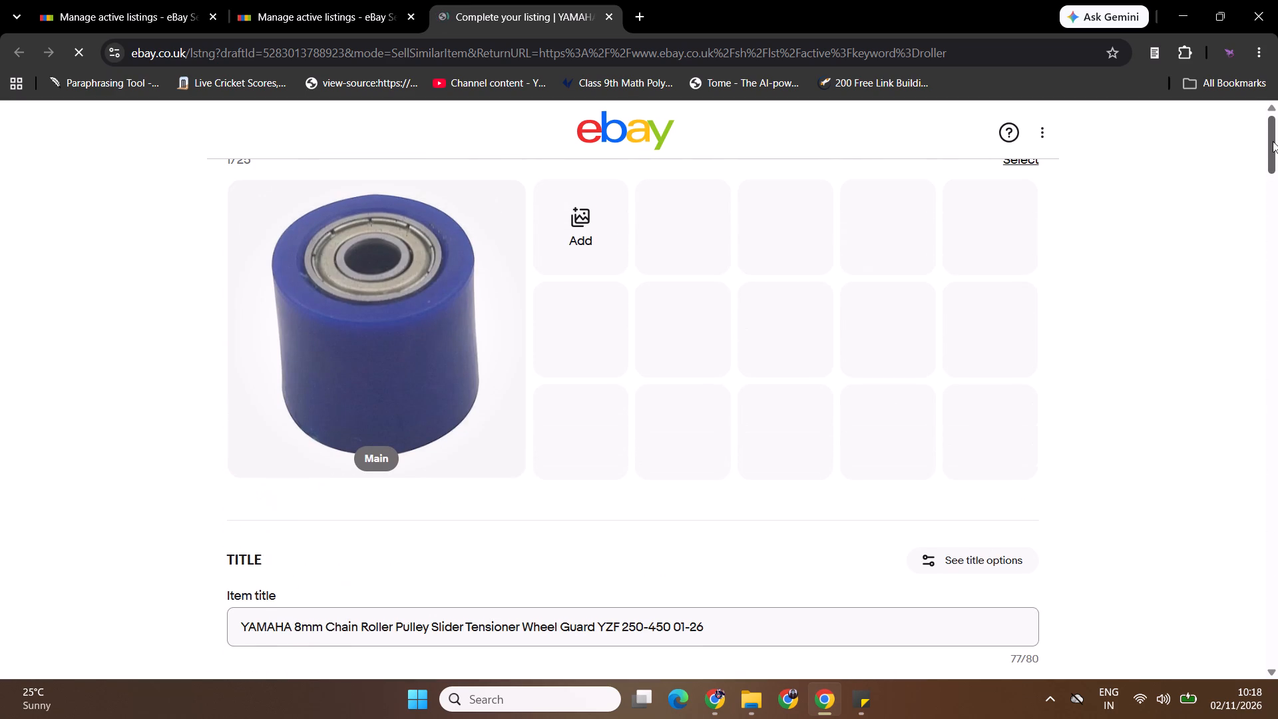
{"action": "left_click_drag", "start_coordinate": [1273, 141], "coordinate": [1238, 387]}
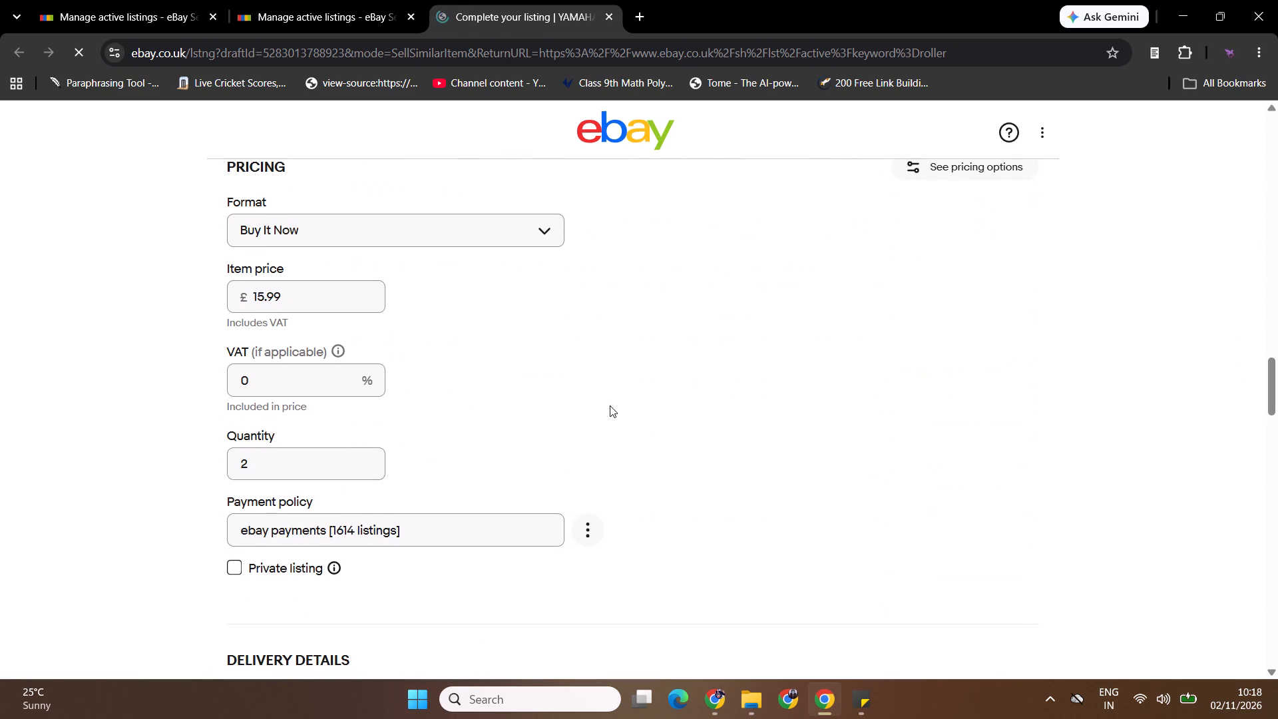
{"action": "left_click", "coordinate": [258, 298]}
{"action": "key", "text": "Delete"}
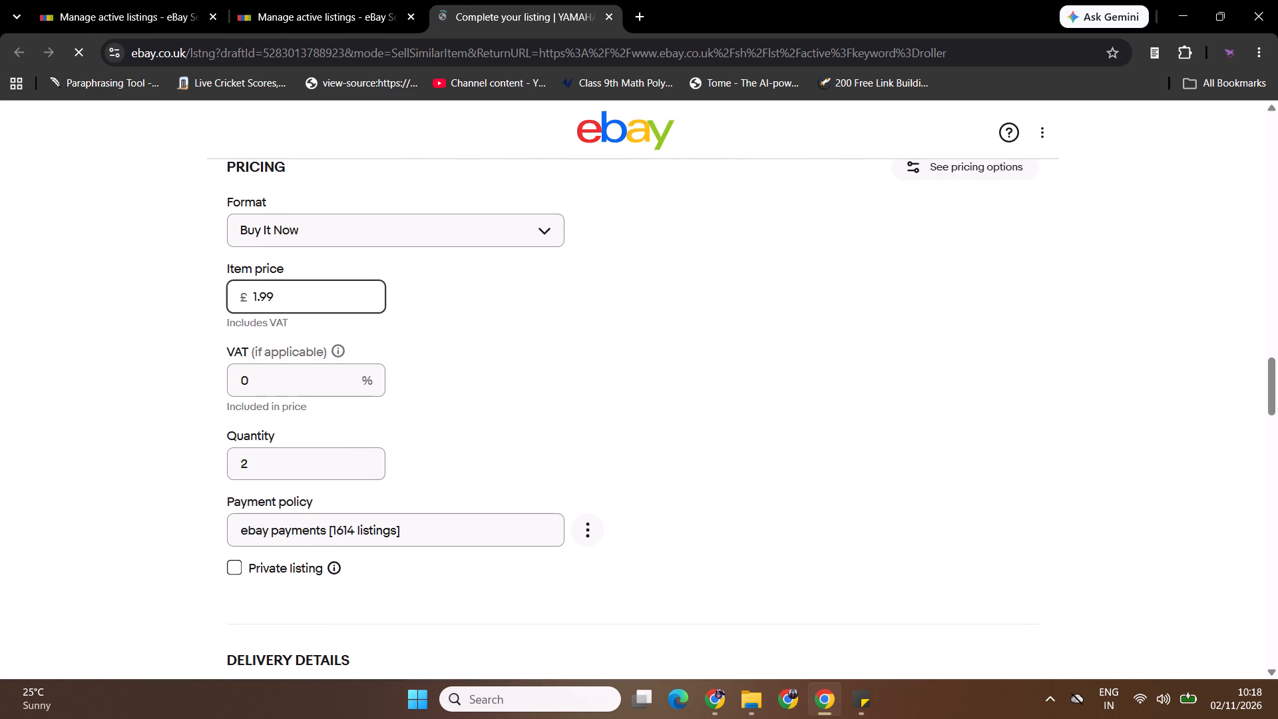
{"action": "key", "text": "4"}
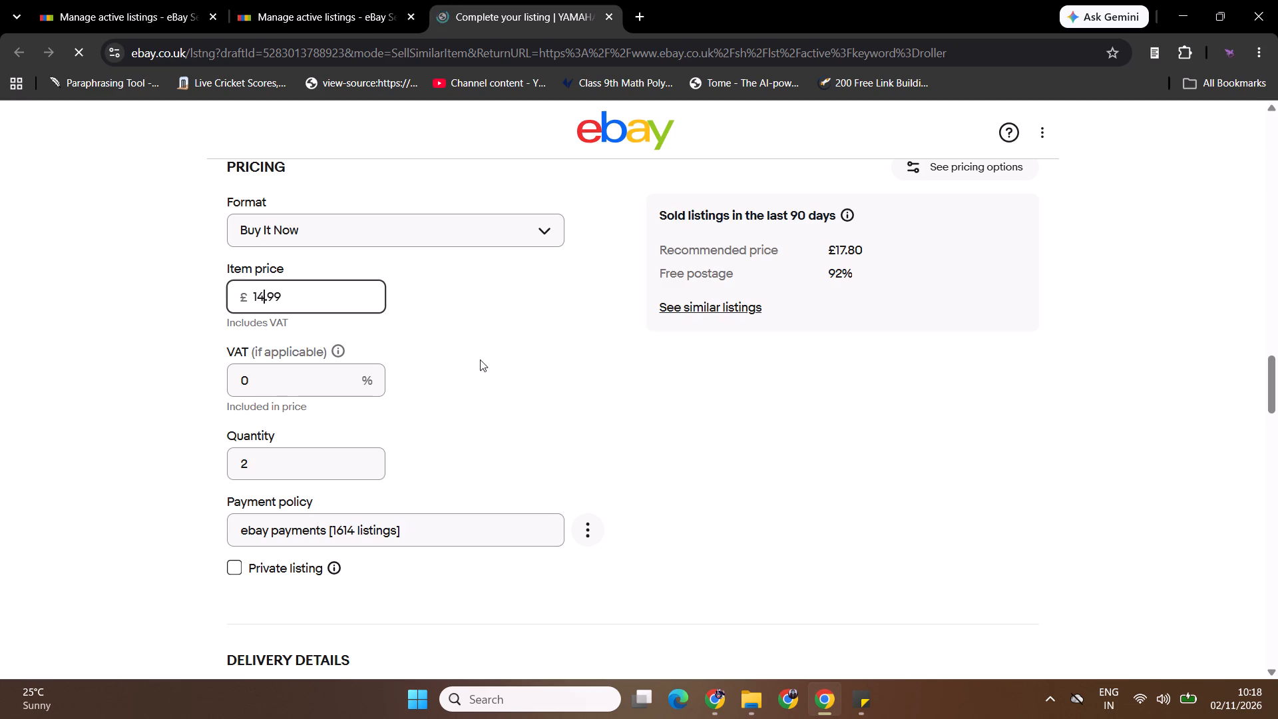
{"action": "left_click", "coordinate": [480, 359]}
Submit the YAMAHA 8mm chain roller draft for listing with the displayed fees.
{"action": "left_click_drag", "start_coordinate": [1273, 391], "coordinate": [1277, 211]}
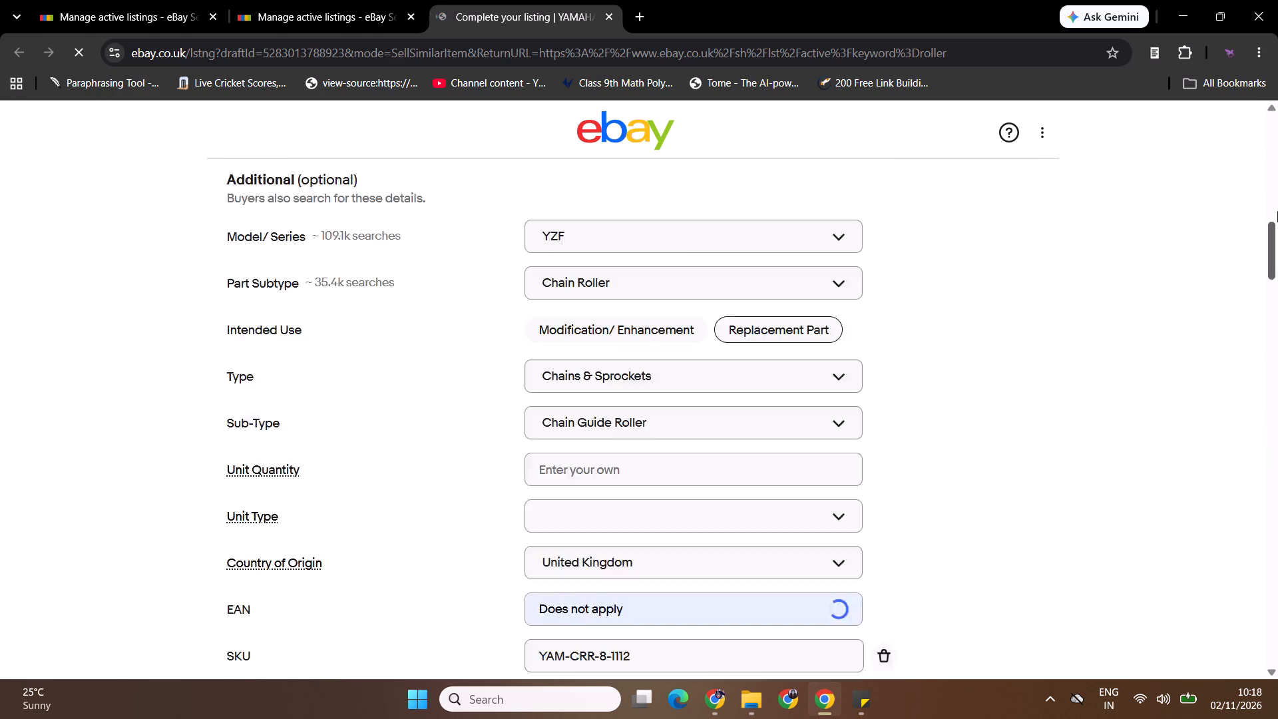
{"action": "left_click_drag", "start_coordinate": [1277, 211], "coordinate": [1223, 718]}
{"action": "left_click", "coordinate": [664, 417]}
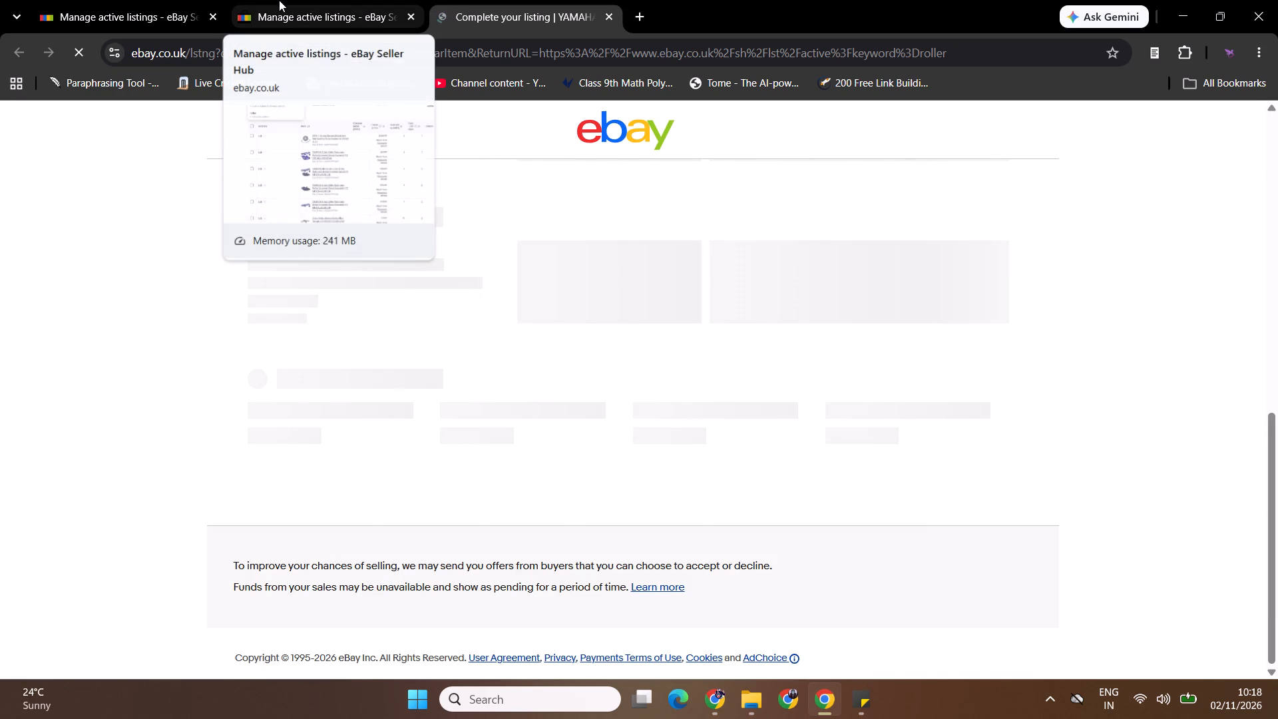
Close the competitor's chain roller page and download the two product images of the PWK PE28 PE30 carburetor screw listing.
{"action": "key", "text": "alt+Tab"}
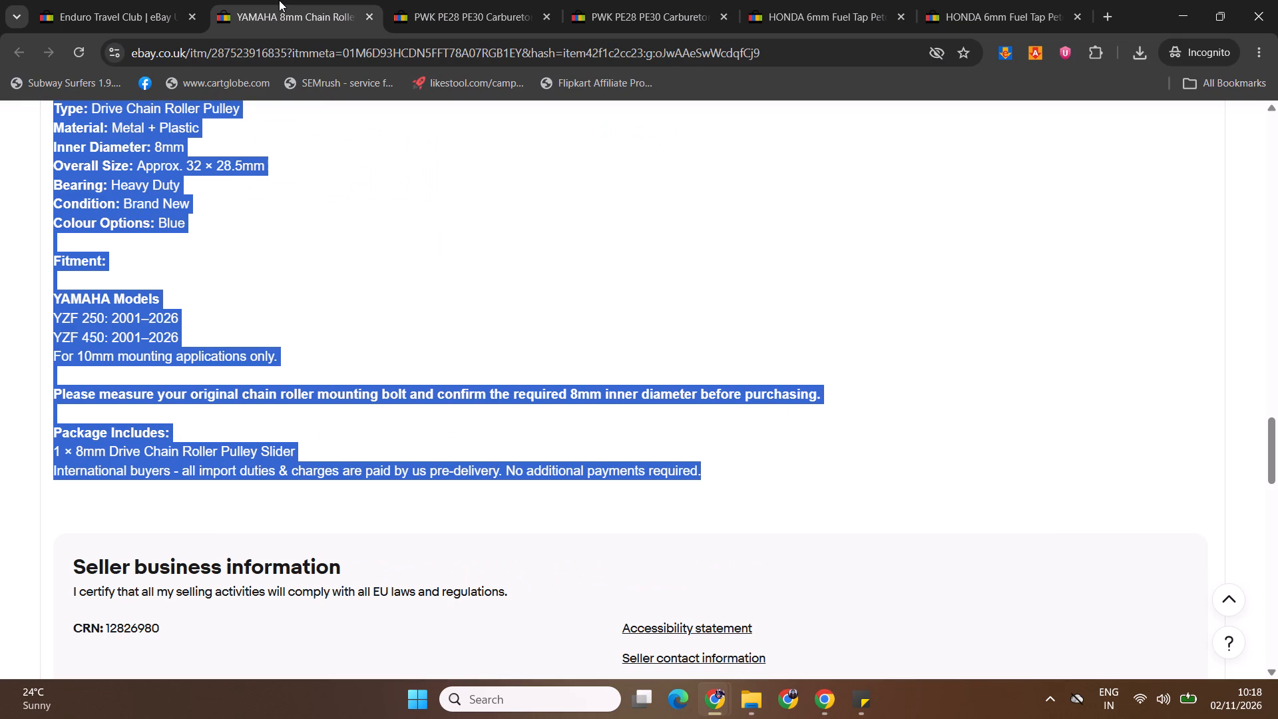
{"action": "left_click", "coordinate": [371, 15]}
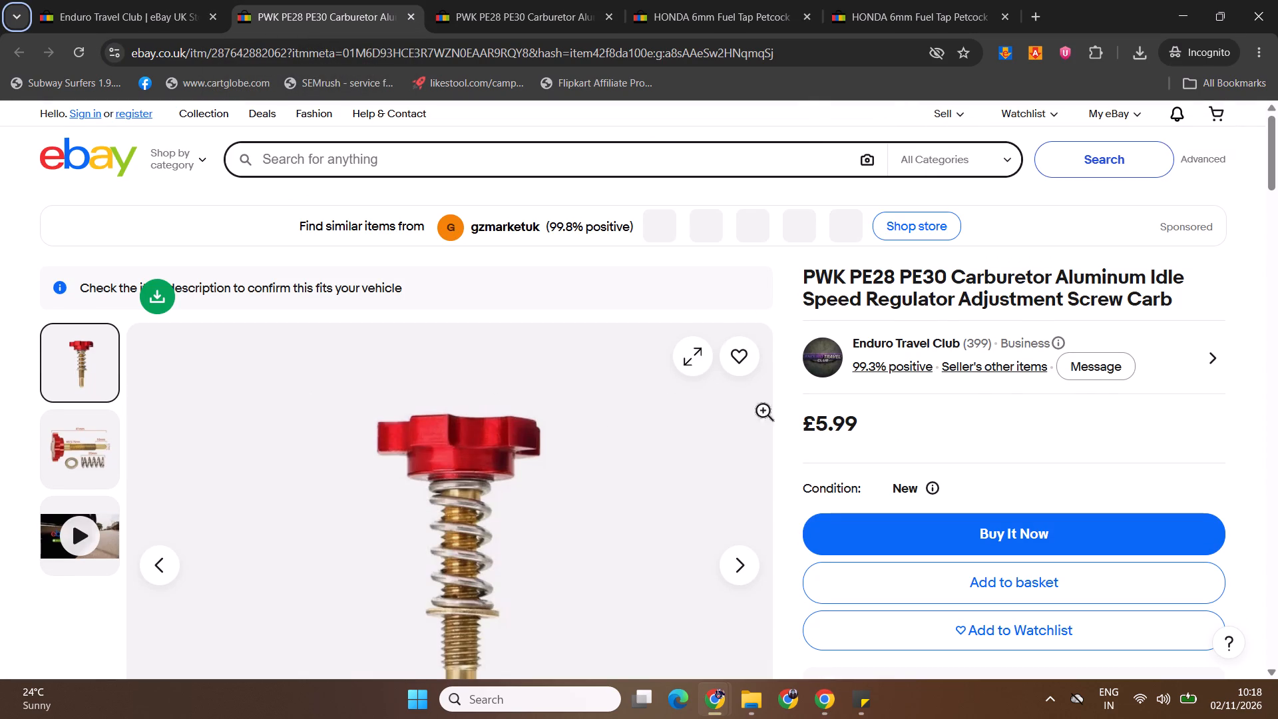
{"action": "left_click", "coordinate": [149, 292]}
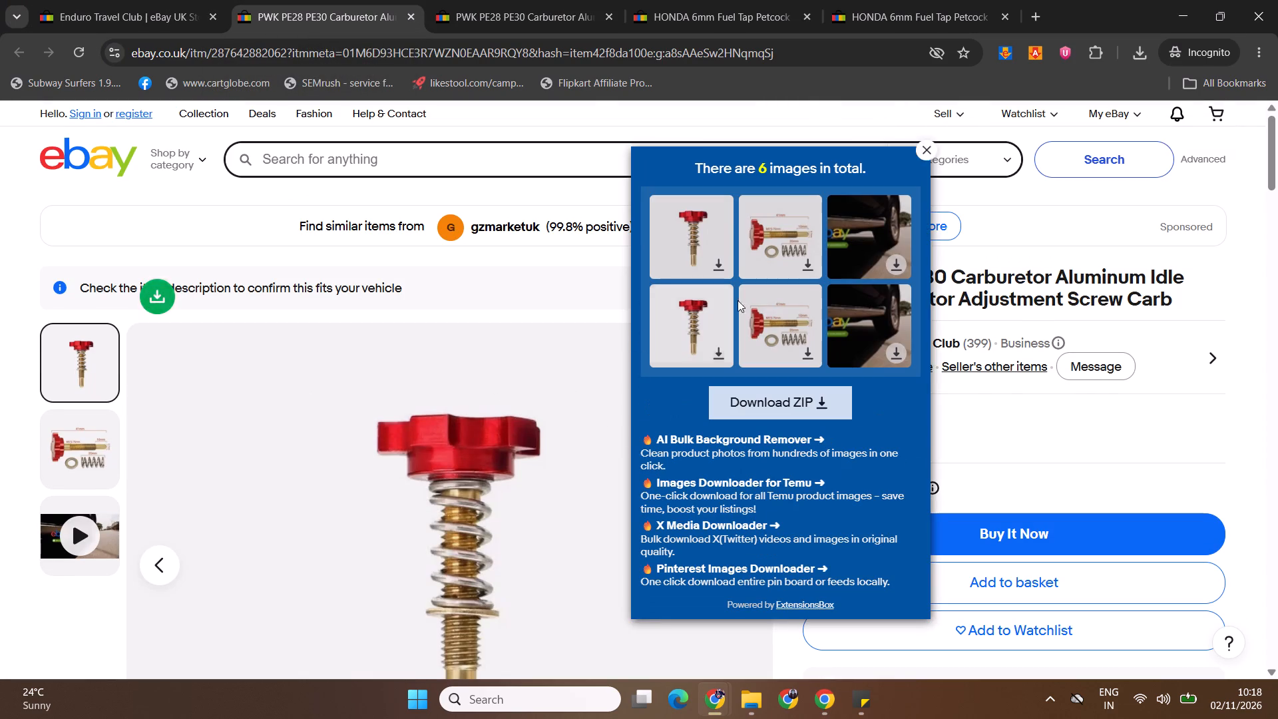
{"action": "left_click", "coordinate": [716, 261]}
{"action": "left_click", "coordinate": [811, 267]}
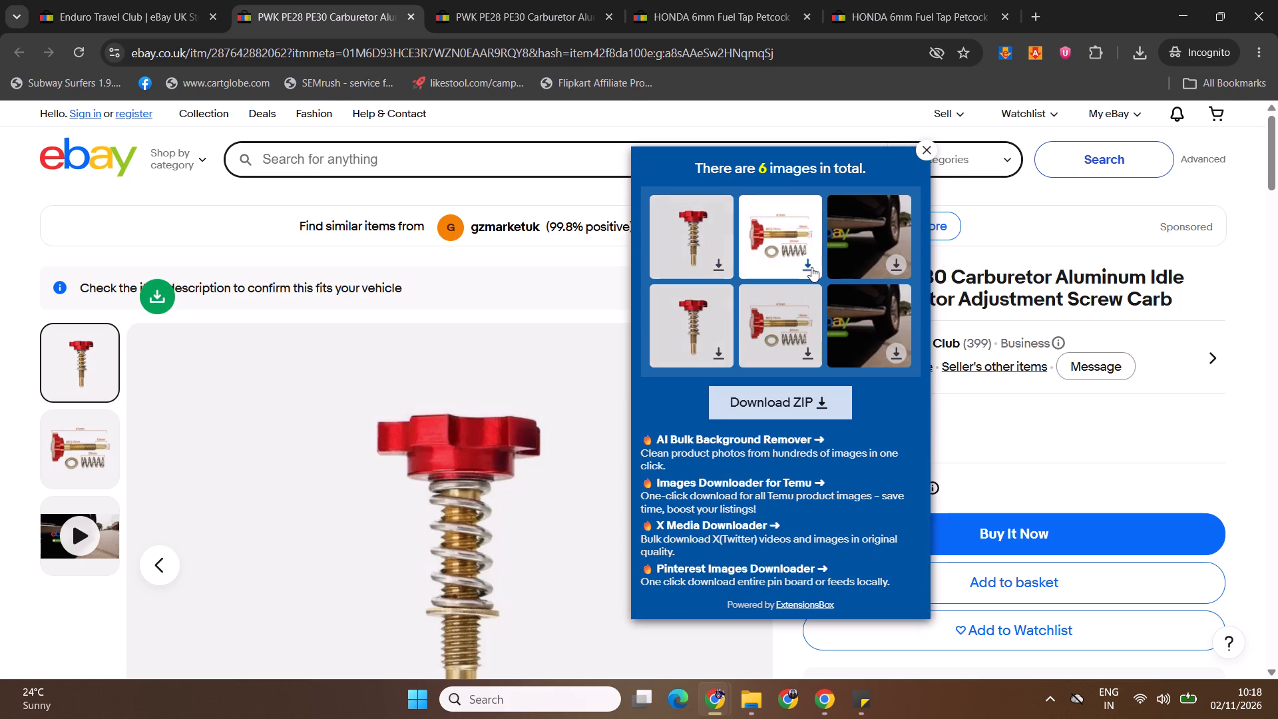
{"action": "left_click", "coordinate": [935, 151]}
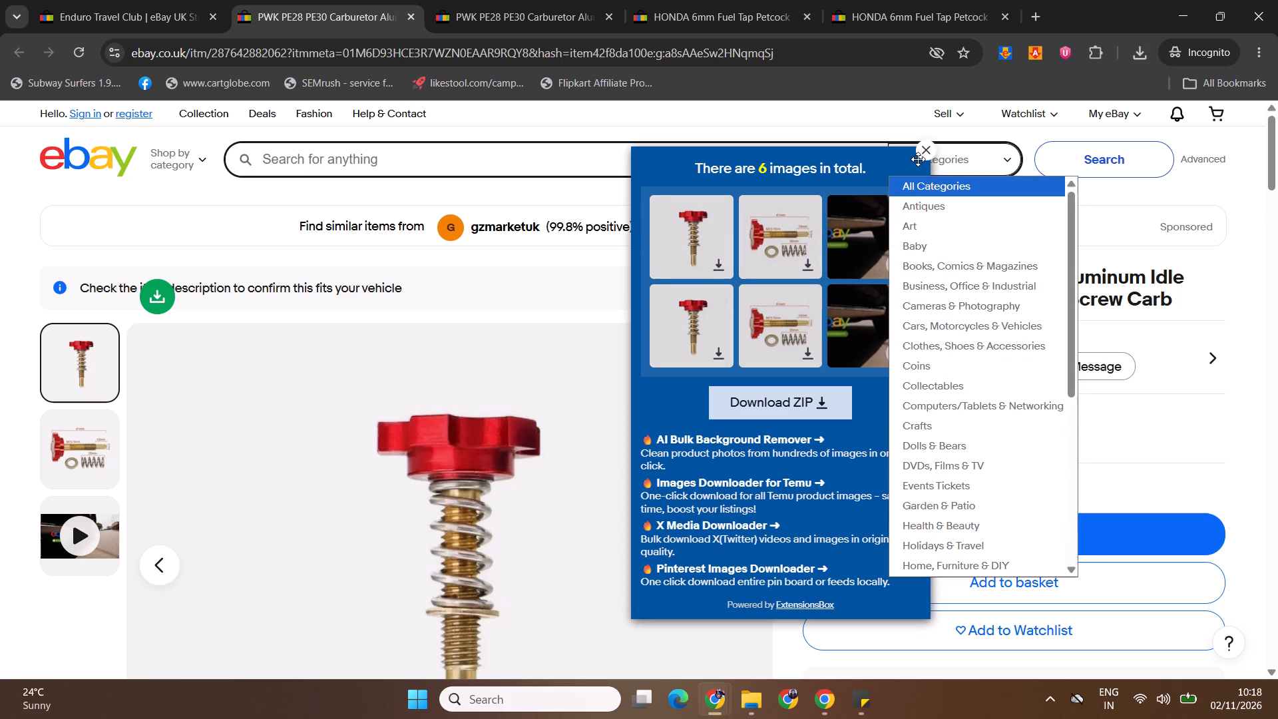
{"action": "left_click", "coordinate": [926, 152]}
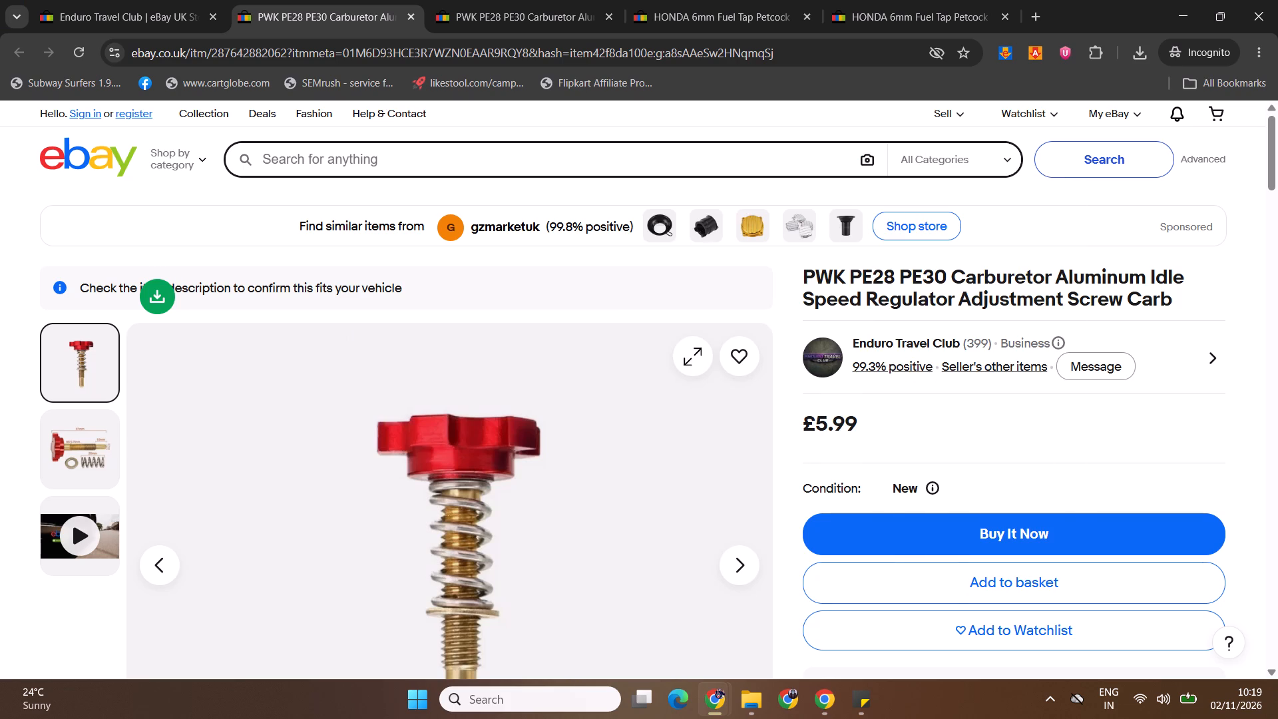
Copy the competitor's title "PWK PE28 PE30 Carburetor Aluminum Idle Speed Regulator Adjustment Screw Carb".
{"action": "left_click_drag", "start_coordinate": [803, 273], "coordinate": [1180, 290]}
{"action": "key", "text": "ctrl+c"}
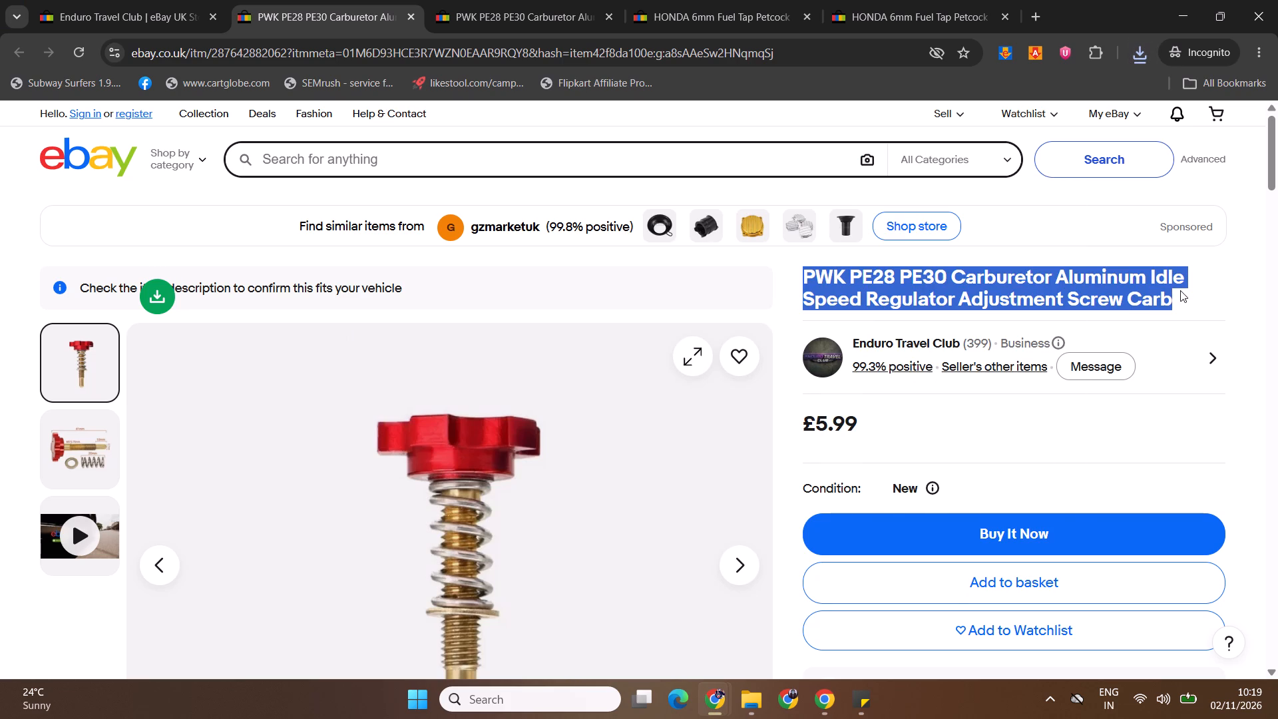
{"action": "key", "text": "ctrl+c"}
Copy the category name "Carburettors" from the competitor's item specifics.
{"action": "left_click_drag", "start_coordinate": [1277, 174], "coordinate": [1273, 389]}
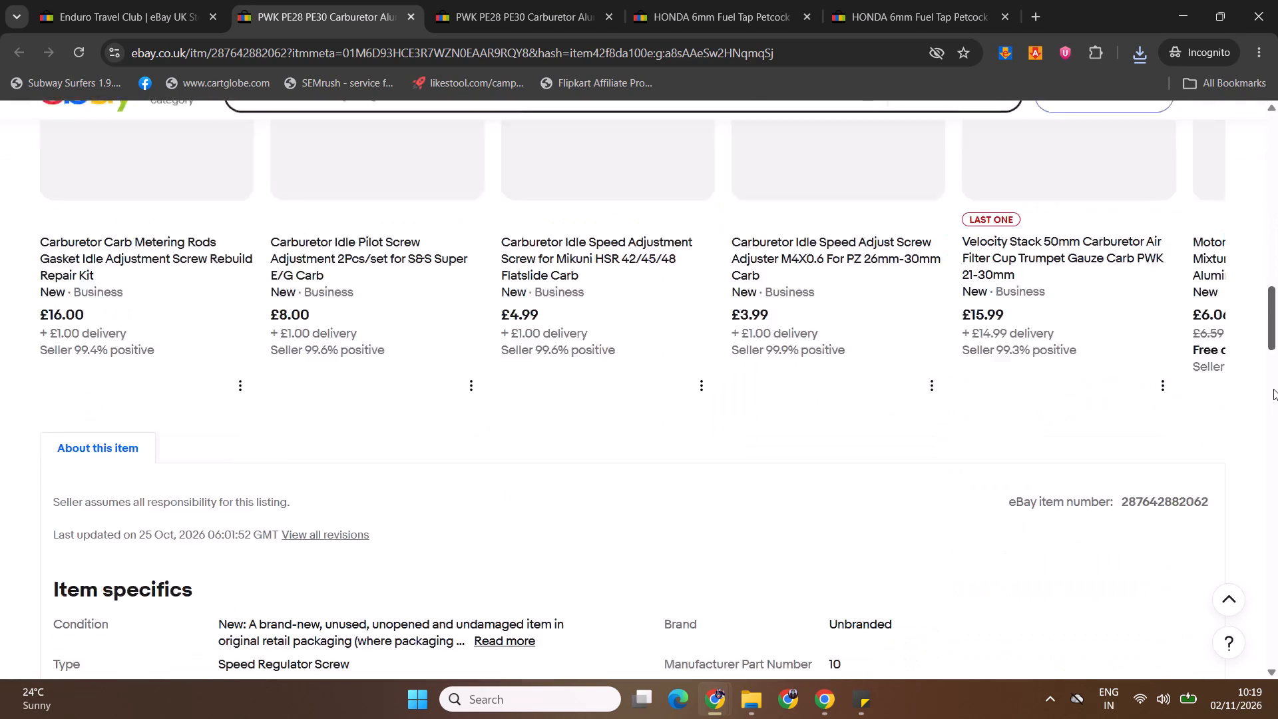
{"action": "left_click_drag", "start_coordinate": [1273, 389], "coordinate": [1273, 391]}
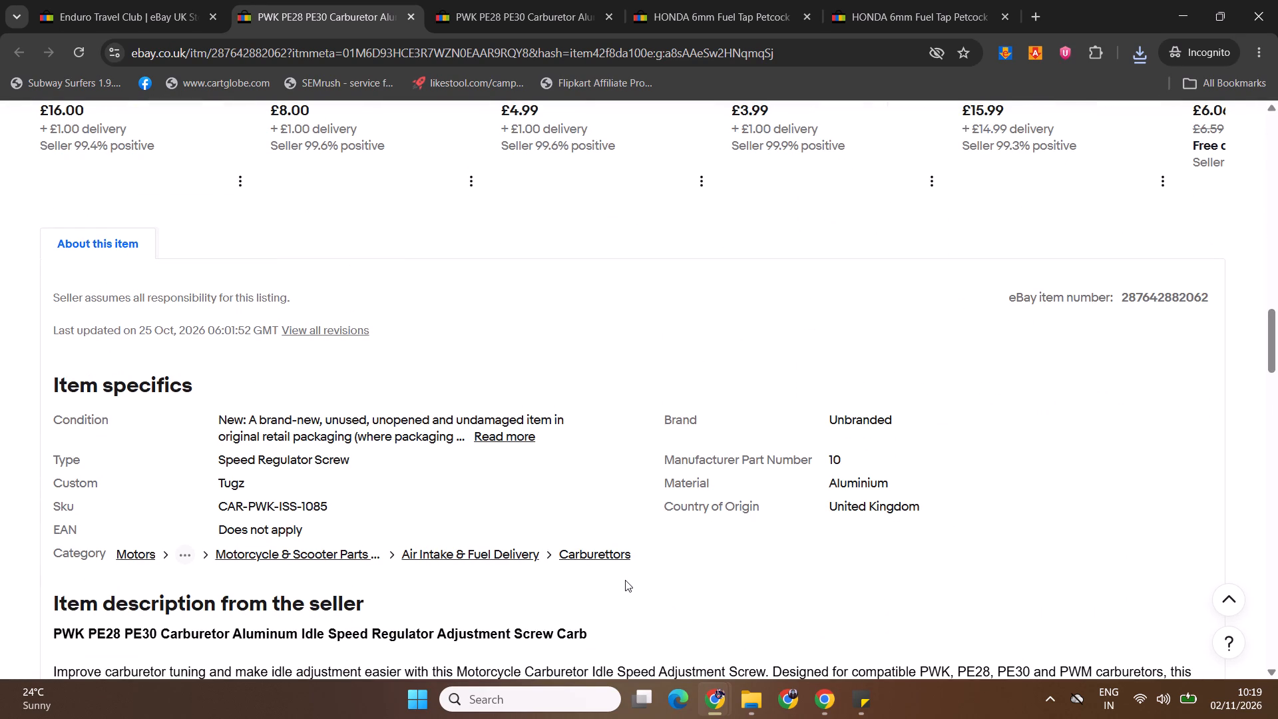
{"action": "key", "text": "alt+Tab"}
{"action": "key", "text": "alt+Tab"}
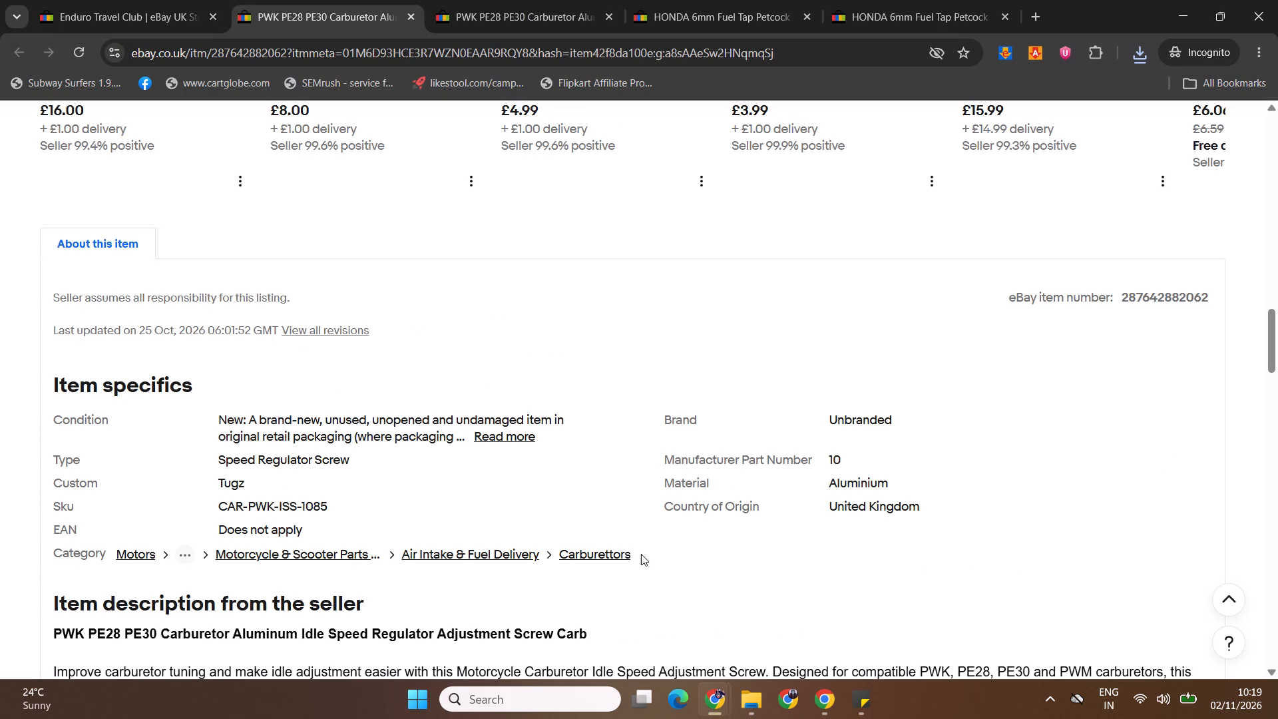
{"action": "left_click_drag", "start_coordinate": [641, 554], "coordinate": [550, 549]}
{"action": "key", "text": "ctrl+c"}
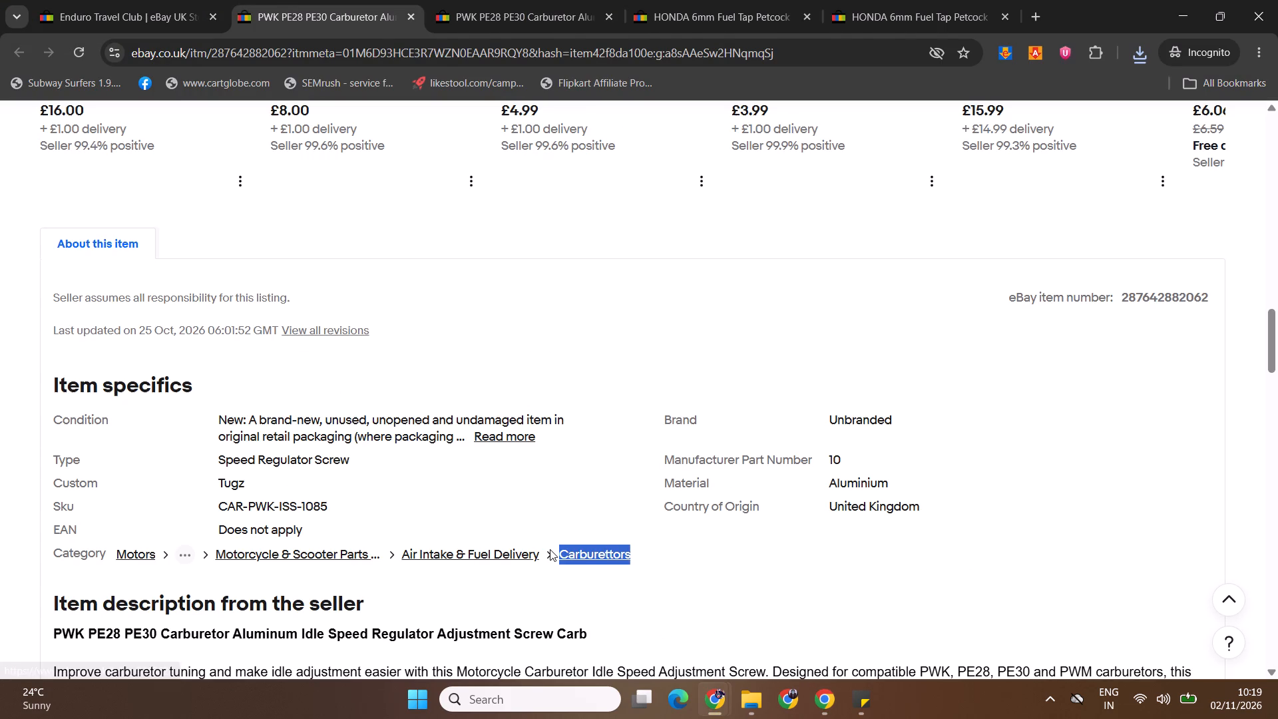
Switch to the seller account window and delete the remaining photo from the draft based on the YAMAHA 8mm chain roller listing.
{"action": "key", "text": "alt+Tab"}
{"action": "left_click", "coordinate": [497, 208]}
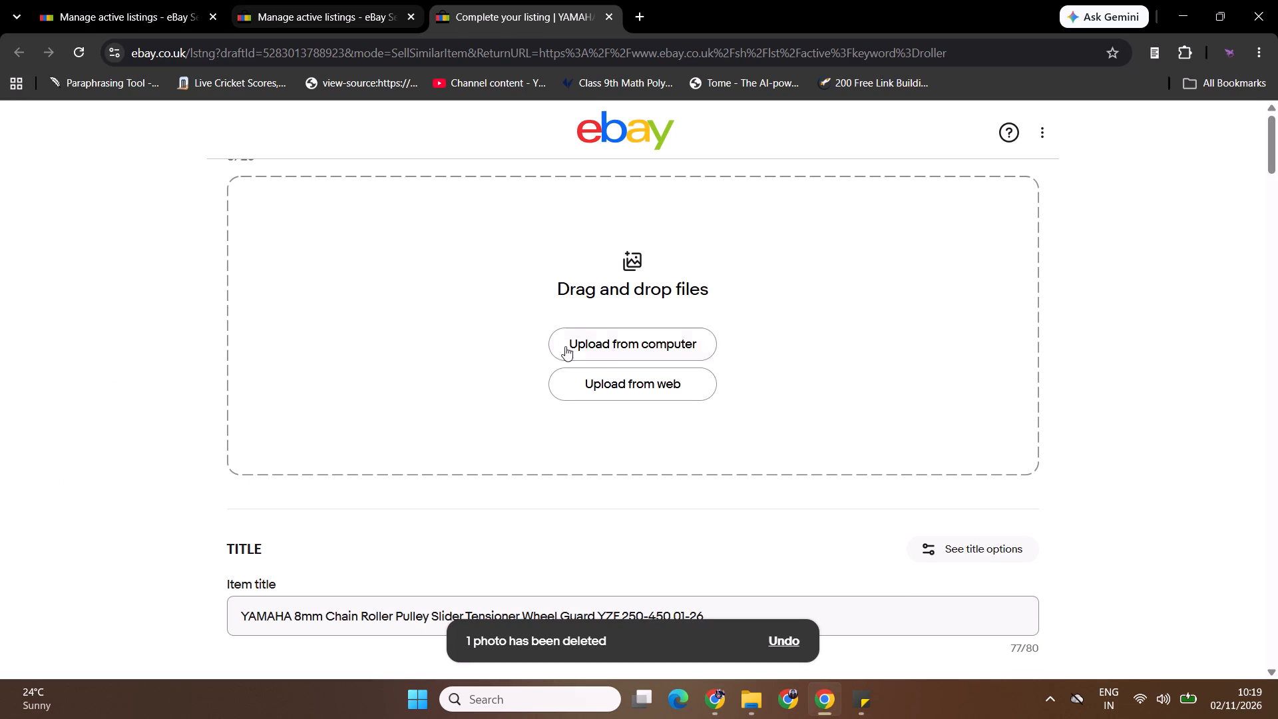
{"action": "left_click", "coordinate": [606, 352]}
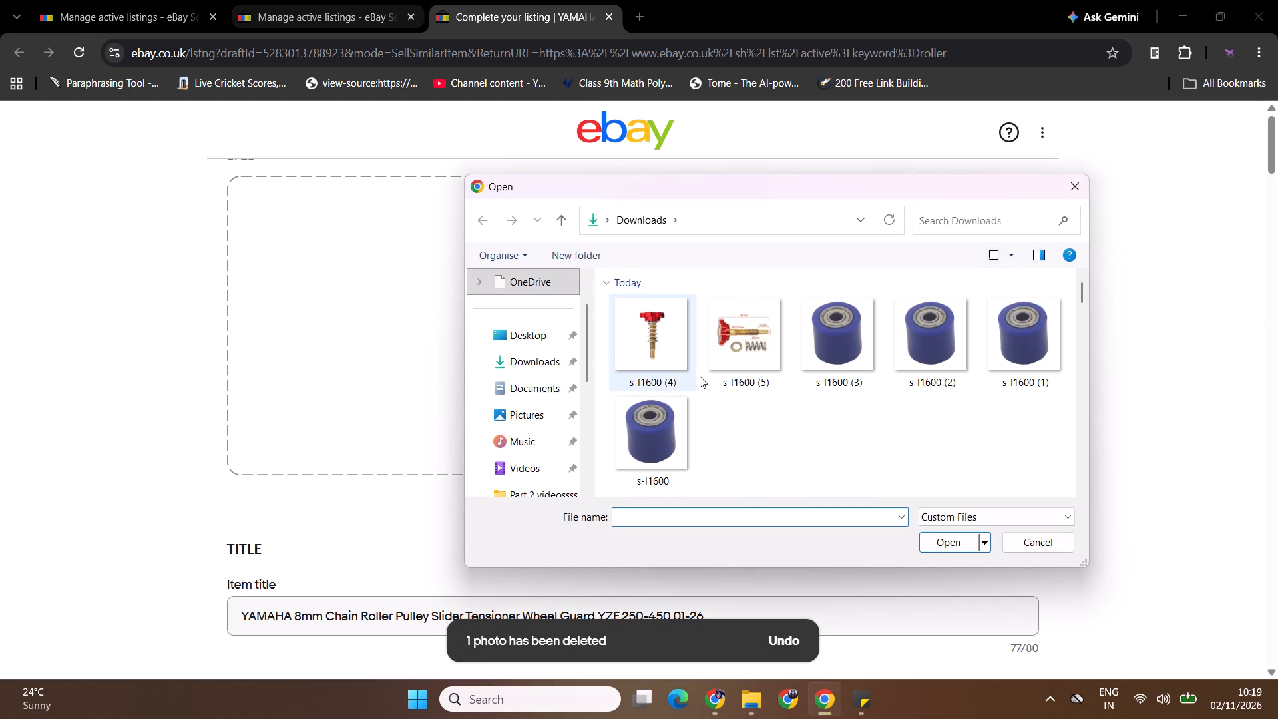
{"action": "left_click", "coordinate": [1029, 541]}
Reload both active listings pages, the "roller" search and the full list, and check whether they load.
{"action": "left_click", "coordinate": [360, 0]}
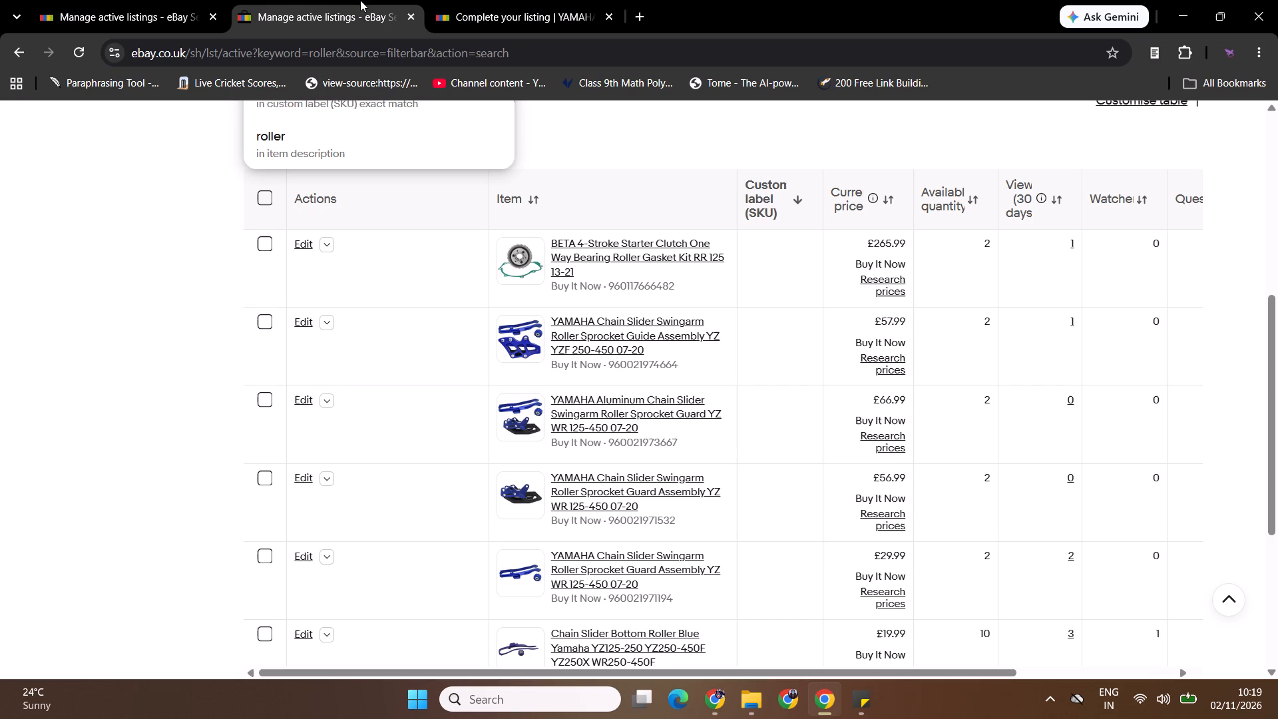
{"action": "left_click", "coordinate": [75, 56]}
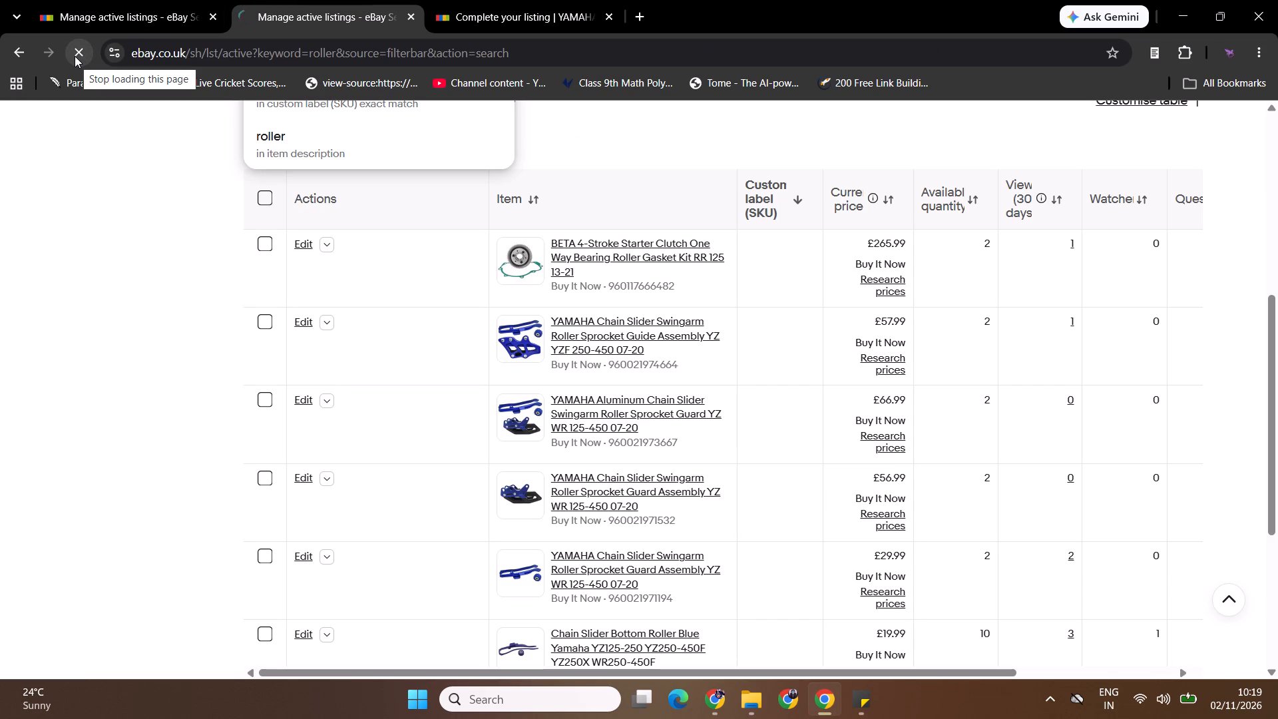
{"action": "left_click", "coordinate": [63, 0]}
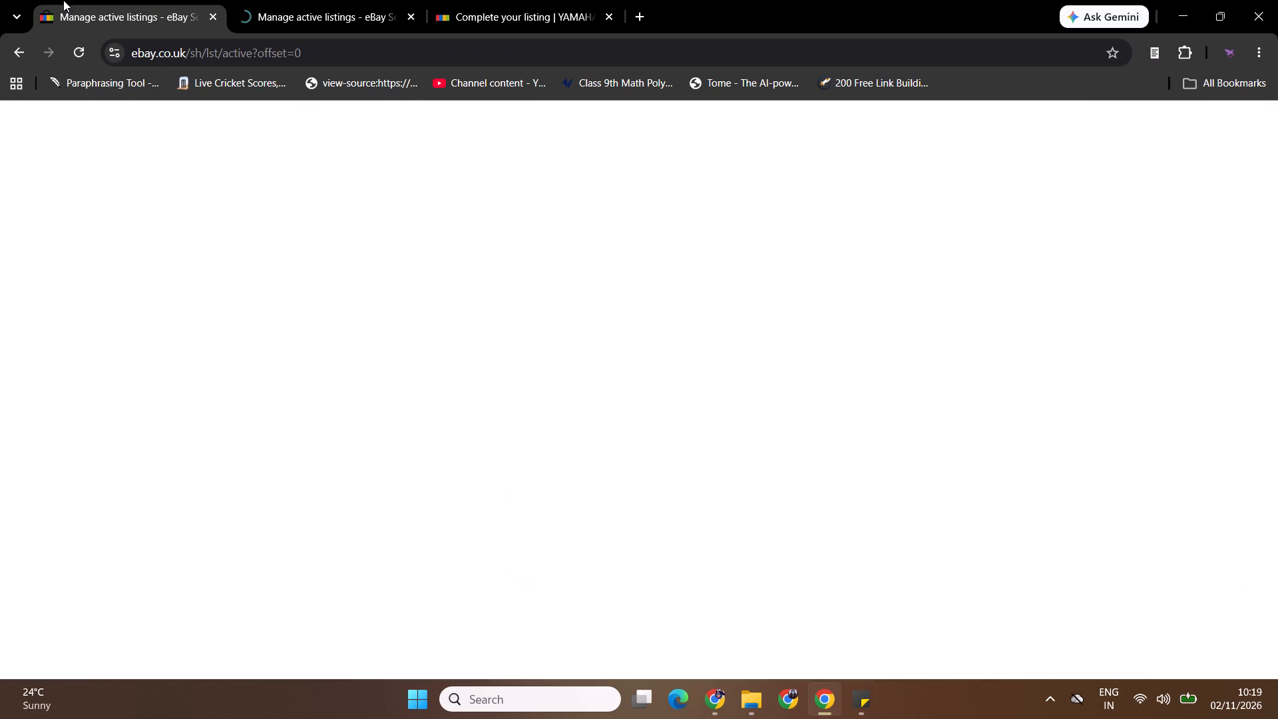
{"action": "left_click", "coordinate": [83, 47]}
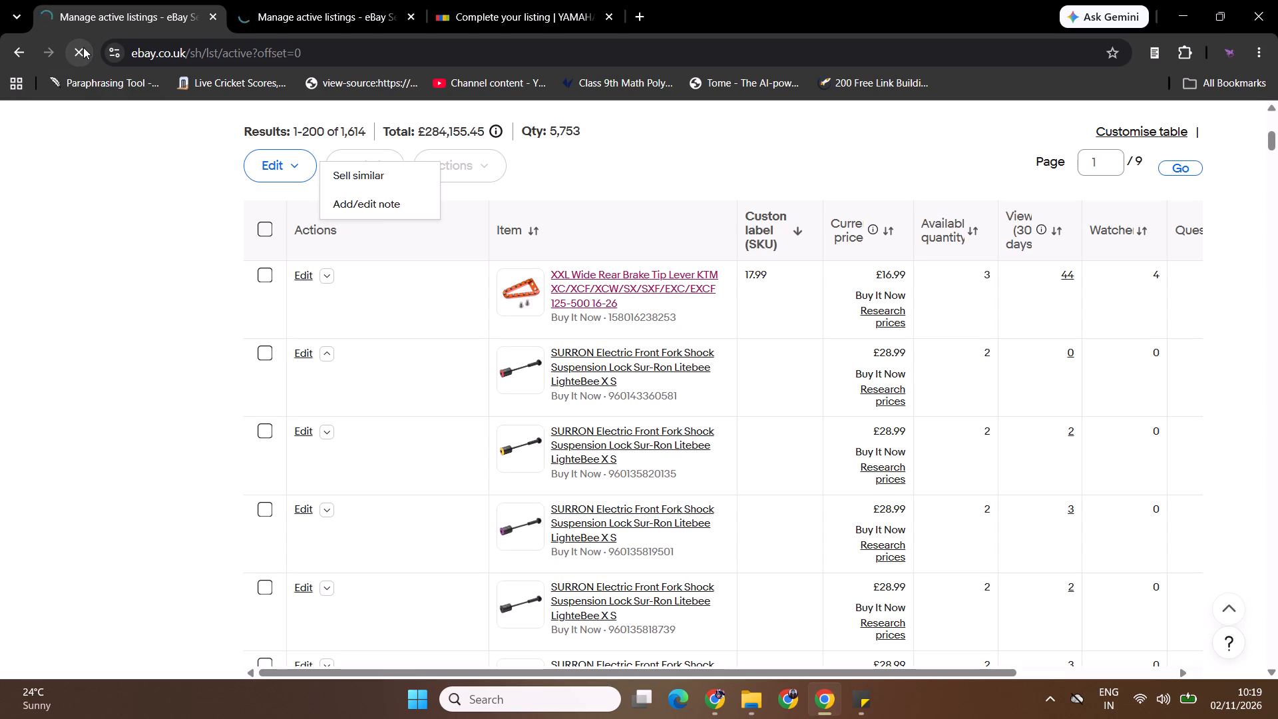
{"action": "left_click", "coordinate": [339, 0]}
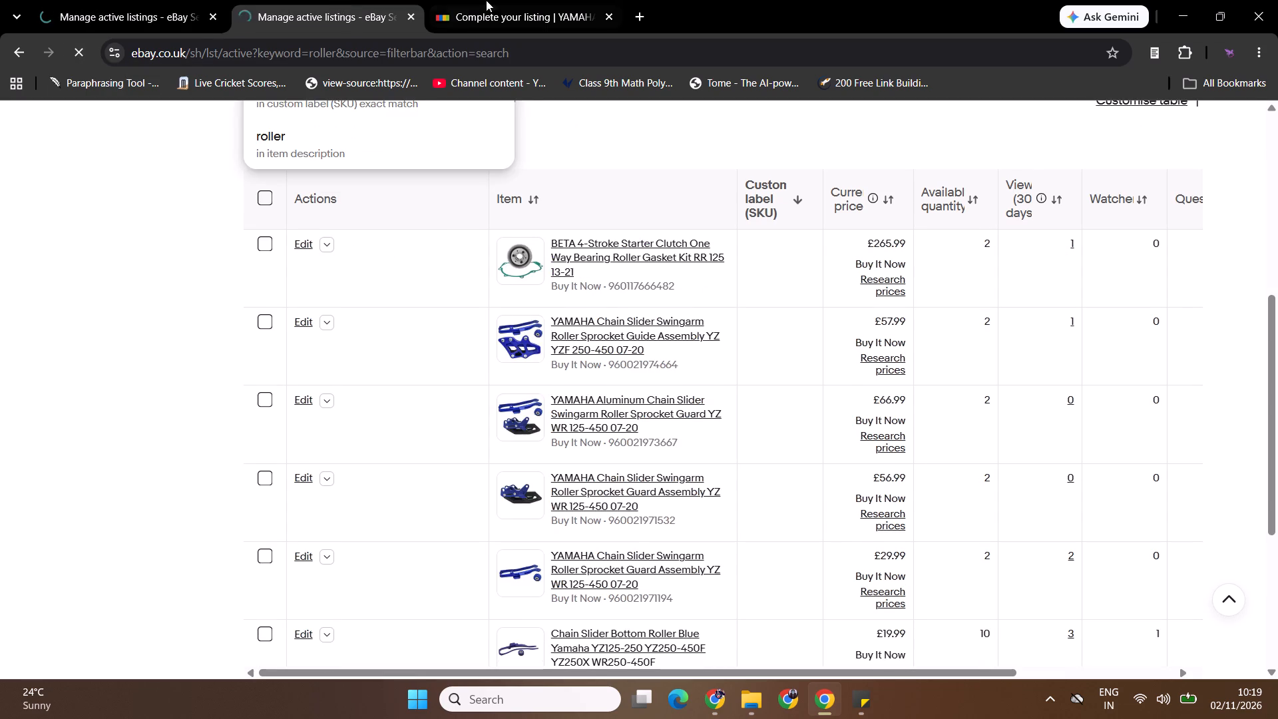
{"action": "left_click", "coordinate": [489, 0]}
{"action": "left_click", "coordinate": [316, 0]}
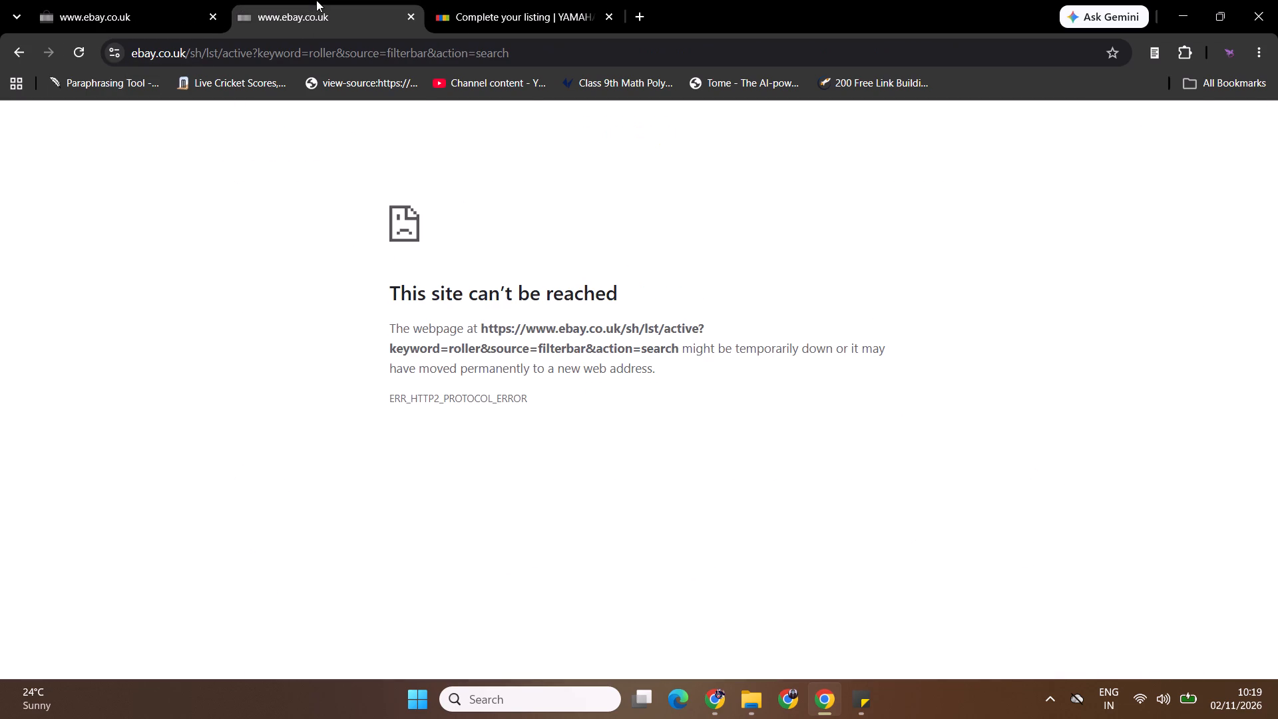
{"action": "left_click", "coordinate": [150, 0]}
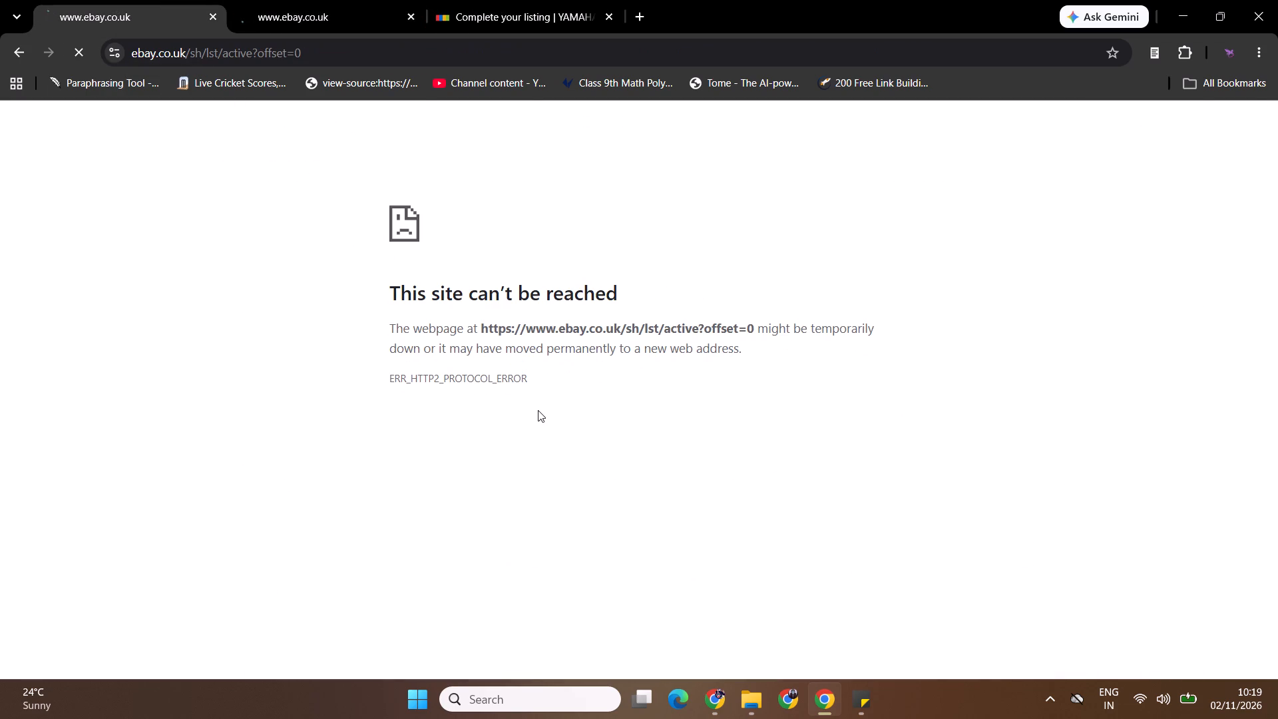
{"action": "left_click", "coordinate": [322, 0]}
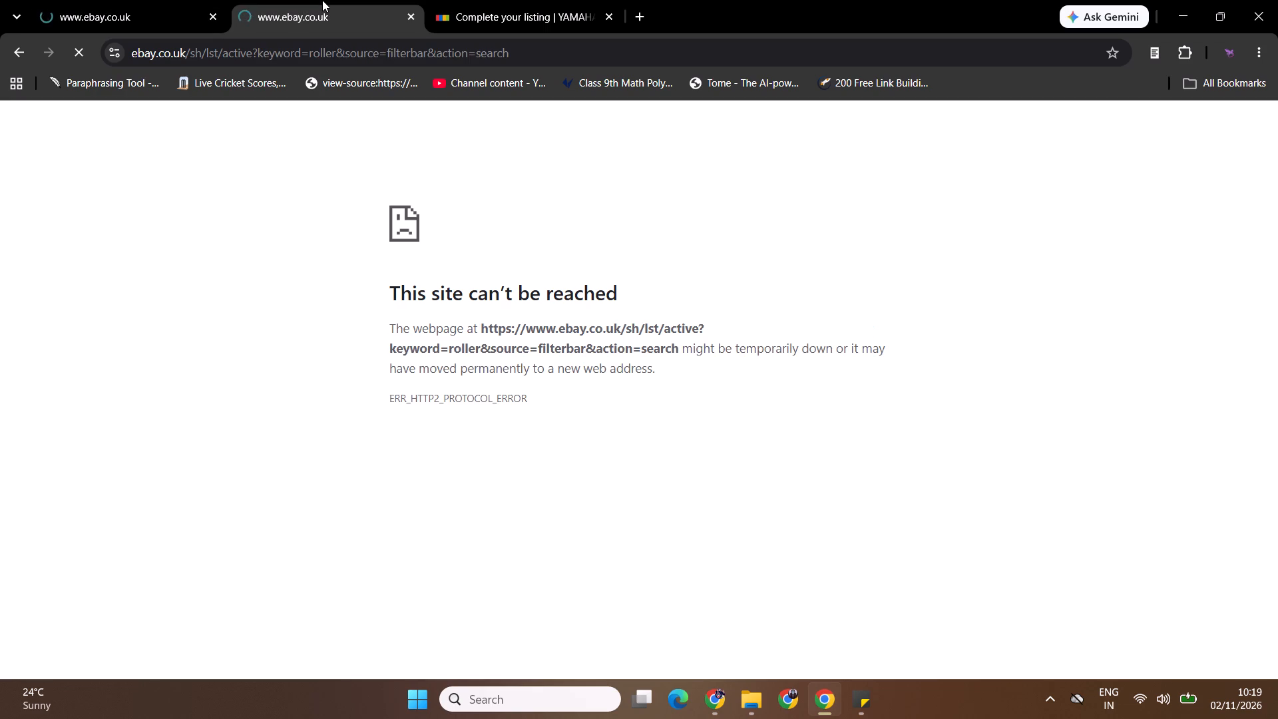
Check the Wi-Fi connection and open the background app marked K from the hidden system tray apps.
{"action": "left_click", "coordinate": [1140, 700]}
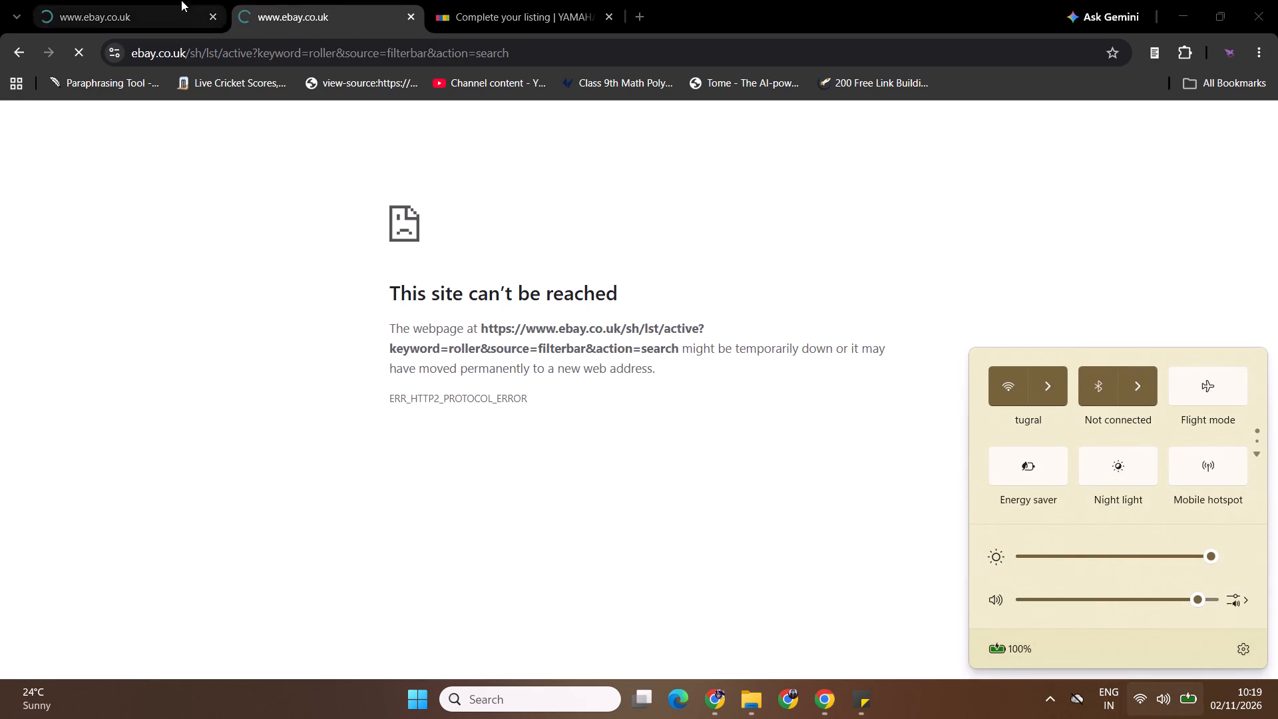
{"action": "left_click", "coordinate": [181, 0]}
{"action": "left_click", "coordinate": [1058, 708]}
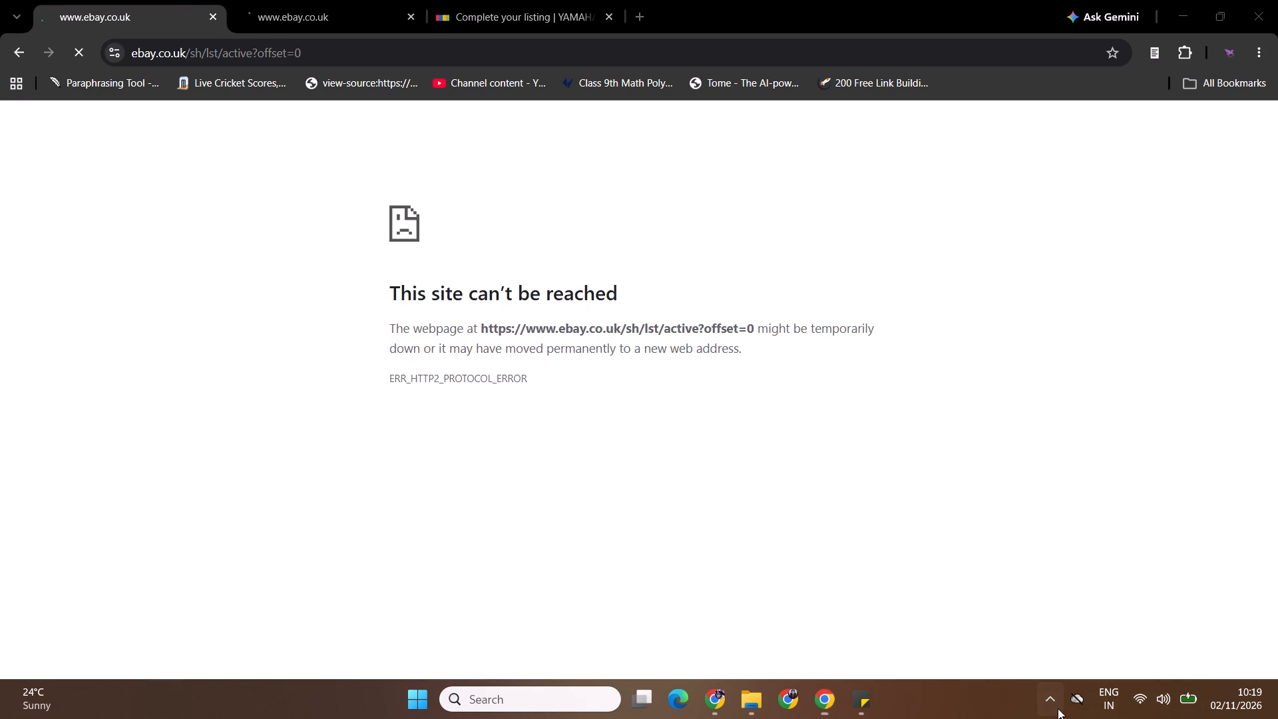
{"action": "left_click", "coordinate": [1083, 619]}
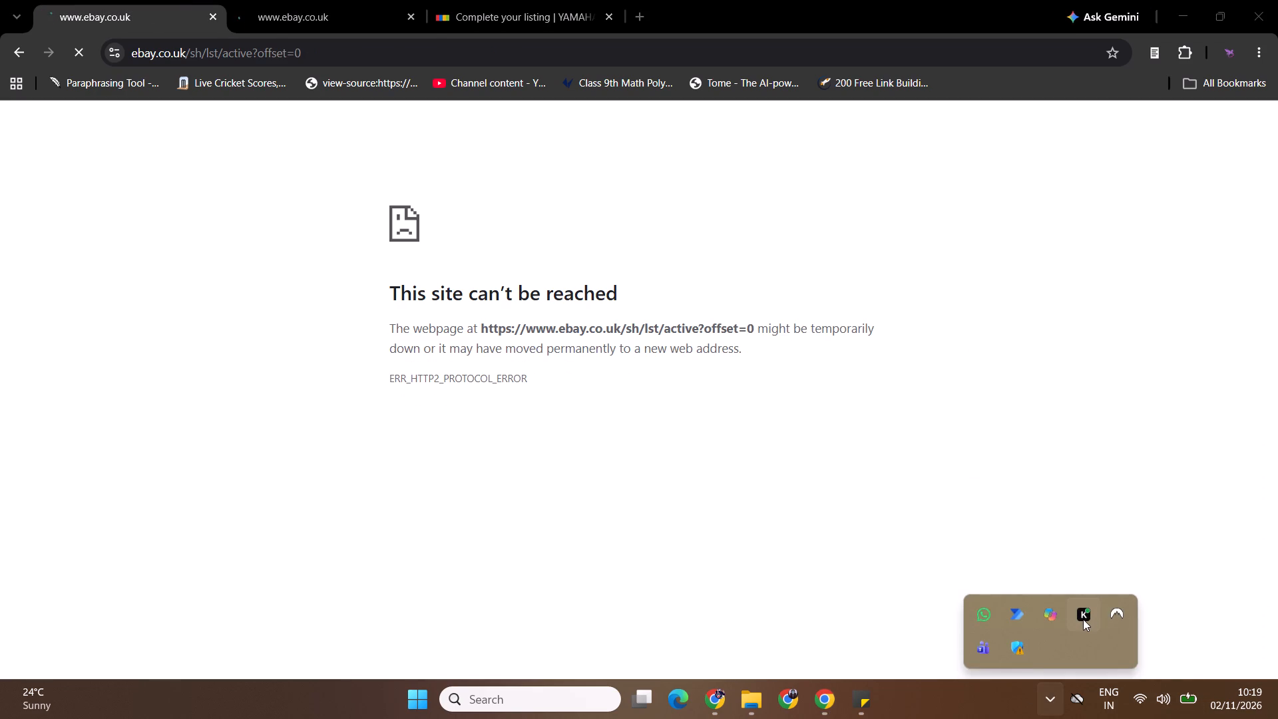
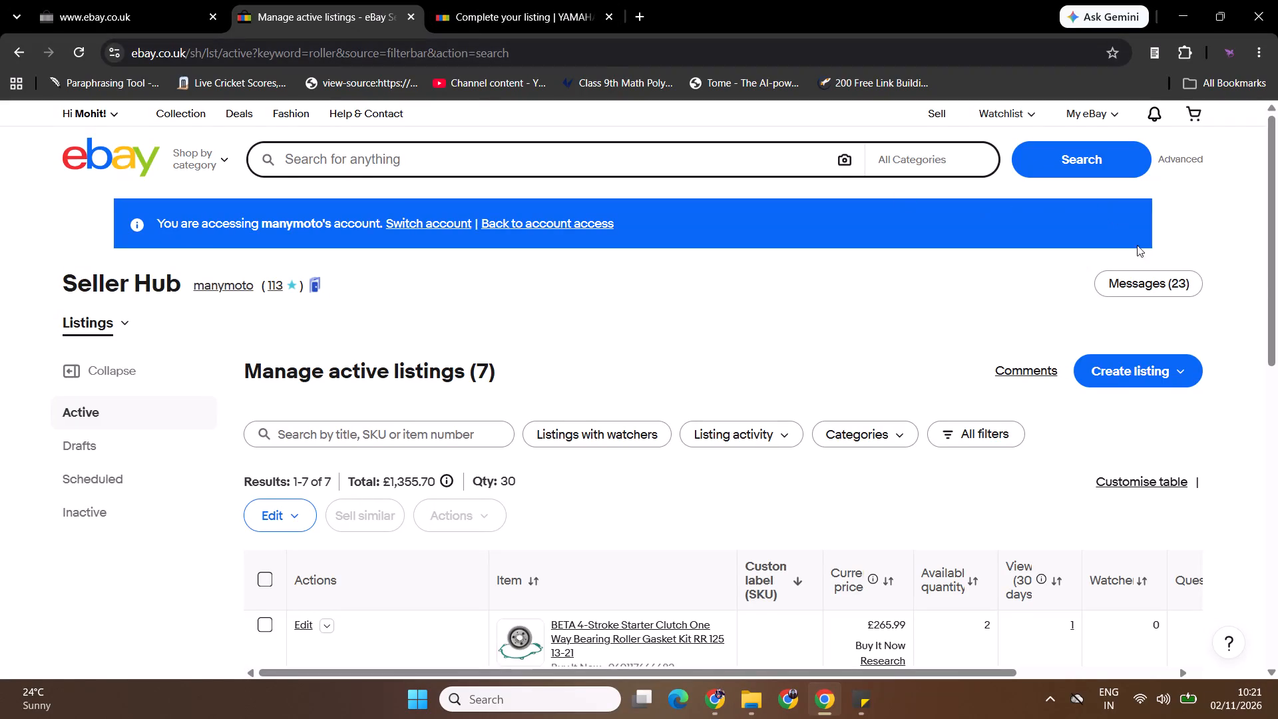
Check the roller-filtered active listings, and reload the full active listings page that could not be reached.
{"action": "left_click_drag", "start_coordinate": [1277, 227], "coordinate": [1277, 332]}
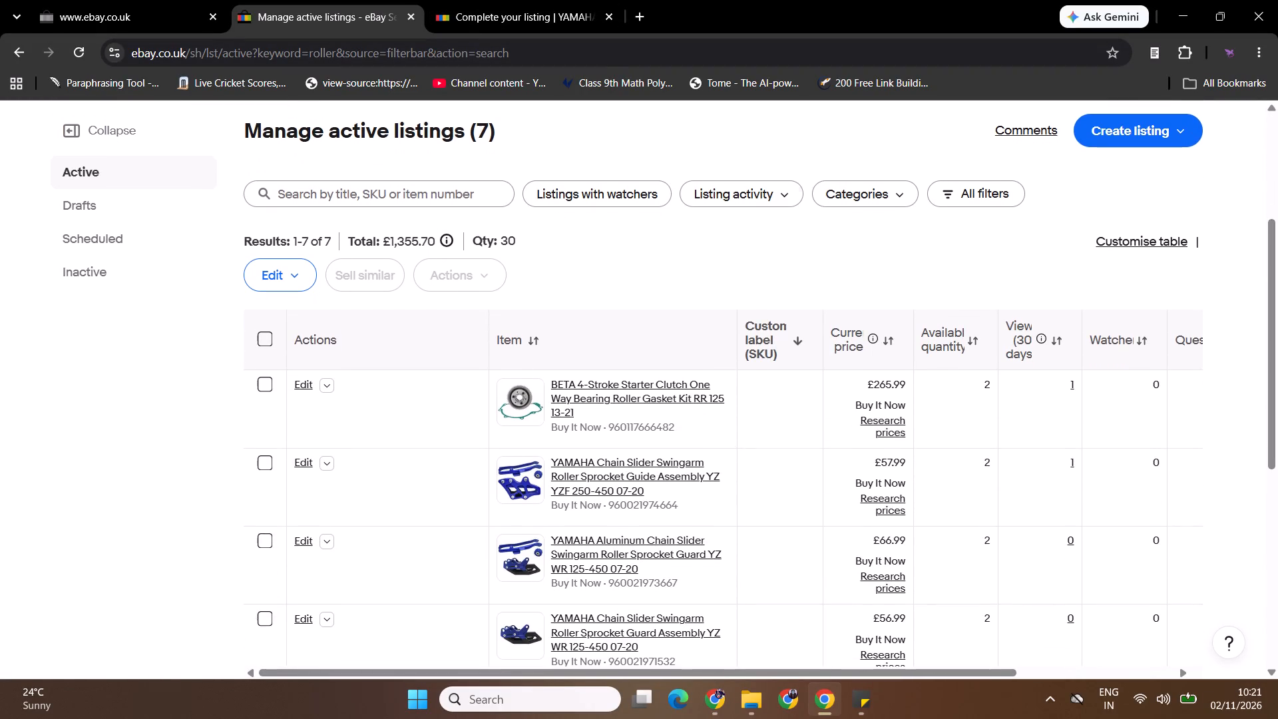
{"action": "left_click", "coordinate": [52, 0]}
{"action": "left_click", "coordinate": [91, 51]}
Add the blue roller photo s-l1600 from Downloads to the YAMAHA 8mm chain roller listing draft.
{"action": "left_click", "coordinate": [540, 0]}
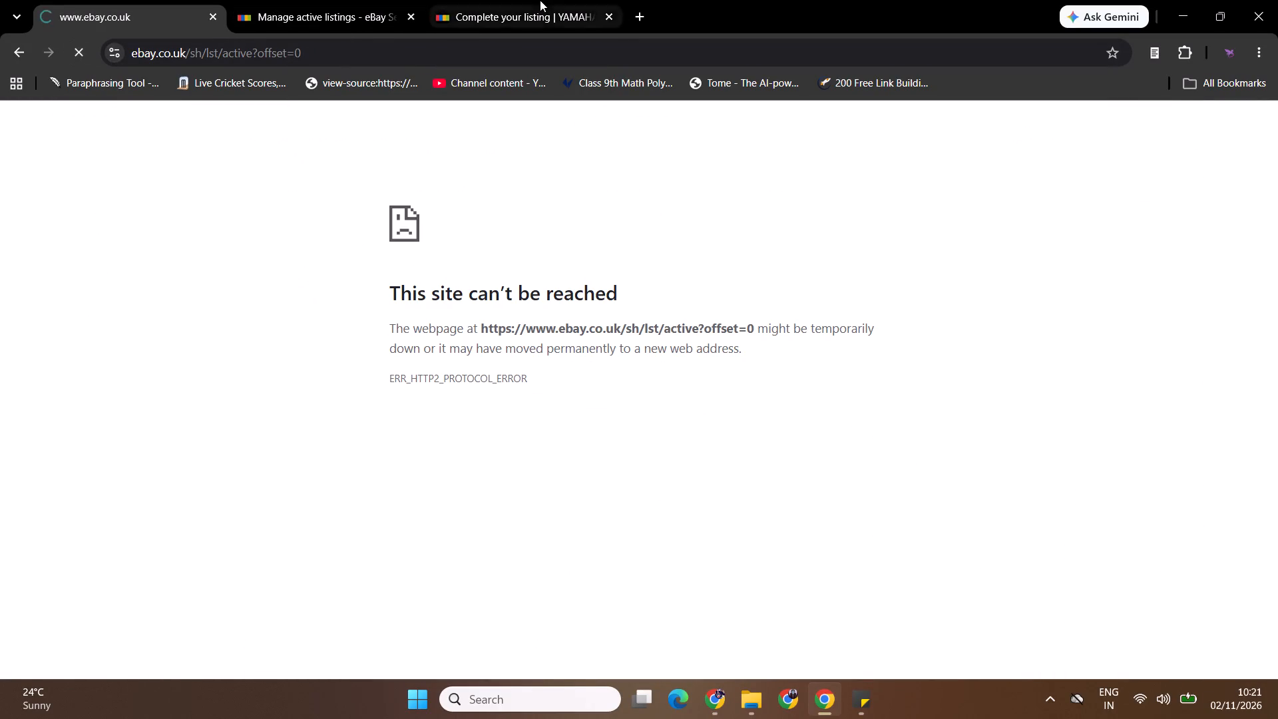
{"action": "left_click", "coordinate": [649, 354]}
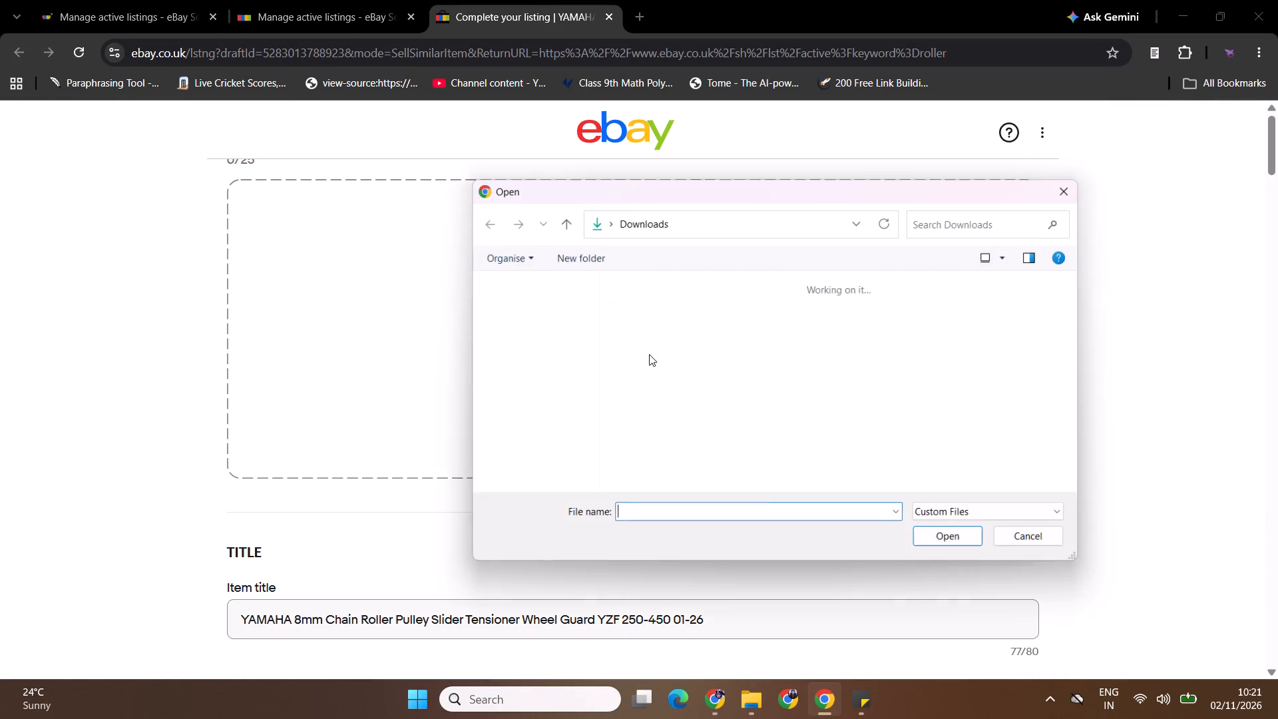
{"action": "left_click", "coordinate": [637, 436]}
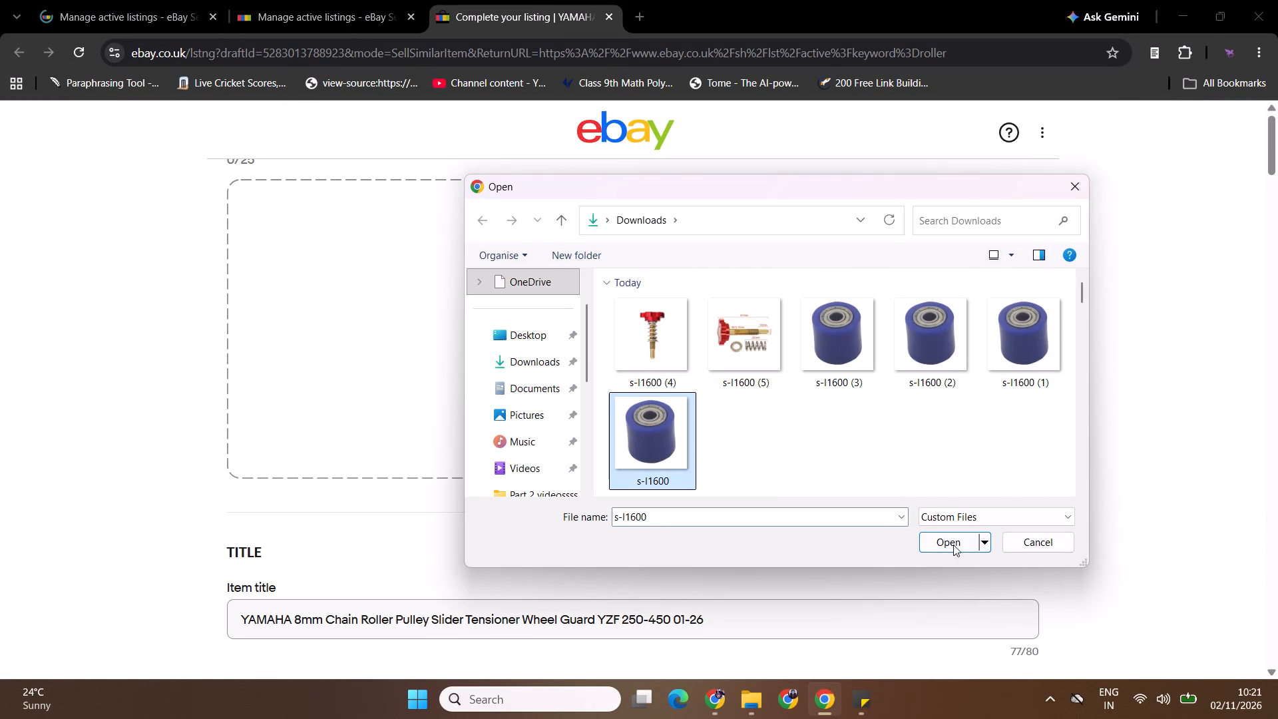
{"action": "left_click", "coordinate": [951, 539]}
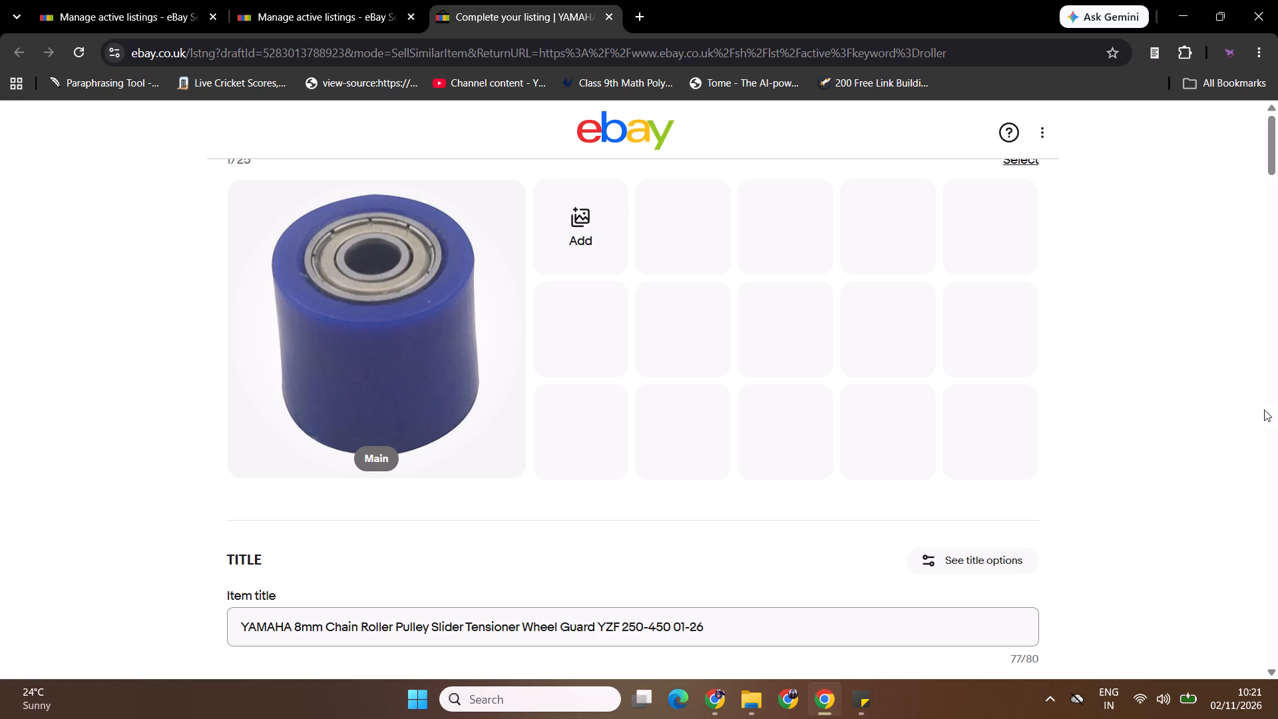
Publish the YAMAHA 8mm chain roller draft with the displayed fees and close the listing confirmation.
{"action": "left_click_drag", "start_coordinate": [1277, 149], "coordinate": [1277, 238]}
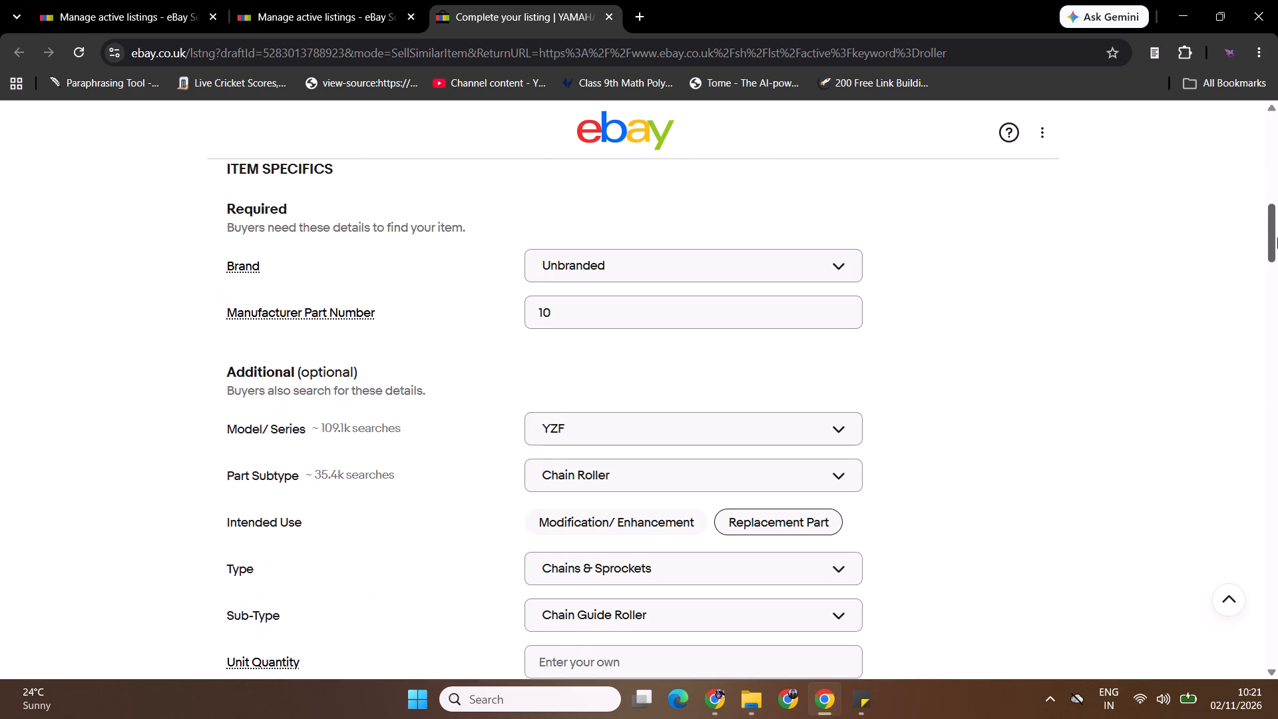
{"action": "left_click_drag", "start_coordinate": [1277, 238], "coordinate": [1228, 718]}
{"action": "left_click", "coordinate": [678, 386]}
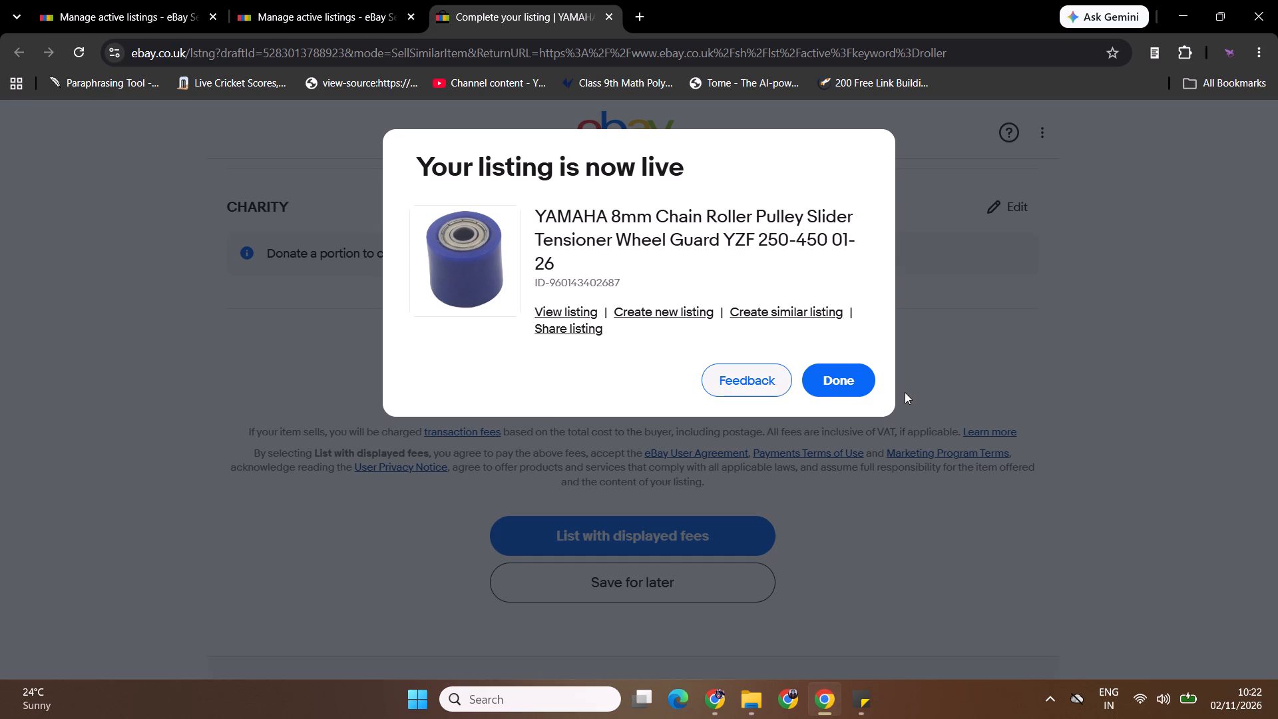
{"action": "left_click", "coordinate": [842, 383]}
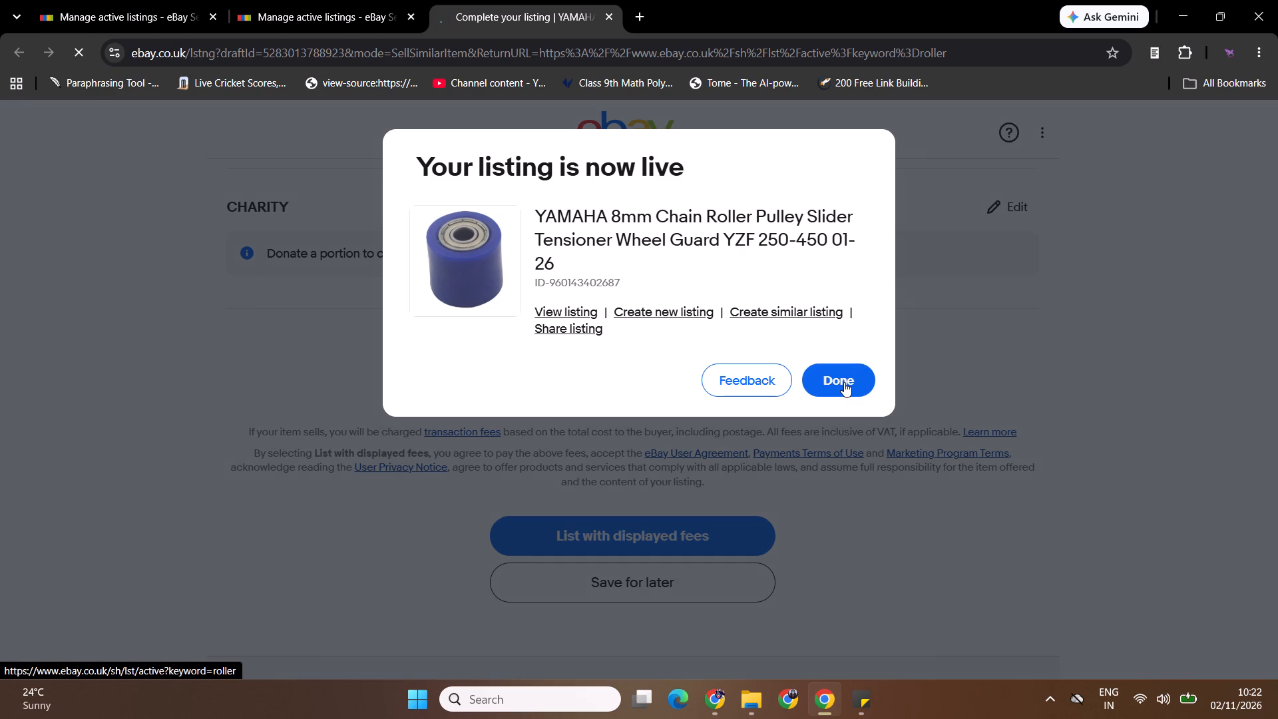
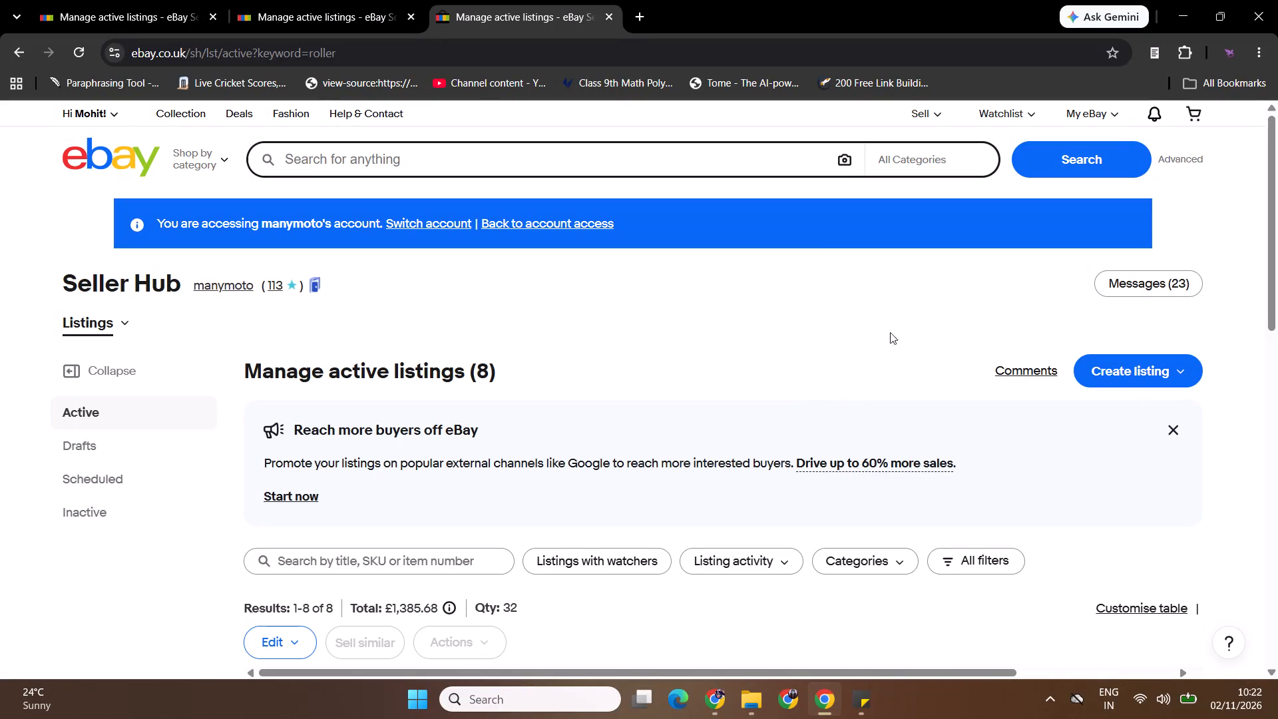
Close the surplus active listings tab and start a sell-similar listing from the YAMAHA 8mm Chain Roller in a new tab.
{"action": "left_click_drag", "start_coordinate": [1277, 250], "coordinate": [1277, 399]}
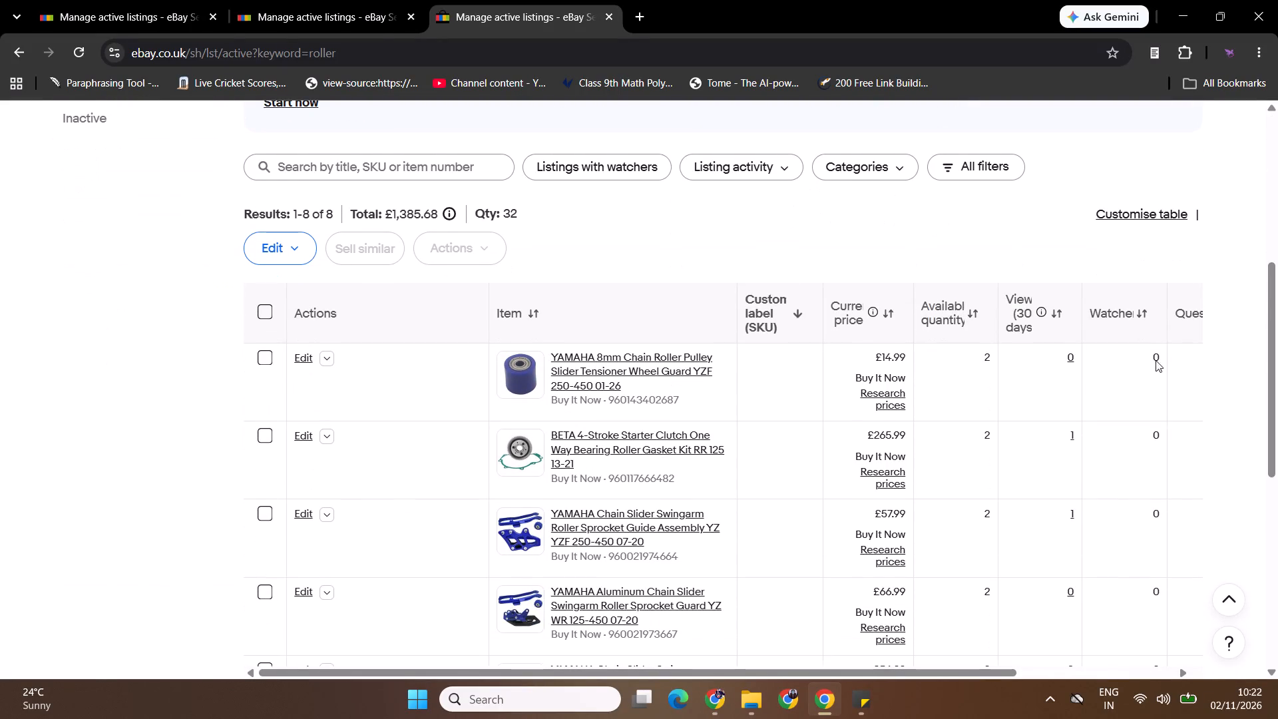
{"action": "left_click_drag", "start_coordinate": [289, 0], "coordinate": [296, 0]}
{"action": "left_click", "coordinate": [413, 14]}
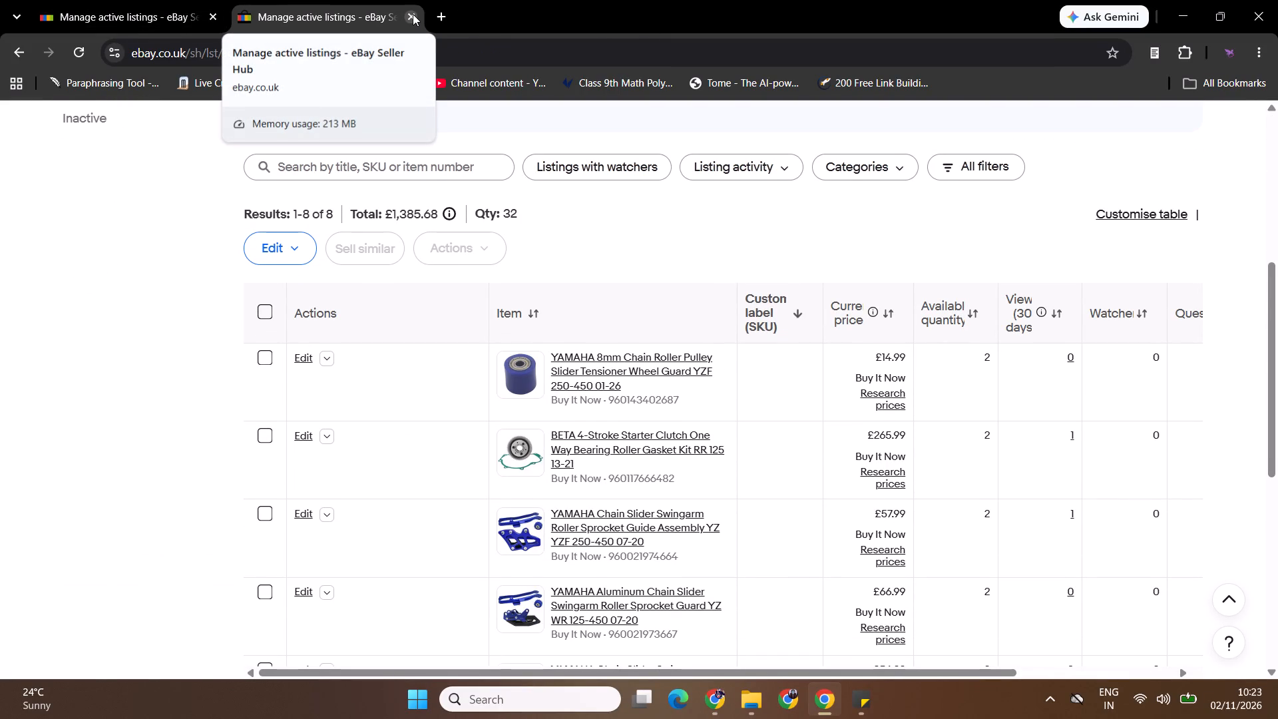
{"action": "left_click", "coordinate": [325, 360]}
{"action": "middle_click", "coordinate": [346, 379]}
{"action": "left_click", "coordinate": [473, 25]}
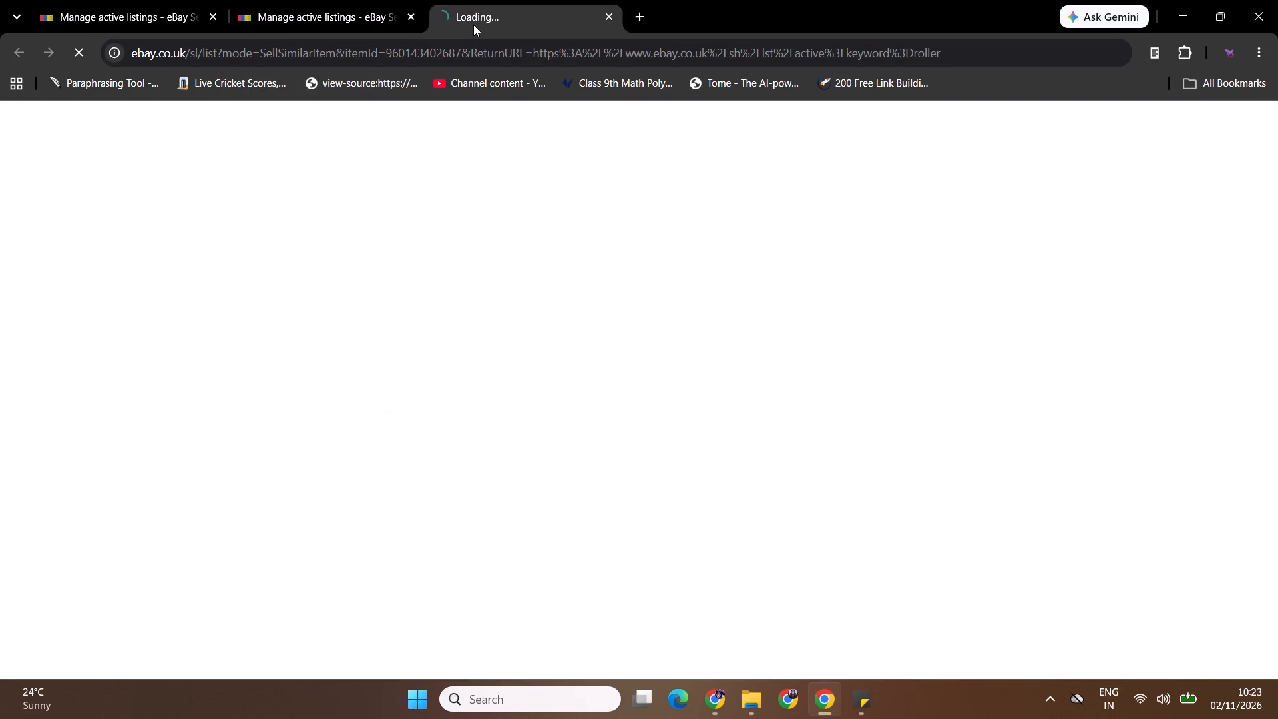
Switch to the Incognito browser window and view the main details of the PWK PE28 PE30 carburetor screw listing.
{"action": "key", "text": "alt+Tab"}
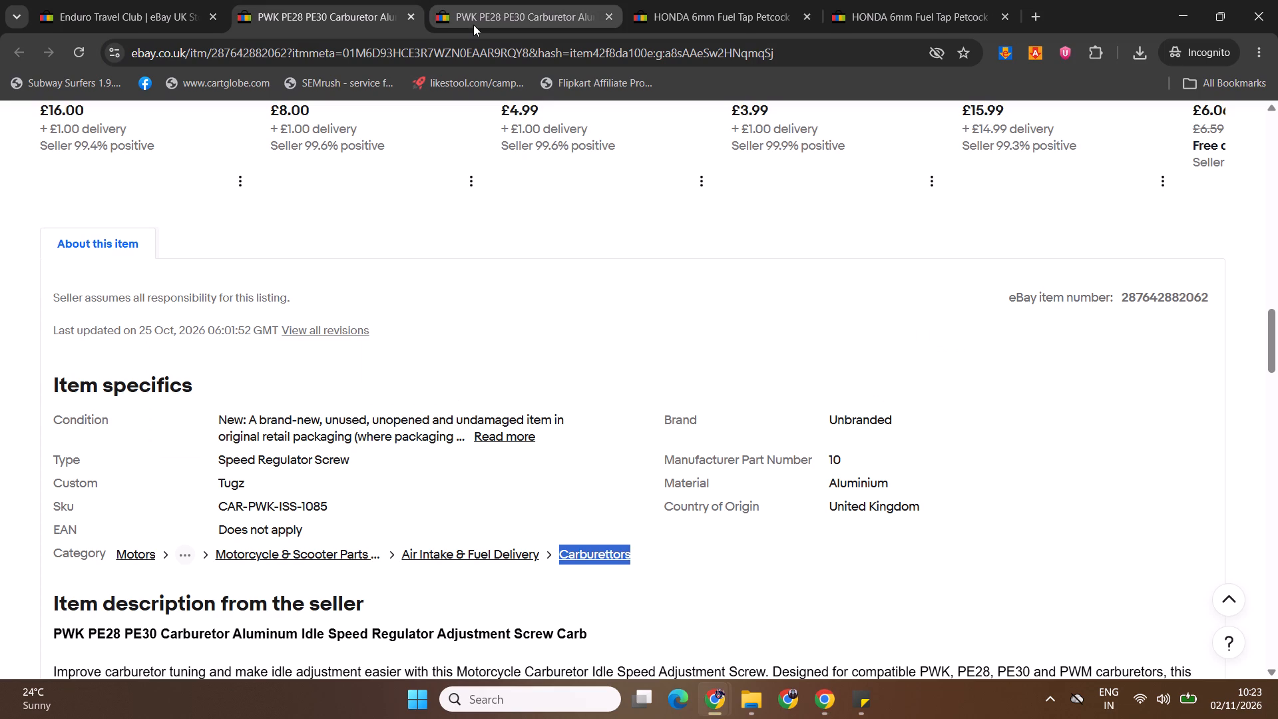
{"action": "left_click", "coordinate": [1277, 148]}
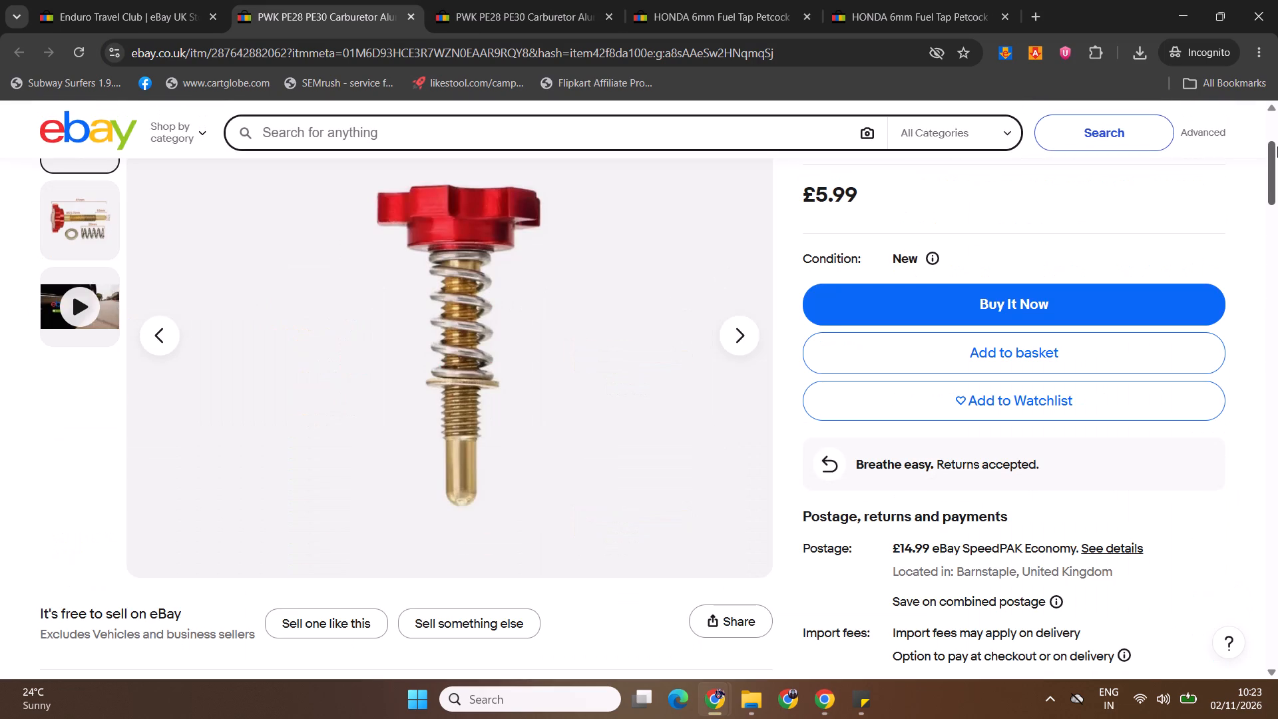
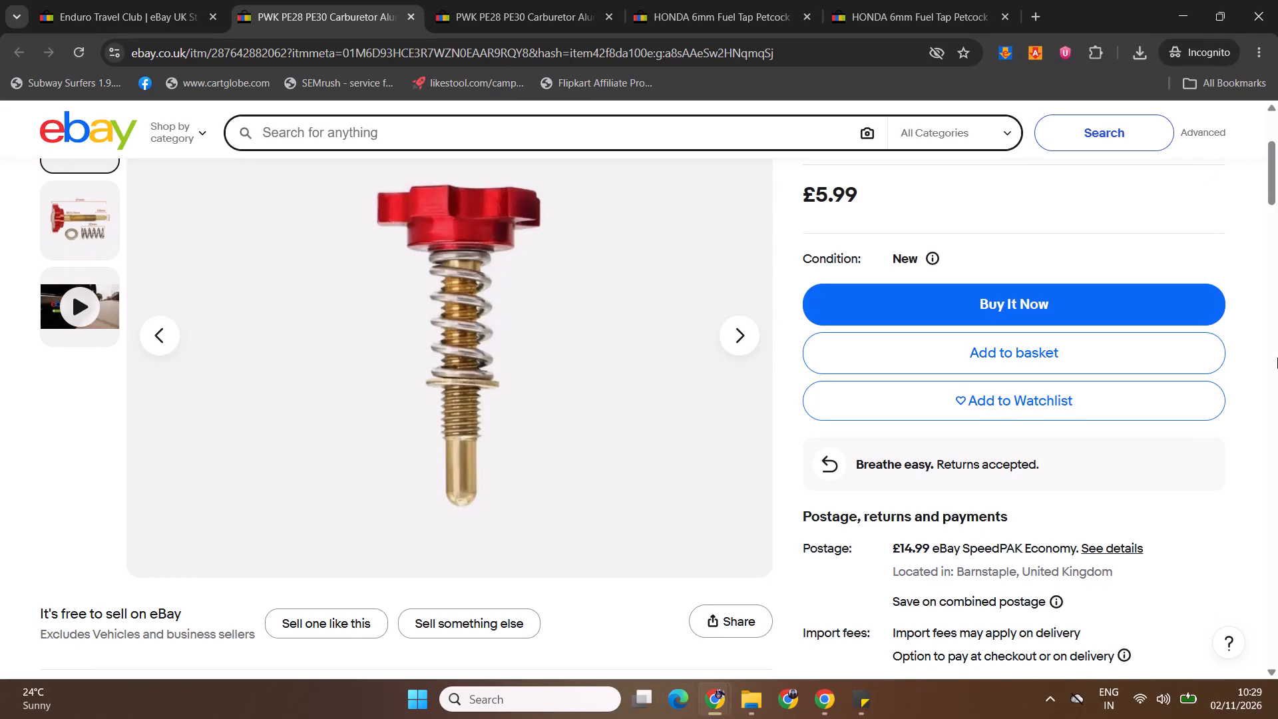
Replace the chain roller photo in the draft listing with the downloaded screw images s-l1600 (4) and s-l1600 (5).
{"action": "left_click_drag", "start_coordinate": [1277, 149], "coordinate": [1277, 109]}
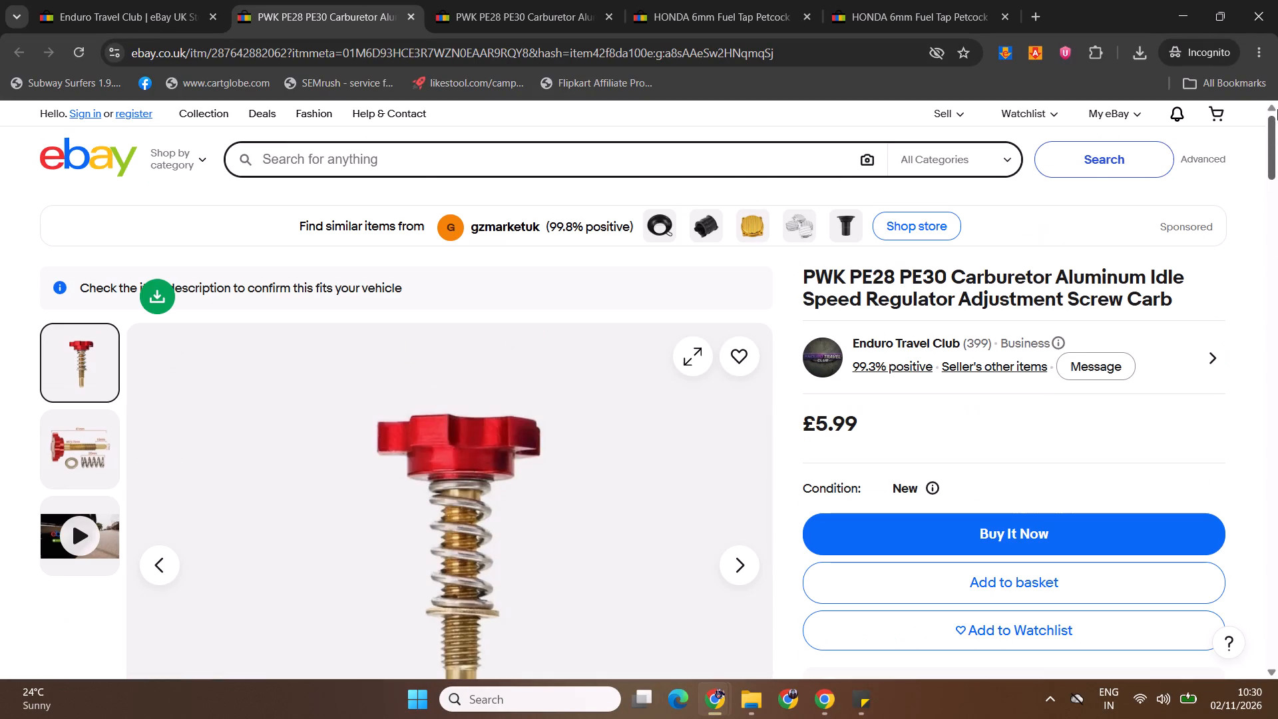
{"action": "left_click_drag", "start_coordinate": [1277, 109], "coordinate": [1277, 109]}
{"action": "key", "text": "alt+Tab"}
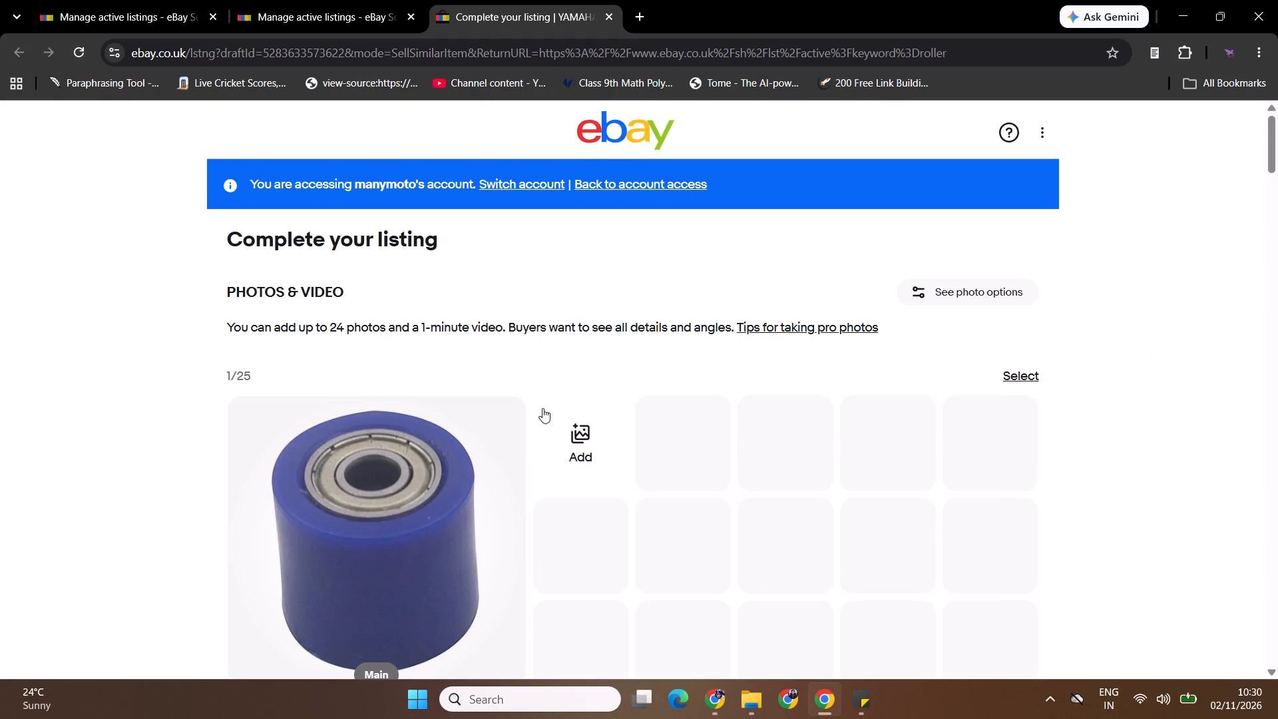
{"action": "left_click", "coordinate": [505, 421]}
{"action": "left_click", "coordinate": [619, 546]}
{"action": "left_click", "coordinate": [648, 571]}
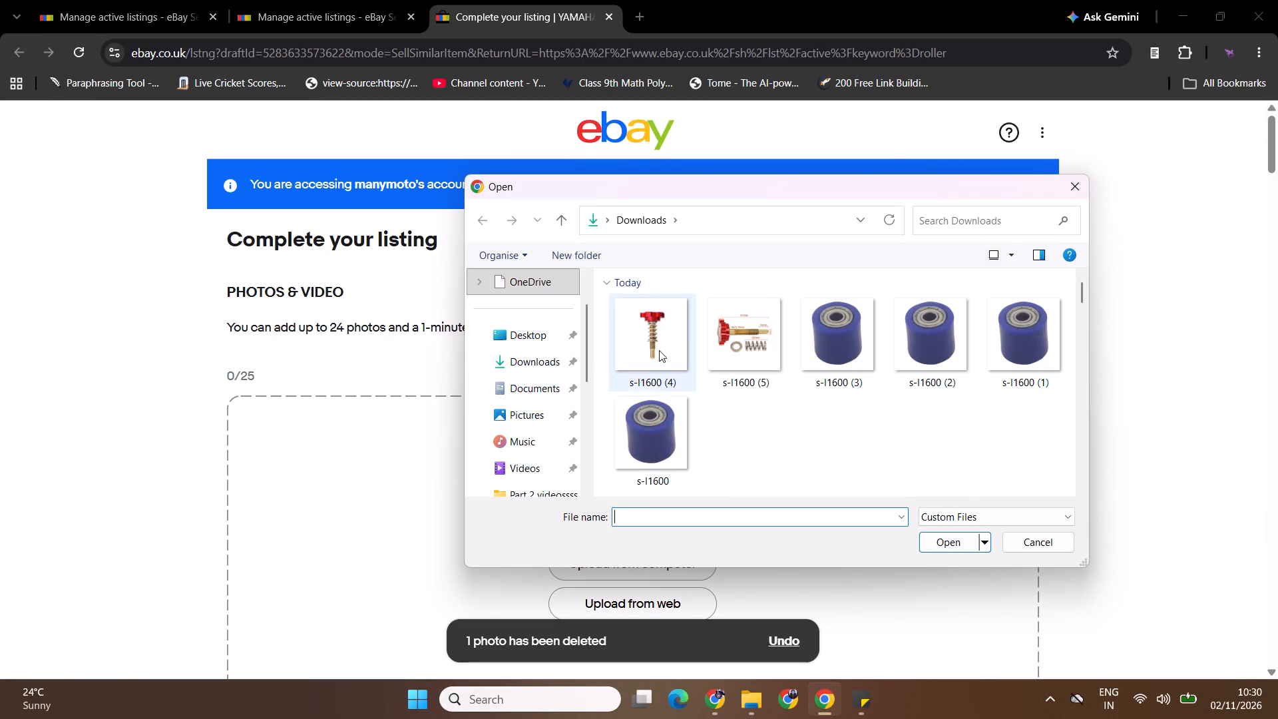
{"action": "left_click", "coordinate": [658, 348], "text": "ctrl"}
{"action": "left_click", "coordinate": [733, 345], "text": "ctrl"}
{"action": "left_click", "coordinate": [943, 543]}
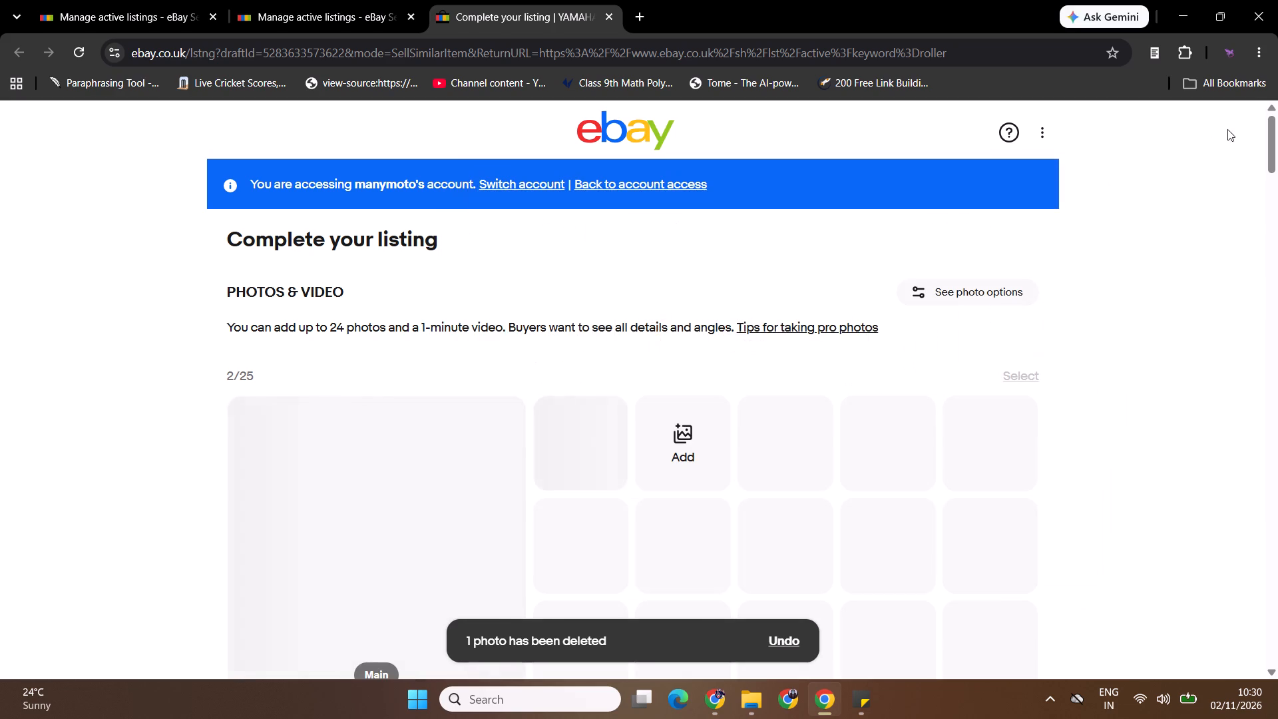
Copy the source listing's title, "PWK PE28 PE30 Carburetor Aluminum Idle Speed Regulator Adjustment Screw Carb", over the draft's item title.
{"action": "left_click_drag", "start_coordinate": [1277, 155], "coordinate": [1277, 173]}
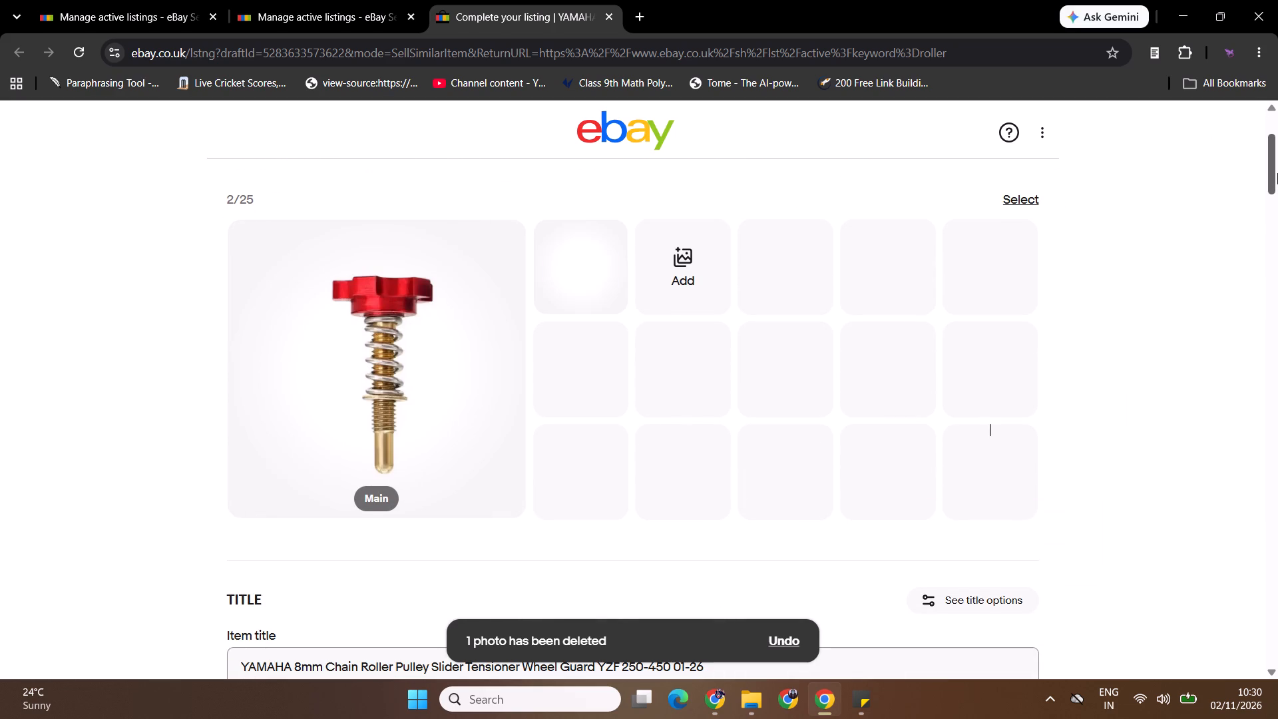
{"action": "left_click_drag", "start_coordinate": [1277, 173], "coordinate": [1277, 204]}
{"action": "key", "text": "alt+super+Tab"}
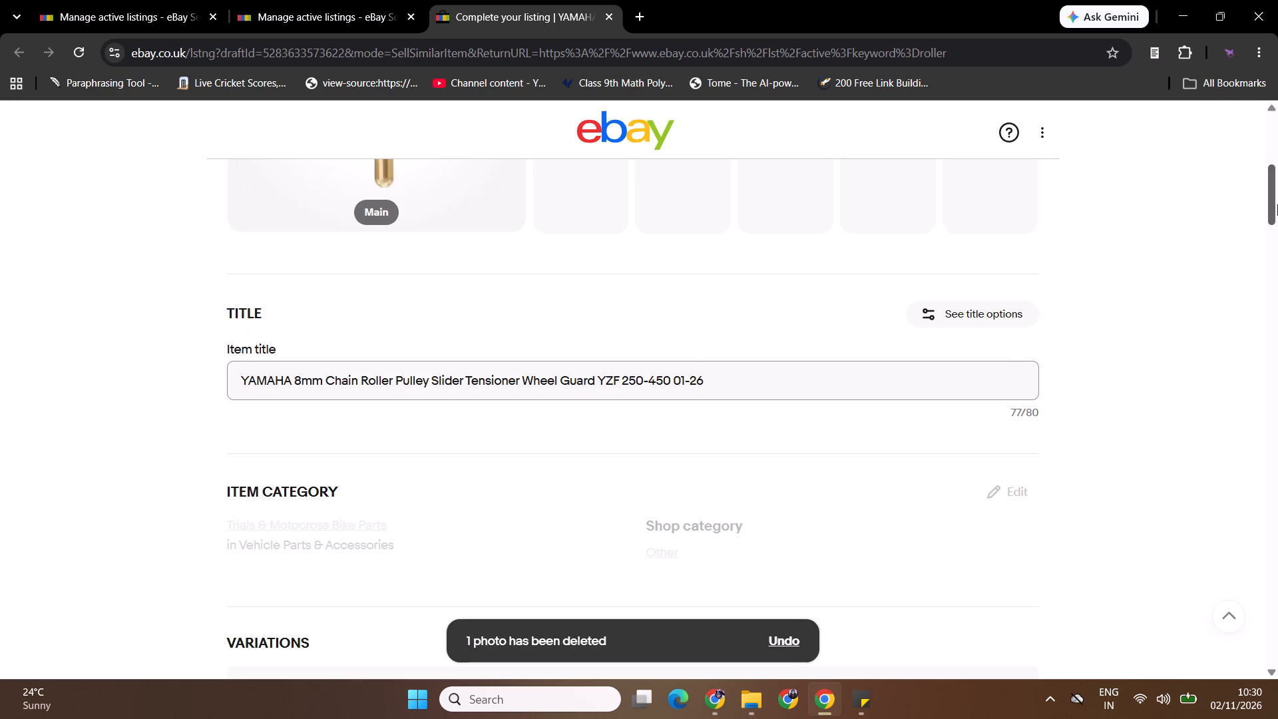
{"action": "left_click_drag", "start_coordinate": [802, 279], "coordinate": [1186, 294]}
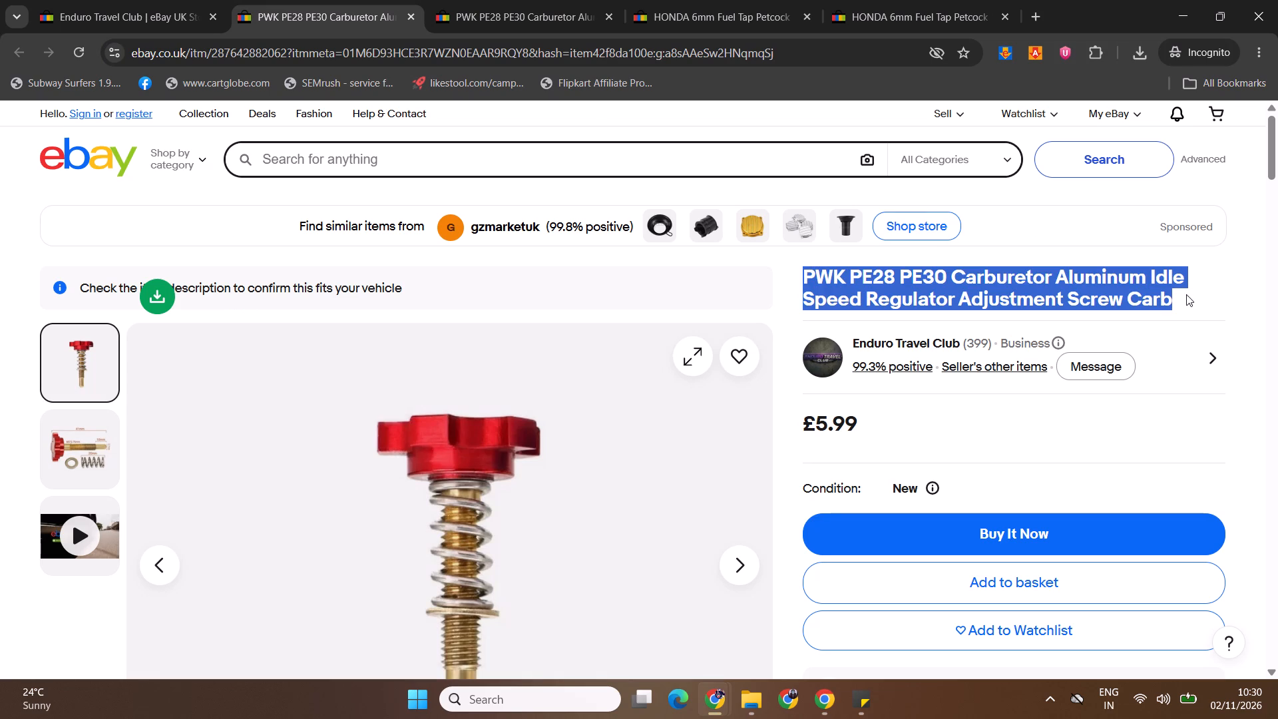
{"action": "left_click_drag", "start_coordinate": [1186, 294], "coordinate": [1190, 294]}
{"action": "key", "text": "ctrl+c"}
{"action": "key", "text": "ctrl+c"}
{"action": "key", "text": "alt+Tab"}
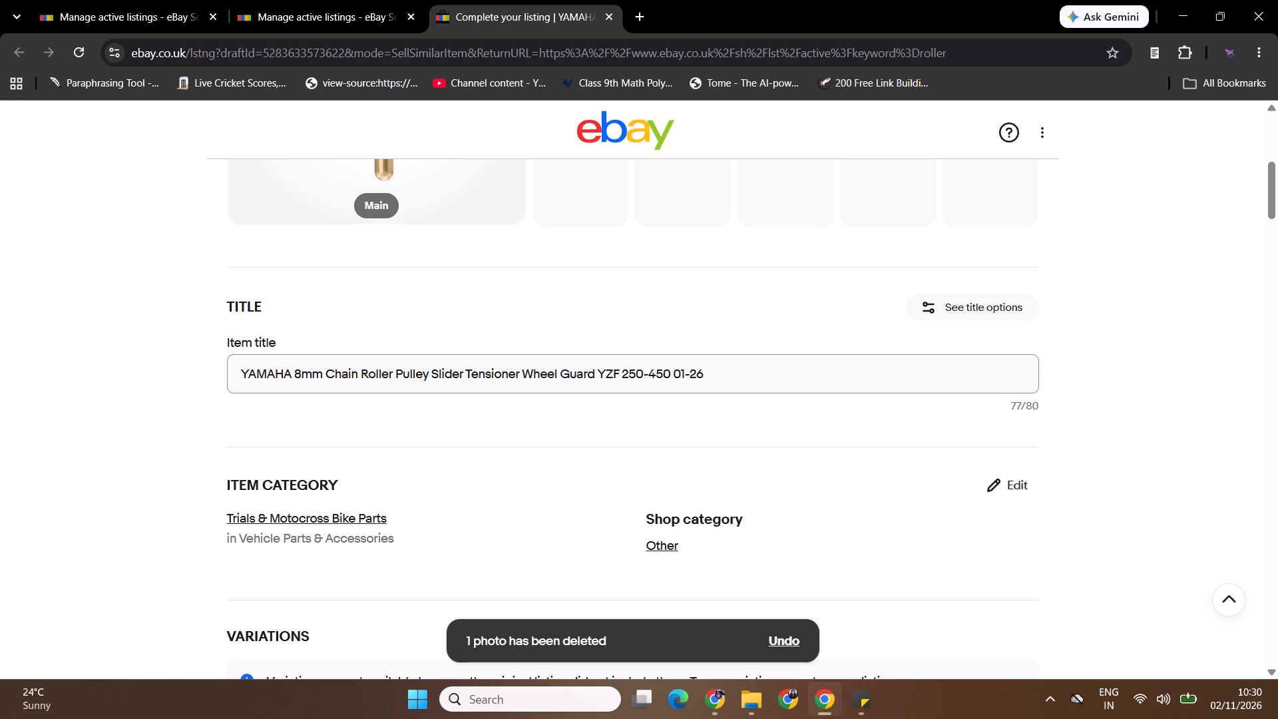
{"action": "left_click", "coordinate": [813, 369], "text": "ctrl"}
{"action": "key", "text": "ctrl+a"}
{"action": "key", "text": "ctrl+v"}
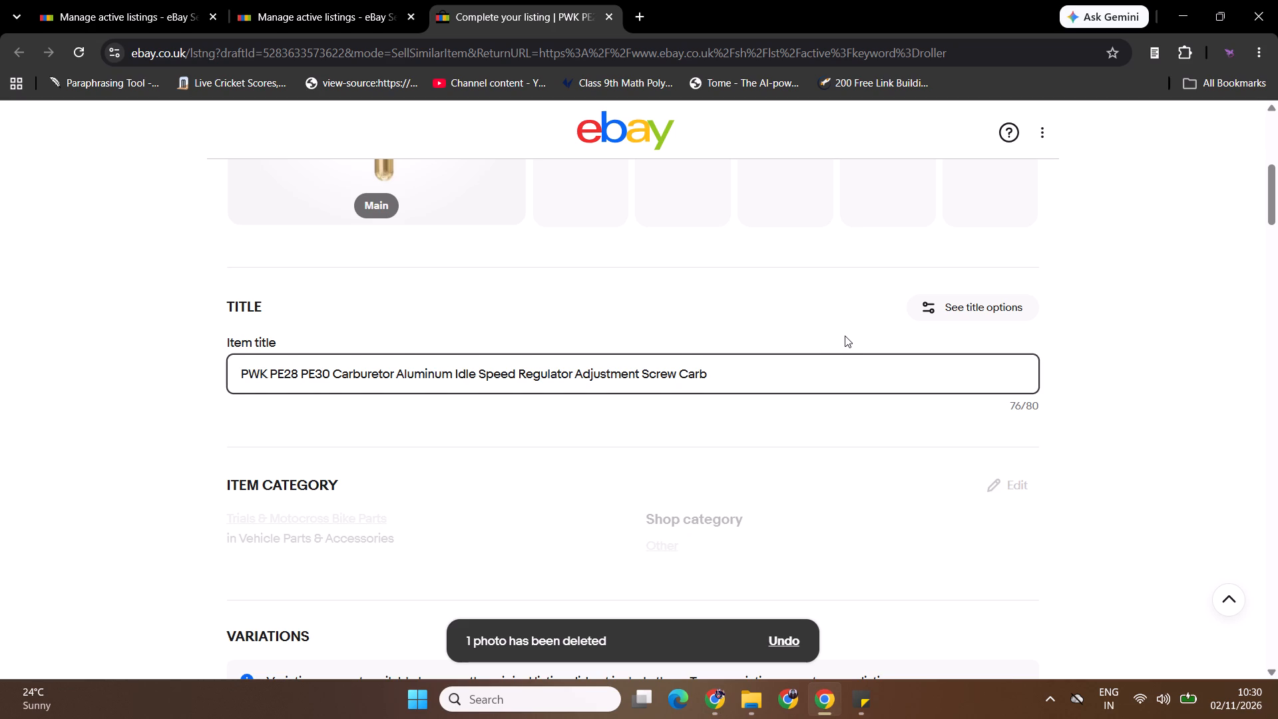
Change the item category to Air Intake & Fuel Delivery > Carburettor Parts, searching with the source listing's category name "Carburettors".
{"action": "left_click_drag", "start_coordinate": [1277, 208], "coordinate": [1277, 251]}
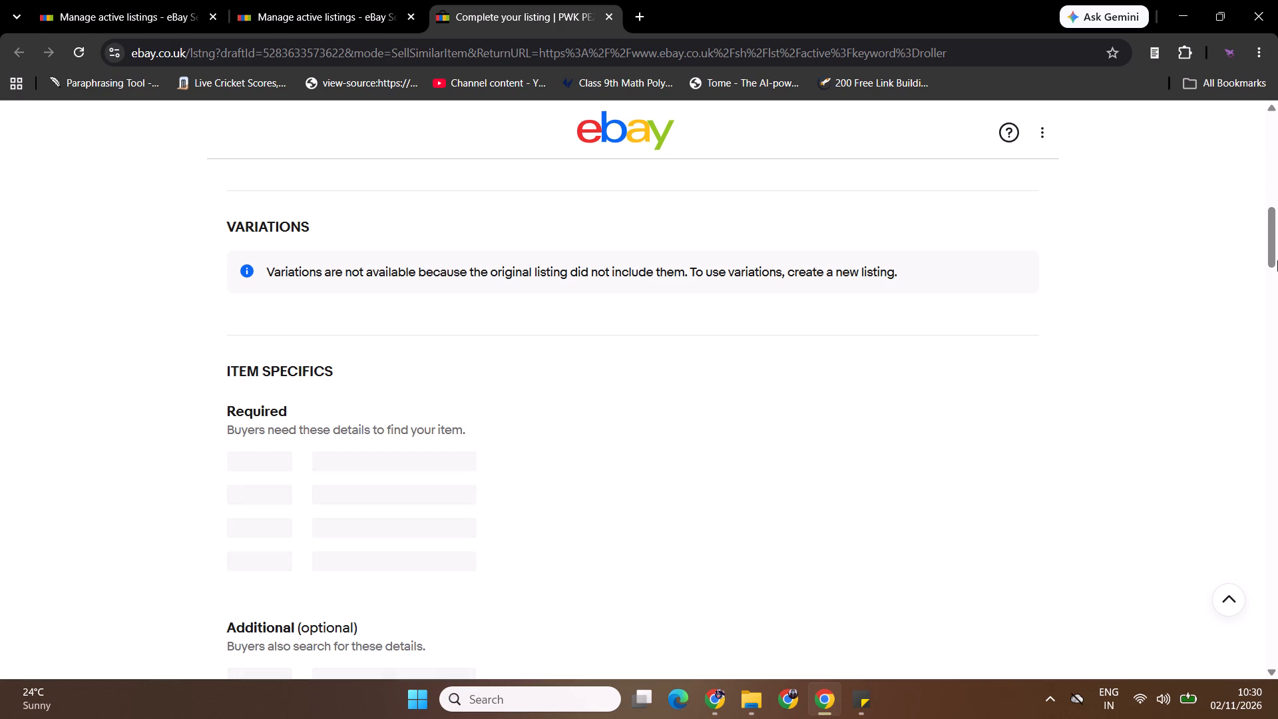
{"action": "left_click_drag", "start_coordinate": [1277, 236], "coordinate": [1277, 226]}
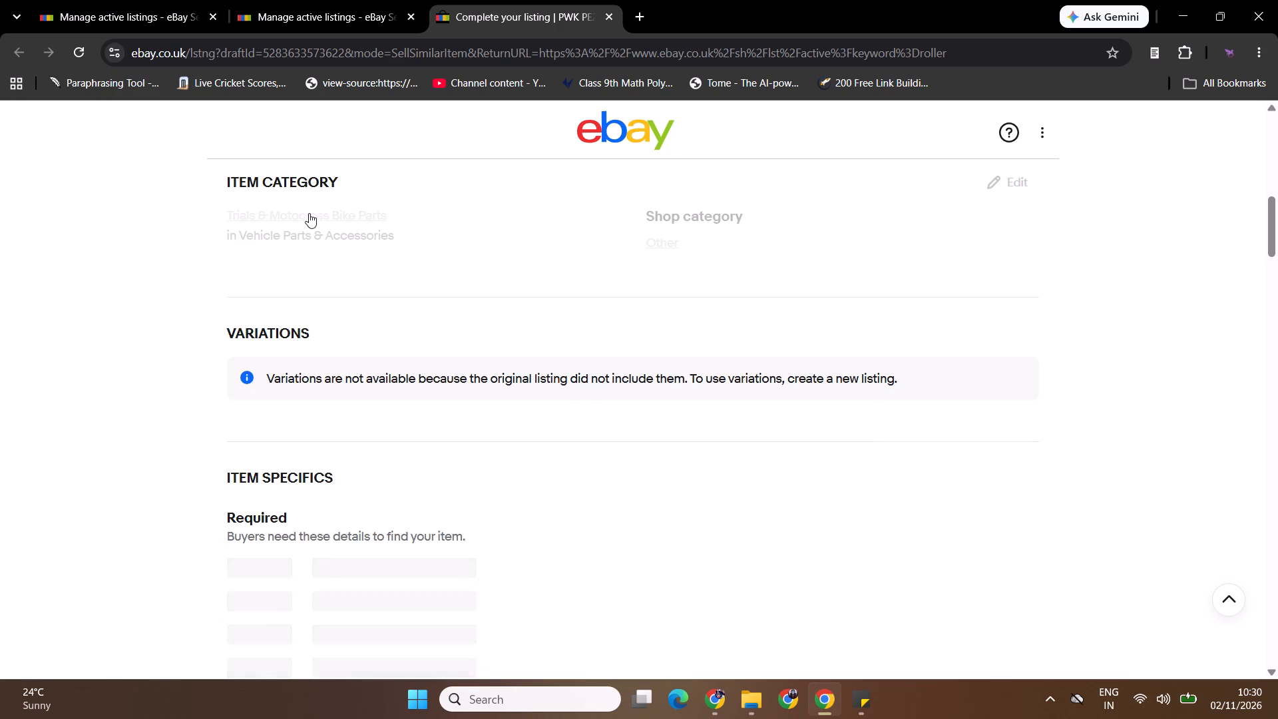
{"action": "left_click", "coordinate": [310, 214]}
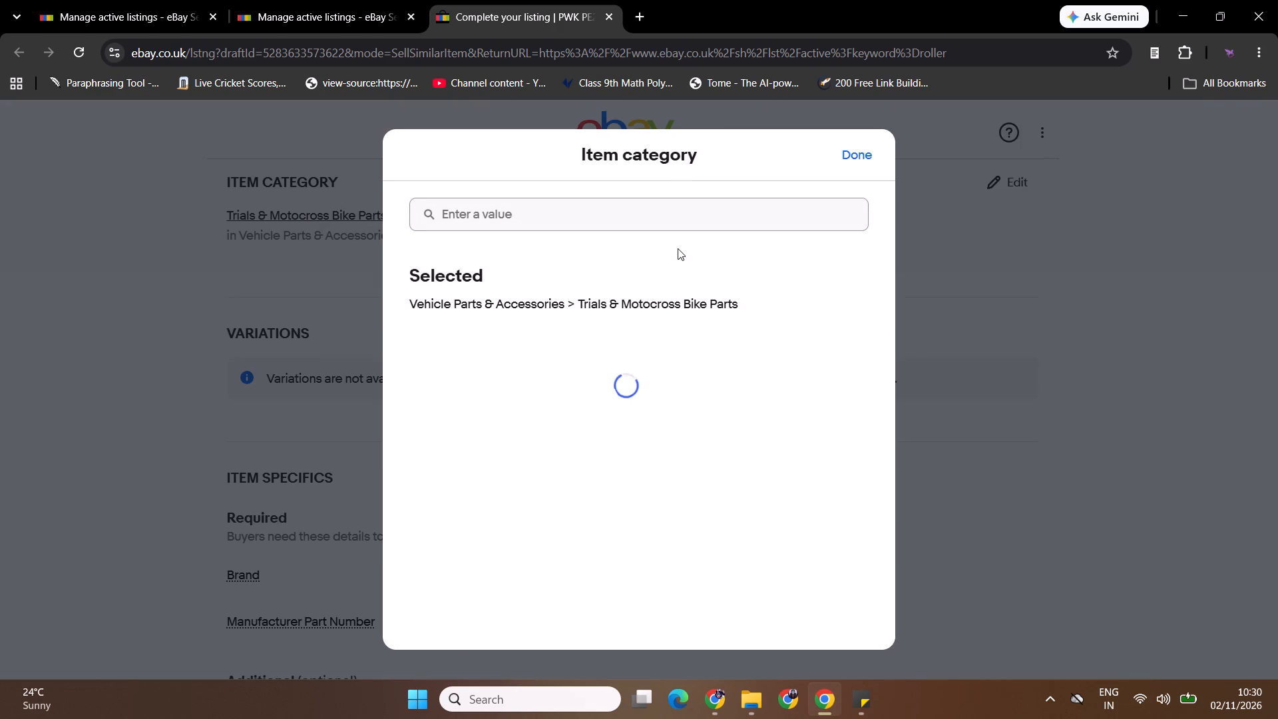
{"action": "key", "text": "alt+Tab"}
{"action": "left_click_drag", "start_coordinate": [1277, 154], "coordinate": [1277, 336]}
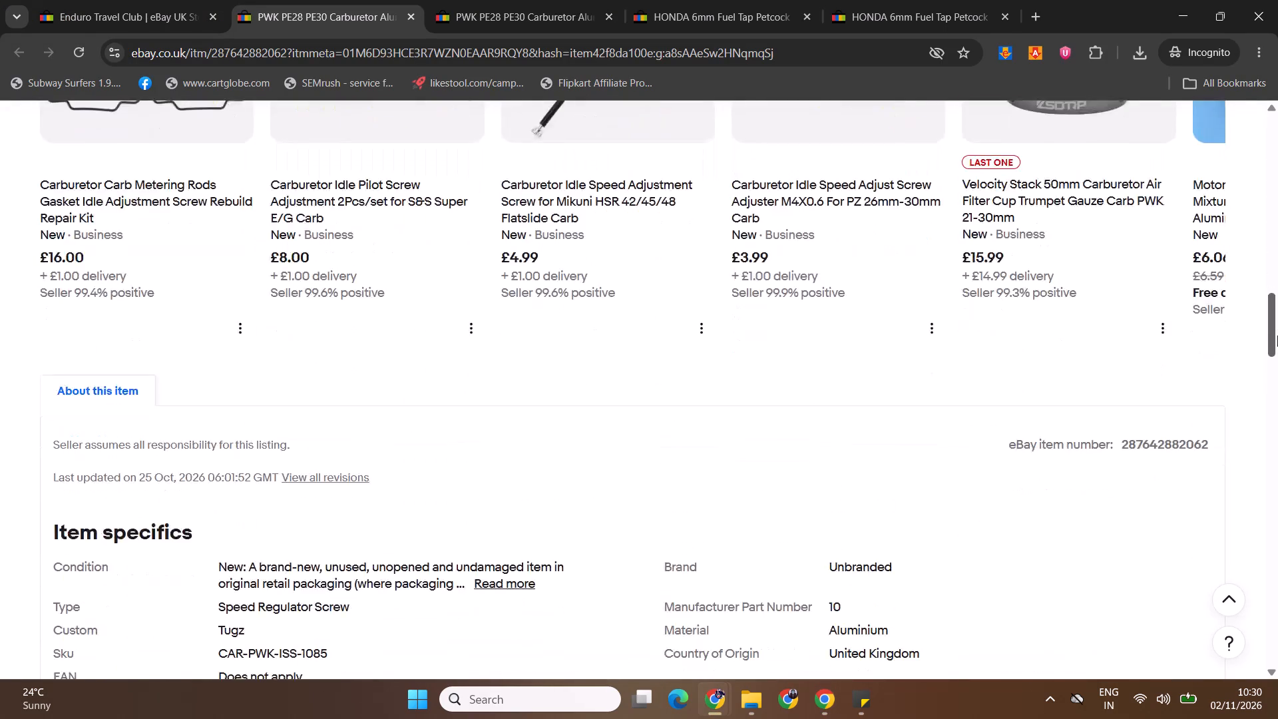
{"action": "left_click_drag", "start_coordinate": [1277, 336], "coordinate": [1277, 372]}
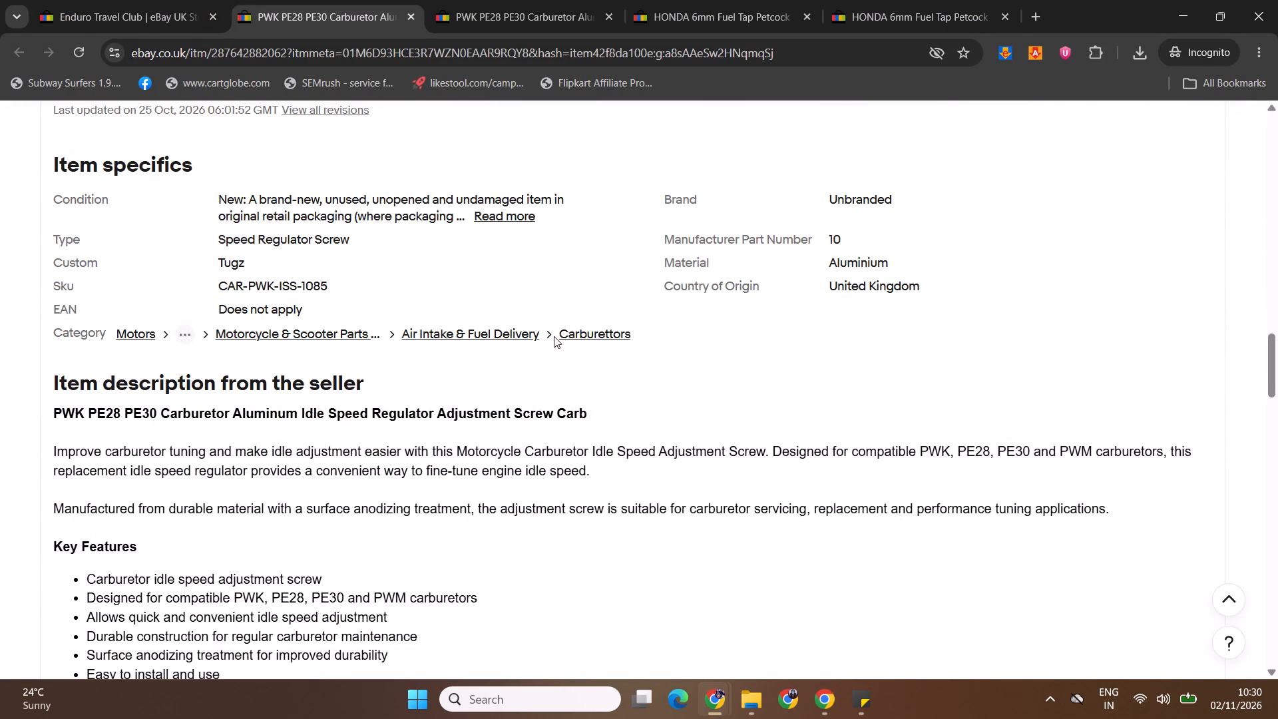
{"action": "left_click_drag", "start_coordinate": [554, 336], "coordinate": [673, 335]}
{"action": "key", "text": "ctrl+c"}
{"action": "key", "text": "alt+Tab"}
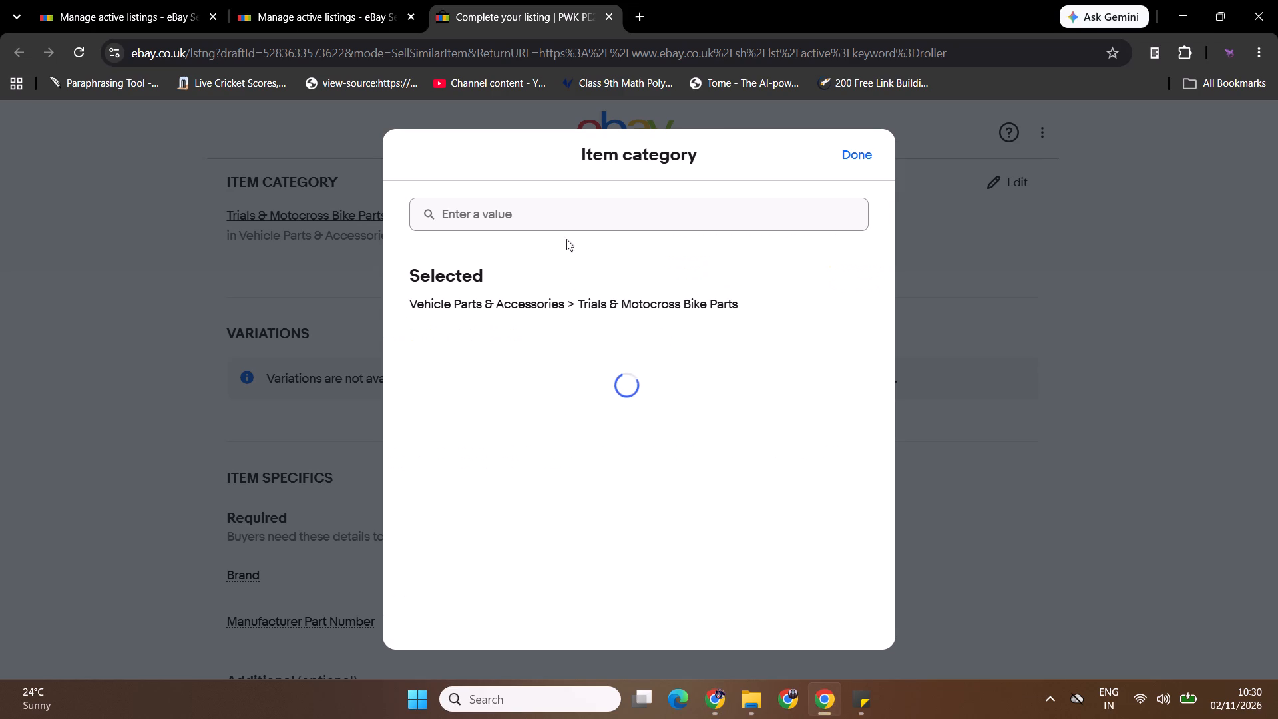
{"action": "left_click", "coordinate": [576, 209]}
{"action": "key", "text": "ctrl+v"}
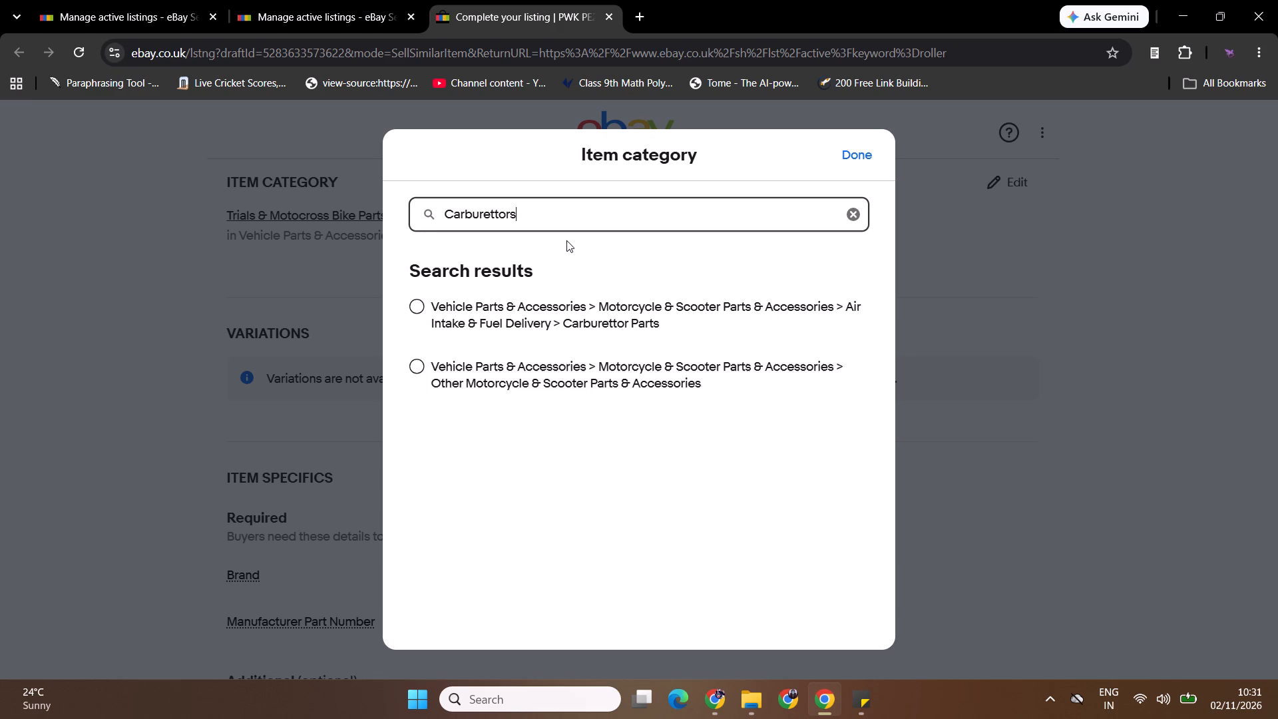
{"action": "left_click", "coordinate": [560, 298]}
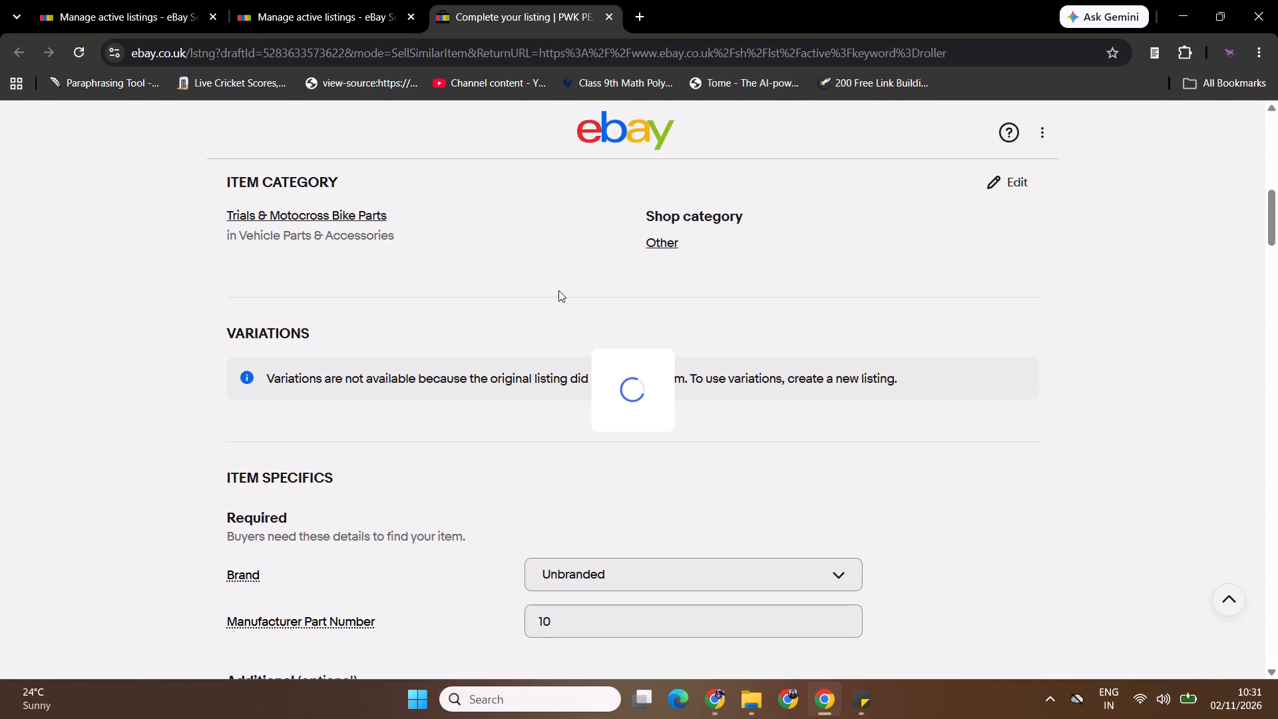
Copy the Sku value CAR-PWK-ISS-1085 from the source listing's item specifics and return to the draft.
{"action": "key", "text": "alt+Tab"}
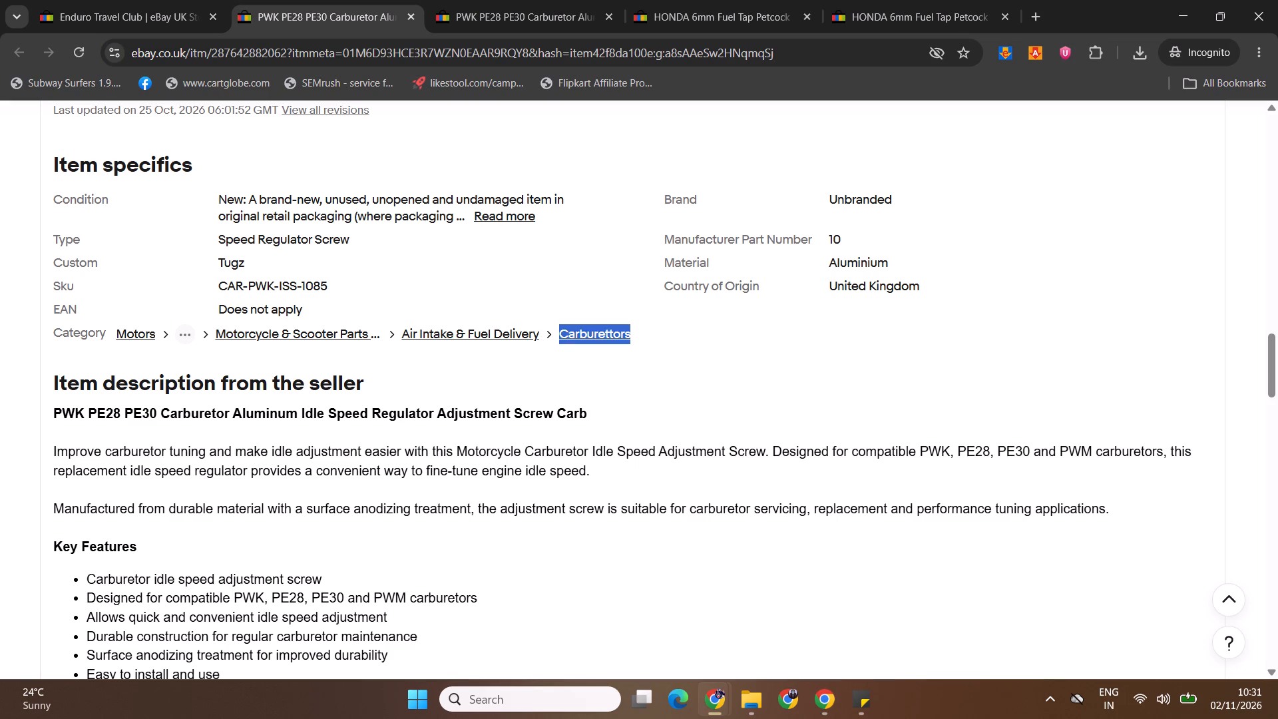
{"action": "left_click_drag", "start_coordinate": [218, 285], "coordinate": [413, 289]}
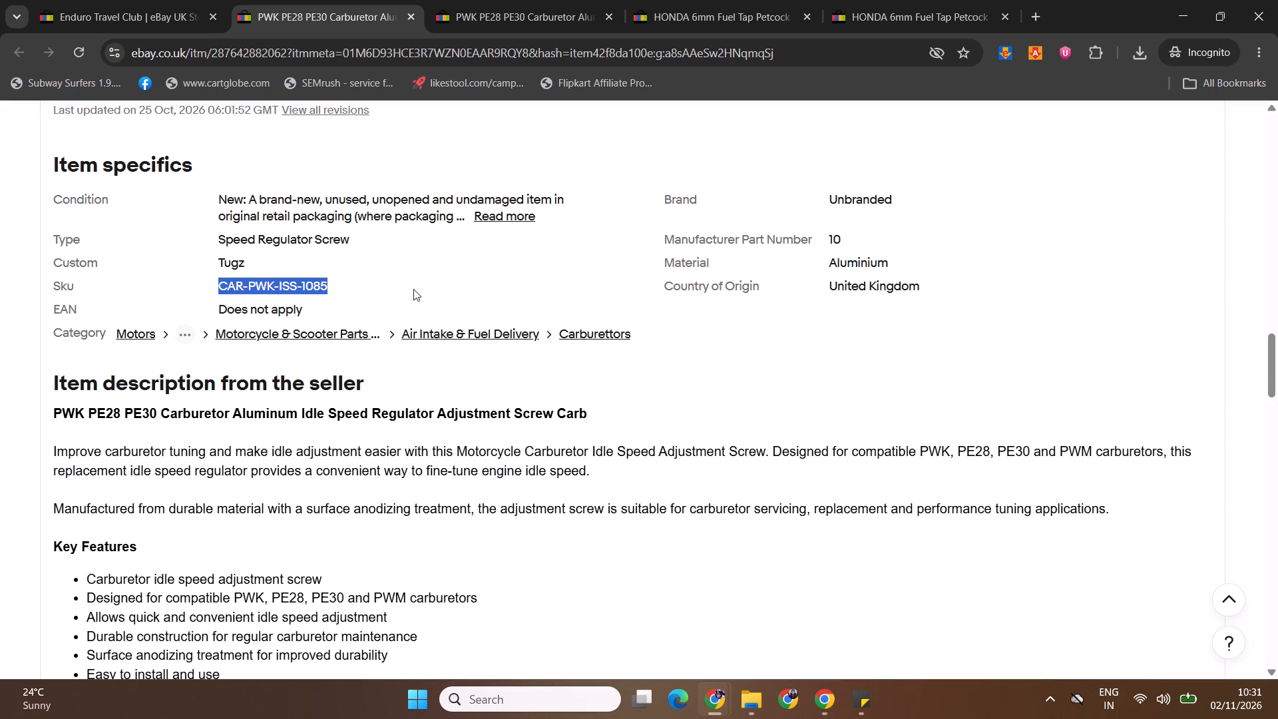
{"action": "left_click_drag", "start_coordinate": [413, 289], "coordinate": [451, 289]}
{"action": "key", "text": "ctrl+c"}
{"action": "key", "text": "ctrl+c"}
{"action": "key", "text": "ctrl+c"}
{"action": "key", "text": "ctrl+c"}
{"action": "key", "text": "alt+Tab"}
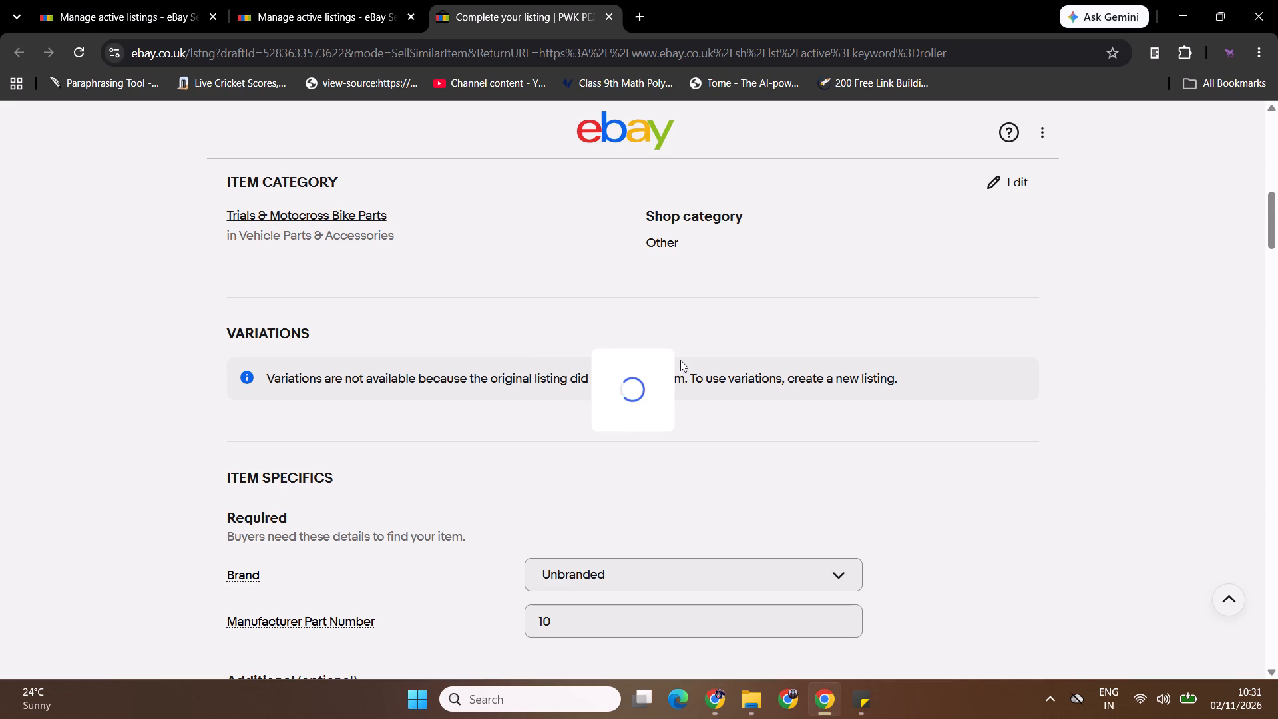
{"action": "key", "text": "alt+Tab"}
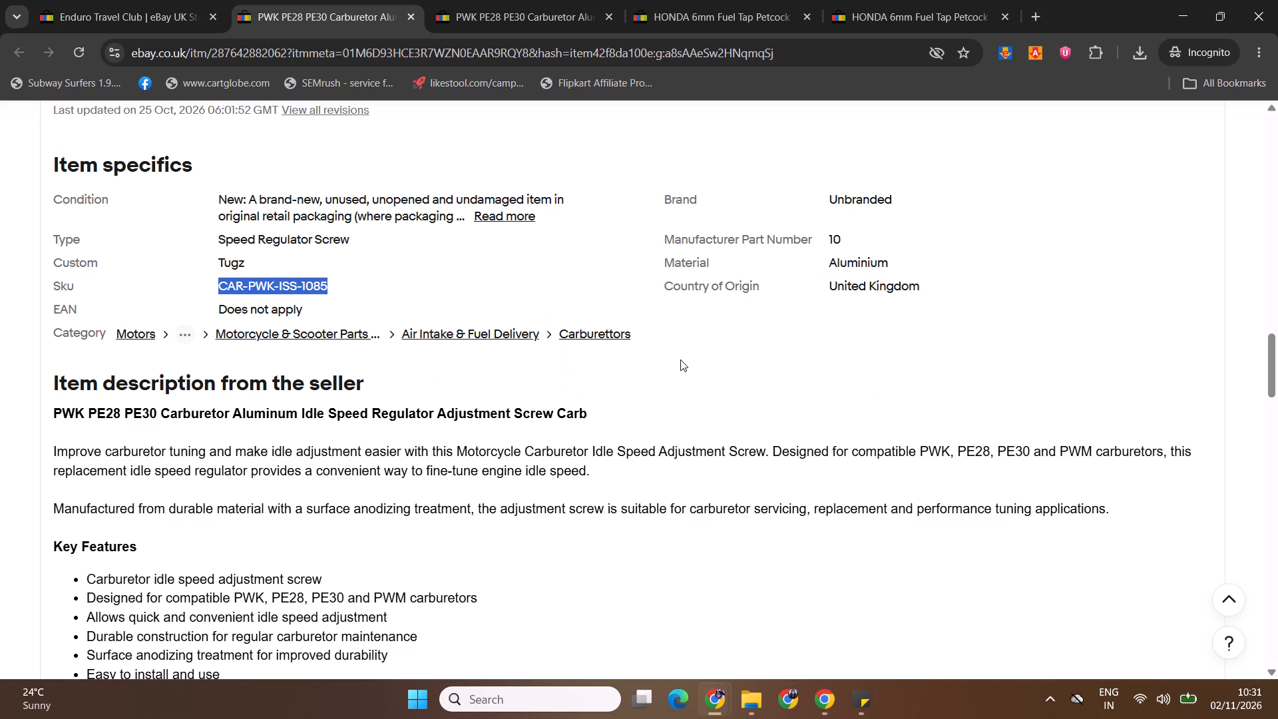
{"action": "key", "text": "alt+Tab"}
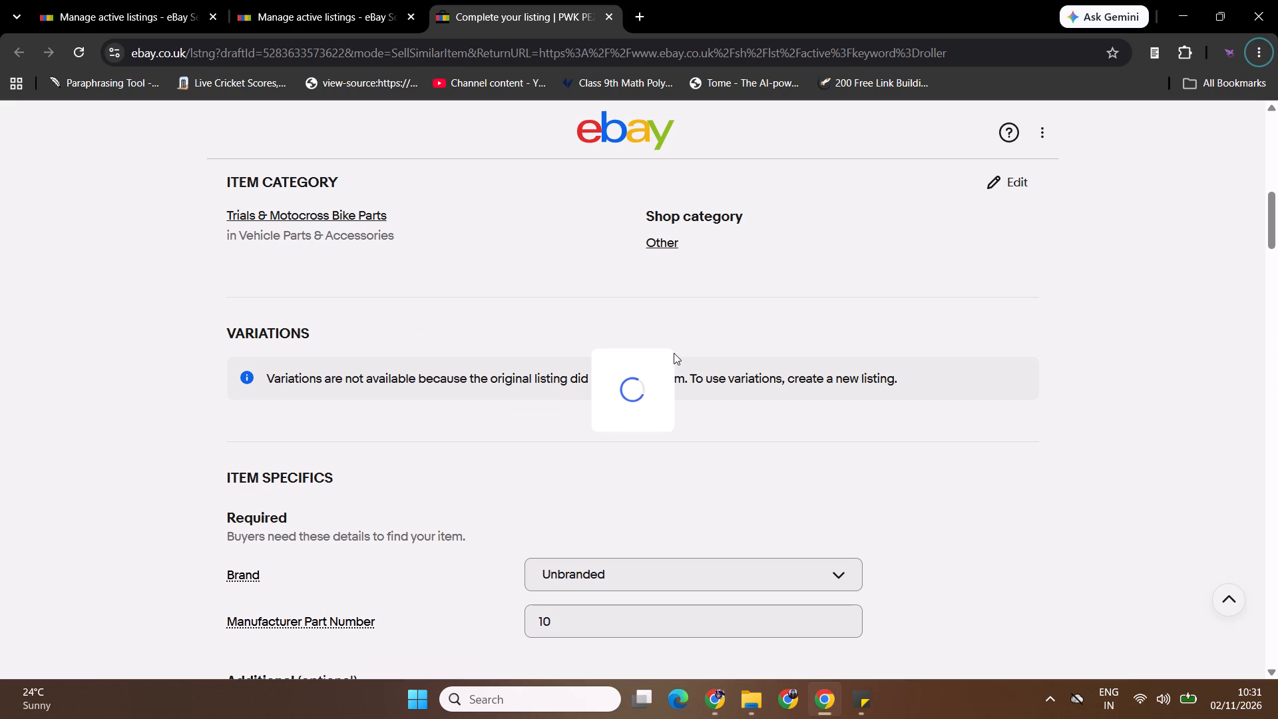
Set the Type item specific to Jet.
{"action": "left_click_drag", "start_coordinate": [1277, 213], "coordinate": [1277, 234]}
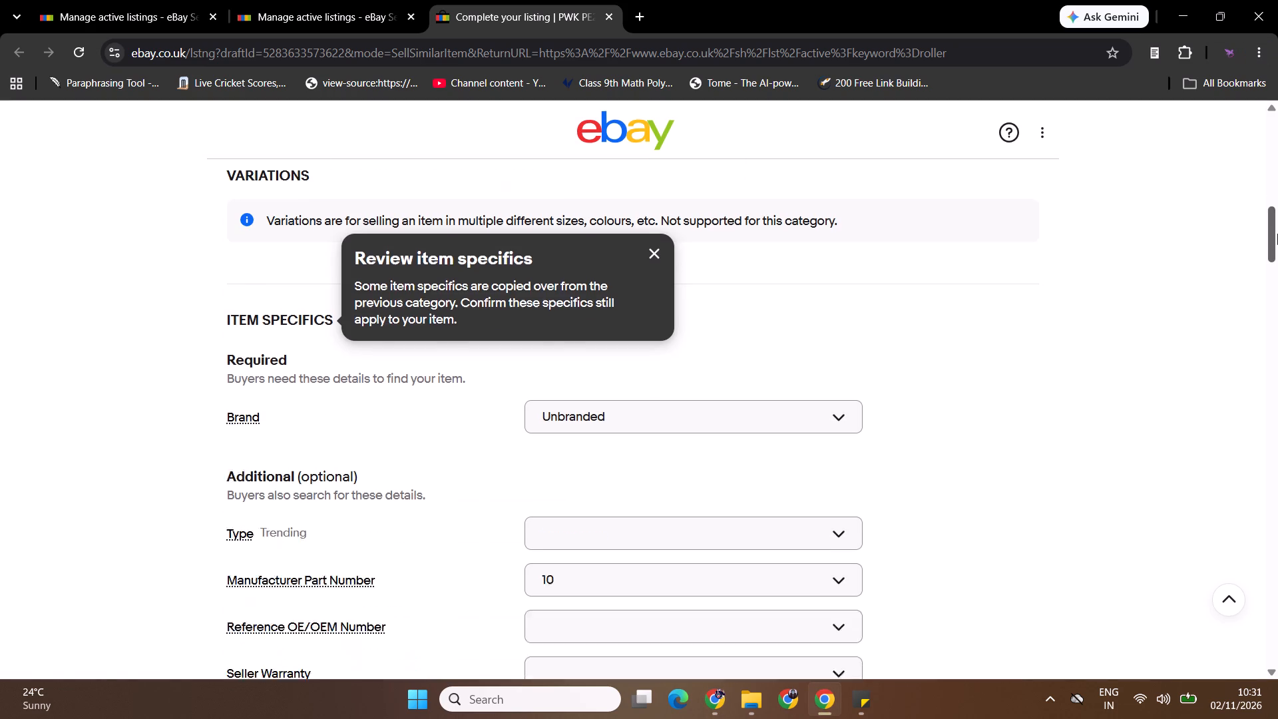
{"action": "left_click_drag", "start_coordinate": [1277, 234], "coordinate": [1277, 252]}
{"action": "left_click", "coordinate": [601, 322]}
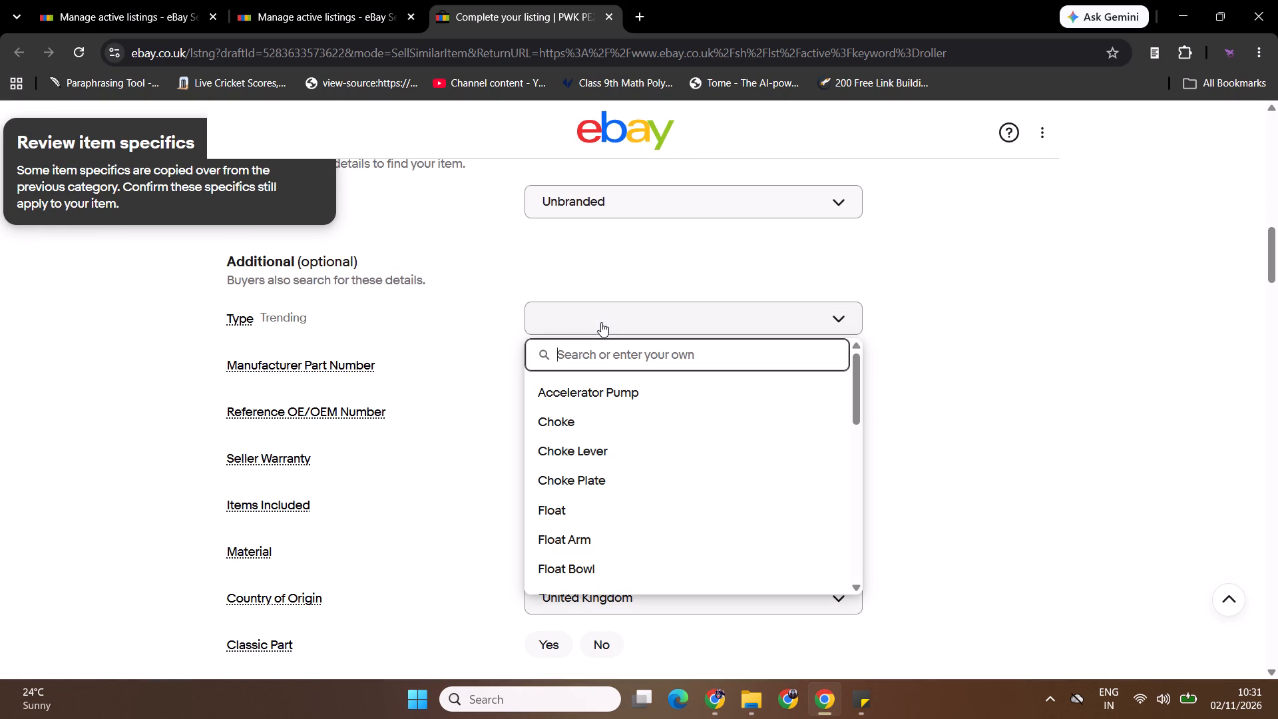
{"action": "left_click_drag", "start_coordinate": [857, 395], "coordinate": [857, 436]}
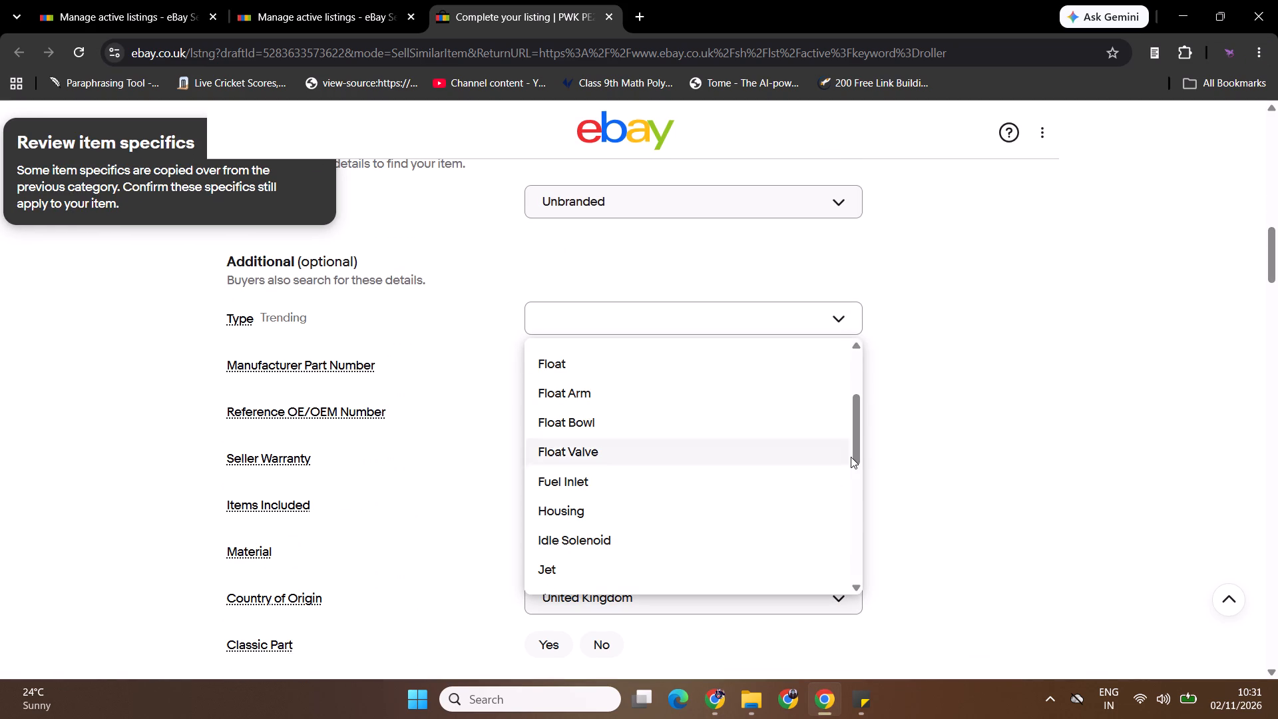
{"action": "left_click_drag", "start_coordinate": [851, 457], "coordinate": [852, 475]}
{"action": "left_click_drag", "start_coordinate": [590, 526], "coordinate": [599, 509]}
{"action": "left_click", "coordinate": [600, 508]}
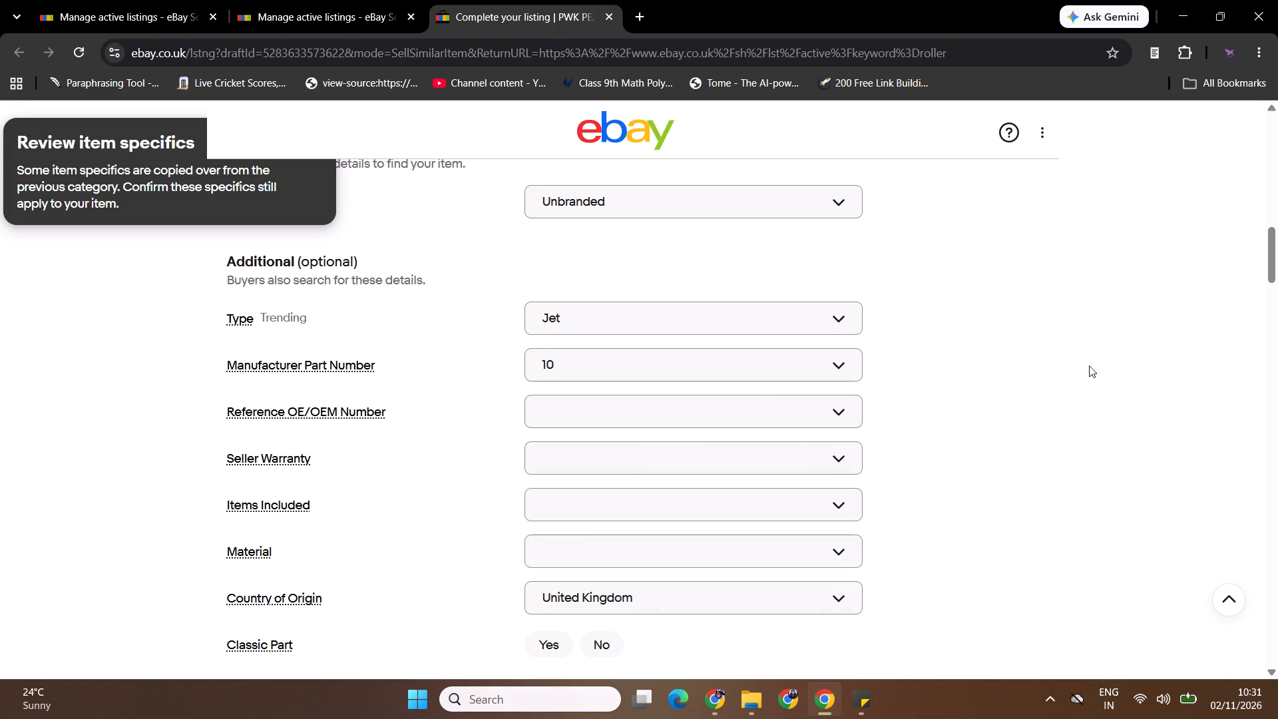
Expand the additional item specifics and set the EAN to "Does not apply".
{"action": "left_click_drag", "start_coordinate": [1277, 245], "coordinate": [1277, 284]}
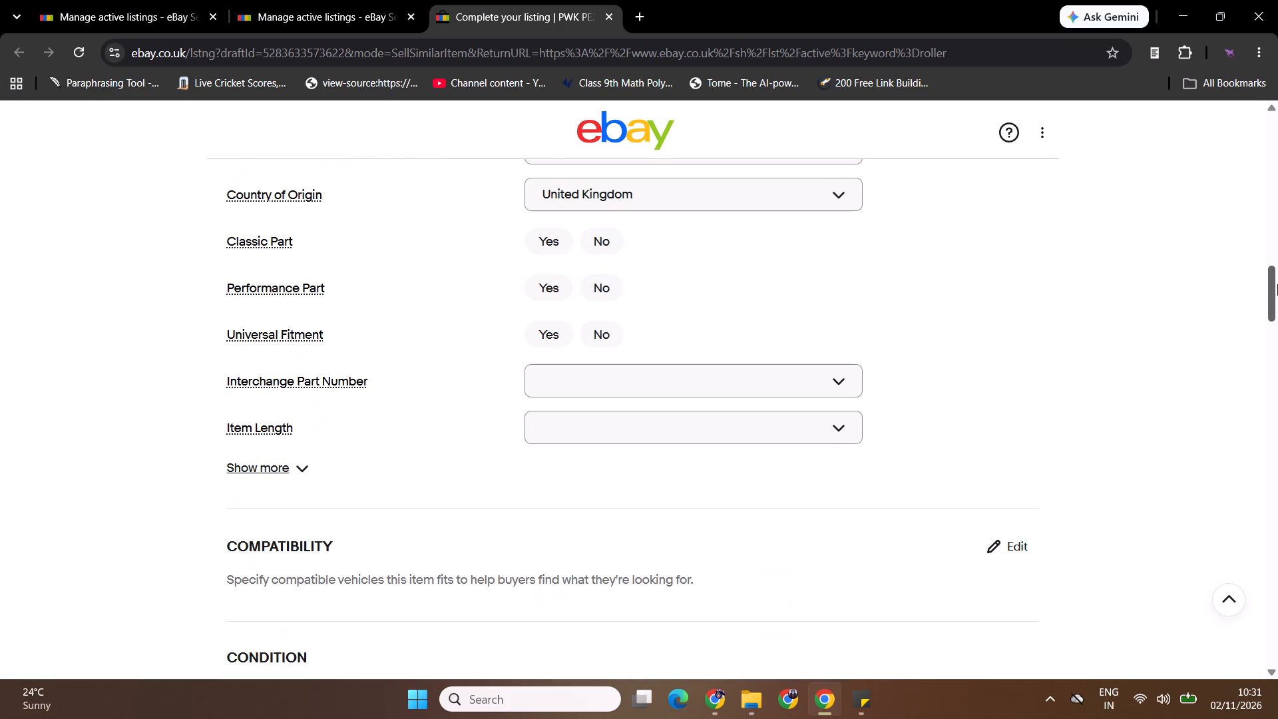
{"action": "left_click", "coordinate": [273, 473]}
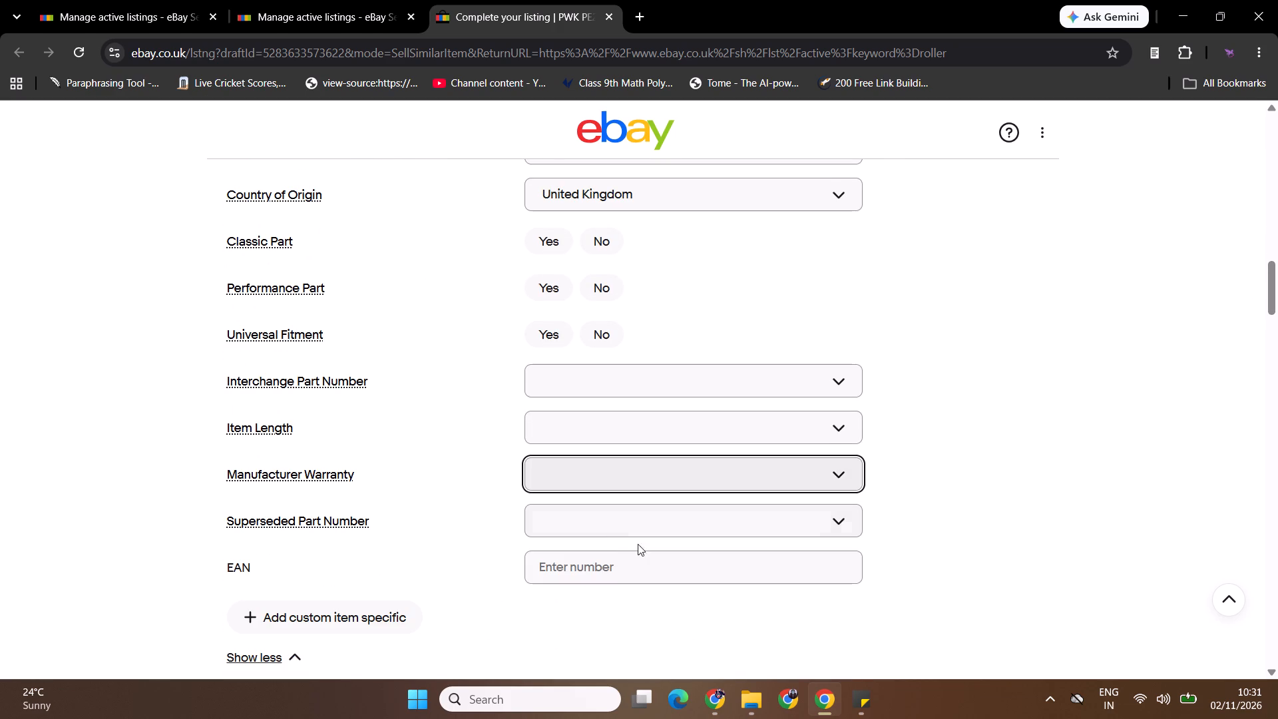
{"action": "left_click", "coordinate": [647, 559]}
{"action": "left_click", "coordinate": [660, 601]}
Add a custom item specific named Sku with the value CAR-PWK-ISS-1085.
{"action": "left_click", "coordinate": [382, 620]}
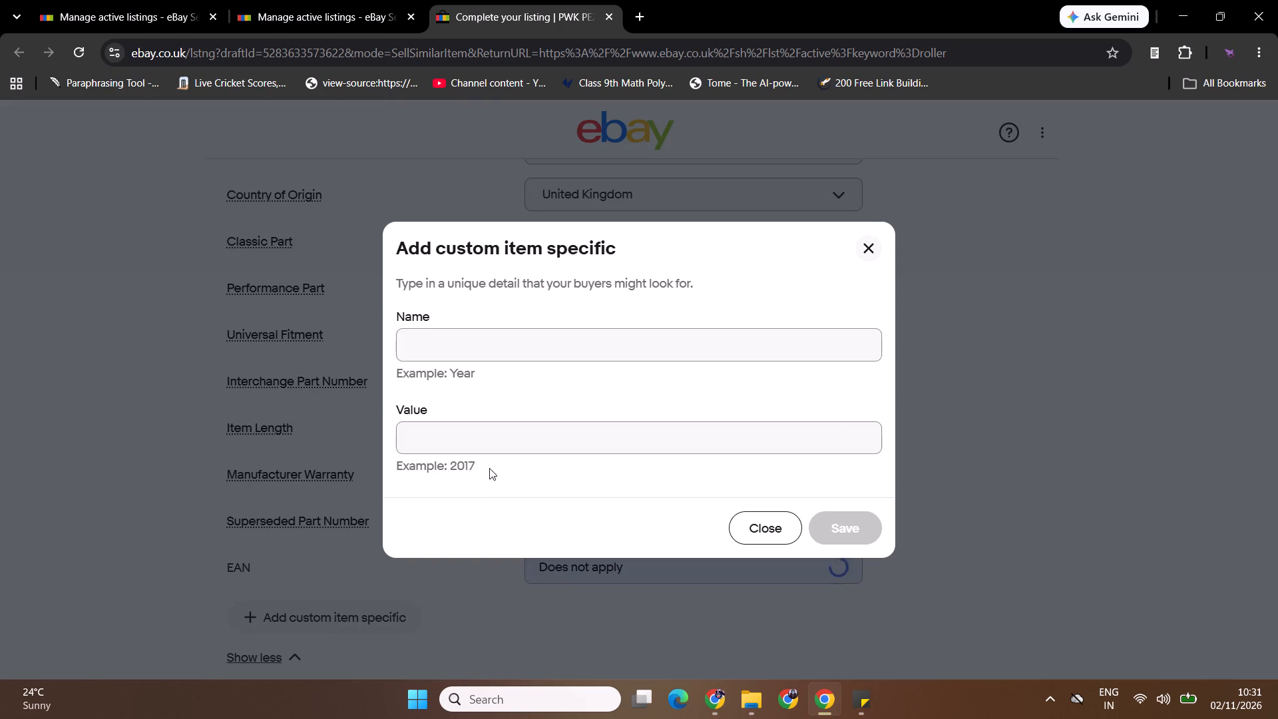
{"action": "left_click", "coordinate": [509, 362]}
{"action": "left_click", "coordinate": [509, 330]}
{"action": "key", "text": "ctrl+space"}
{"action": "key", "text": "ctrl+v"}
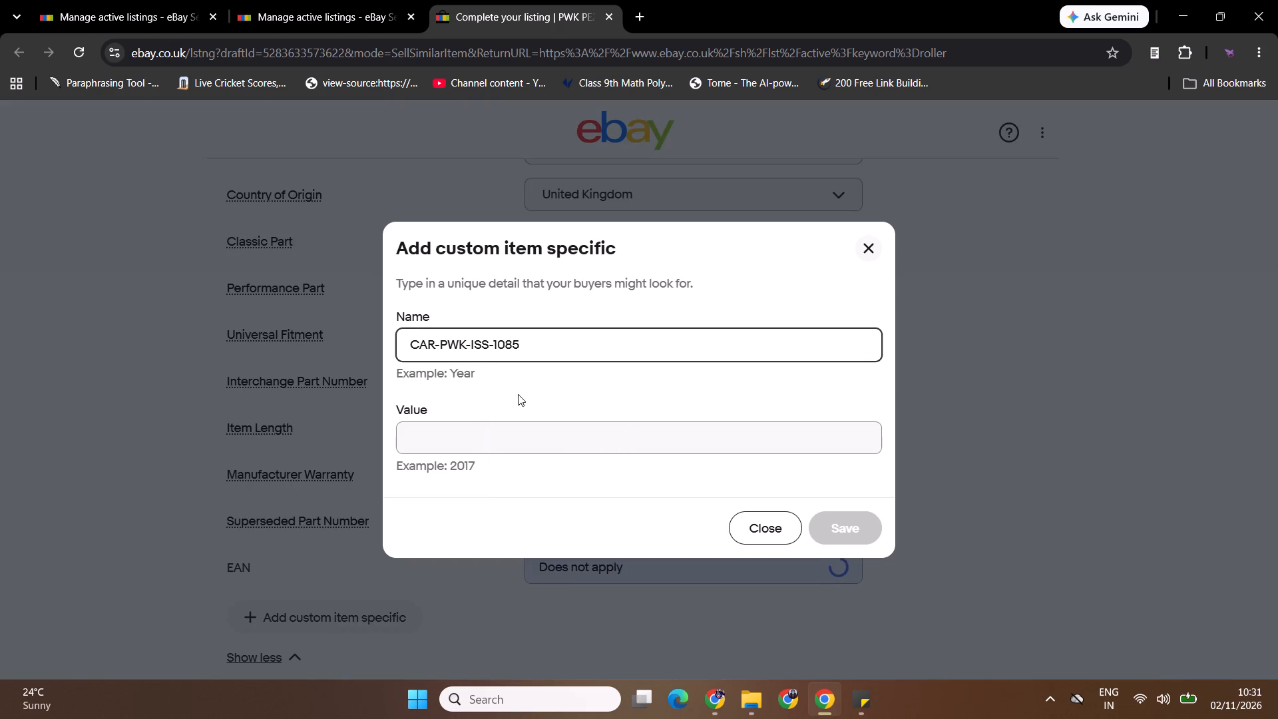
{"action": "key", "text": "ctrl+z"}
{"action": "left_click", "coordinate": [512, 348]}
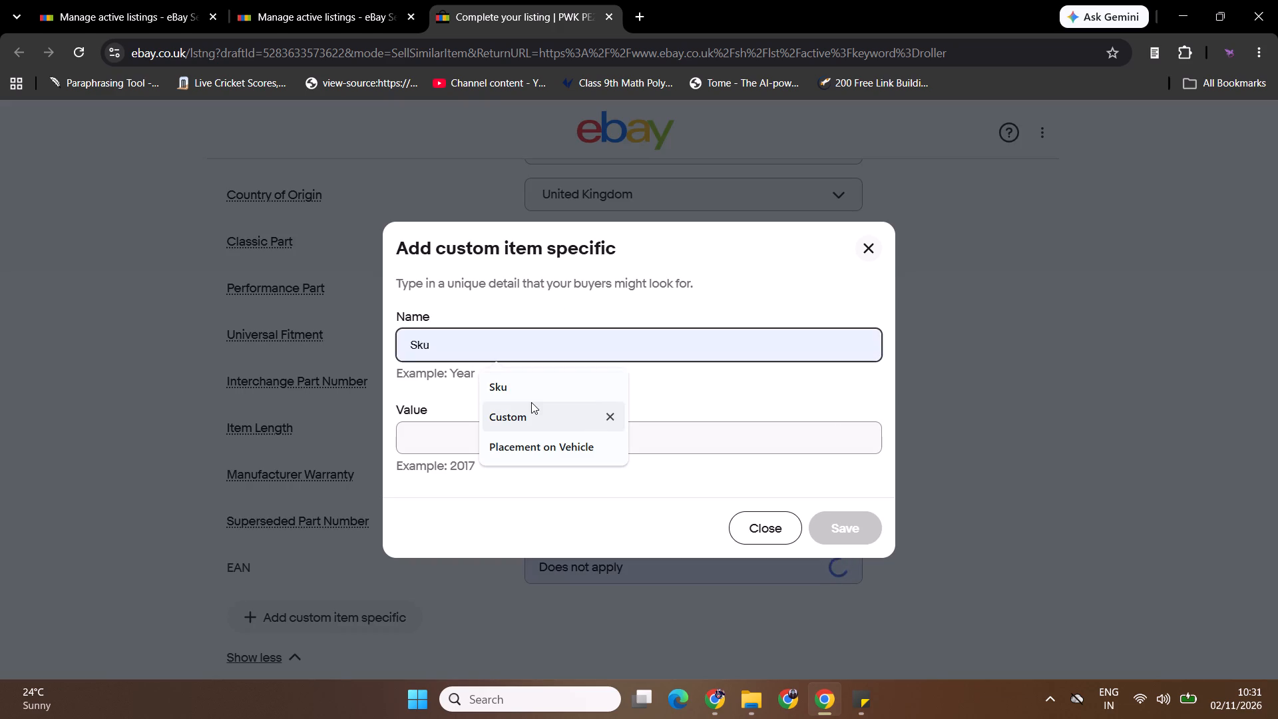
{"action": "left_click", "coordinate": [532, 383]}
{"action": "left_click", "coordinate": [529, 430]}
{"action": "key", "text": "ctrl+v"}
{"action": "left_click", "coordinate": [835, 527]}
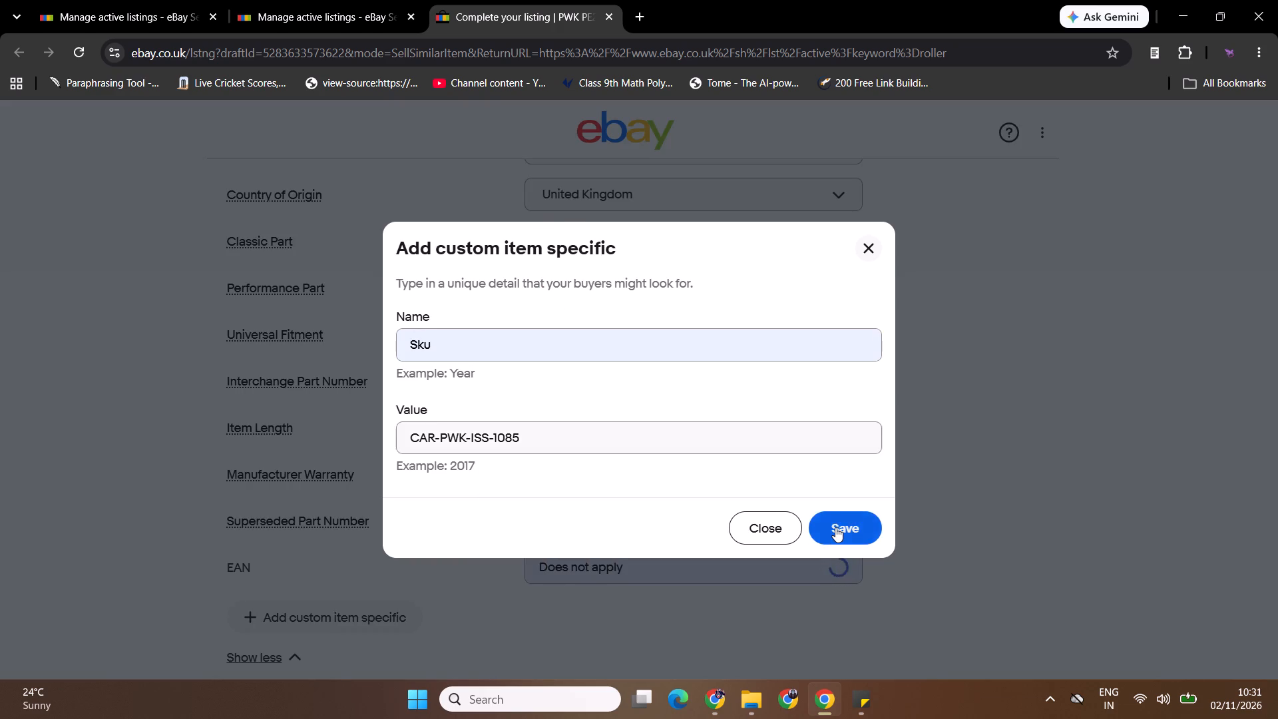
Add a custom item specific named Custom with the value Tugz.
{"action": "left_click_drag", "start_coordinate": [1277, 315], "coordinate": [1277, 342]}
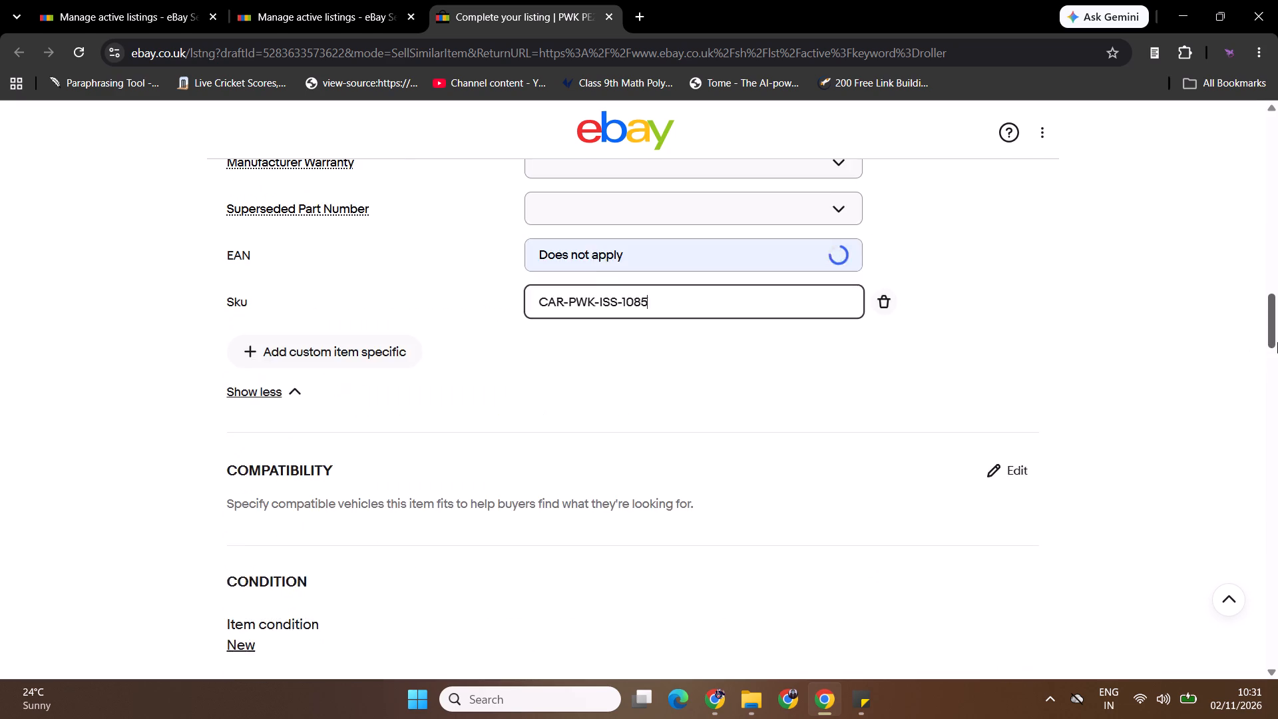
{"action": "left_click_drag", "start_coordinate": [1277, 342], "coordinate": [1277, 342]}
{"action": "left_click", "coordinate": [379, 383]}
{"action": "left_click", "coordinate": [487, 315]}
{"action": "left_click", "coordinate": [497, 330]}
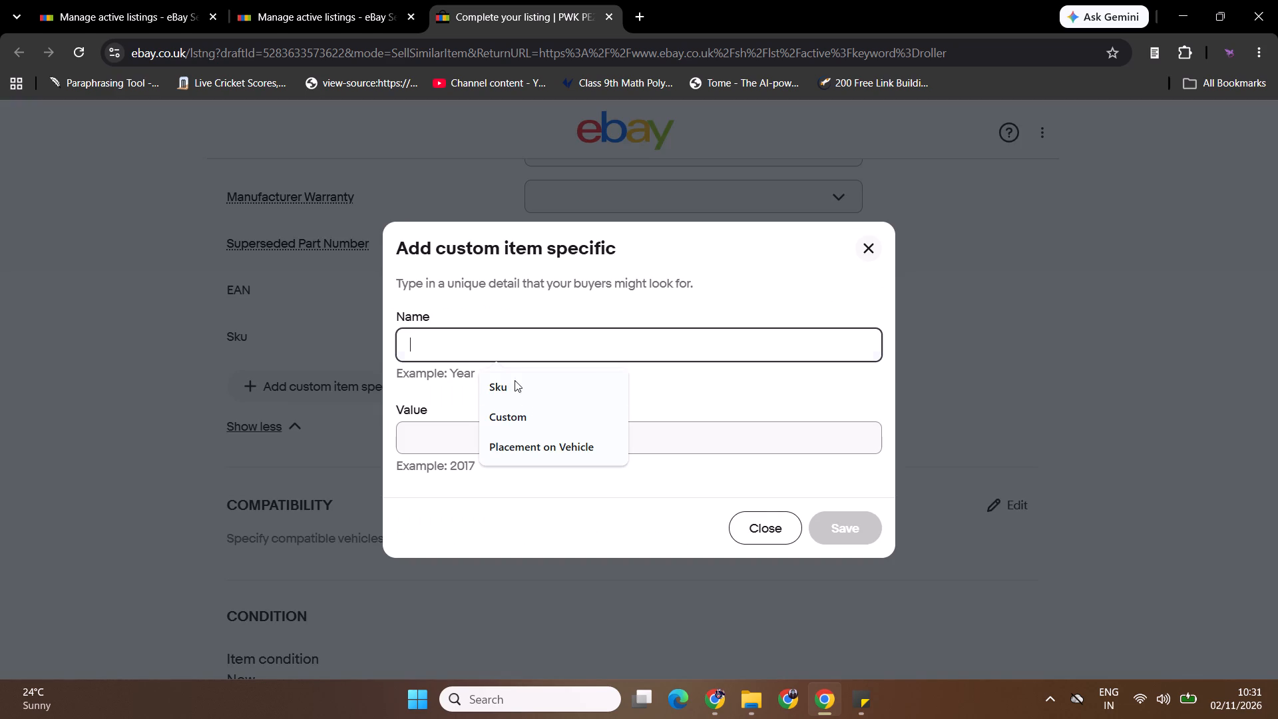
{"action": "left_click", "coordinate": [531, 415]}
{"action": "left_click", "coordinate": [525, 430]}
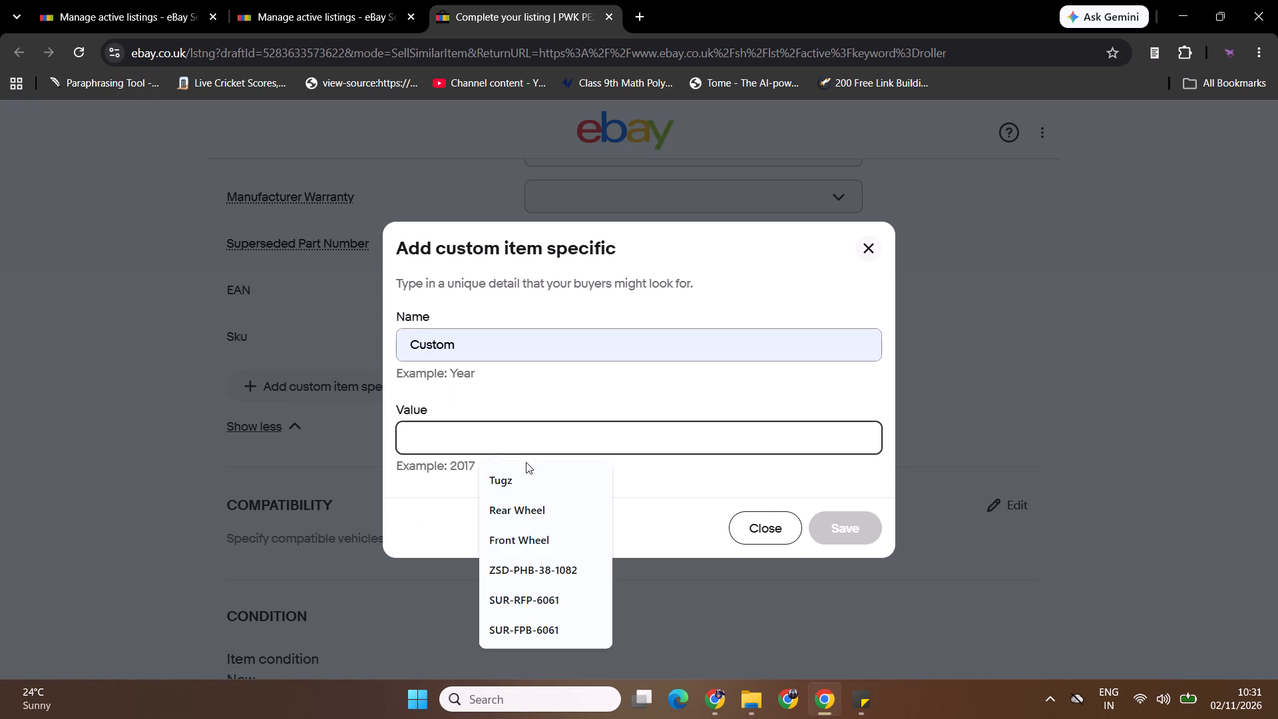
{"action": "left_click", "coordinate": [526, 475]}
{"action": "left_click", "coordinate": [853, 517]}
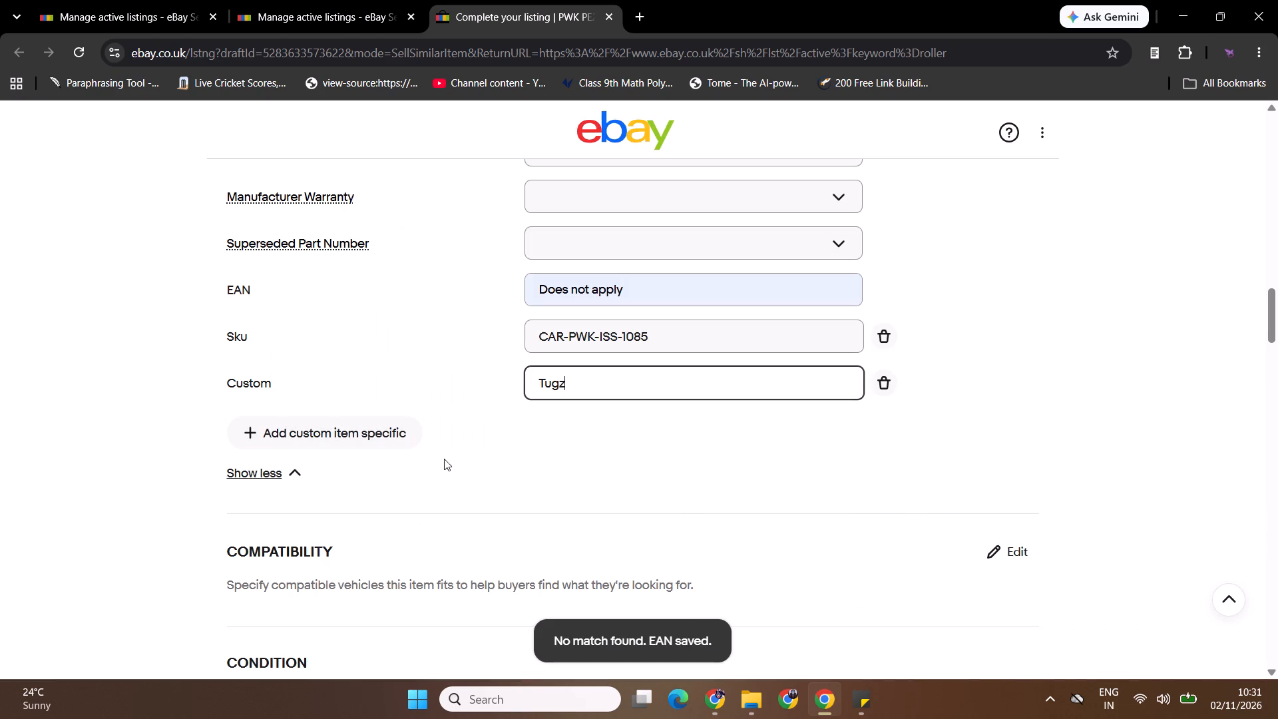
Add a custom item specific named Placement on Vehicle with the value Rear Wheel.
{"action": "left_click", "coordinate": [381, 441]}
{"action": "left_click", "coordinate": [512, 354]}
{"action": "left_click", "coordinate": [554, 435]}
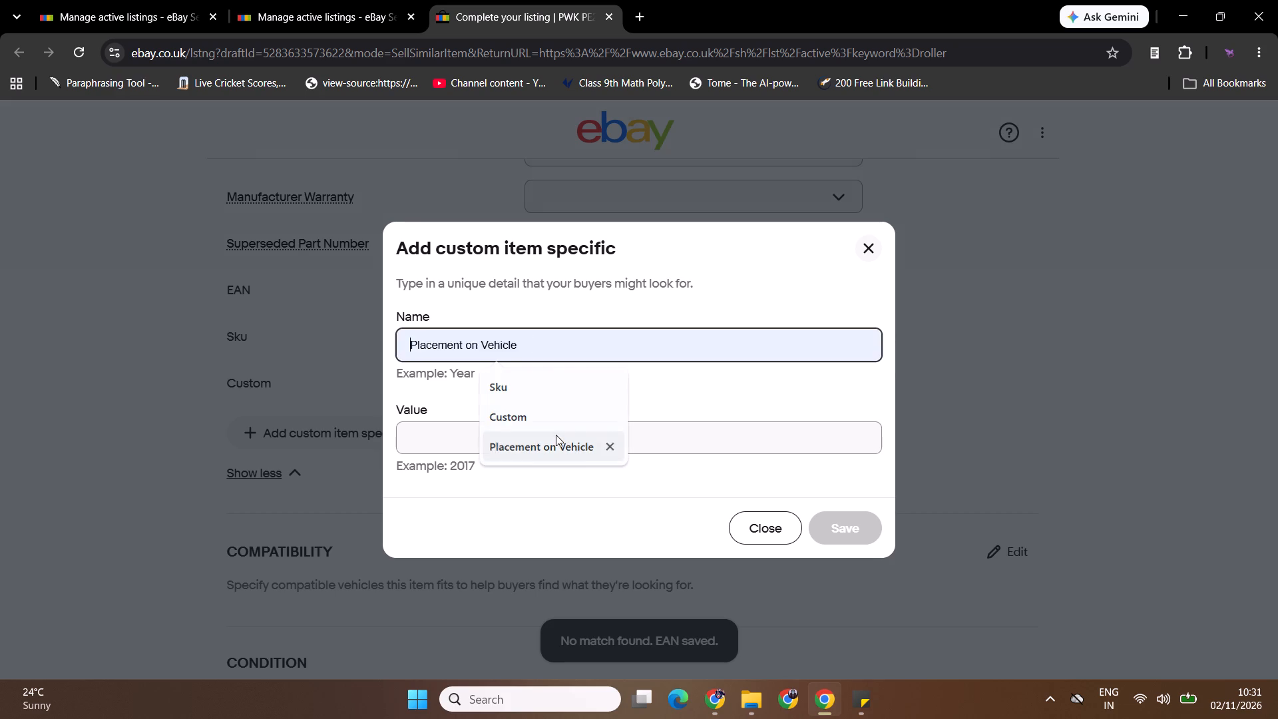
{"action": "left_click", "coordinate": [556, 435]}
{"action": "left_click", "coordinate": [544, 510]}
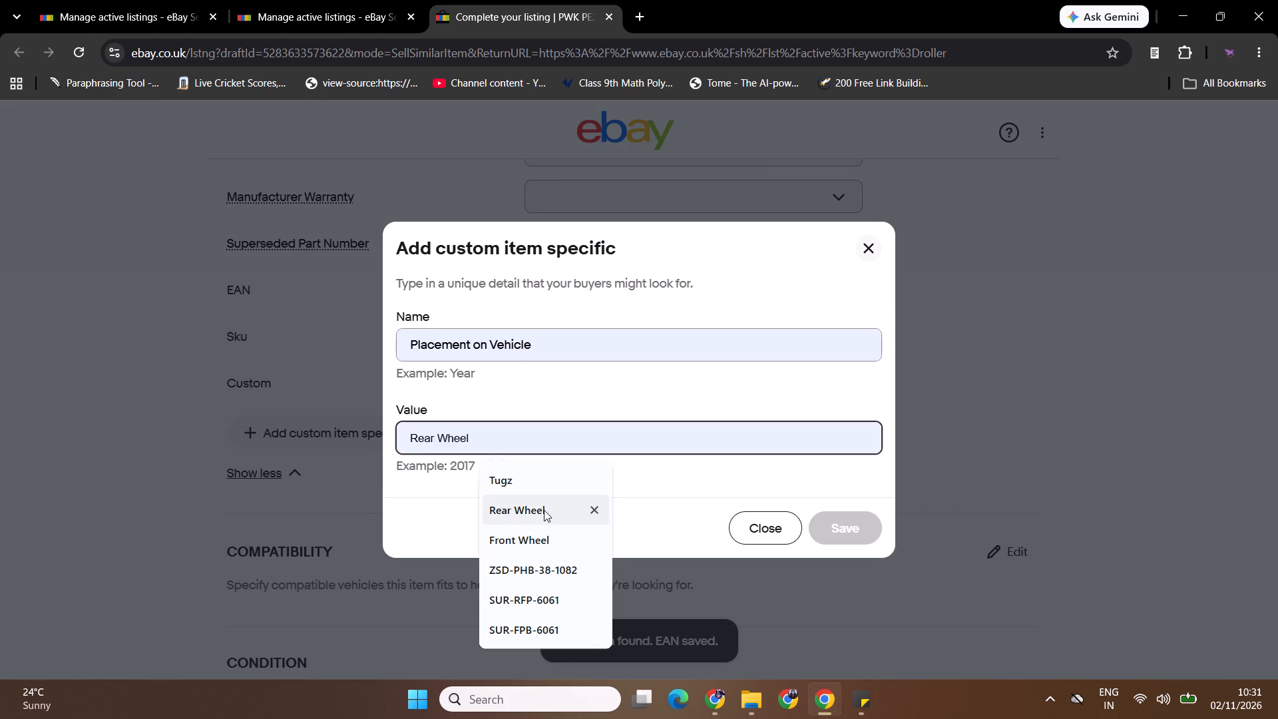
{"action": "left_click", "coordinate": [849, 535]}
Copy the seller's item description from the source carburetor screw listing, from the bold title line through the Installation Note.
{"action": "left_click", "coordinate": [1277, 408]}
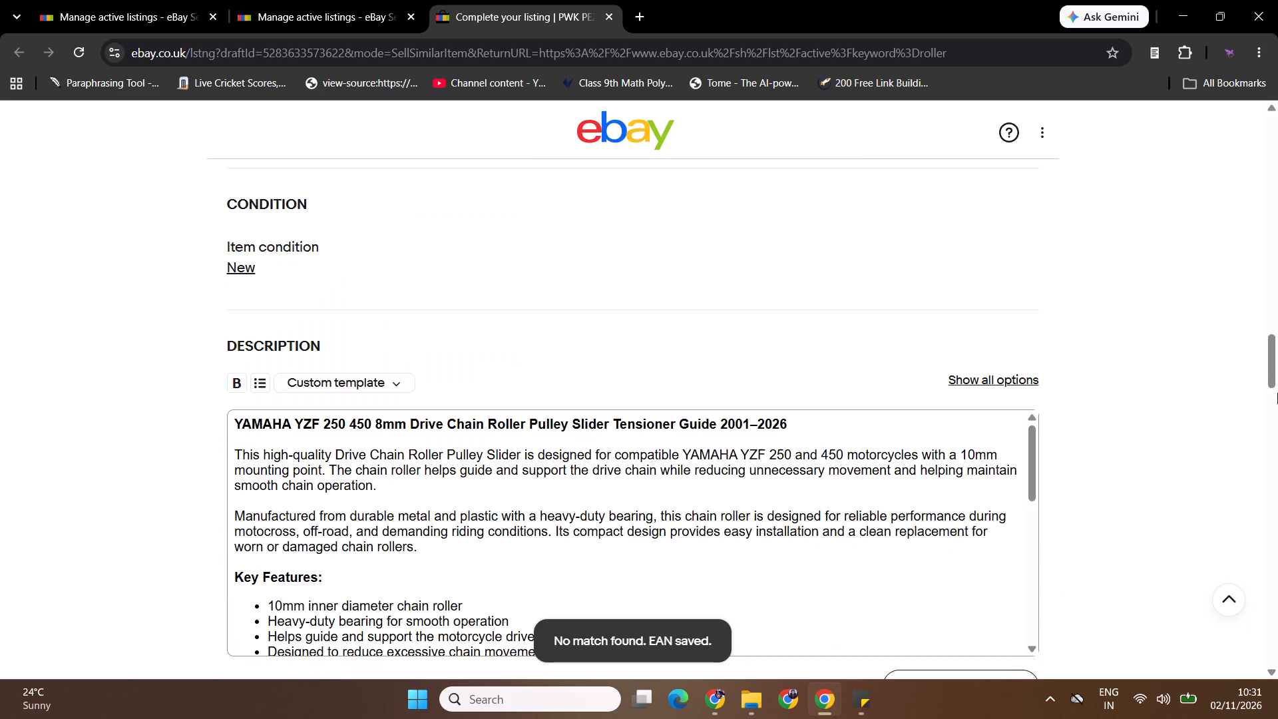
{"action": "left_click_drag", "start_coordinate": [1277, 361], "coordinate": [1277, 377]}
{"action": "key", "text": "alt+Tab"}
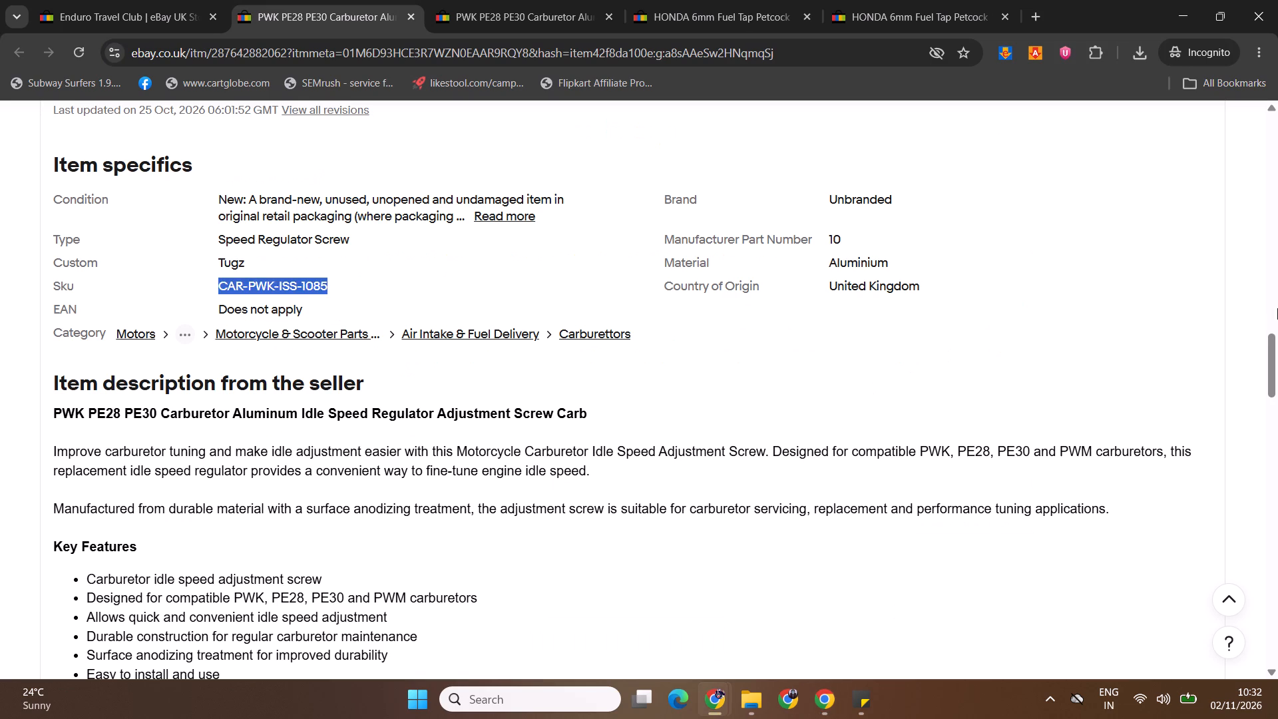
{"action": "left_click_drag", "start_coordinate": [1277, 384], "coordinate": [1277, 395]}
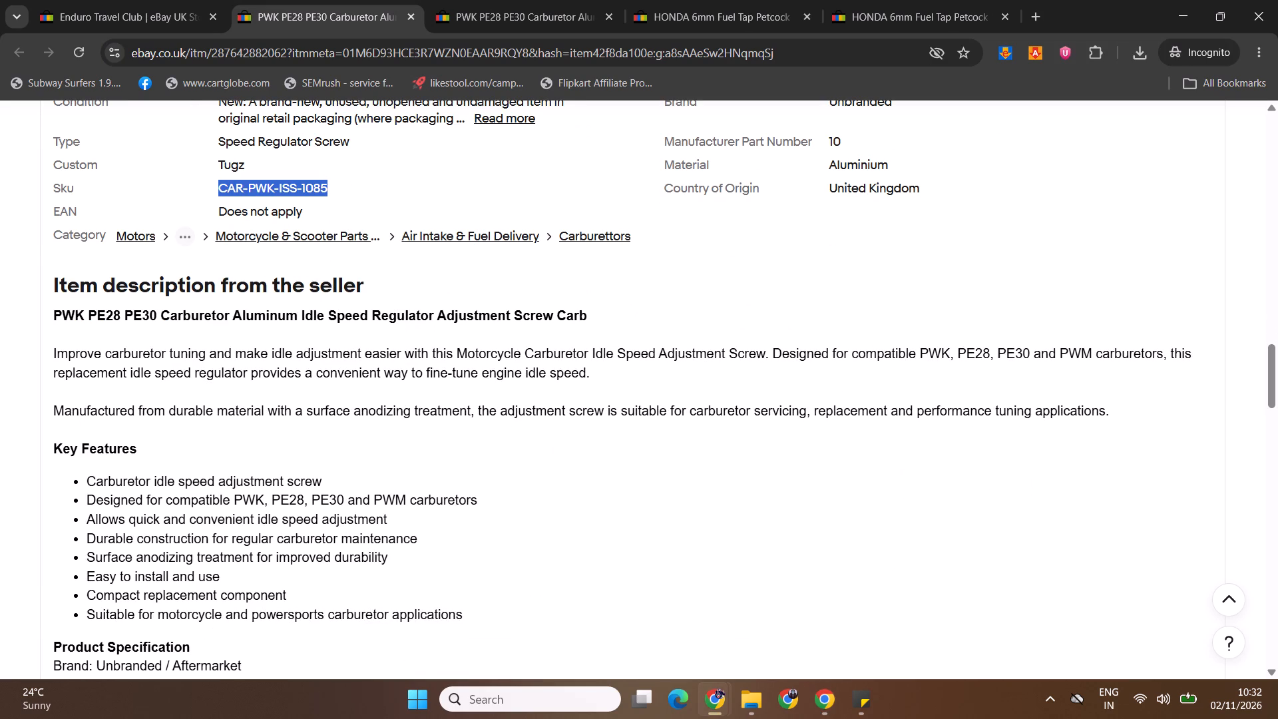
{"action": "left_click_drag", "start_coordinate": [56, 312], "coordinate": [253, 718]}
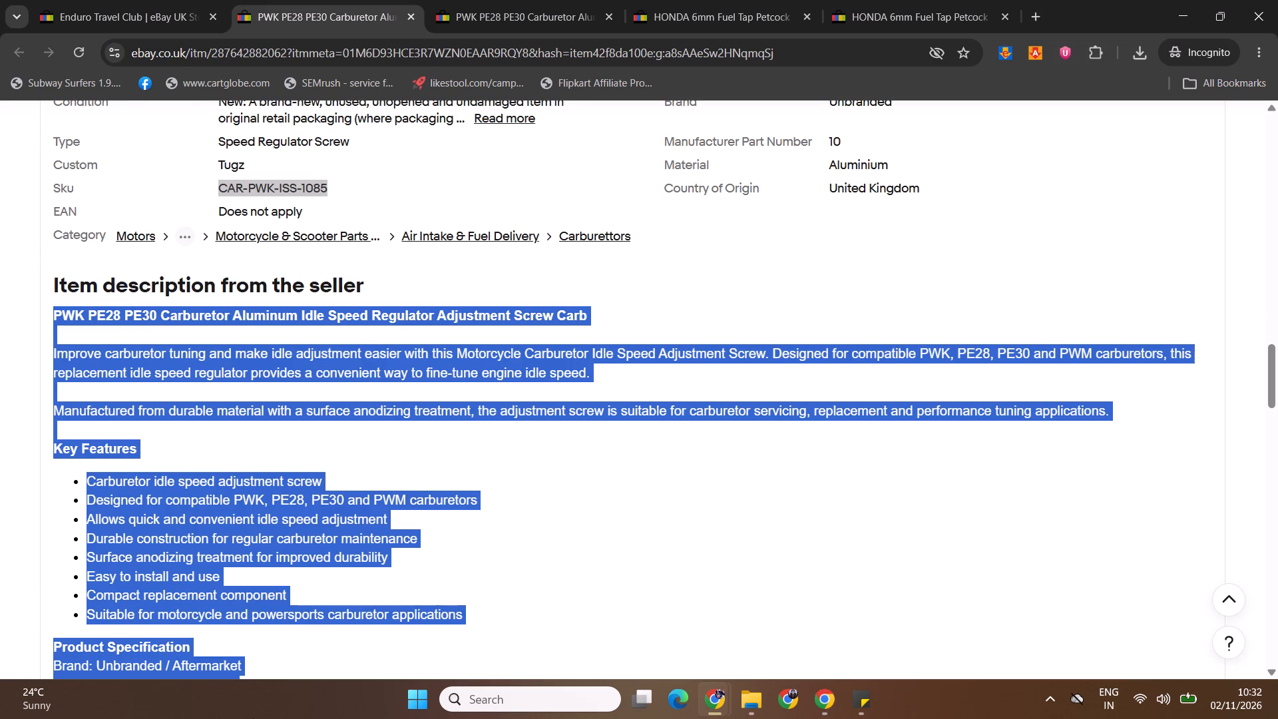
{"action": "left_click_drag", "start_coordinate": [253, 718], "coordinate": [261, 712]}
{"action": "key", "text": "Down"}
{"action": "key", "text": "Down"}
{"action": "key", "text": "Down"}
{"action": "key", "text": "Down"}
{"action": "key", "text": "Down"}
{"action": "key", "text": "Down"}
{"action": "key", "text": "Down"}
{"action": "key", "text": "Down"}
{"action": "key", "text": "Down"}
{"action": "key", "text": "Down"}
{"action": "key", "text": "Down"}
{"action": "key", "text": "Down"}
{"action": "key", "text": "Down"}
{"action": "key", "text": "Down"}
{"action": "key", "text": "Down"}
{"action": "key", "text": "Down"}
{"action": "key", "text": "Down"}
{"action": "key", "text": "Down"}
{"action": "key", "text": "Down"}
{"action": "key", "text": "Down"}
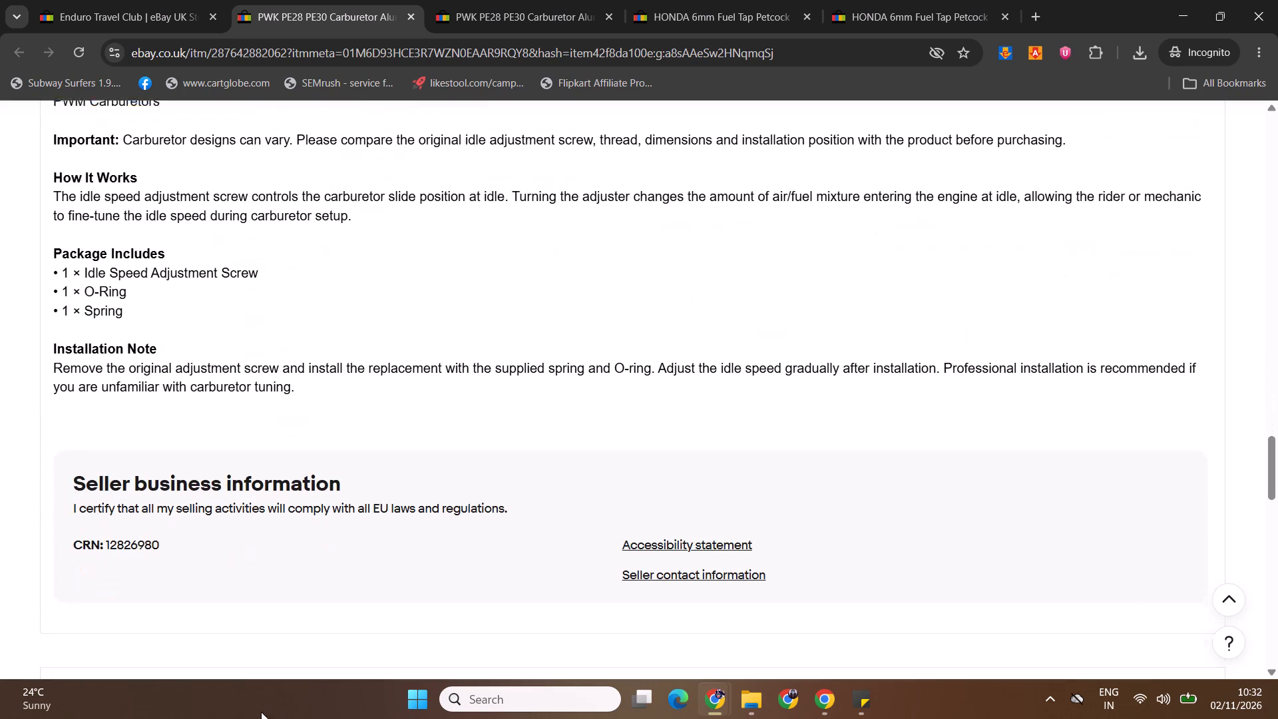
{"action": "left_click_drag", "start_coordinate": [261, 712], "coordinate": [544, 514]}
{"action": "key", "text": "ctrl+c"}
{"action": "key", "text": "ctrl+c"}
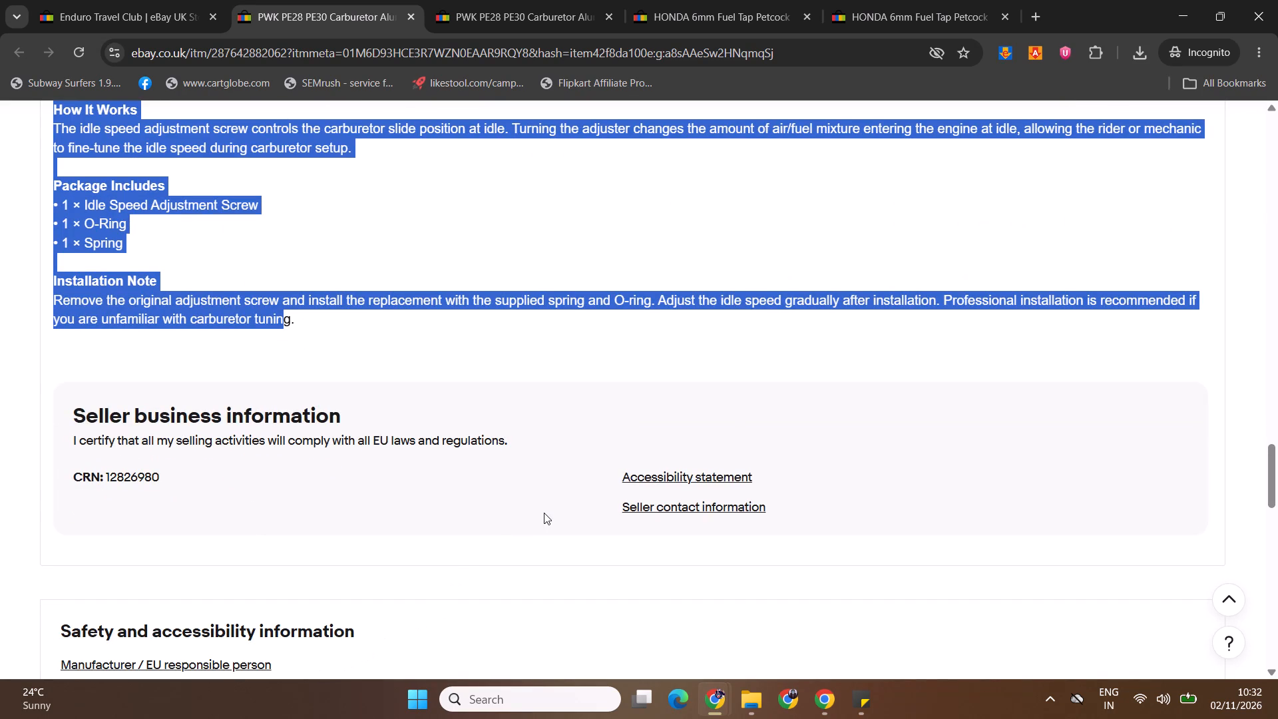
Return to the draft and replace its entire description with the copied carburetor screw text, keeping the source formatting.
{"action": "key", "text": "alt+Tab"}
{"action": "left_click", "coordinate": [541, 383]}
{"action": "key", "text": "ctrl+a"}
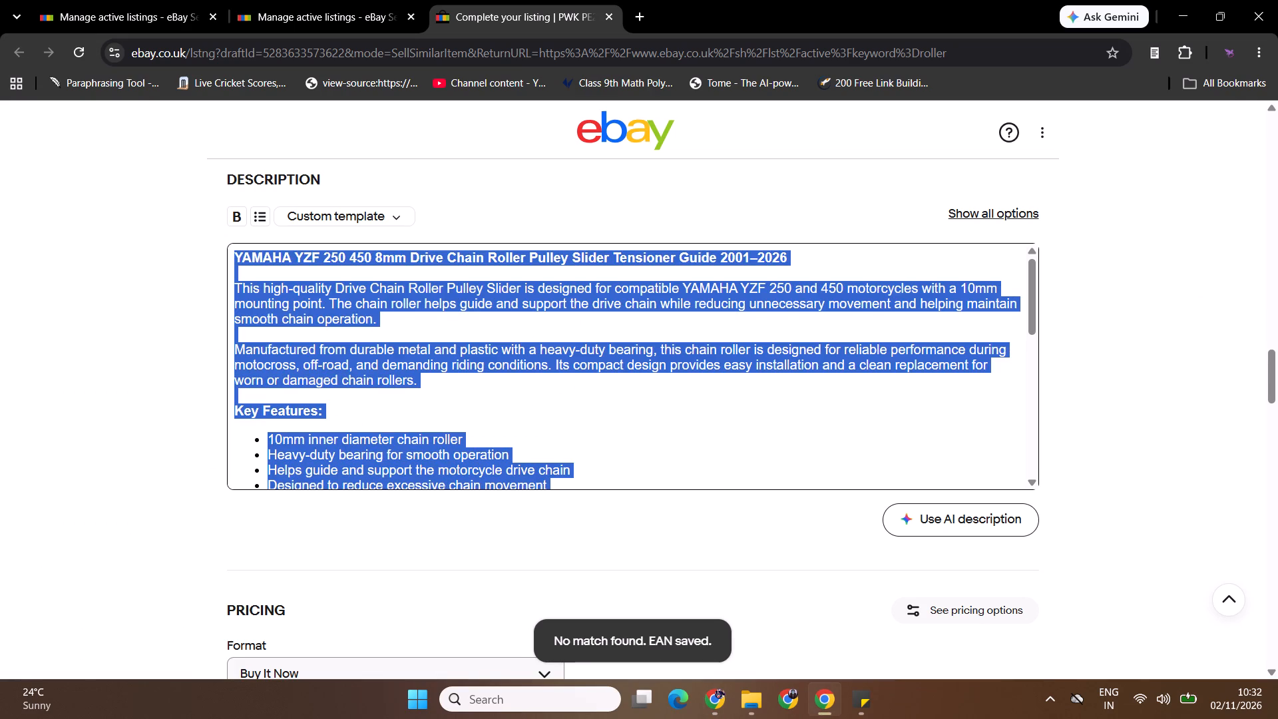
{"action": "key", "text": "ctrl+shift+v"}
{"action": "key", "text": "ctrl+z"}
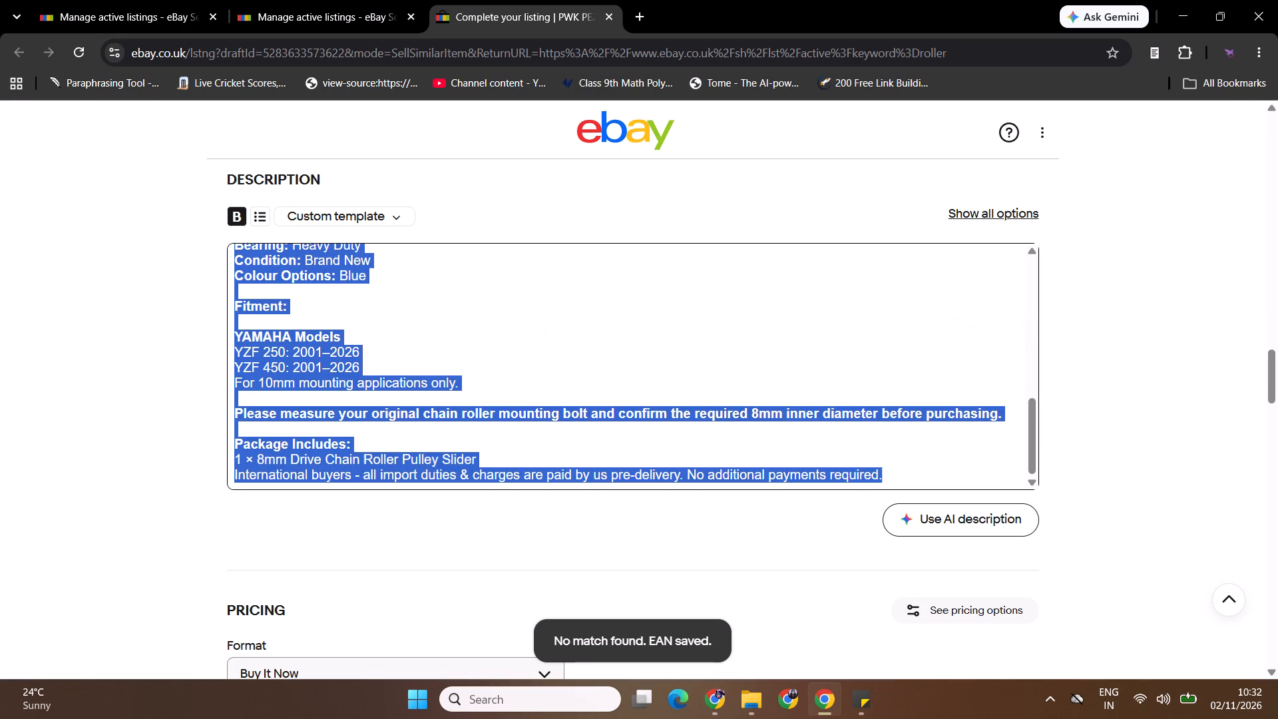
{"action": "key", "text": "ctrl+v"}
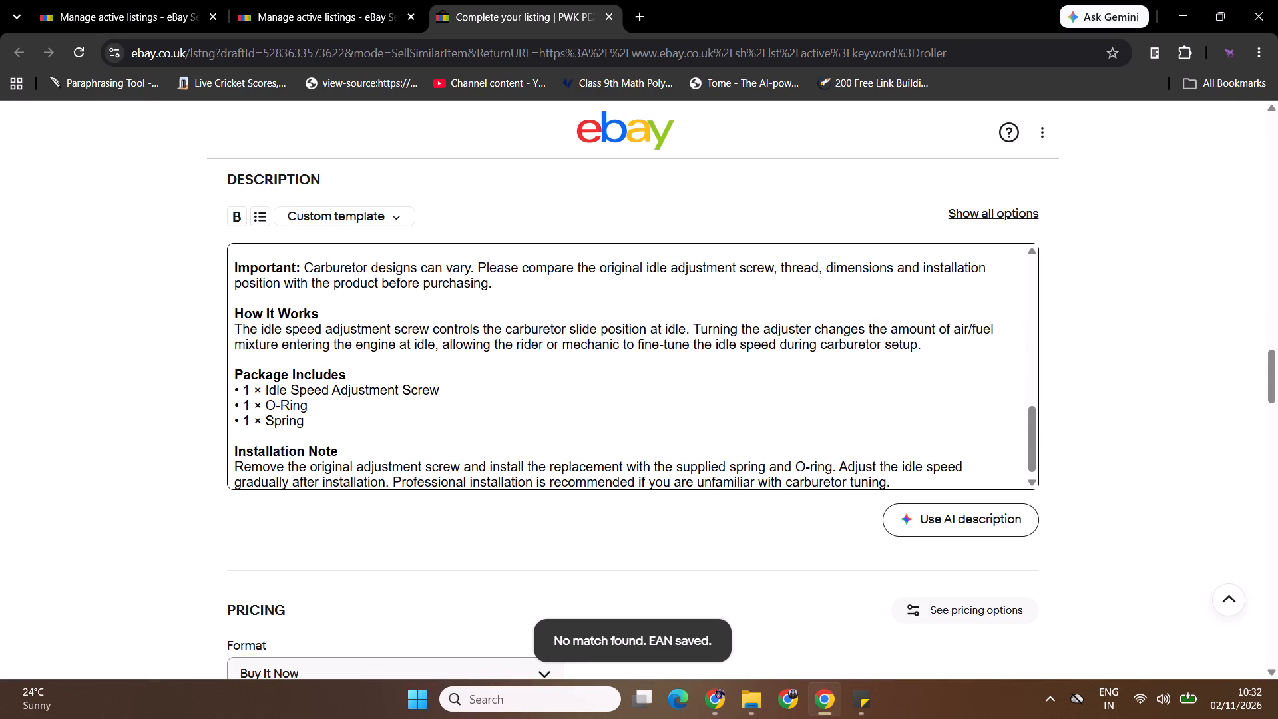
{"action": "left_click_drag", "start_coordinate": [1028, 453], "coordinate": [1046, 393]}
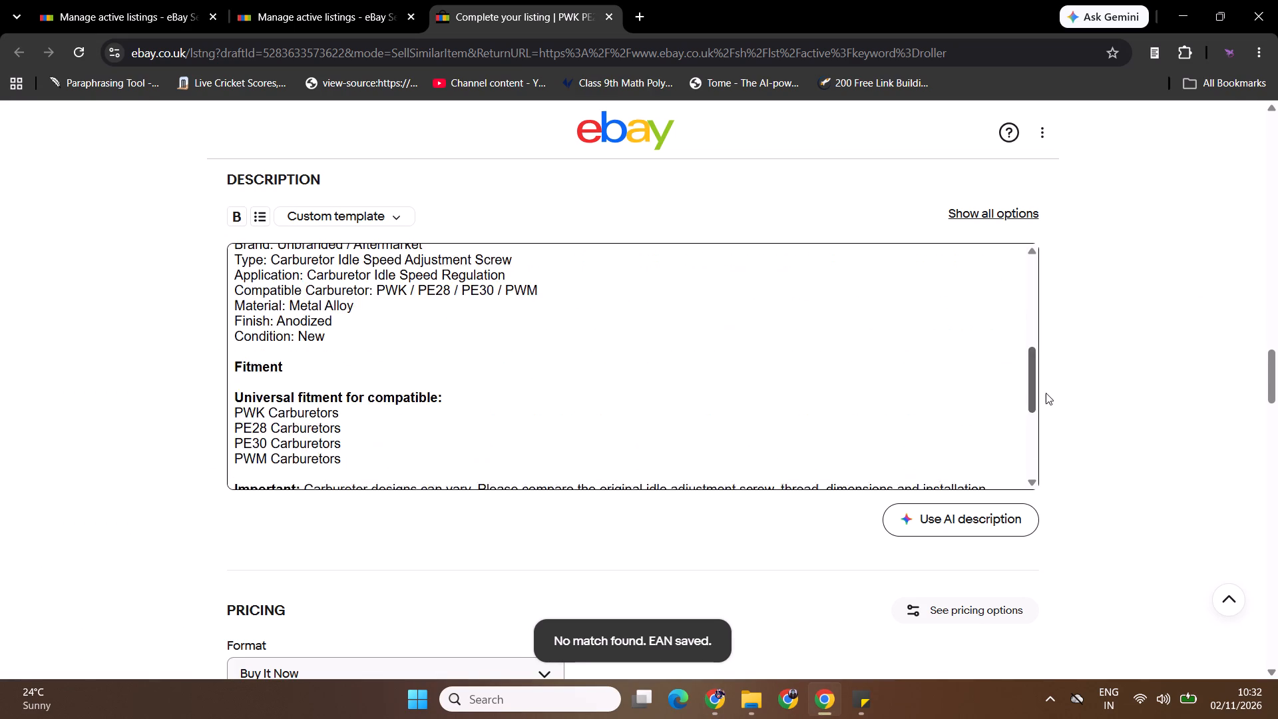
{"action": "left_click_drag", "start_coordinate": [1046, 393], "coordinate": [1060, 465]}
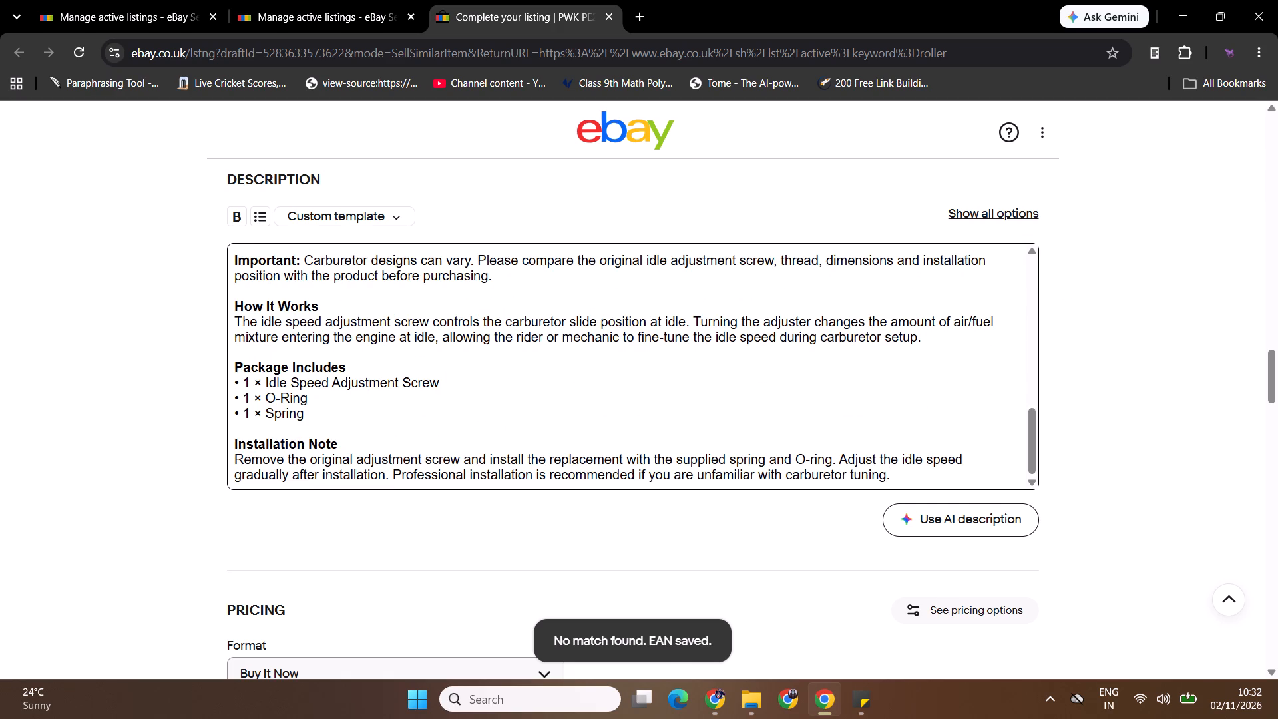
Delete the bullet characters before the three Package Includes lines: Idle Speed Adjustment Screw, O-Ring and Spring.
{"action": "left_click_drag", "start_coordinate": [243, 383], "coordinate": [155, 379]}
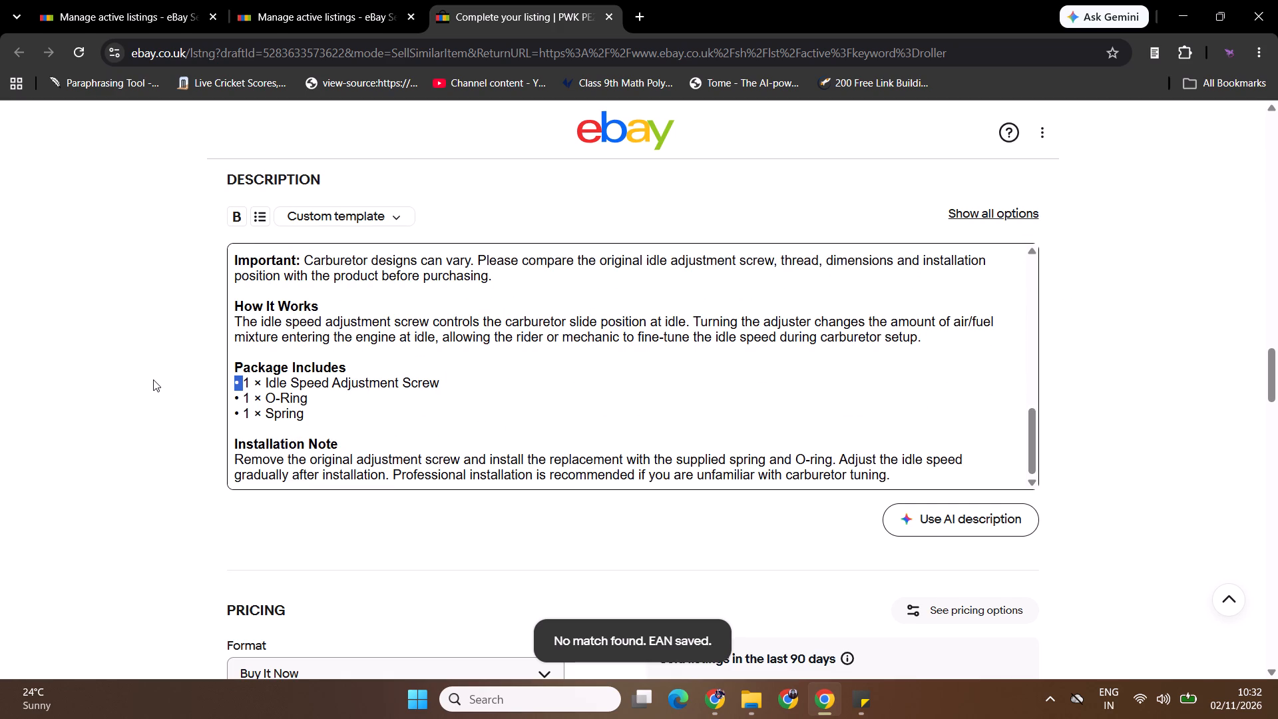
{"action": "key", "text": "Delete"}
{"action": "left_click_drag", "start_coordinate": [242, 394], "coordinate": [215, 395]}
{"action": "key", "text": "Delete"}
{"action": "left_click_drag", "start_coordinate": [242, 413], "coordinate": [218, 413]}
{"action": "key", "text": "Delete"}
{"action": "left_click", "coordinate": [473, 441]}
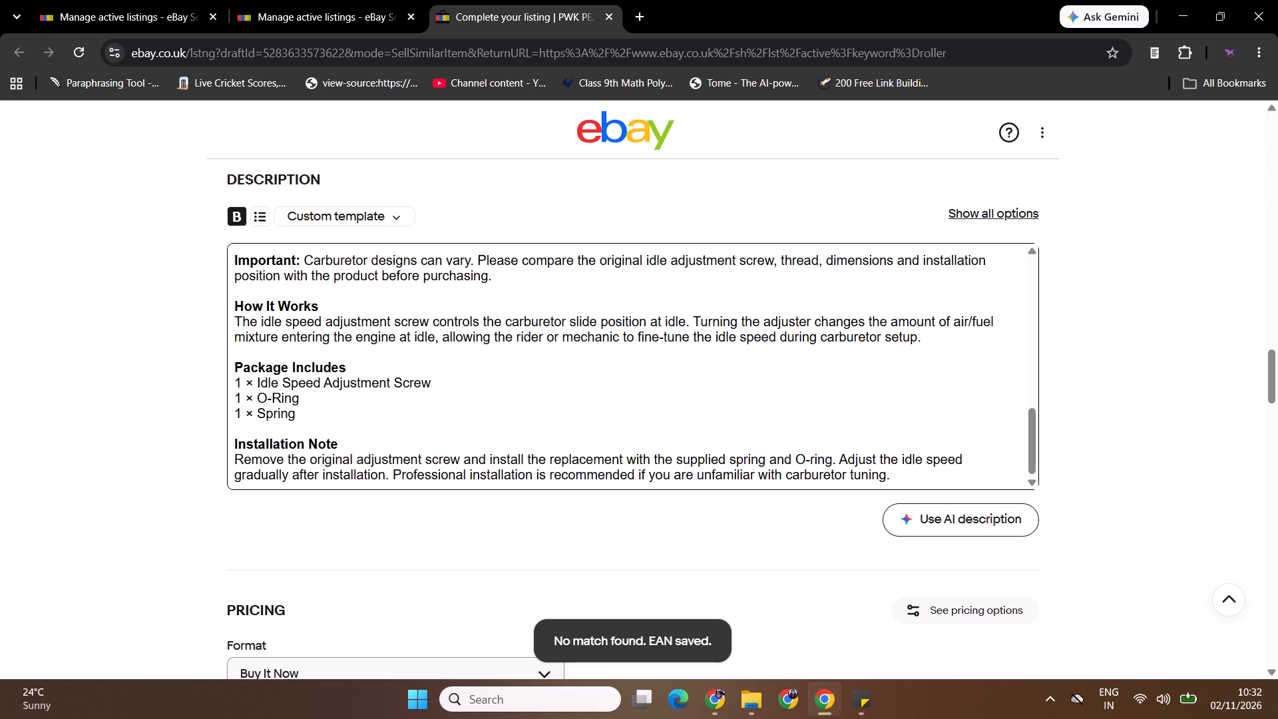
Set the item price to £10.99 in the draft's pricing section.
{"action": "left_click_drag", "start_coordinate": [1034, 435], "coordinate": [1030, 358]}
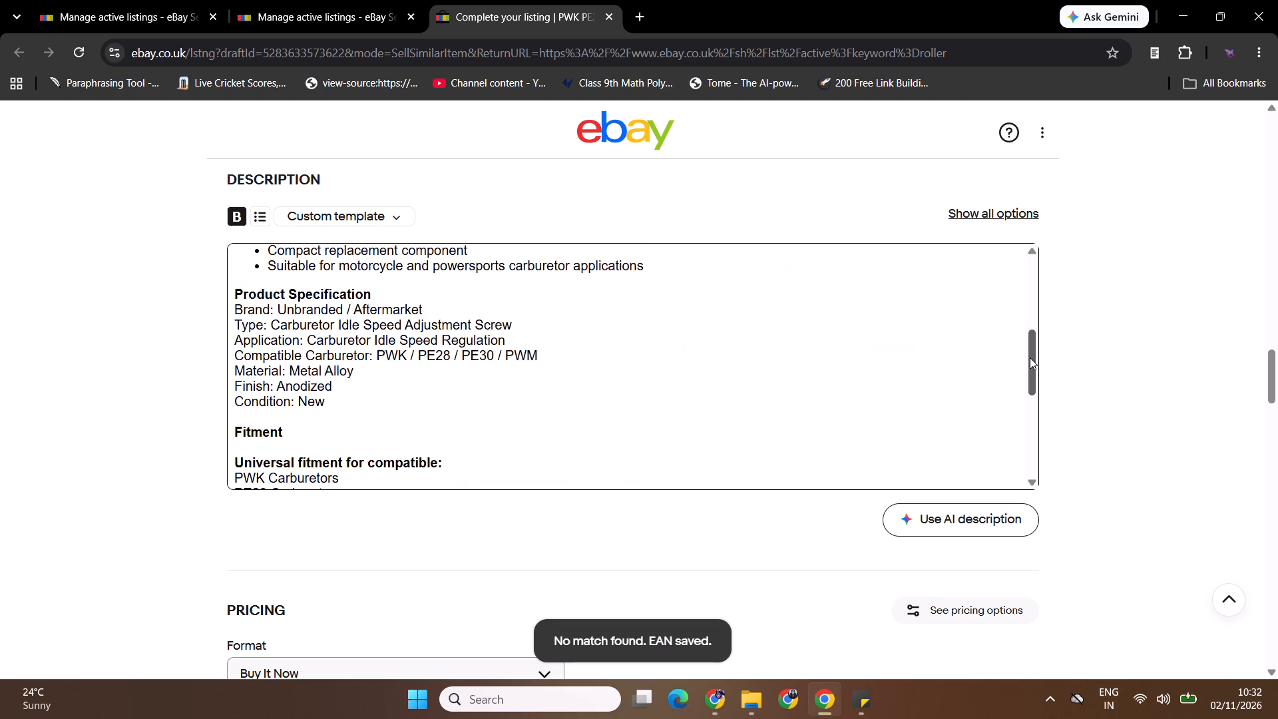
{"action": "left_click_drag", "start_coordinate": [1030, 358], "coordinate": [1032, 268]}
{"action": "left_click_drag", "start_coordinate": [1277, 382], "coordinate": [1277, 389]}
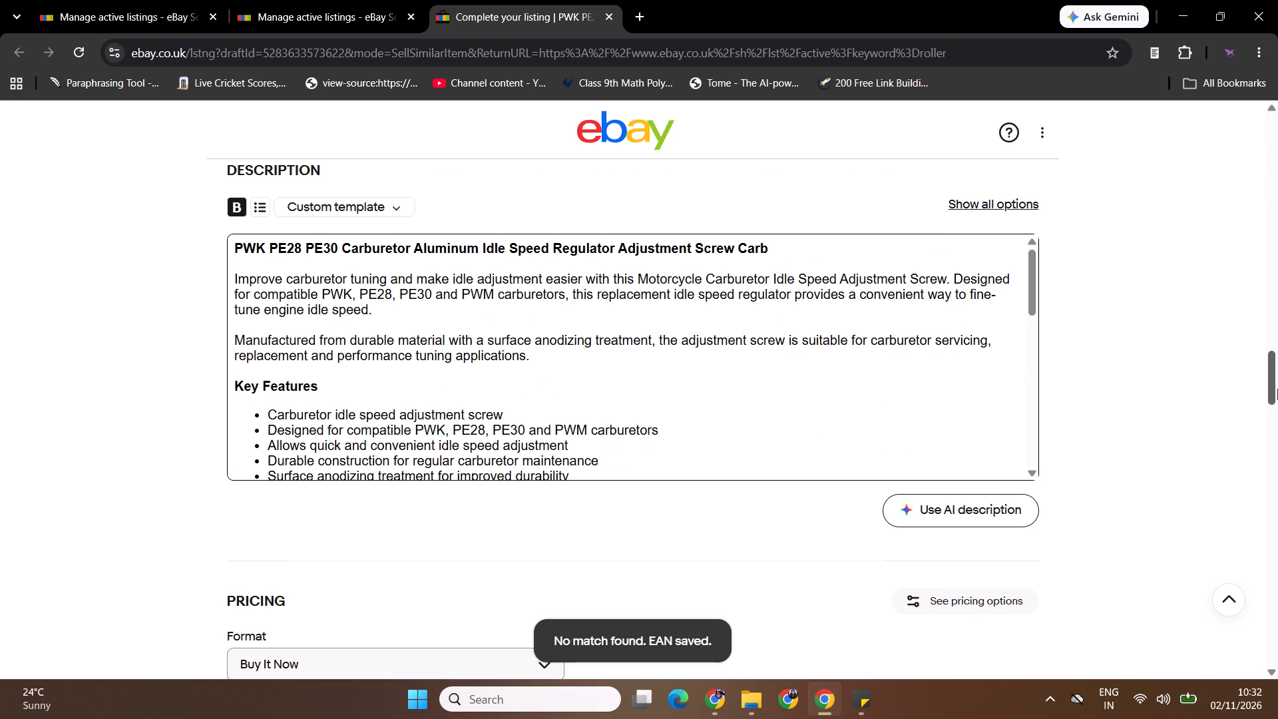
{"action": "left_click_drag", "start_coordinate": [1277, 389], "coordinate": [1277, 405]}
{"action": "left_click", "coordinate": [357, 508]}
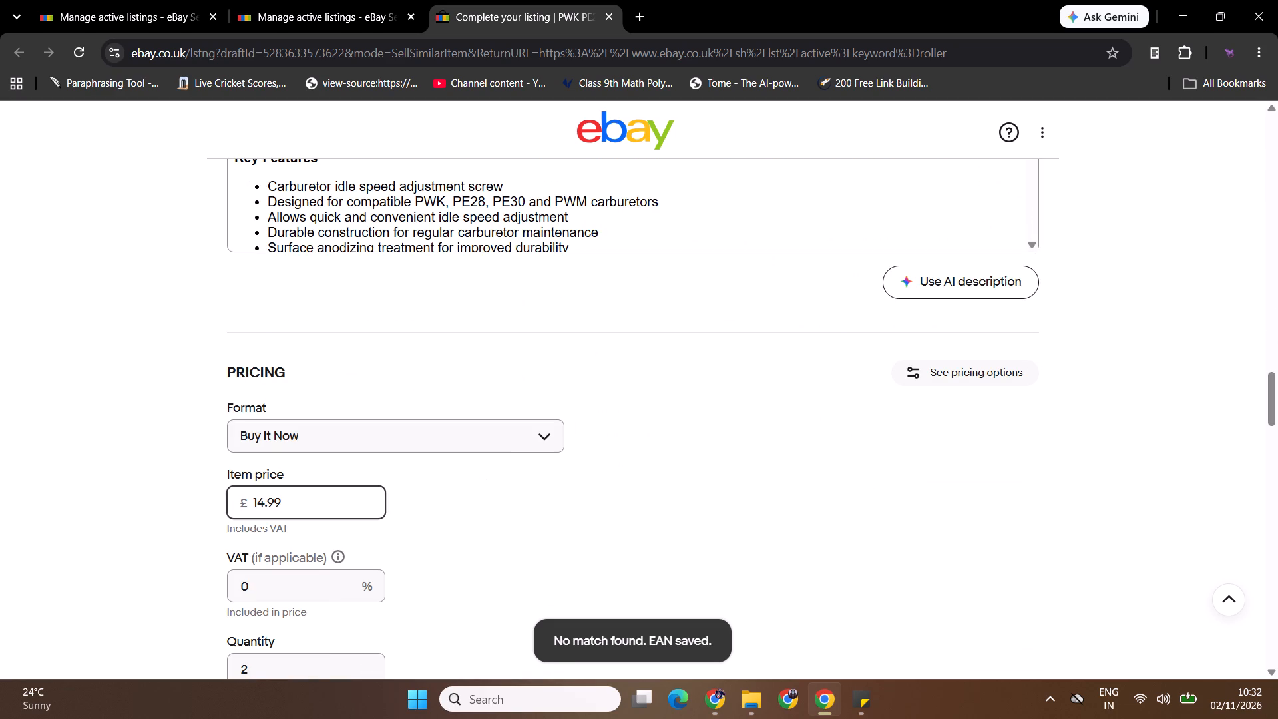
{"action": "key", "text": "Left"}
{"action": "key", "text": "Left"}
{"action": "key", "text": "Left"}
{"action": "key", "text": "BackSpace"}
{"action": "key", "text": "0"}
{"action": "left_click", "coordinate": [523, 485]}
Proceed past the pricing and delivery details to the end of the listing form.
{"action": "left_click_drag", "start_coordinate": [1277, 396], "coordinate": [1277, 425]}
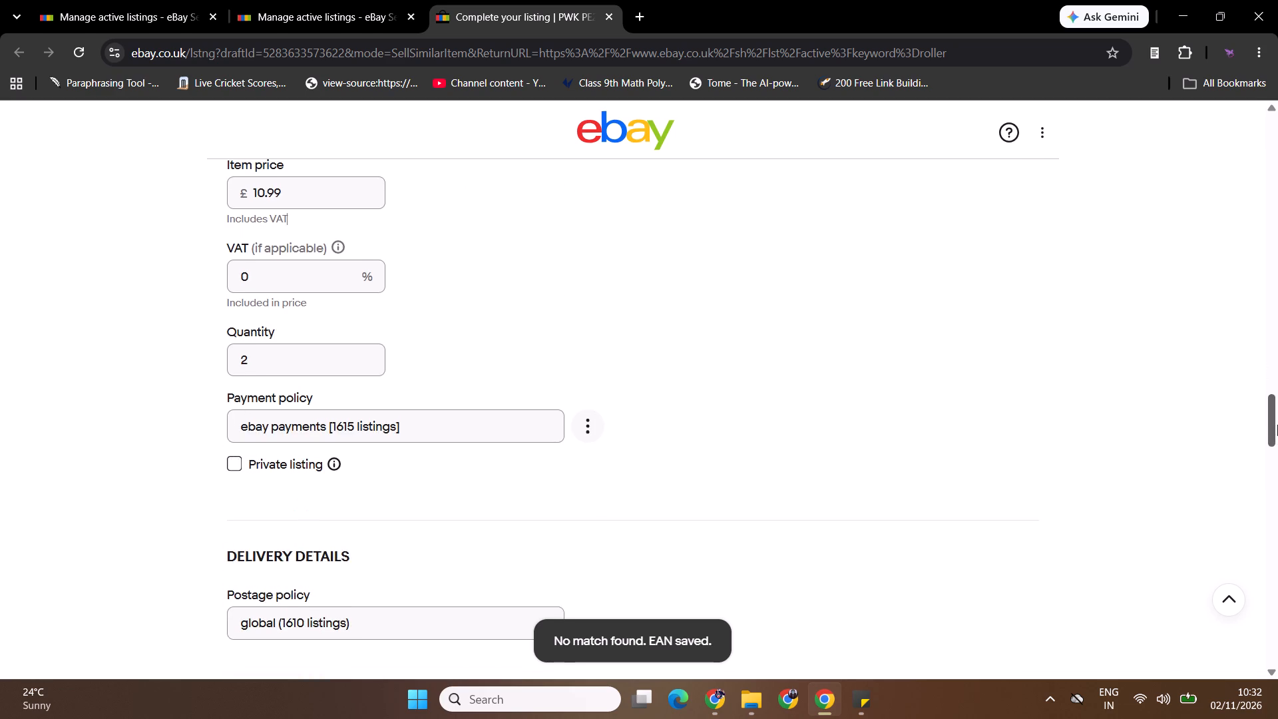
{"action": "left_click_drag", "start_coordinate": [1277, 425], "coordinate": [1277, 718]}
{"action": "left_click", "coordinate": [659, 403]}
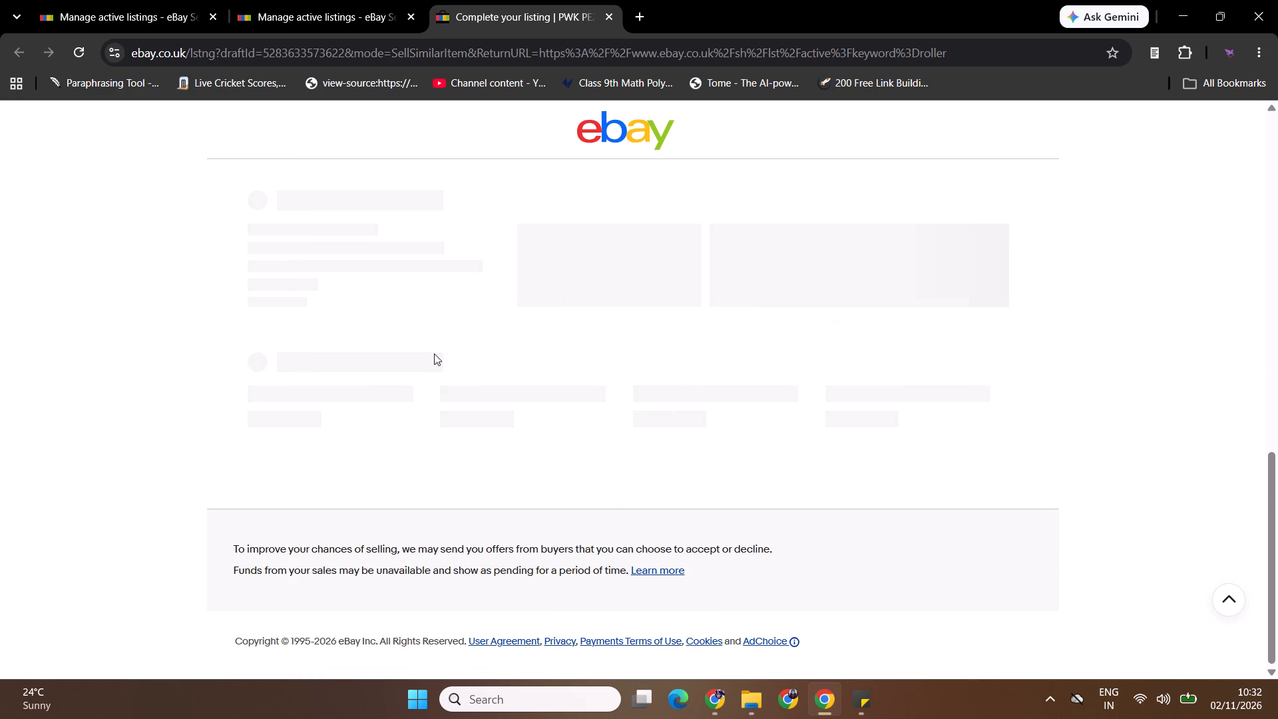
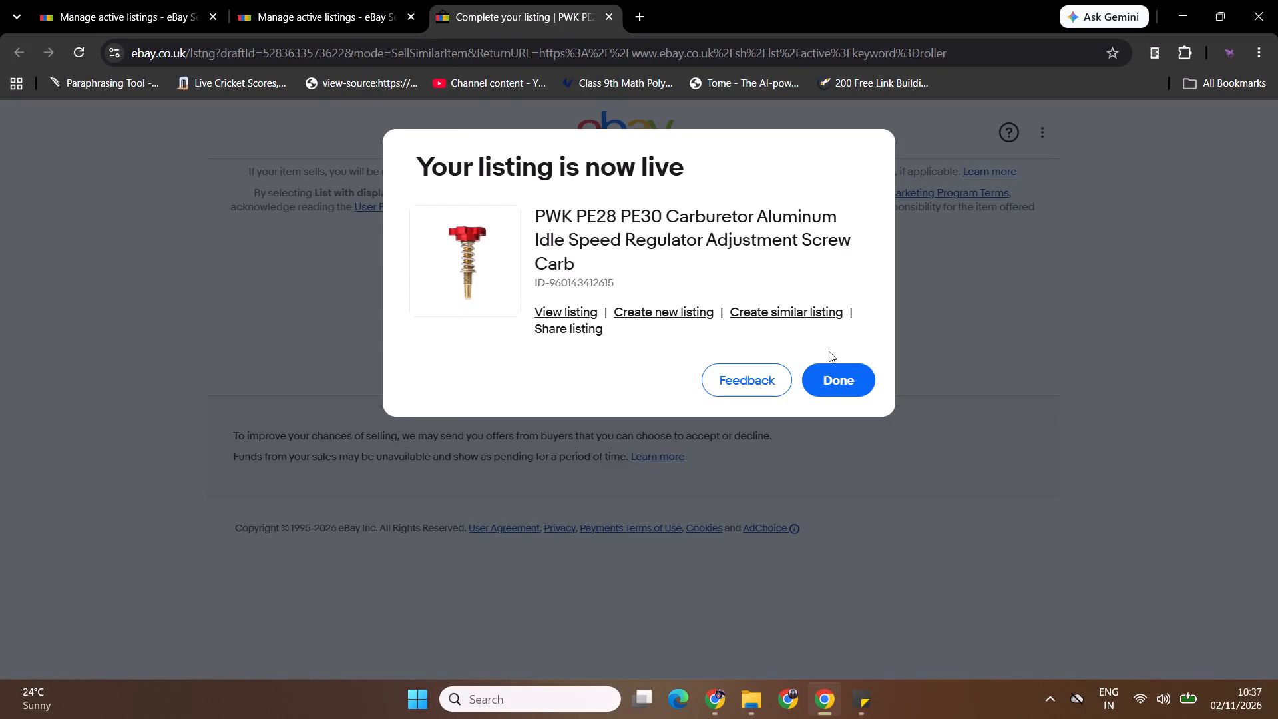
Dismiss the published listing's confirmation for the PWK PE28 PE30 carburetor screw and return to the active listings.
{"action": "left_click", "coordinate": [846, 377]}
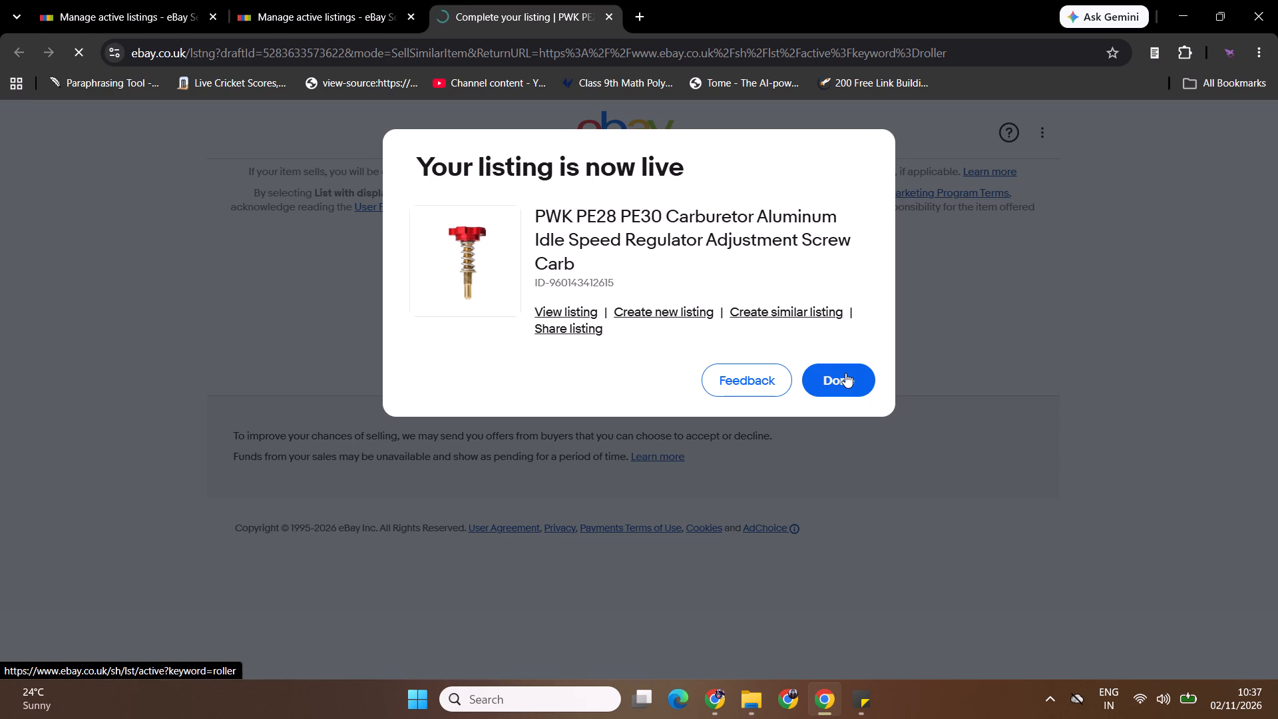
{"action": "left_click", "coordinate": [852, 382]}
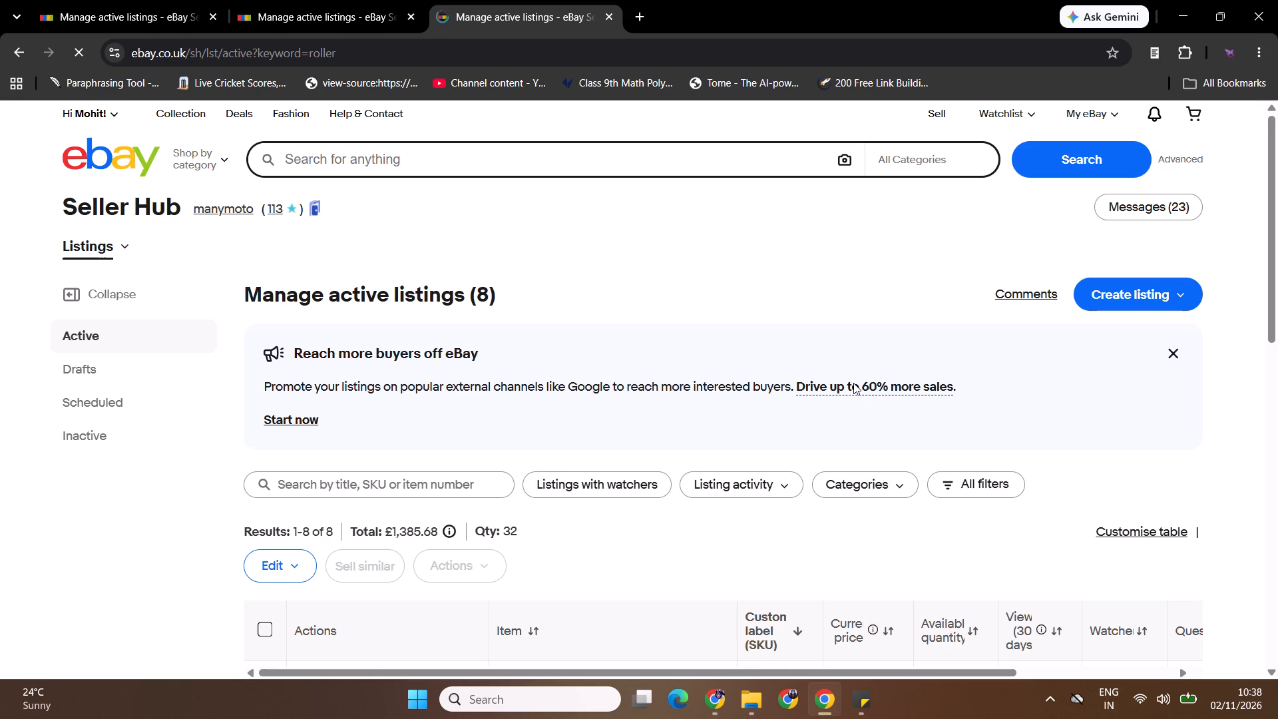
Reload the complete, unfiltered active listings in the first browser tab and locate the new PWK PE28 PE30 carburetor screw listing.
{"action": "left_click_drag", "start_coordinate": [1277, 248], "coordinate": [1275, 328]}
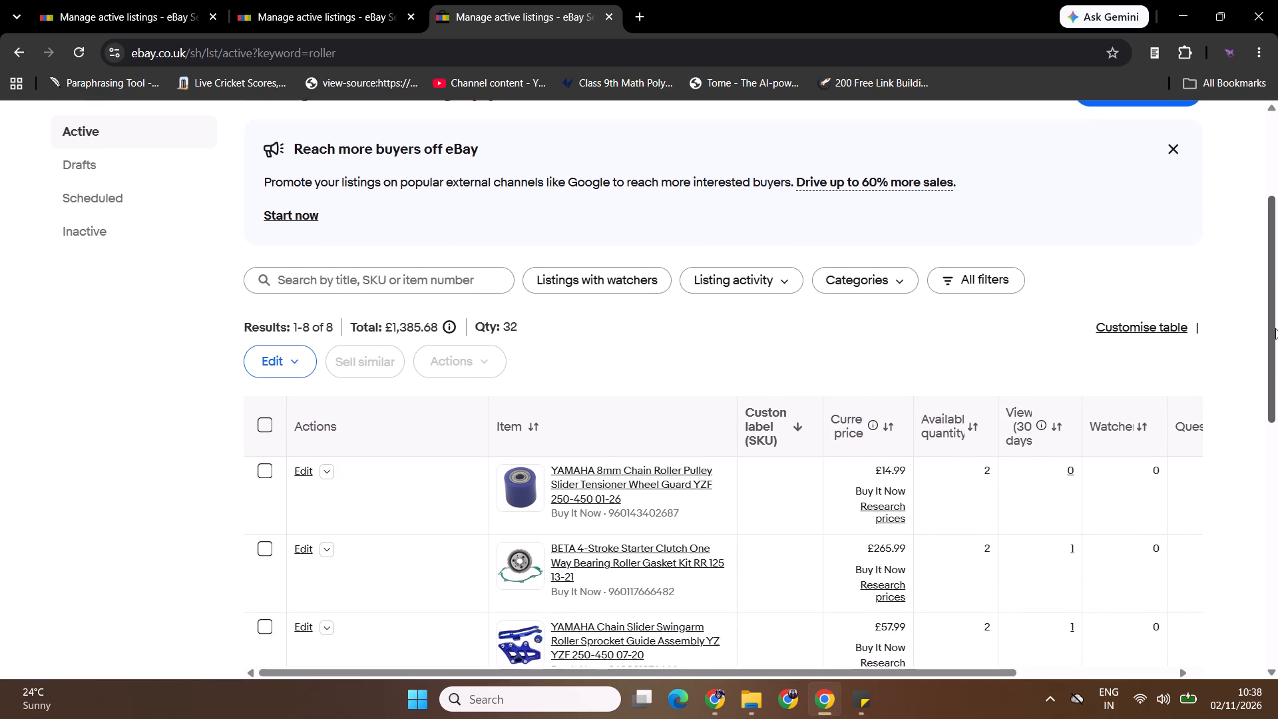
{"action": "left_click_drag", "start_coordinate": [1275, 328], "coordinate": [1277, 208]}
{"action": "left_click", "coordinate": [298, 0]}
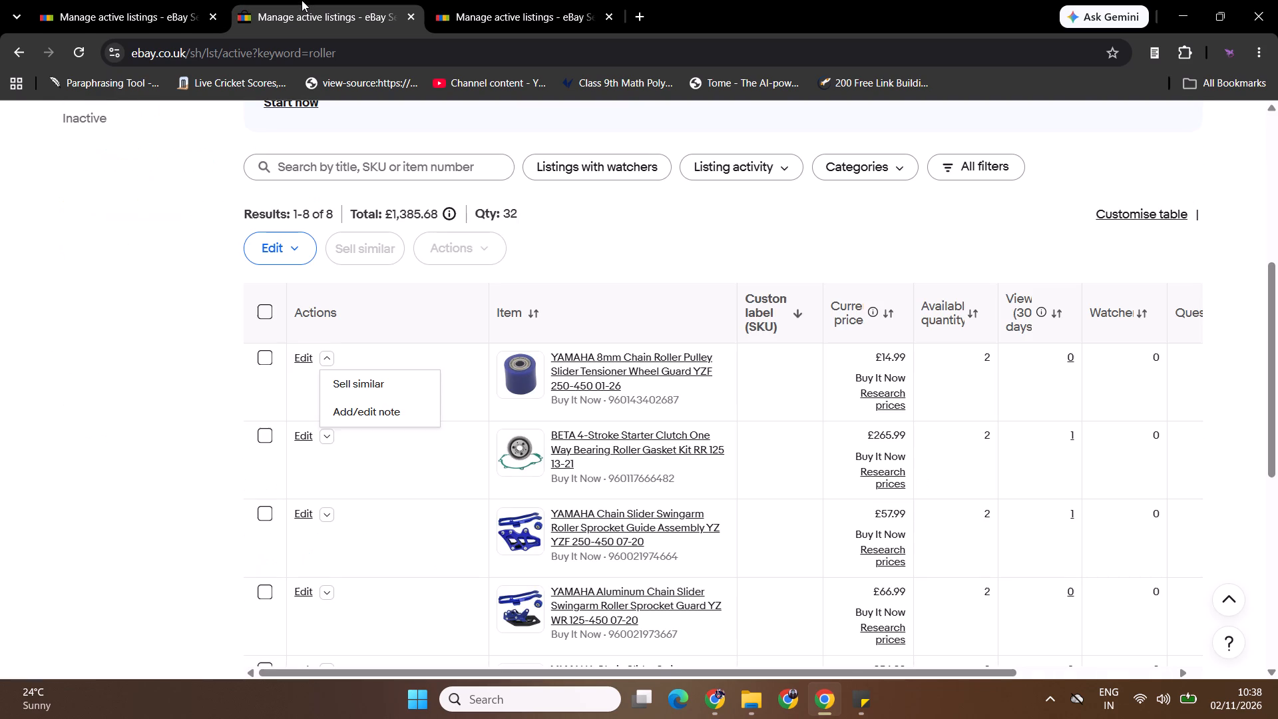
{"action": "left_click", "coordinate": [1277, 204]}
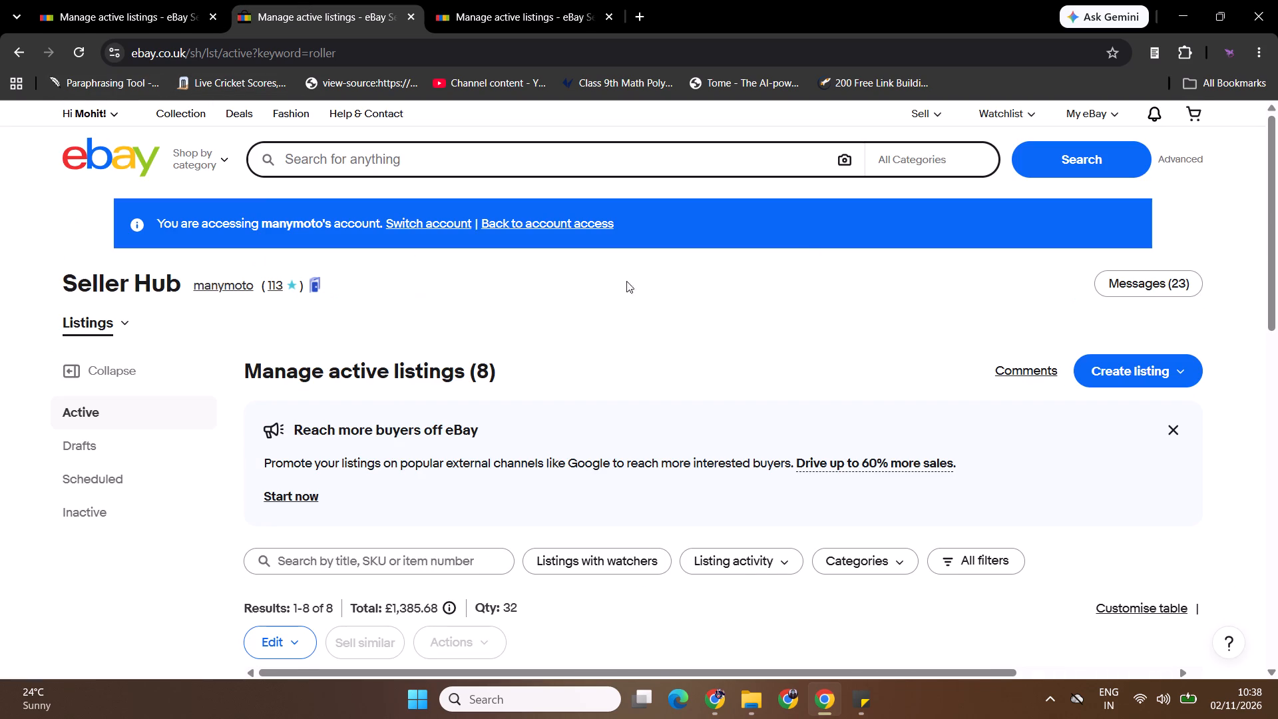
{"action": "left_click", "coordinate": [189, 0]}
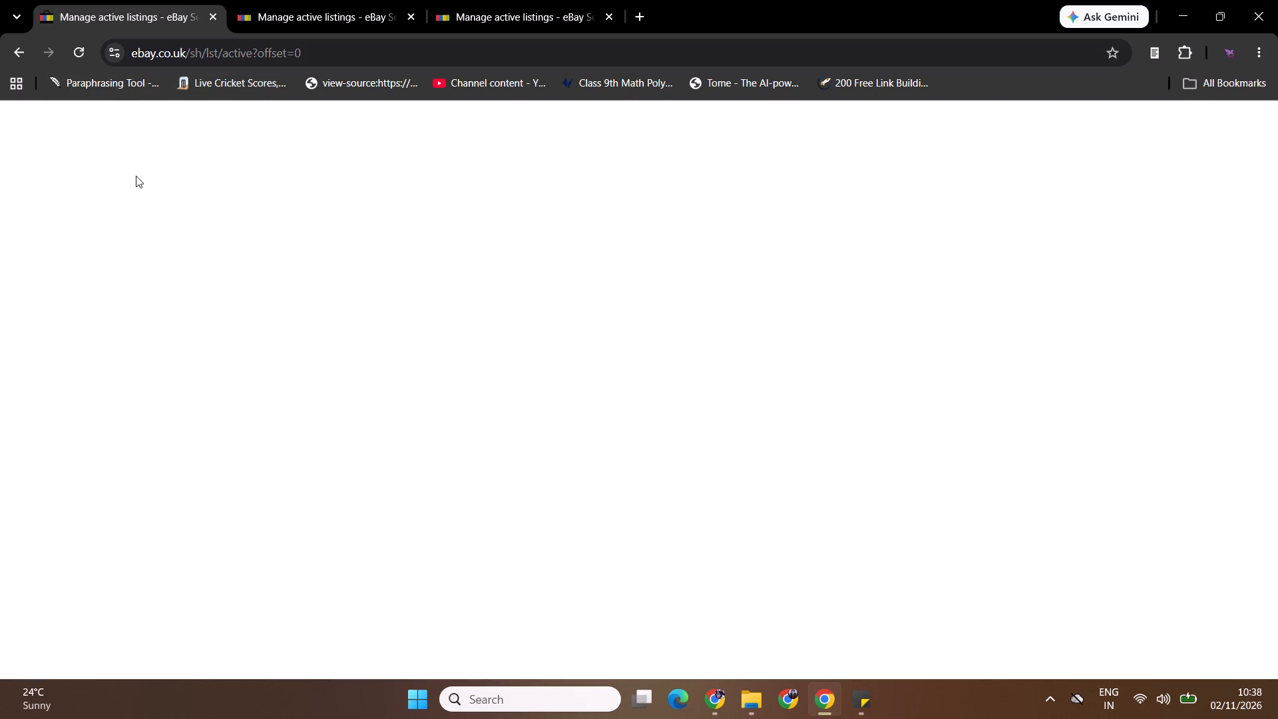
{"action": "left_click", "coordinate": [95, 413]}
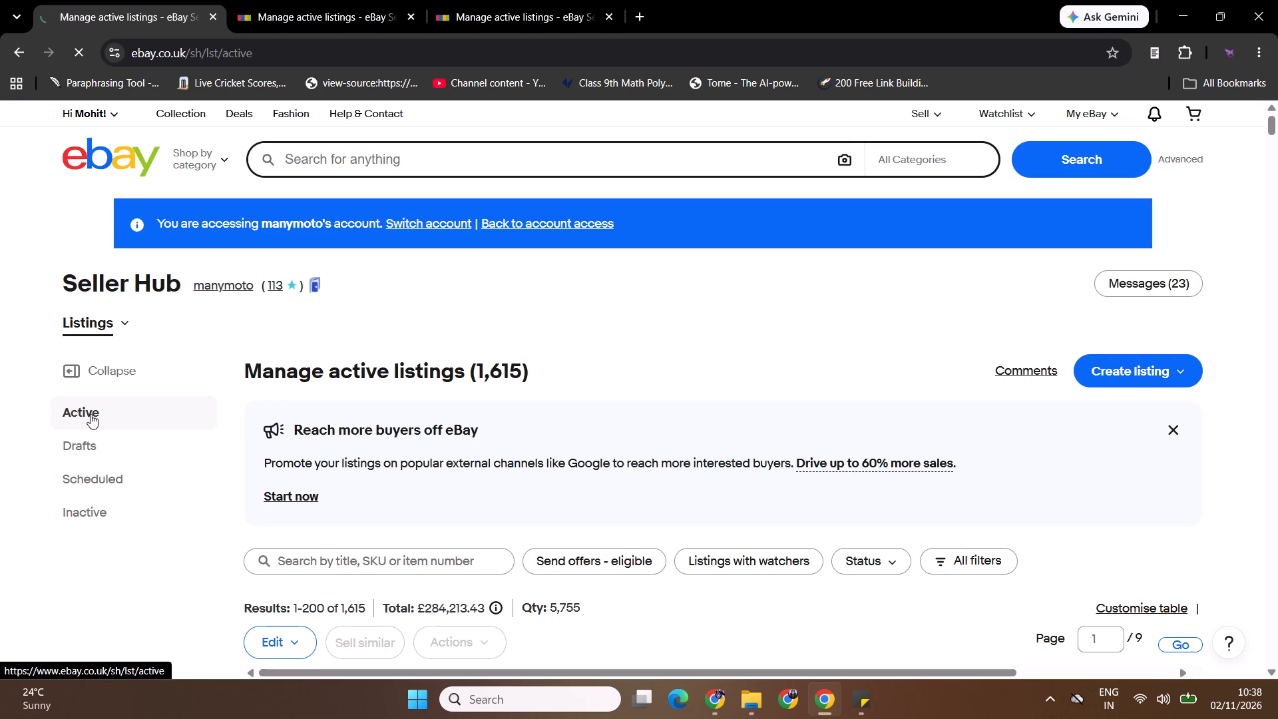
{"action": "key", "text": "Return"}
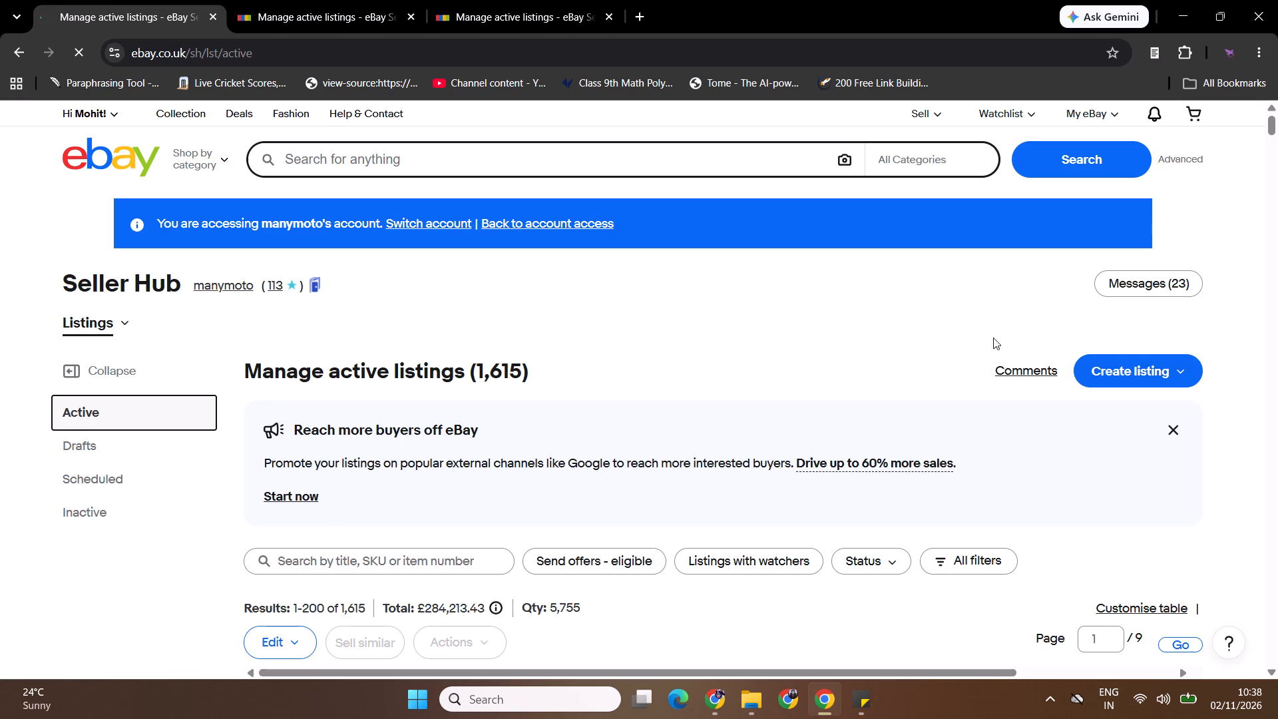
{"action": "left_click", "coordinate": [71, 48]}
{"action": "left_click", "coordinate": [71, 48]}
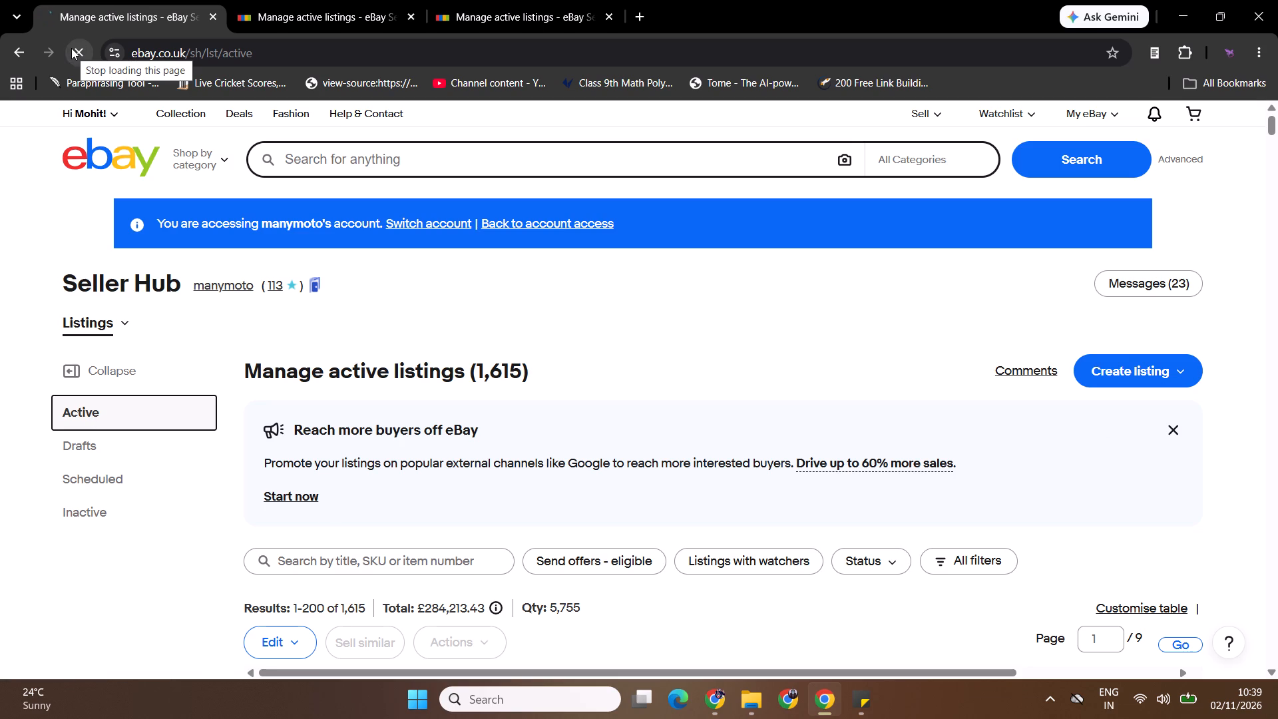
{"action": "left_click_drag", "start_coordinate": [1272, 127], "coordinate": [1276, 148]}
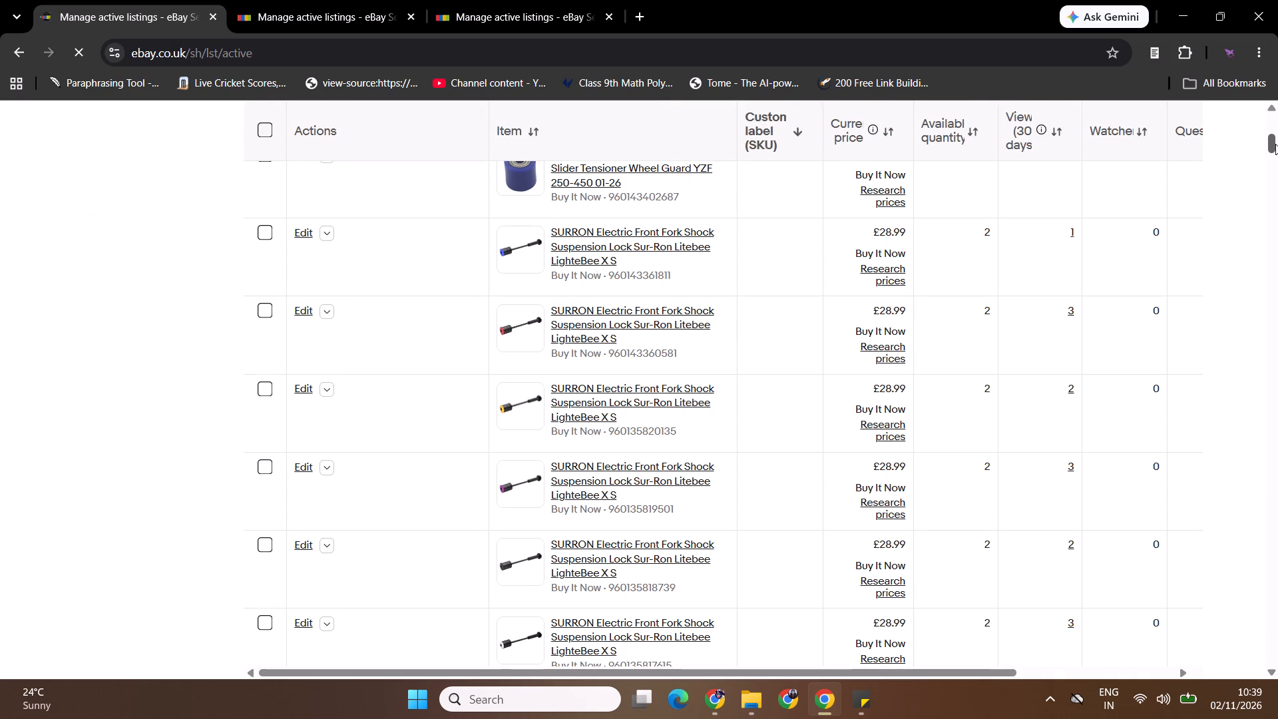
{"action": "left_click", "coordinate": [1275, 144]}
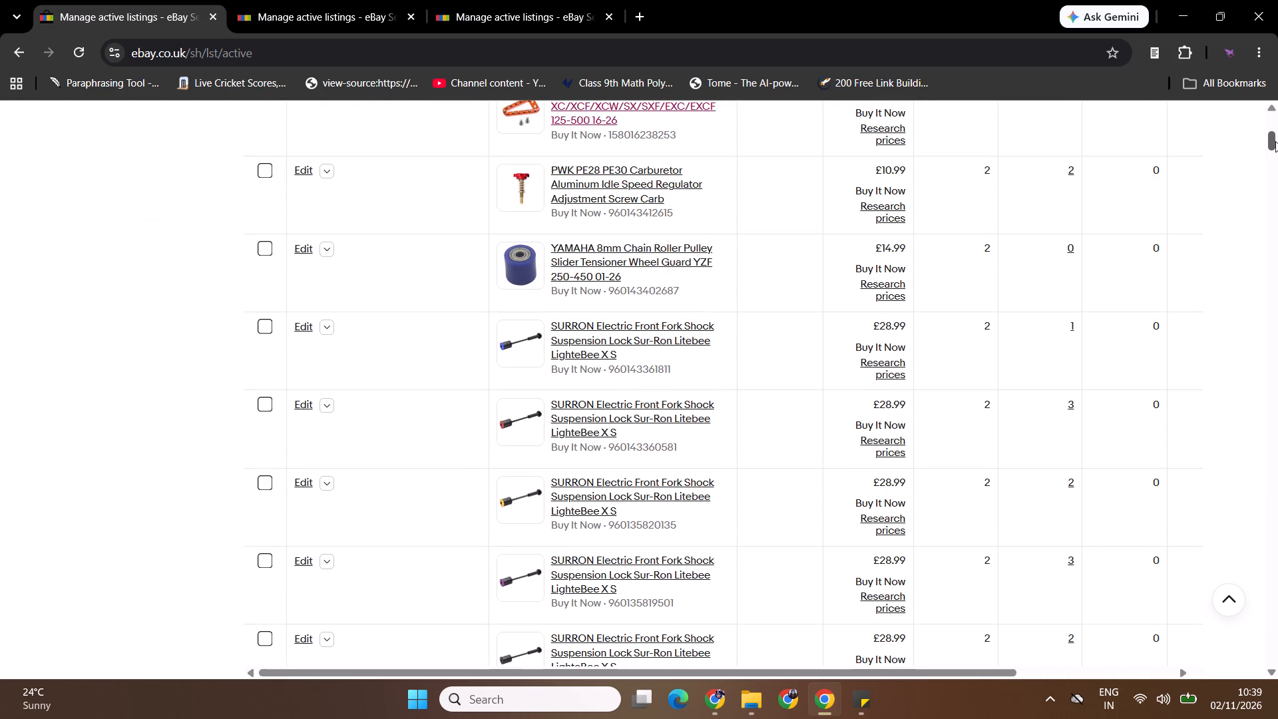
Switch to the incognito window with the source listings and close the finished PWK PE28 PE30 carburetor screw page.
{"action": "key", "text": "alt+Tab"}
{"action": "left_click", "coordinate": [1277, 172]}
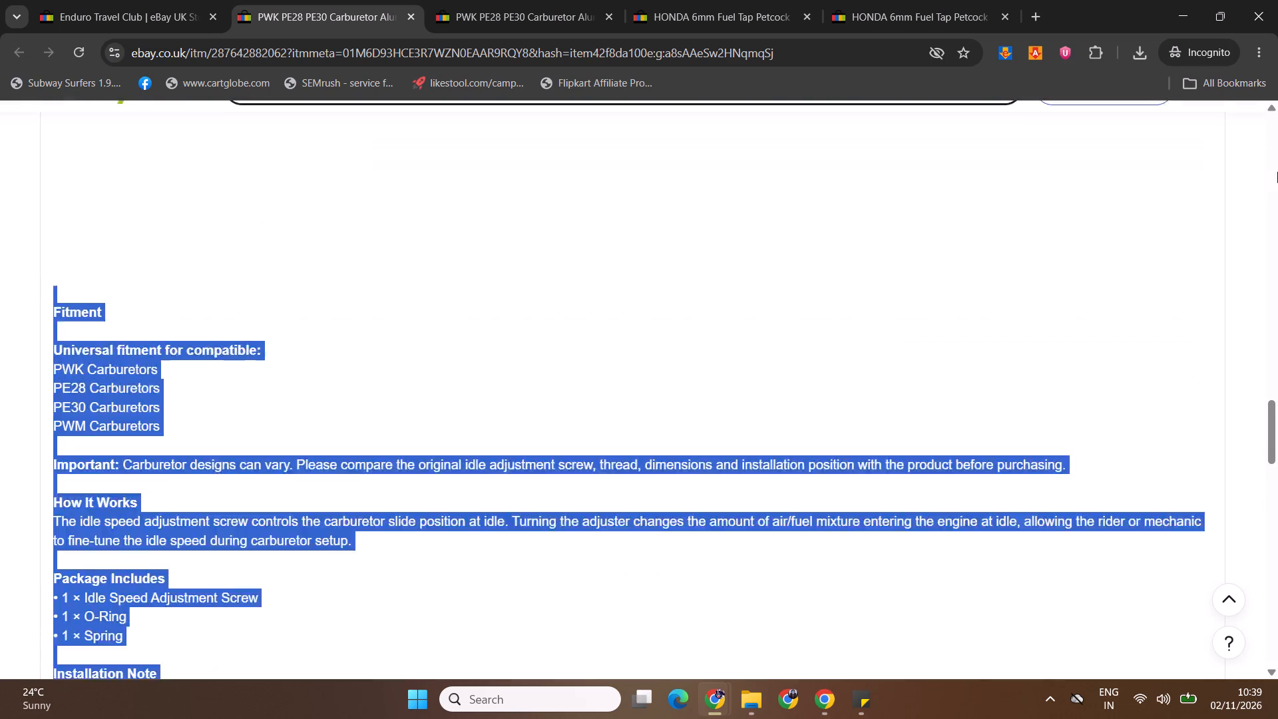
{"action": "key", "text": "ctrl+w"}
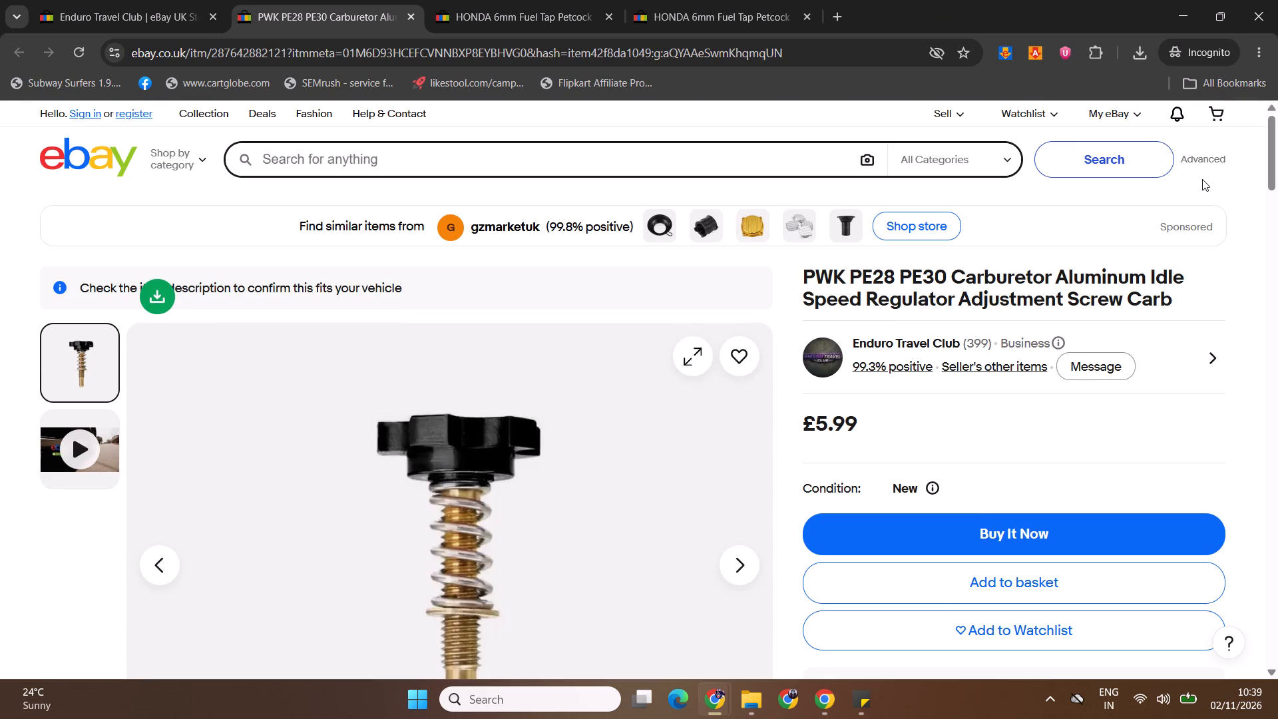
{"action": "key", "text": "alt+Tab"}
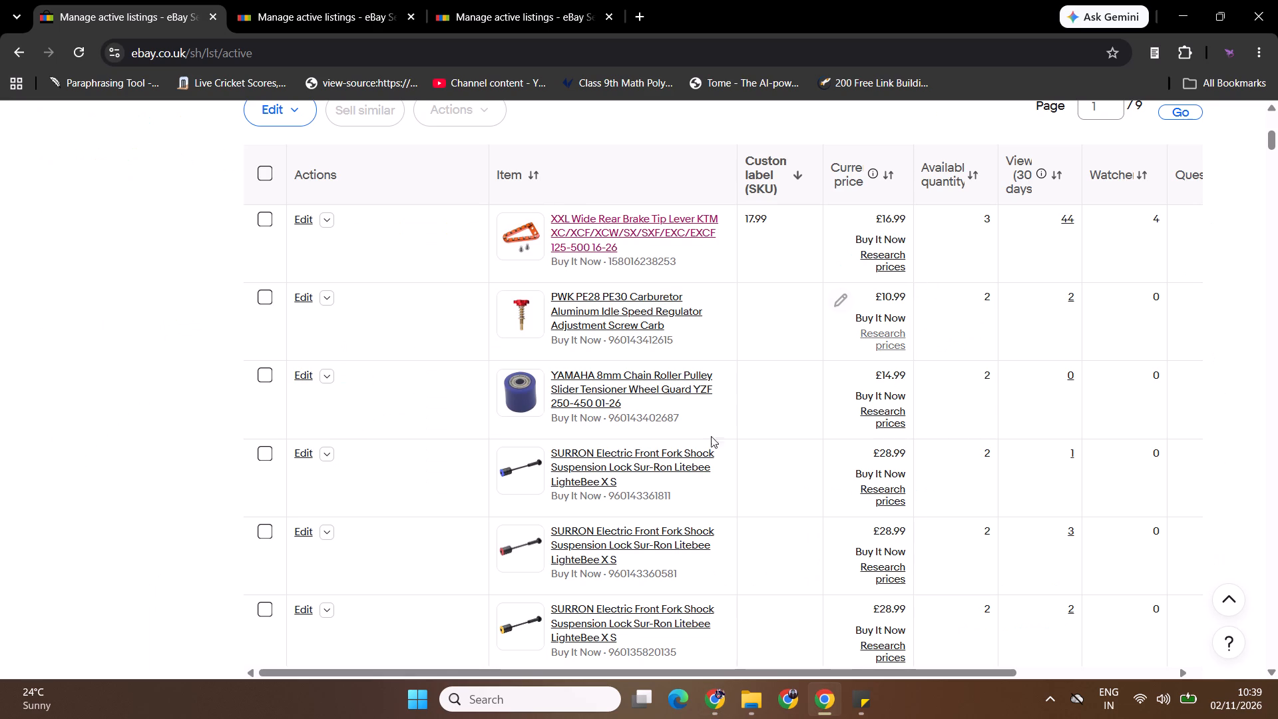
{"action": "key", "text": "alt+Tab"}
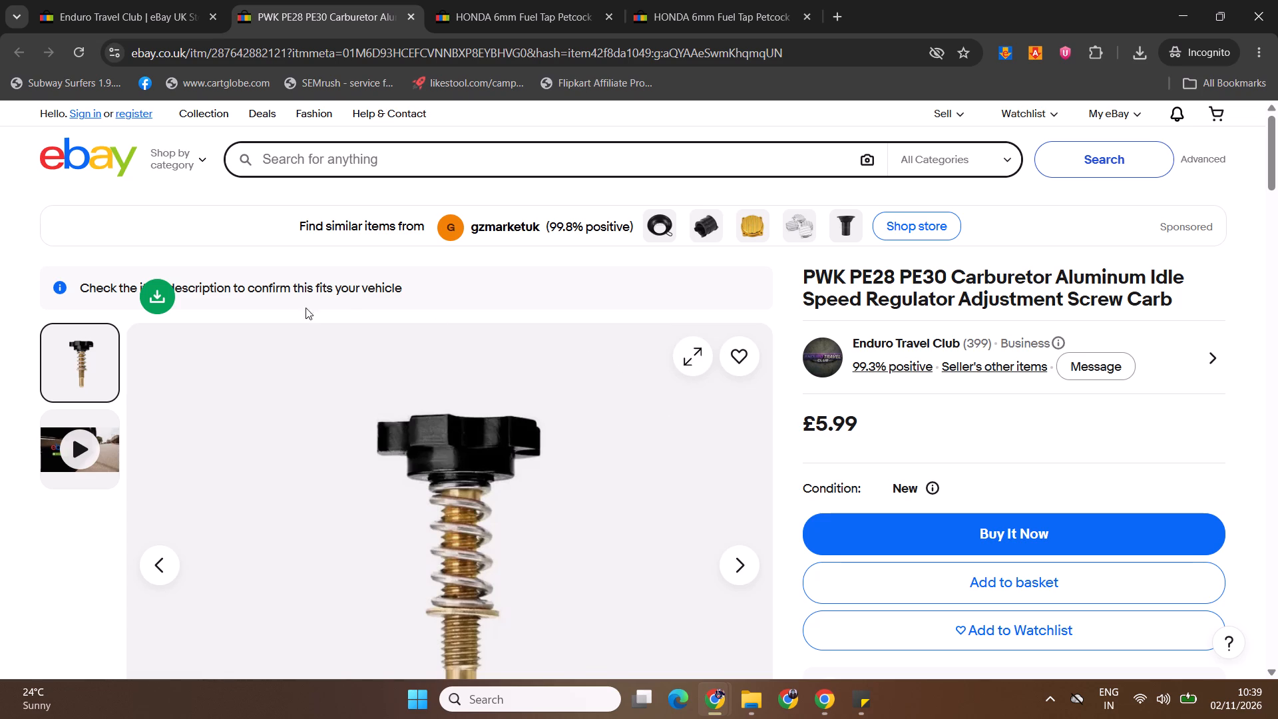
Download the first product image of Enduro Travel Club's black PWK PE28 PE30 carburetor screw with the image downloader.
{"action": "left_click", "coordinate": [160, 300]}
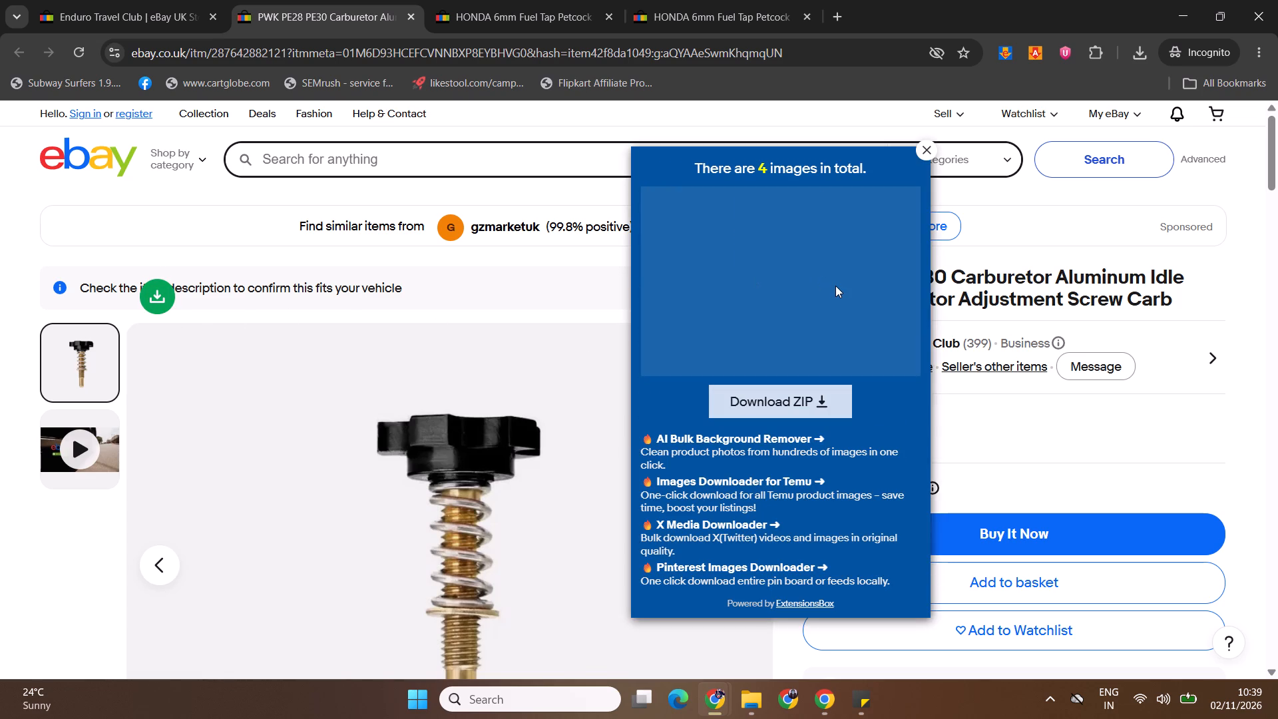
{"action": "left_click", "coordinate": [720, 270]}
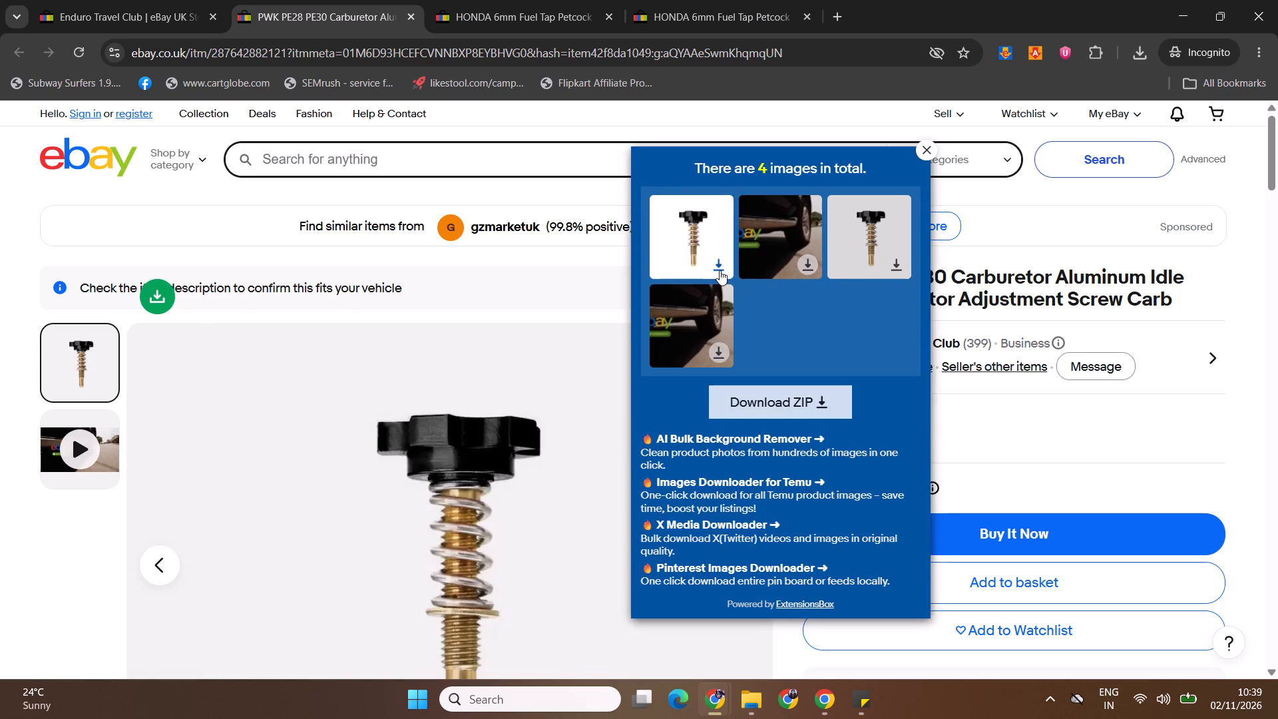
{"action": "left_click", "coordinate": [922, 151]}
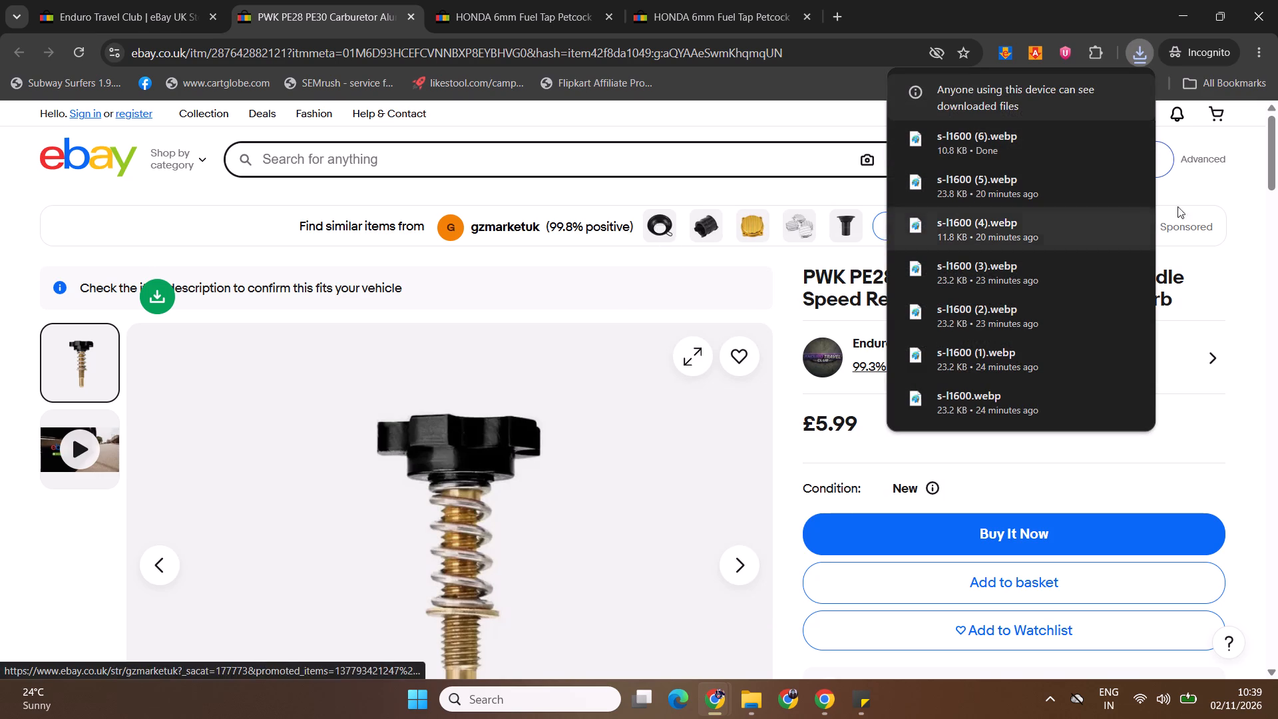
{"action": "left_click", "coordinate": [1247, 202]}
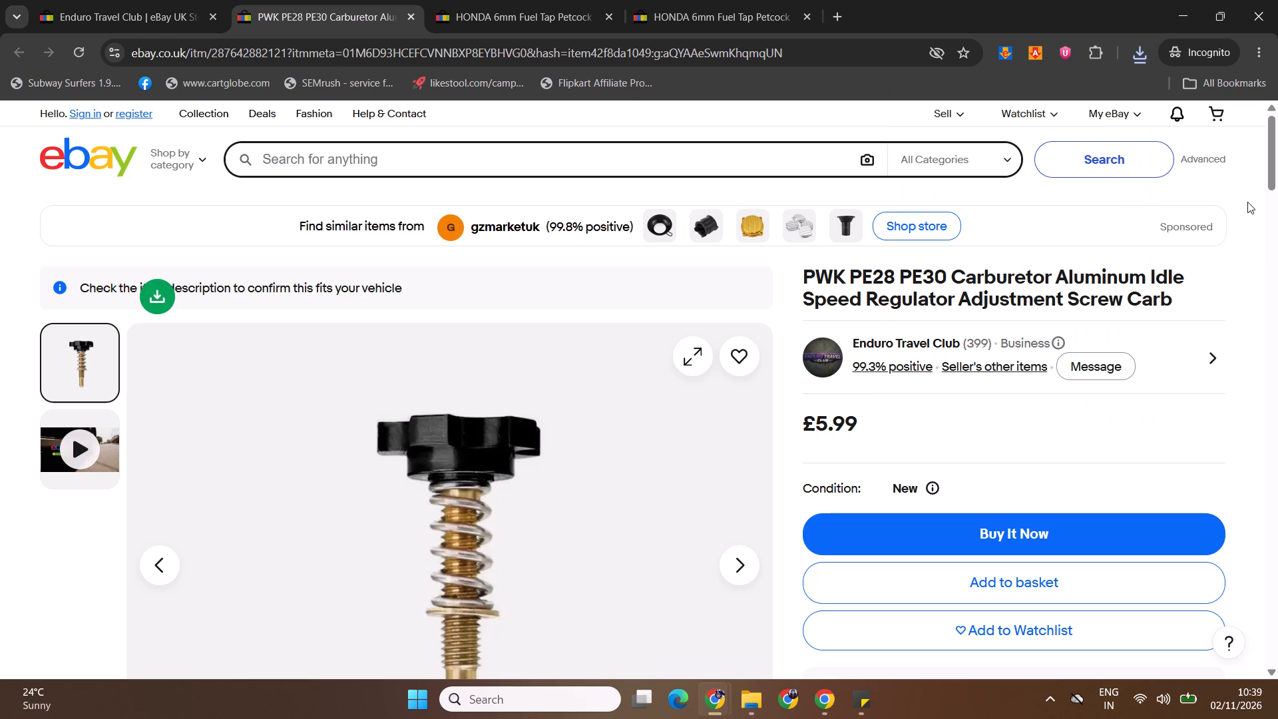
Back in manymoto's active listings, start a similar listing from the £10.99 PWK PE28 PE30 carburetor screw.
{"action": "key", "text": "alt+Tab"}
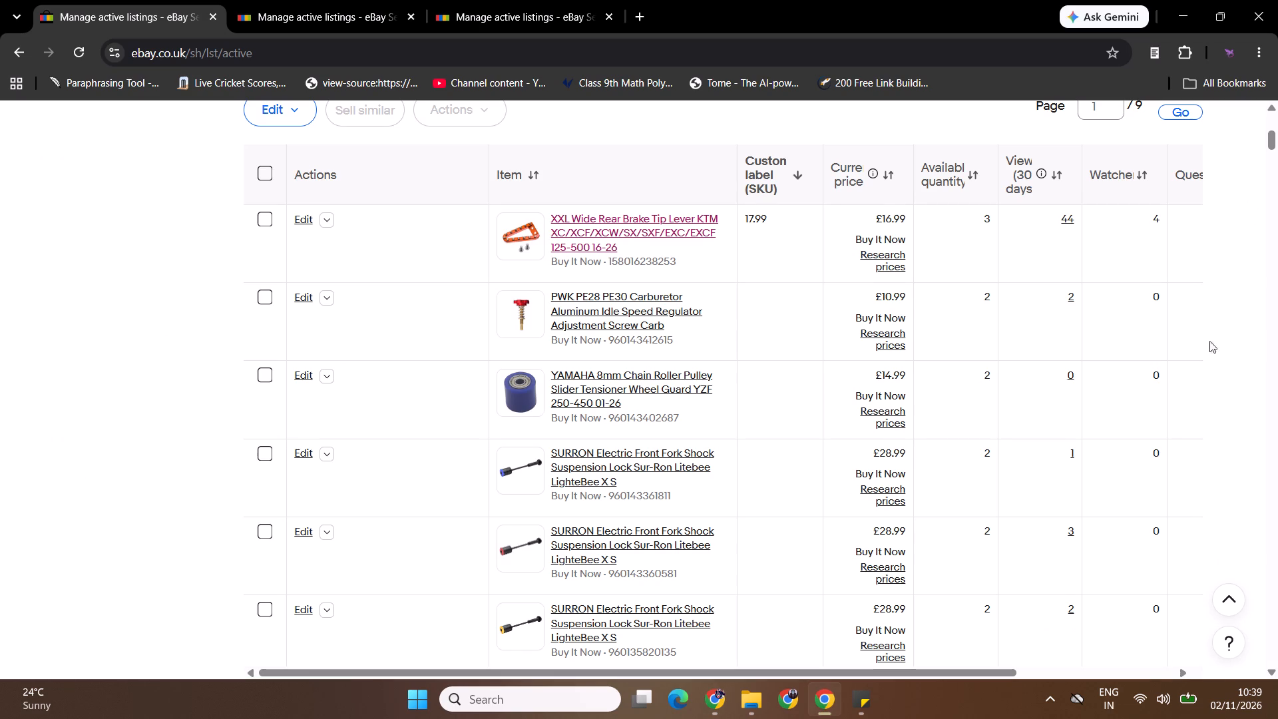
{"action": "left_click", "coordinate": [327, 298]}
{"action": "left_click", "coordinate": [349, 318], "text": "ctrl"}
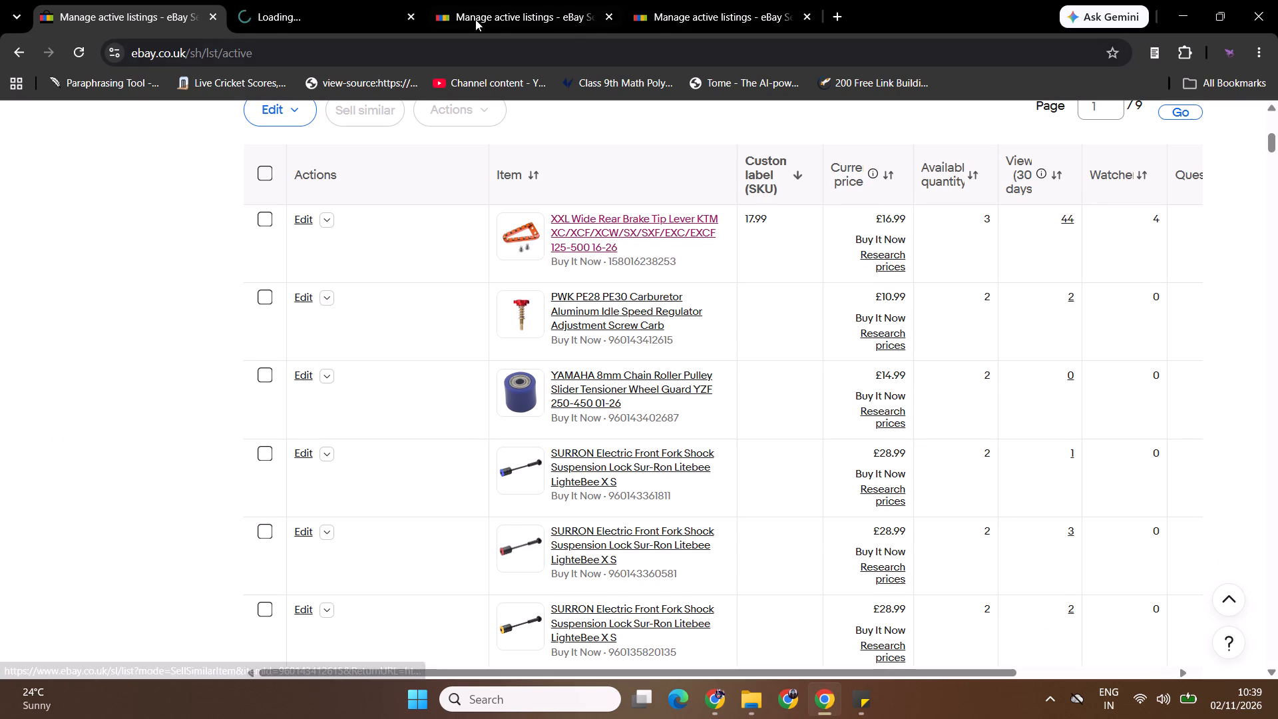
Close the two leftover active-listings tabs filtered by "roller" and go to the new carburetor screw draft.
{"action": "left_click", "coordinate": [501, 0]}
{"action": "left_click", "coordinate": [603, 19]}
{"action": "left_click", "coordinate": [603, 19]}
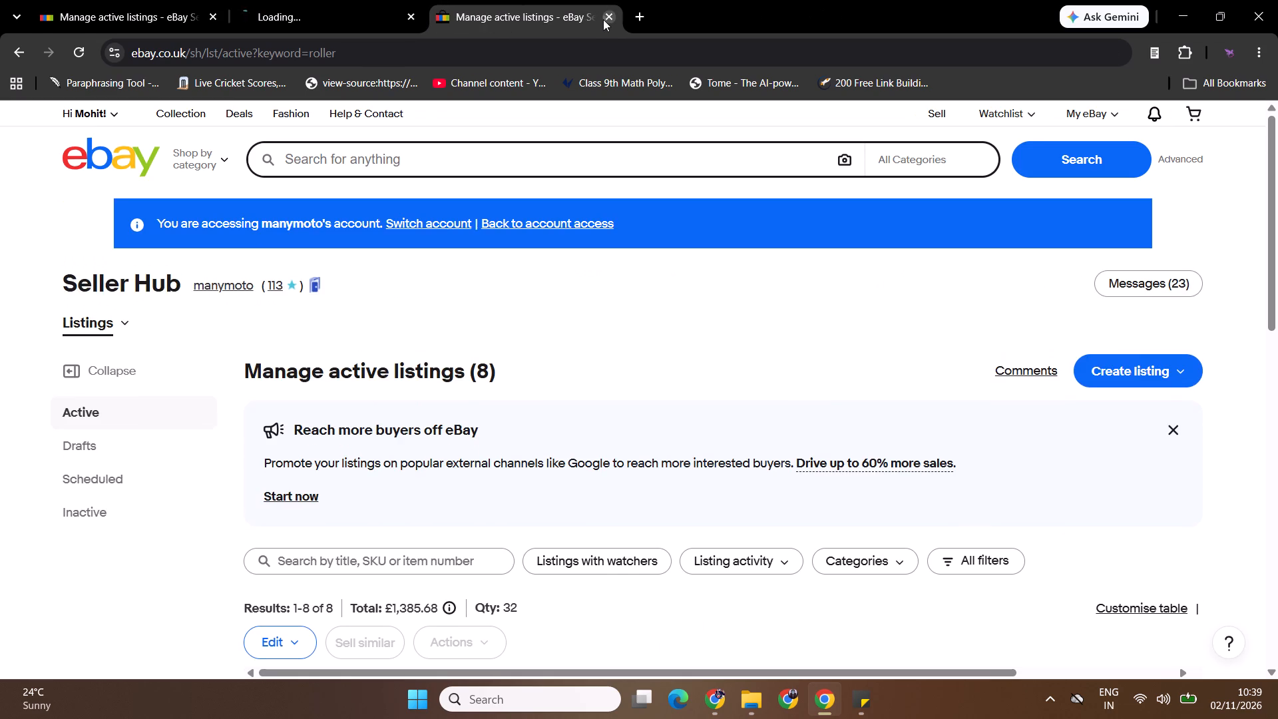
{"action": "key", "text": "alt+Tab"}
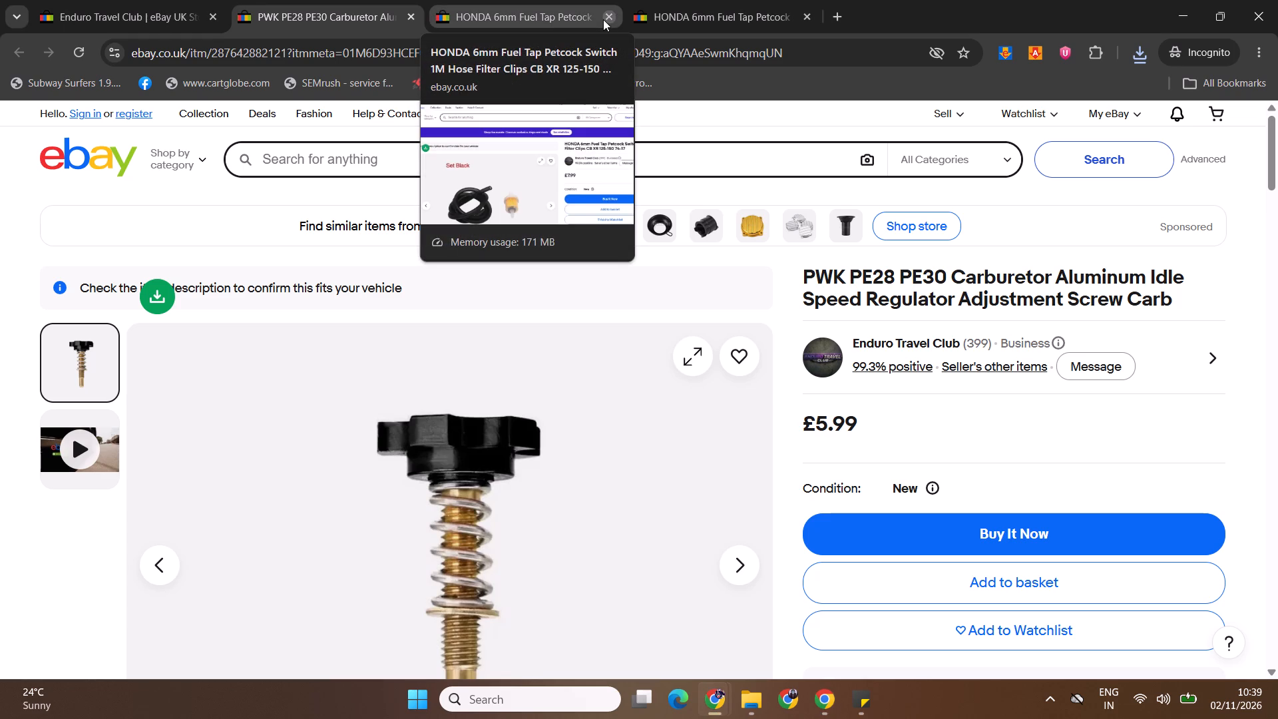
{"action": "key", "text": "alt+Tab"}
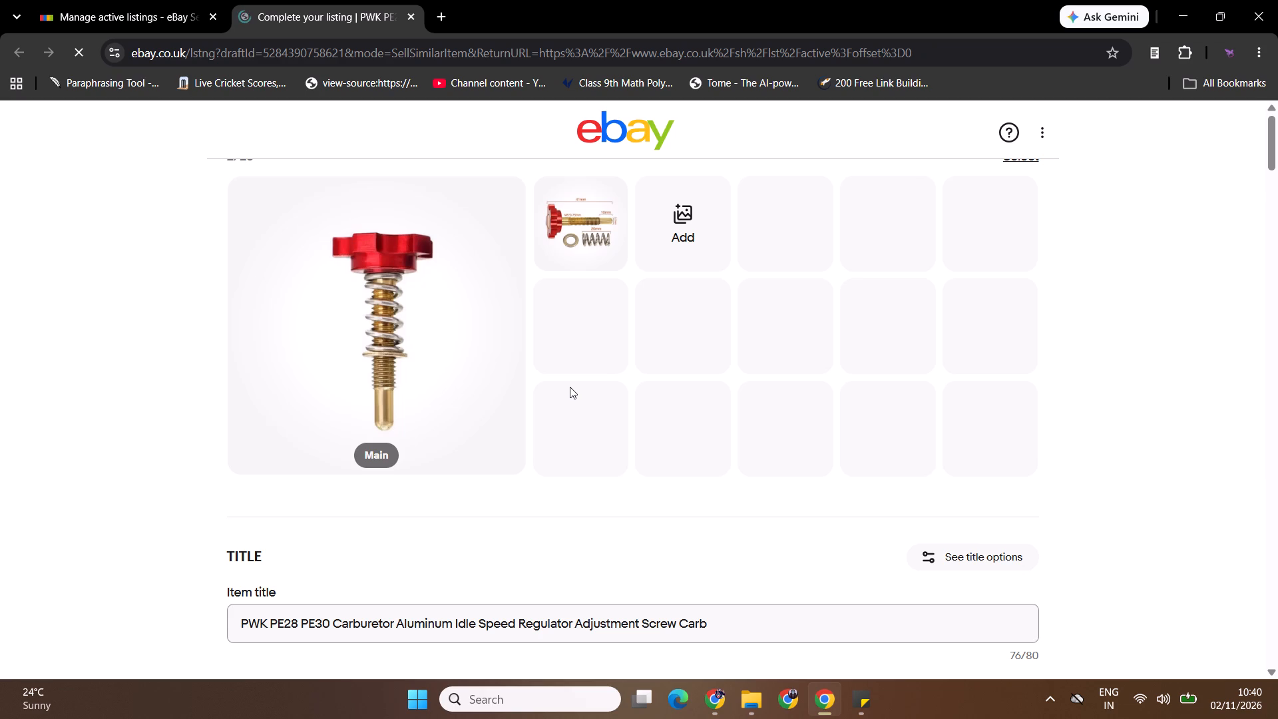
Replace the draft's red screw main photo with the downloaded black screw image from the Downloads folder.
{"action": "left_click", "coordinate": [495, 204]}
{"action": "left_click", "coordinate": [572, 238]}
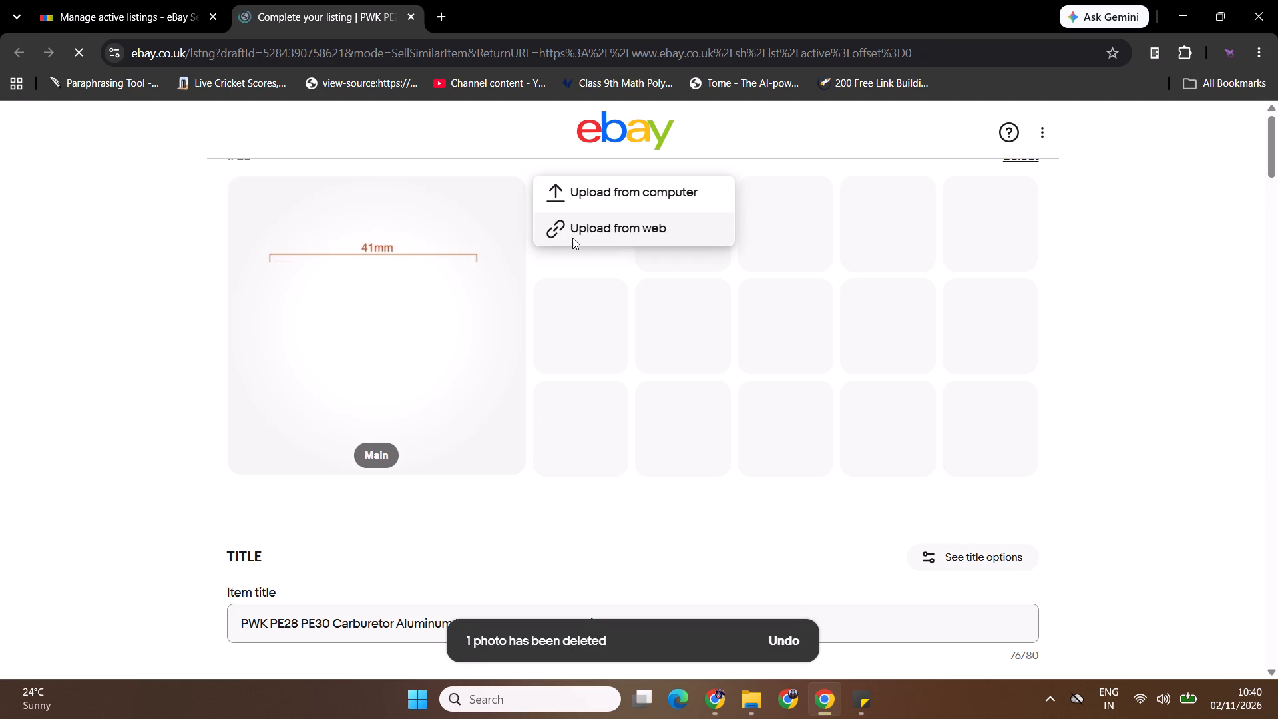
{"action": "left_click", "coordinate": [591, 192]}
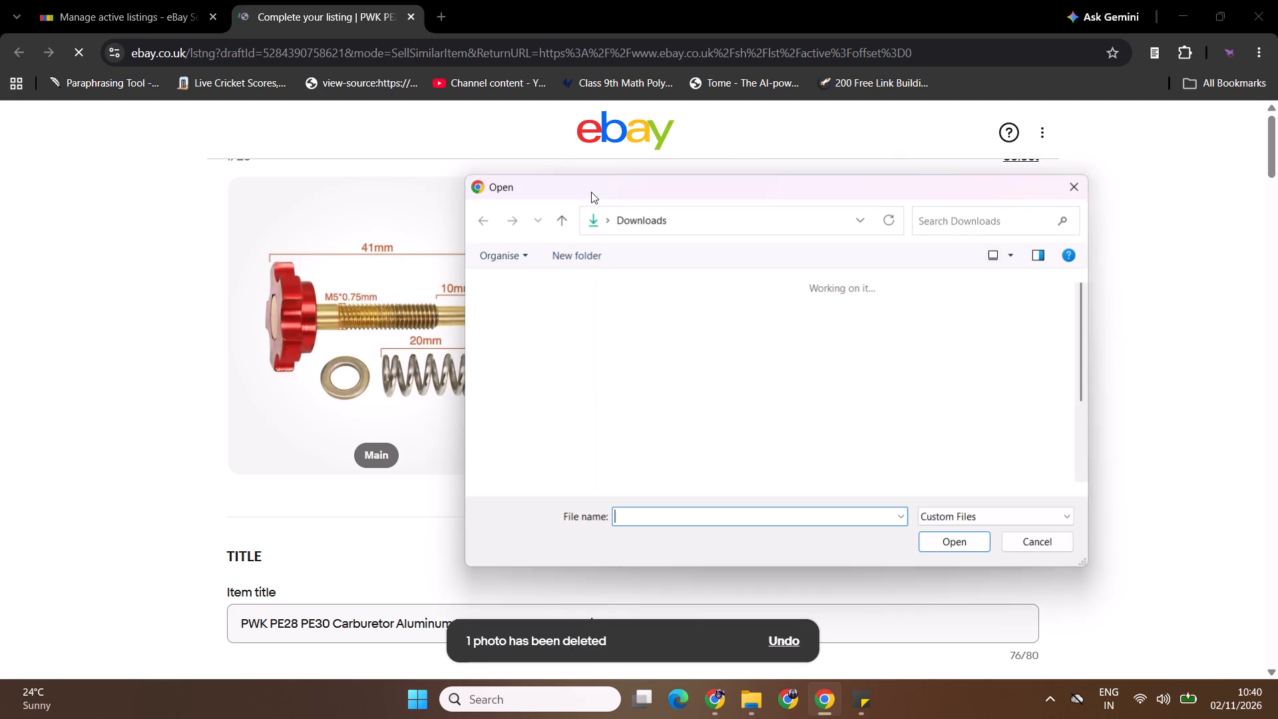
{"action": "left_click", "coordinate": [632, 338]}
{"action": "left_click", "coordinate": [931, 543]}
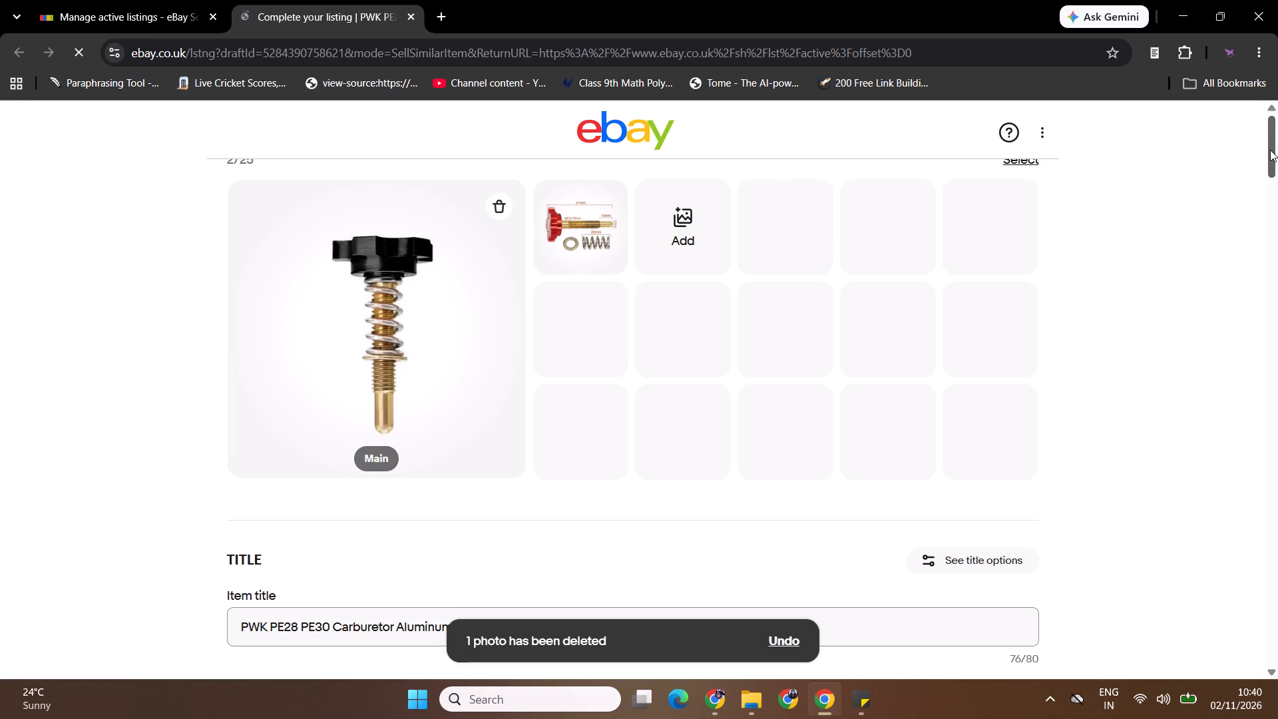
Review the draft's item specifics, full description and pricing through to the listing fee section at the end of the form.
{"action": "left_click_drag", "start_coordinate": [1271, 150], "coordinate": [1273, 262]}
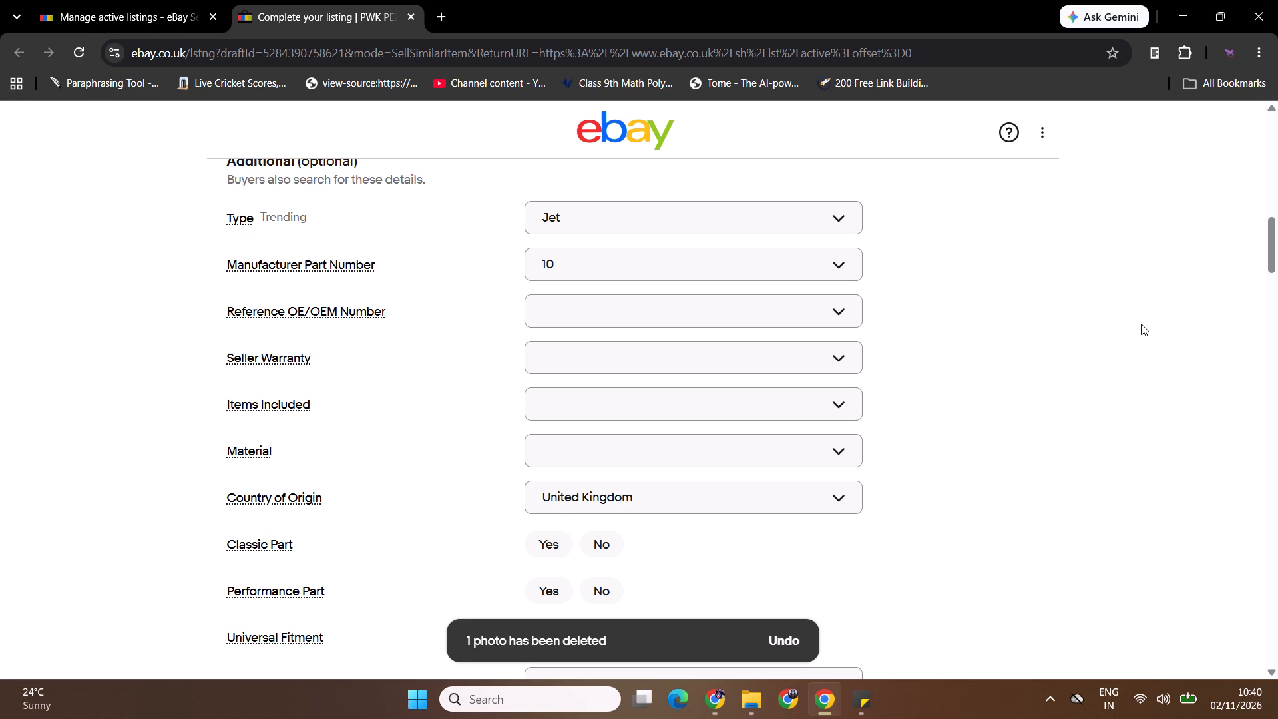
{"action": "left_click_drag", "start_coordinate": [1277, 243], "coordinate": [1277, 212]}
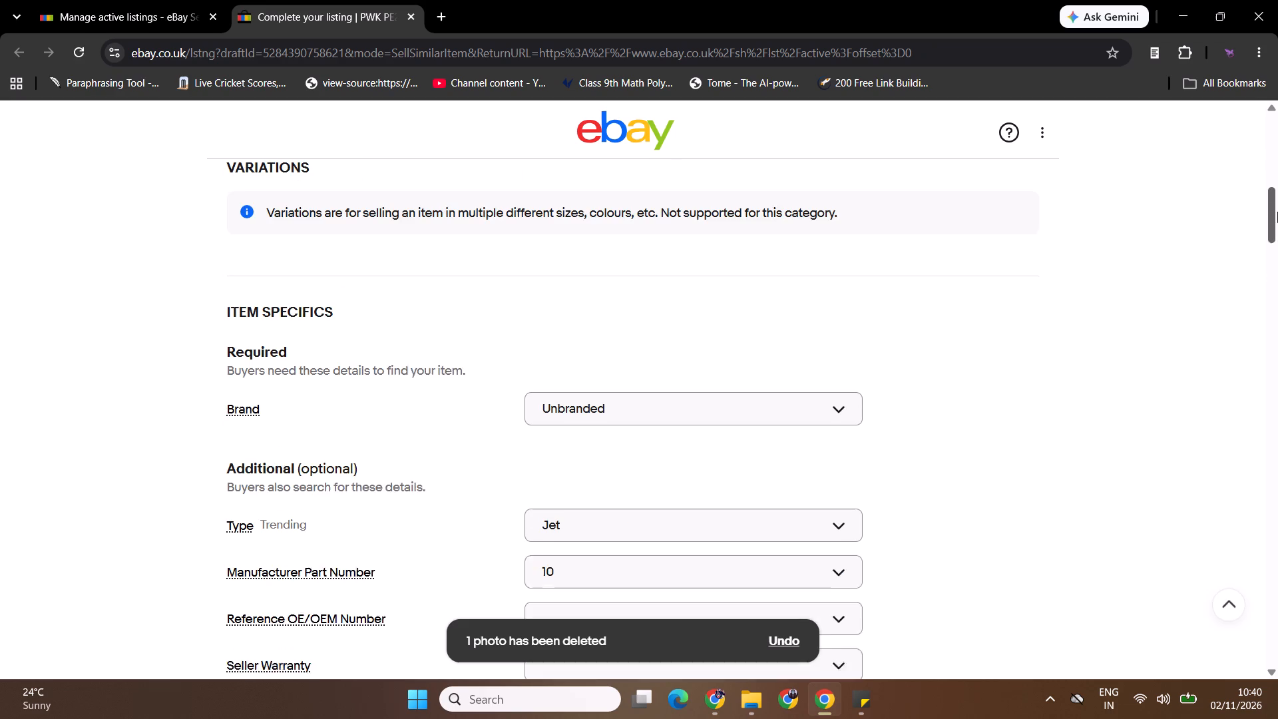
{"action": "left_click_drag", "start_coordinate": [1277, 212], "coordinate": [1277, 296]}
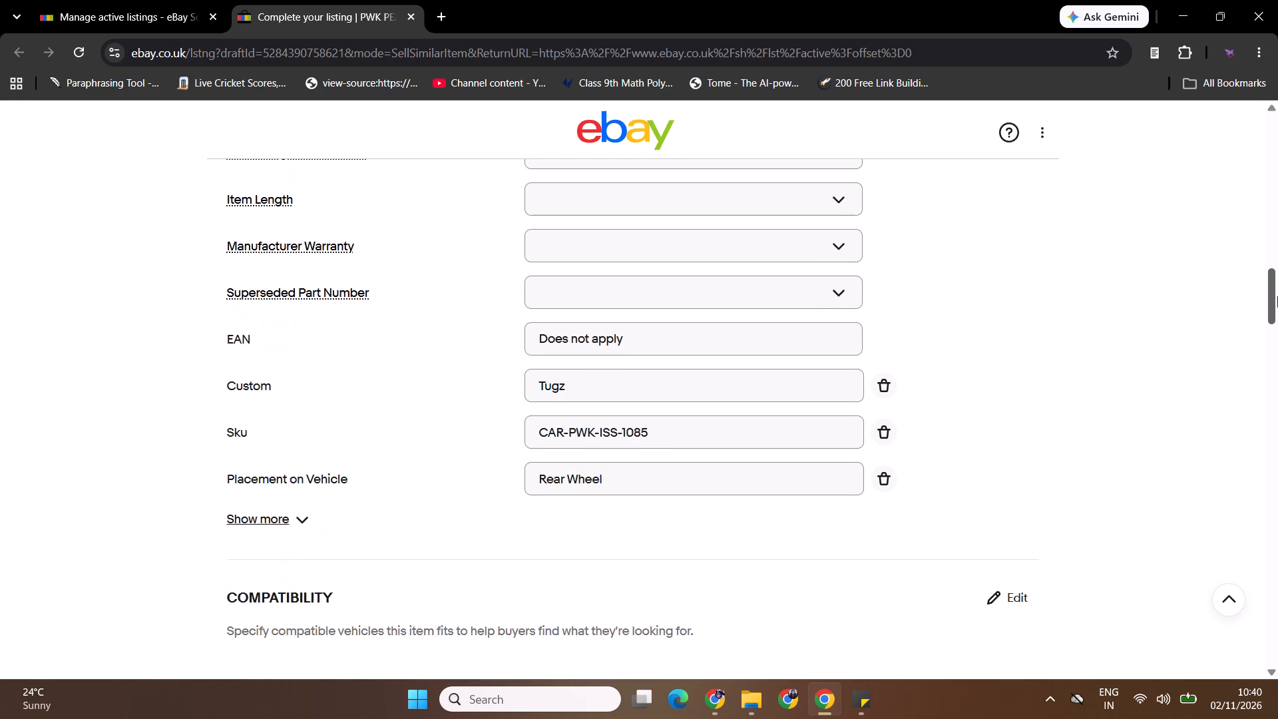
{"action": "left_click_drag", "start_coordinate": [1277, 296], "coordinate": [1277, 366]}
{"action": "left_click_drag", "start_coordinate": [1026, 244], "coordinate": [1035, 271]}
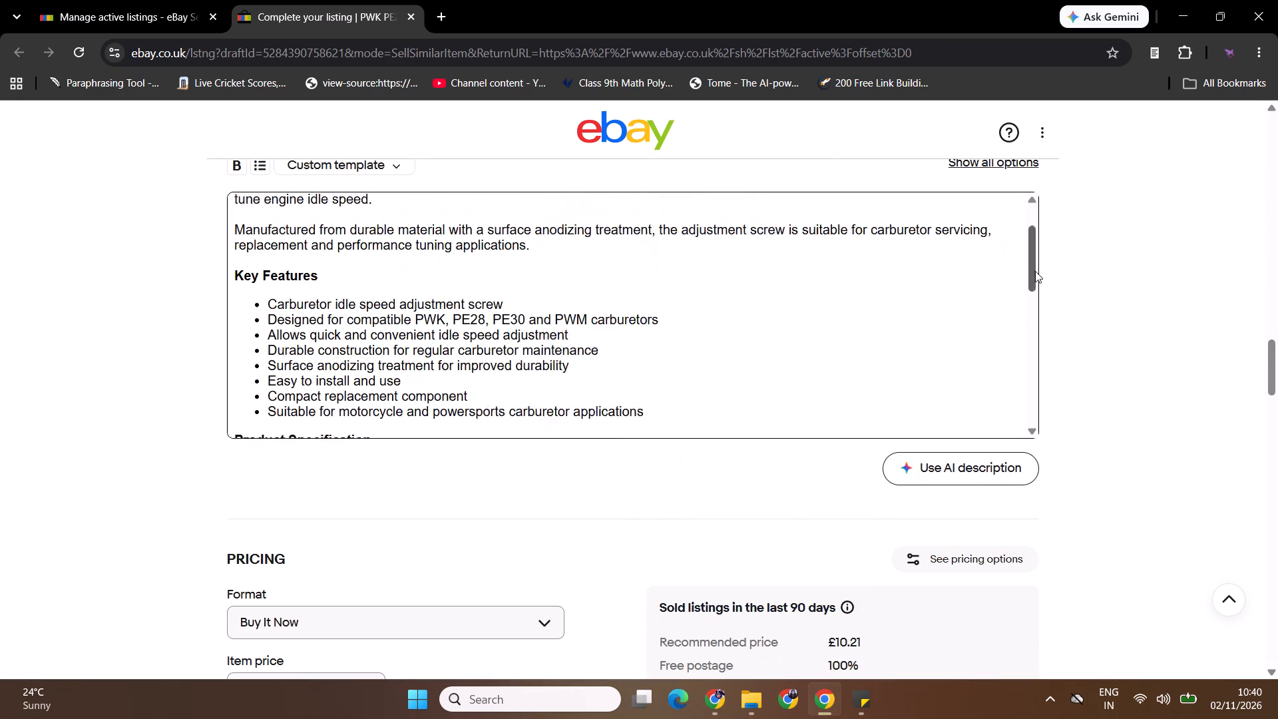
{"action": "left_click_drag", "start_coordinate": [1035, 271], "coordinate": [1062, 449]}
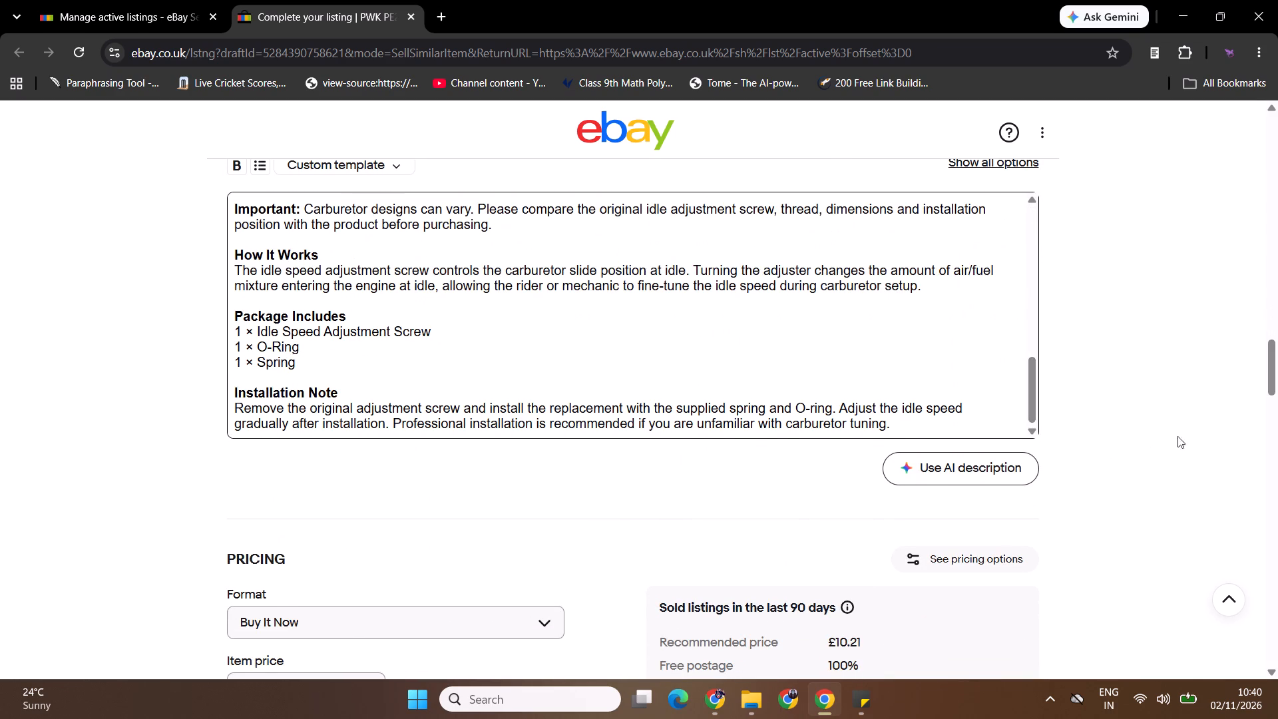
{"action": "left_click_drag", "start_coordinate": [1277, 378], "coordinate": [1277, 413]}
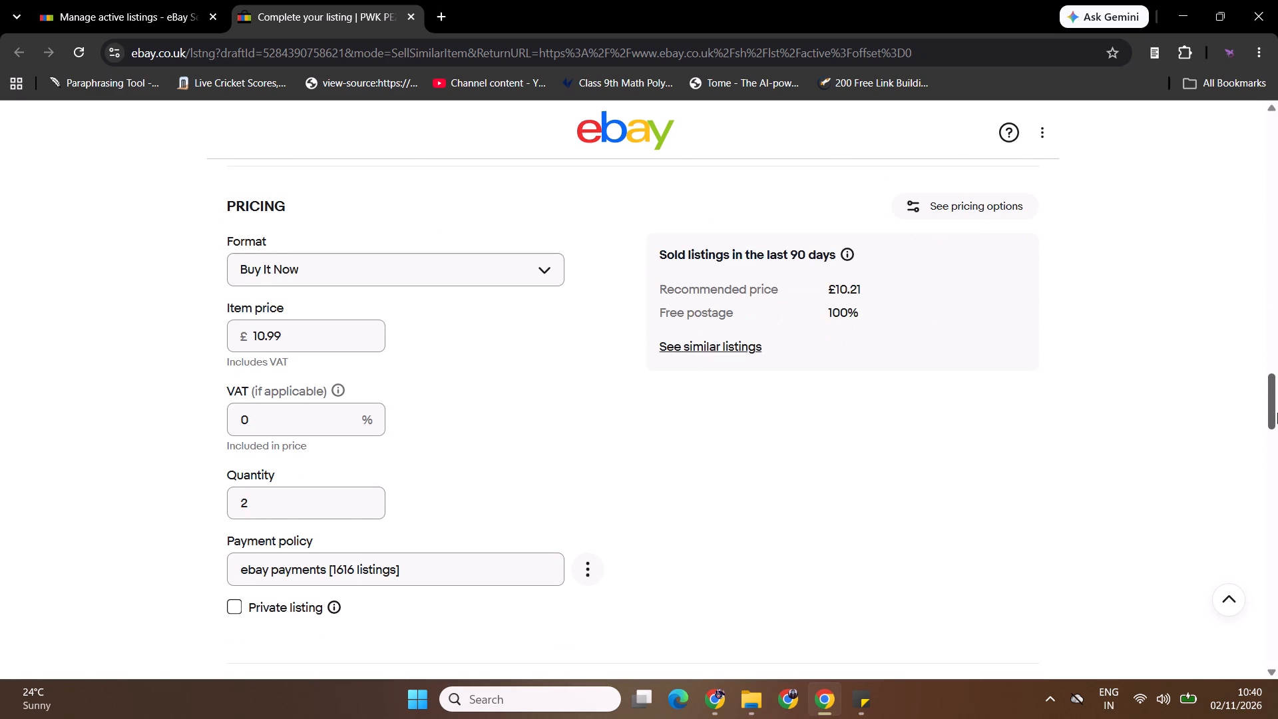
{"action": "left_click_drag", "start_coordinate": [1277, 413], "coordinate": [1277, 689]}
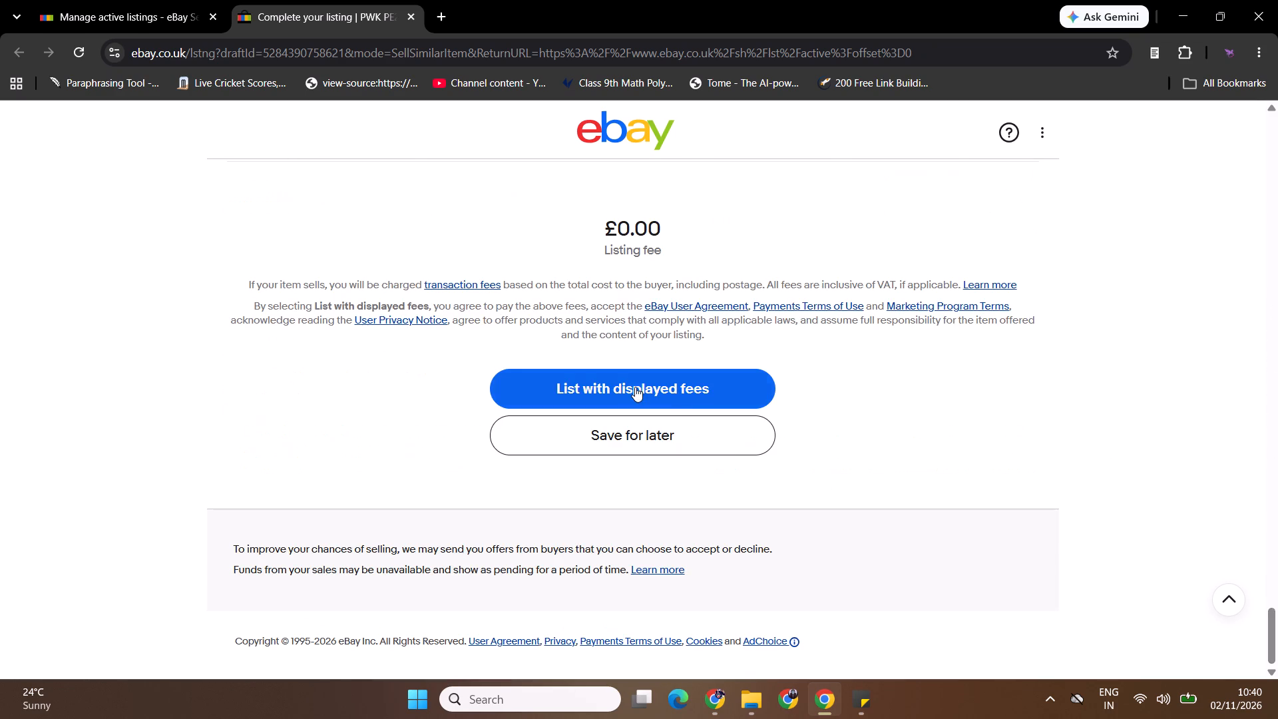
Submit the black PWK PE28 PE30 carburetor screw listing with the displayed fees.
{"action": "left_click", "coordinate": [635, 387]}
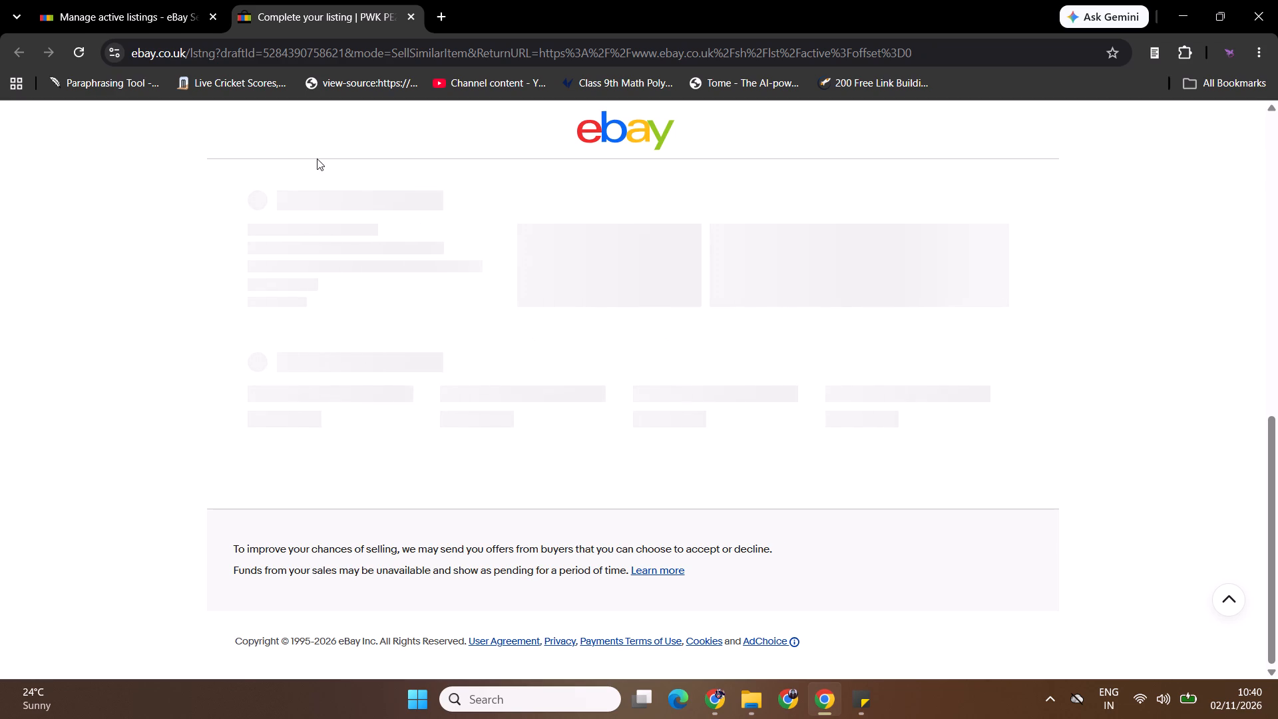
Switch to the incognito window with Enduro Travel Club's items and close the current item tab, moving on to the HONDA 6mm fuel tap.
{"action": "key", "text": "alt+Tab"}
{"action": "key", "text": "ctrl+w"}
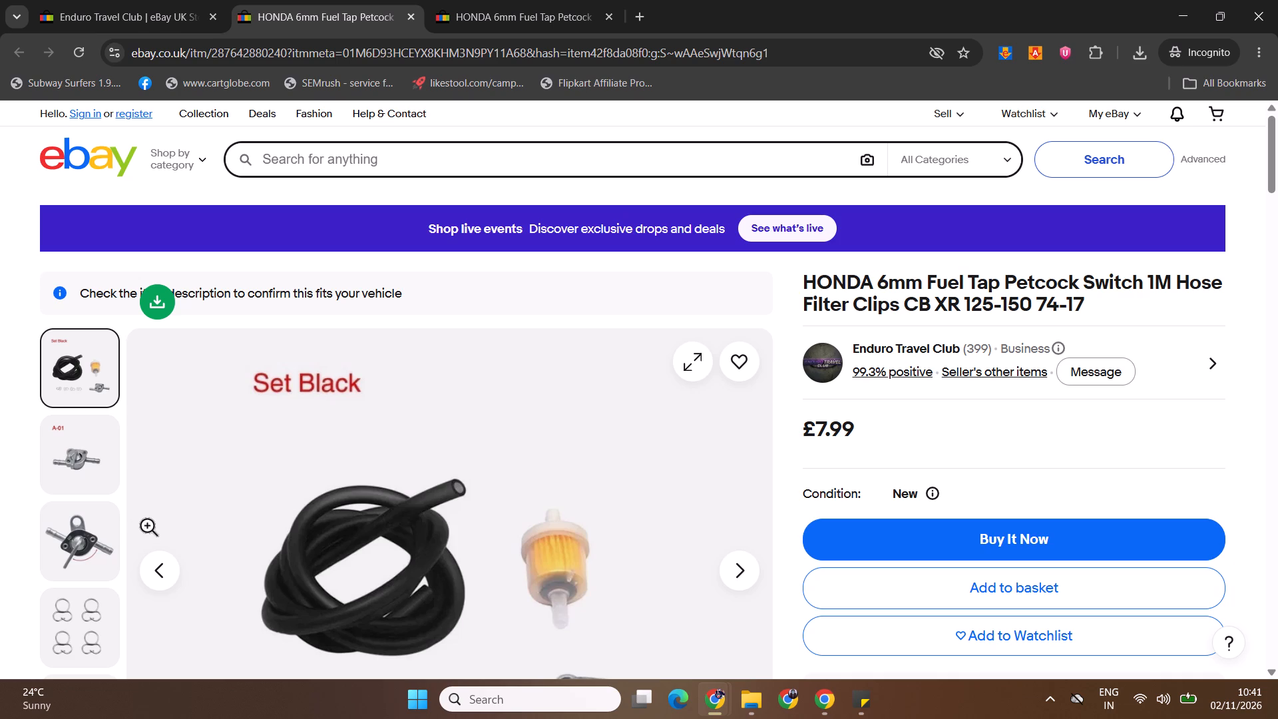
Examine the product photos of the HONDA 6mm Fuel Tap Petcock Switch listing, including the set, tap, filter and clips.
{"action": "left_click", "coordinate": [47, 549]}
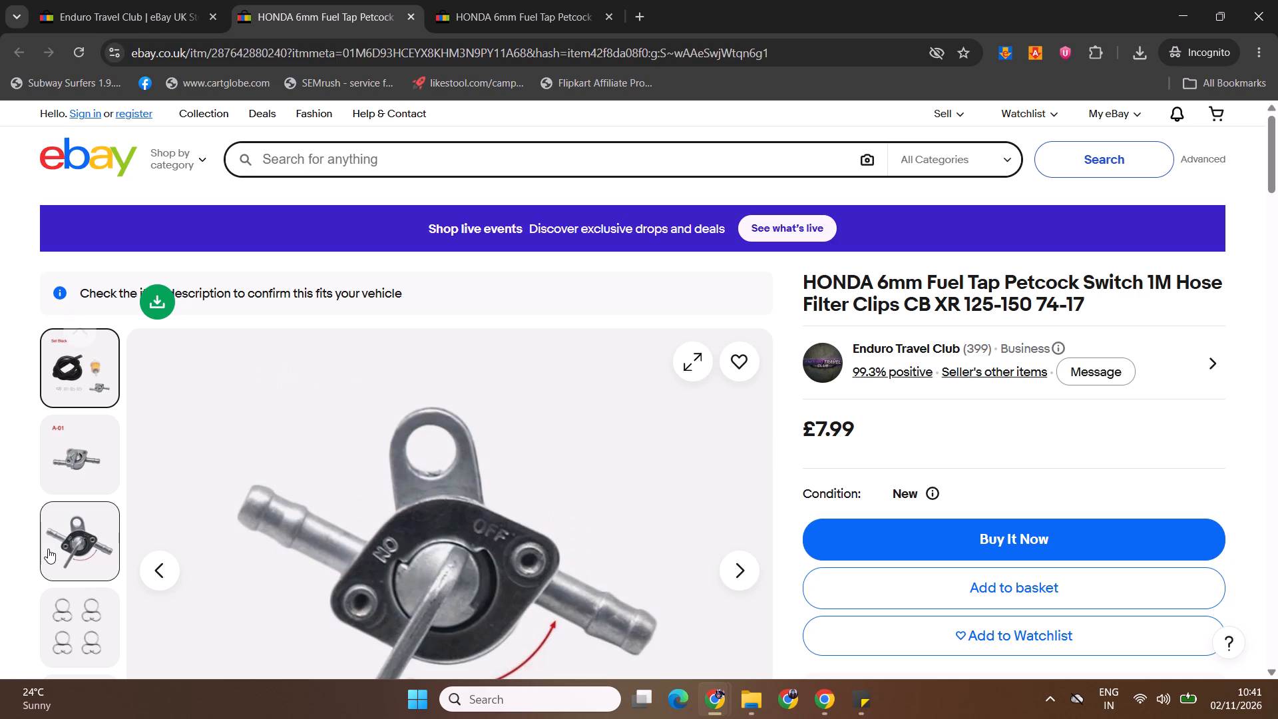
{"action": "left_click", "coordinate": [64, 467]}
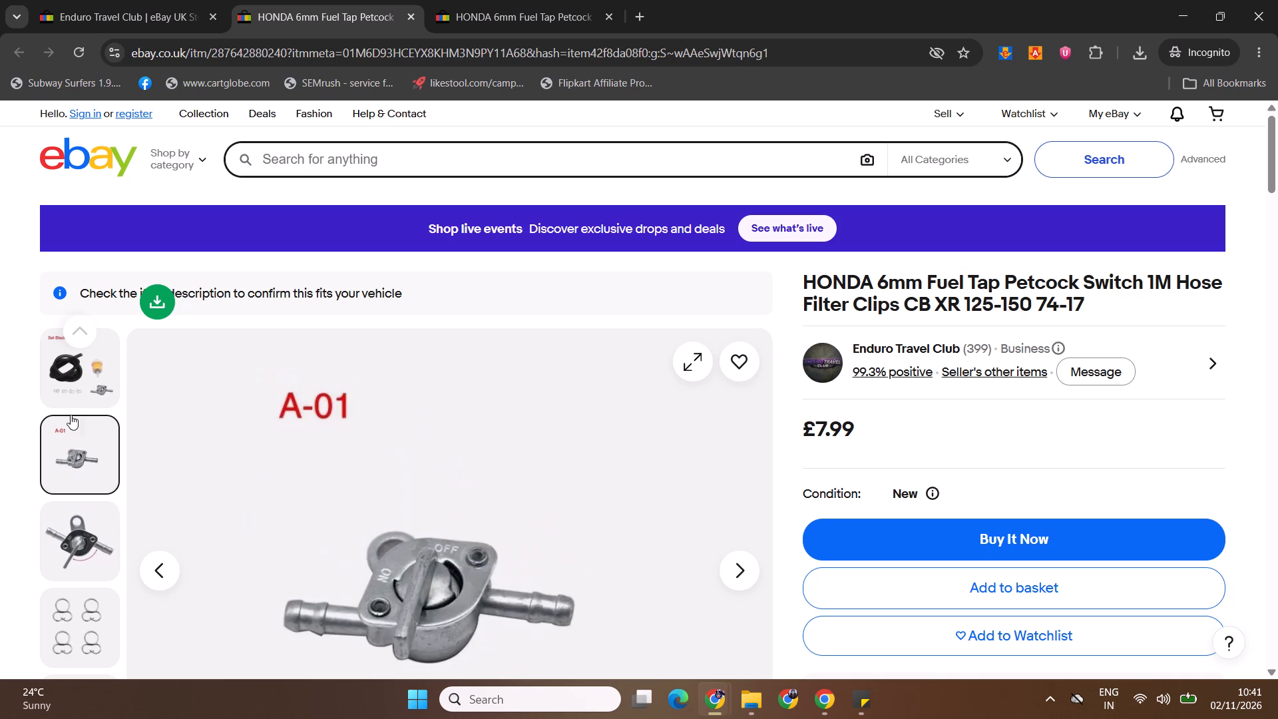
{"action": "left_click", "coordinate": [78, 373]}
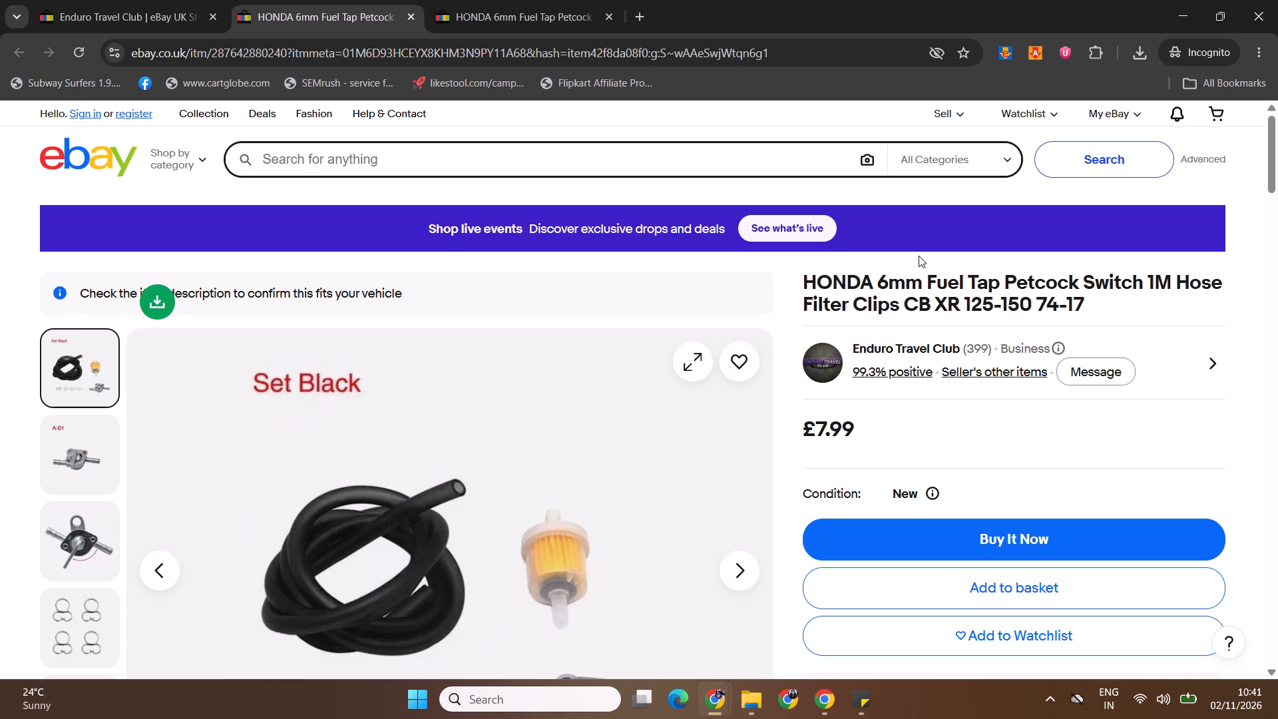
{"action": "left_click", "coordinate": [1277, 157]}
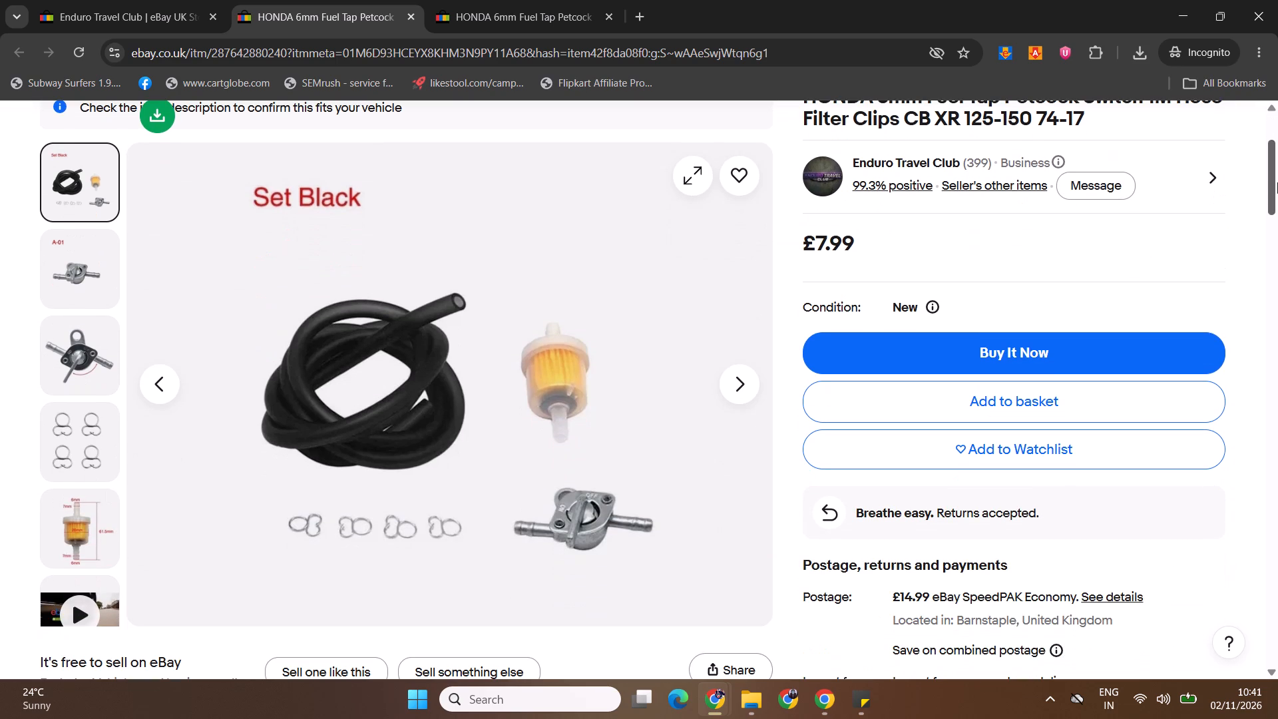
{"action": "left_click", "coordinate": [90, 522]}
{"action": "left_click", "coordinate": [88, 452]}
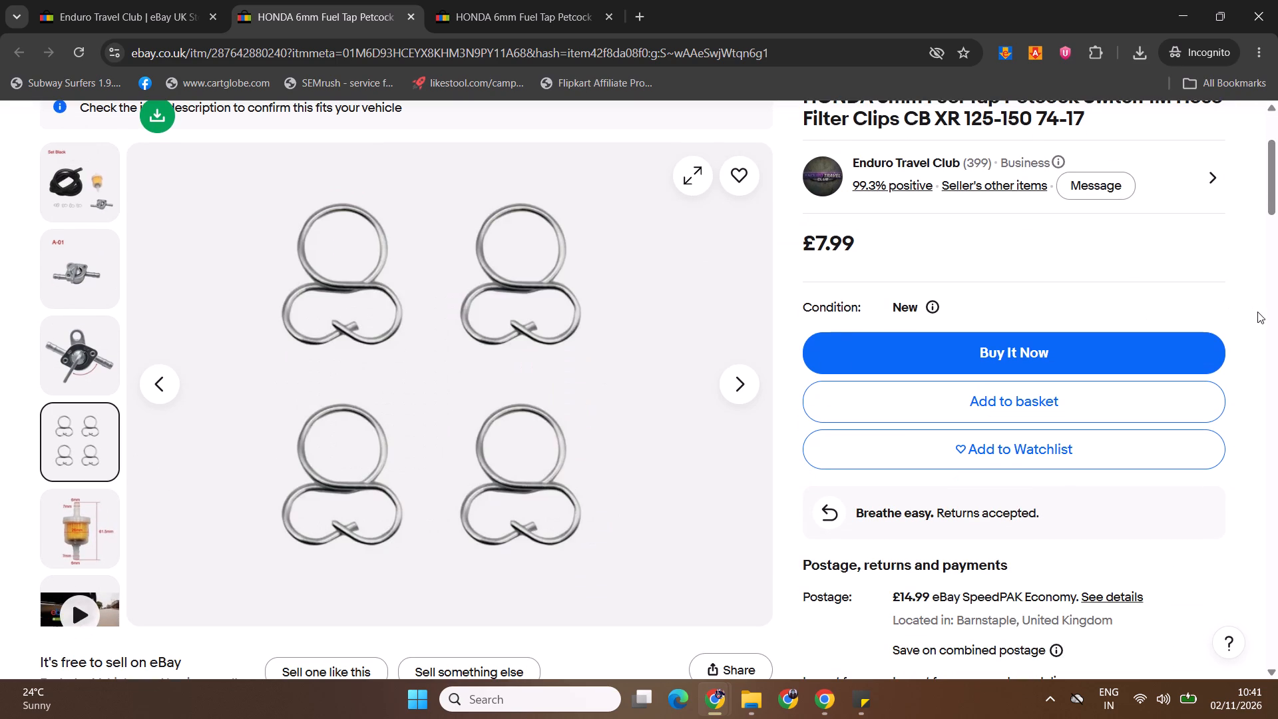
{"action": "left_click", "coordinate": [1277, 168]}
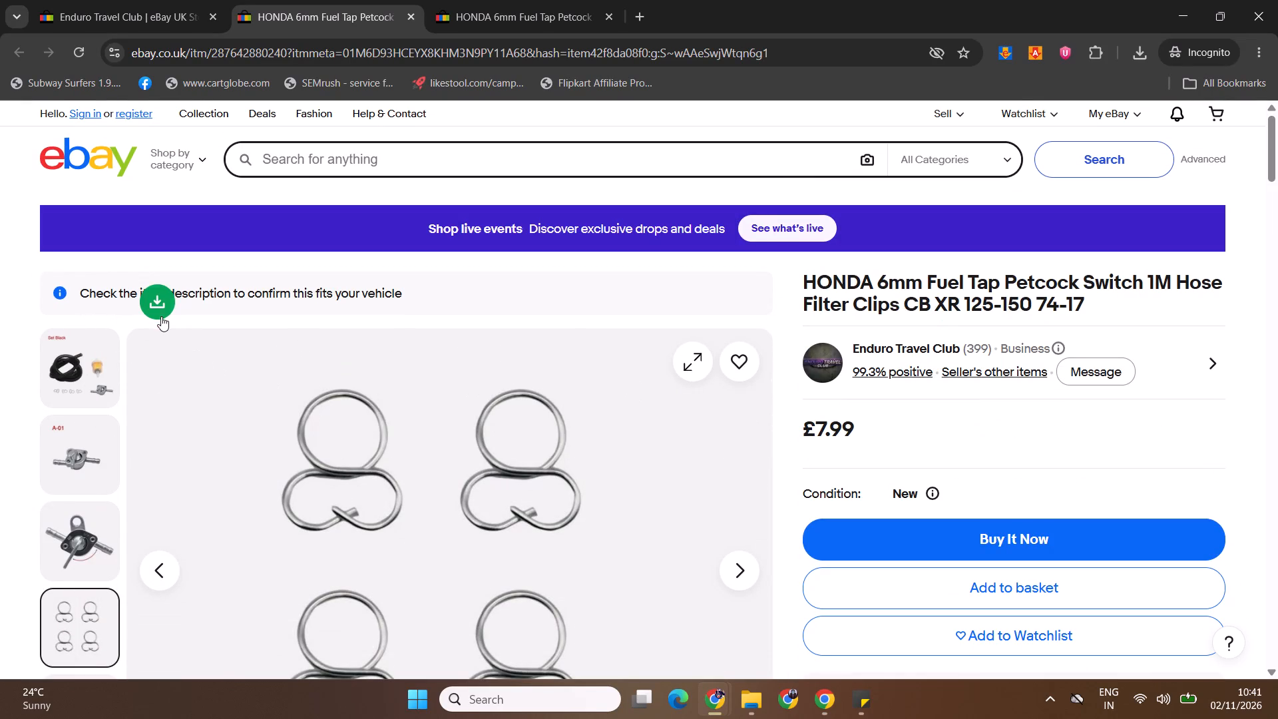
Return to the manymoto seller window to check the submitted carburetor screw listing.
{"action": "key", "text": "alt+Tab"}
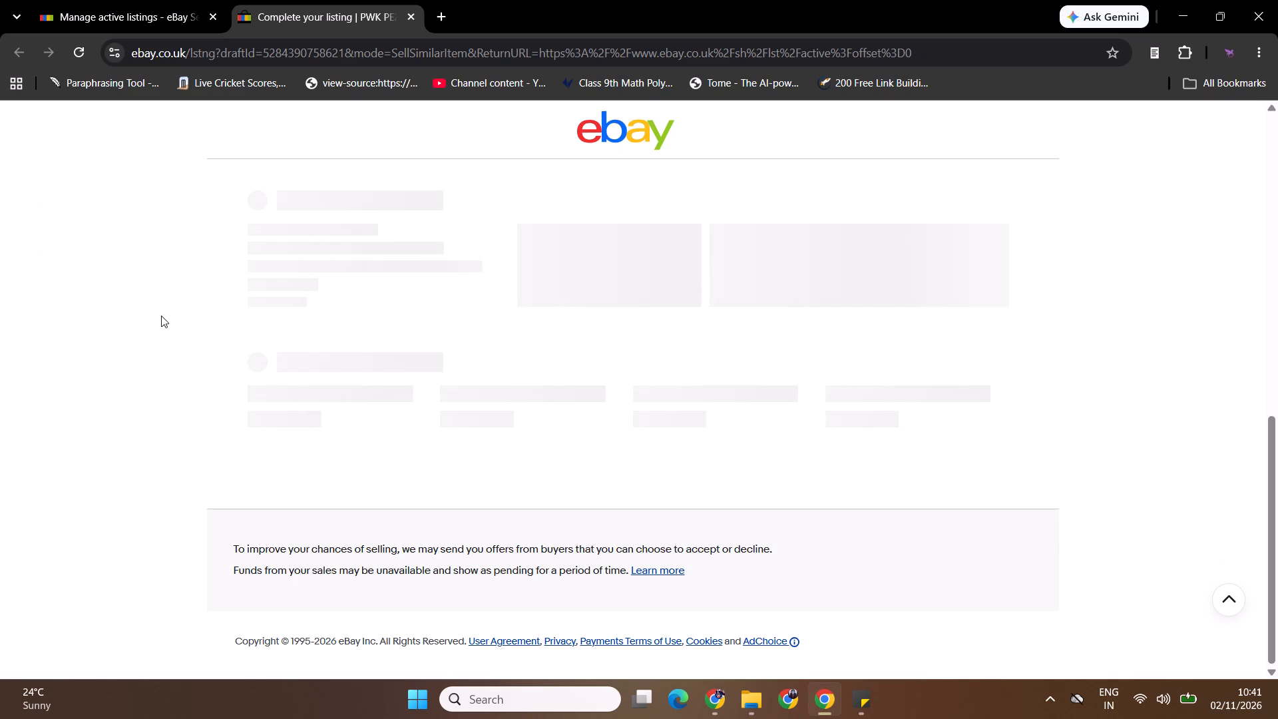
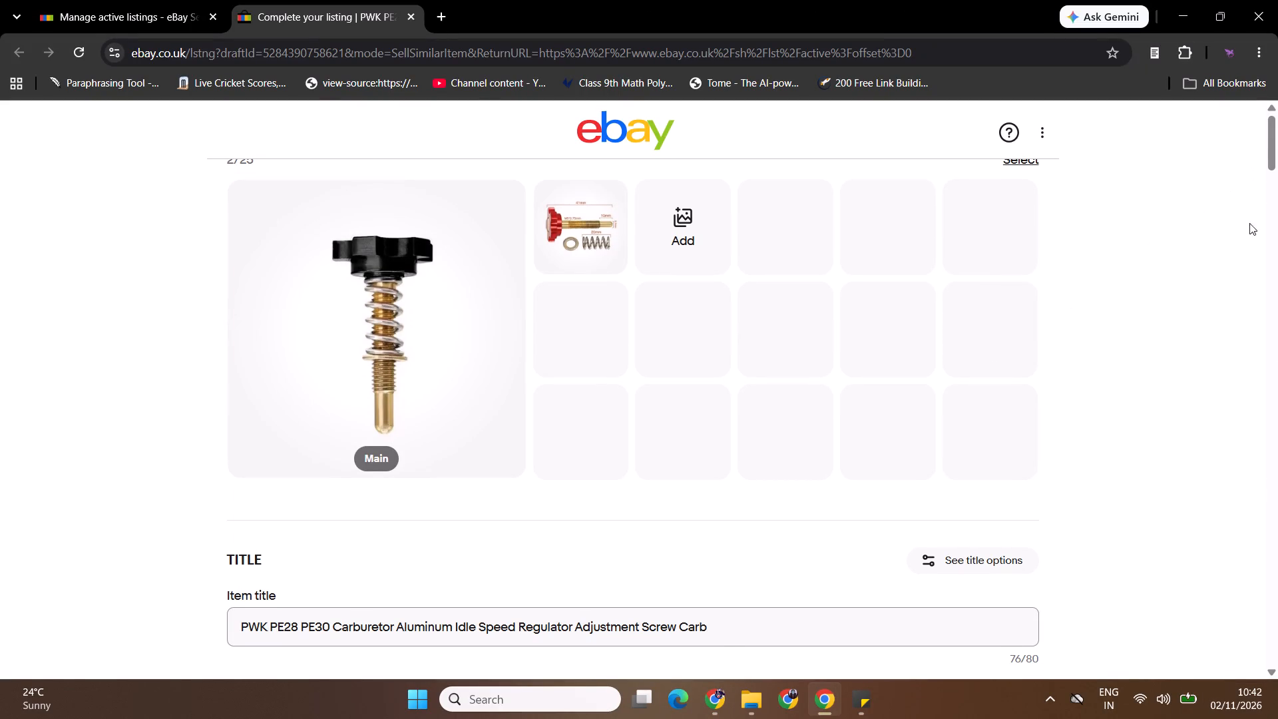
Return to Enduro Travel Club's shop item list in the incognito window and dismiss the cookie notice covering it.
{"action": "key", "text": "alt+Tab"}
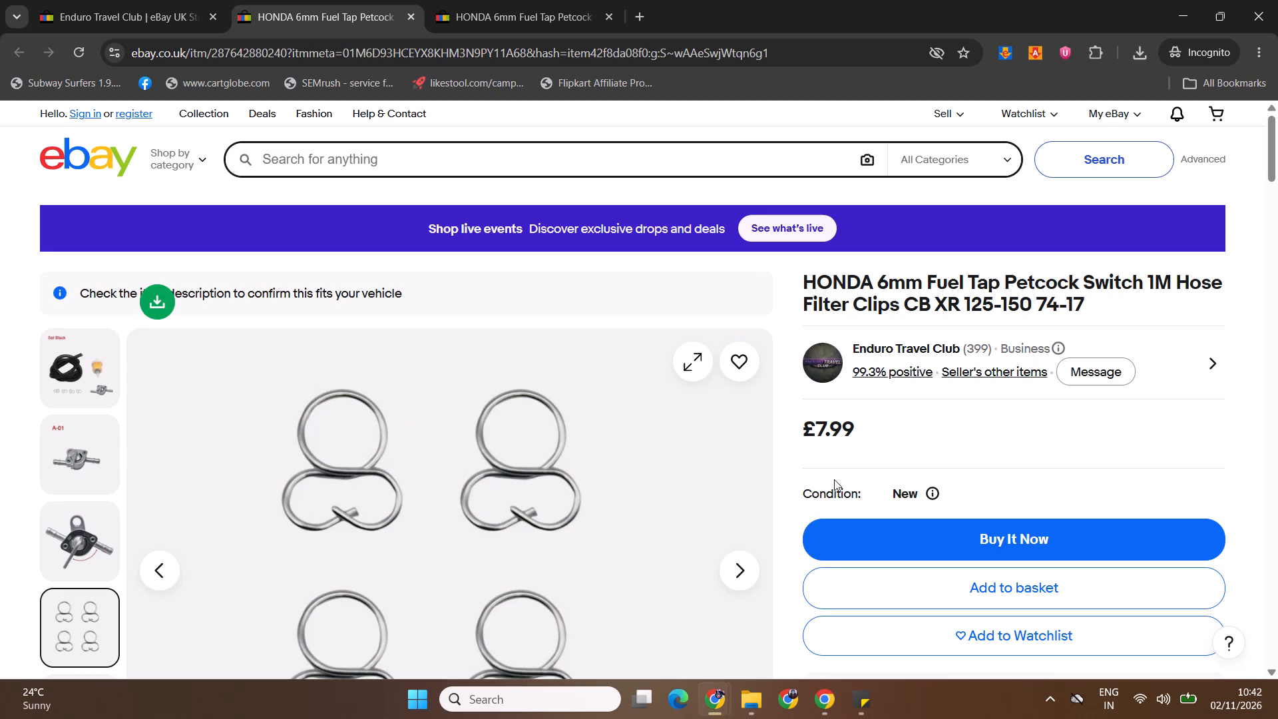
{"action": "key", "text": "ctrl+shift+t"}
{"action": "left_click", "coordinate": [487, 7]}
{"action": "left_click", "coordinate": [139, 0]}
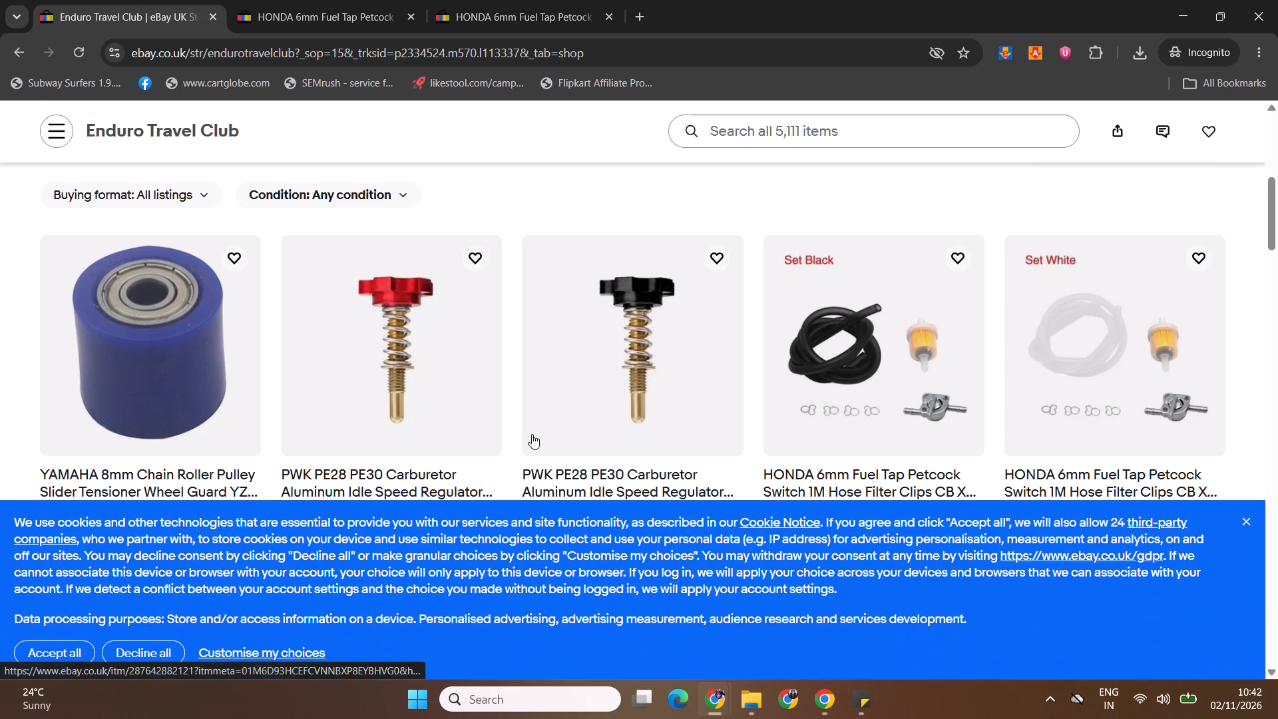
{"action": "left_click", "coordinate": [1244, 524]}
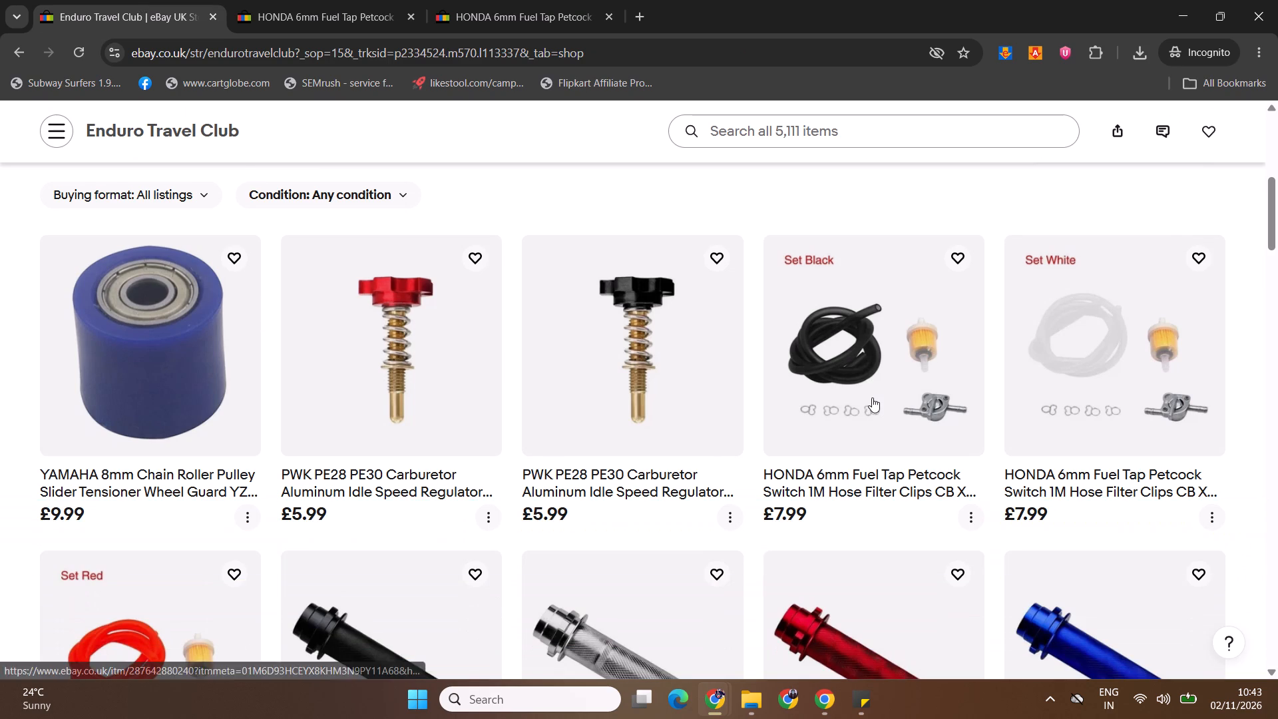
Switch to the manymoto seller window and try to publish the PWK PE28 PE30 carburetor screw listing with the displayed fees.
{"action": "key", "text": "alt+Tab"}
{"action": "left_click_drag", "start_coordinate": [1277, 160], "coordinate": [1267, 352]}
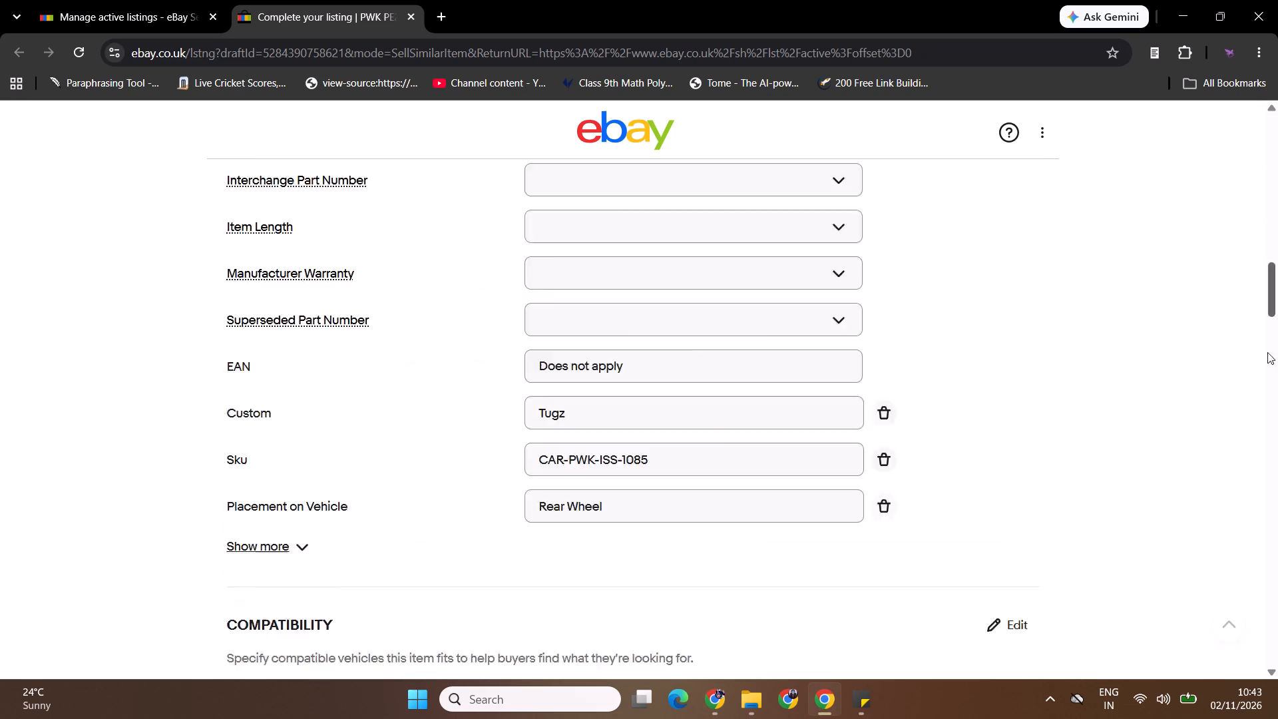
{"action": "left_click_drag", "start_coordinate": [1267, 352], "coordinate": [1213, 718]}
{"action": "left_click", "coordinate": [722, 398]}
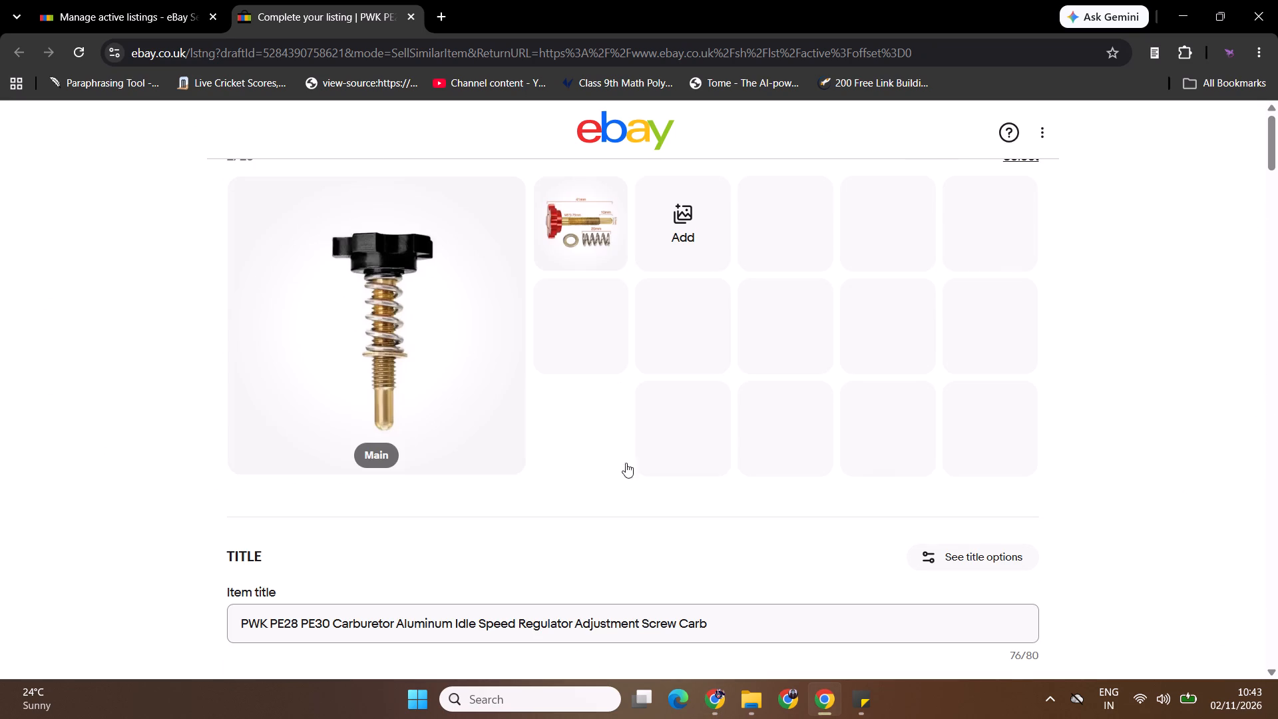
{"action": "left_click_drag", "start_coordinate": [1277, 147], "coordinate": [1235, 714]}
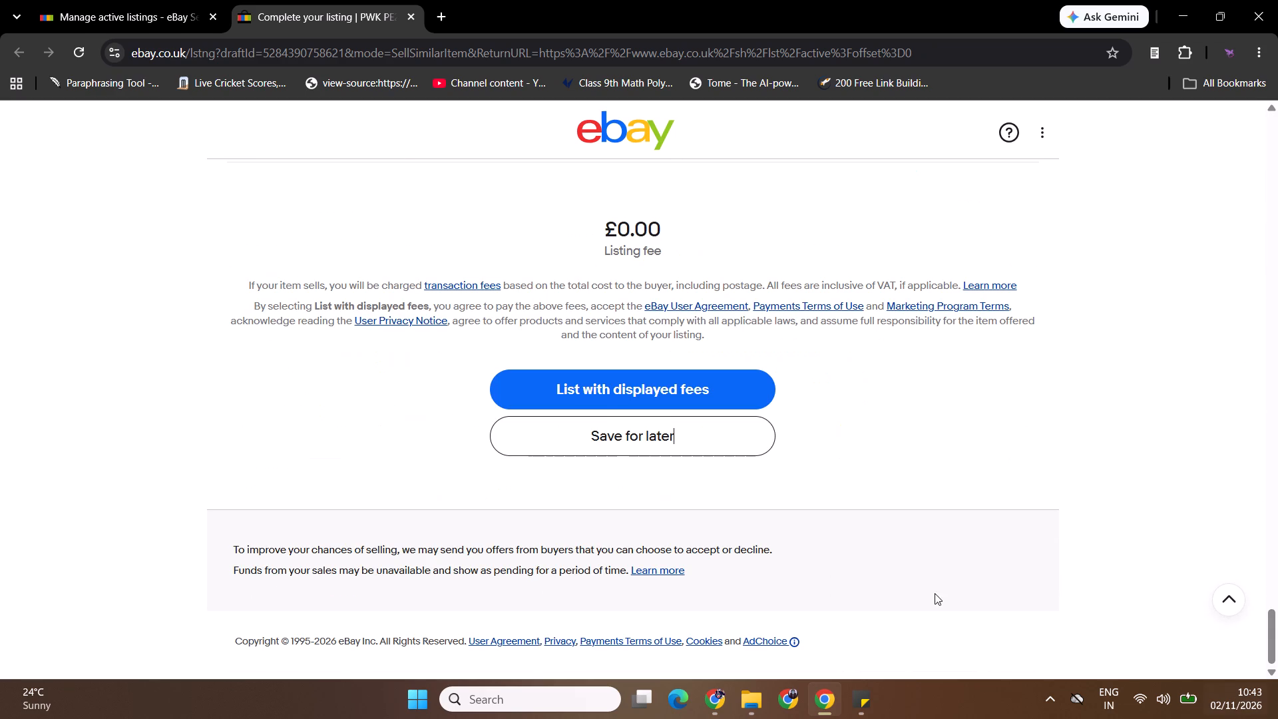
{"action": "left_click", "coordinate": [616, 391]}
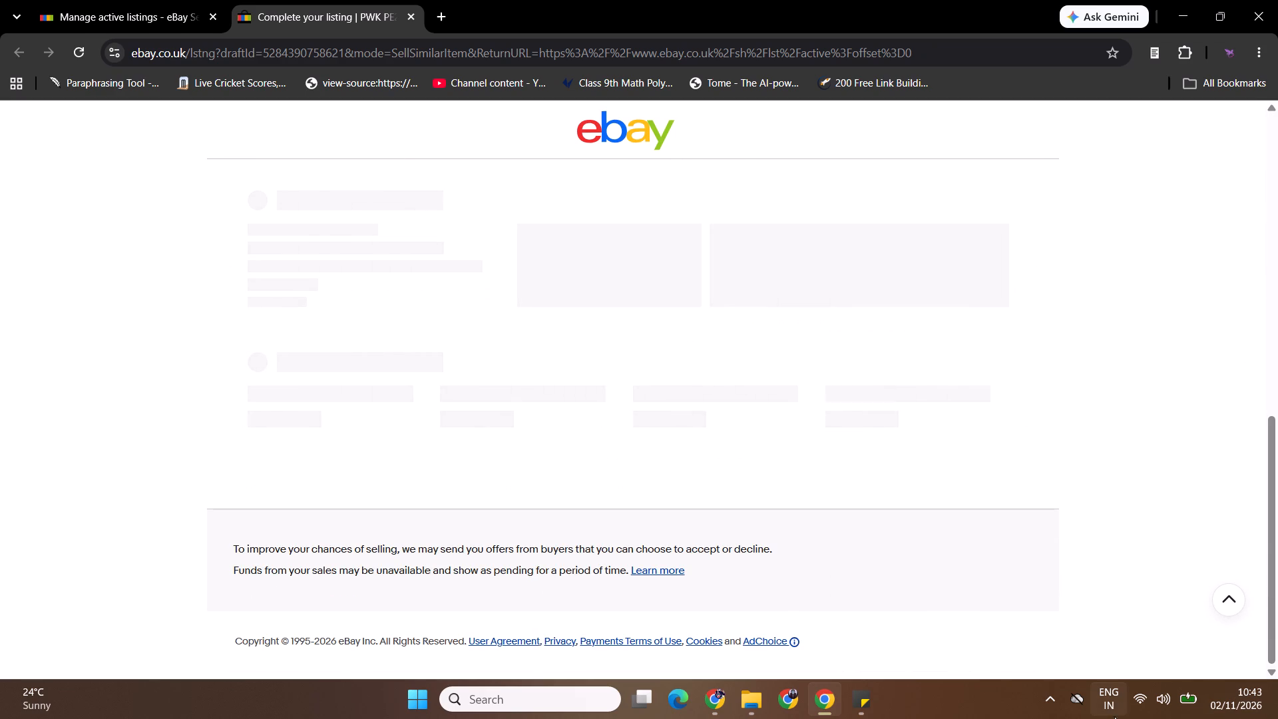
Turn the computer's Wi-Fi off and on again, reconnect to the tugral network, and return to the listing form.
{"action": "left_click", "coordinate": [1139, 700]}
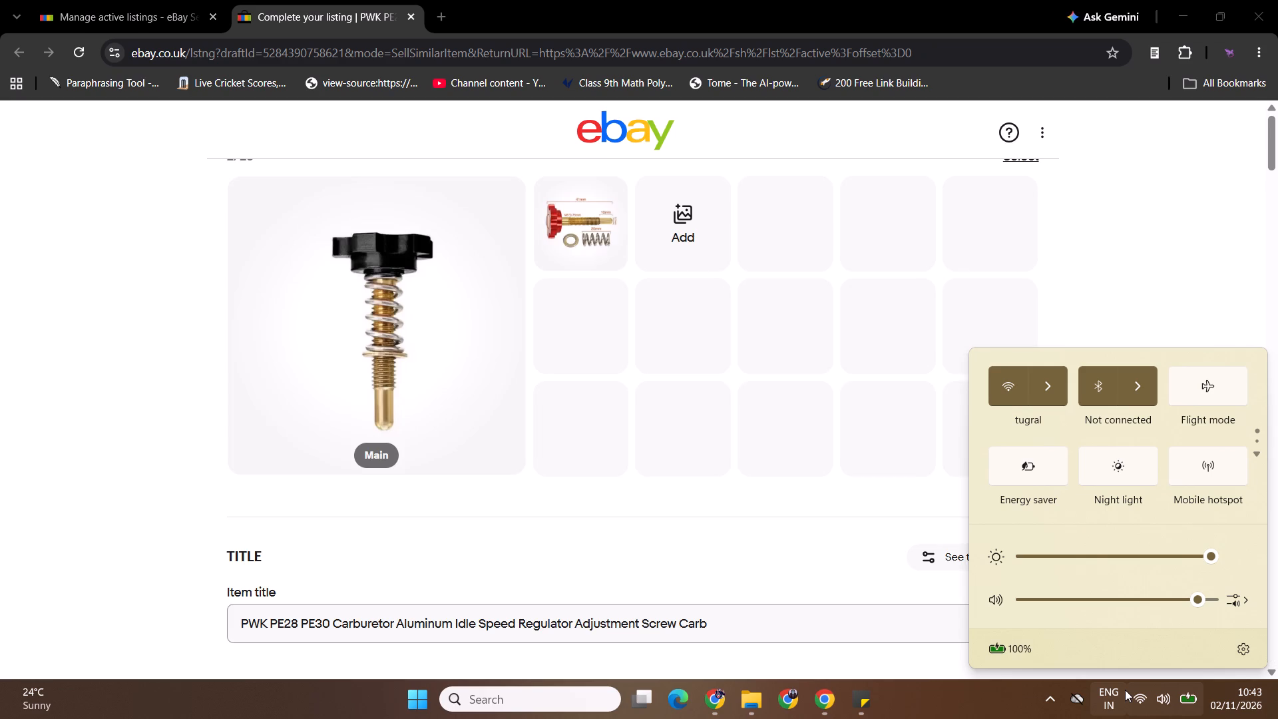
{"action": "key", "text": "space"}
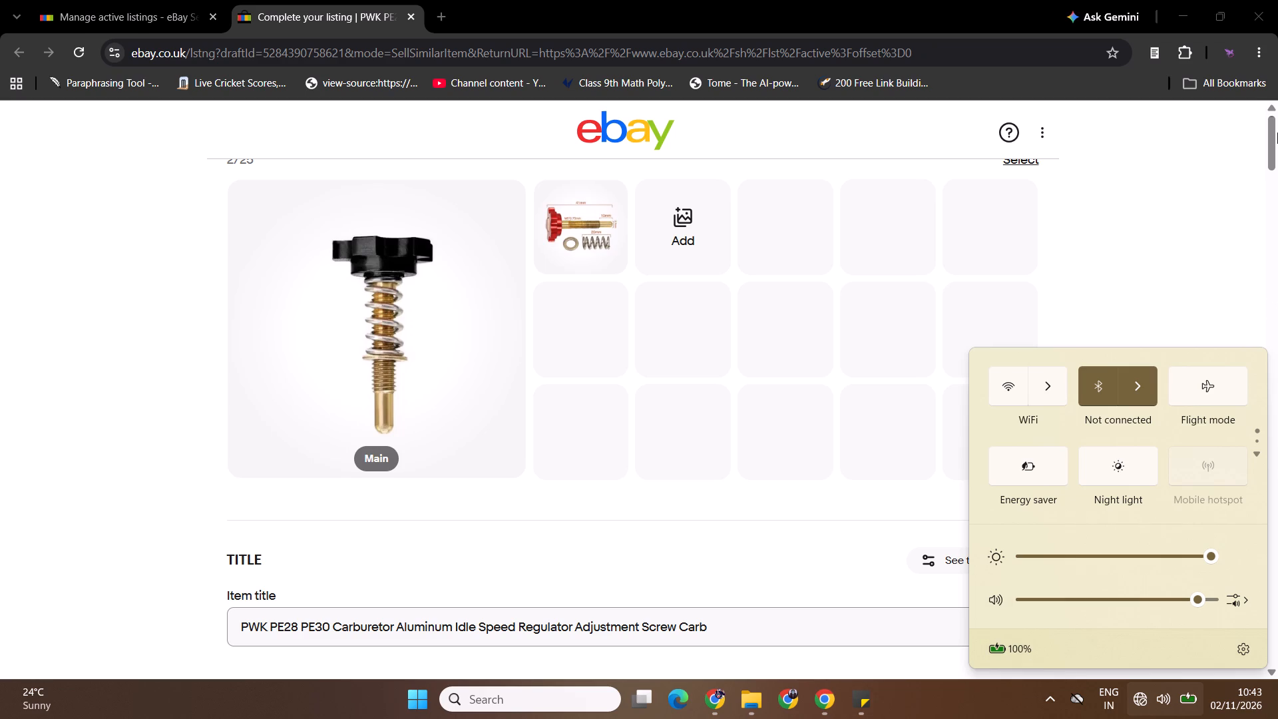
{"action": "left_click", "coordinate": [1014, 399]}
{"action": "left_click", "coordinate": [1048, 389]}
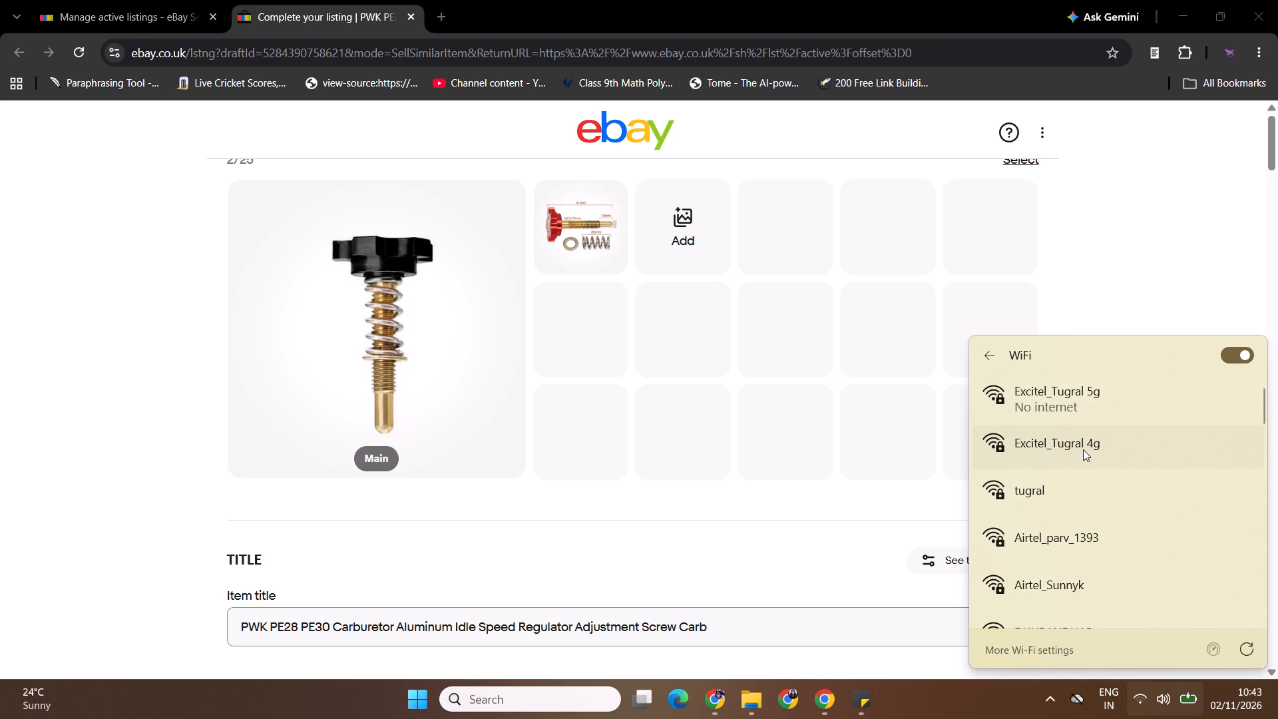
{"action": "left_click", "coordinate": [1069, 496]}
{"action": "left_click", "coordinate": [1170, 565]}
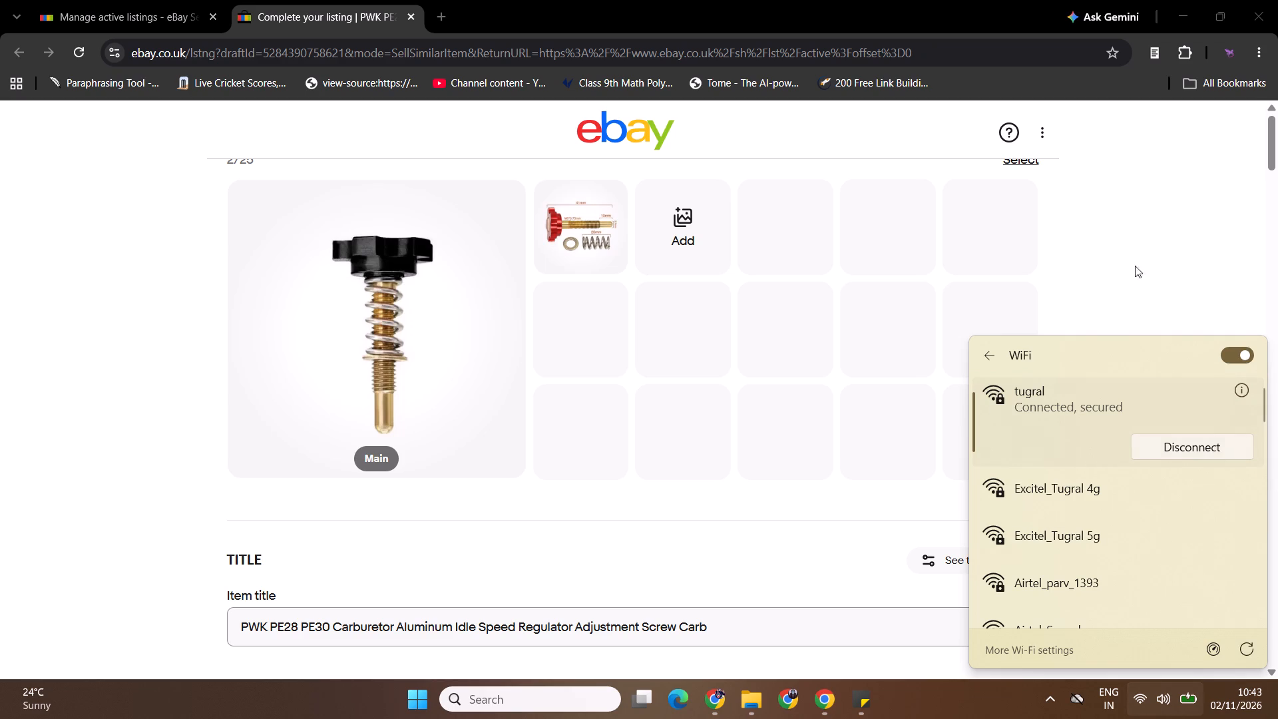
{"action": "left_click", "coordinate": [1132, 246]}
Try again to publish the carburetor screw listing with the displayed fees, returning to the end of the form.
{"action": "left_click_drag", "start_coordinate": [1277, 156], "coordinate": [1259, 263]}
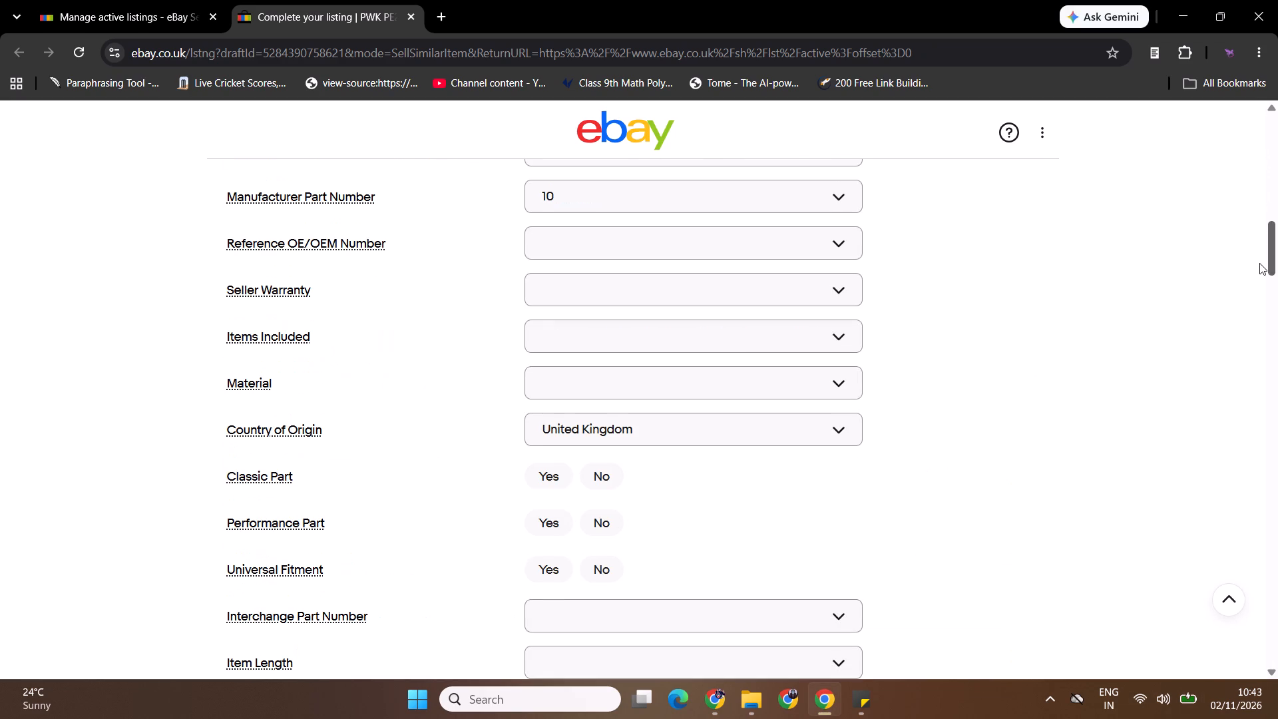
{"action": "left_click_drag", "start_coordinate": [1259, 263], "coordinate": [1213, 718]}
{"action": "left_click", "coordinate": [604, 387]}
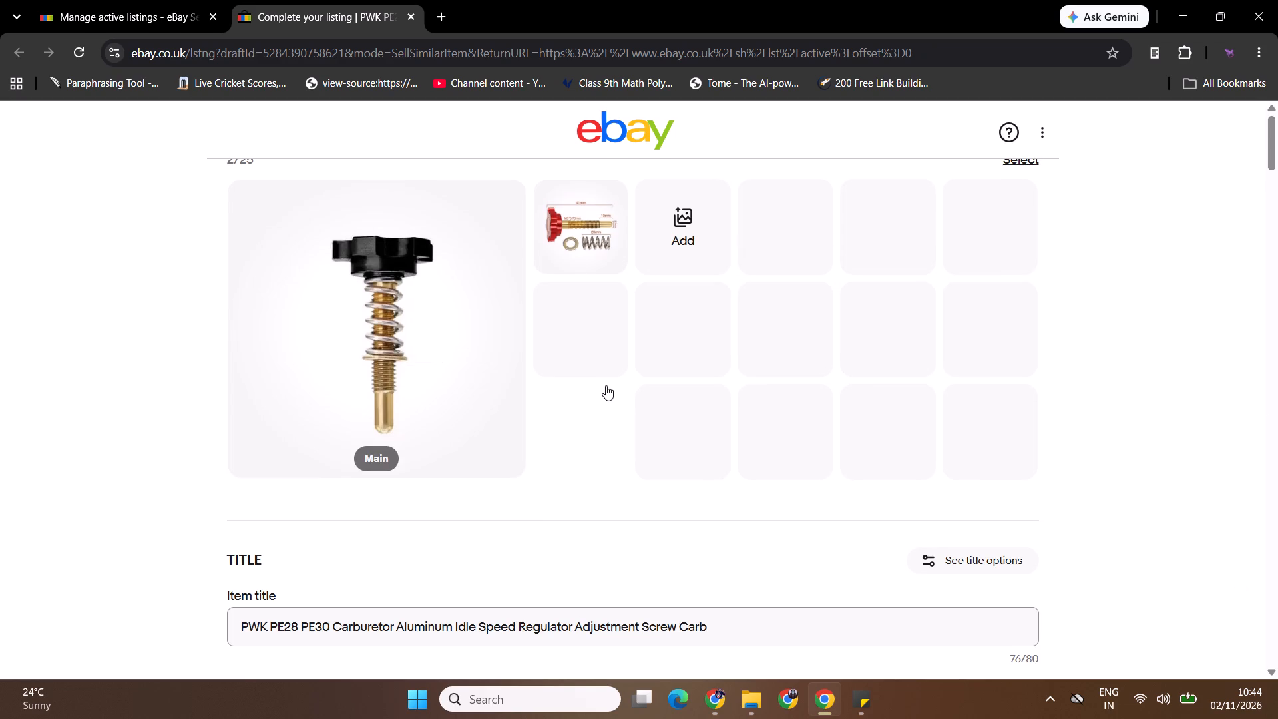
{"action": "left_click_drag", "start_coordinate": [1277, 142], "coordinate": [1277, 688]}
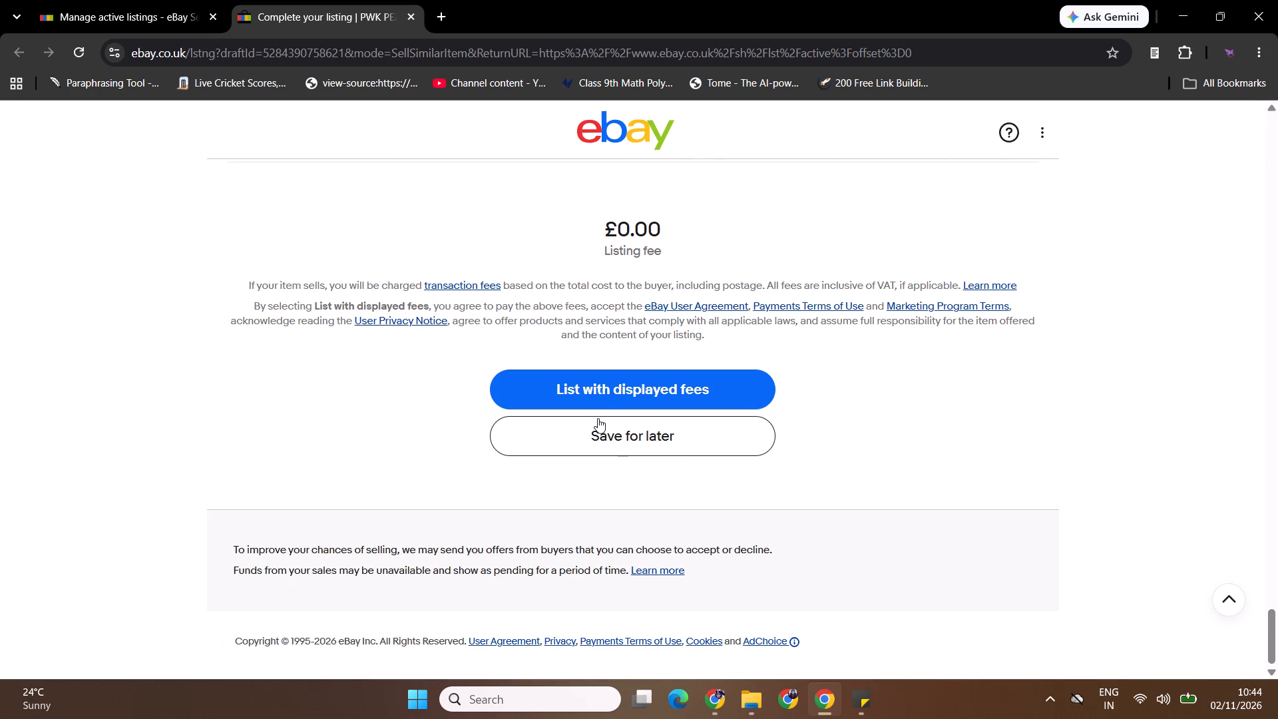
Check the Wi-Fi connection's status and show the hidden background apps in the system tray.
{"action": "left_click", "coordinate": [1134, 693]}
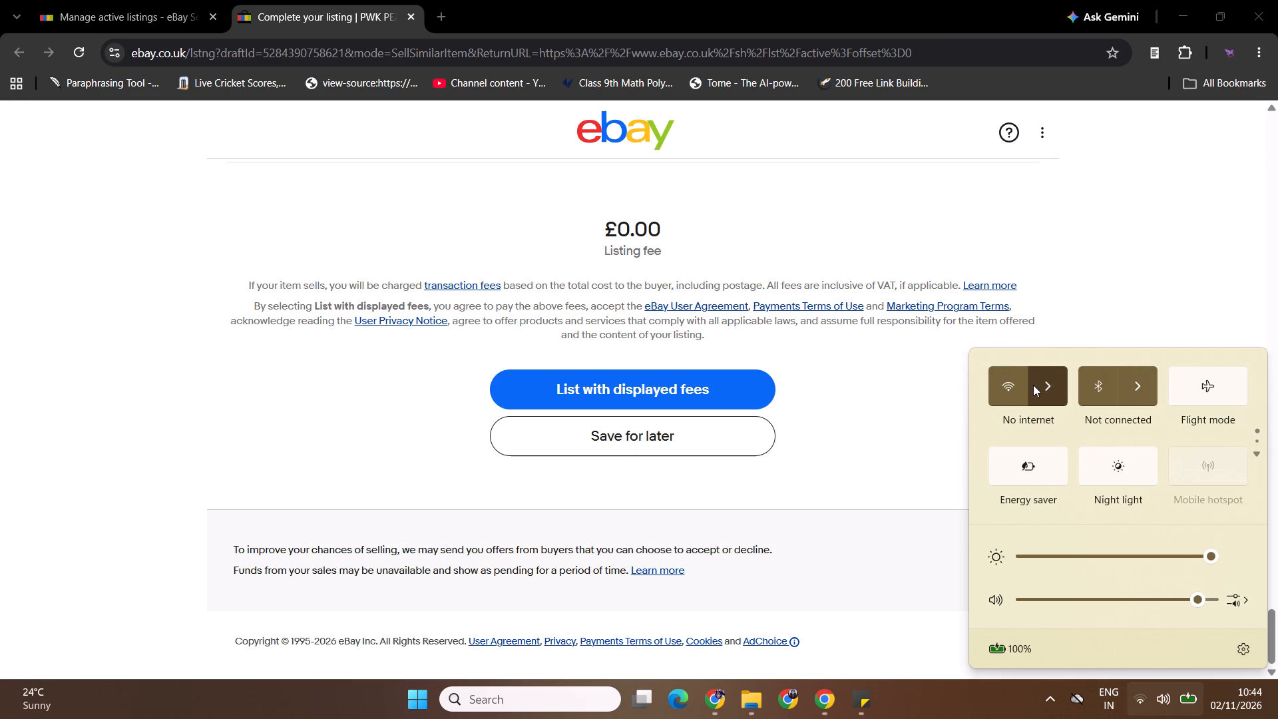
{"action": "left_click", "coordinate": [1035, 385]}
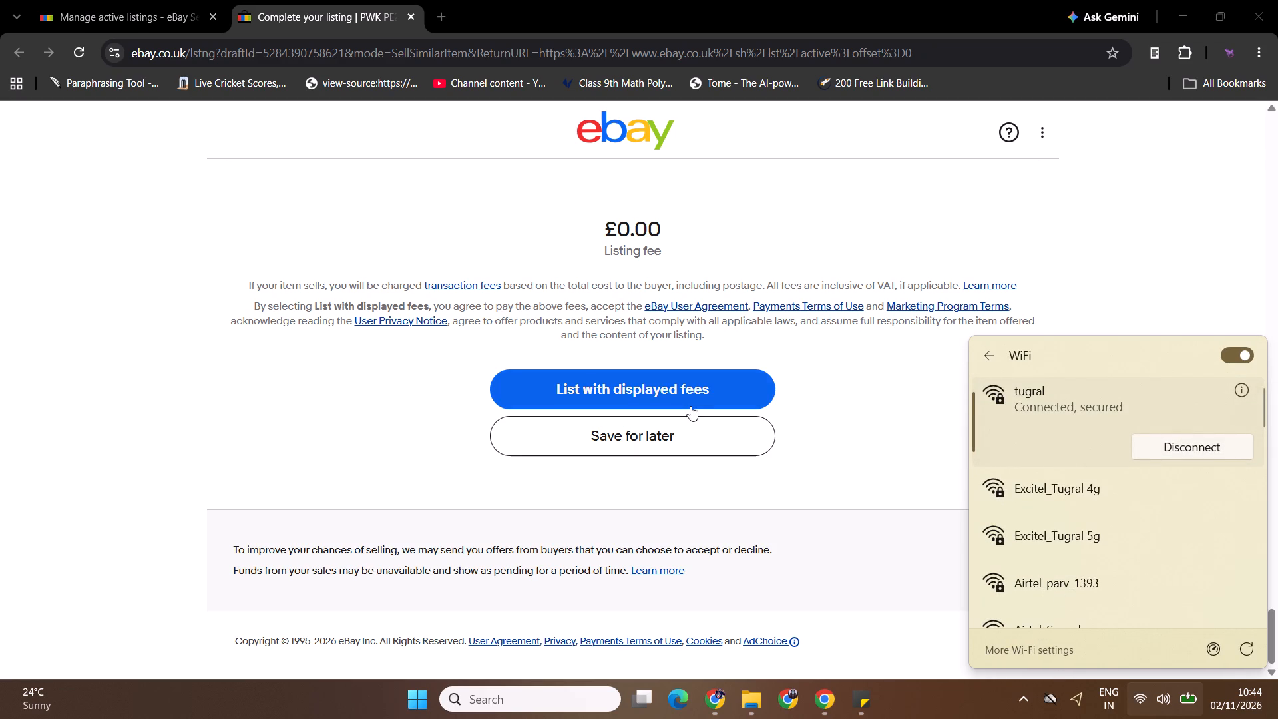
{"action": "left_click", "coordinate": [1026, 704]}
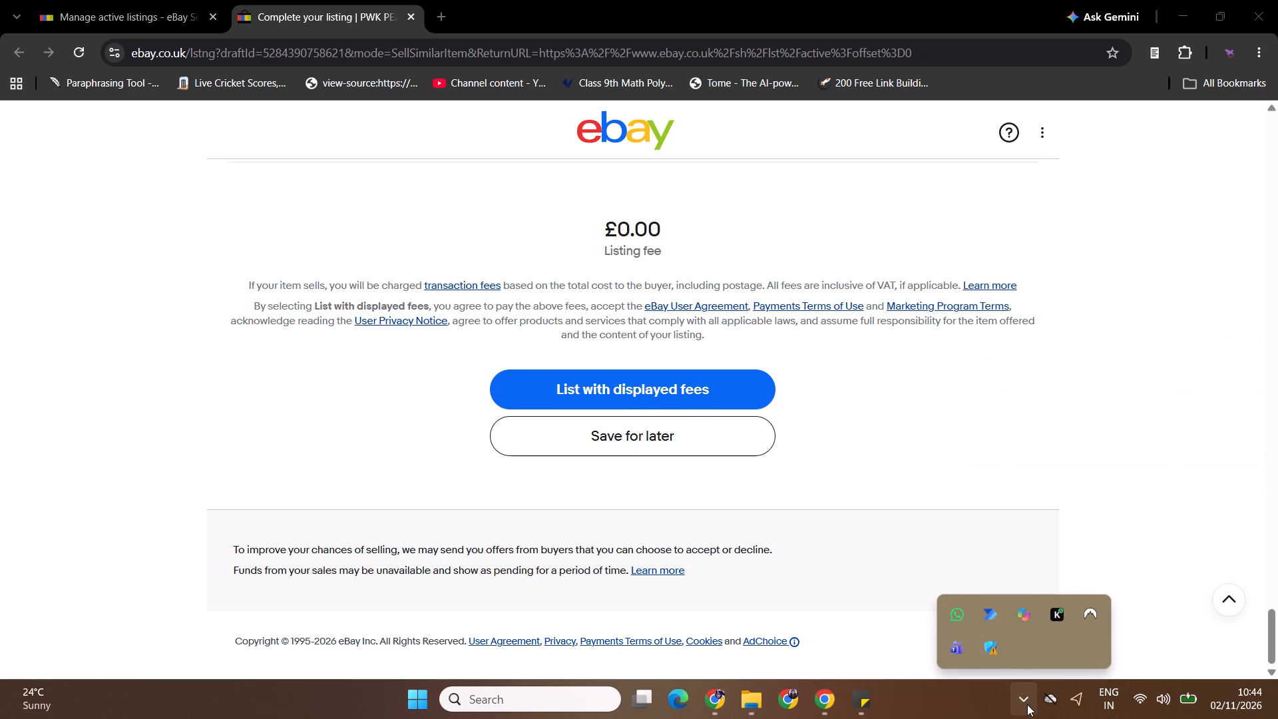
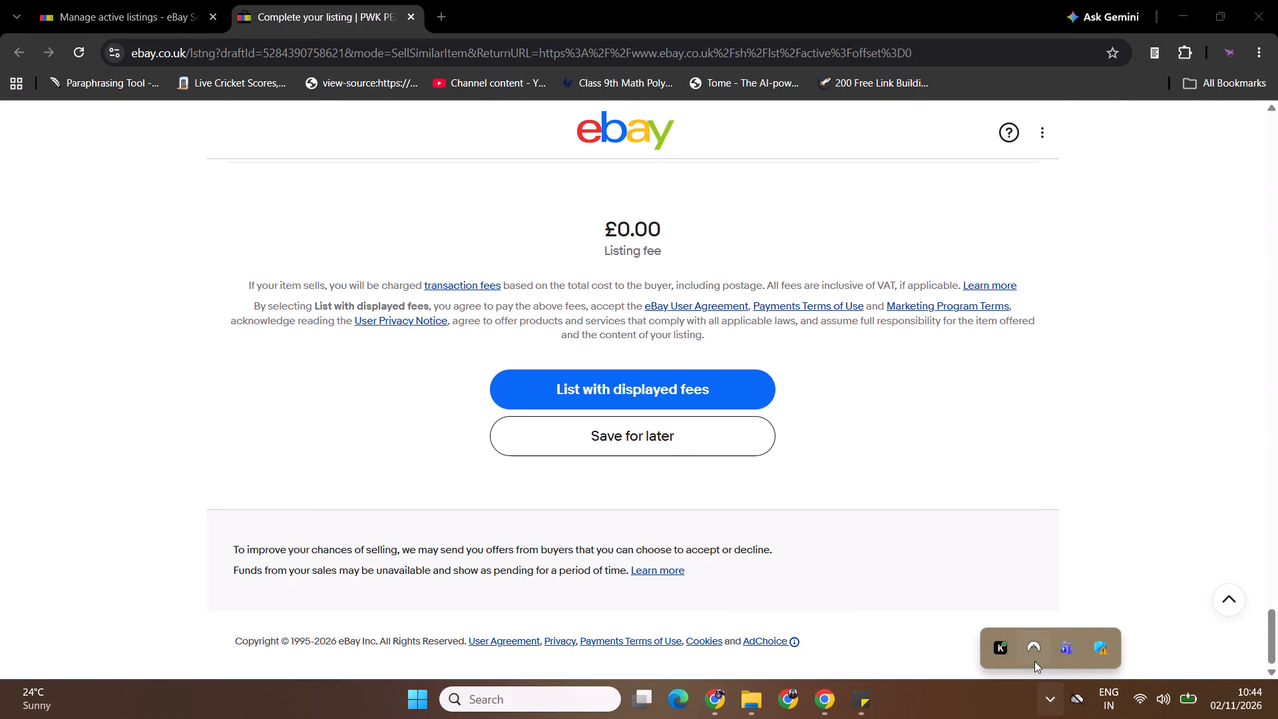
{"action": "left_click", "coordinate": [1071, 644]}
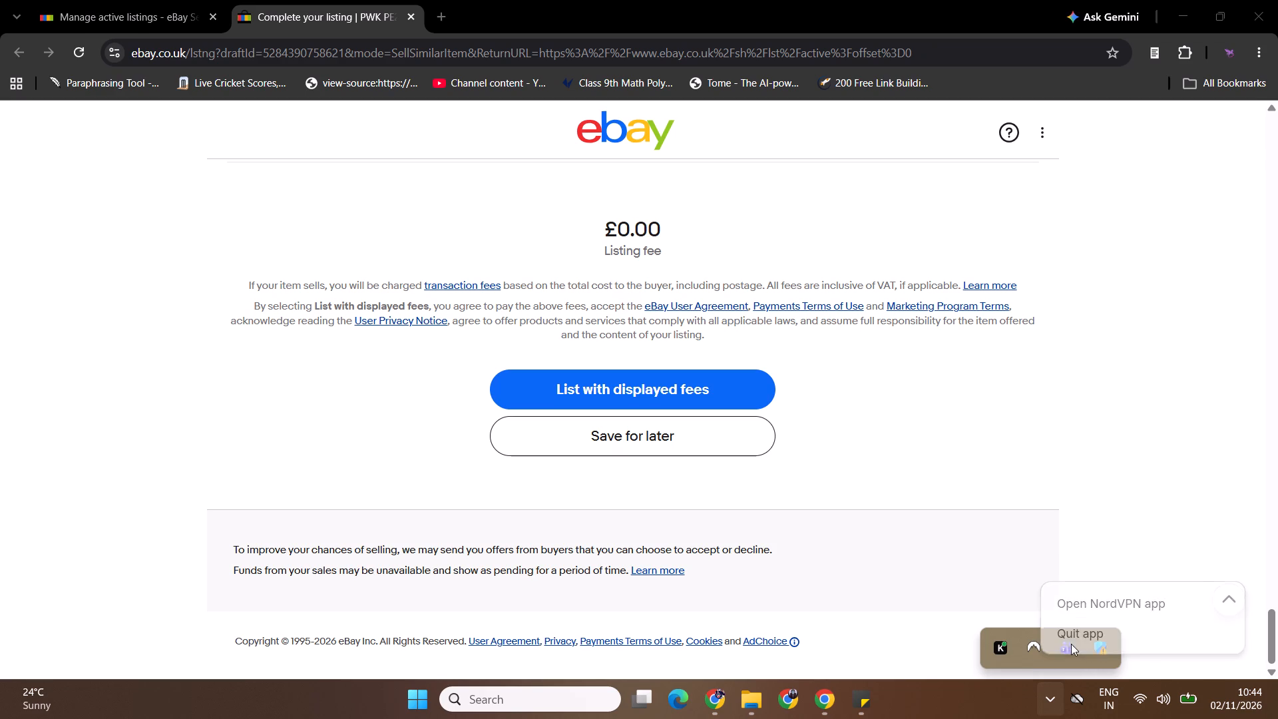
{"action": "right_click", "coordinate": [1033, 646]}
{"action": "left_click", "coordinate": [1095, 615]}
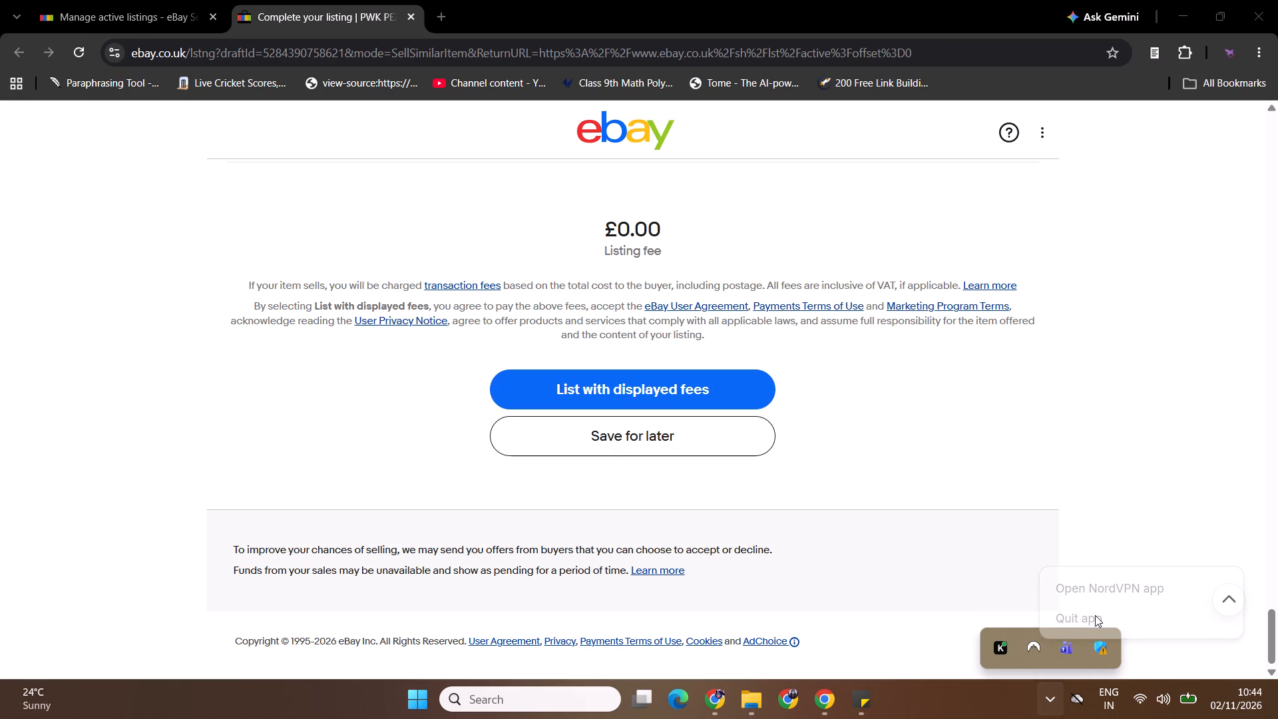
Submit the PWK carburetor screw listing with the displayed fees.
{"action": "left_click", "coordinate": [1067, 556]}
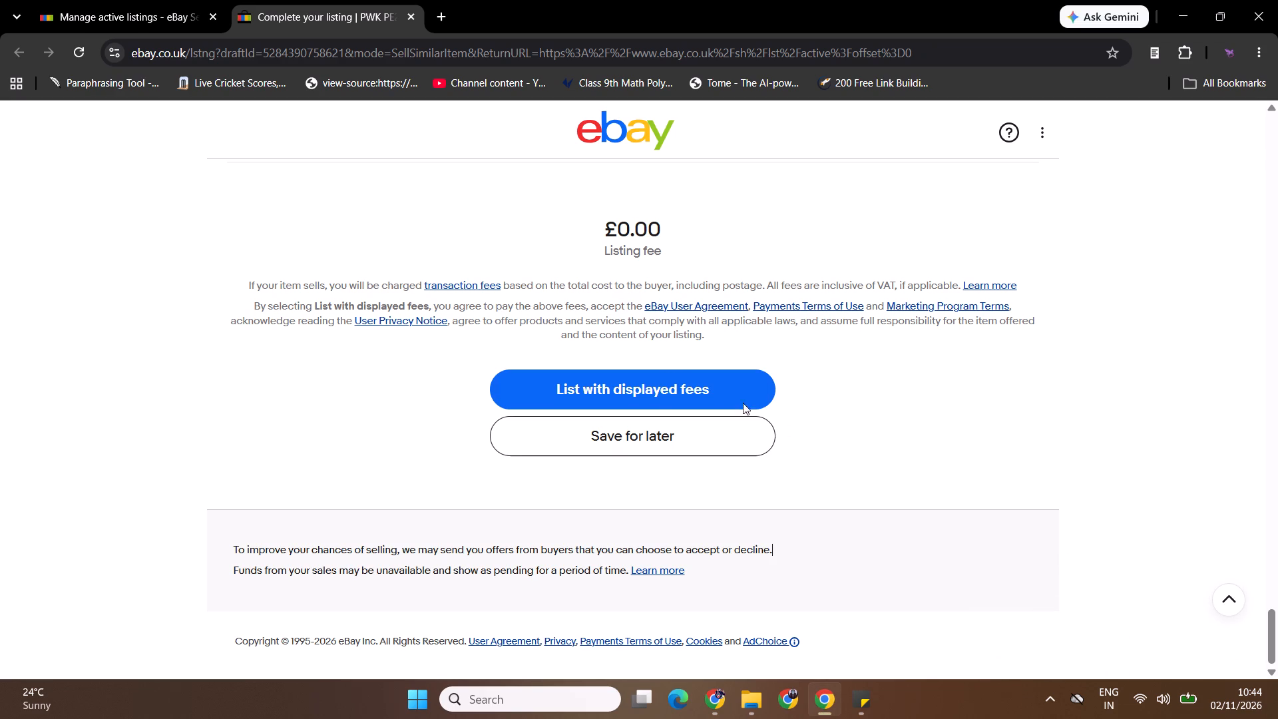
{"action": "left_click", "coordinate": [672, 389]}
Check the background apps and the Wi-Fi connection while the listing is being submitted.
{"action": "left_click", "coordinate": [1050, 698]}
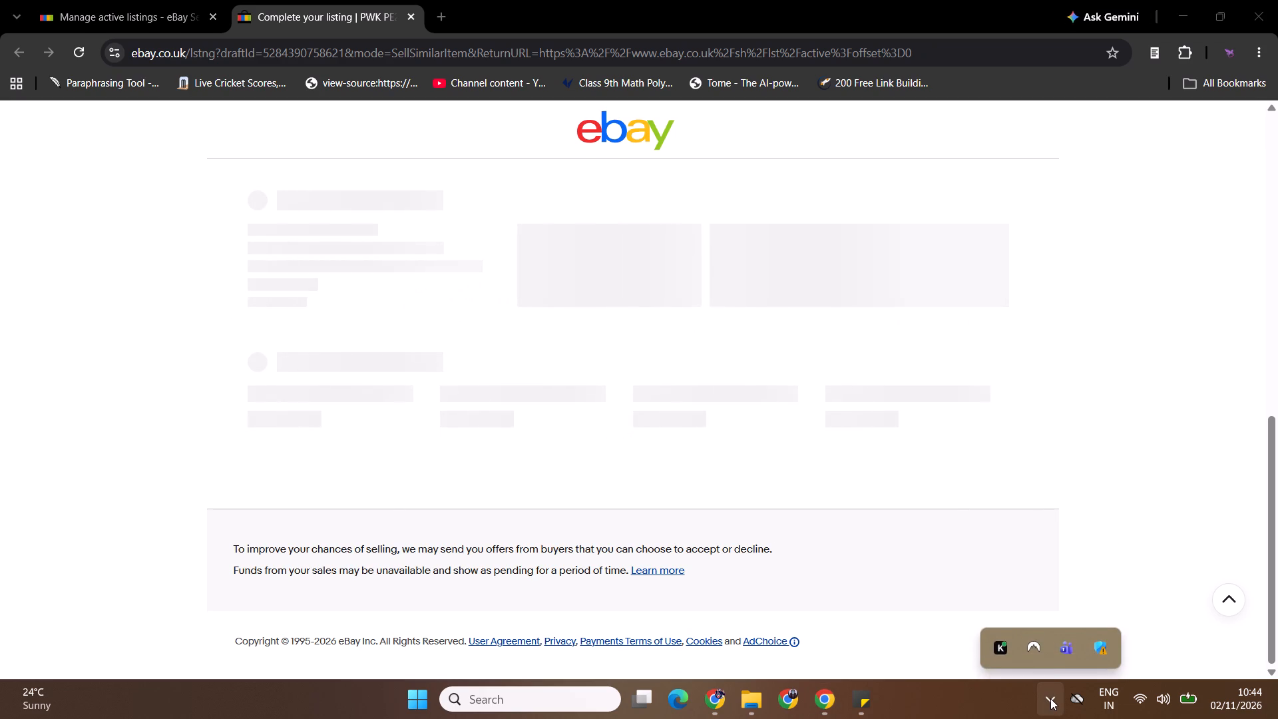
{"action": "left_click", "coordinate": [1144, 704]}
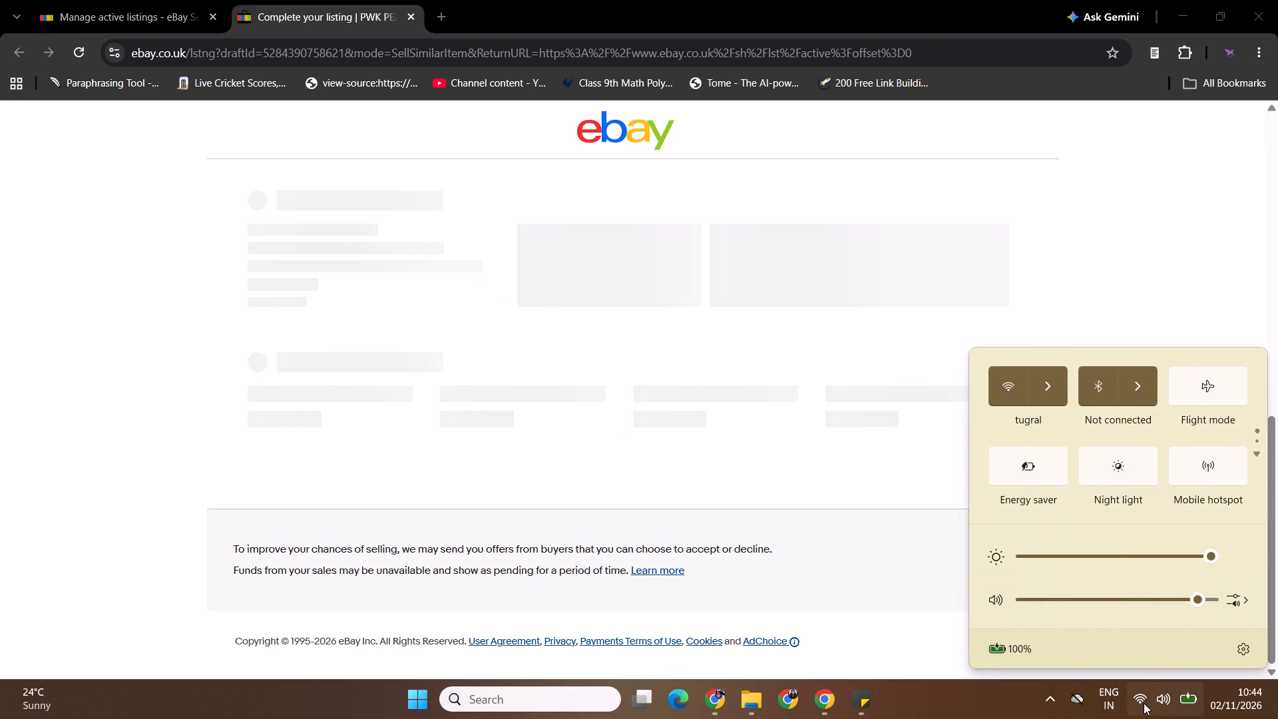
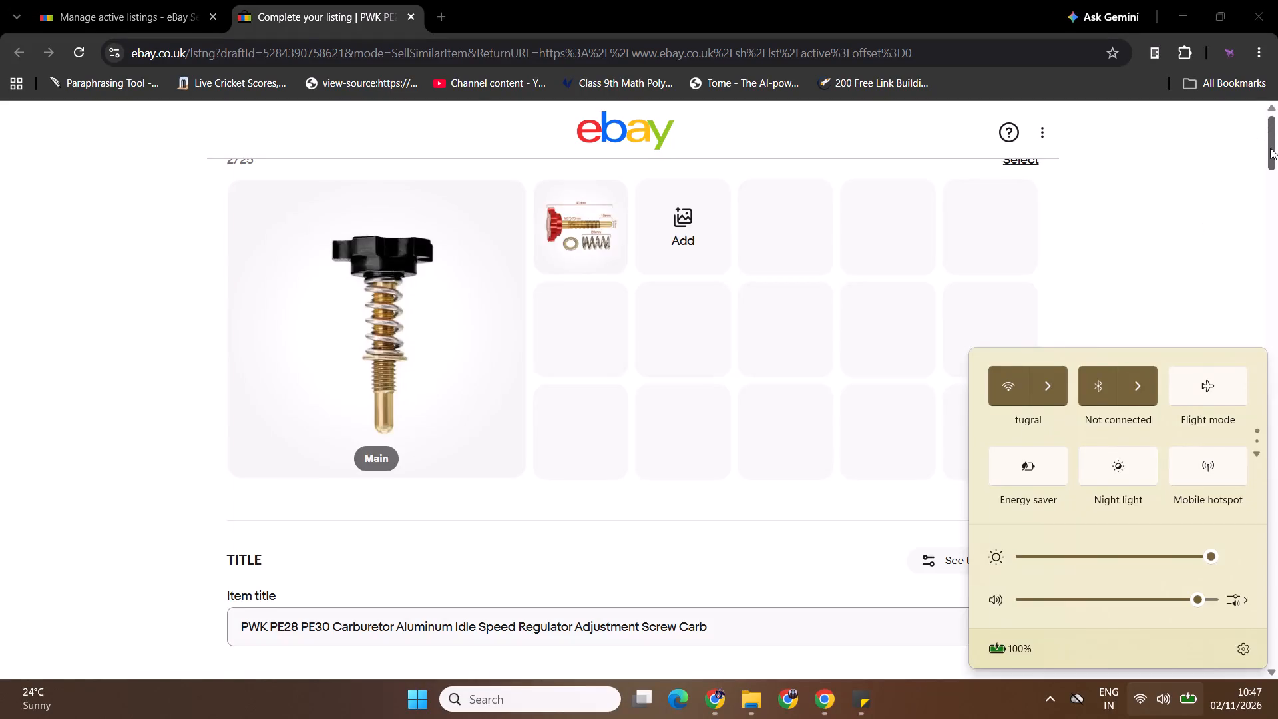
Submit the completed PWK PE28 PE30 carburetor idle speed adjustment screw listing for publication.
{"action": "left_click_drag", "start_coordinate": [1270, 148], "coordinate": [1219, 662]}
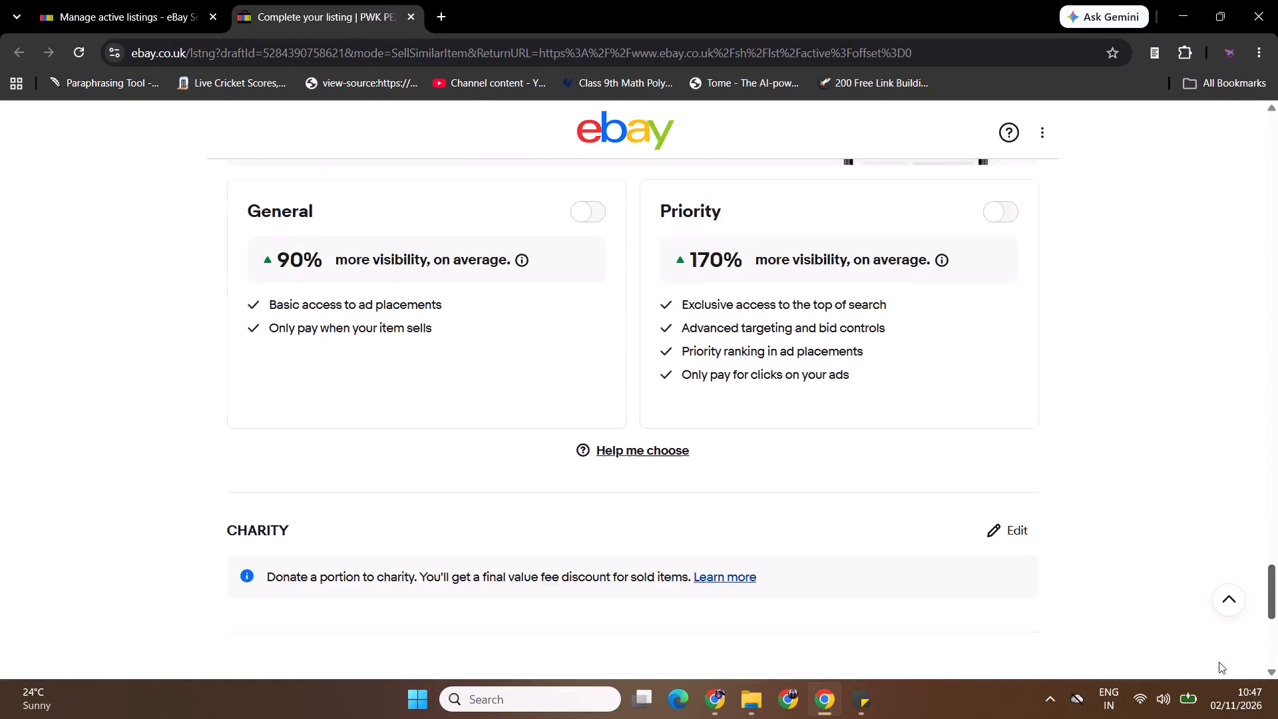
{"action": "left_click_drag", "start_coordinate": [1219, 662], "coordinate": [1219, 687]}
{"action": "left_click", "coordinate": [690, 395]}
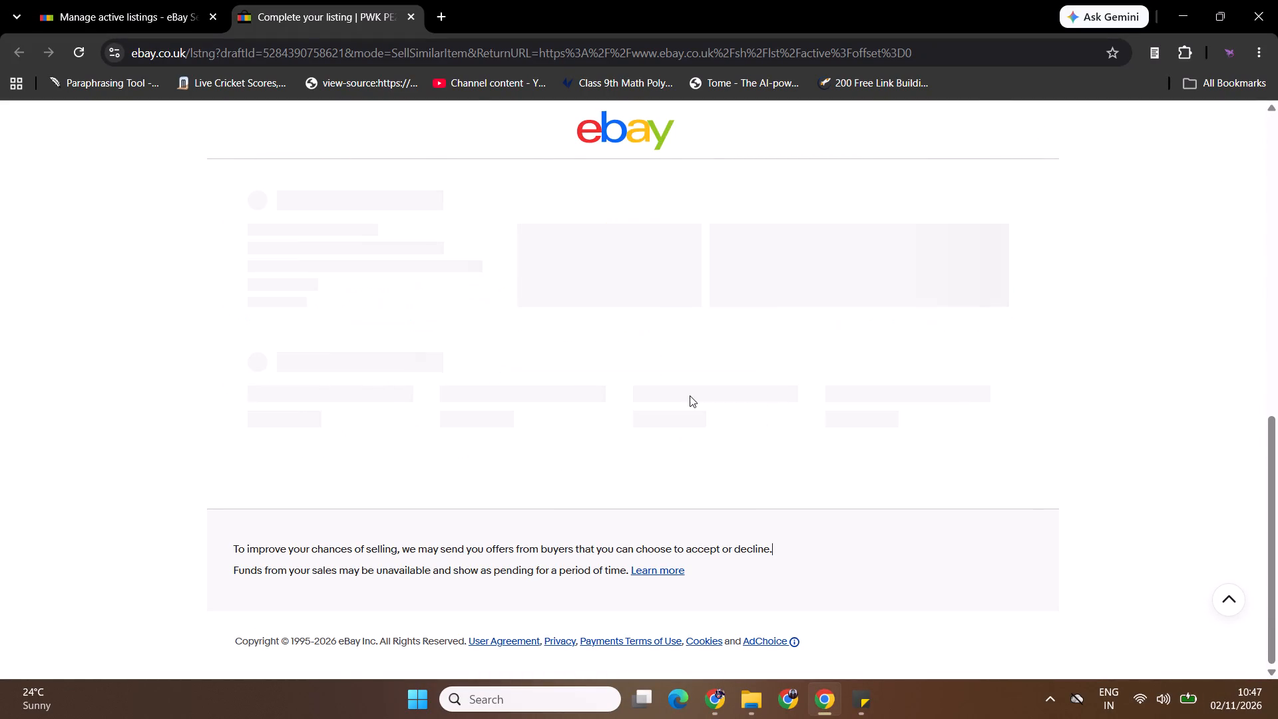
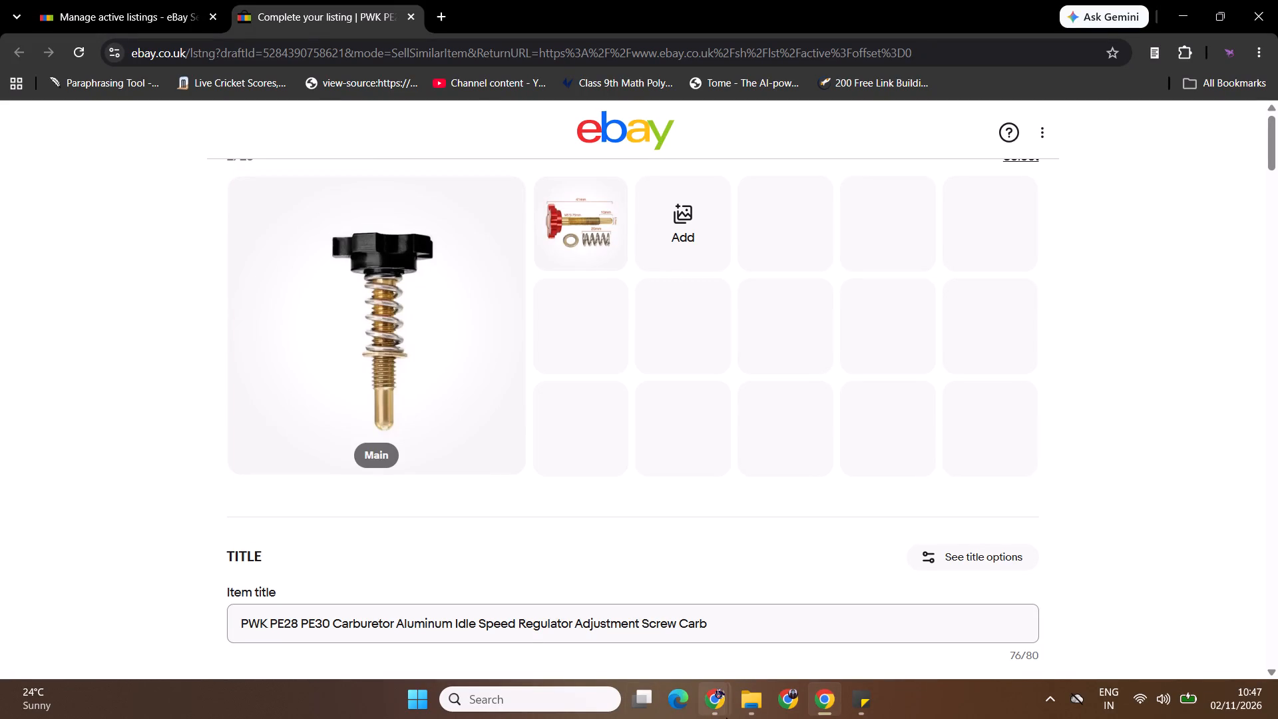
Publish the black PWK PE28 PE30 carburetor adjustment screw listing with the displayed fees.
{"action": "left_click", "coordinate": [1277, 322]}
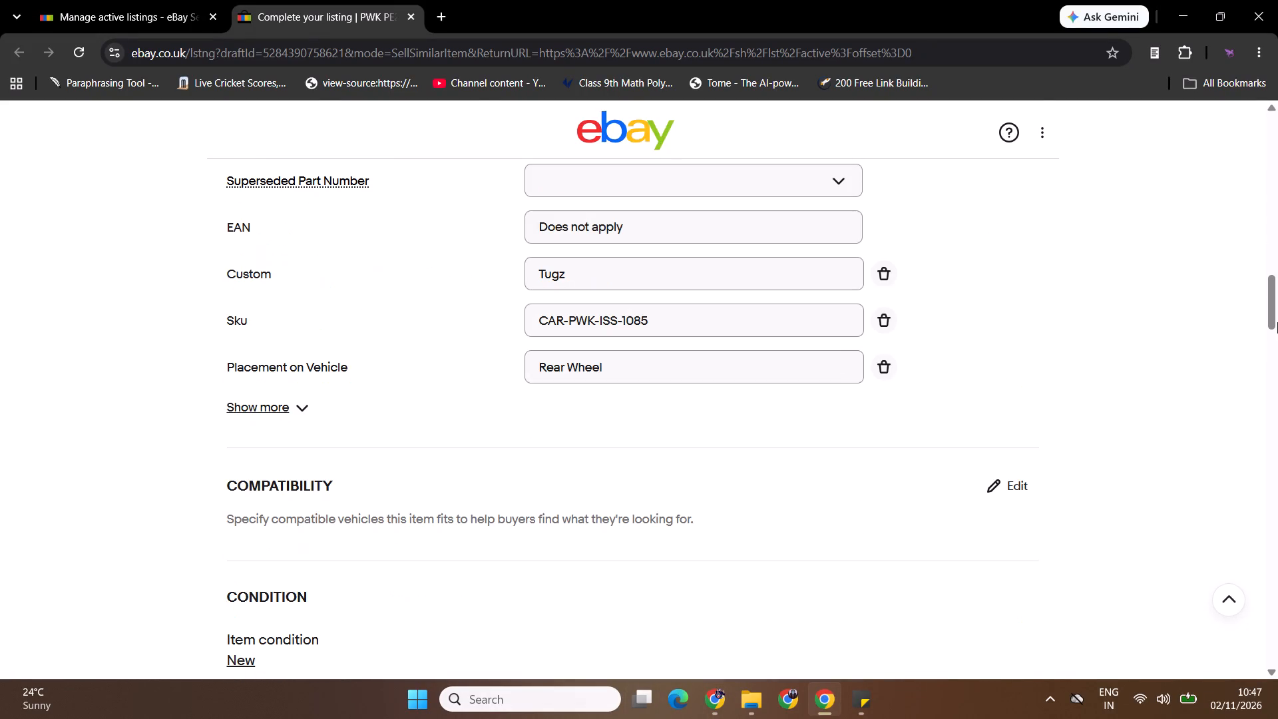
{"action": "left_click_drag", "start_coordinate": [1277, 318], "coordinate": [1245, 692]}
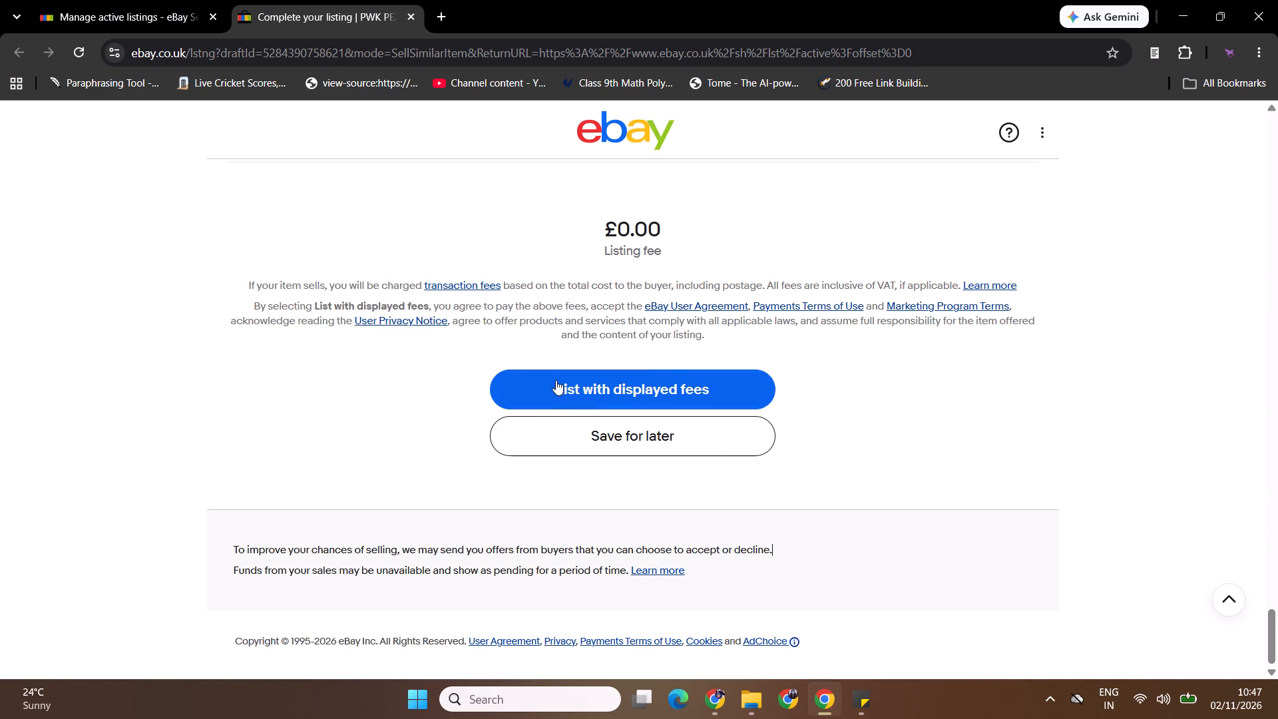
{"action": "left_click", "coordinate": [586, 387]}
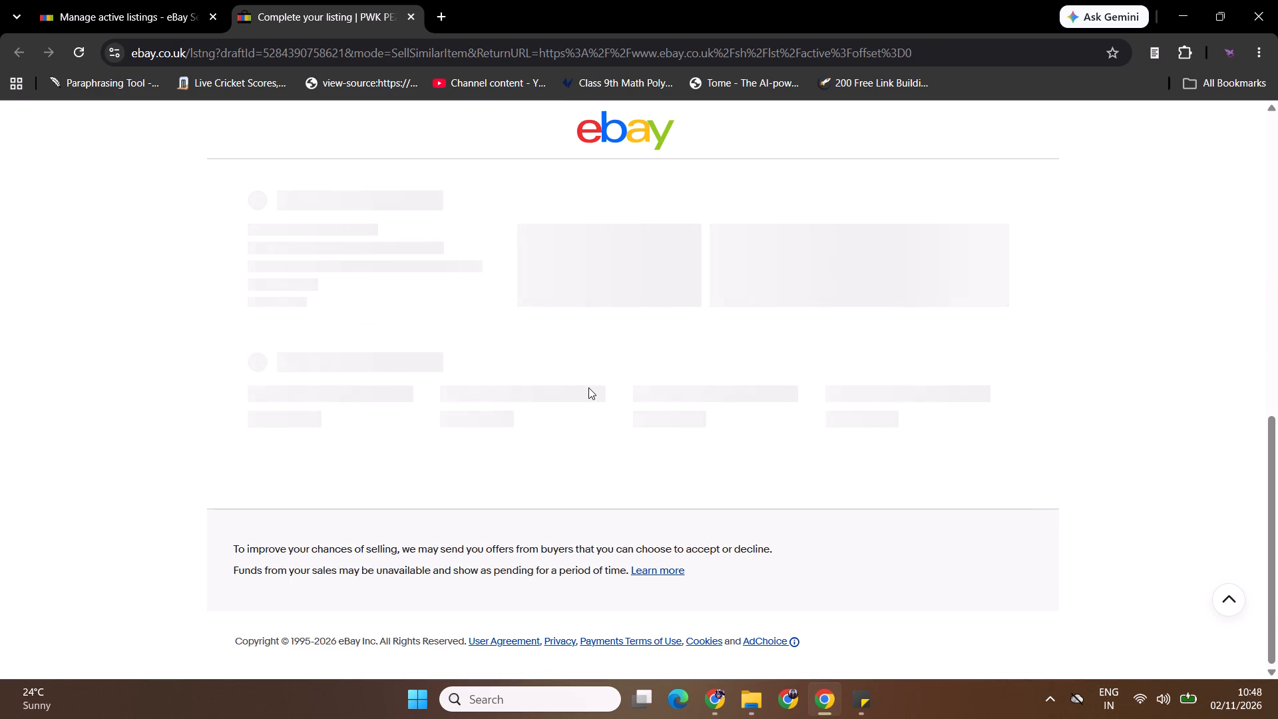
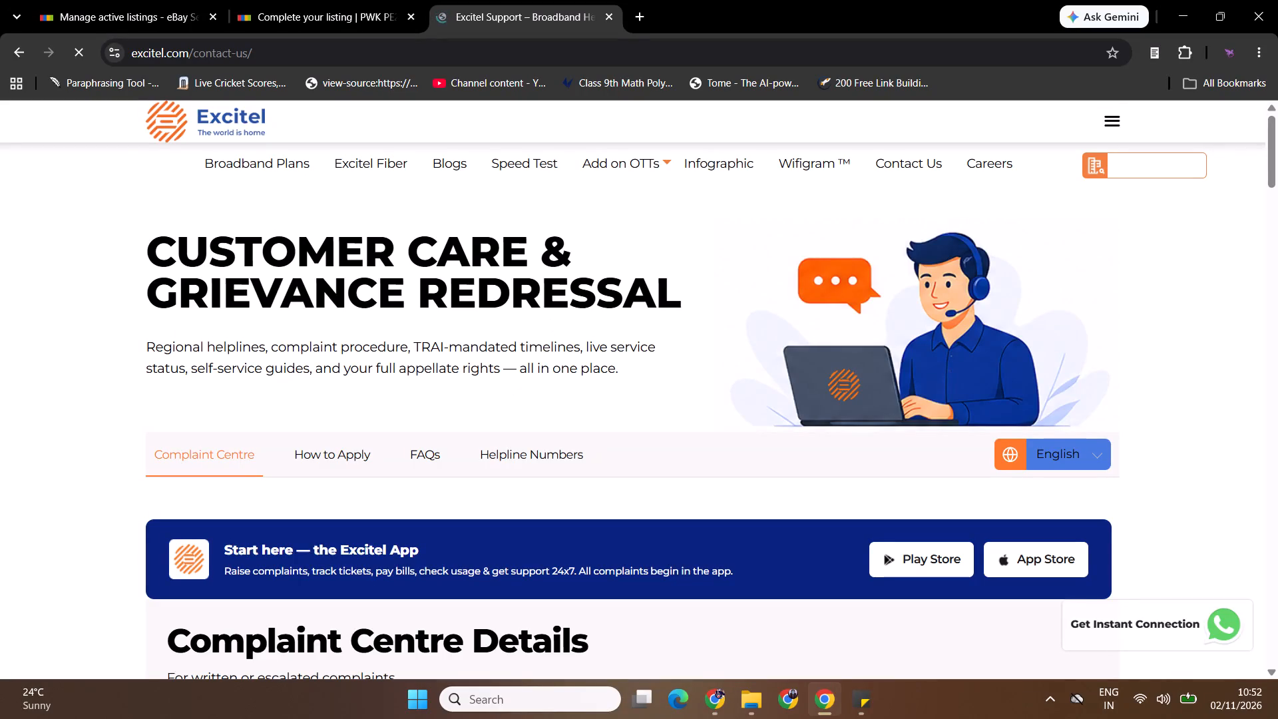
Look through Excitel's customer care page for the complaint channels, escalation contacts and resolution timelines.
{"action": "middle_click", "coordinate": [528, 301]}
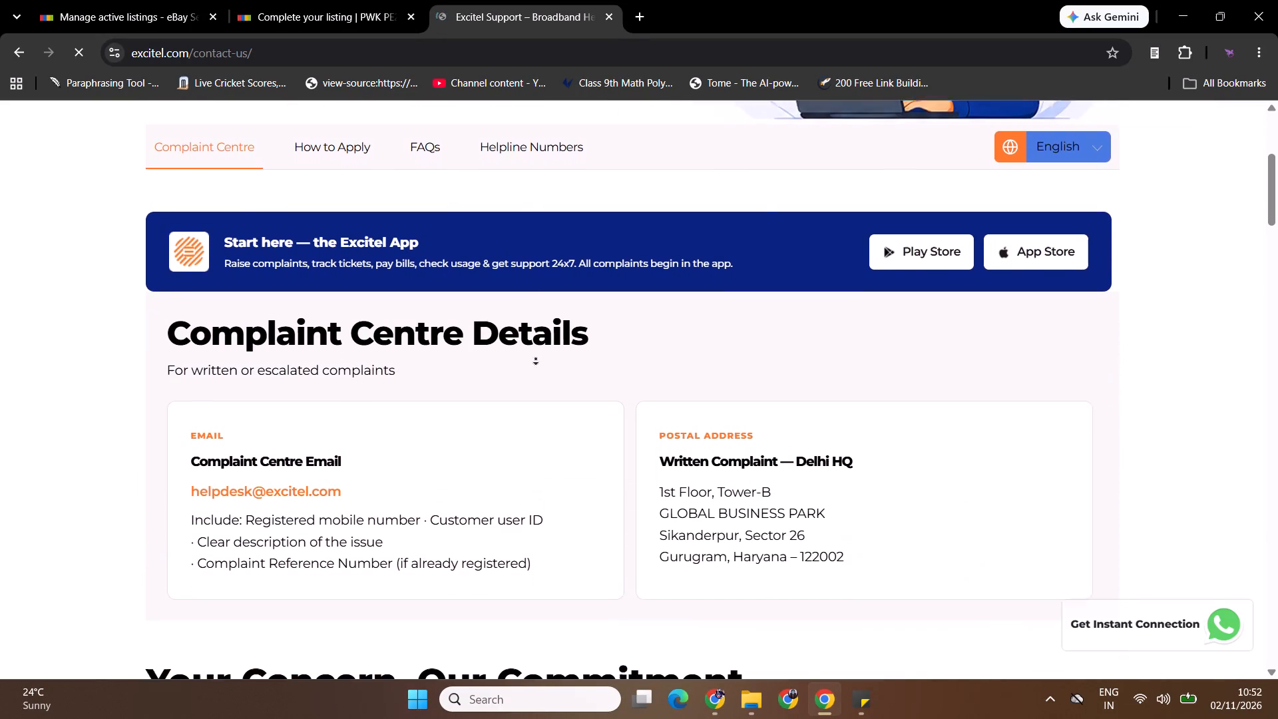
{"action": "left_click", "coordinate": [536, 359]}
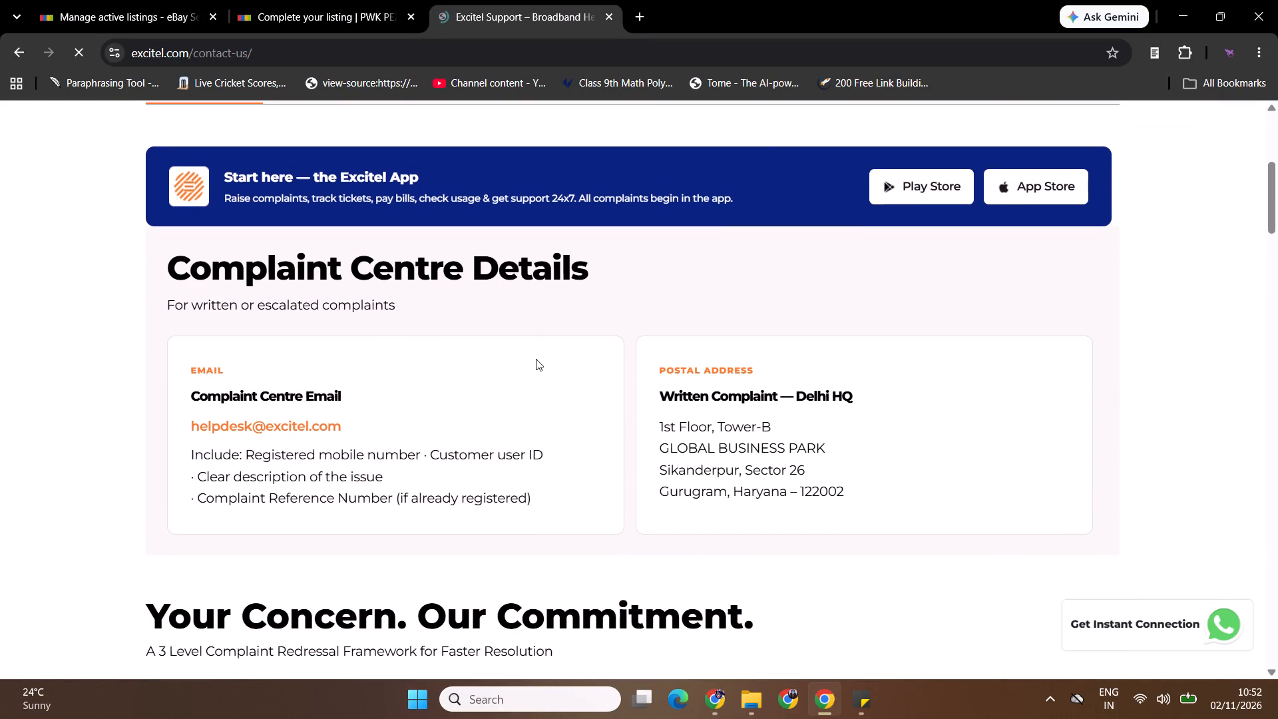
{"action": "middle_click", "coordinate": [536, 359]}
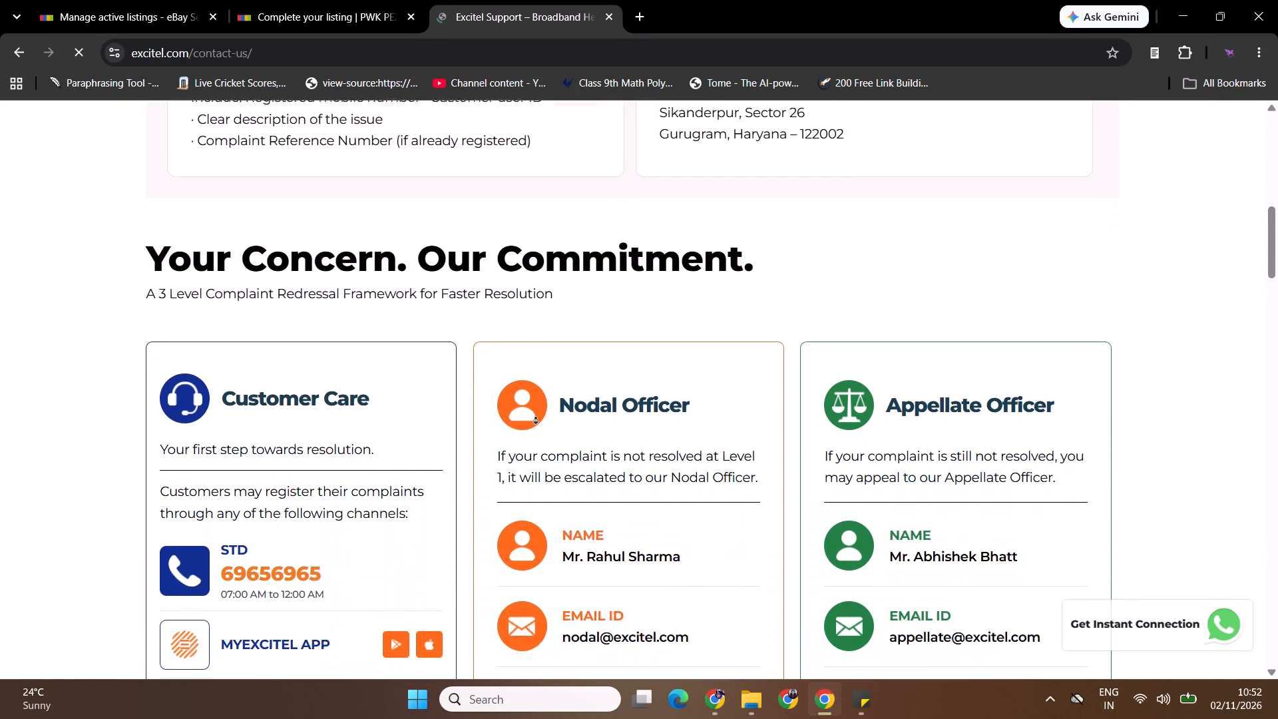
{"action": "left_click", "coordinate": [536, 418]}
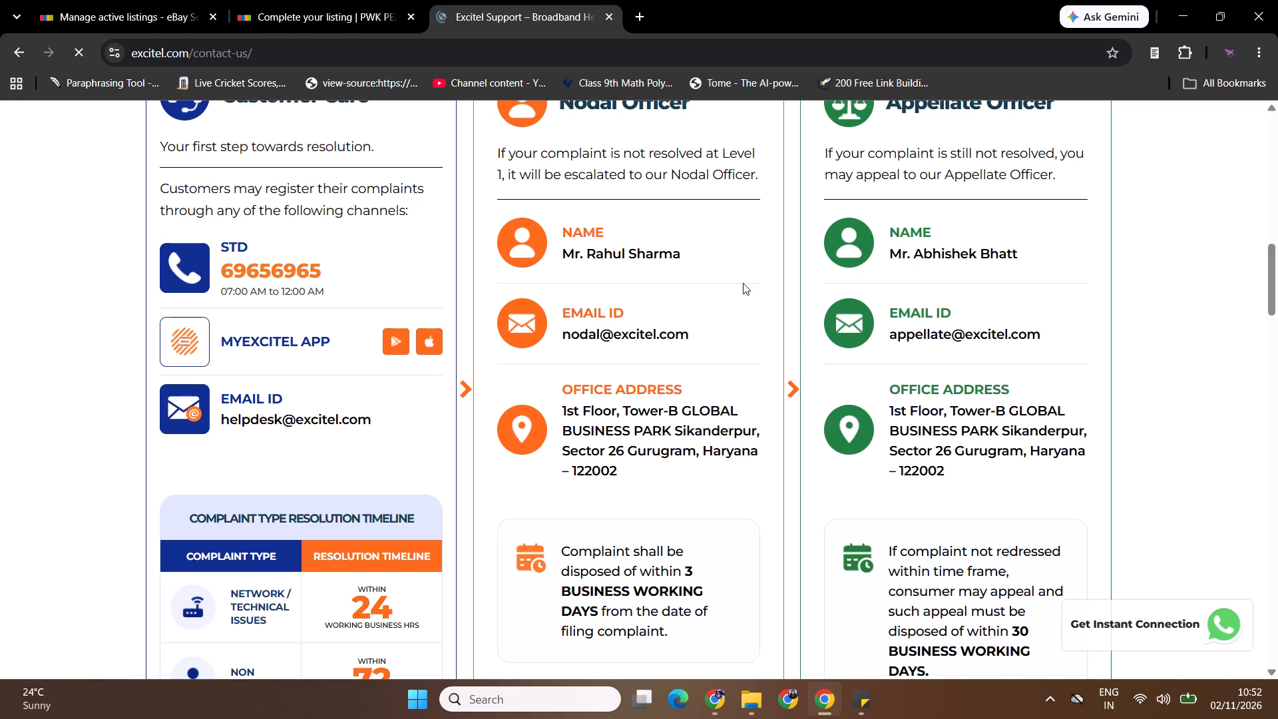
{"action": "middle_click", "coordinate": [616, 312]}
{"action": "left_click", "coordinate": [634, 254]}
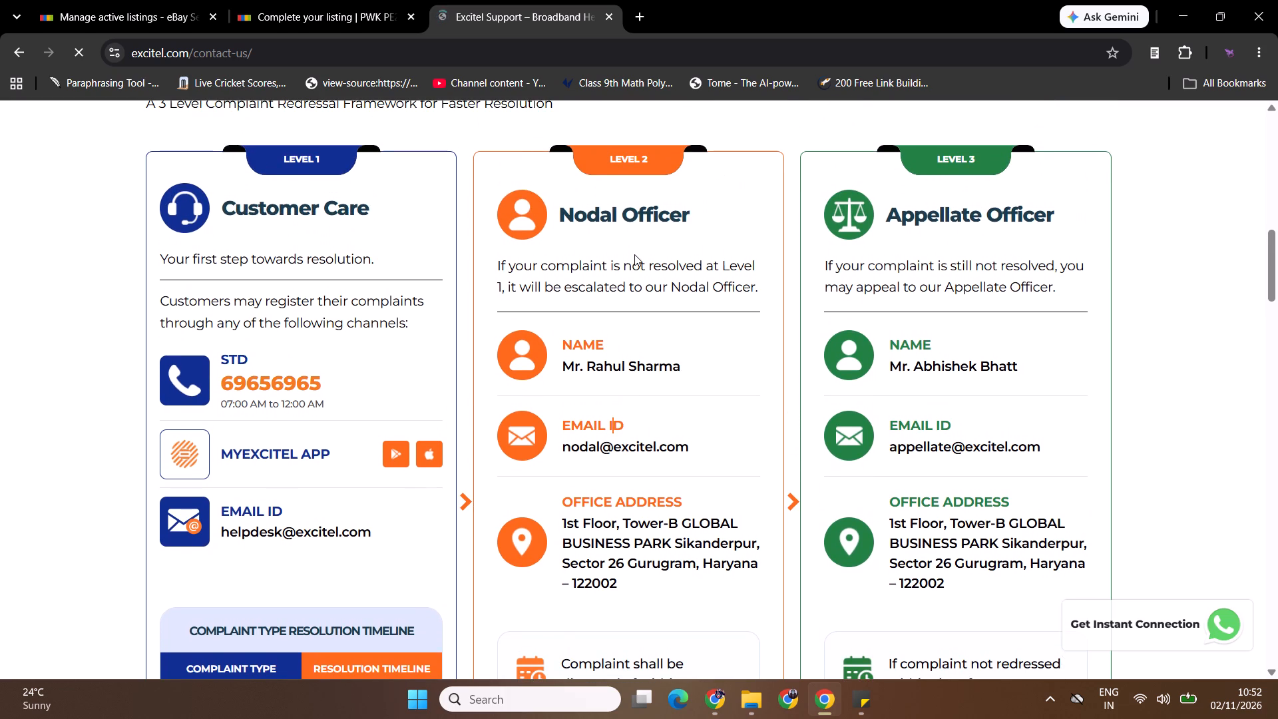
{"action": "middle_click", "coordinate": [114, 389]}
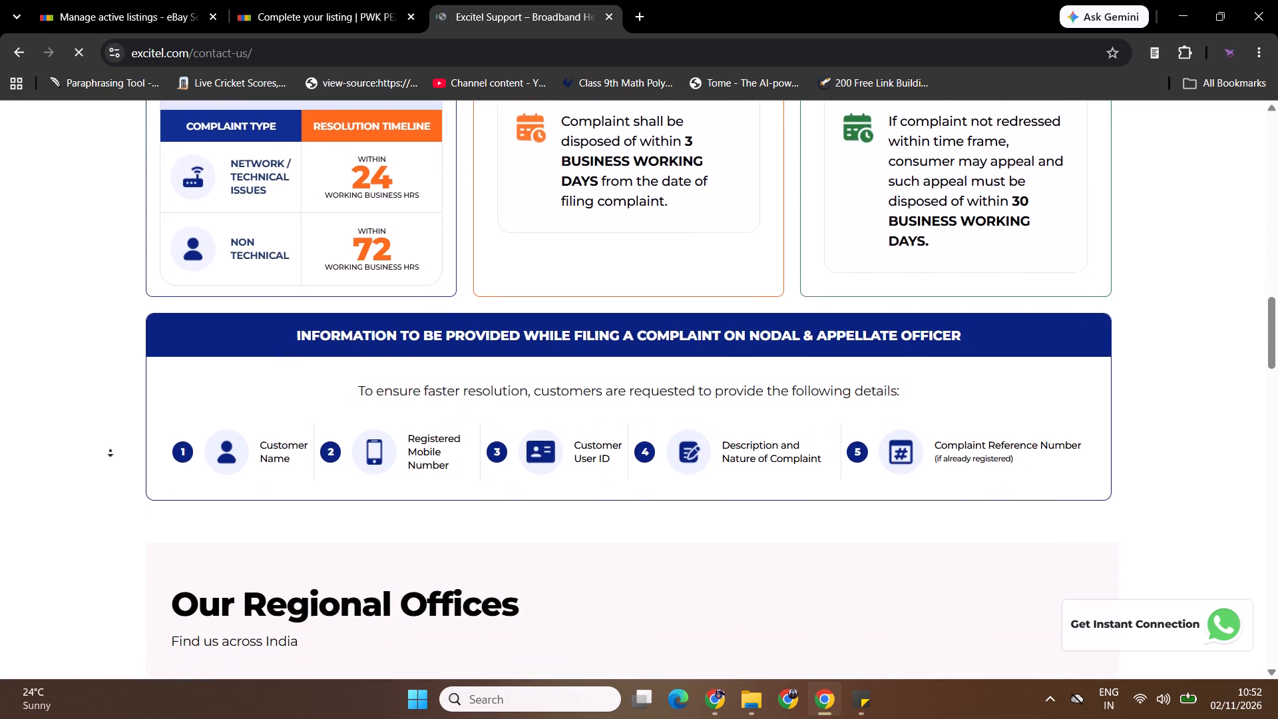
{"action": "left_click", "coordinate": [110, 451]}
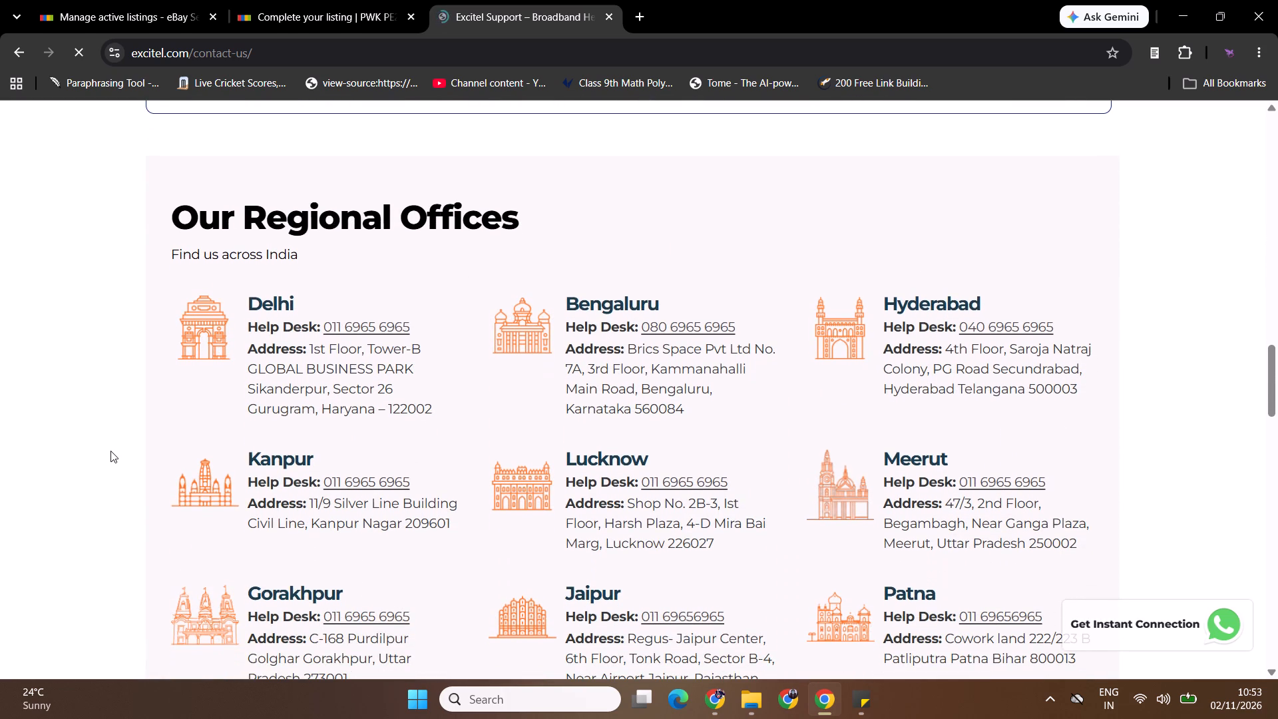
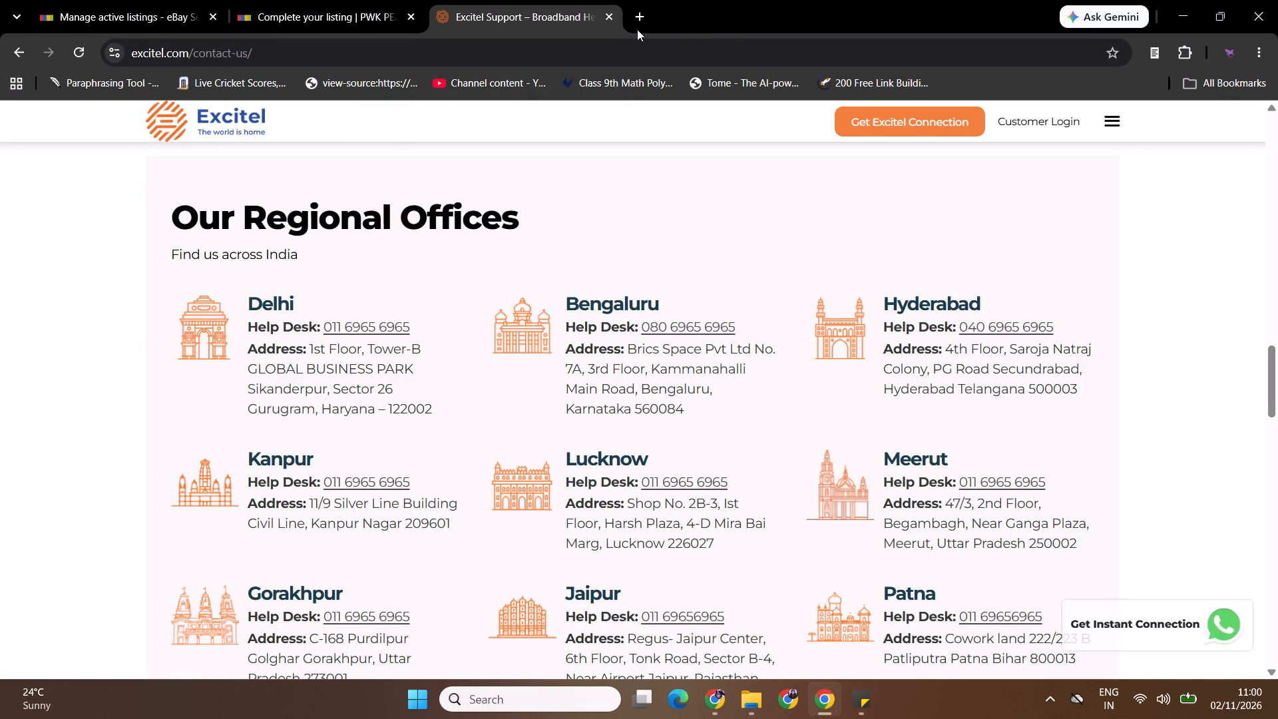
Open paypal.com in a new browser tab.
{"action": "left_click", "coordinate": [638, 10]}
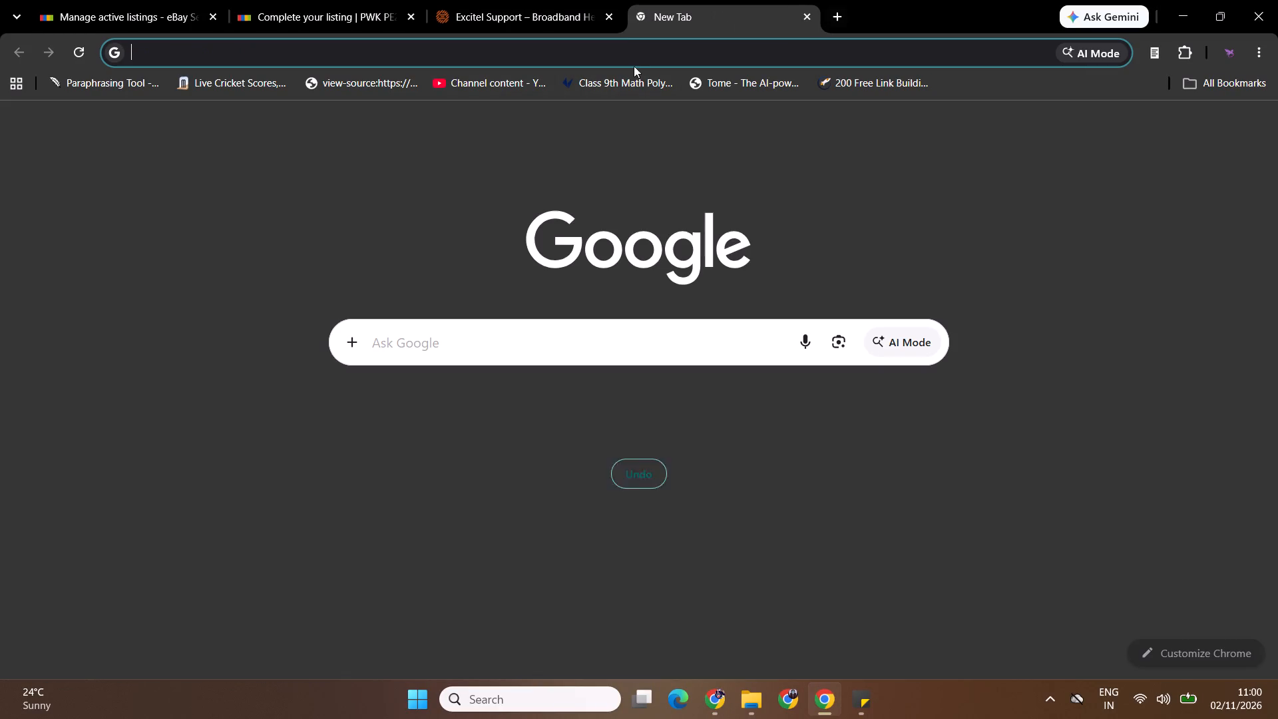
{"action": "type", "text": "pa"}
{"action": "key", "text": "Return"}
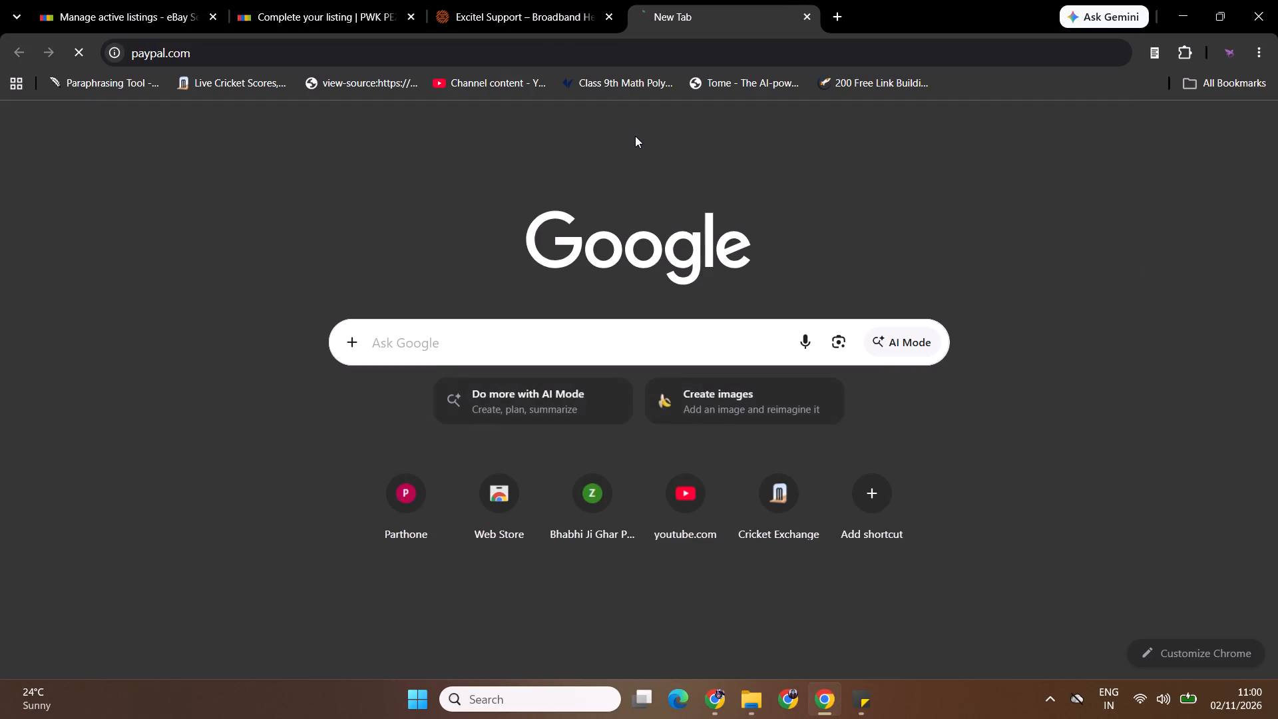
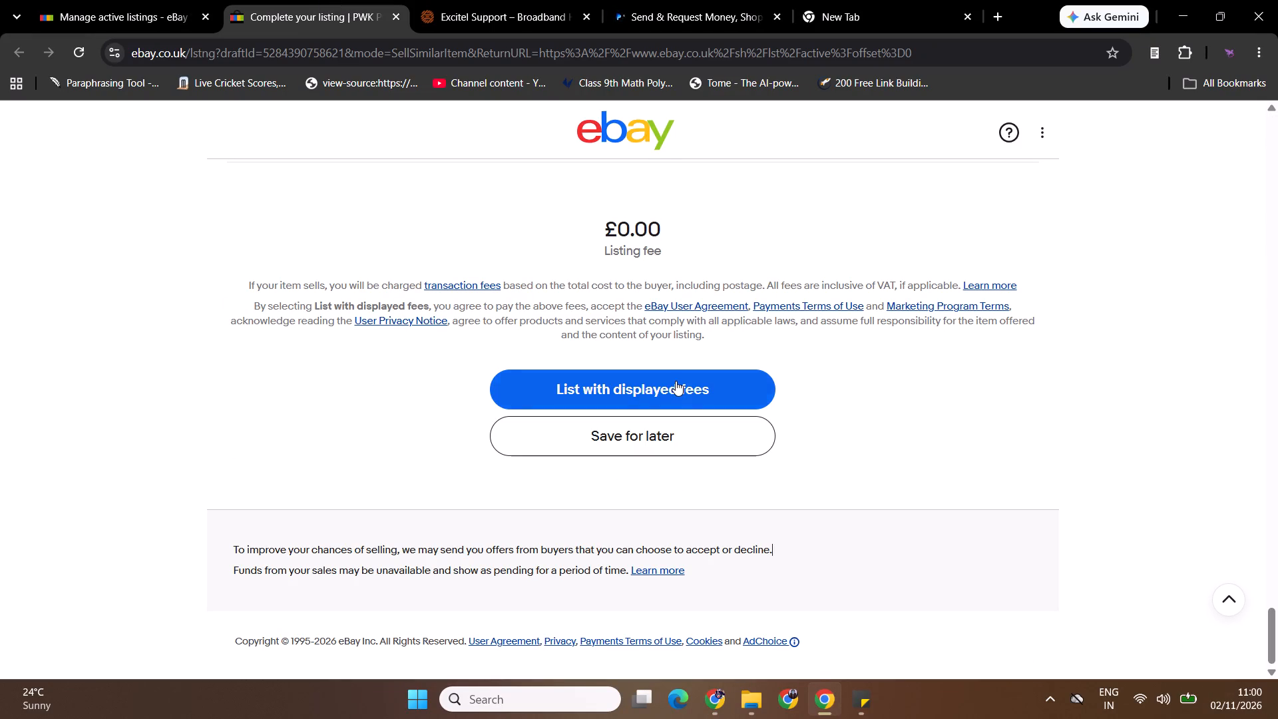
Submit the PWK carburetor screw listing again with the displayed fees.
{"action": "left_click", "coordinate": [676, 381]}
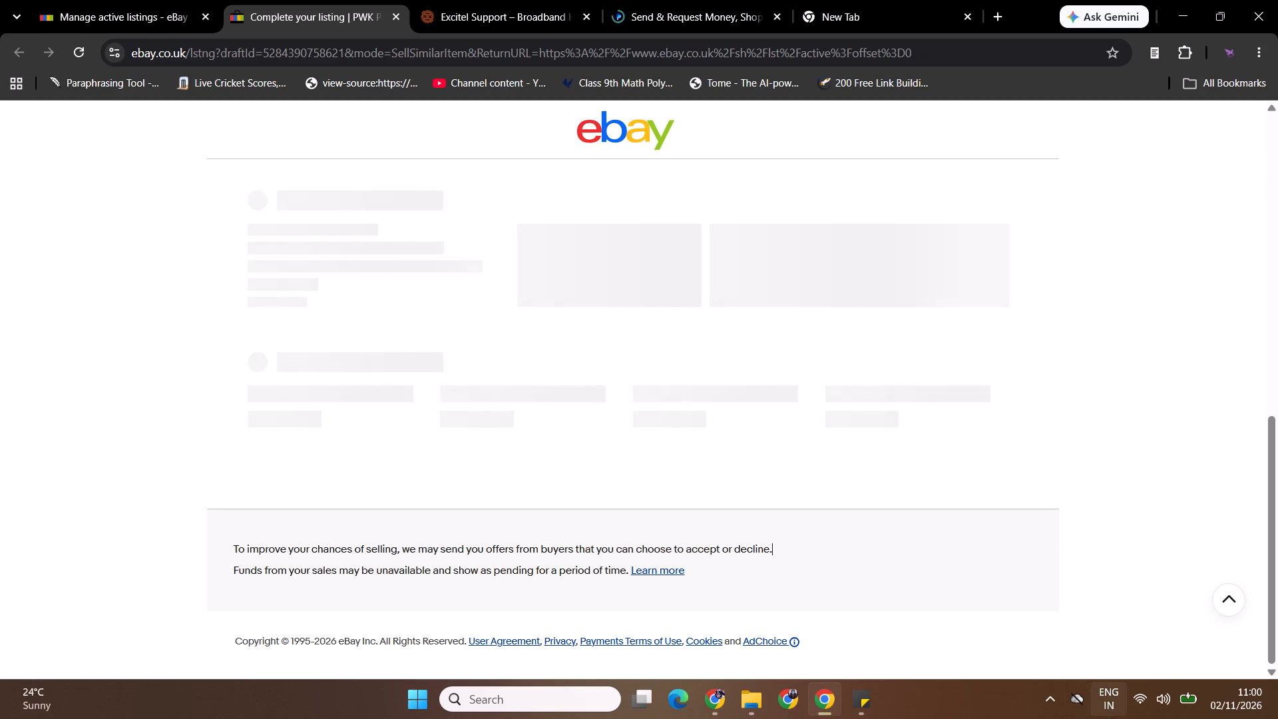
Open the Wi-Fi network list in the system's quick settings to check the current connection.
{"action": "left_click", "coordinate": [1136, 707]}
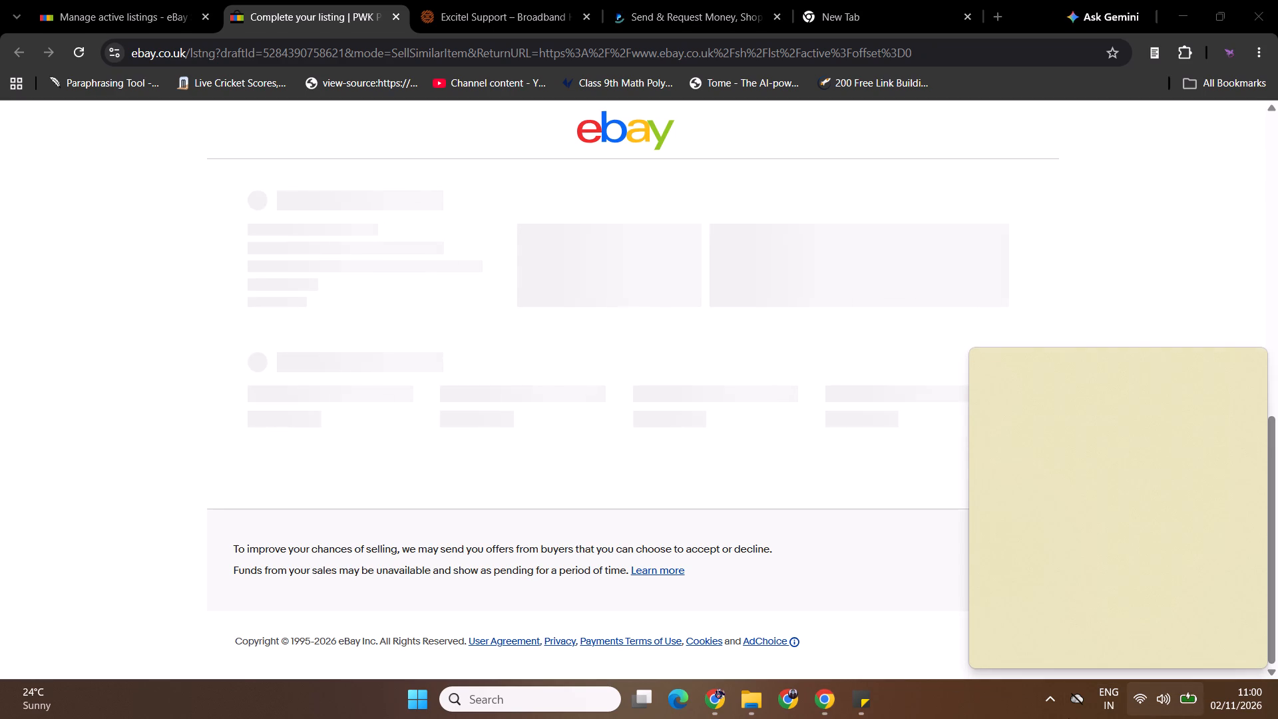
{"action": "left_click", "coordinate": [1048, 399]}
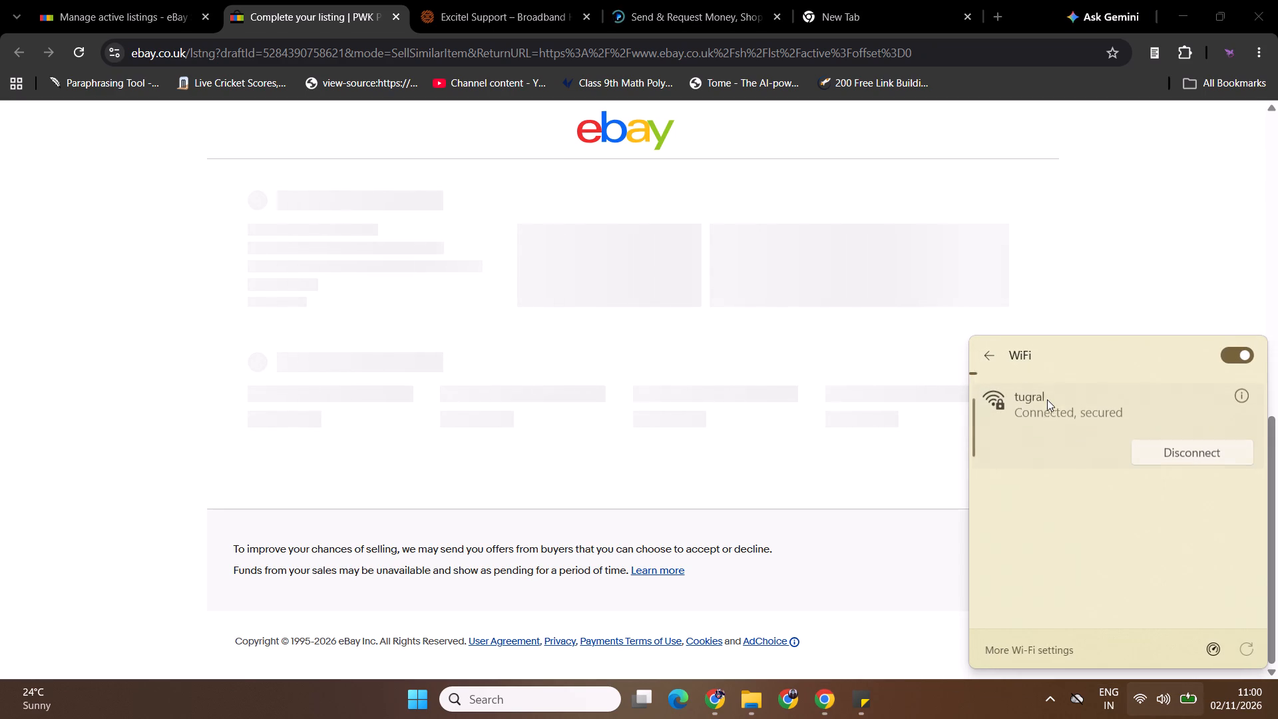
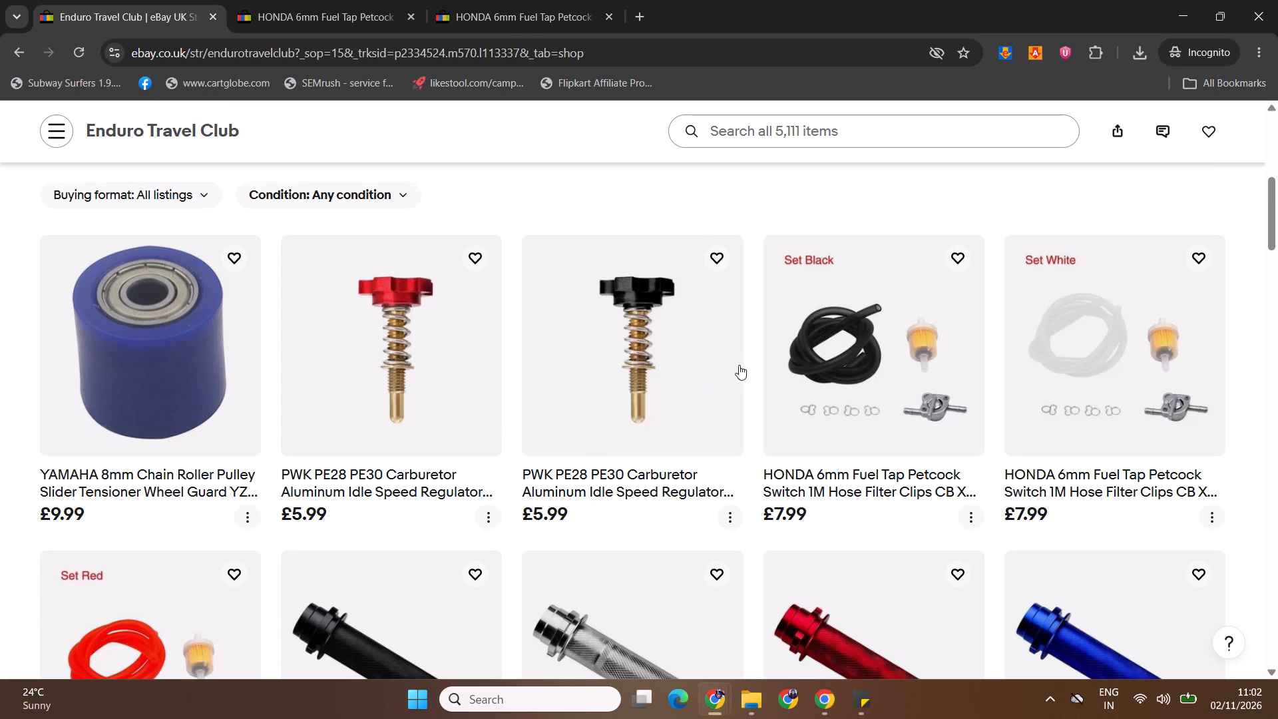
Open the bulk image downloader on the HONDA 6mm Fuel Tap Petcock listing for the black hose set.
{"action": "left_click", "coordinate": [505, 15]}
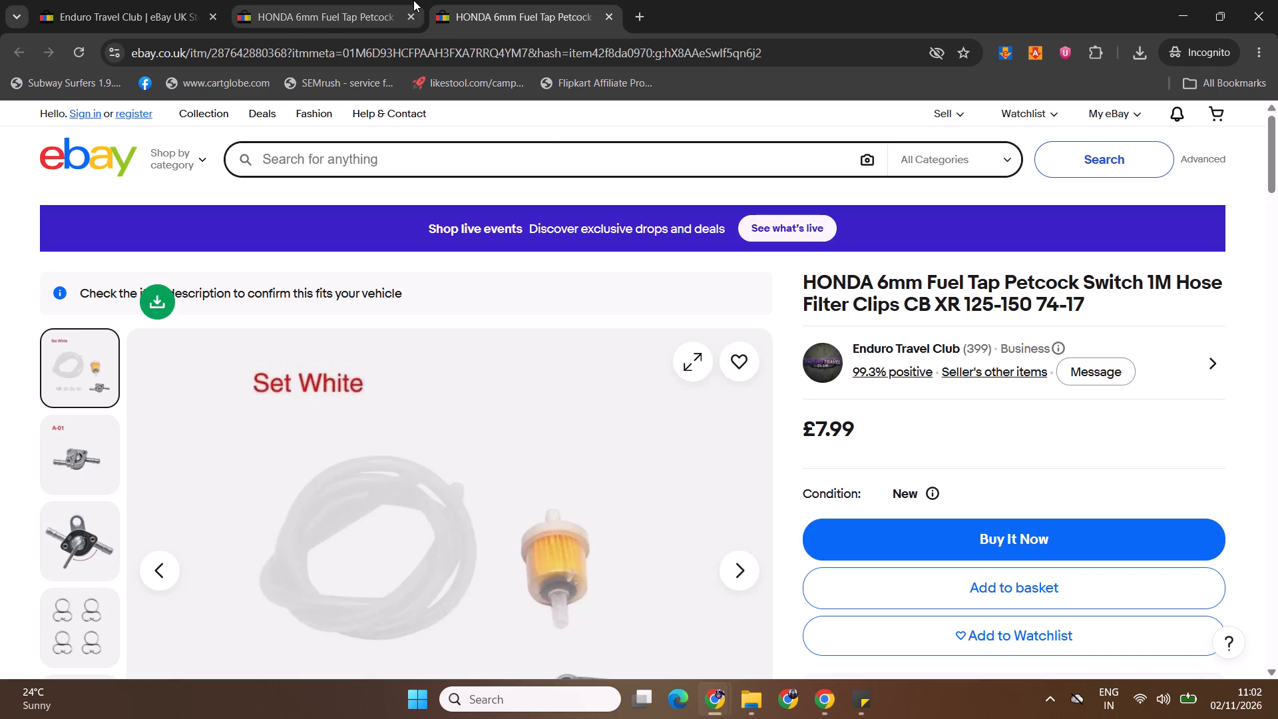
{"action": "left_click", "coordinate": [346, 0]}
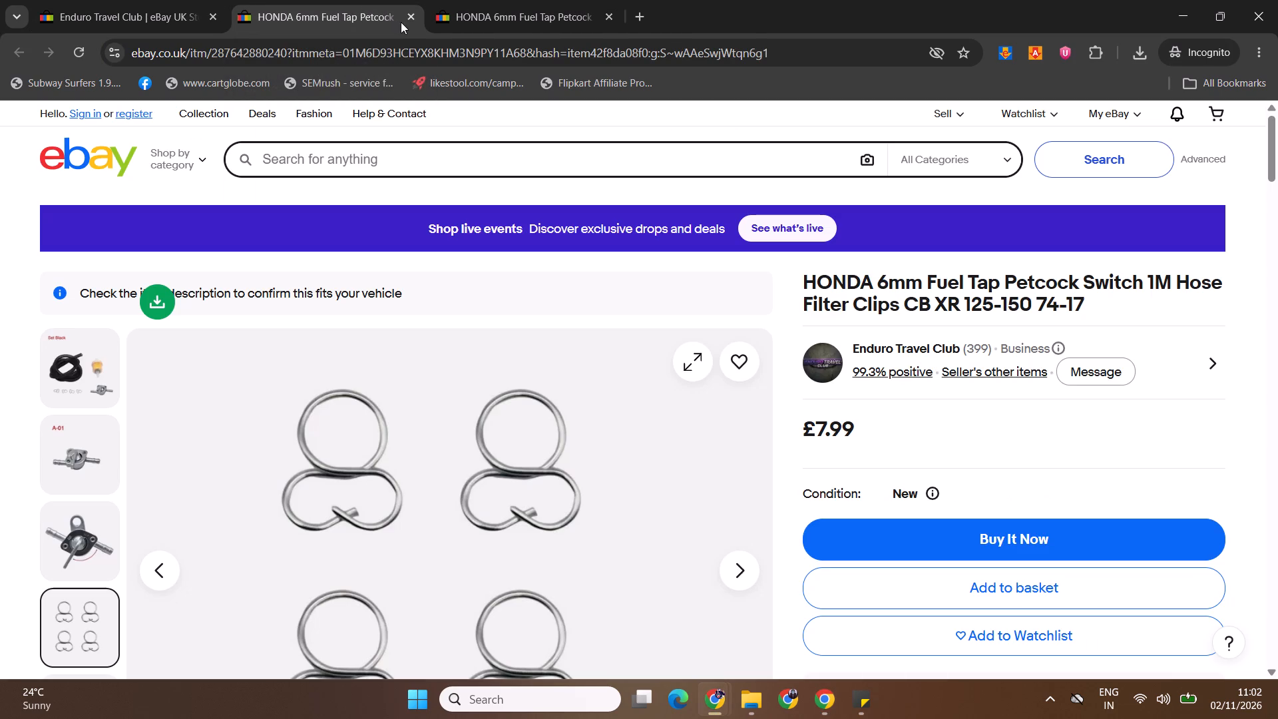
{"action": "left_click", "coordinate": [161, 296]}
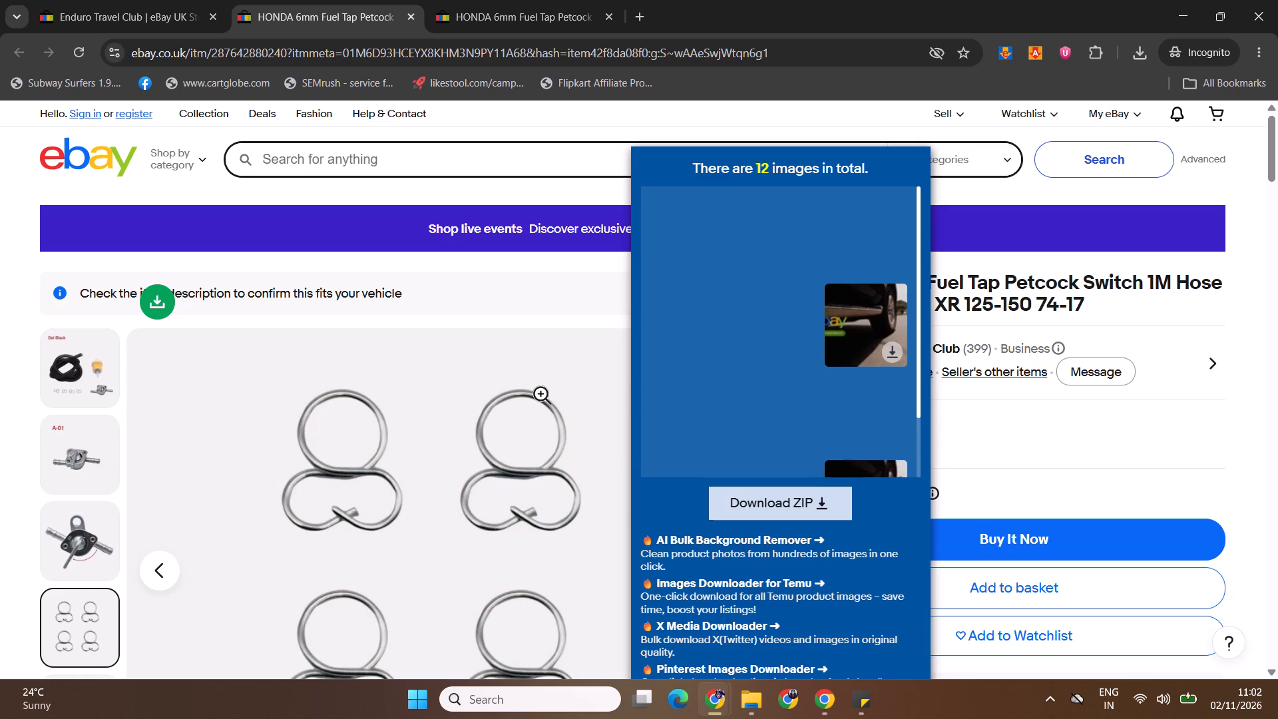
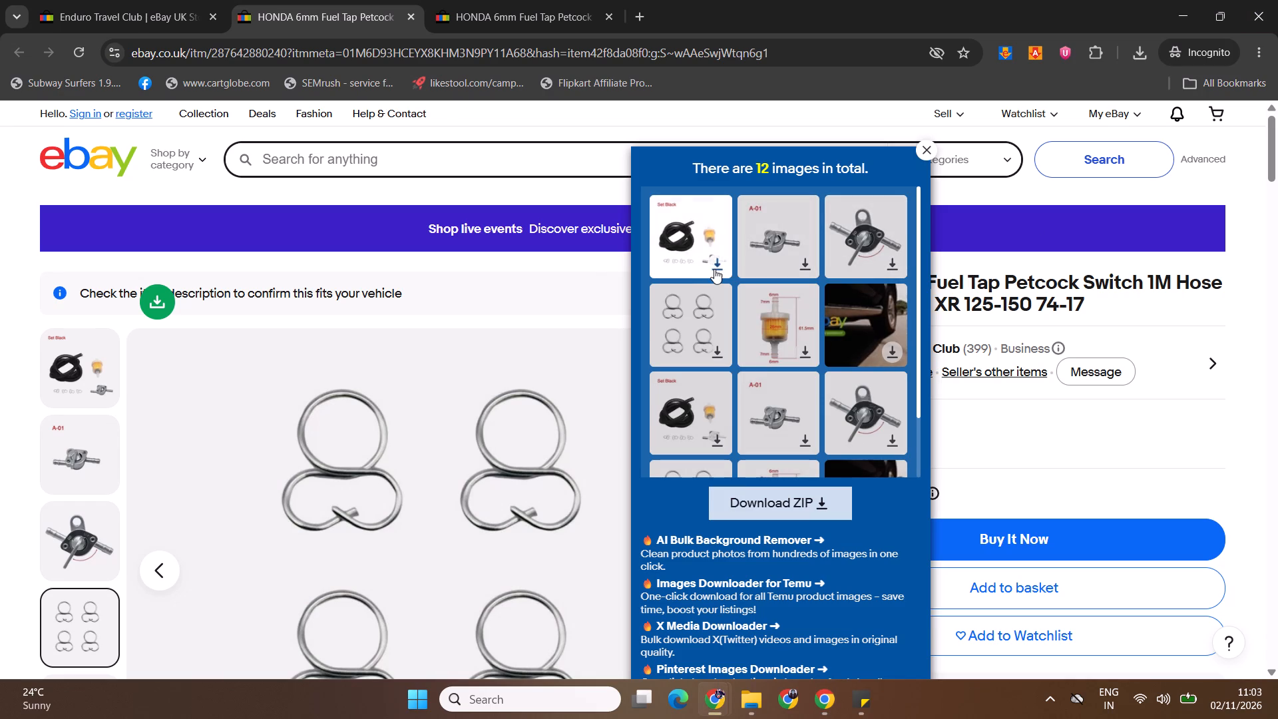
Download the black set, both fuel tap, clips and fuel filter images individually, then close the image downloader.
{"action": "left_click", "coordinate": [714, 269]}
{"action": "left_click", "coordinate": [817, 269]}
{"action": "left_click", "coordinate": [806, 268]}
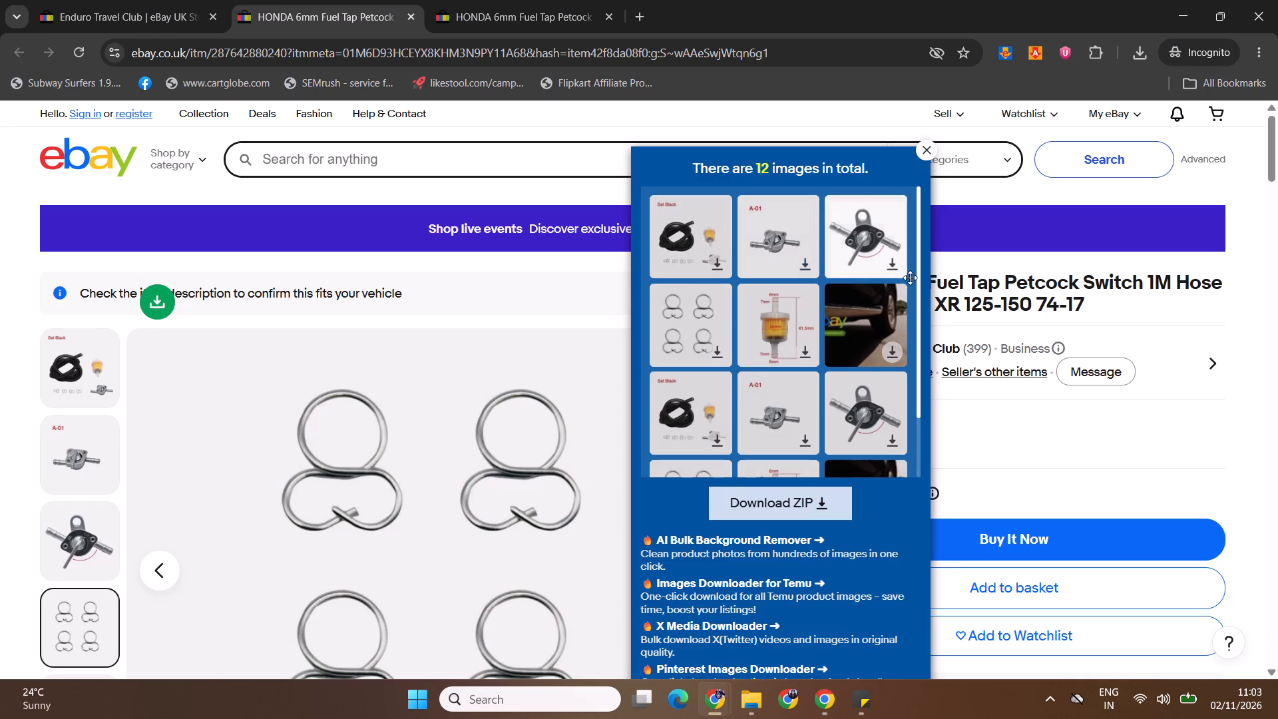
{"action": "left_click", "coordinate": [893, 263]}
{"action": "left_click", "coordinate": [716, 355]}
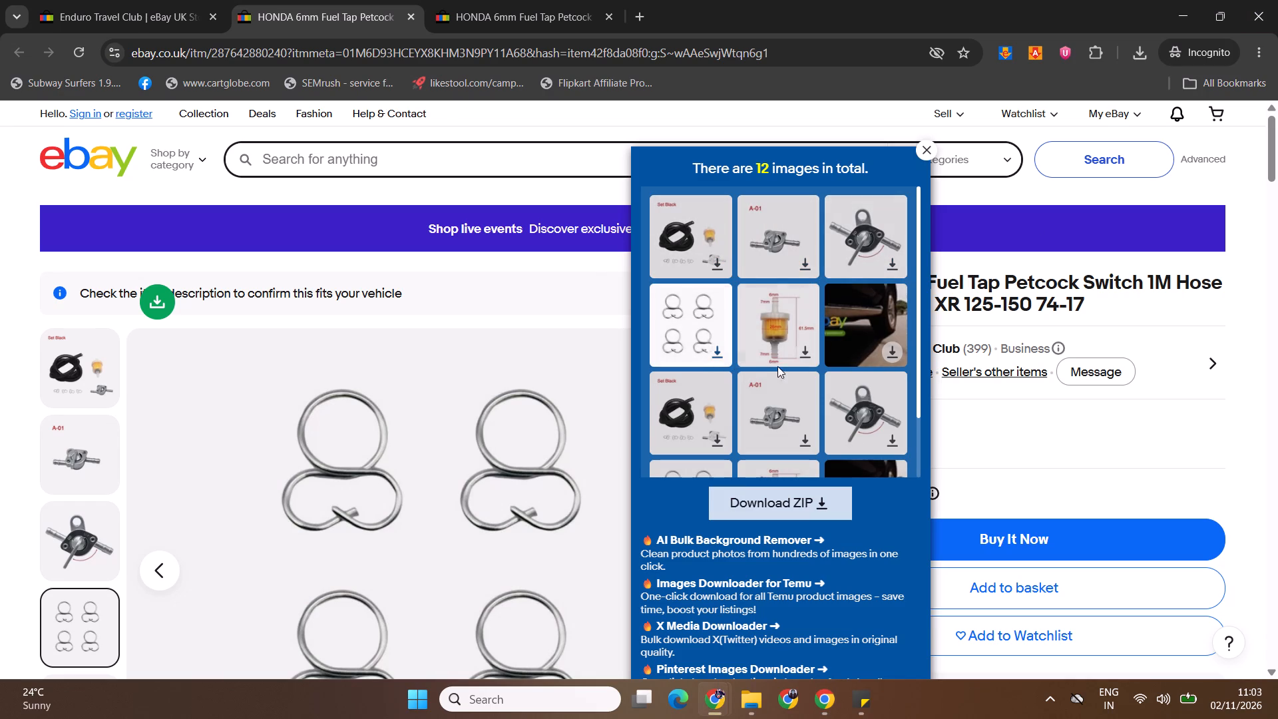
{"action": "left_click", "coordinate": [810, 356]}
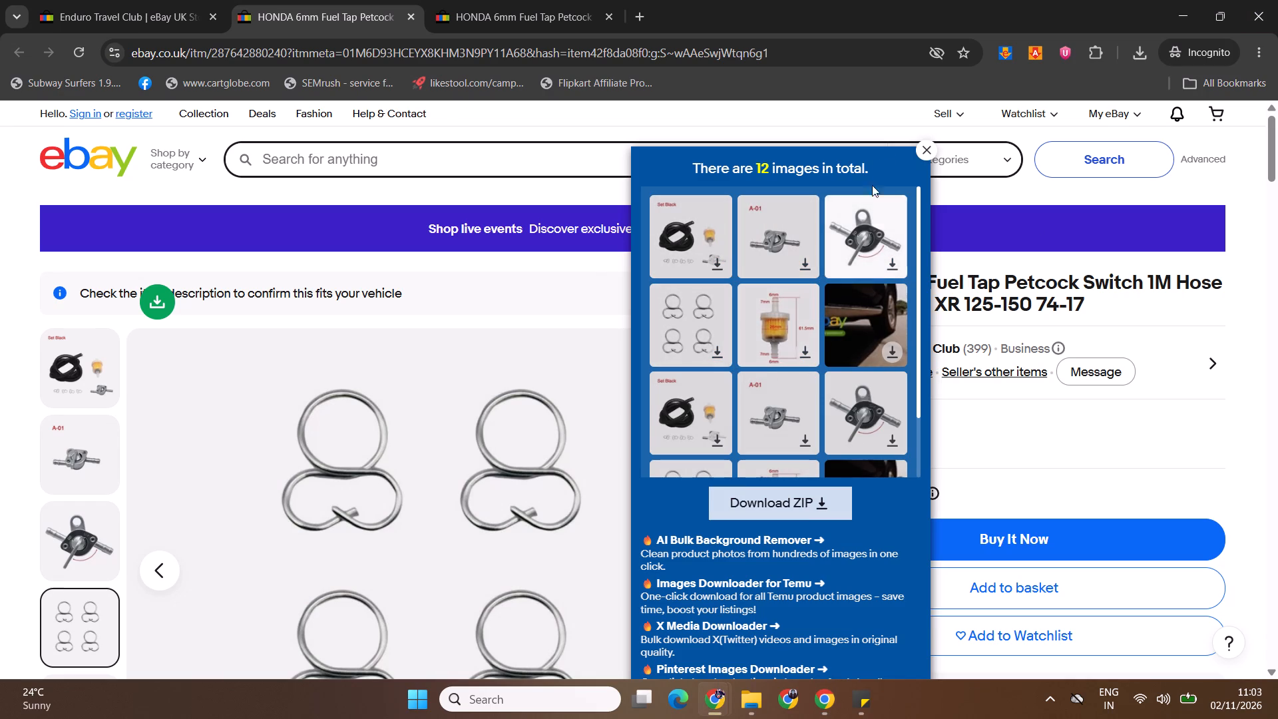
{"action": "left_click", "coordinate": [924, 150]}
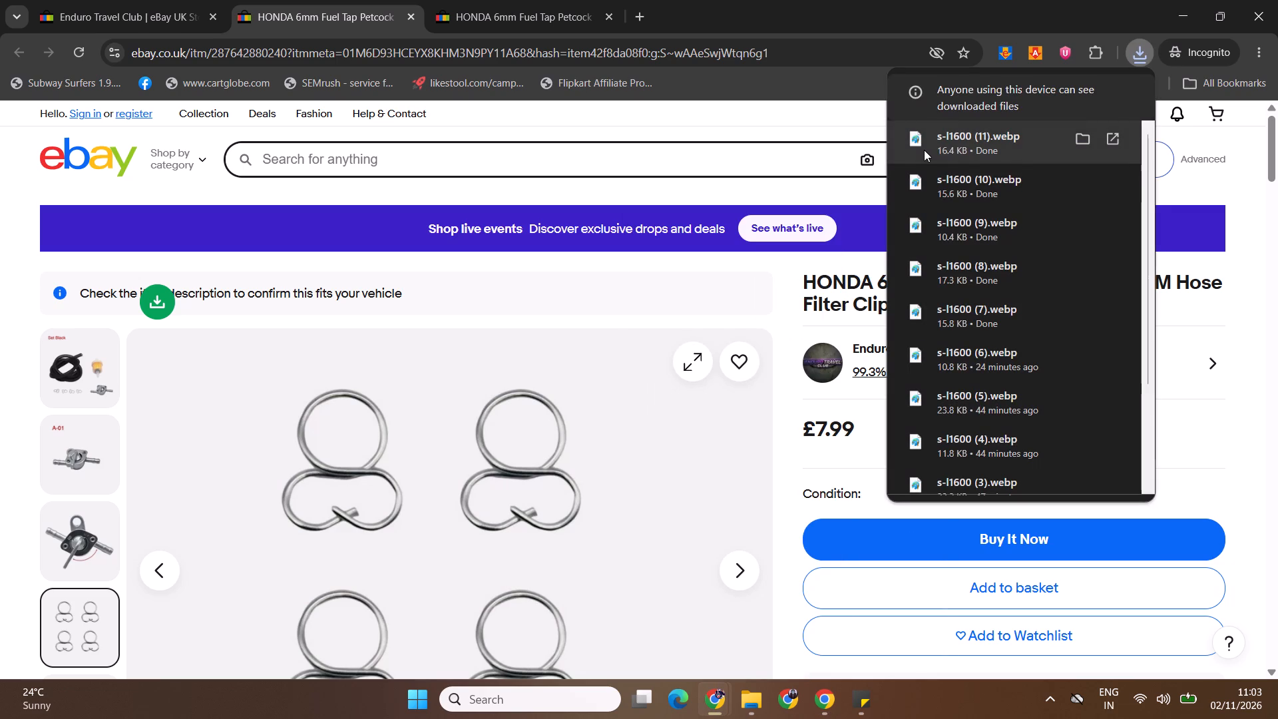
{"action": "left_click", "coordinate": [1248, 197]}
Look further down the HONDA fuel tap listing and switch to the Manage active listings page.
{"action": "key", "text": "alt+Tab"}
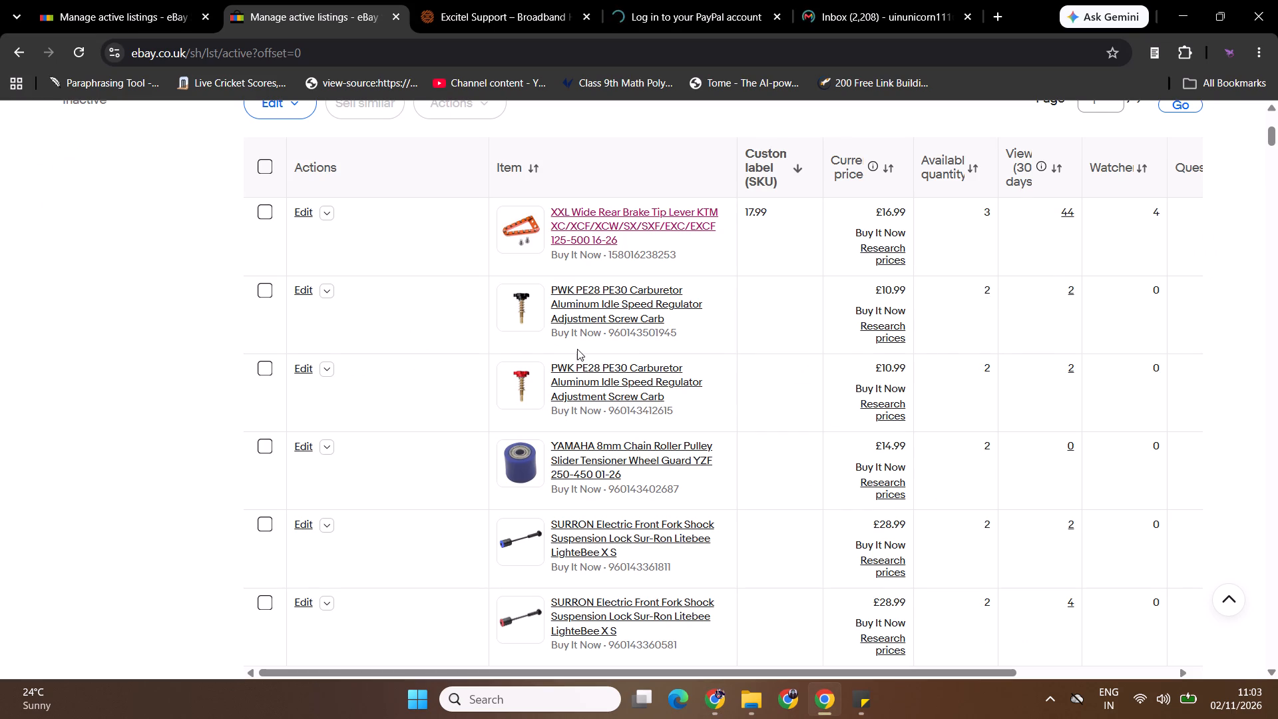
{"action": "key", "text": "alt+Tab"}
{"action": "left_click_drag", "start_coordinate": [1277, 156], "coordinate": [1277, 334]}
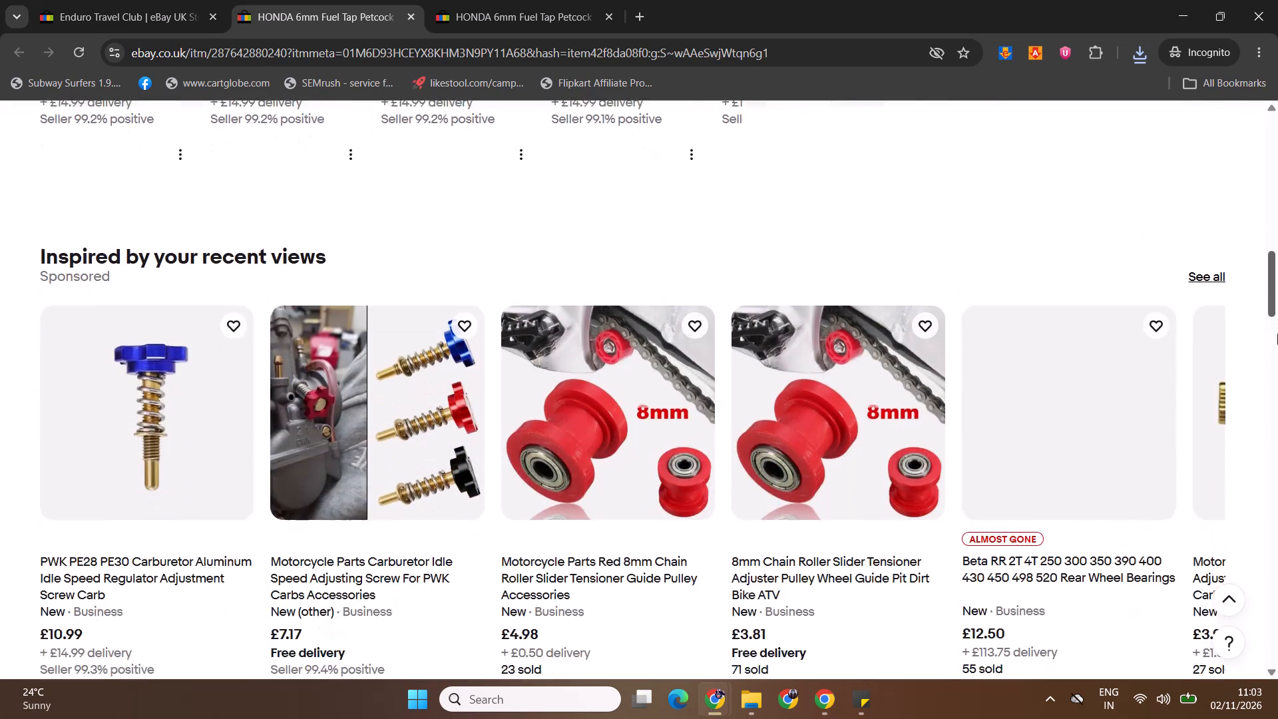
{"action": "left_click_drag", "start_coordinate": [1277, 334], "coordinate": [1277, 375]}
{"action": "key", "text": "alt+Tab"}
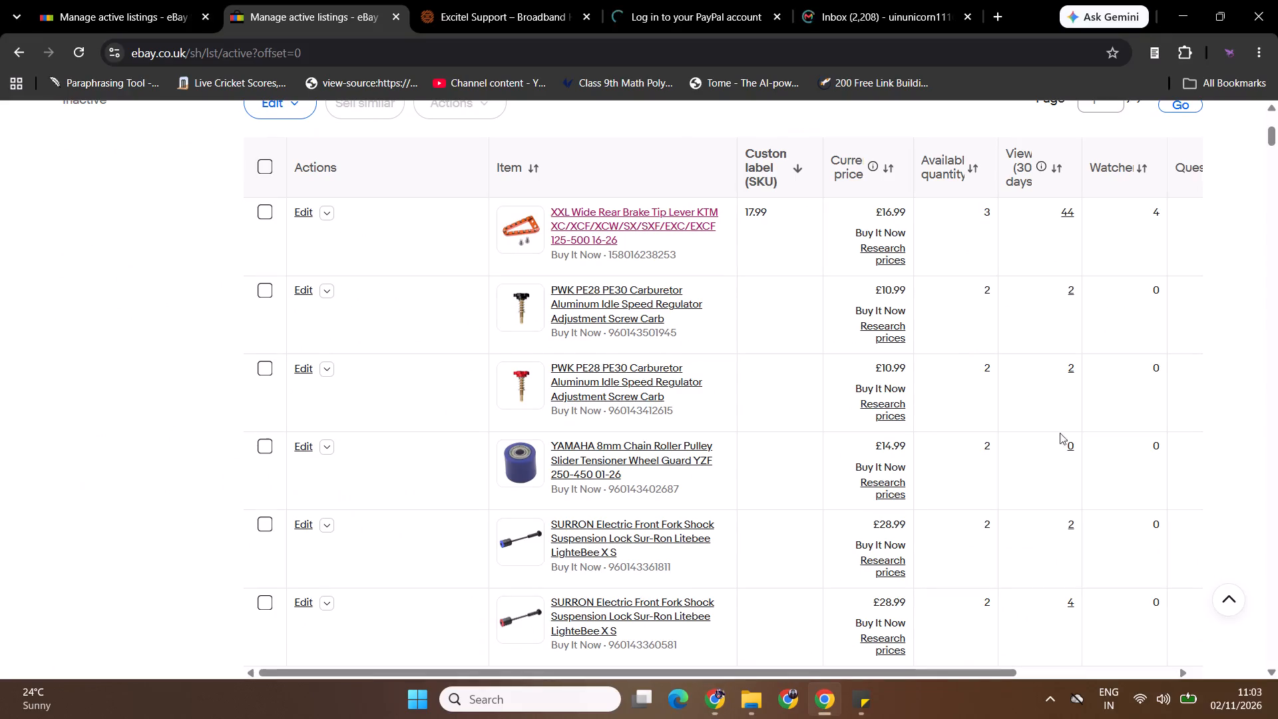
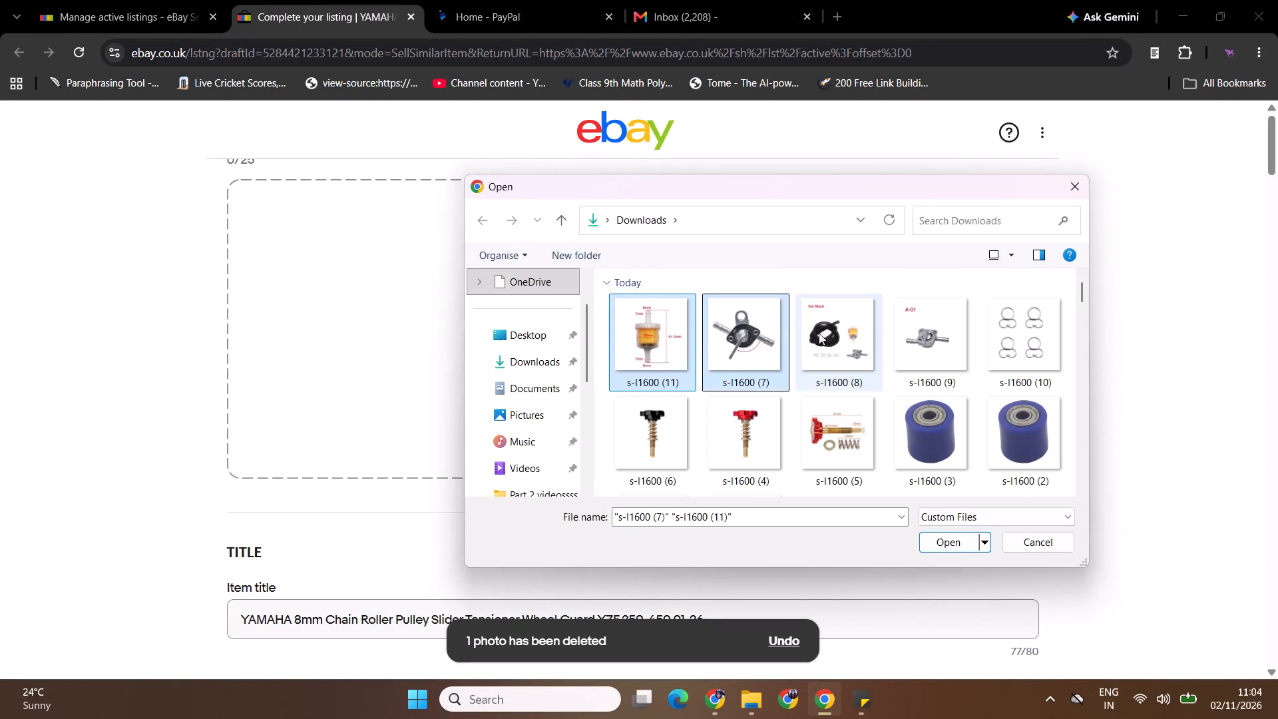
Add the s-l1600 (8), (9) and (10) images to the selected fuel filter and fuel tap photos for the listing upload.
{"action": "left_click", "coordinate": [829, 333], "text": "ctrl"}
{"action": "left_click", "coordinate": [922, 329], "text": "ctrl"}
{"action": "left_click", "coordinate": [1030, 330], "text": "ctrl"}
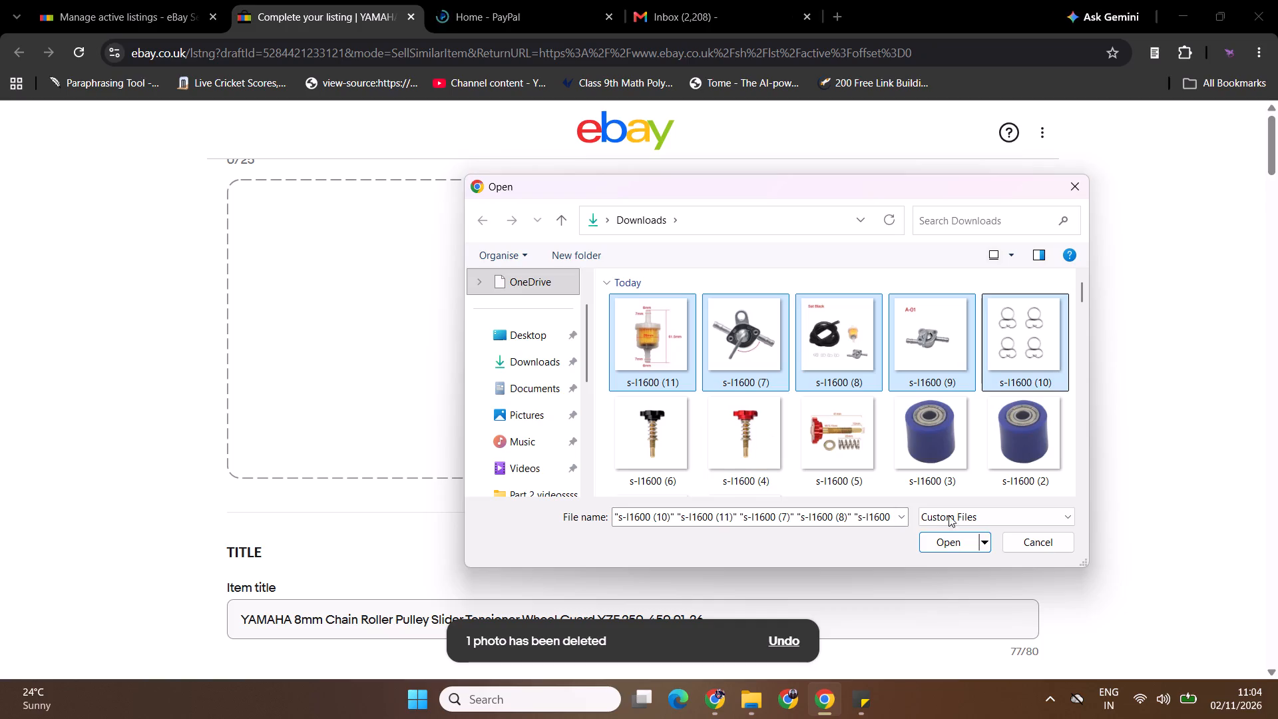
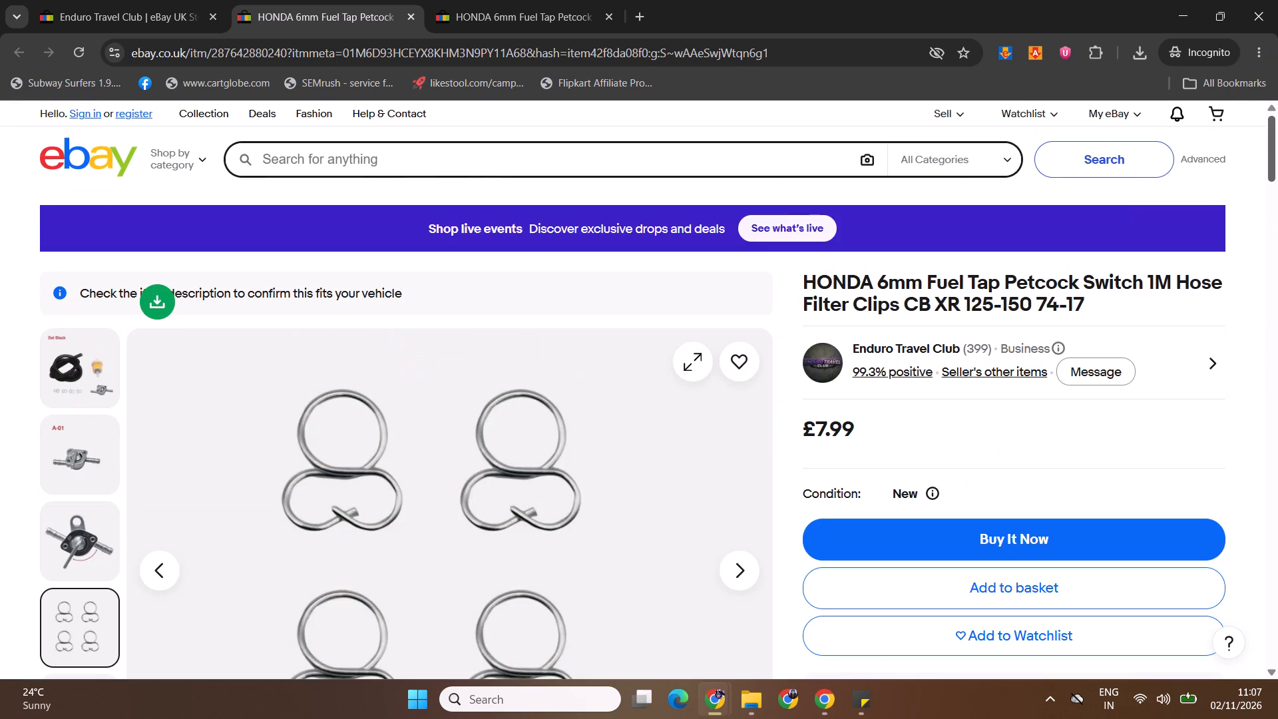
{"action": "left_click_drag", "start_coordinate": [799, 280], "coordinate": [1151, 306]}
{"action": "key", "text": "ctrl+c"}
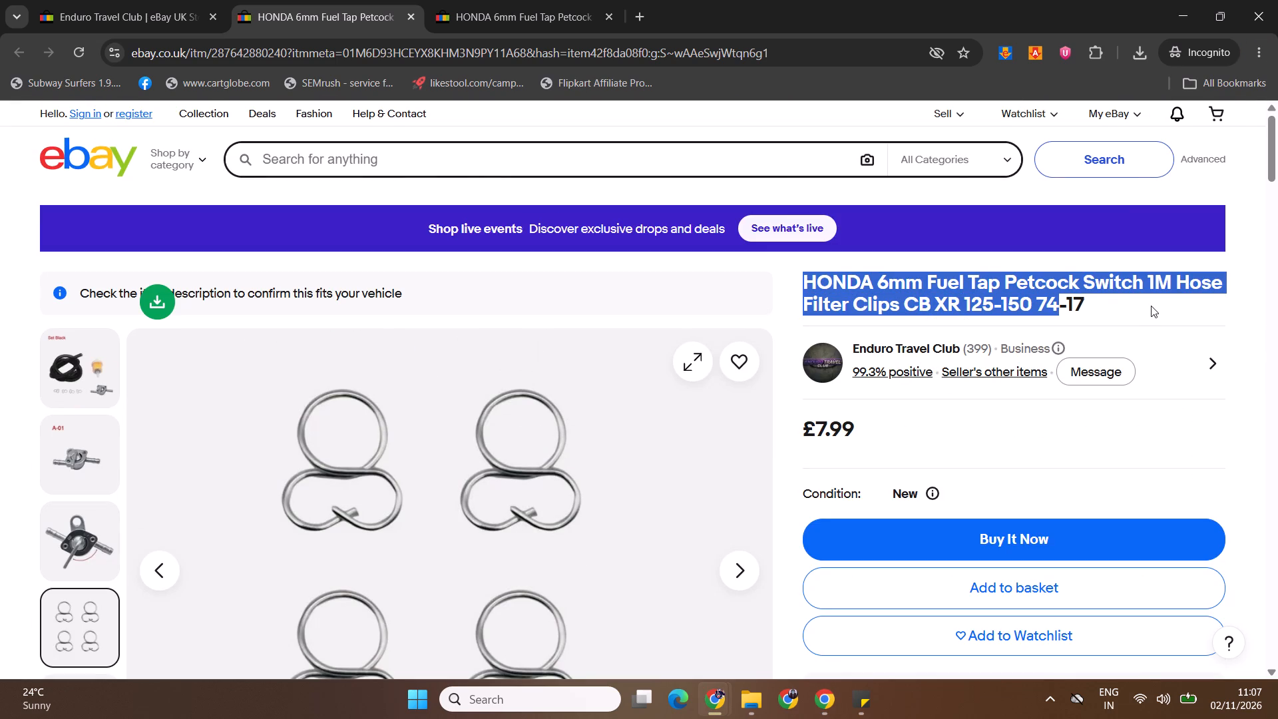
{"action": "key", "text": "alt+Tab"}
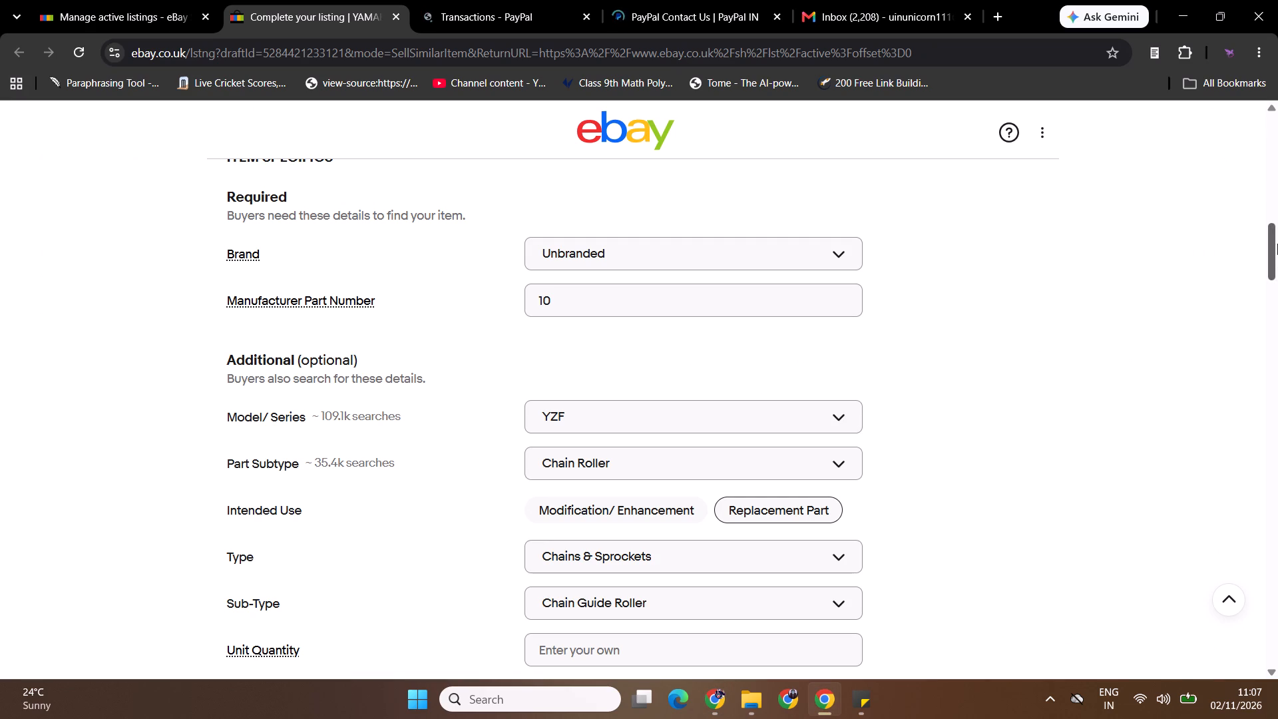
{"action": "left_click", "coordinate": [1277, 181]}
{"action": "left_click", "coordinate": [751, 265], "text": "ctrl"}
{"action": "key", "text": "ctrl+a"}
{"action": "key", "text": "ctrl+v"}
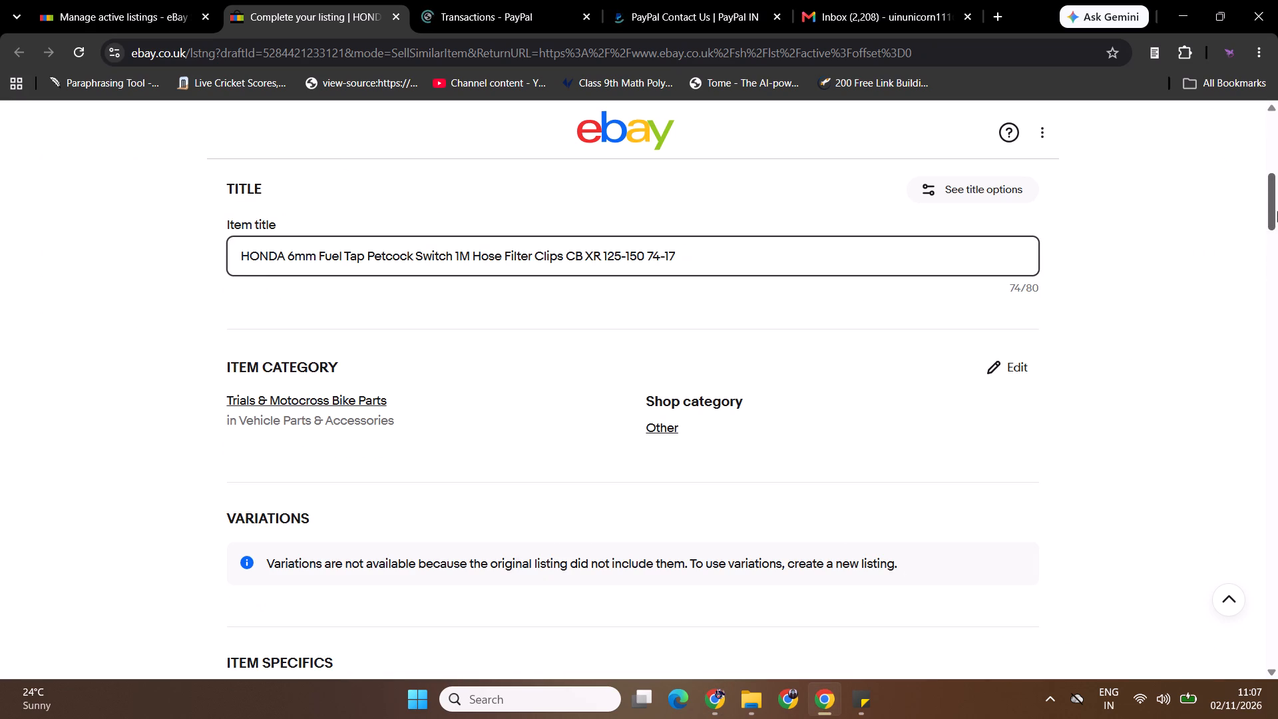
Copy the Part Subtype value "Fuel System" from the reference listing's item specifics and return to the draft.
{"action": "left_click_drag", "start_coordinate": [1277, 203], "coordinate": [1277, 259]}
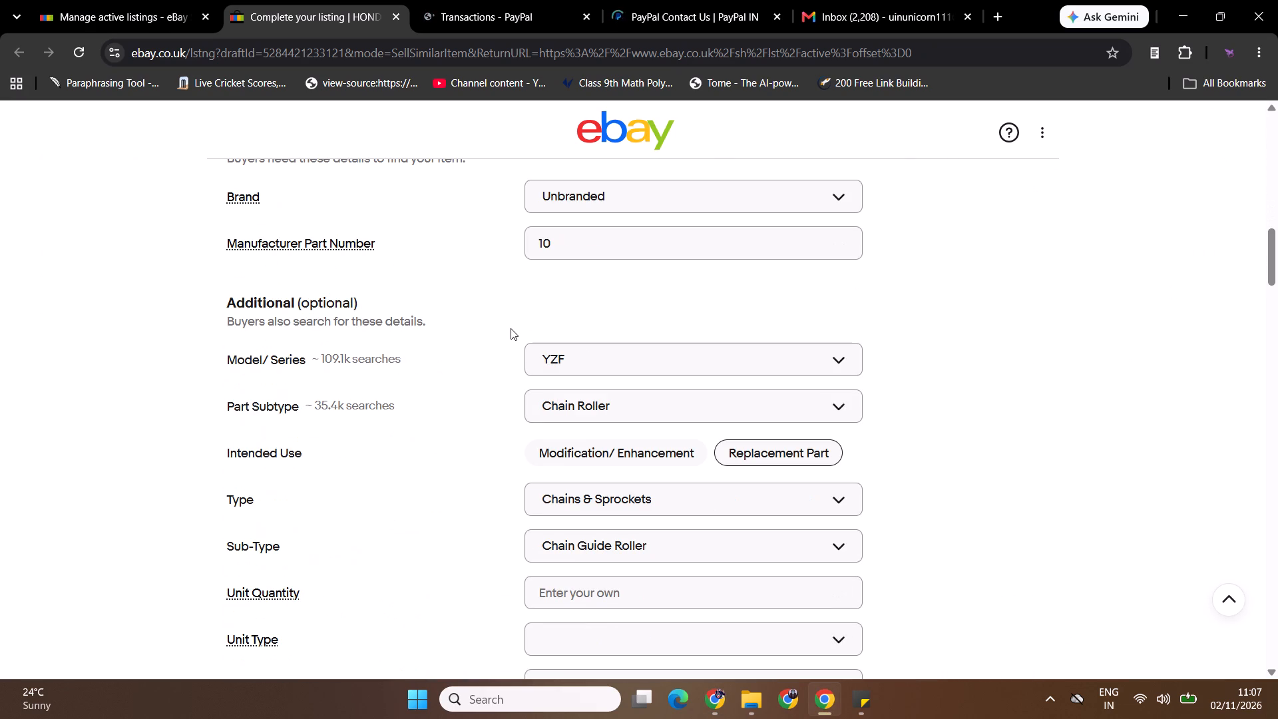
{"action": "left_click", "coordinate": [590, 350]}
{"action": "left_click_drag", "start_coordinate": [1277, 266], "coordinate": [1277, 238]}
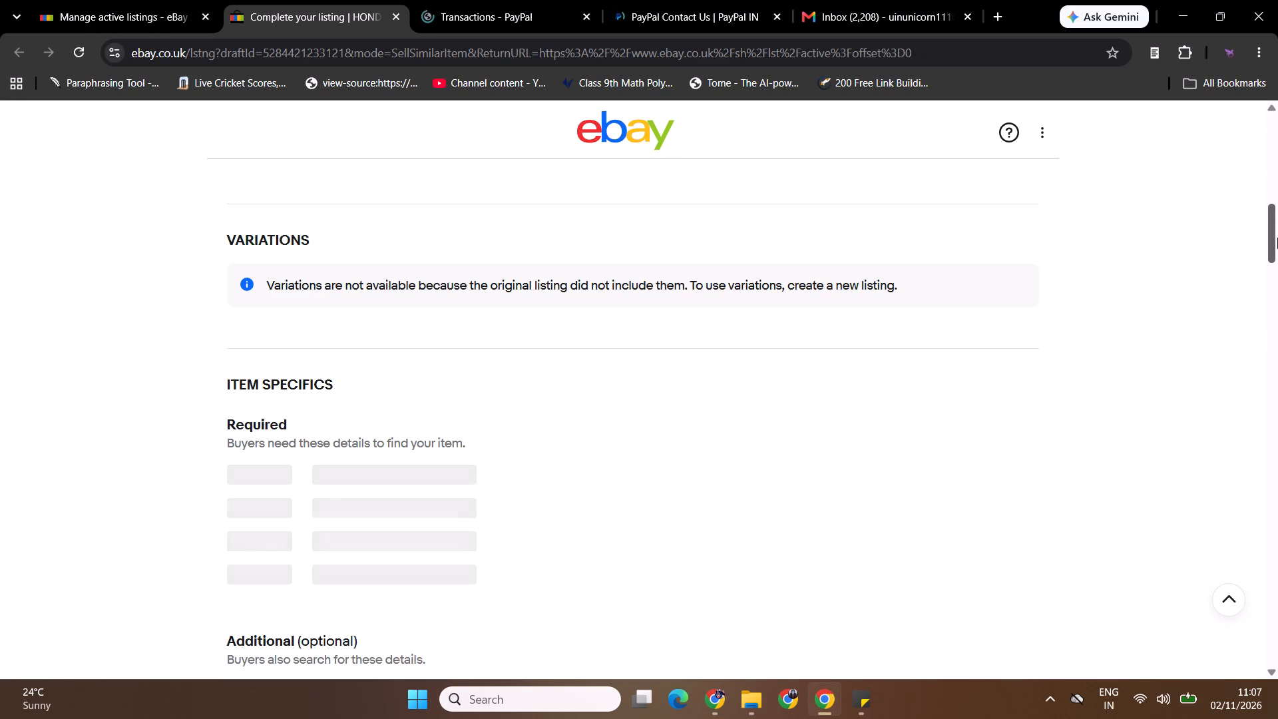
{"action": "key", "text": "alt+Tab"}
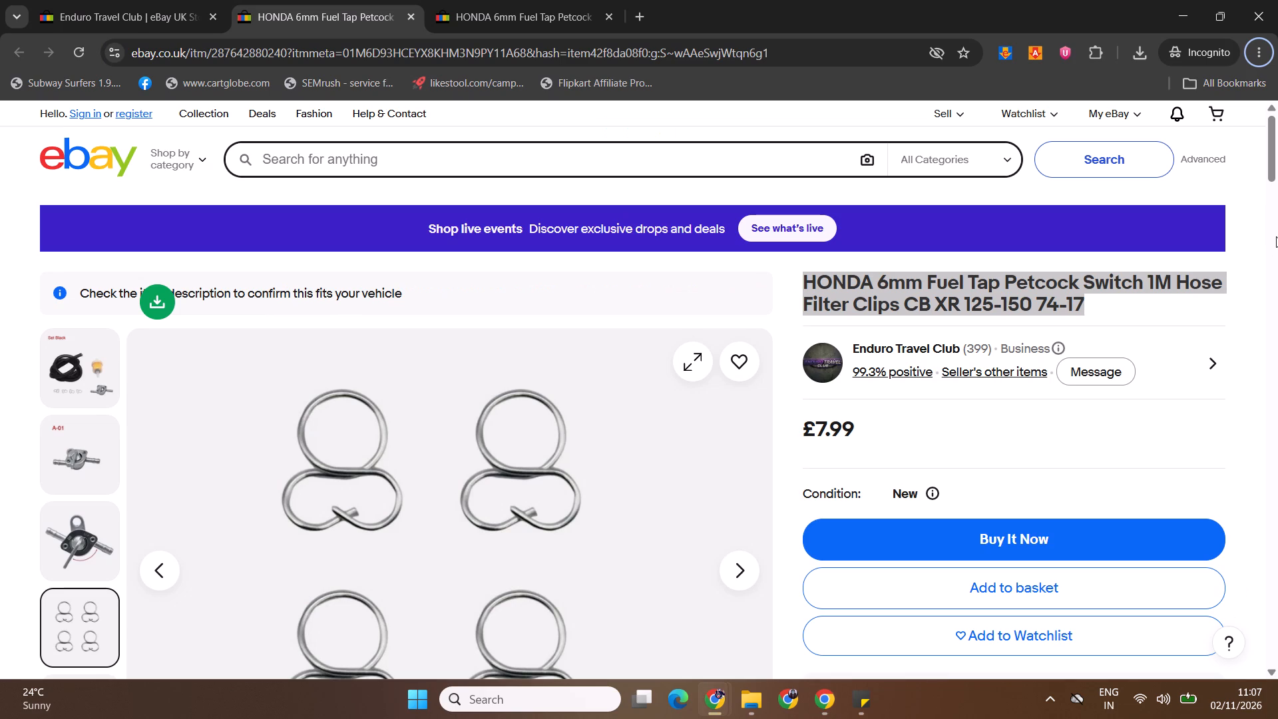
{"action": "left_click_drag", "start_coordinate": [1268, 166], "coordinate": [1277, 298]}
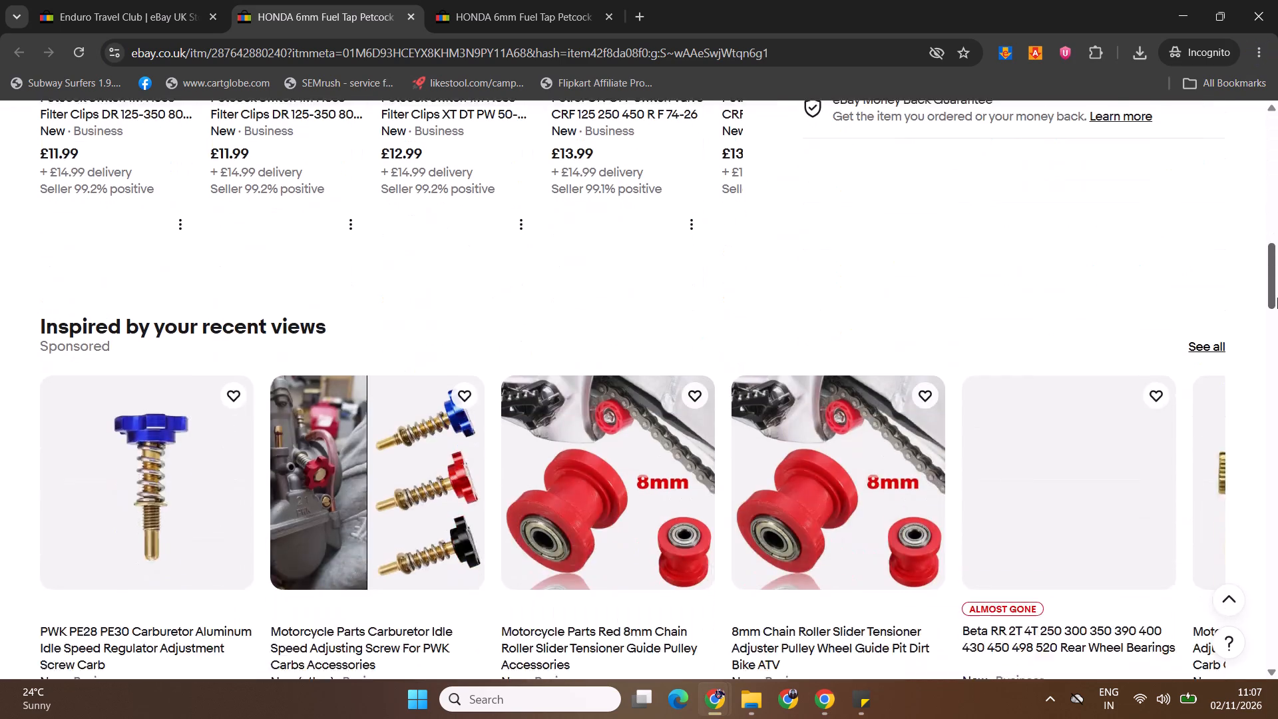
{"action": "left_click_drag", "start_coordinate": [1277, 298], "coordinate": [1276, 391]}
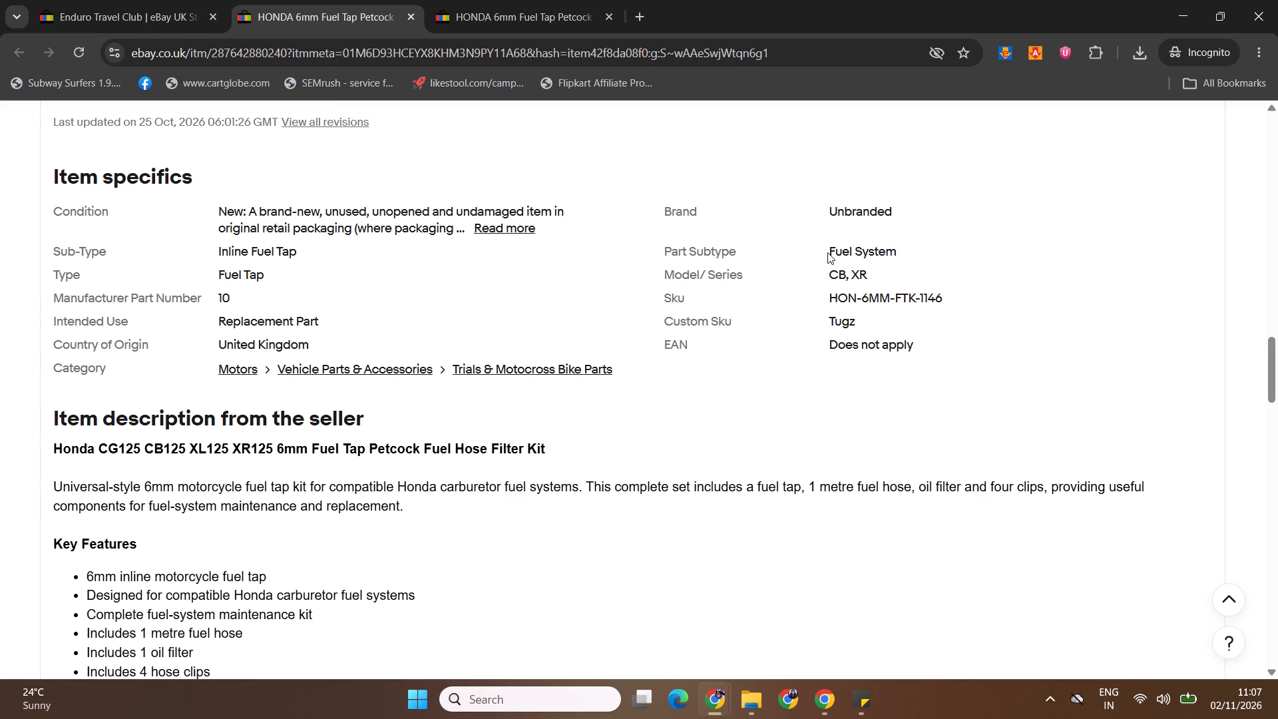
{"action": "left_click_drag", "start_coordinate": [831, 253], "coordinate": [962, 250]}
{"action": "key", "text": "ctrl+c"}
{"action": "key", "text": "ctrl+c"}
{"action": "key", "text": "alt+Tab"}
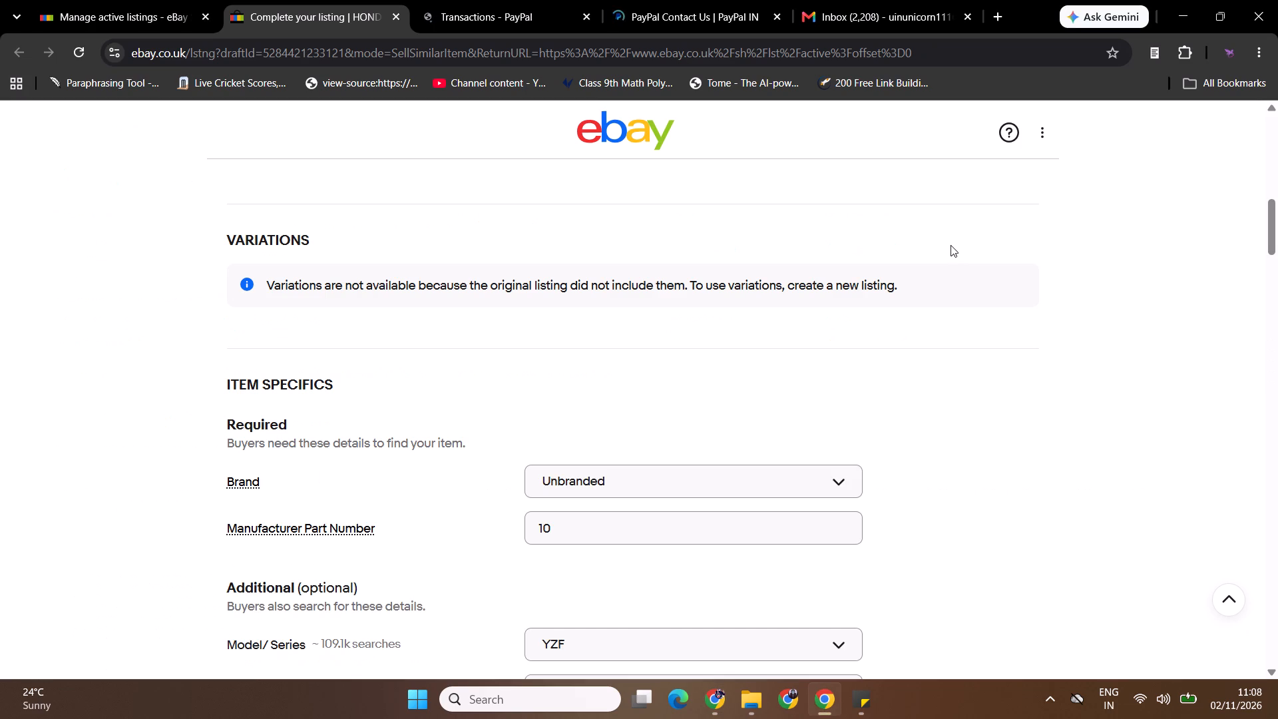
Replace the draft's Model/Series value YZF with the custom values CB and XR, matching the reference listing.
{"action": "left_click_drag", "start_coordinate": [1277, 232], "coordinate": [1277, 248]}
{"action": "key", "text": "alt+Tab"}
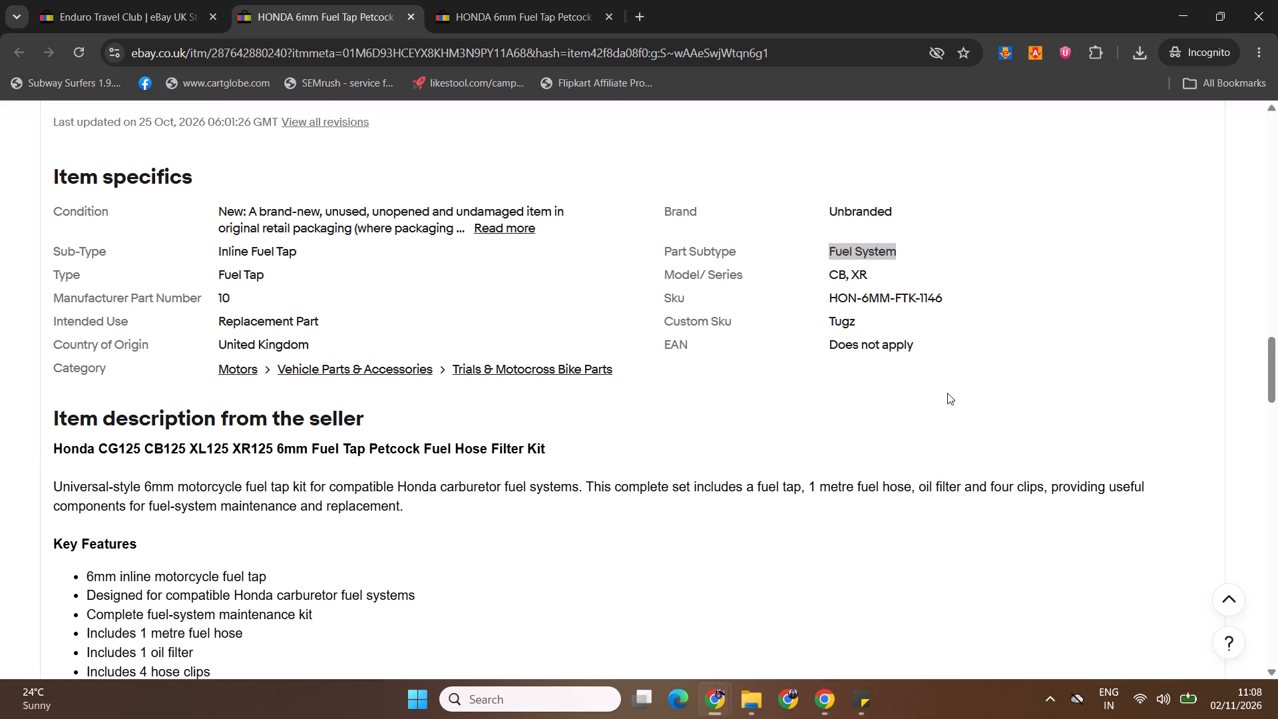
{"action": "key", "text": "alt+Tab"}
{"action": "left_click", "coordinate": [640, 505]}
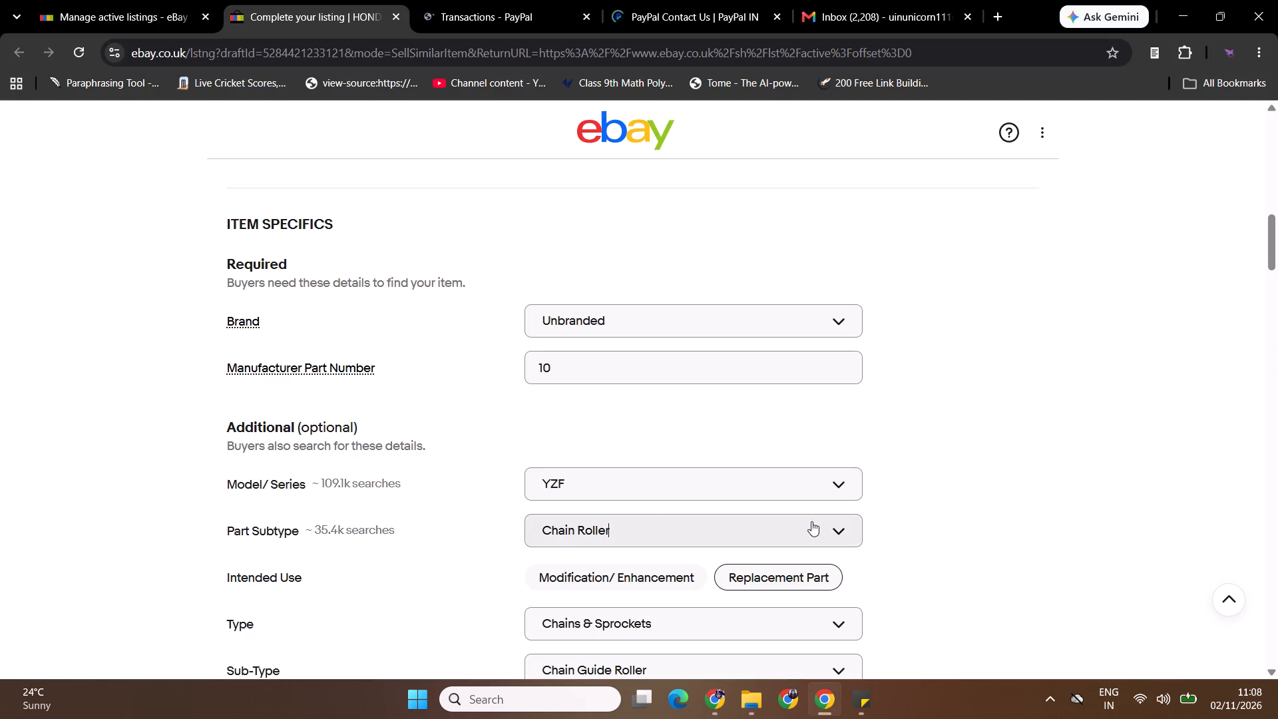
{"action": "left_click", "coordinate": [815, 496]}
{"action": "left_click", "coordinate": [839, 557]}
{"action": "left_click", "coordinate": [833, 525]}
{"action": "type", "text": "CB"}
{"action": "left_click", "coordinate": [685, 574]}
{"action": "double_click", "coordinate": [620, 527]}
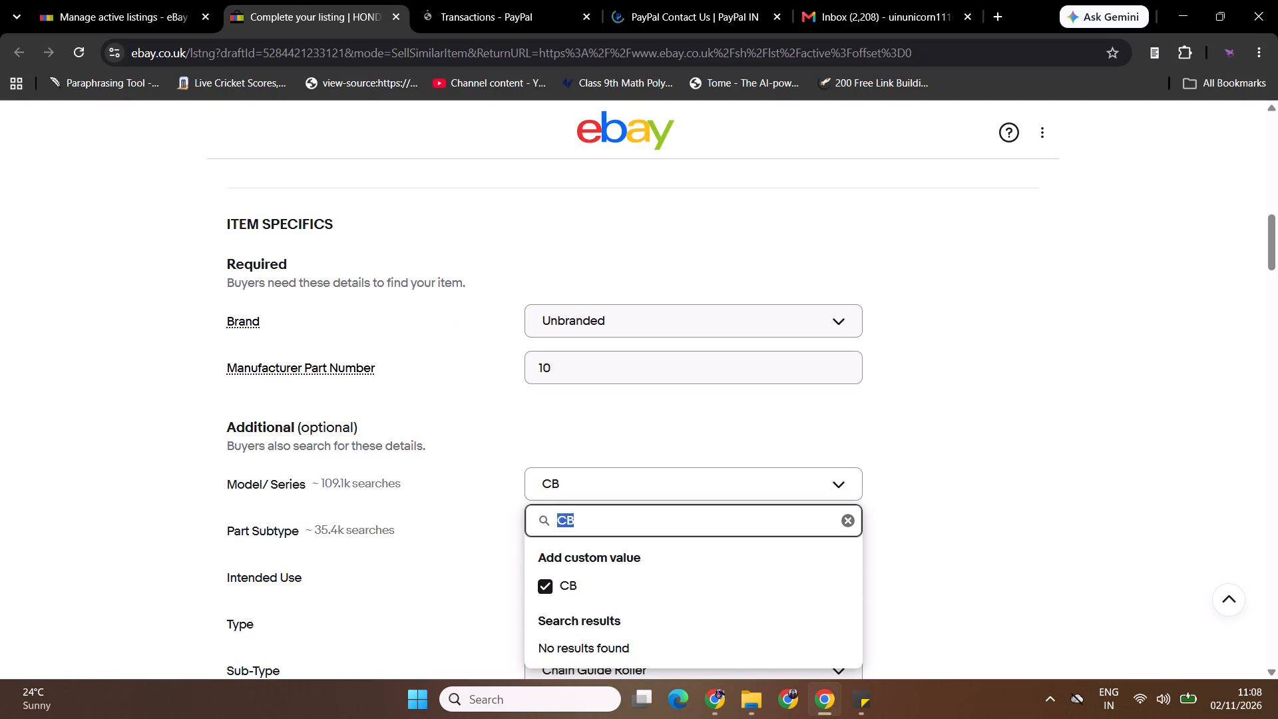
{"action": "type", "text": "XR"}
{"action": "left_click", "coordinate": [579, 585]}
{"action": "left_click_drag", "start_coordinate": [1177, 510], "coordinate": [1183, 509]}
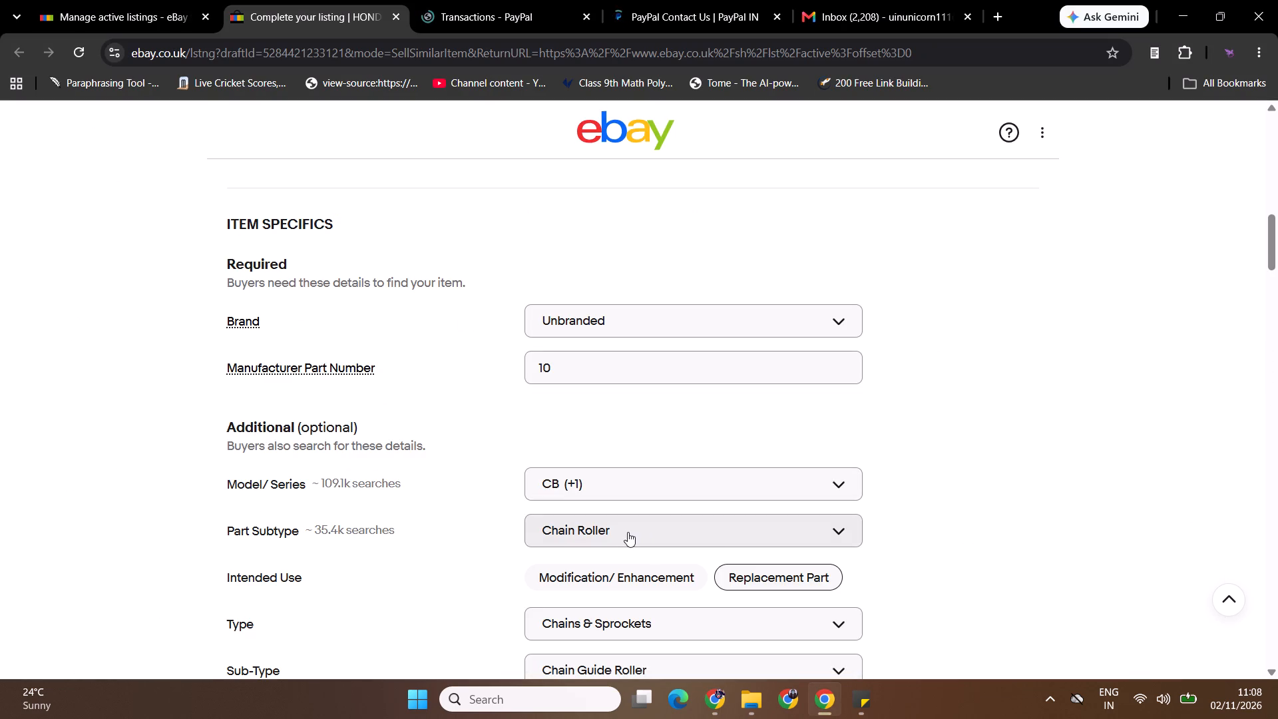
Set the draft's Part Subtype to the copied value "Fuel System".
{"action": "left_click", "coordinate": [628, 532]}
{"action": "key", "text": "ctrl+v"}
{"action": "left_click", "coordinate": [634, 636]}
Copy the Sub-Type value "Inline Fuel Tap" from the reference listing and return to the draft's additional item specifics.
{"action": "key", "text": "alt+Tab"}
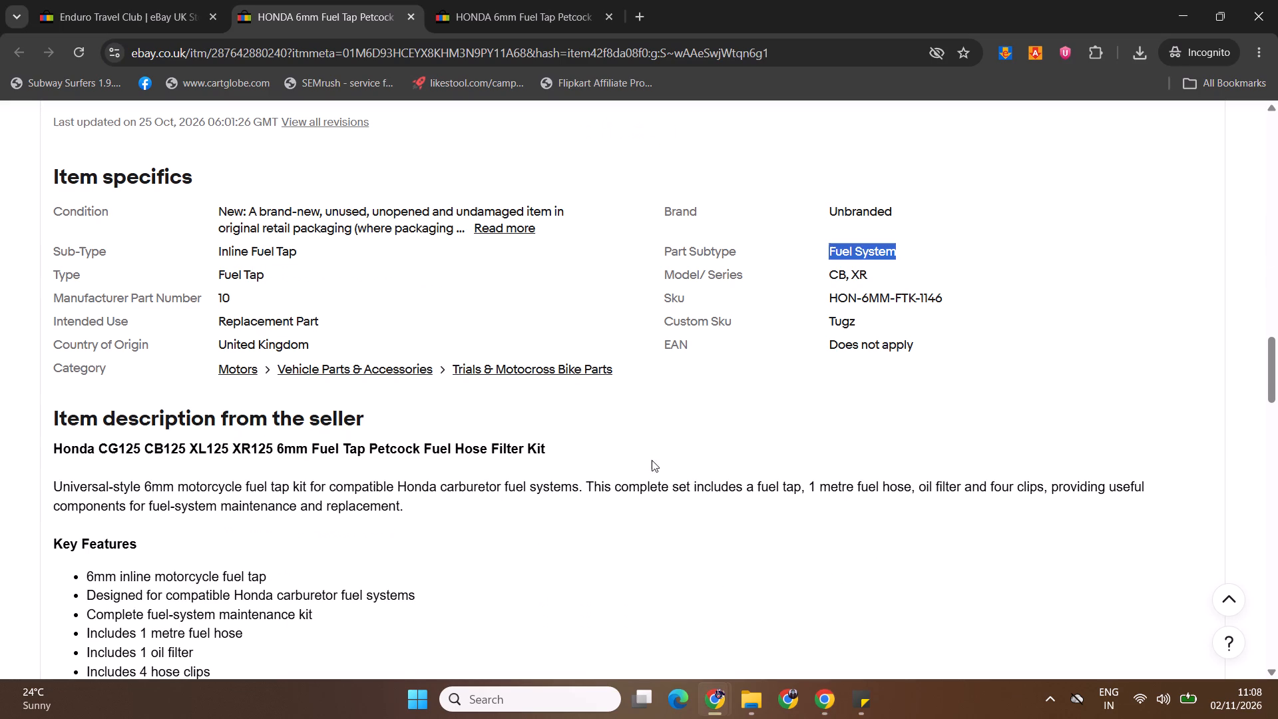
{"action": "left_click_drag", "start_coordinate": [216, 254], "coordinate": [270, 251], "text": "ctrl"}
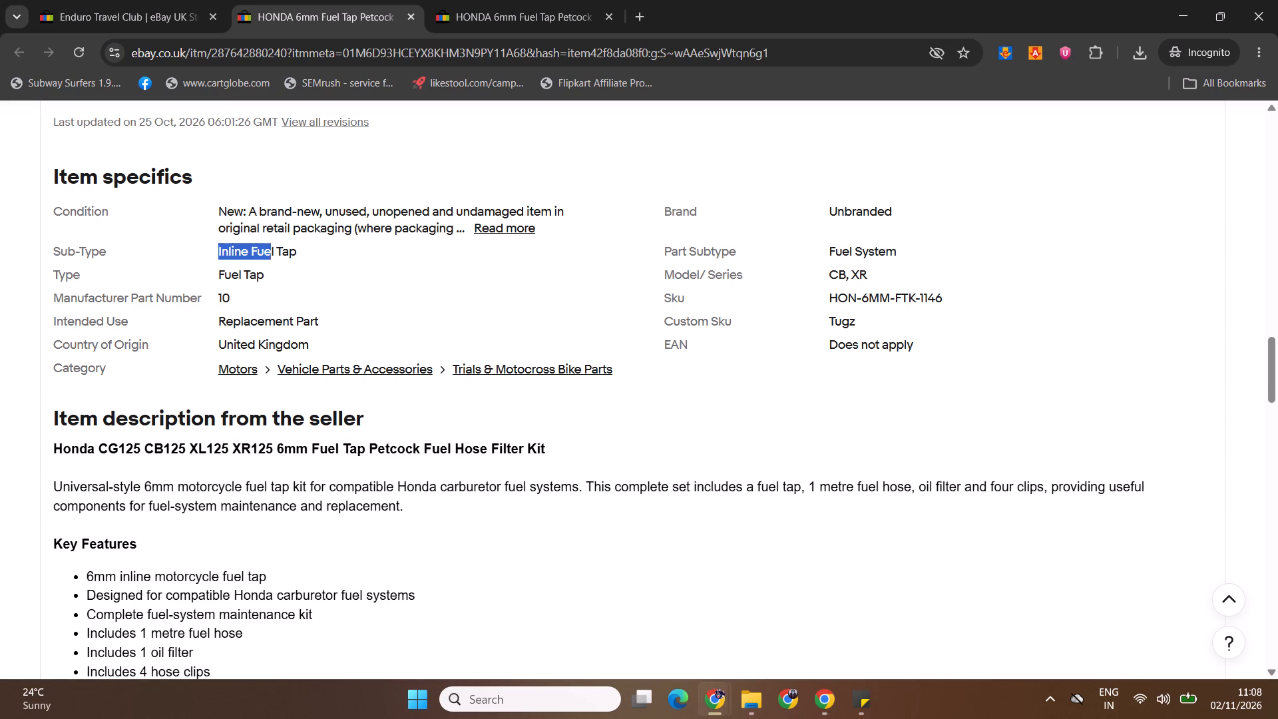
{"action": "left_click_drag", "start_coordinate": [270, 251], "coordinate": [308, 250], "text": "ctrl"}
{"action": "key", "text": "ctrl+c"}
{"action": "key", "text": "alt+Tab"}
{"action": "left_click_drag", "start_coordinate": [1277, 228], "coordinate": [1277, 250]}
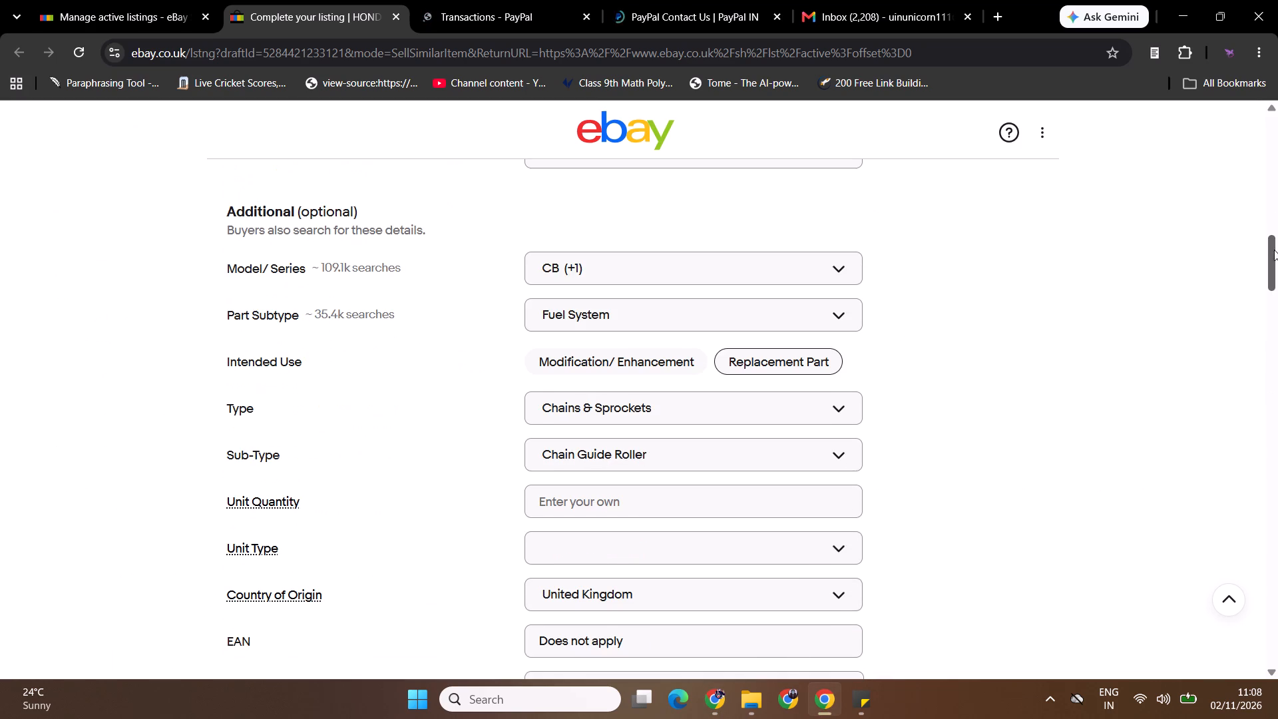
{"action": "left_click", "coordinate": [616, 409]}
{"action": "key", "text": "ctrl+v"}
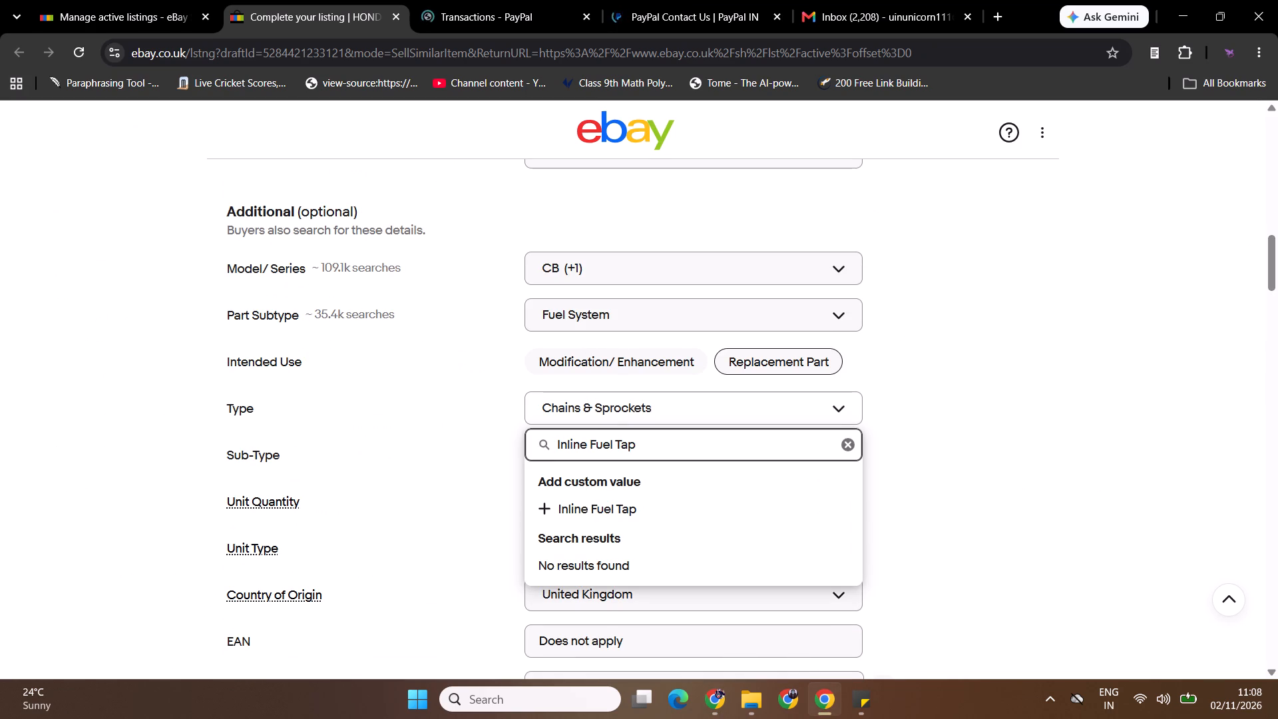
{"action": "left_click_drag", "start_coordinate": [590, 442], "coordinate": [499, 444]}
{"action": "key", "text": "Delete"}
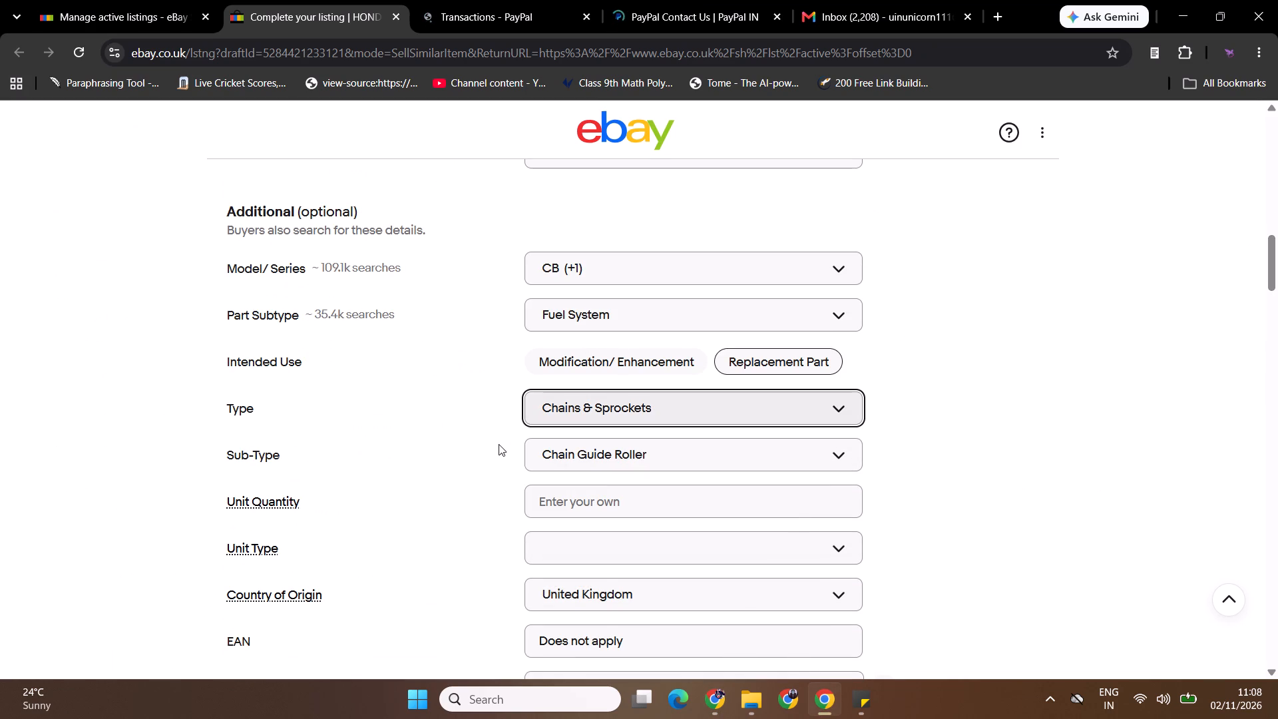
Set the draft's Type to the custom value "Fuel Tap", trimming "Inline" from the copied text.
{"action": "left_click", "coordinate": [623, 411]}
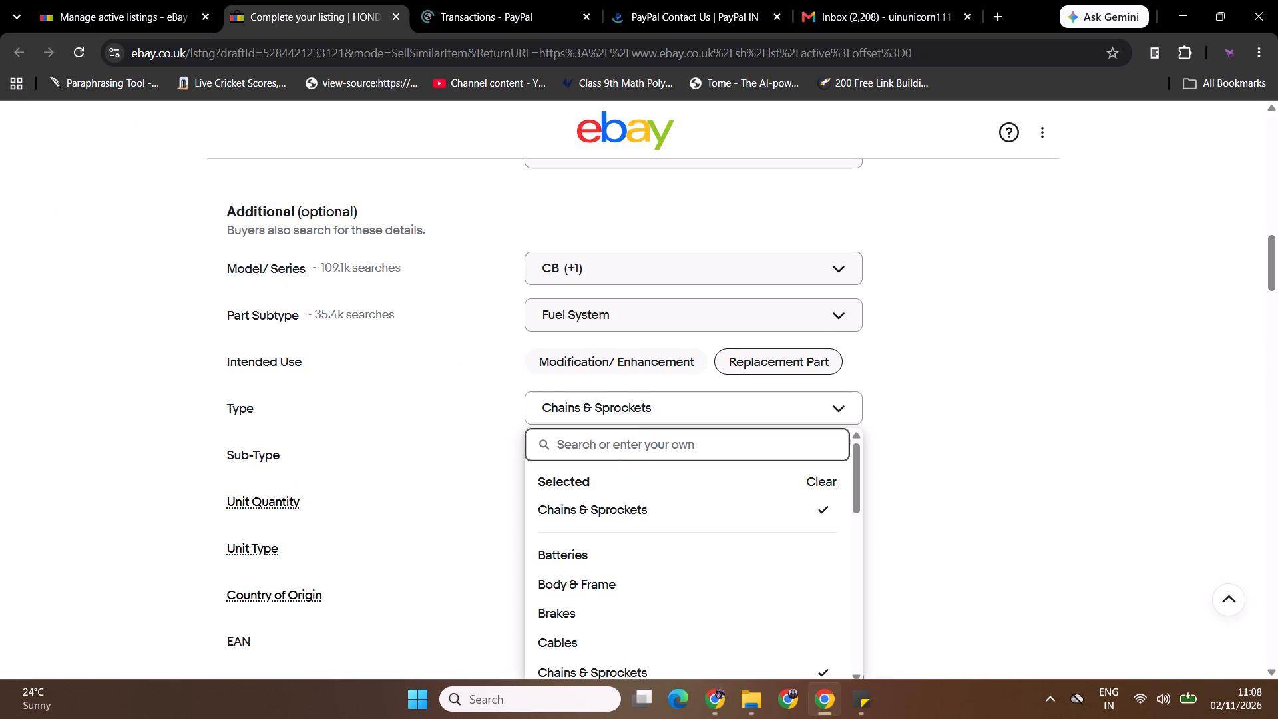
{"action": "key", "text": "ctrl+v"}
{"action": "key", "text": "ctrl+Left"}
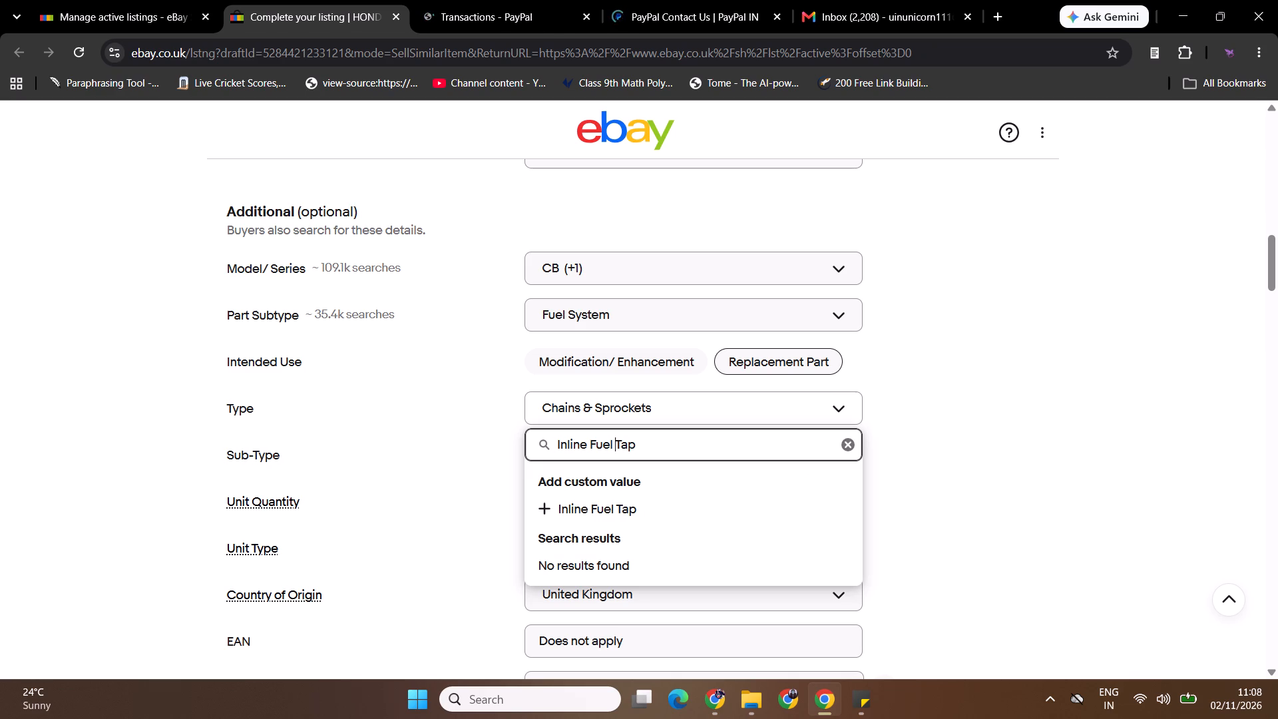
{"action": "key", "text": "ctrl+Left"}
{"action": "key", "text": "ctrl+shift+Left"}
{"action": "key", "text": "Delete"}
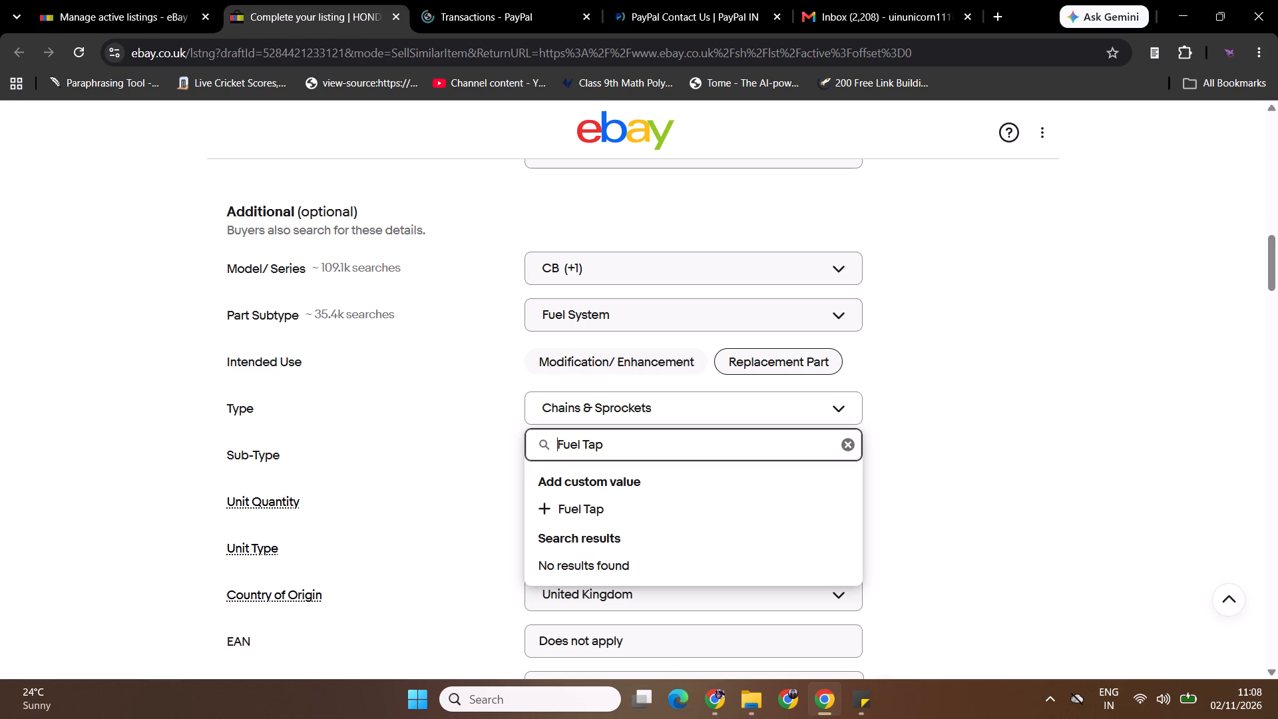
{"action": "left_click", "coordinate": [585, 498]}
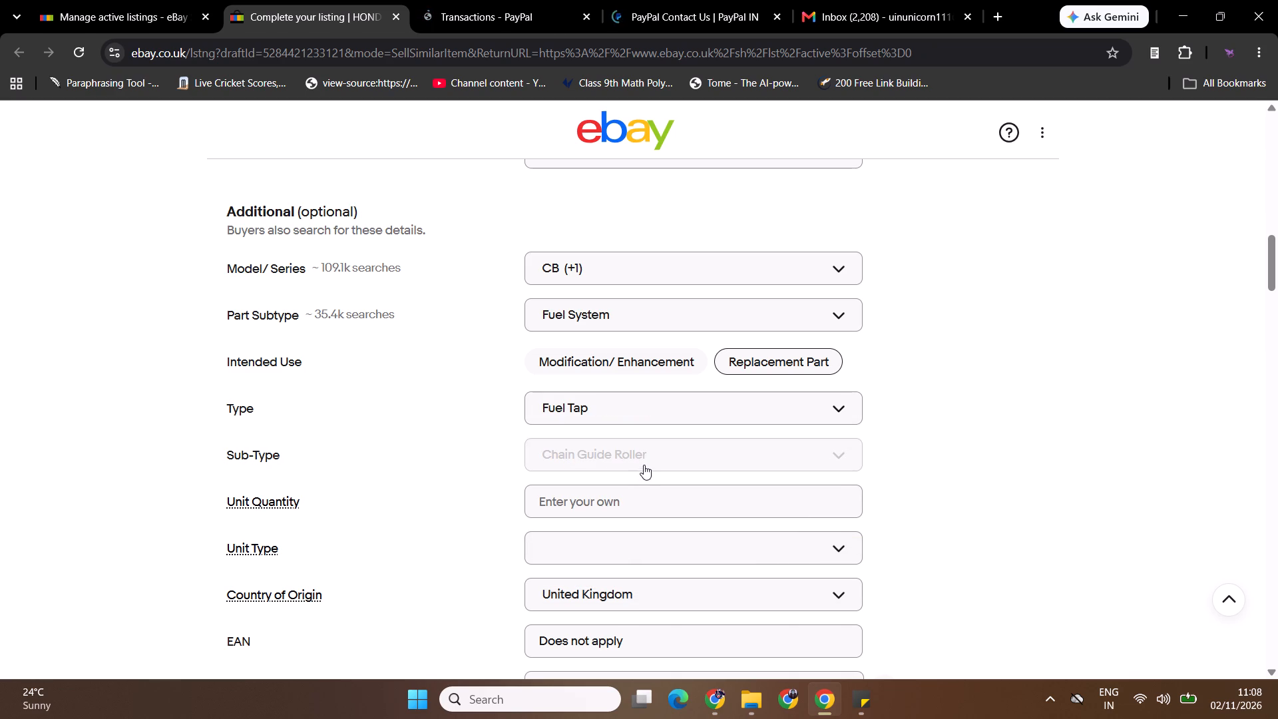
Open the draft's Sub-Type field for editing.
{"action": "left_click", "coordinate": [647, 460]}
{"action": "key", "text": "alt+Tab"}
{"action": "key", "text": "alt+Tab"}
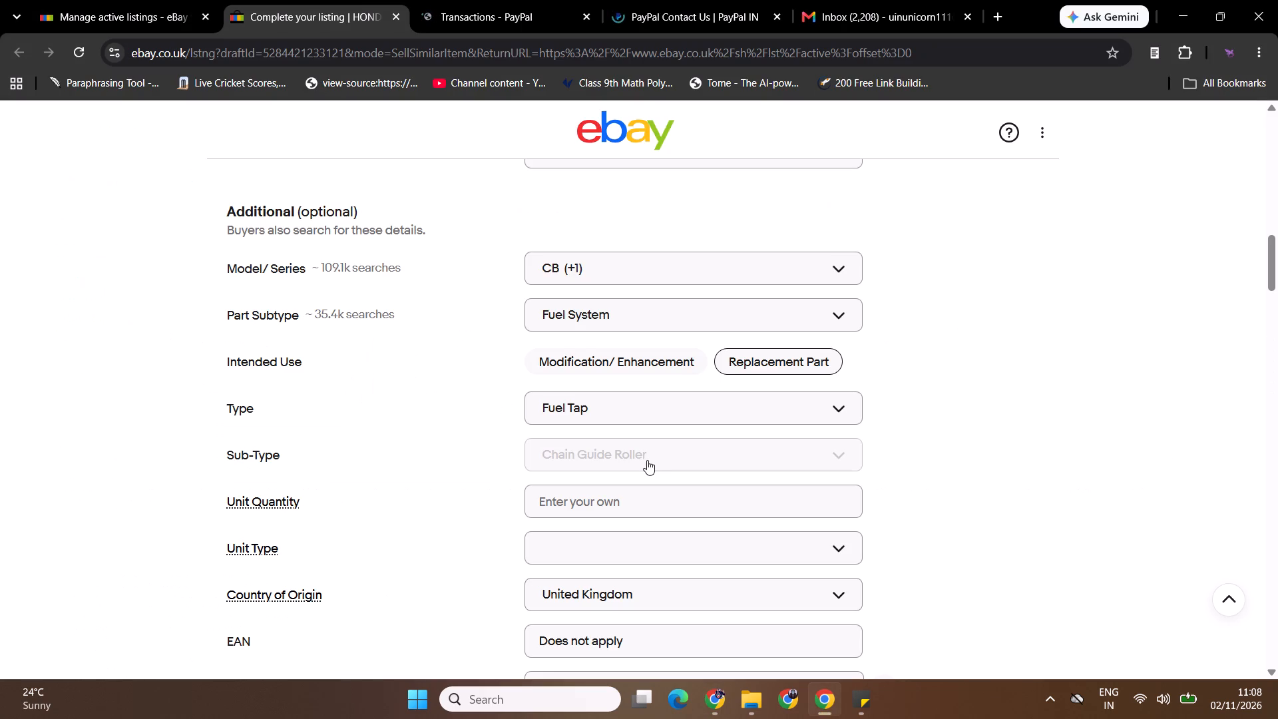
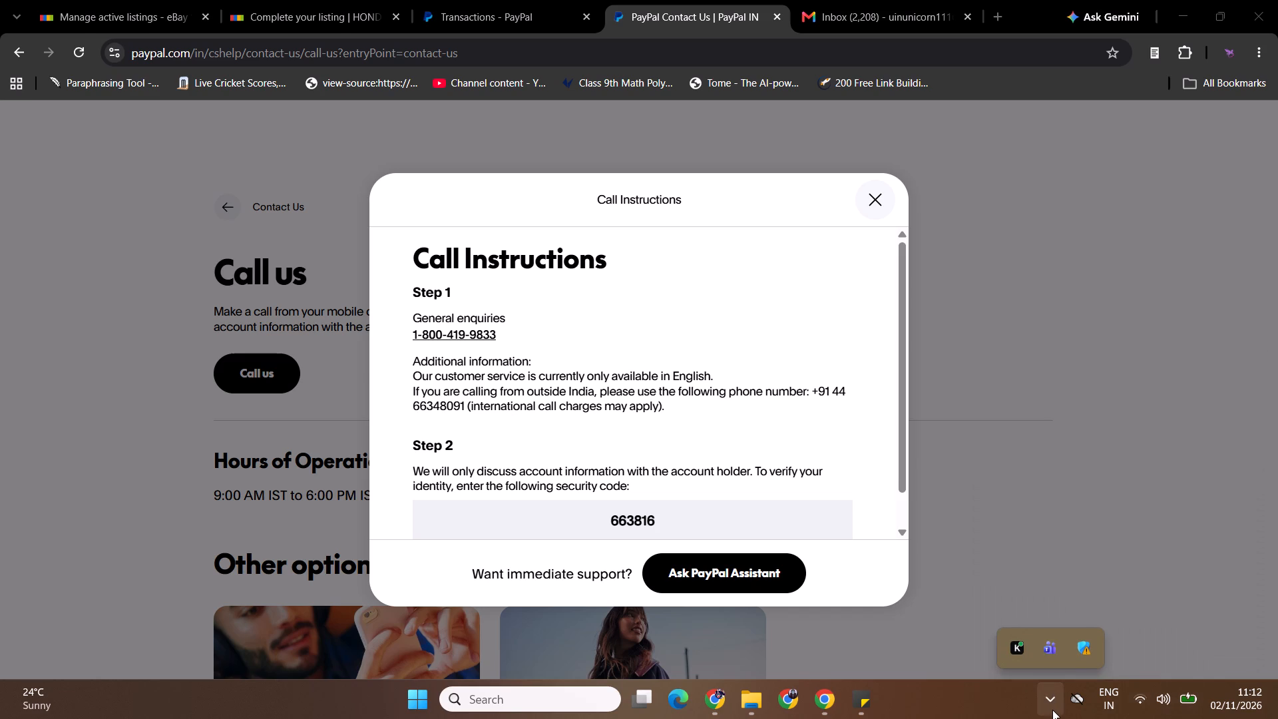
Open the list of available Wi-Fi networks to check the current connection's status.
{"action": "left_click", "coordinate": [1142, 708]}
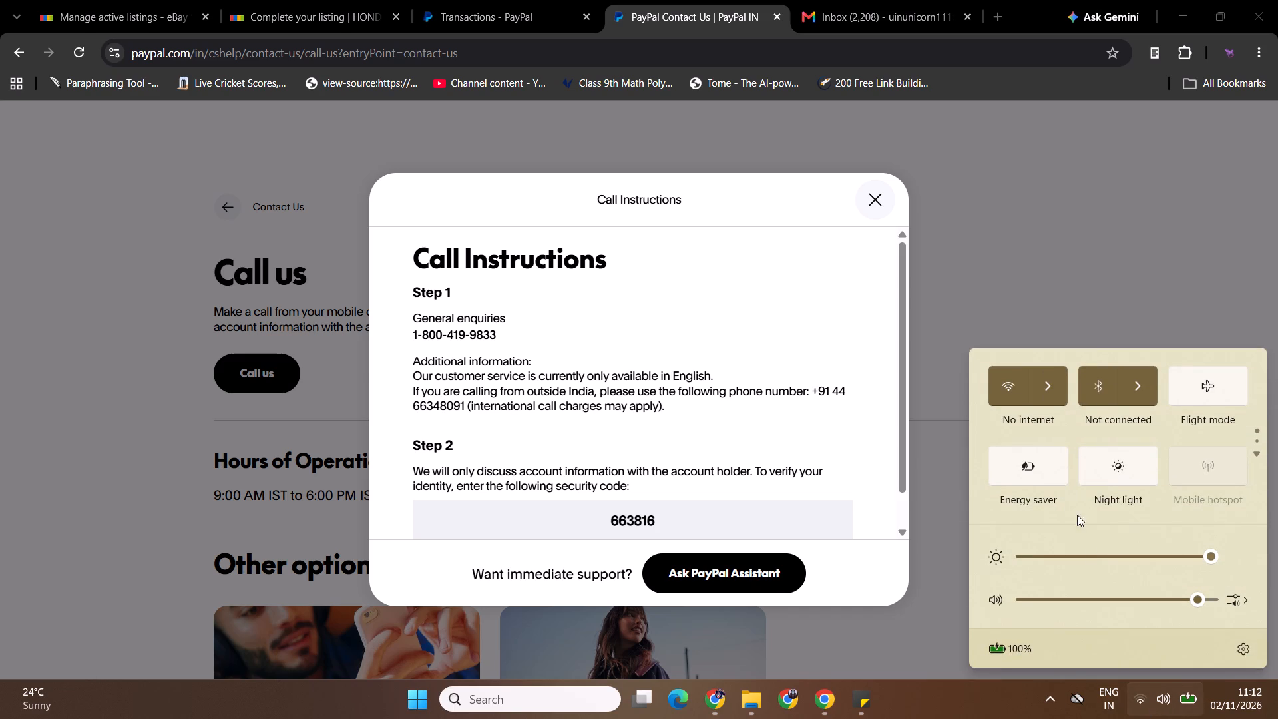
{"action": "left_click", "coordinate": [1052, 402]}
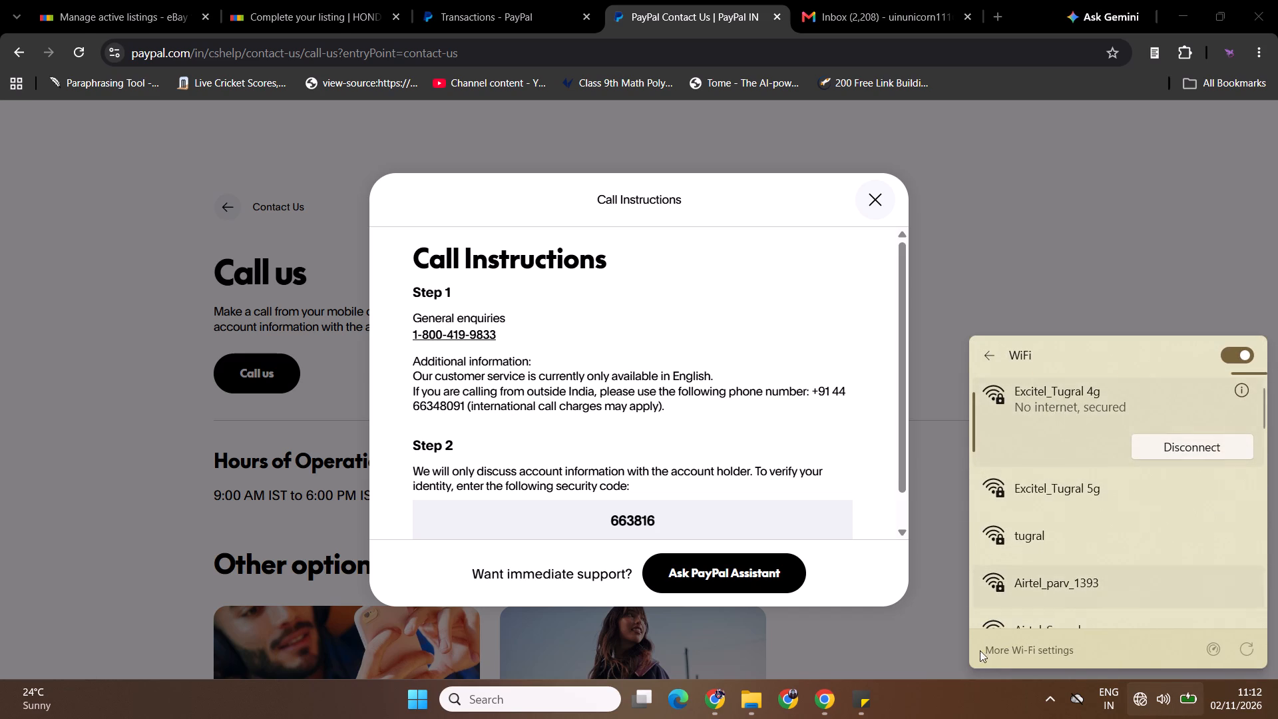
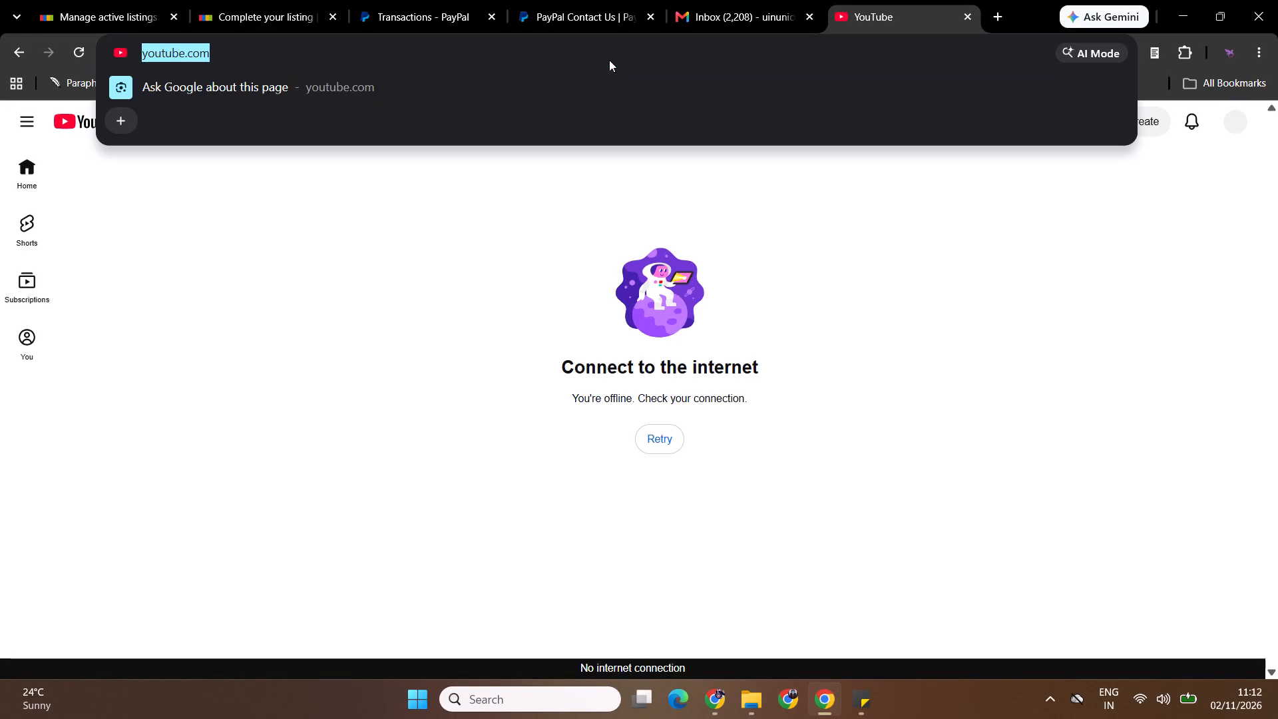
Test the internet connection by opening the bookmarked live cricket scores site crex.live and reloading it.
{"action": "left_click", "coordinate": [1017, 415]}
{"action": "left_click", "coordinate": [242, 82]}
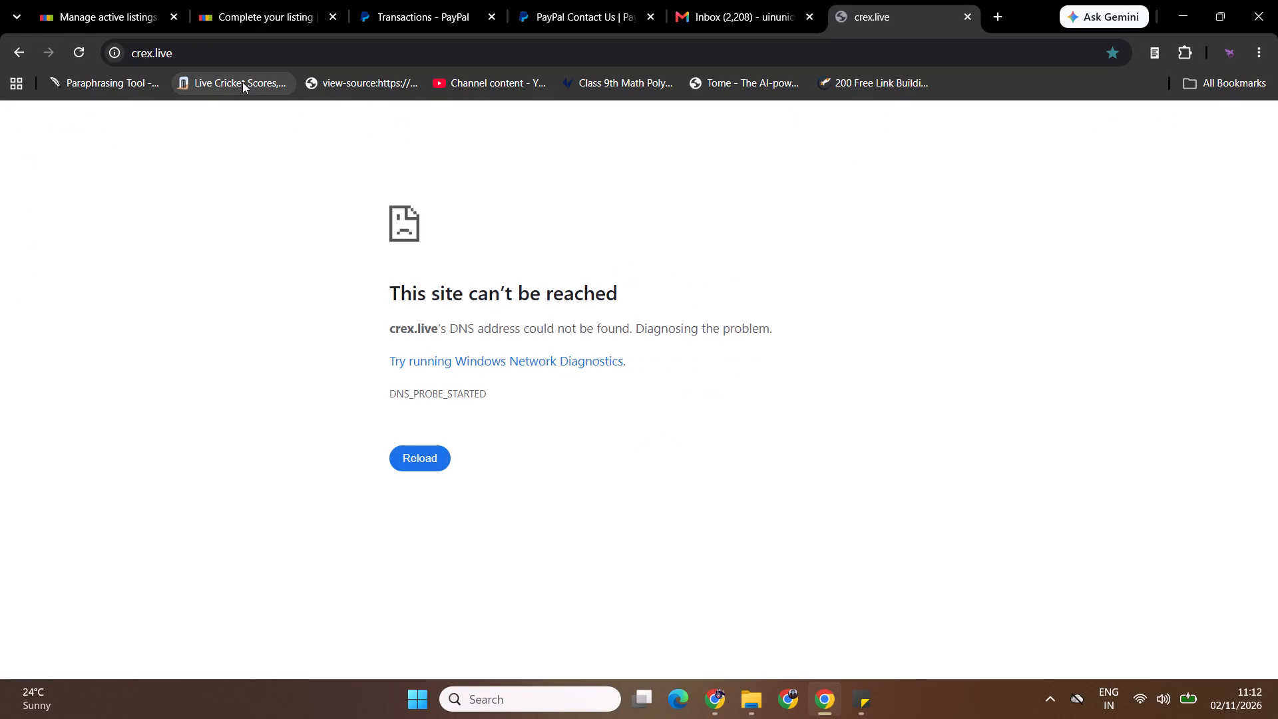
{"action": "left_click", "coordinate": [443, 461]}
Switch the Wi-Fi connection to the Excitel_Tugral 4g network and return to the browser.
{"action": "left_click", "coordinate": [1138, 694]}
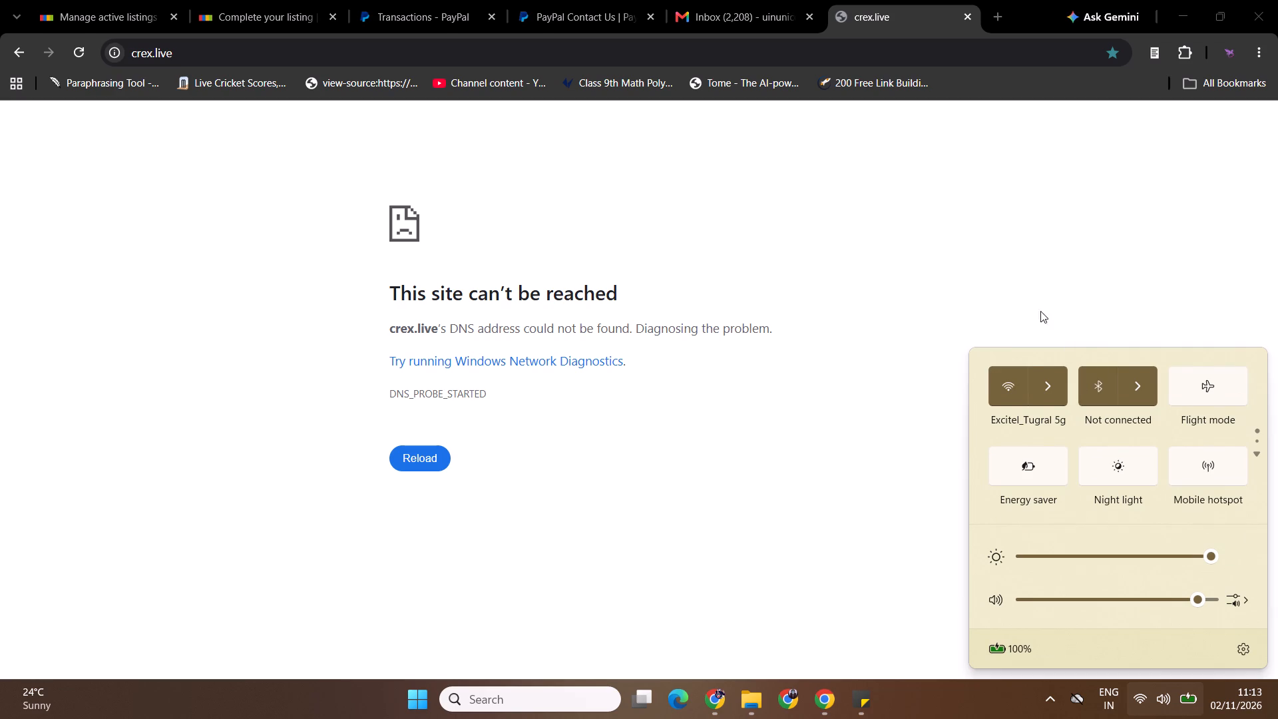
{"action": "left_click", "coordinate": [1052, 411]}
{"action": "left_click", "coordinate": [1052, 399]}
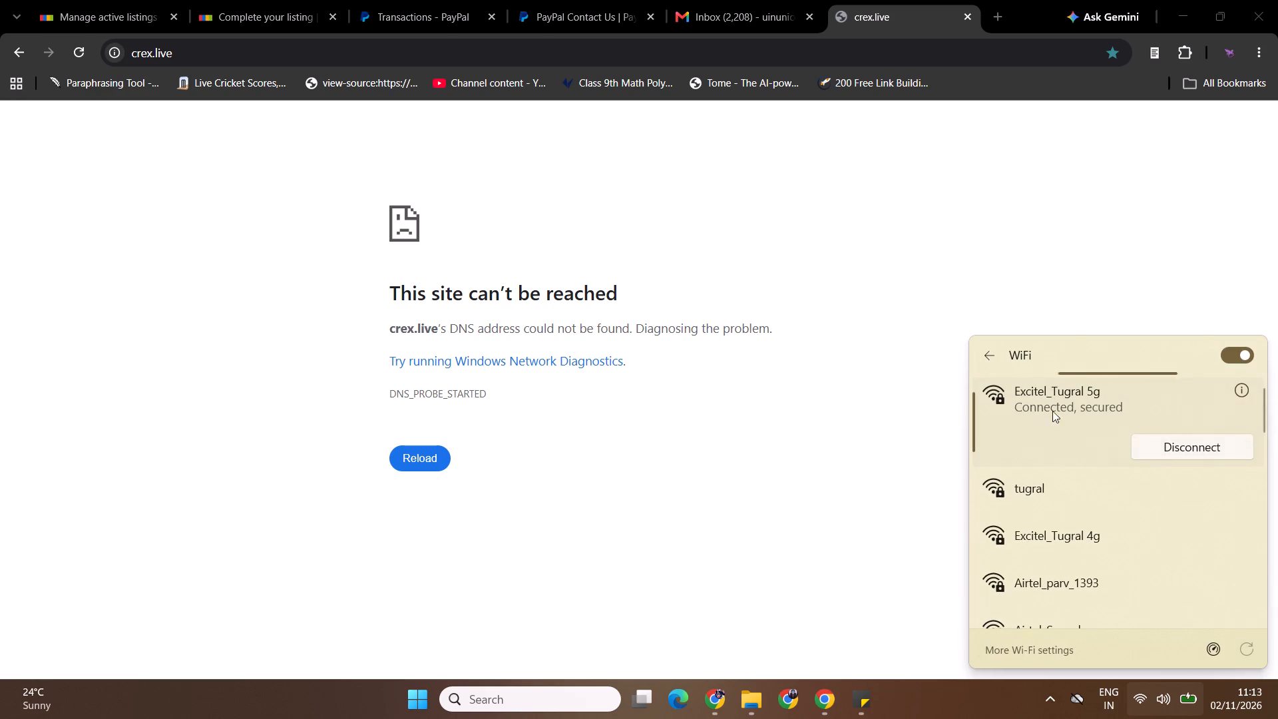
{"action": "left_click", "coordinate": [1068, 531]}
{"action": "left_click", "coordinate": [1187, 559]}
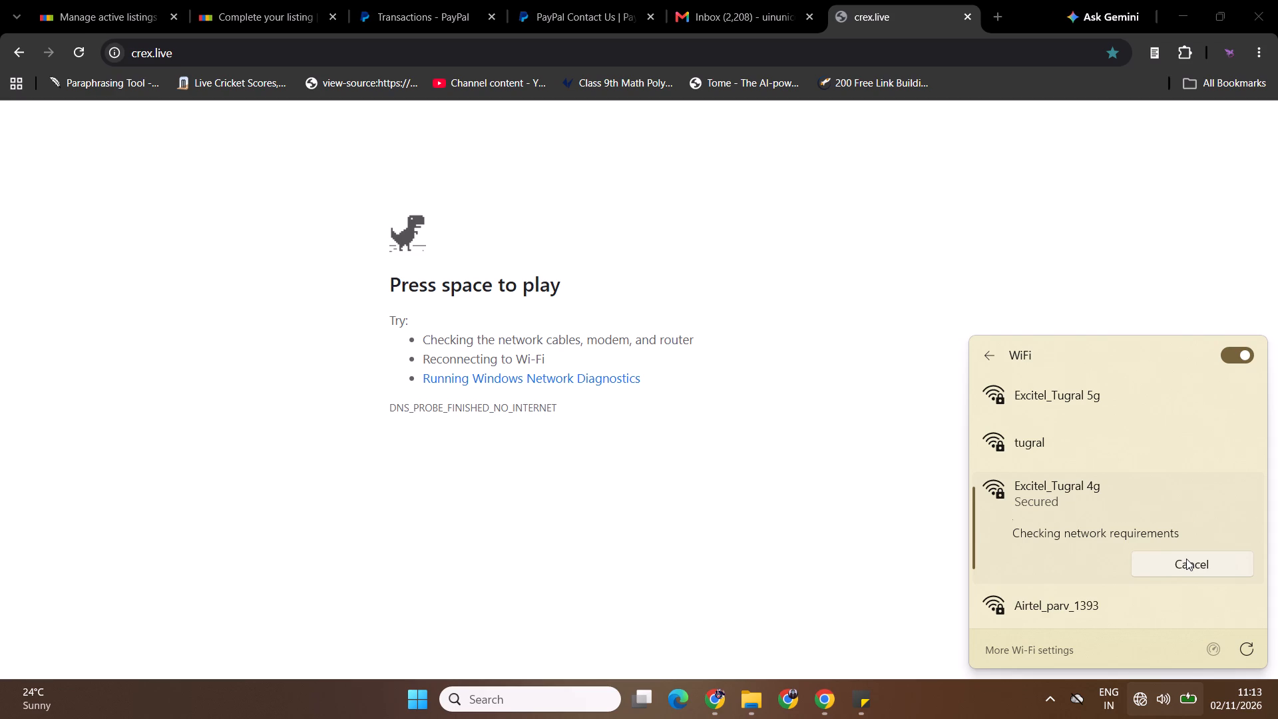
{"action": "left_click", "coordinate": [974, 22]}
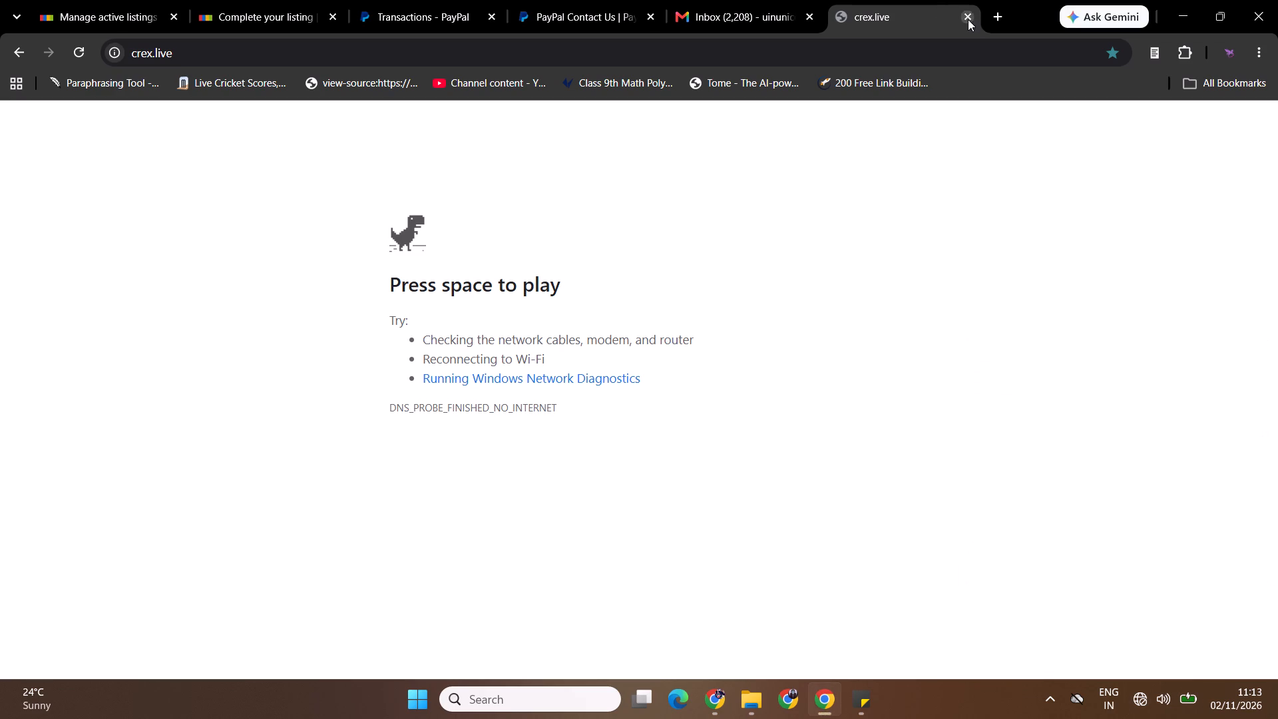
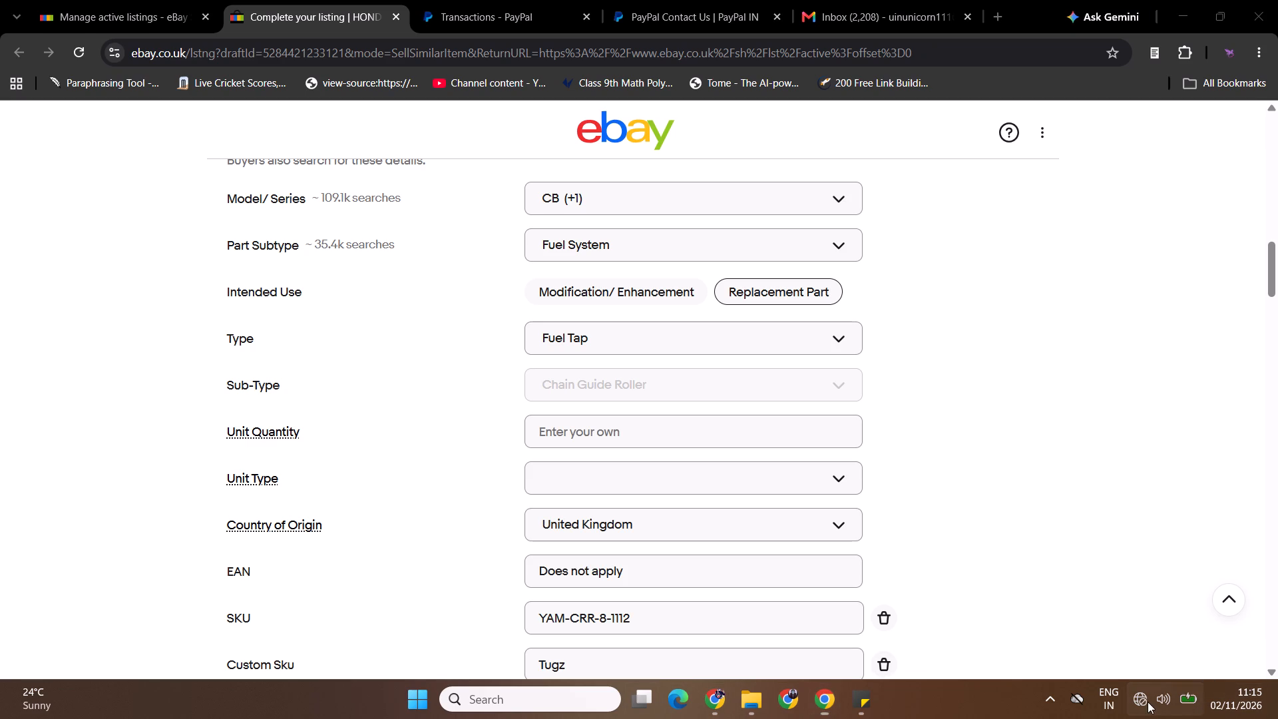
Show the available Wi-Fi networks and select the "tugral" network for connection.
{"action": "left_click", "coordinate": [1045, 402]}
{"action": "left_click", "coordinate": [1059, 493]}
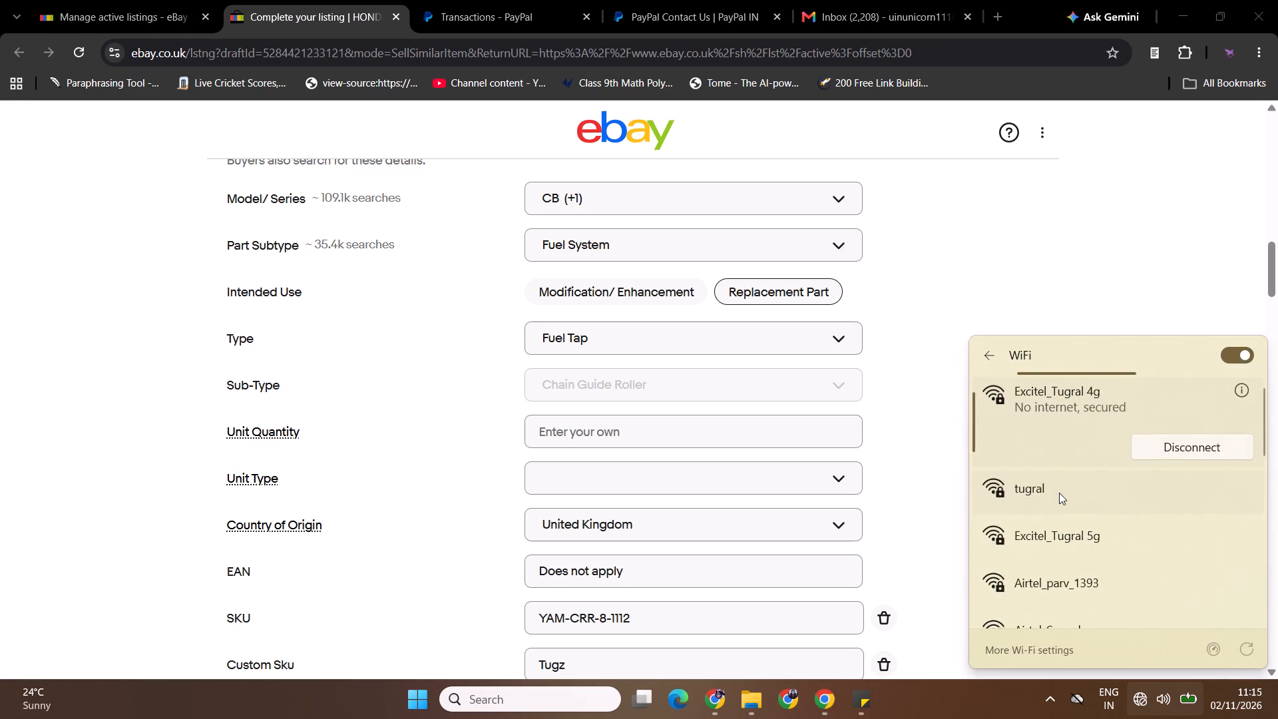
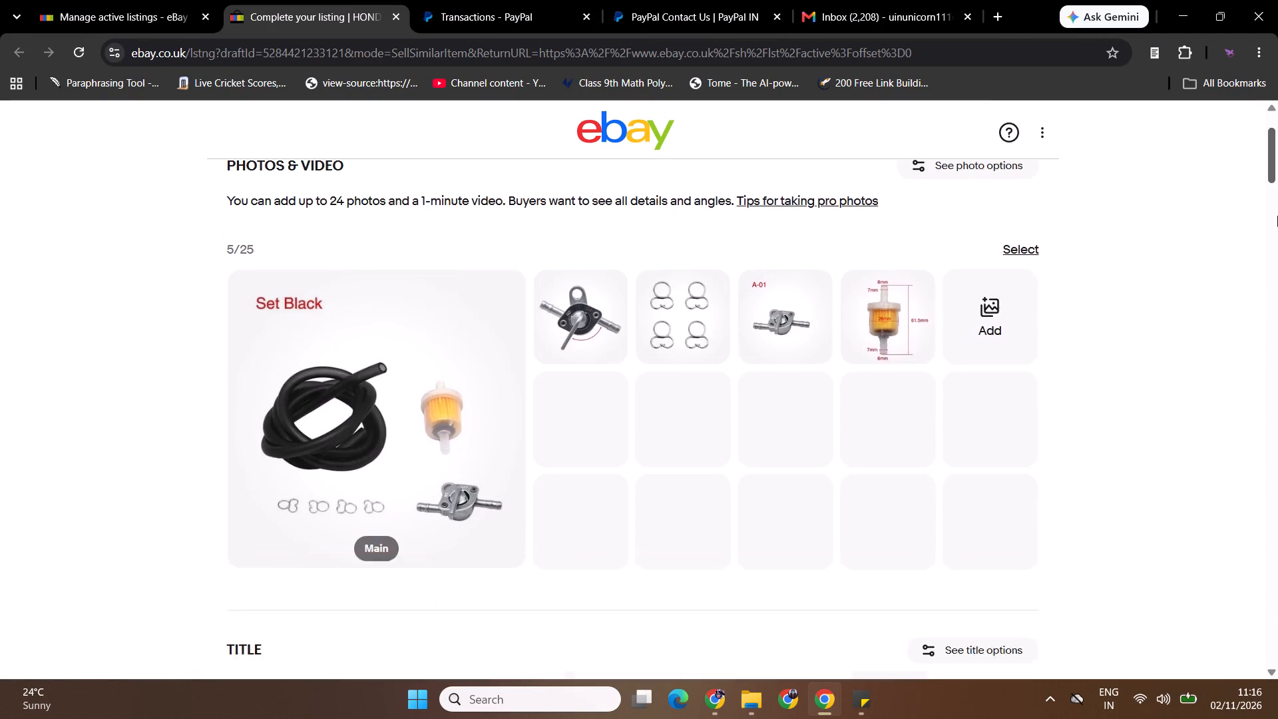
Review the draft listing's pricing section, photos and required and additional item specifics, down to the SKU fields.
{"action": "left_click_drag", "start_coordinate": [1277, 216], "coordinate": [1270, 401]}
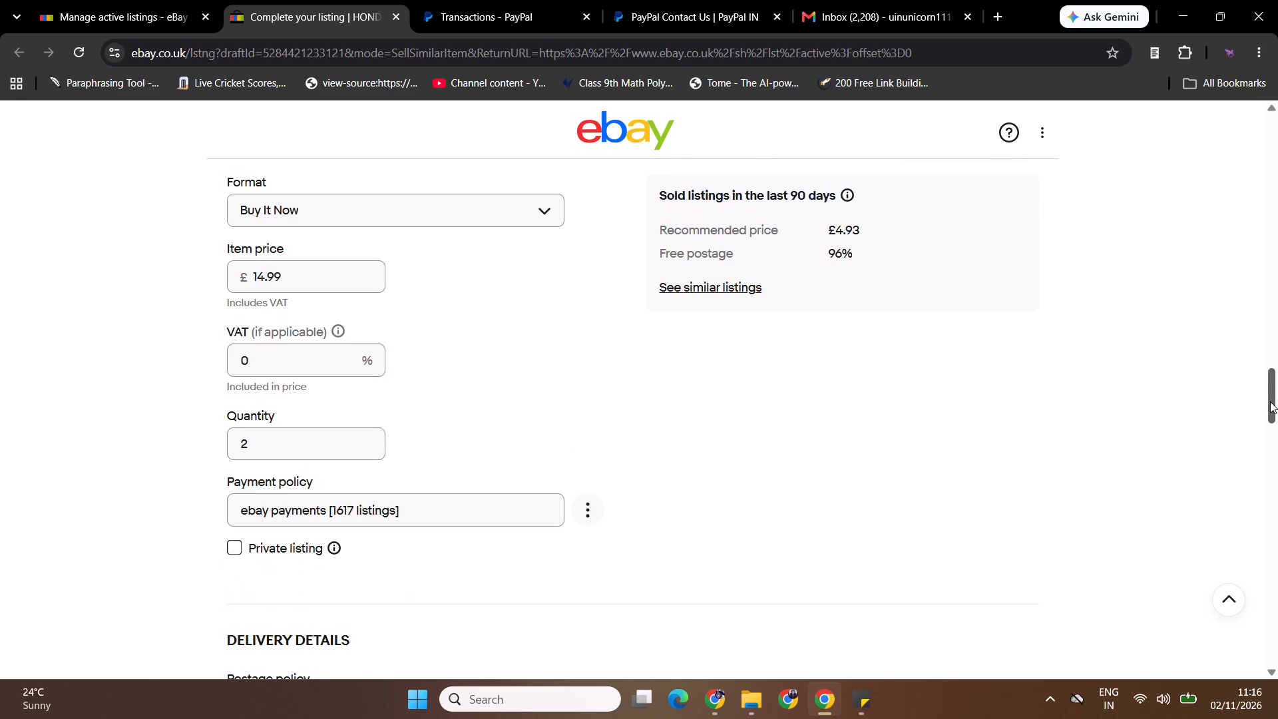
{"action": "left_click_drag", "start_coordinate": [1270, 401], "coordinate": [1256, 67]}
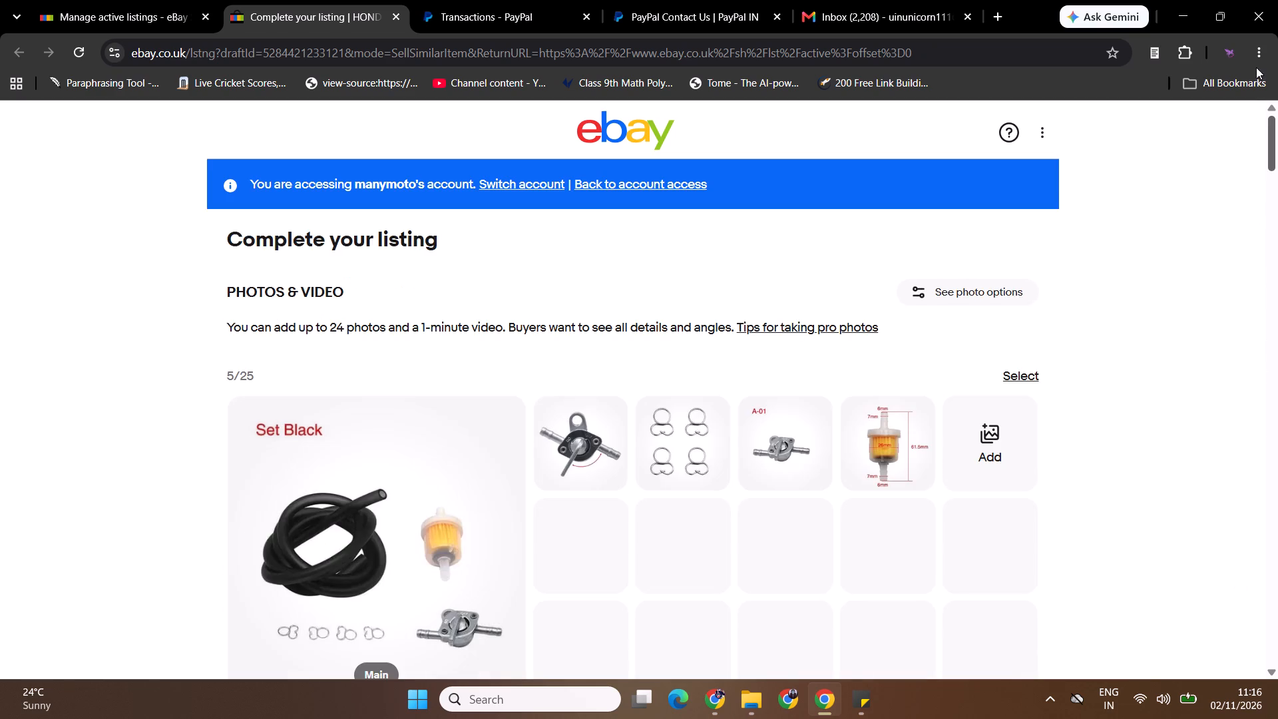
{"action": "left_click_drag", "start_coordinate": [1256, 67], "coordinate": [1258, 255]}
{"action": "left_click", "coordinate": [593, 458]}
{"action": "left_click", "coordinate": [593, 456]}
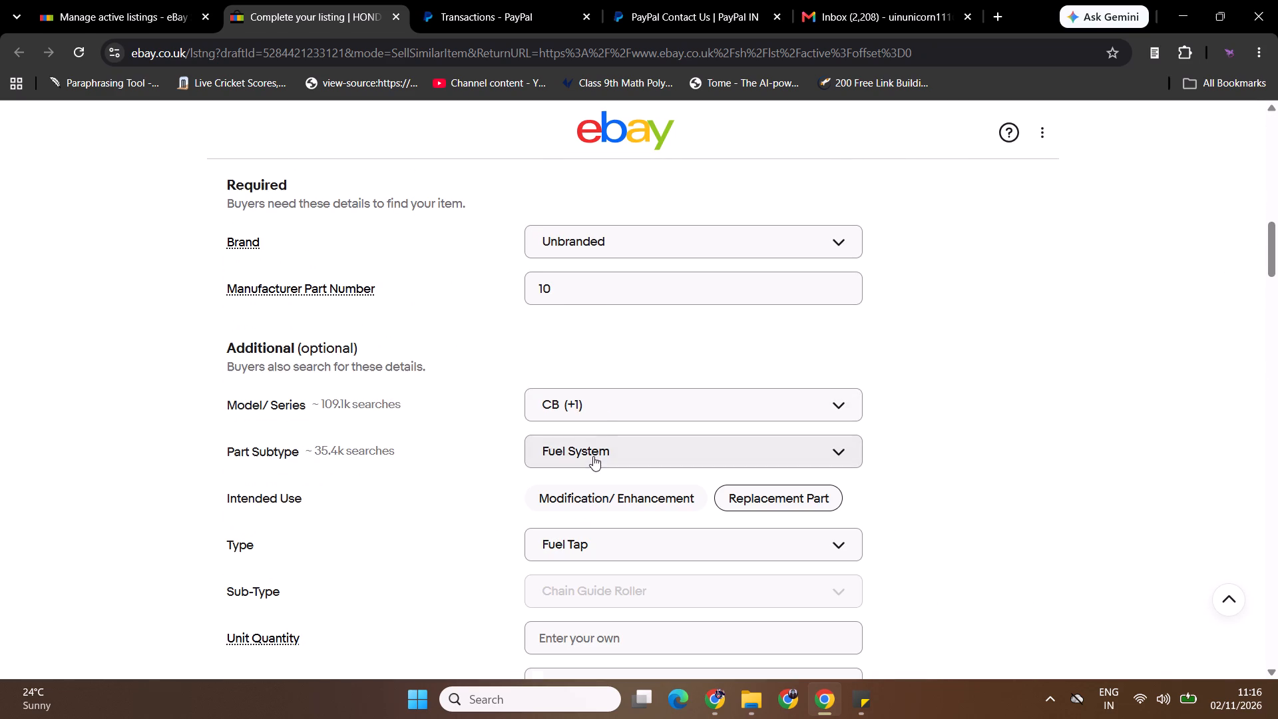
{"action": "left_click_drag", "start_coordinate": [1277, 249], "coordinate": [1277, 272]}
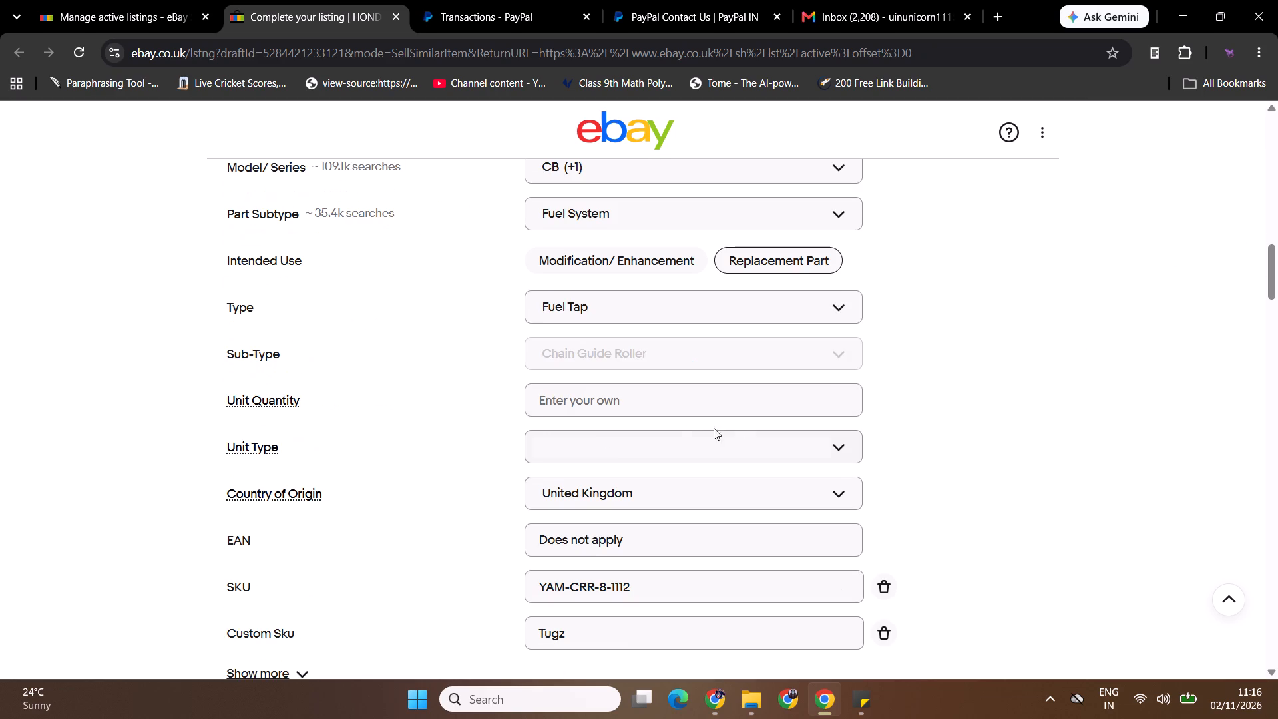
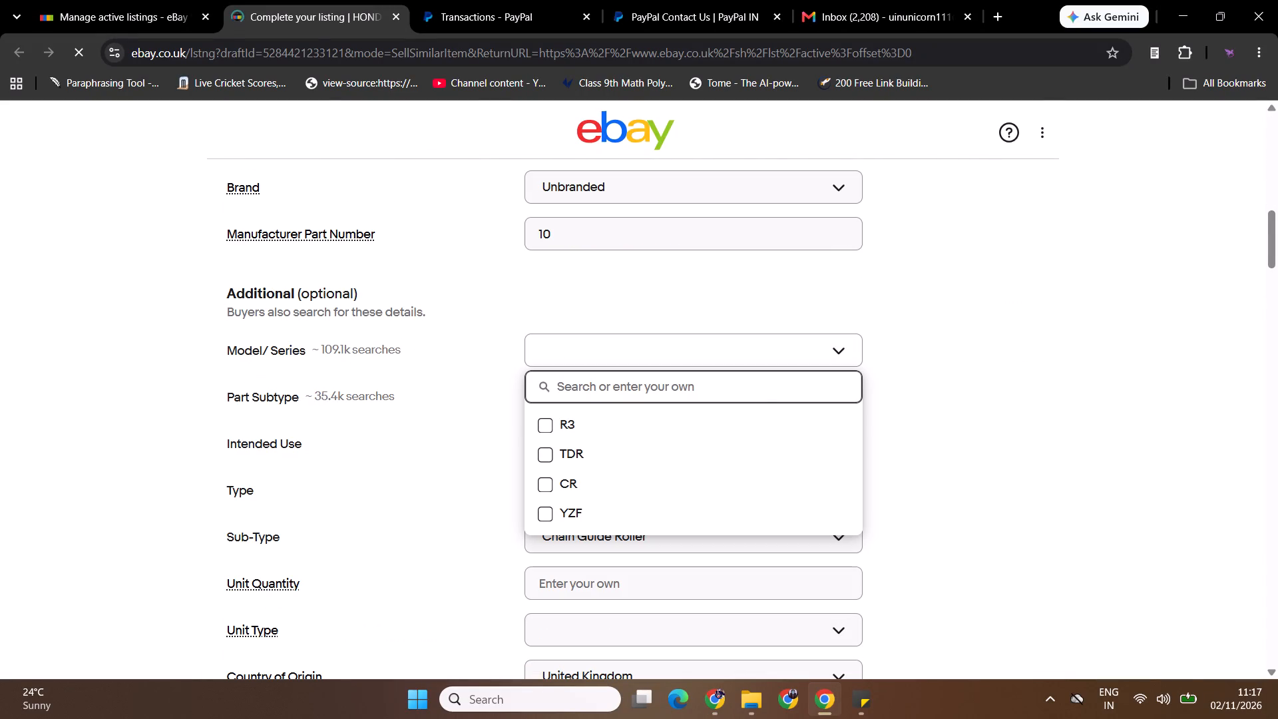
Add the custom values "CB" and "XR" to the draft's Model/Series.
{"action": "left_click_drag", "start_coordinate": [1277, 231], "coordinate": [1277, 134]}
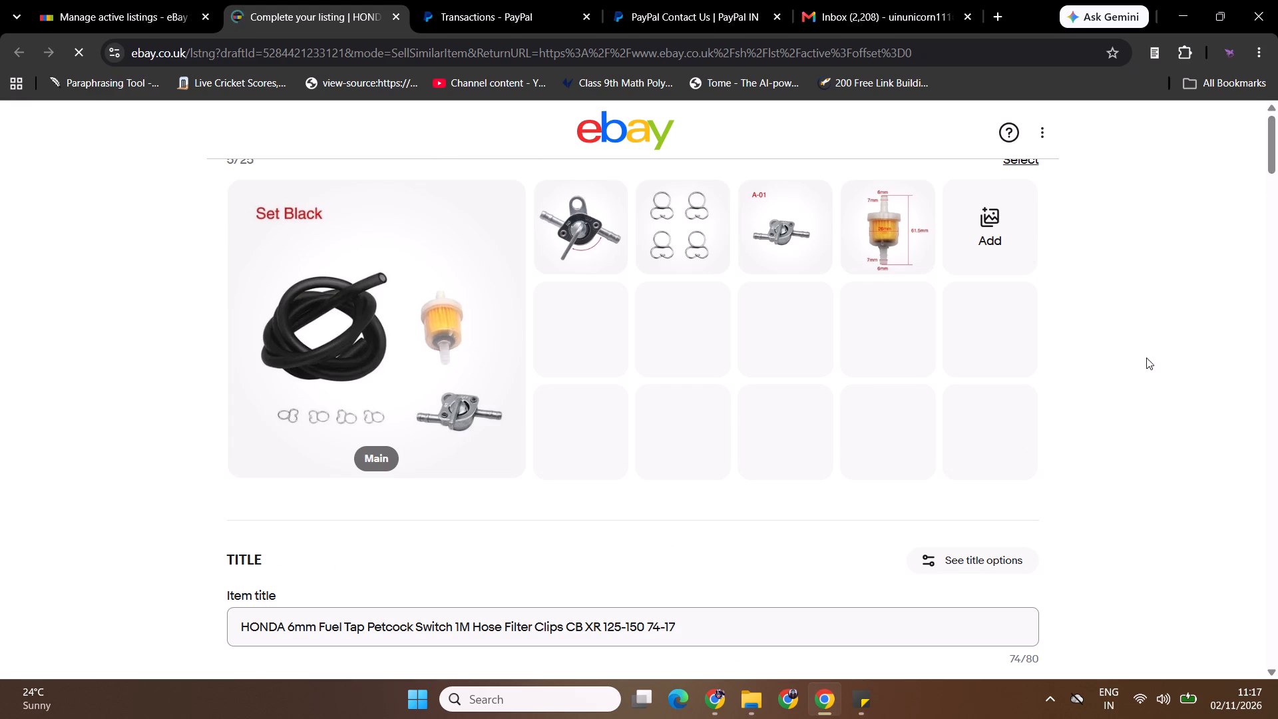
{"action": "left_click_drag", "start_coordinate": [1277, 136], "coordinate": [1277, 236]}
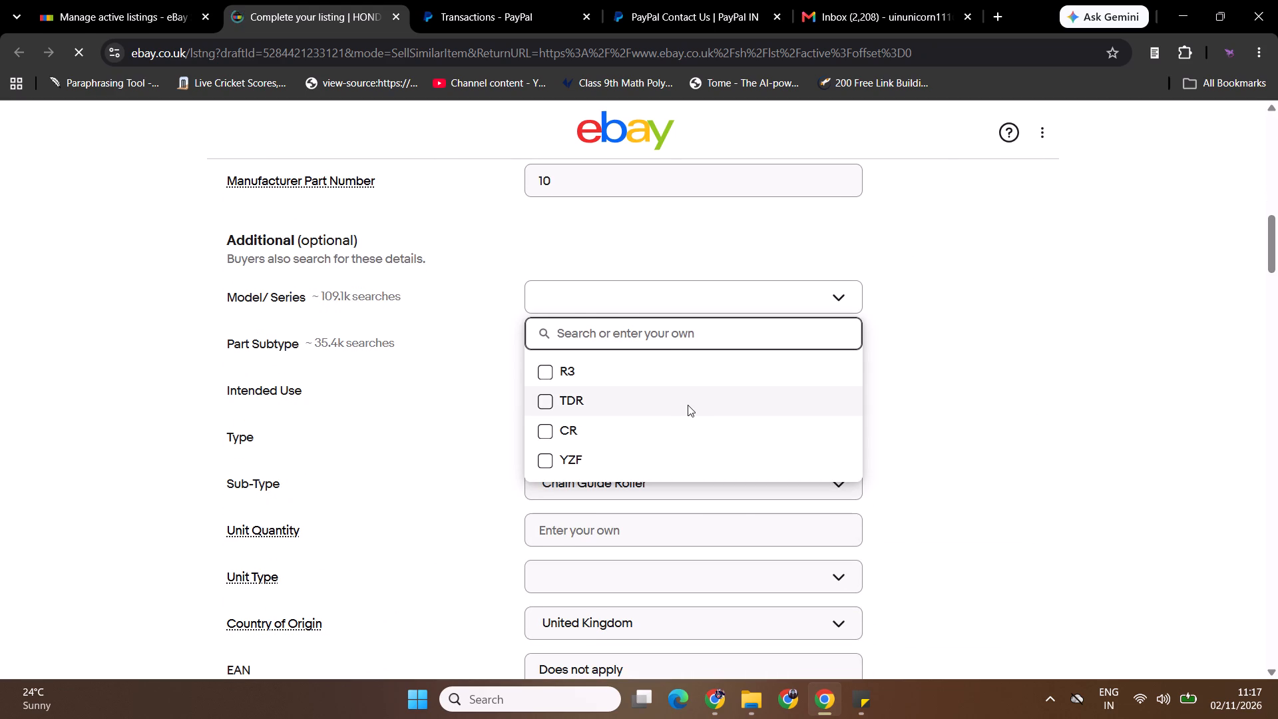
{"action": "key", "text": "shift+c"}
{"action": "key", "text": "shift+b"}
{"action": "left_click", "coordinate": [589, 399]}
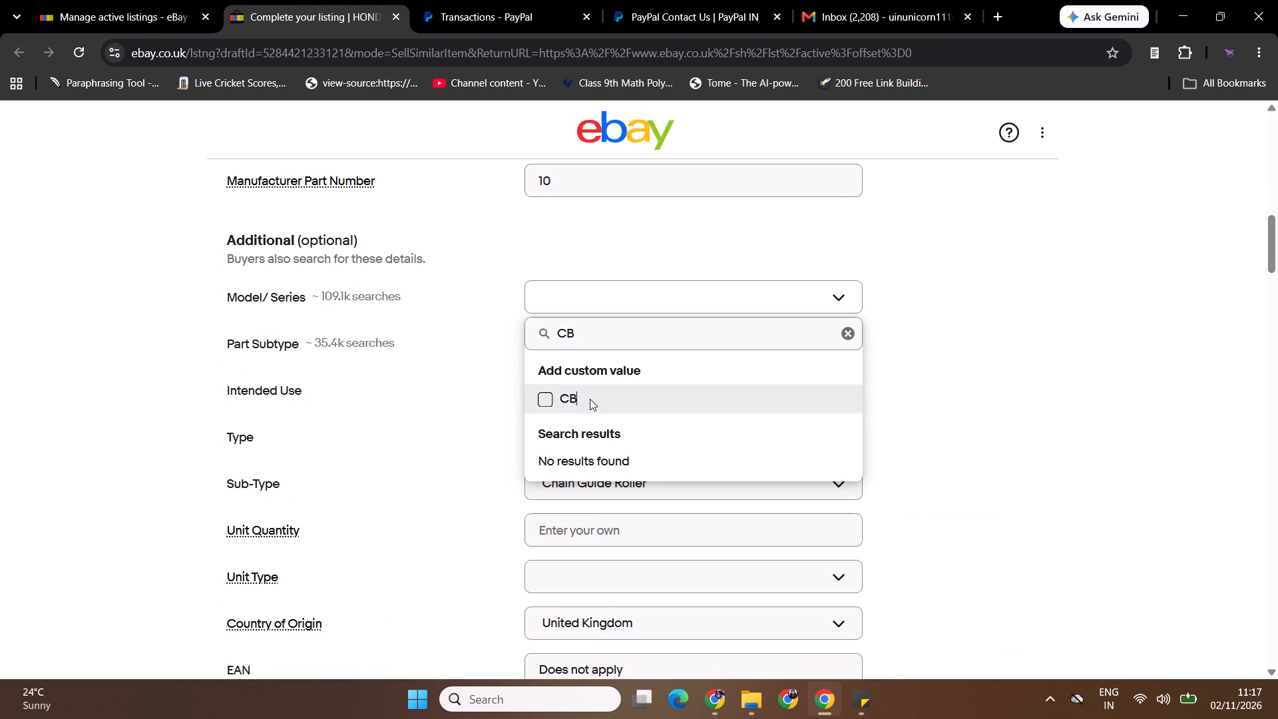
{"action": "double_click", "coordinate": [596, 334]}
{"action": "type", "text": "XR"}
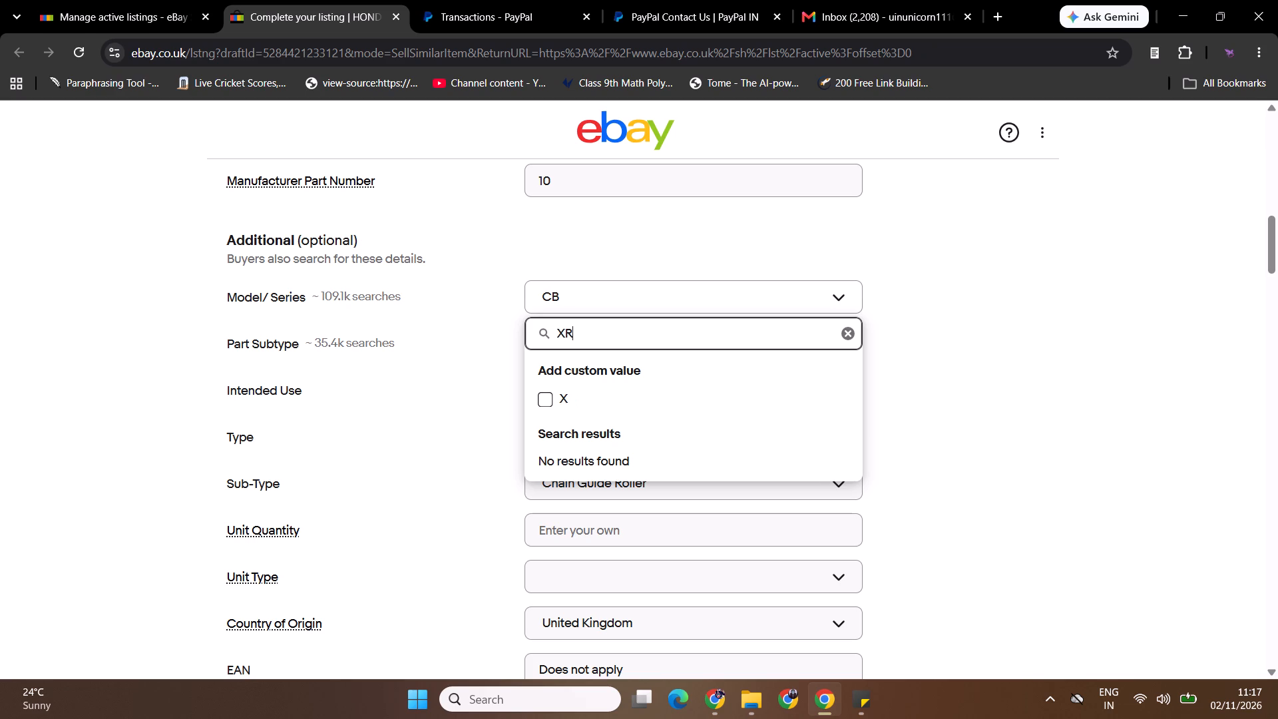
{"action": "left_click", "coordinate": [590, 391]}
{"action": "left_click_drag", "start_coordinate": [1034, 331], "coordinate": [1044, 329]}
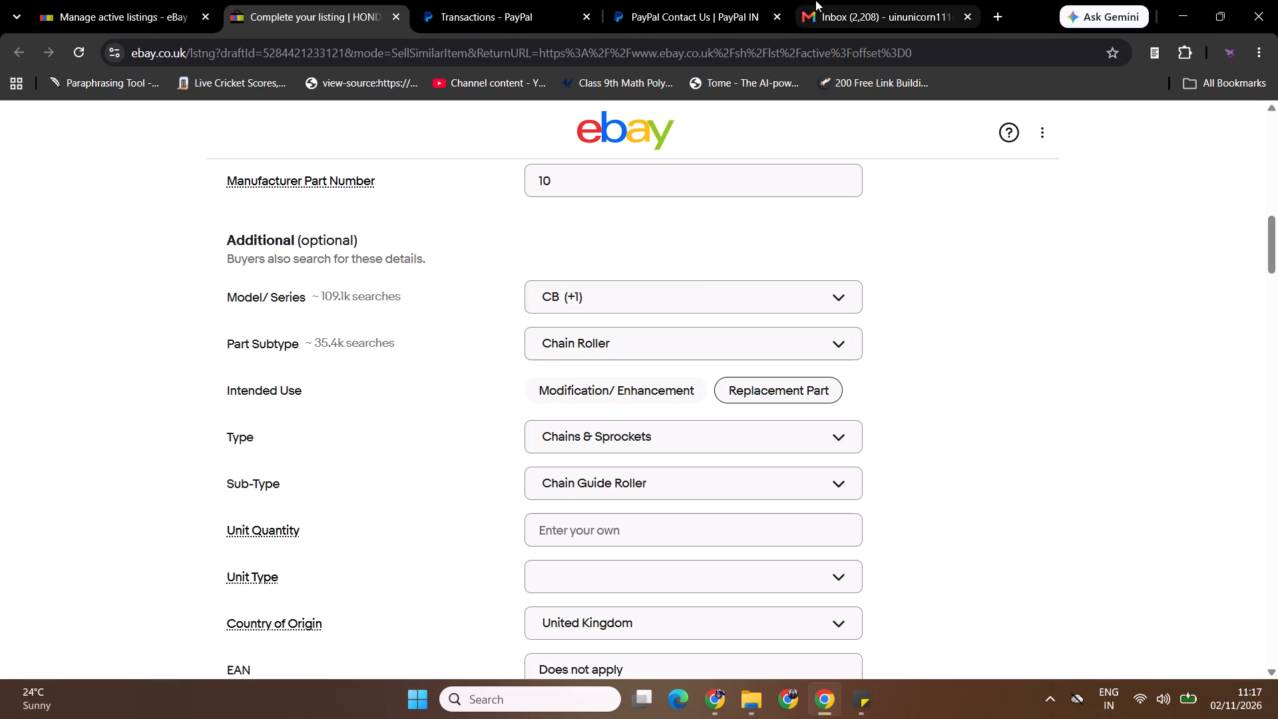
Copy the Part Subtype "Fuel System" from the reference listing and set it as the draft's Part Subtype.
{"action": "key", "text": "alt+Tab"}
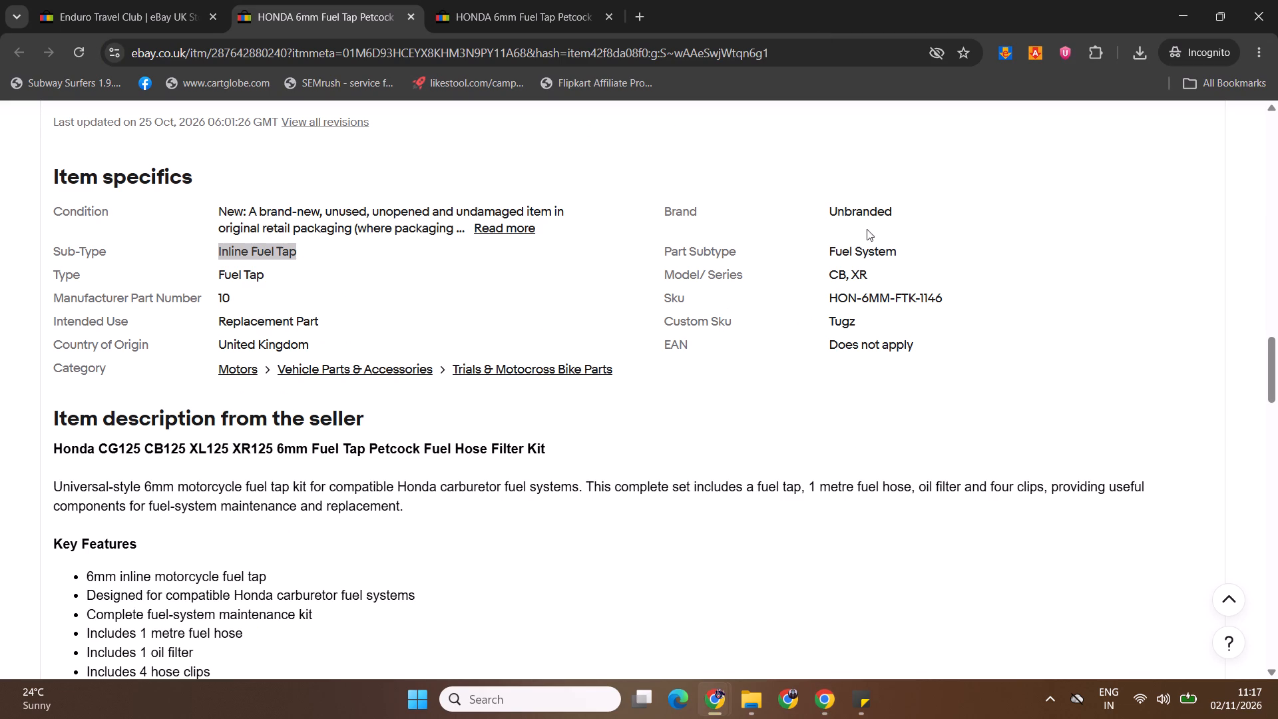
{"action": "left_click_drag", "start_coordinate": [827, 253], "coordinate": [948, 250]}
{"action": "key", "text": "ctrl+c"}
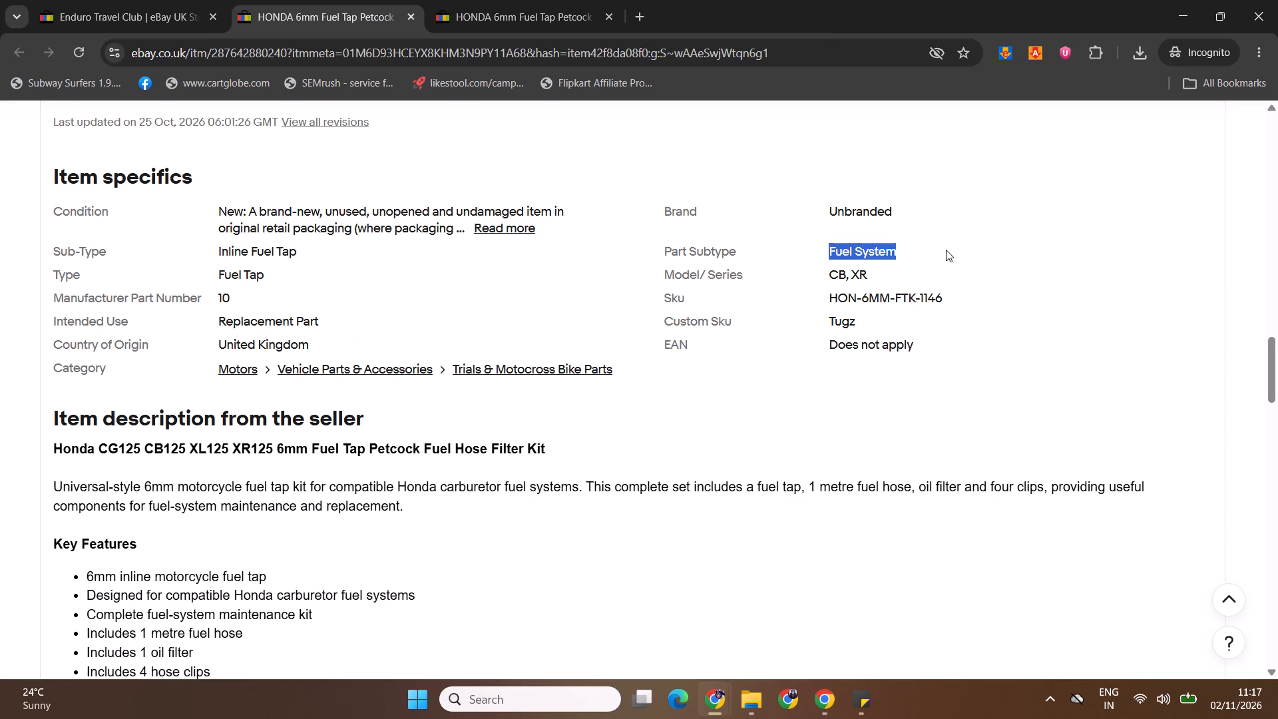
{"action": "key", "text": "alt+Tab"}
{"action": "left_click", "coordinate": [664, 345]}
{"action": "key", "text": "ctrl+v"}
{"action": "left_click", "coordinate": [648, 439]}
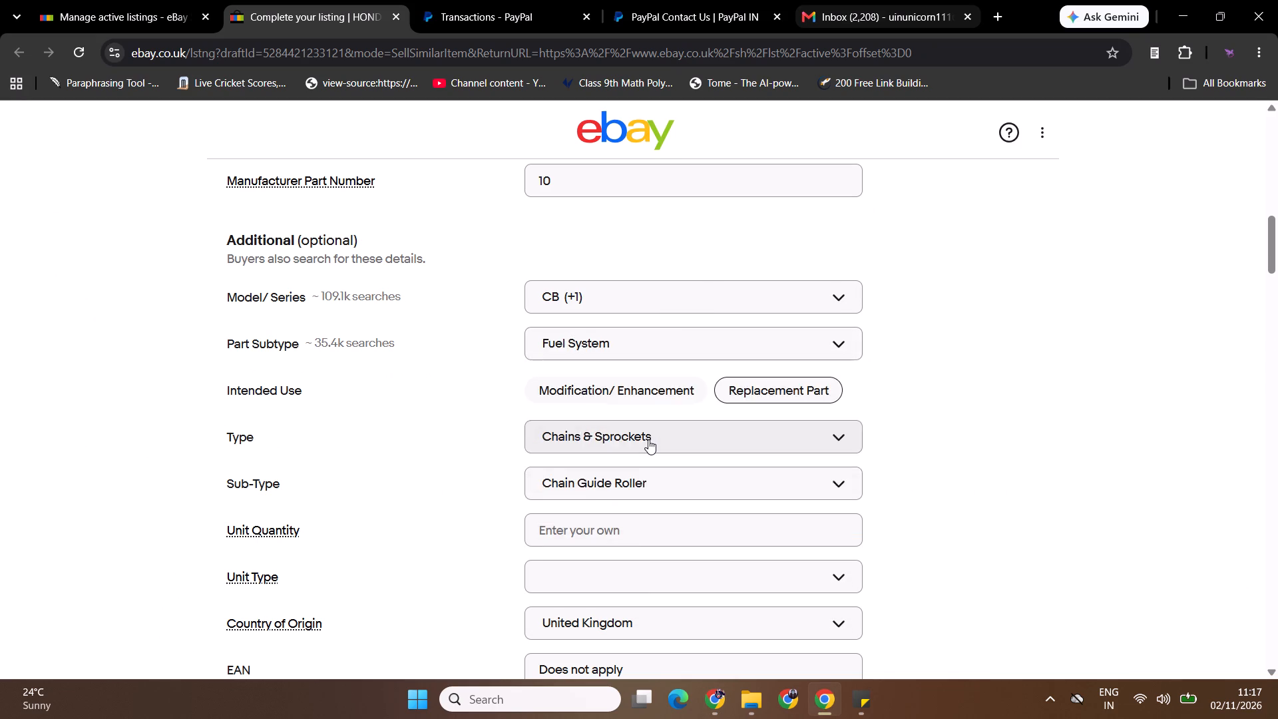
Copy the Sub-Type "Inline Fuel Tap" from the reference listing and set it as the draft's Sub-Type.
{"action": "key", "text": "alt+Tab"}
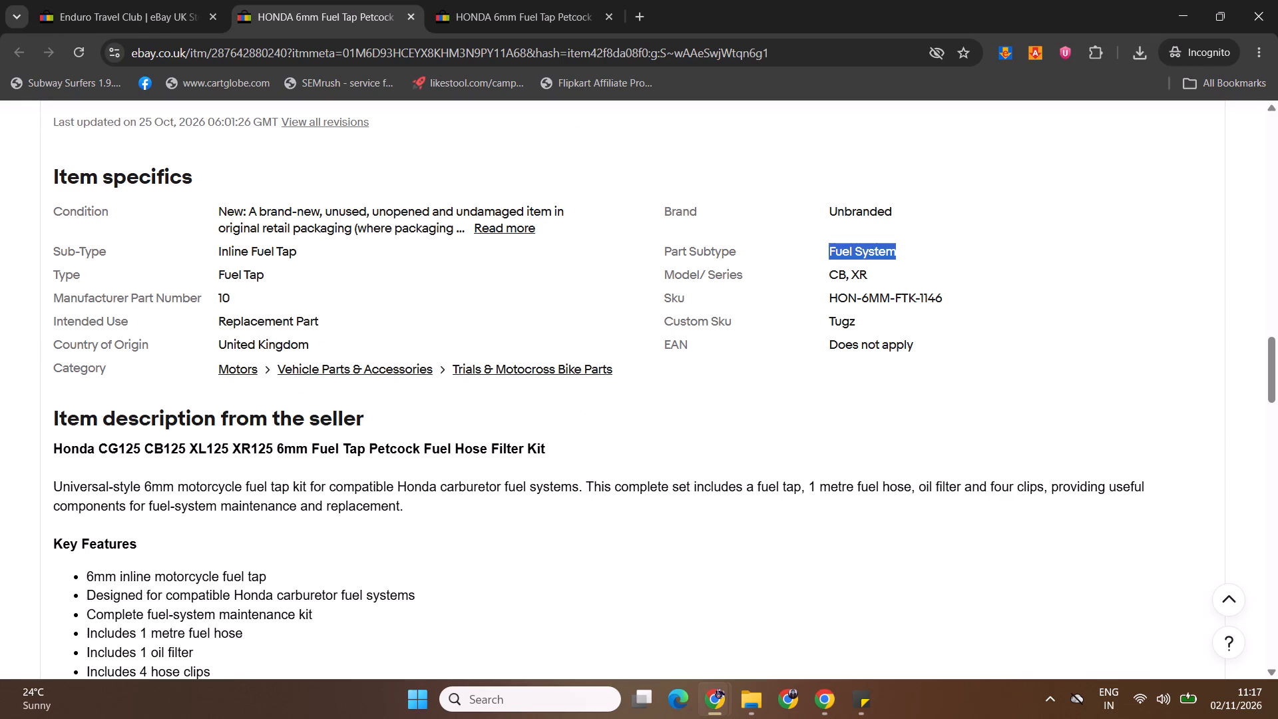
{"action": "left_click_drag", "start_coordinate": [217, 250], "coordinate": [318, 246]}
{"action": "key", "text": "ctrl+c"}
{"action": "key", "text": "alt+Tab"}
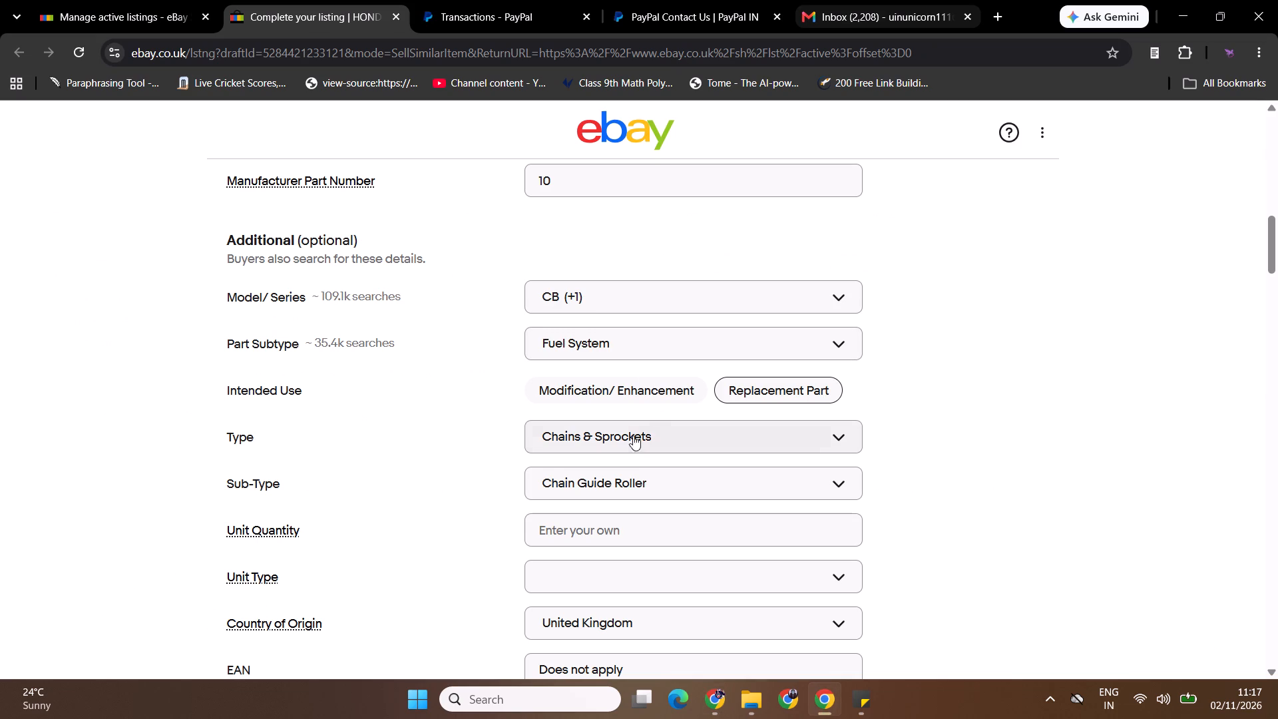
{"action": "left_click", "coordinate": [636, 487]}
{"action": "key", "text": "ctrl+v"}
{"action": "left_click", "coordinate": [661, 578]}
Copy the Type "Fuel Tap" from the reference listing and add it as the draft's custom Type value.
{"action": "key", "text": "alt+Tab"}
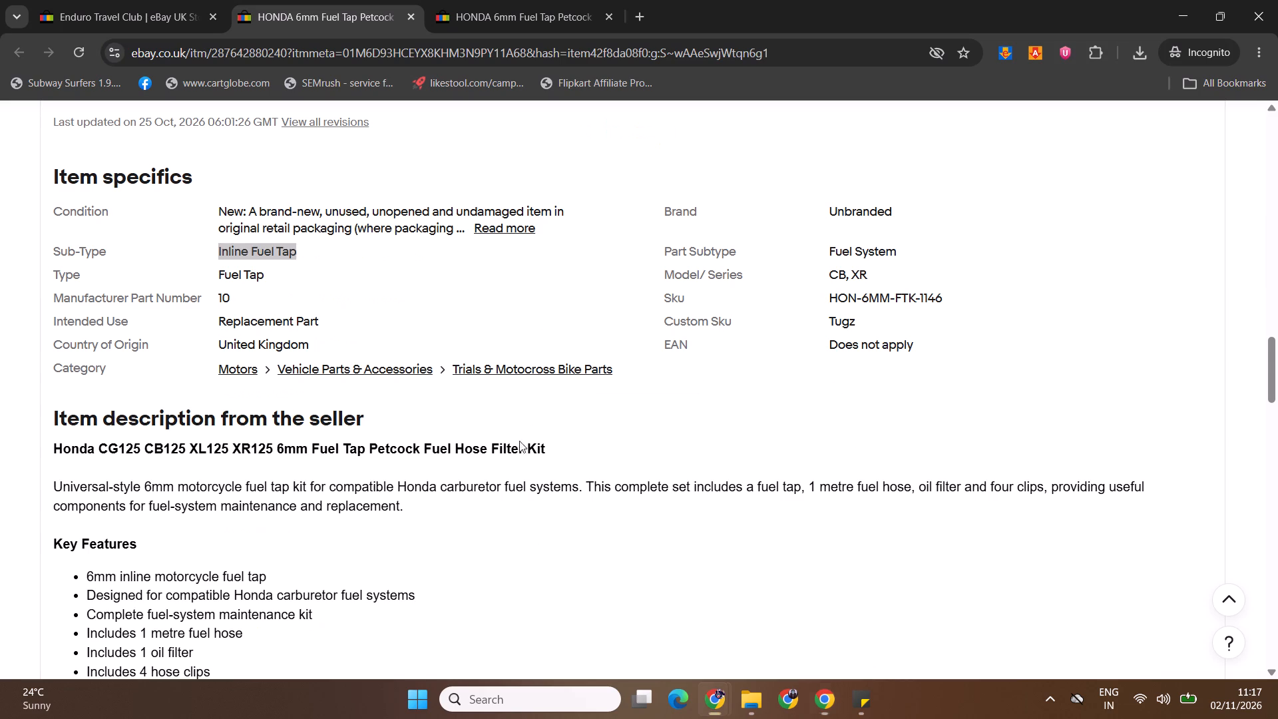
{"action": "left_click_drag", "start_coordinate": [218, 274], "coordinate": [313, 274]}
{"action": "key", "text": "ctrl+c"}
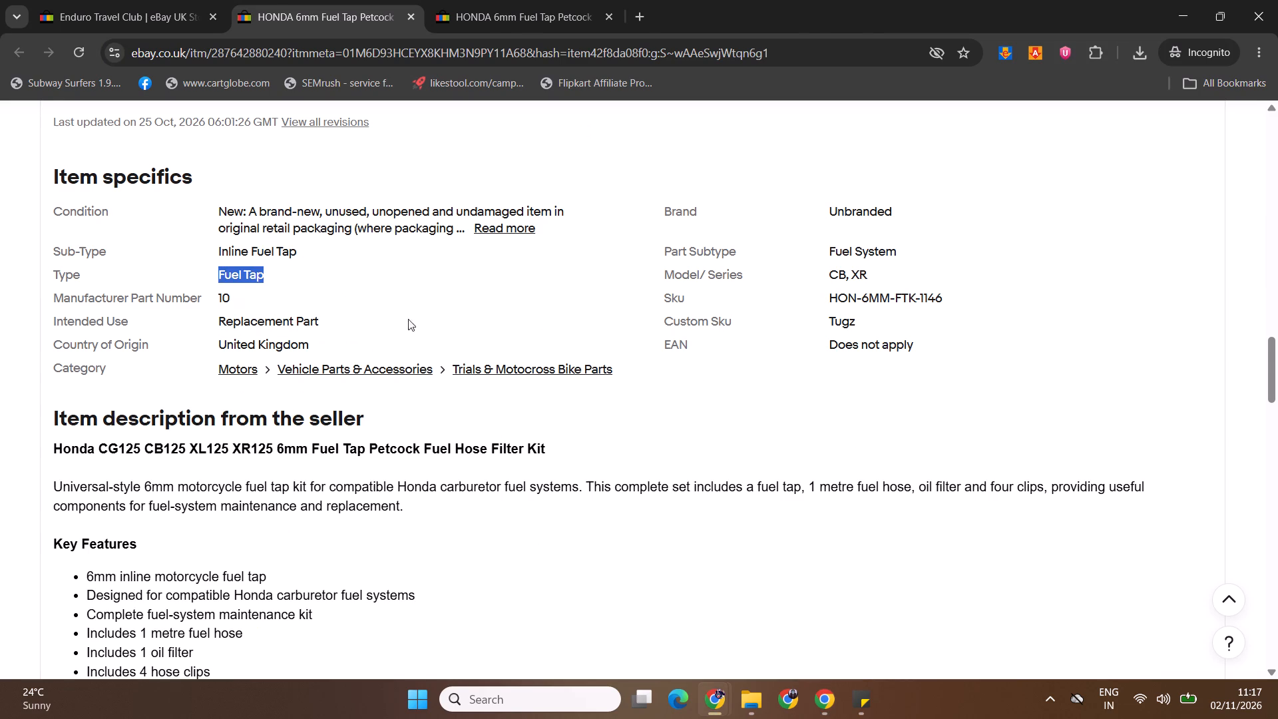
{"action": "key", "text": "alt+Tab"}
{"action": "left_click", "coordinate": [611, 351]}
{"action": "key", "text": "ctrl+v"}
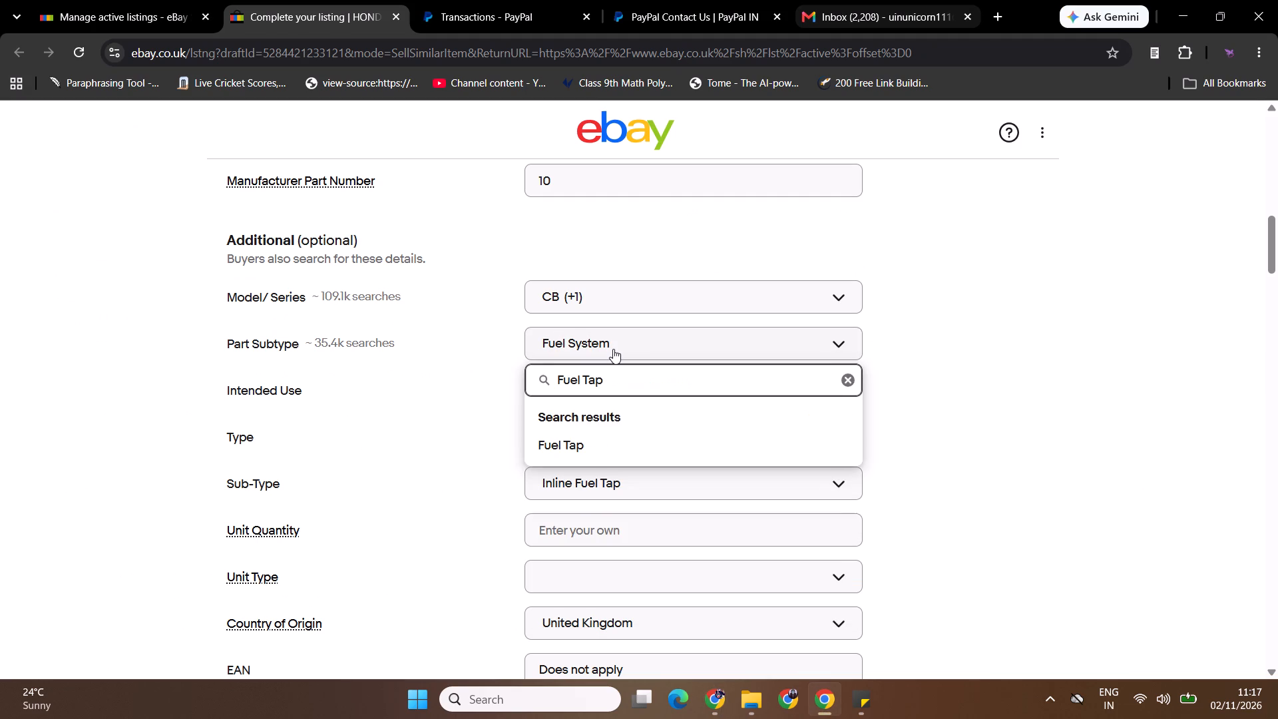
{"action": "key", "text": "Escape"}
{"action": "left_click", "coordinate": [620, 429]}
{"action": "key", "text": "ctrl+v"}
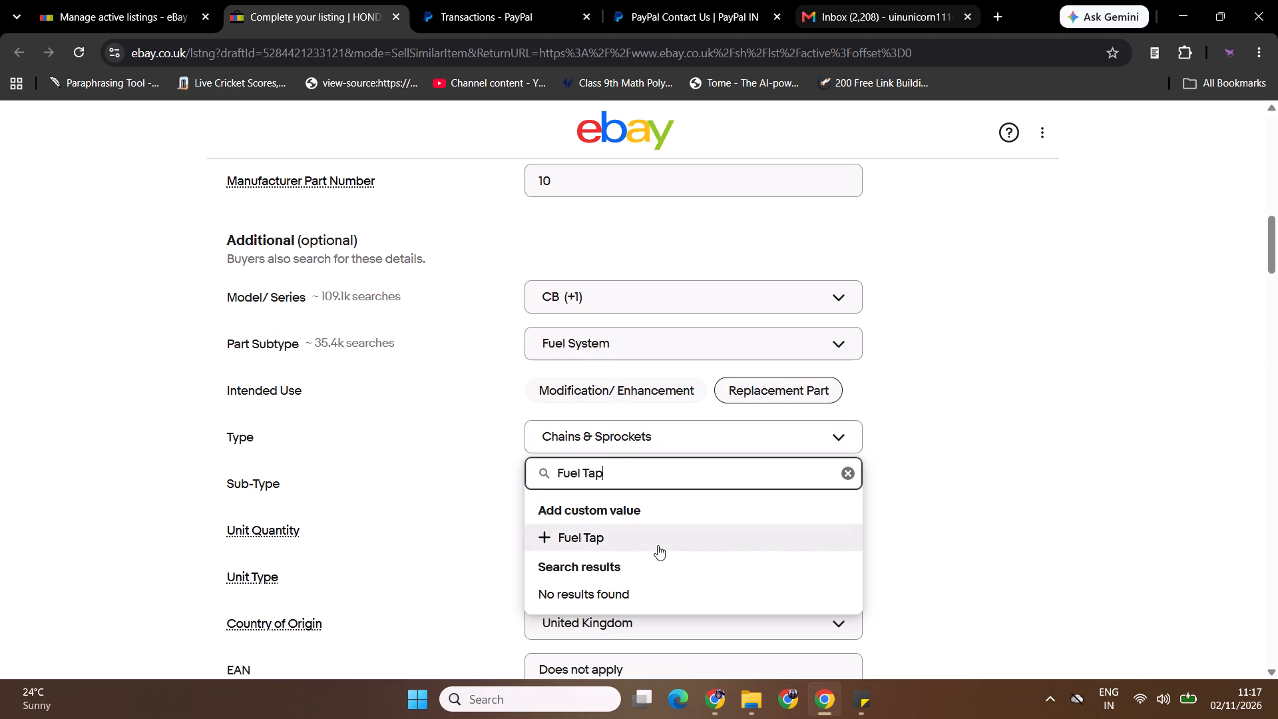
{"action": "left_click", "coordinate": [658, 545]}
{"action": "key", "text": "Tab"}
Replace the draft's SKU with "HON-6MM-FTK-1146", copied from the reference listing's item specifics.
{"action": "key", "text": "alt+Tab"}
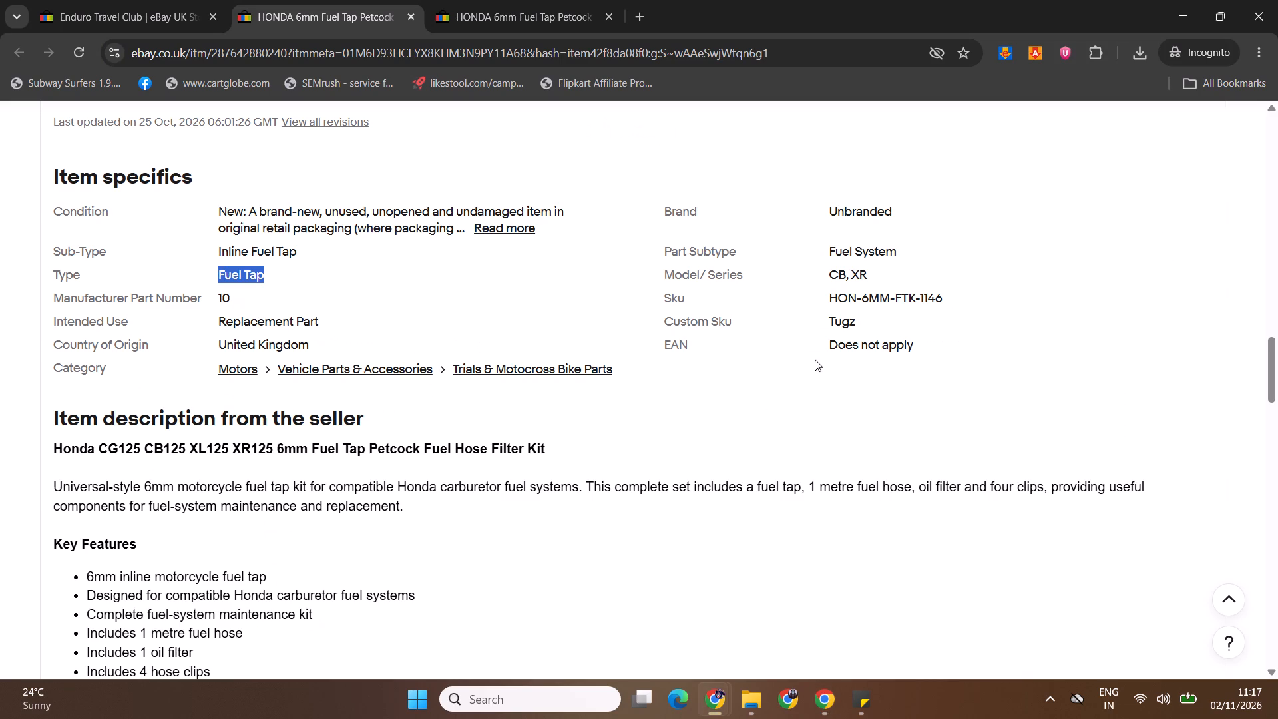
{"action": "left_click_drag", "start_coordinate": [831, 296], "coordinate": [973, 296]}
{"action": "key", "text": "ctrl+c"}
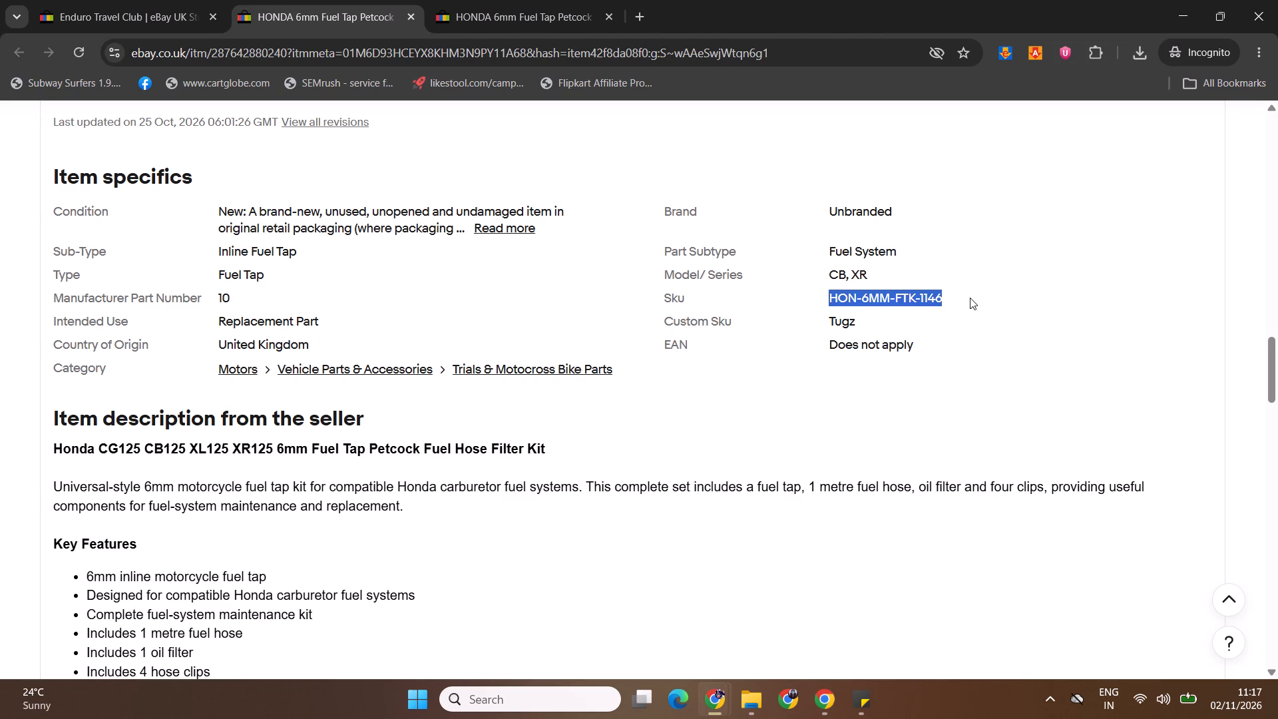
{"action": "key", "text": "alt+Tab"}
{"action": "left_click_drag", "start_coordinate": [1277, 255], "coordinate": [1277, 304]}
{"action": "left_click", "coordinate": [665, 222], "text": "ctrl"}
{"action": "key", "text": "ctrl+a"}
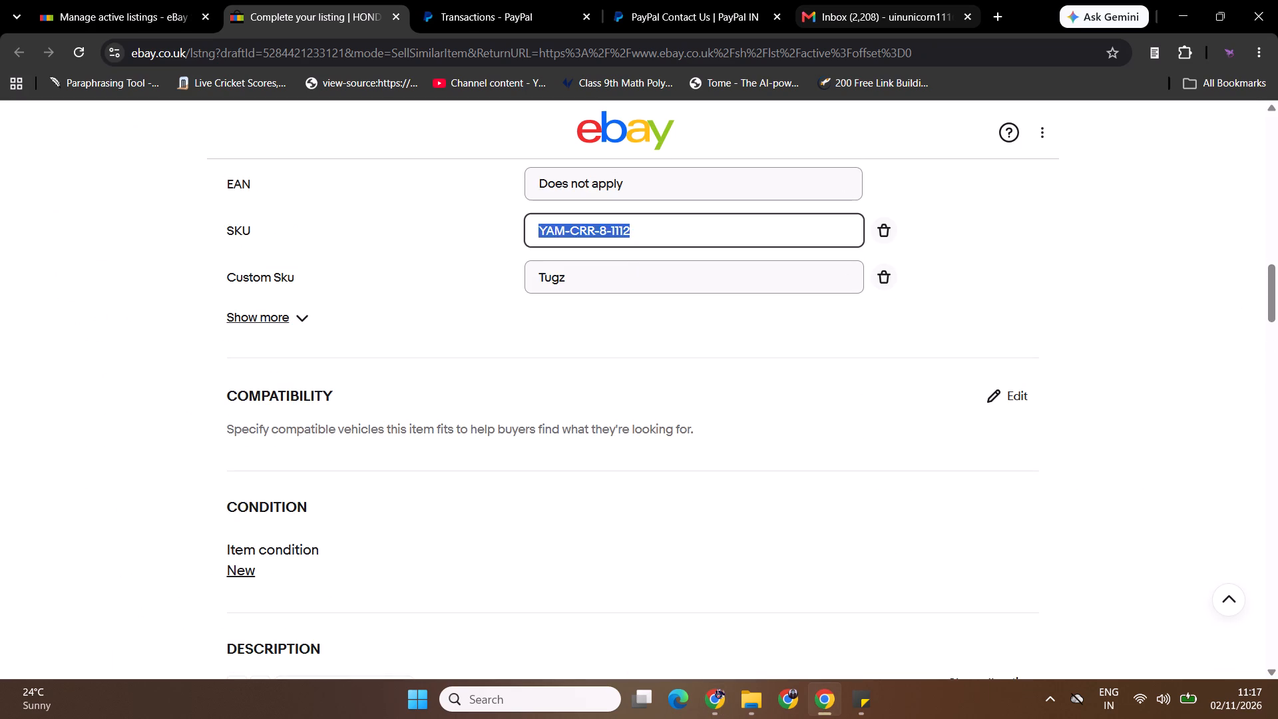
{"action": "key", "text": "ctrl+v"}
{"action": "left_click", "coordinate": [1211, 284]}
Copy the reference listing's full seller description, from the Honda CG125 heading through the Package Includes list.
{"action": "left_click_drag", "start_coordinate": [1277, 302], "coordinate": [1277, 330]}
{"action": "key", "text": "alt+Tab"}
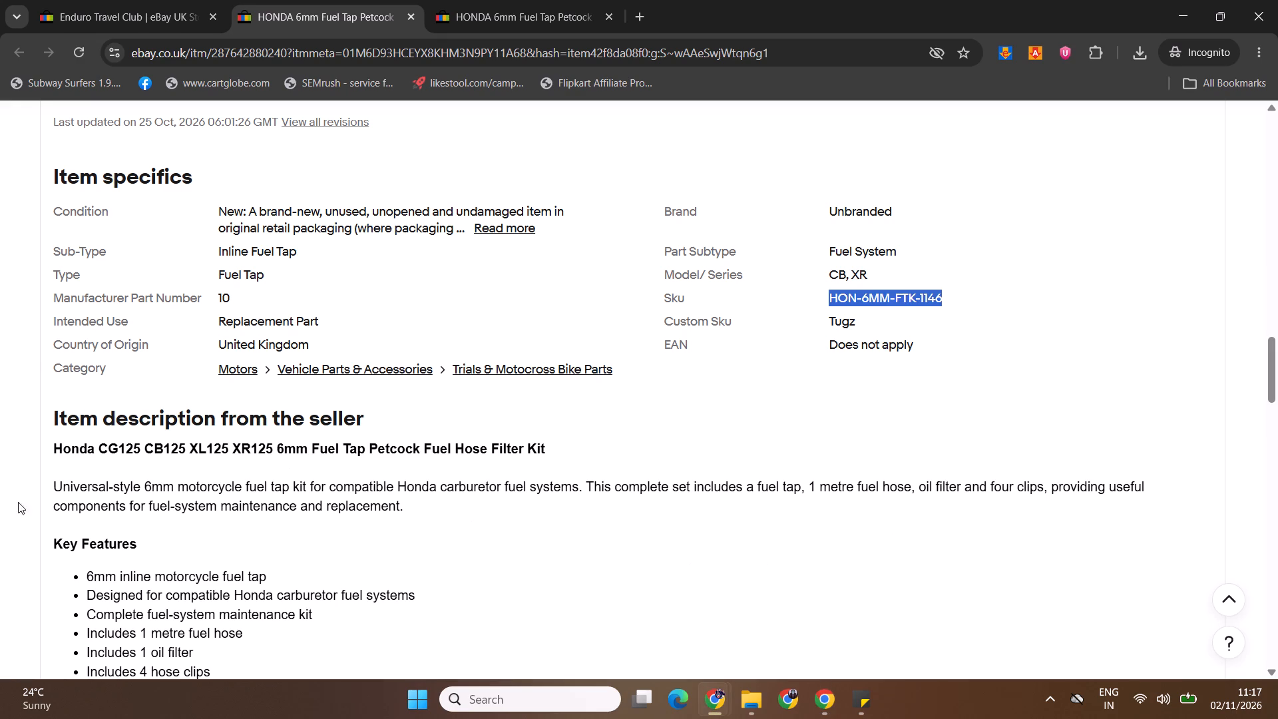
{"action": "left_click_drag", "start_coordinate": [51, 447], "coordinate": [106, 451]}
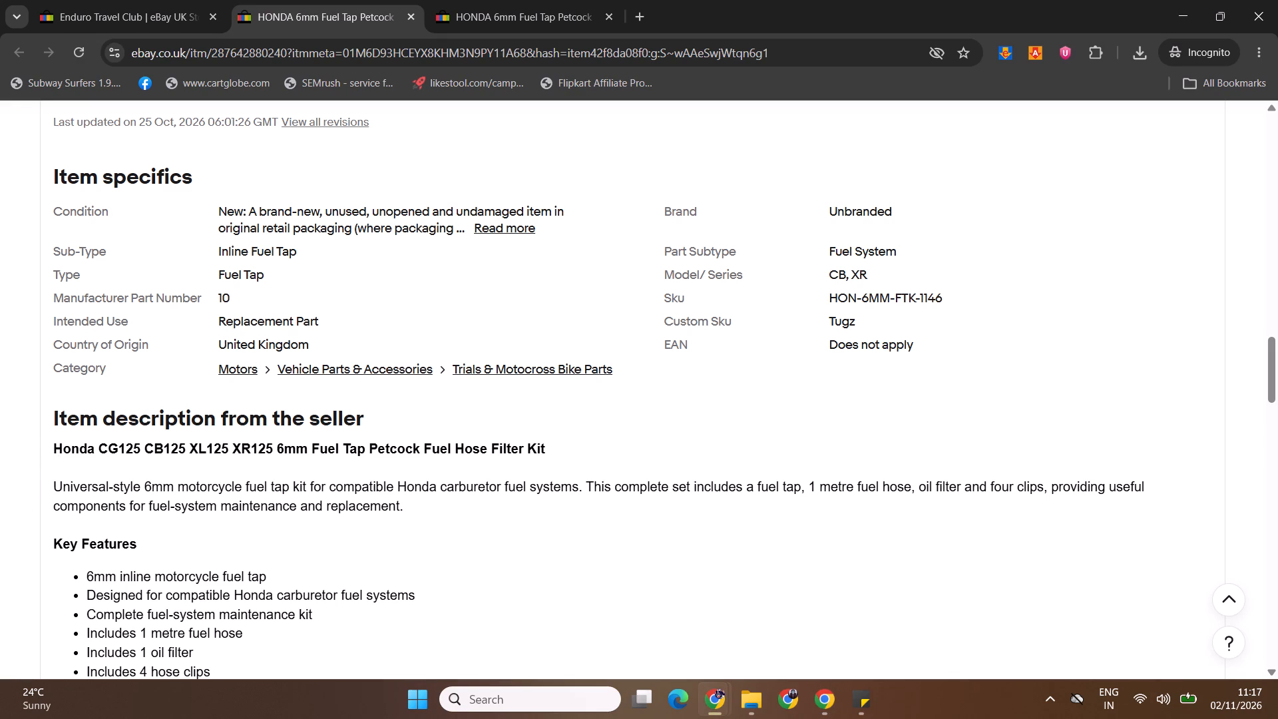
{"action": "left_click_drag", "start_coordinate": [57, 449], "coordinate": [192, 692]}
{"action": "key", "text": "space"}
{"action": "key", "text": "space"}
{"action": "key", "text": "space"}
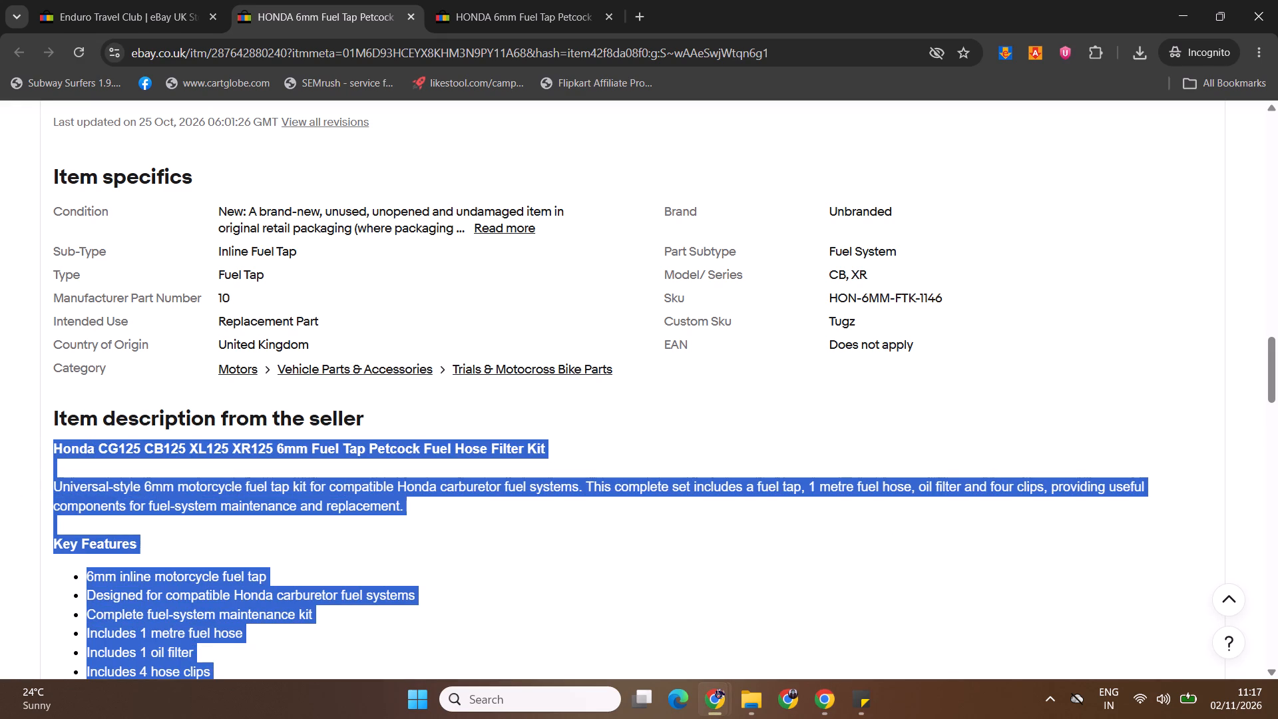
{"action": "left_click_drag", "start_coordinate": [192, 692], "coordinate": [199, 710]}
{"action": "key", "text": "Down"}
{"action": "key", "text": "Down"}
{"action": "key", "text": "Down"}
{"action": "key", "text": "Down"}
{"action": "key", "text": "Down"}
{"action": "key", "text": "Down"}
{"action": "key", "text": "Down"}
{"action": "key", "text": "Down"}
{"action": "key", "text": "Down"}
{"action": "key", "text": "Down"}
{"action": "key", "text": "Down"}
{"action": "key", "text": "Down"}
{"action": "key", "text": "Down"}
{"action": "key", "text": "Down"}
{"action": "key", "text": "Down"}
{"action": "key", "text": "Down"}
{"action": "key", "text": "Down"}
{"action": "key", "text": "Down"}
{"action": "key", "text": "Down"}
{"action": "key", "text": "Down"}
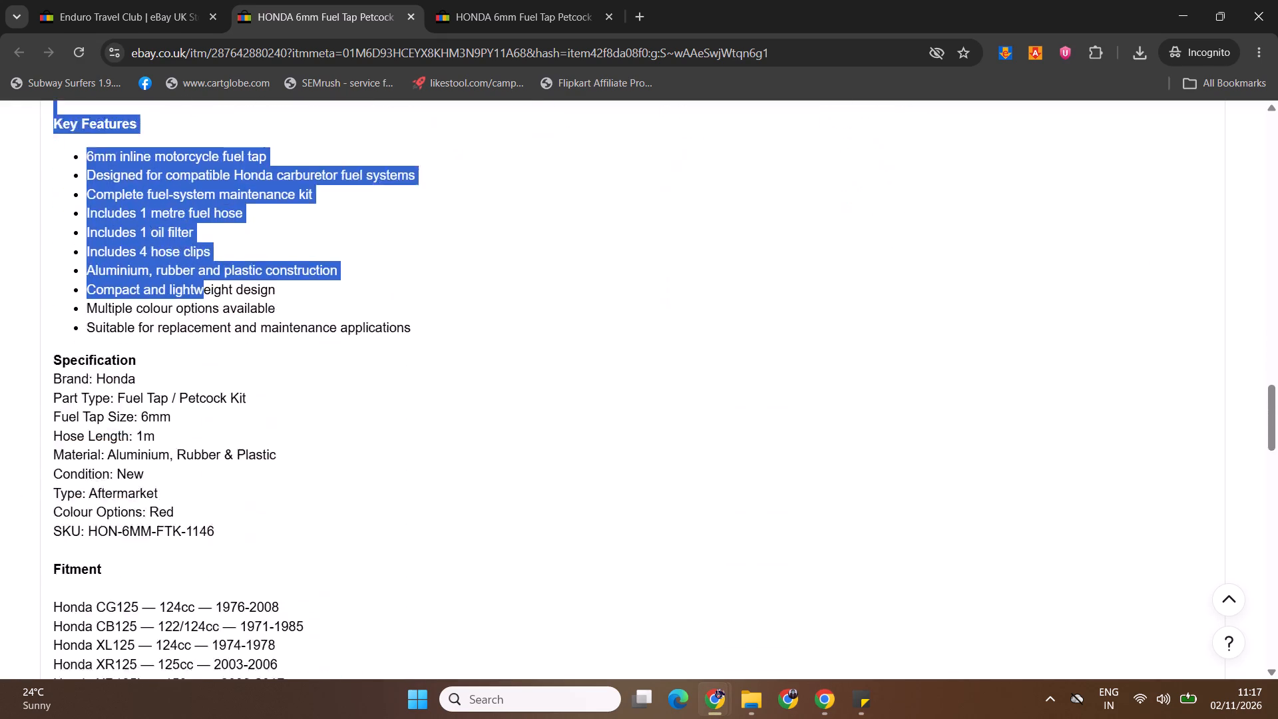
{"action": "left_click_drag", "start_coordinate": [199, 710], "coordinate": [349, 605]}
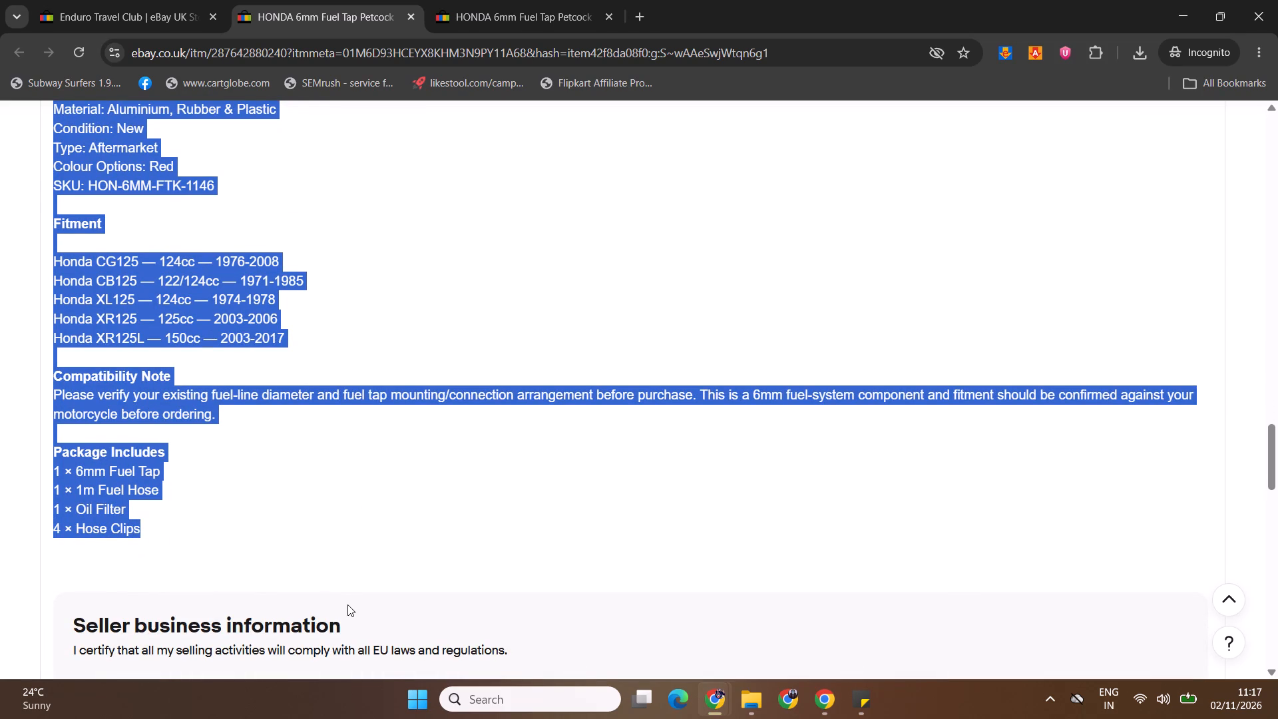
{"action": "key", "text": "ctrl+c"}
{"action": "key", "text": "ctrl+c"}
Replace the draft's whole chain roller description with the copied fuel tap description.
{"action": "key", "text": "alt+Tab"}
{"action": "left_click", "coordinate": [478, 507]}
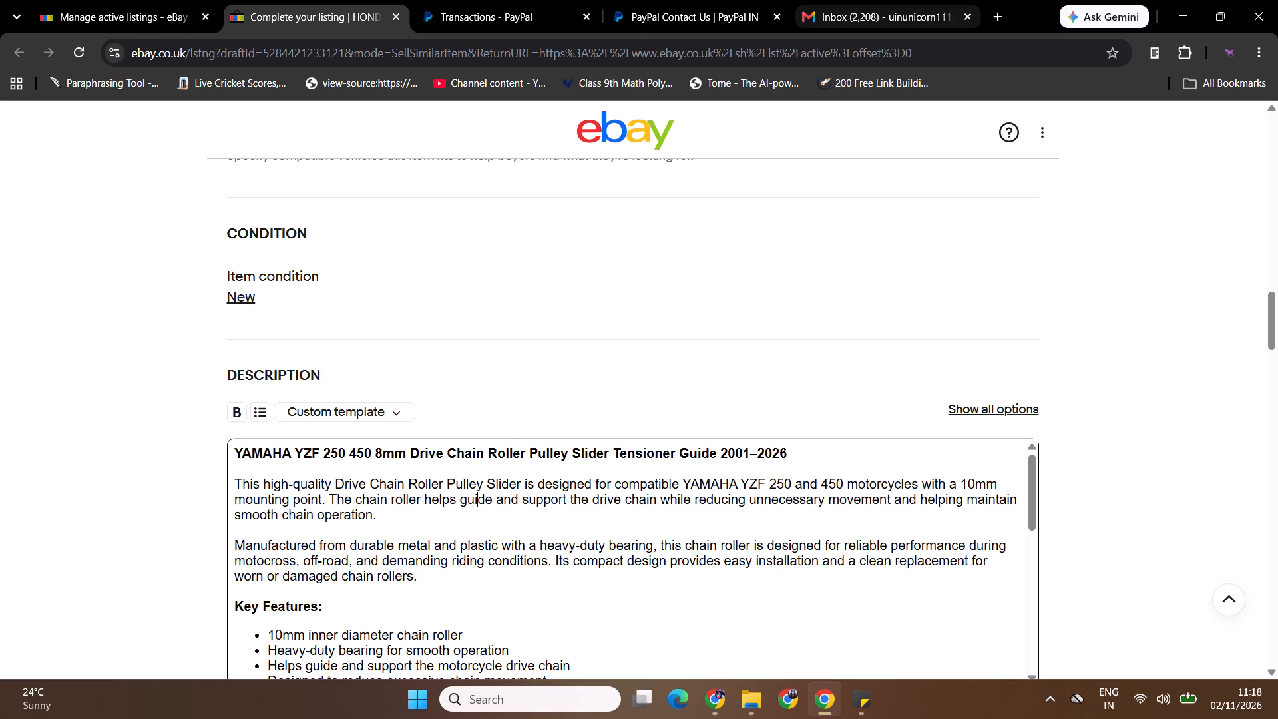
{"action": "key", "text": "ctrl+a"}
{"action": "key", "text": "ctrl+v"}
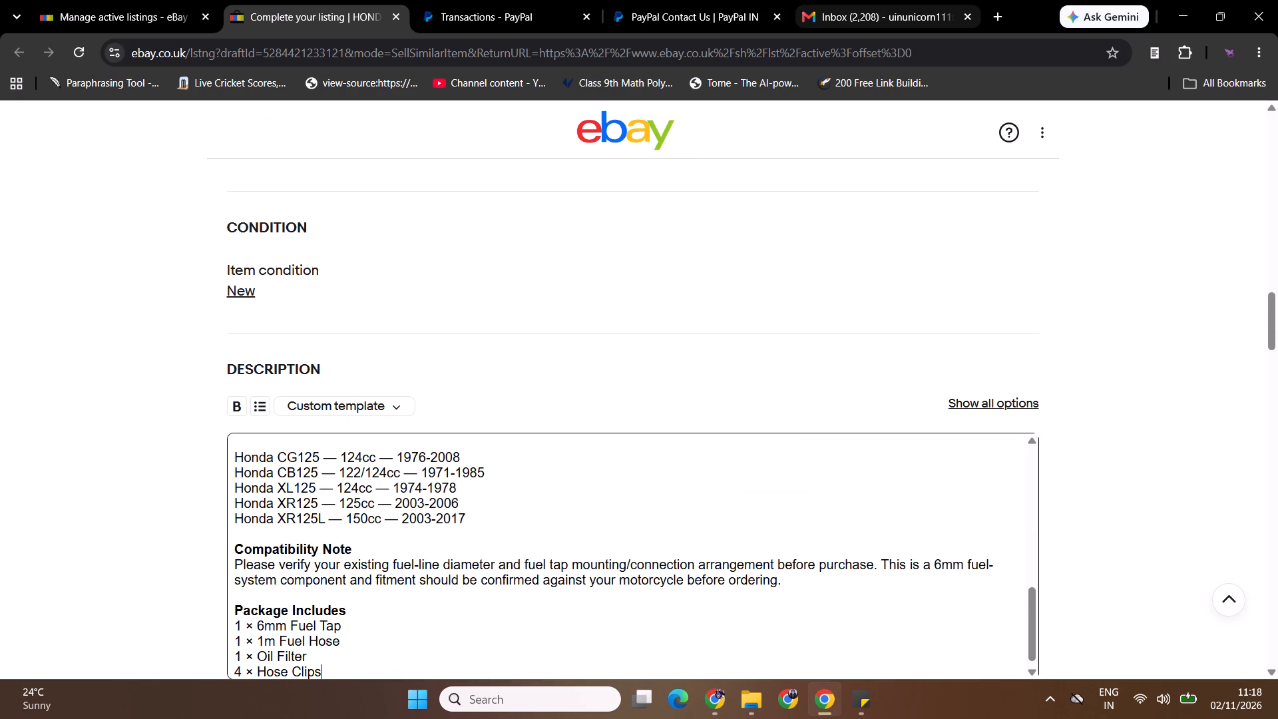
Set the draft's item price to £10.99.
{"action": "left_click_drag", "start_coordinate": [1277, 302], "coordinate": [1277, 352]}
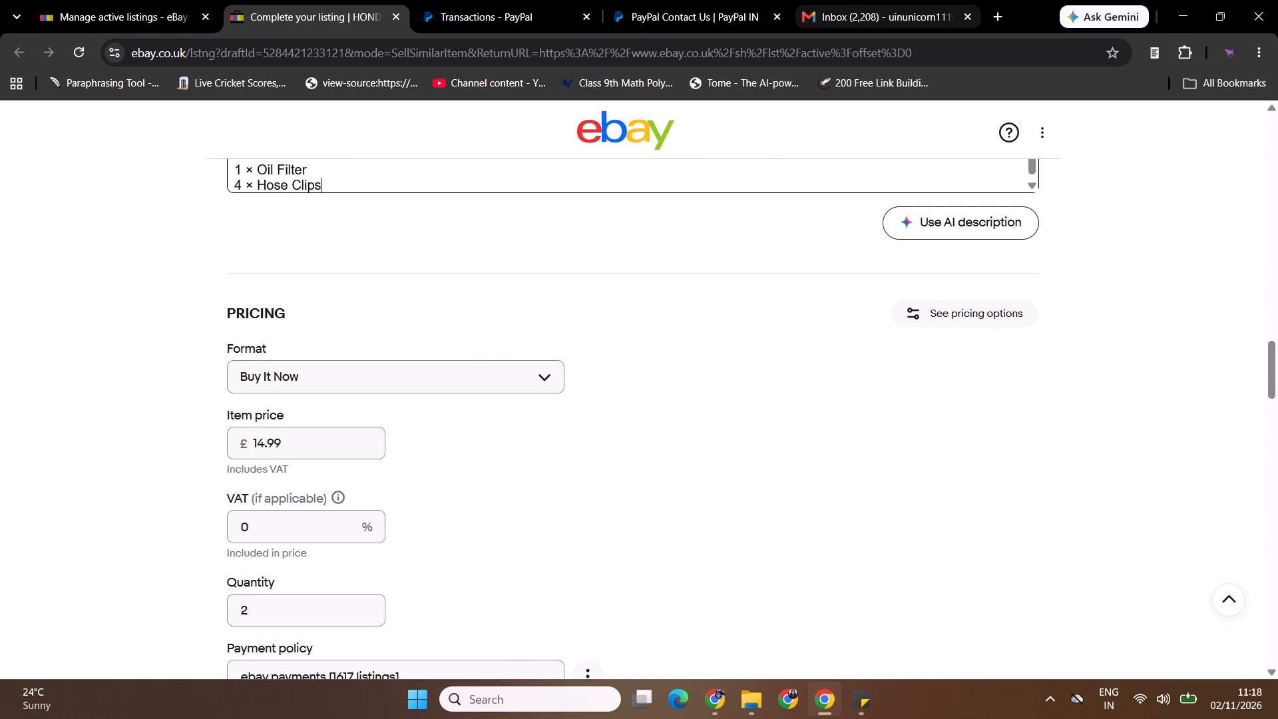
{"action": "left_click", "coordinate": [266, 444]}
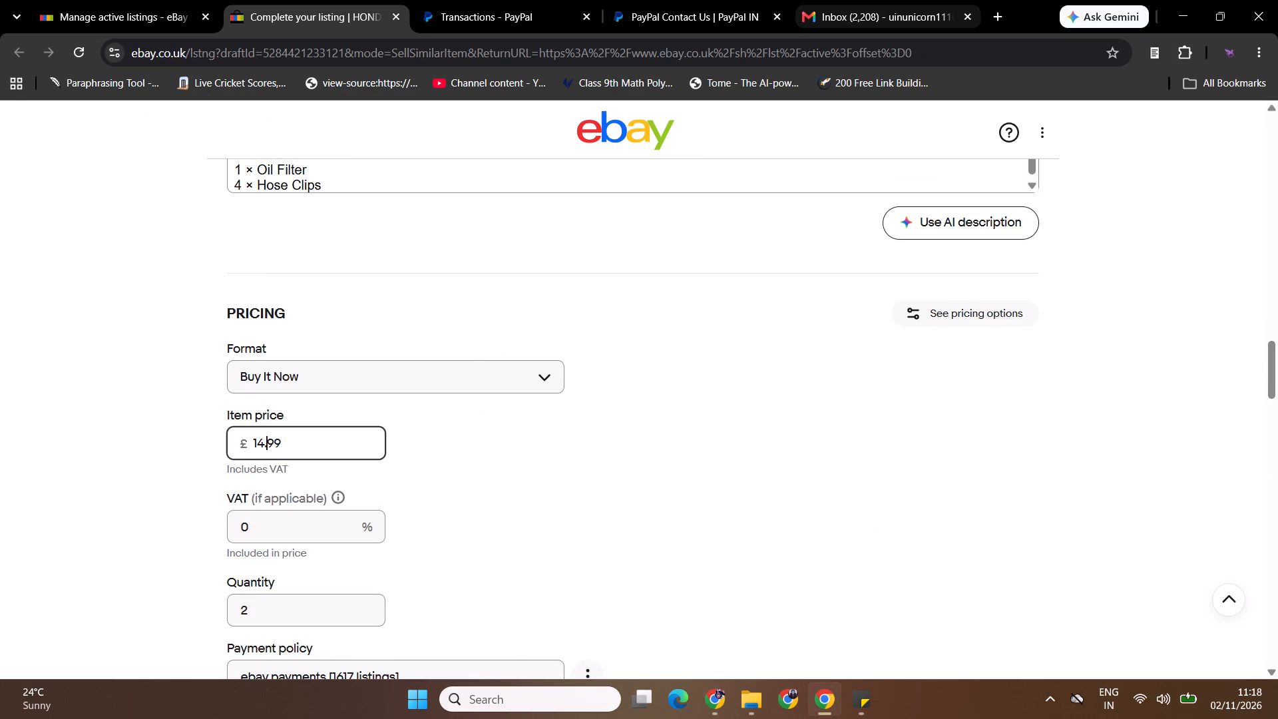
{"action": "key", "text": "BackSpace"}
{"action": "key", "text": "BackSpace"}
{"action": "type", "text": "0."}
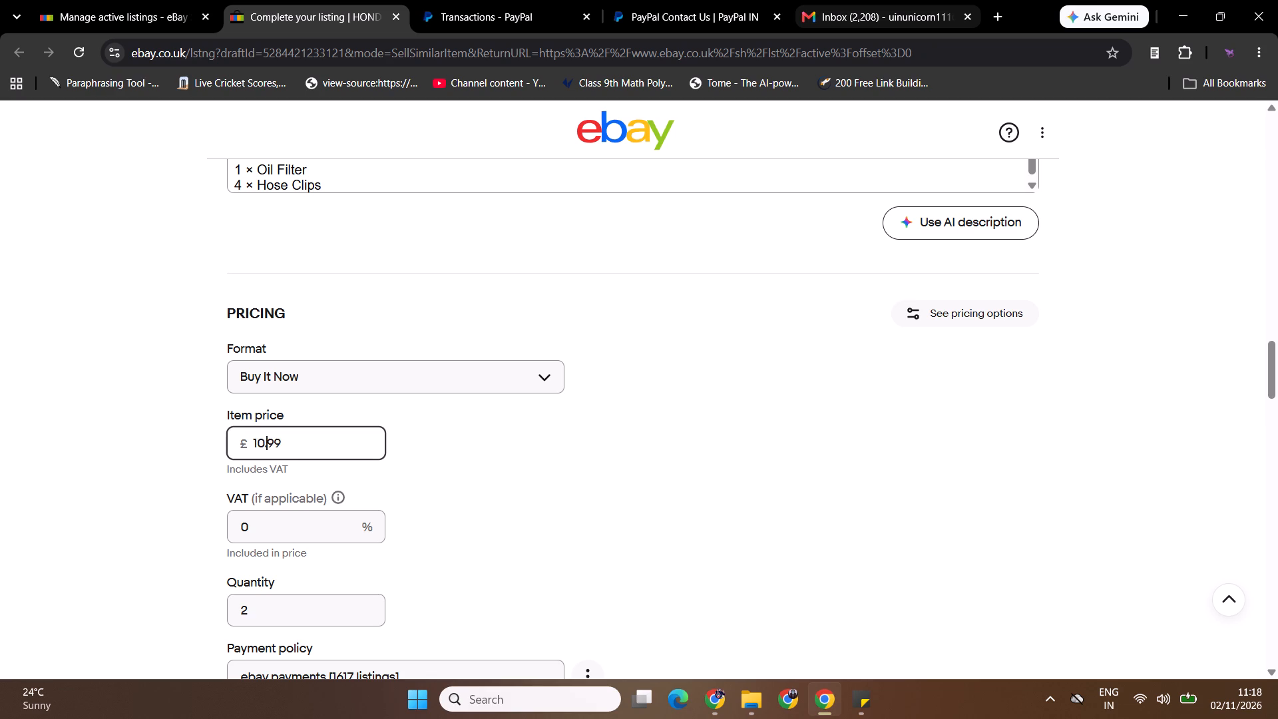
{"action": "left_click", "coordinate": [461, 480]}
Check the draft's photos and title, and publish the listing with the displayed fees.
{"action": "left_click_drag", "start_coordinate": [1277, 376], "coordinate": [1277, 156]}
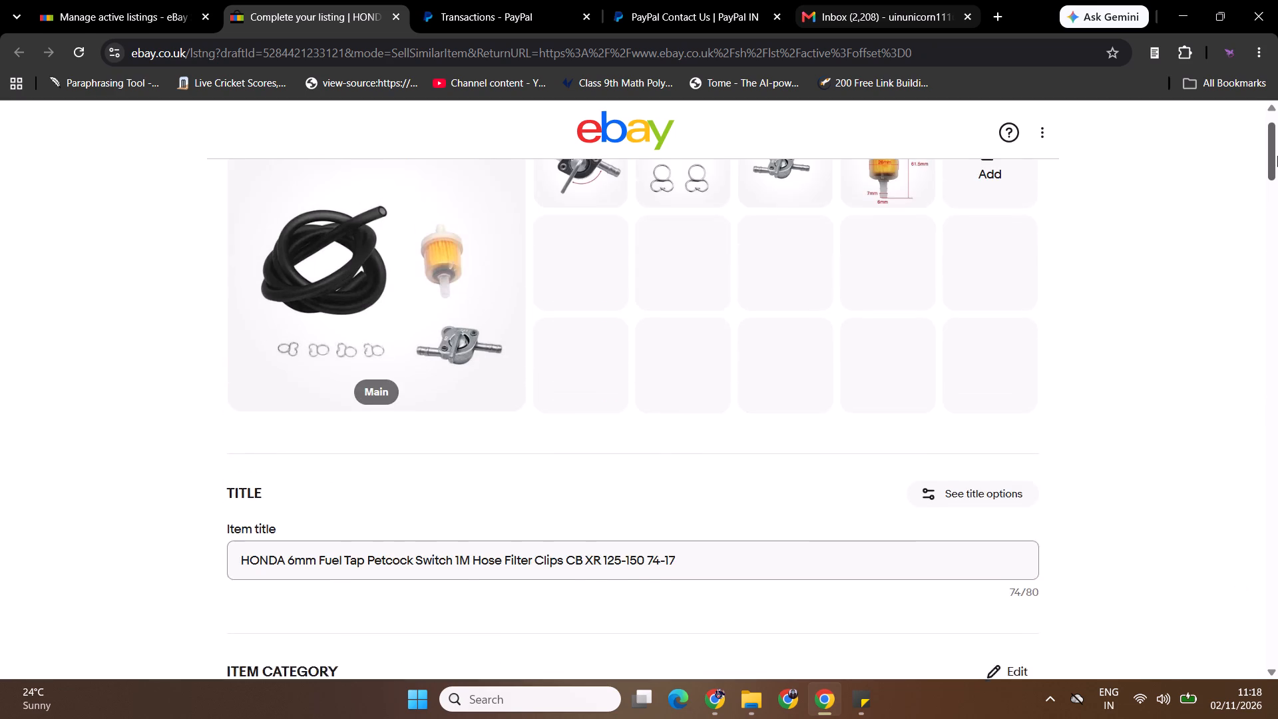
{"action": "left_click_drag", "start_coordinate": [1277, 156], "coordinate": [1275, 718]}
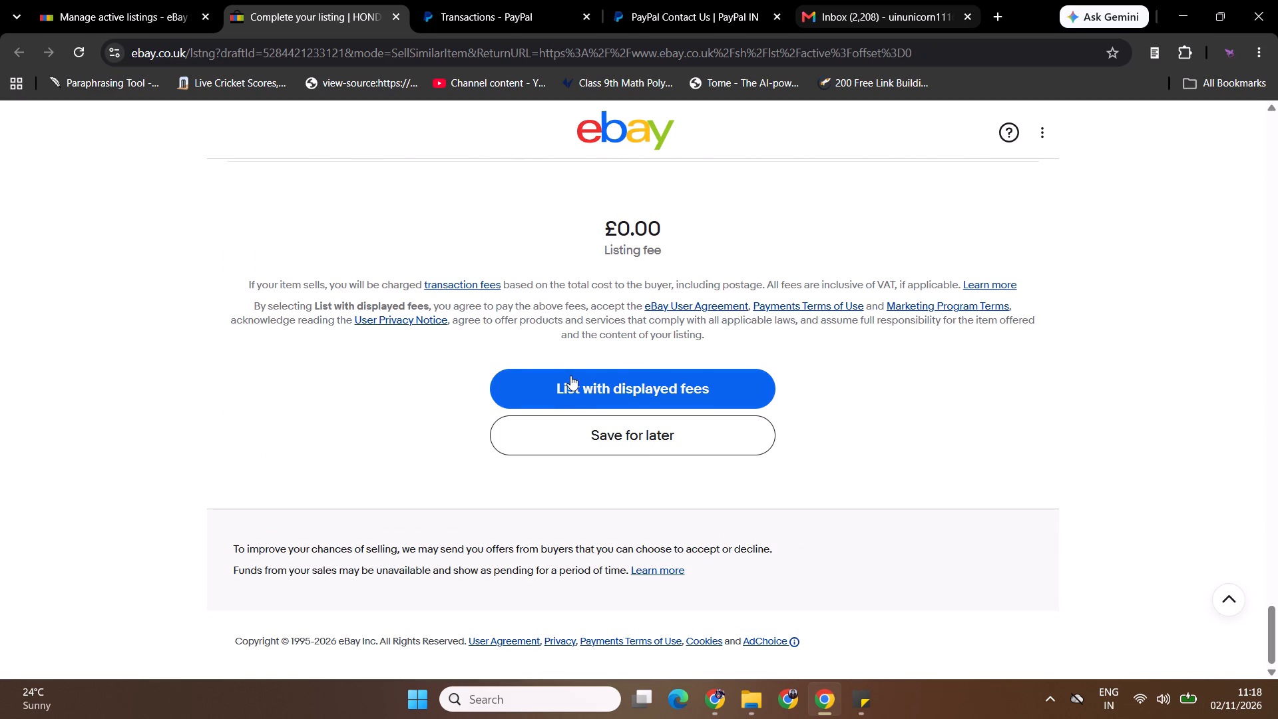
{"action": "left_click", "coordinate": [570, 375]}
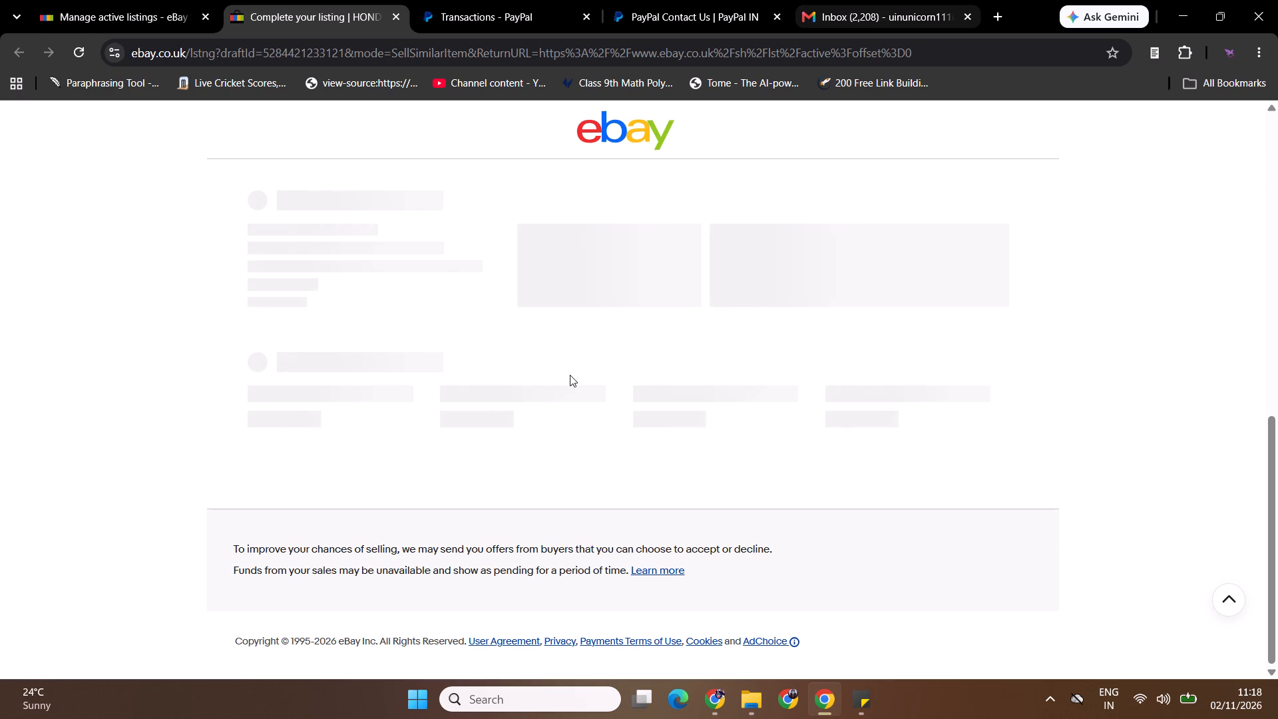
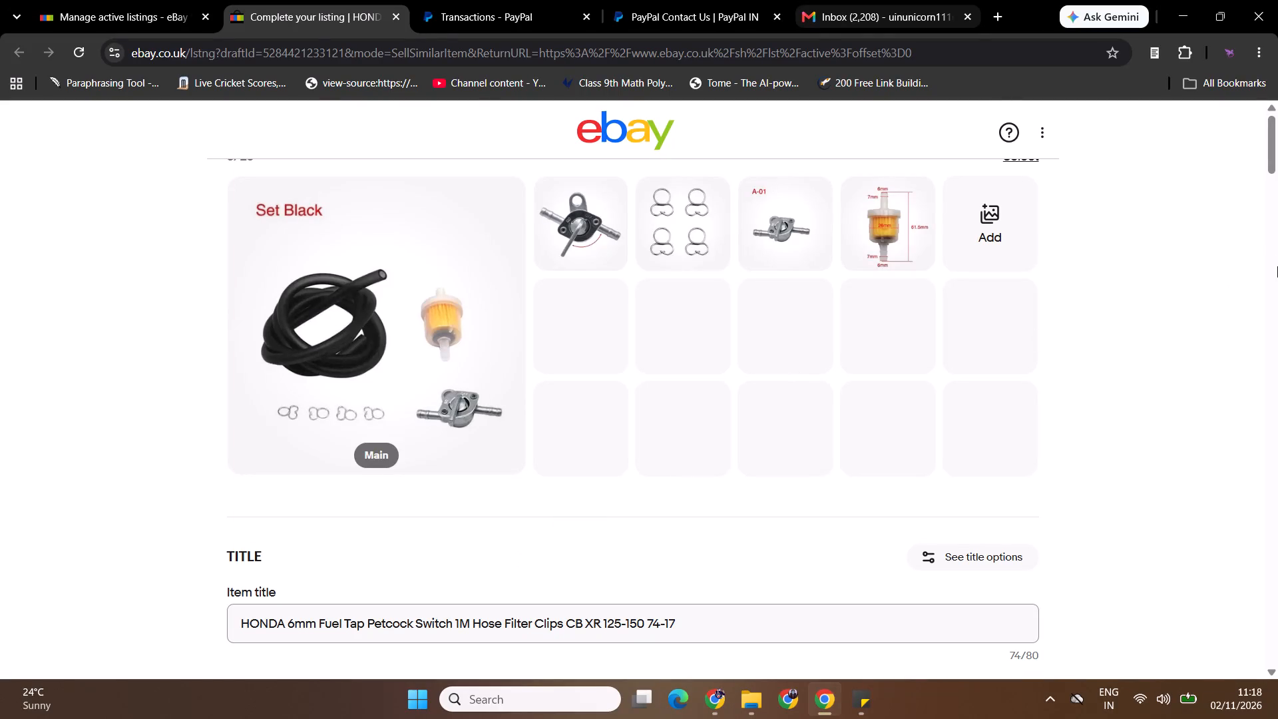
{"action": "left_click", "coordinate": [1277, 328]}
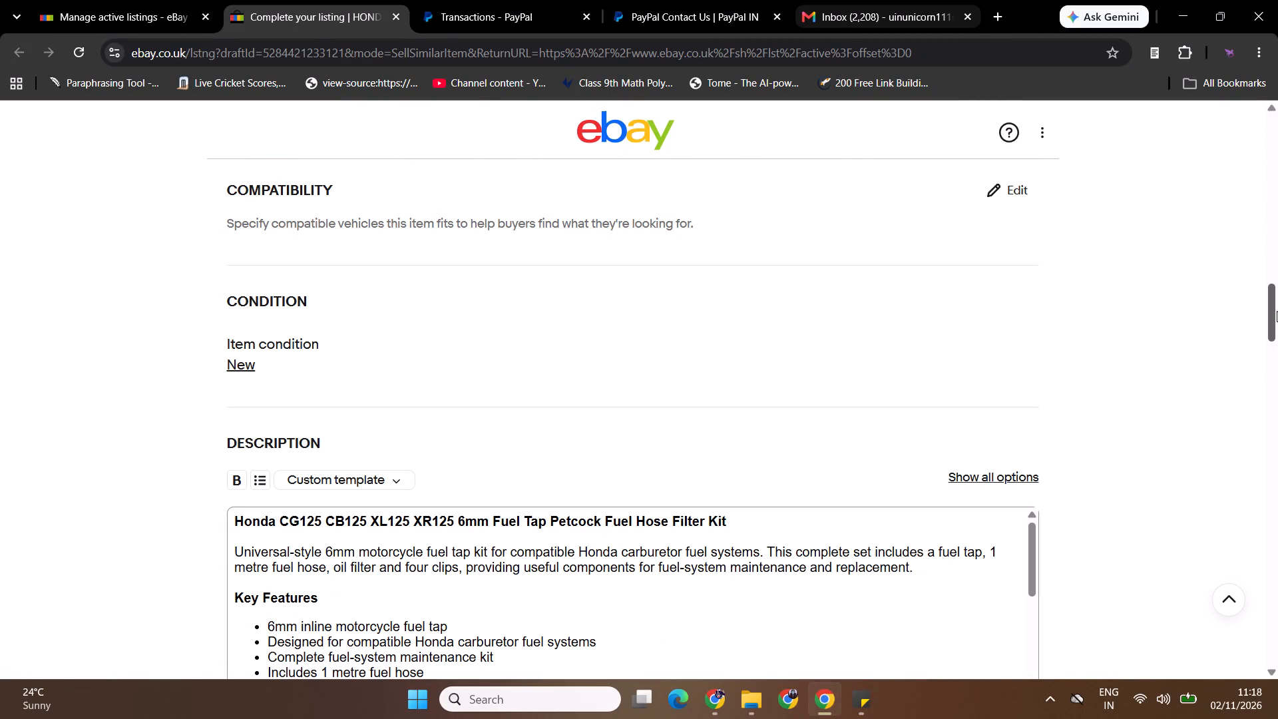
{"action": "left_click_drag", "start_coordinate": [1277, 318], "coordinate": [1277, 179]}
{"action": "triple_click", "coordinate": [499, 314]}
{"action": "right_click", "coordinate": [499, 314]}
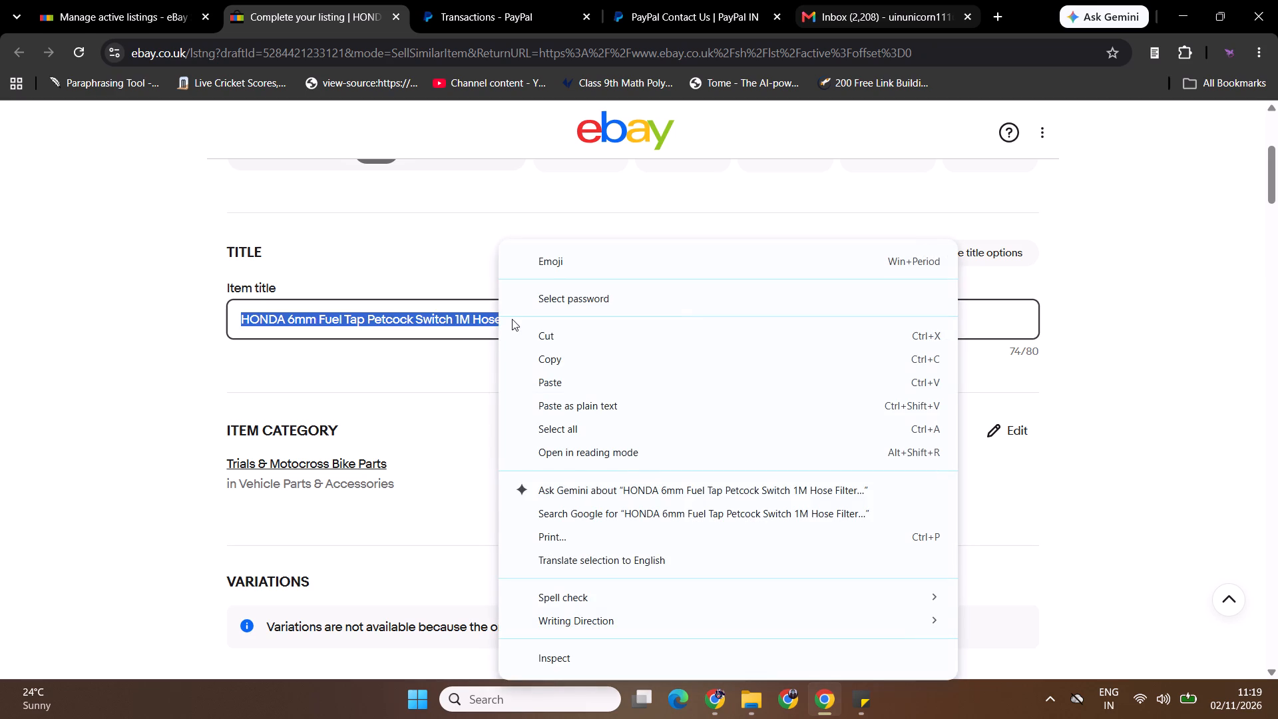
{"action": "left_click", "coordinate": [560, 367]}
{"action": "left_click_drag", "start_coordinate": [1277, 176], "coordinate": [1277, 264]}
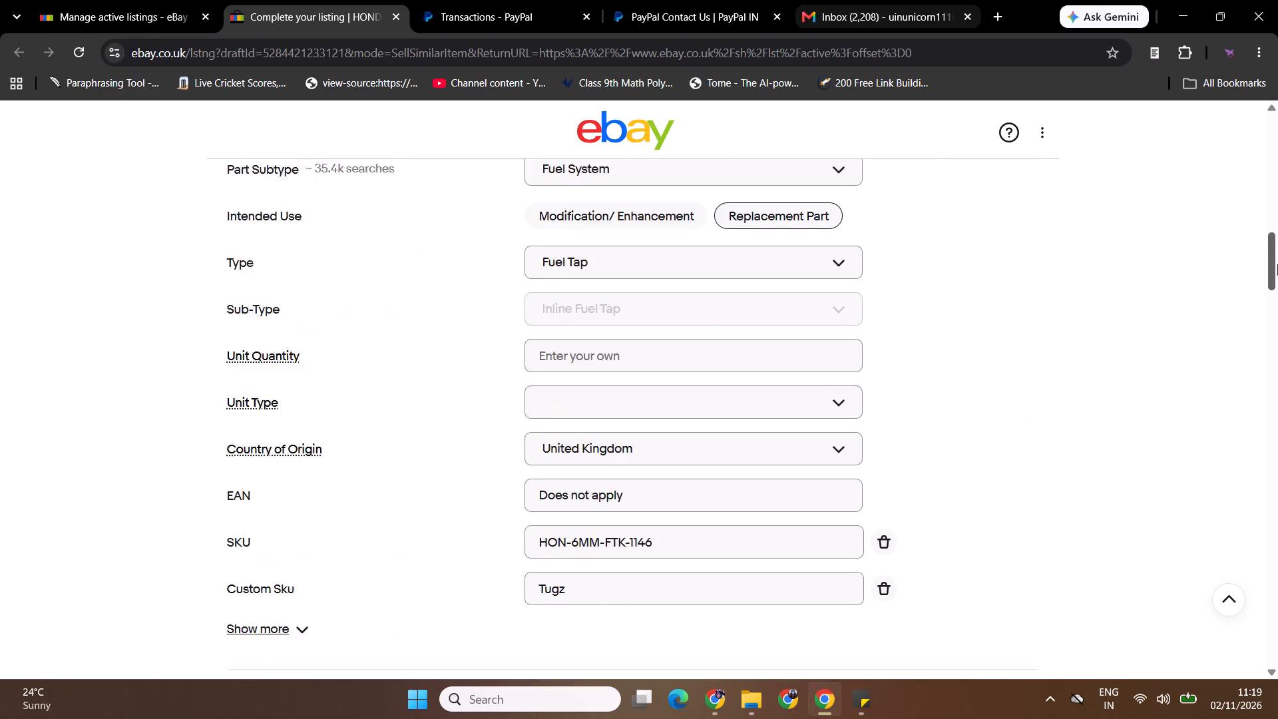
{"action": "left_click_drag", "start_coordinate": [1277, 264], "coordinate": [1277, 337]}
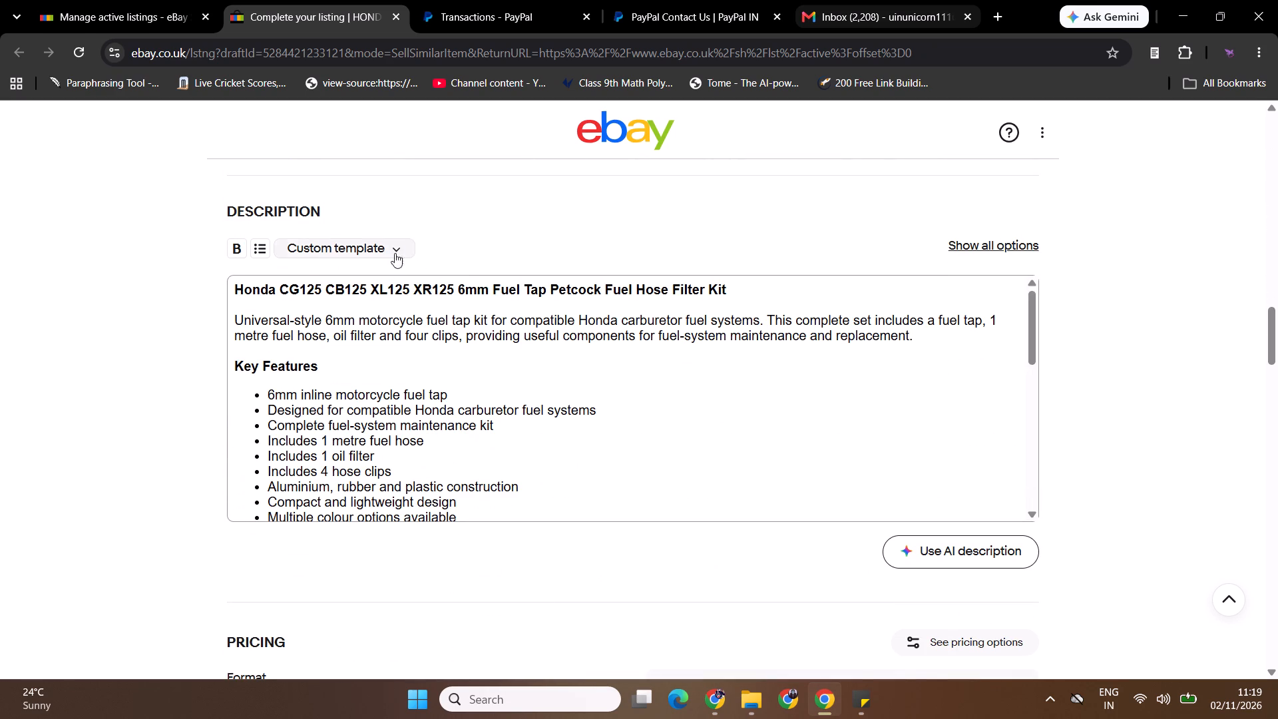
{"action": "triple_click", "coordinate": [405, 288]}
{"action": "right_click", "coordinate": [405, 288]}
{"action": "left_click", "coordinate": [519, 413]}
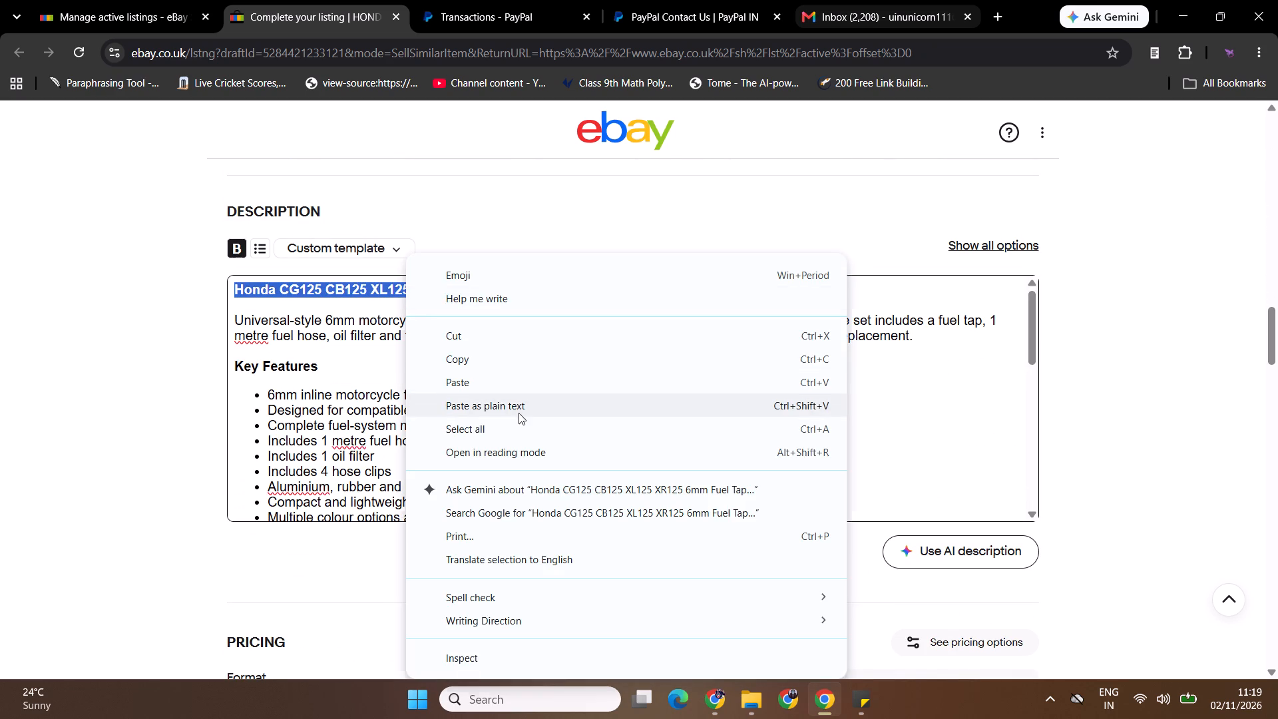
{"action": "key", "text": "Return"}
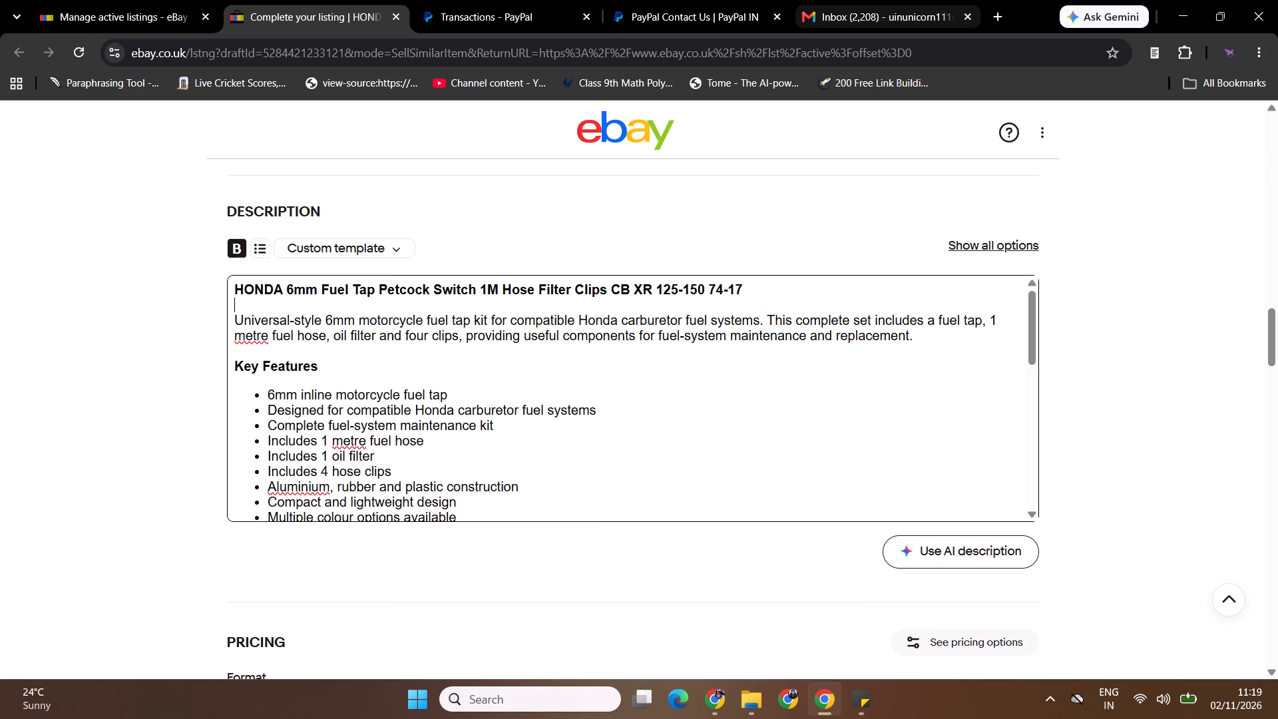
Delete the "Colour Options: Red" line from the description's Specification section.
{"action": "left_click", "coordinate": [609, 485]}
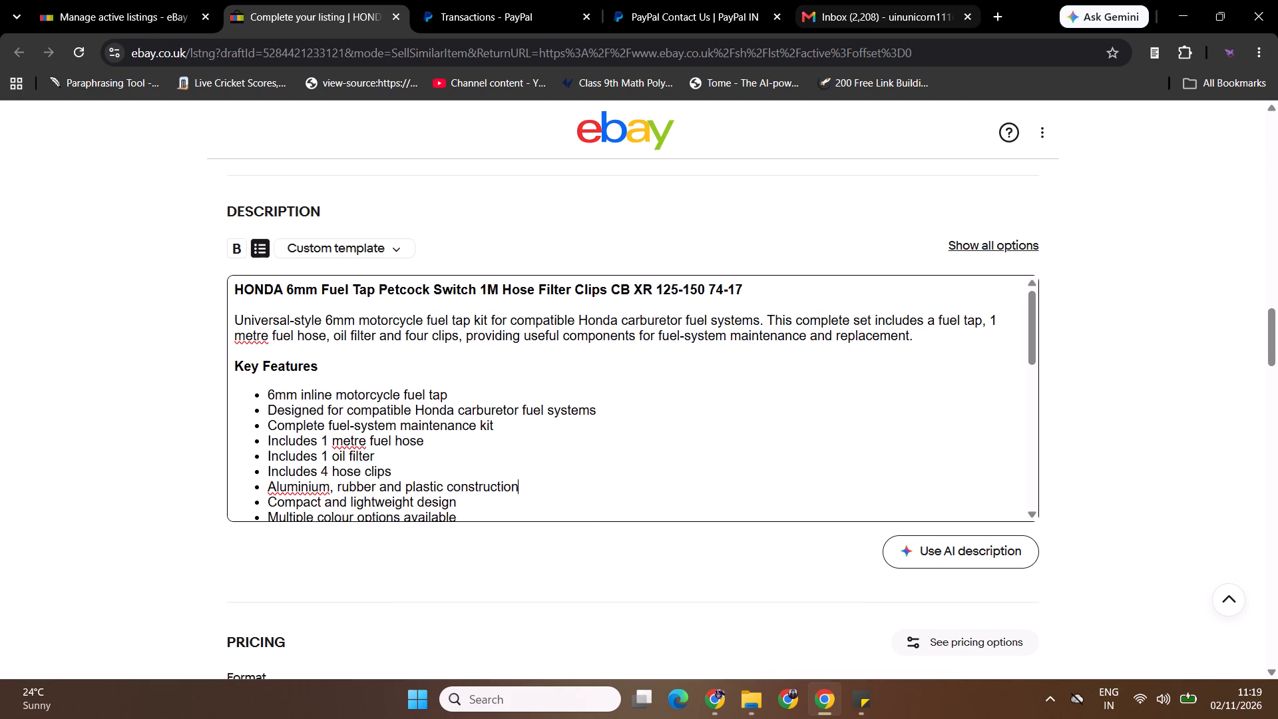
{"action": "left_click", "coordinate": [1034, 328]}
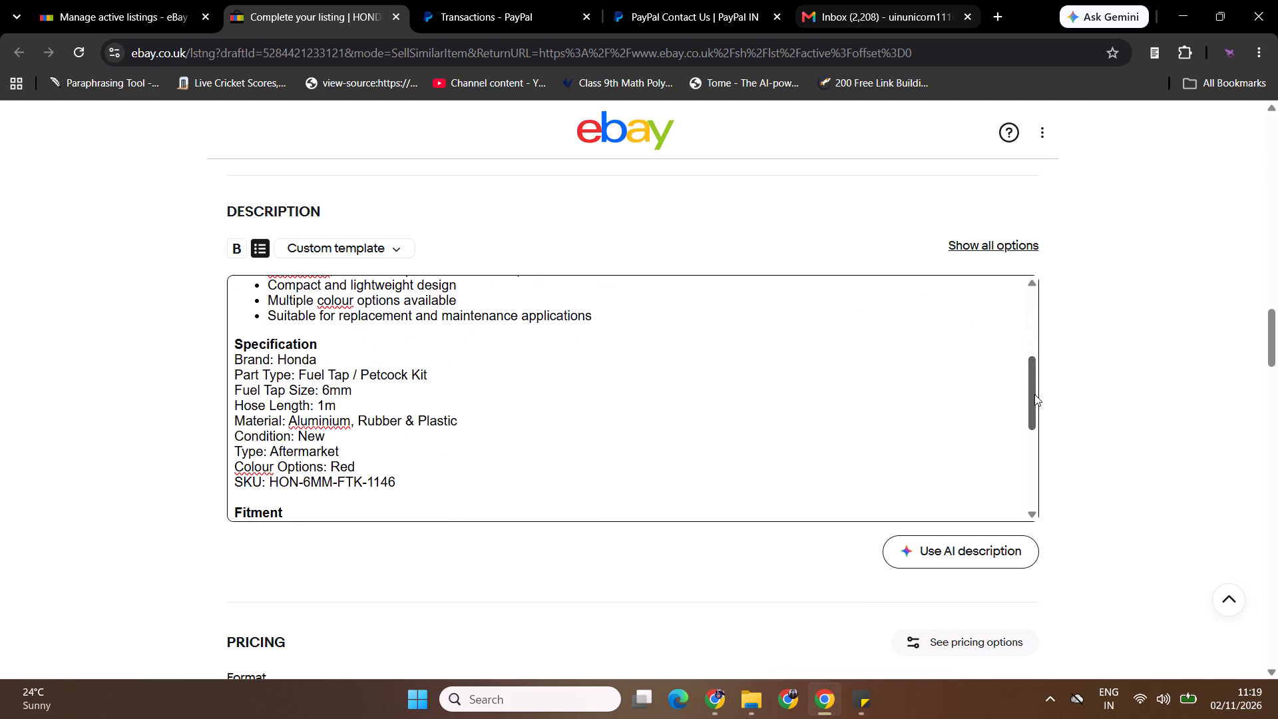
{"action": "left_click_drag", "start_coordinate": [364, 466], "coordinate": [198, 465]}
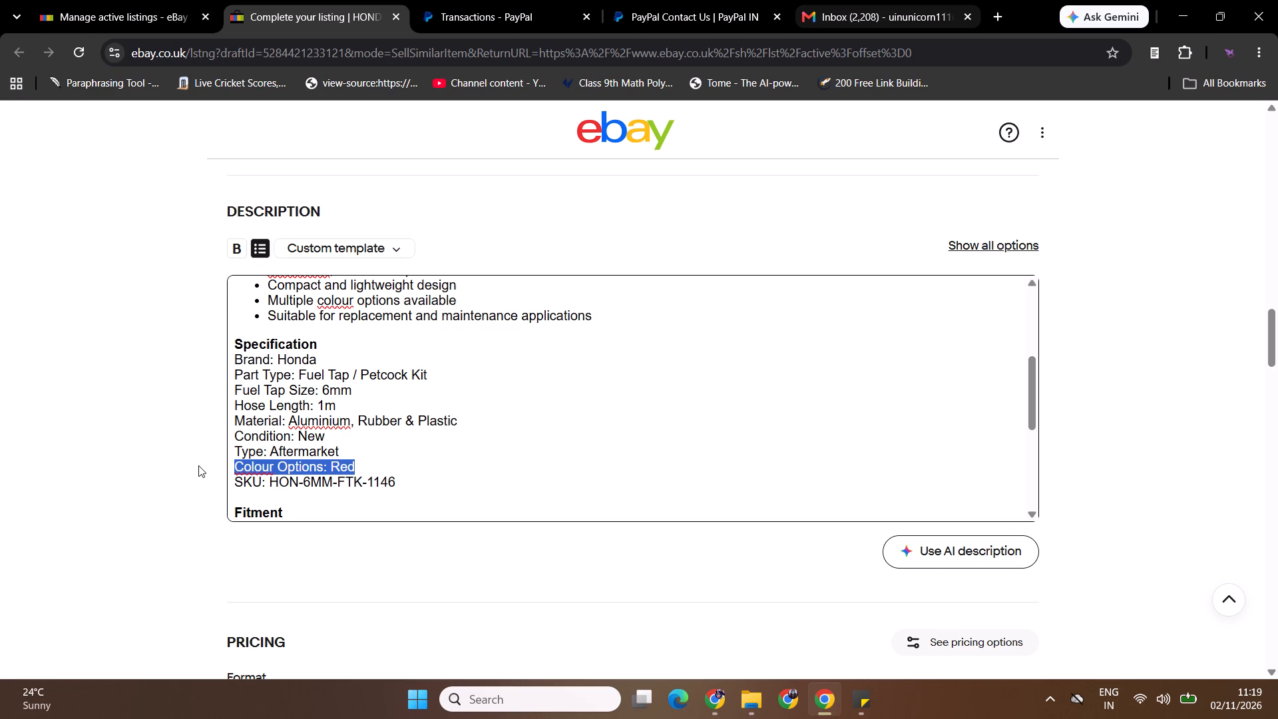
{"action": "key", "text": "BackSpace"}
{"action": "key", "text": "BackSpace"}
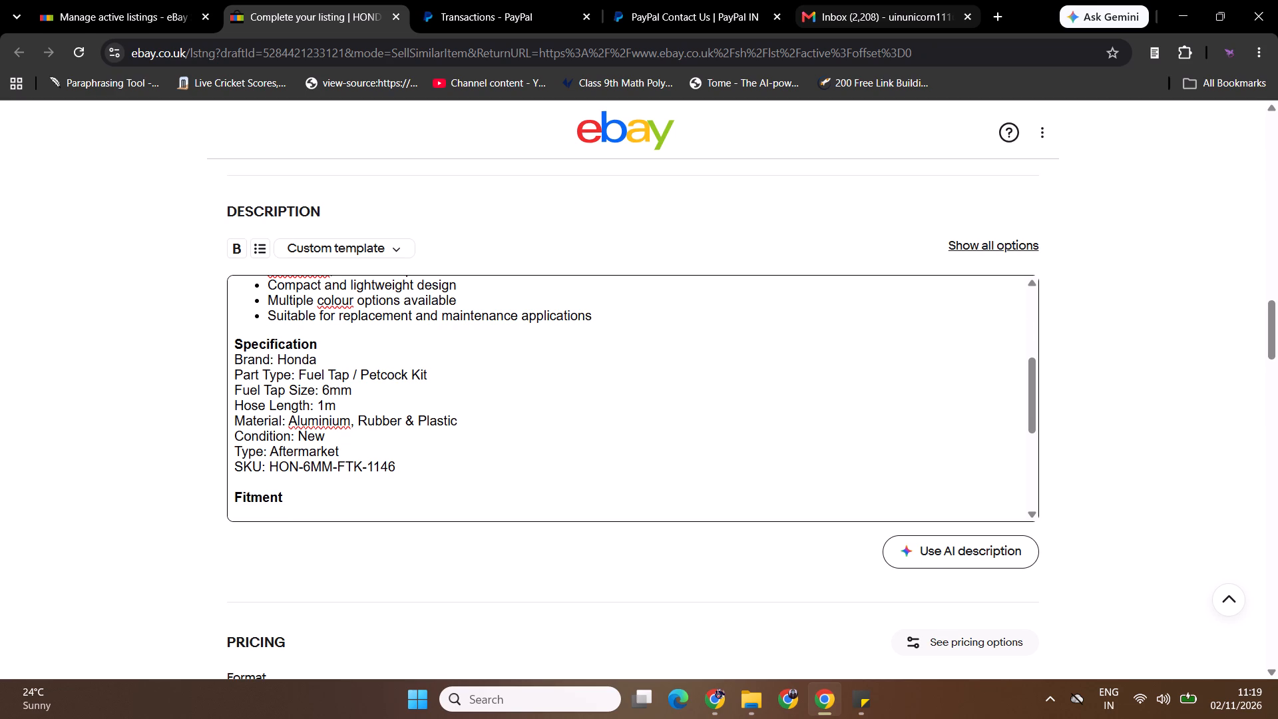
Check the rest of the description and the pricing details through to the end of the listing form.
{"action": "left_click_drag", "start_coordinate": [1034, 393], "coordinate": [1032, 525]}
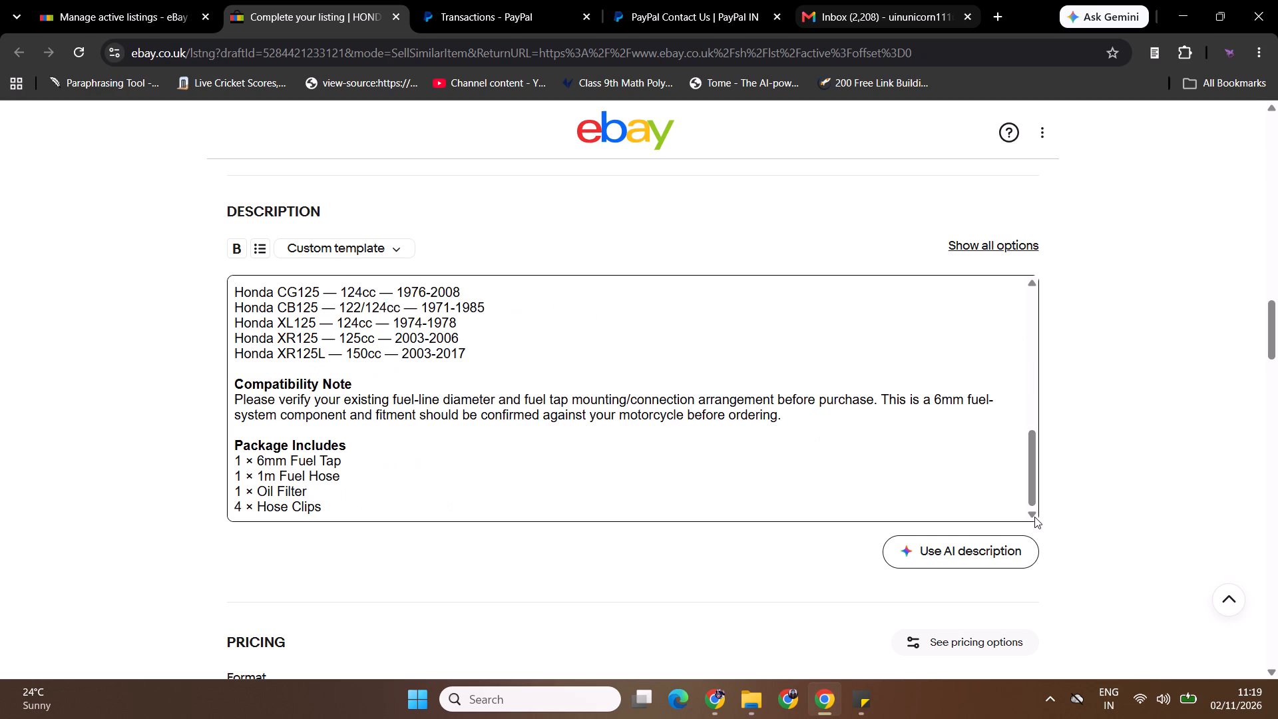
{"action": "left_click_drag", "start_coordinate": [1277, 337], "coordinate": [1277, 383]}
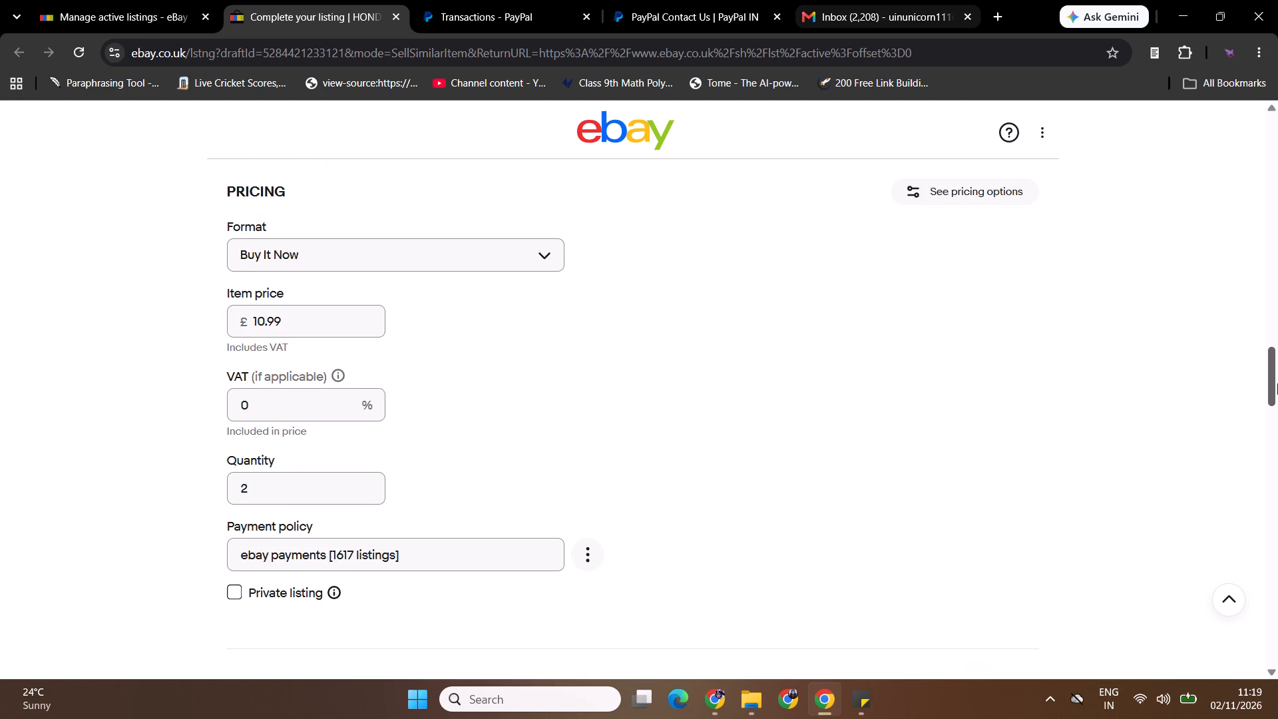
{"action": "left_click_drag", "start_coordinate": [1277, 383], "coordinate": [1277, 678]}
{"action": "left_click", "coordinate": [710, 387]}
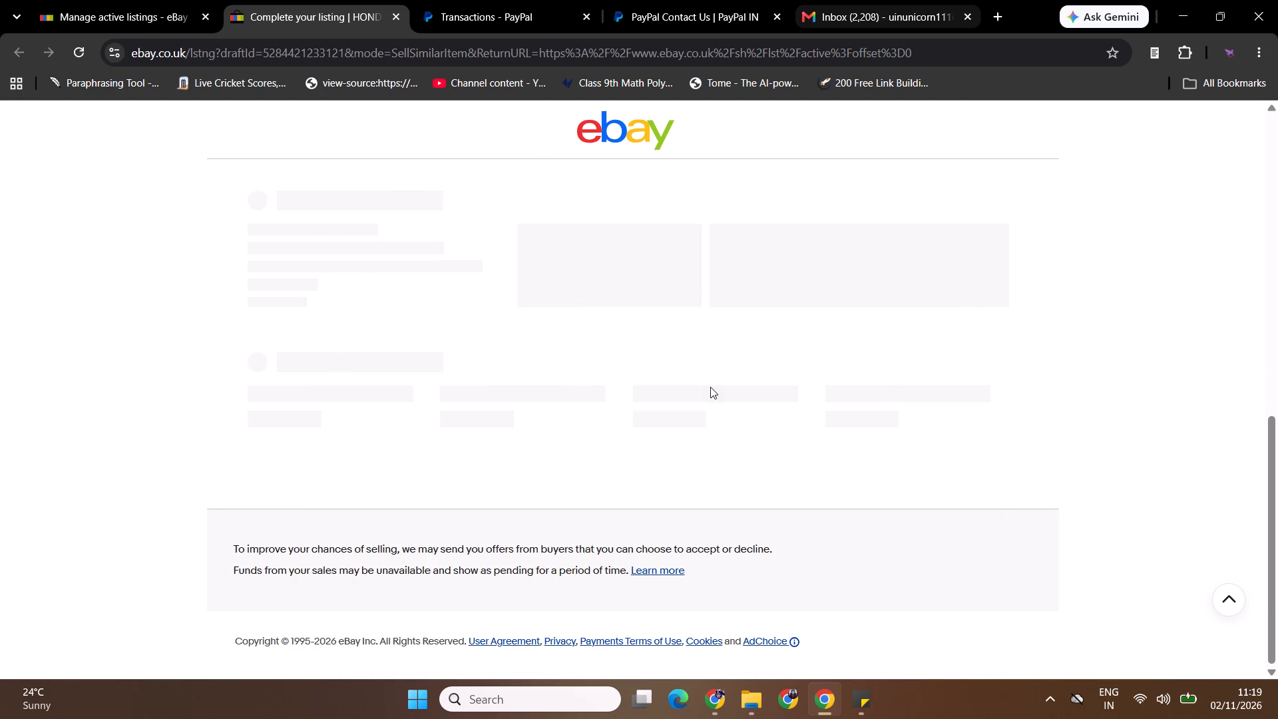
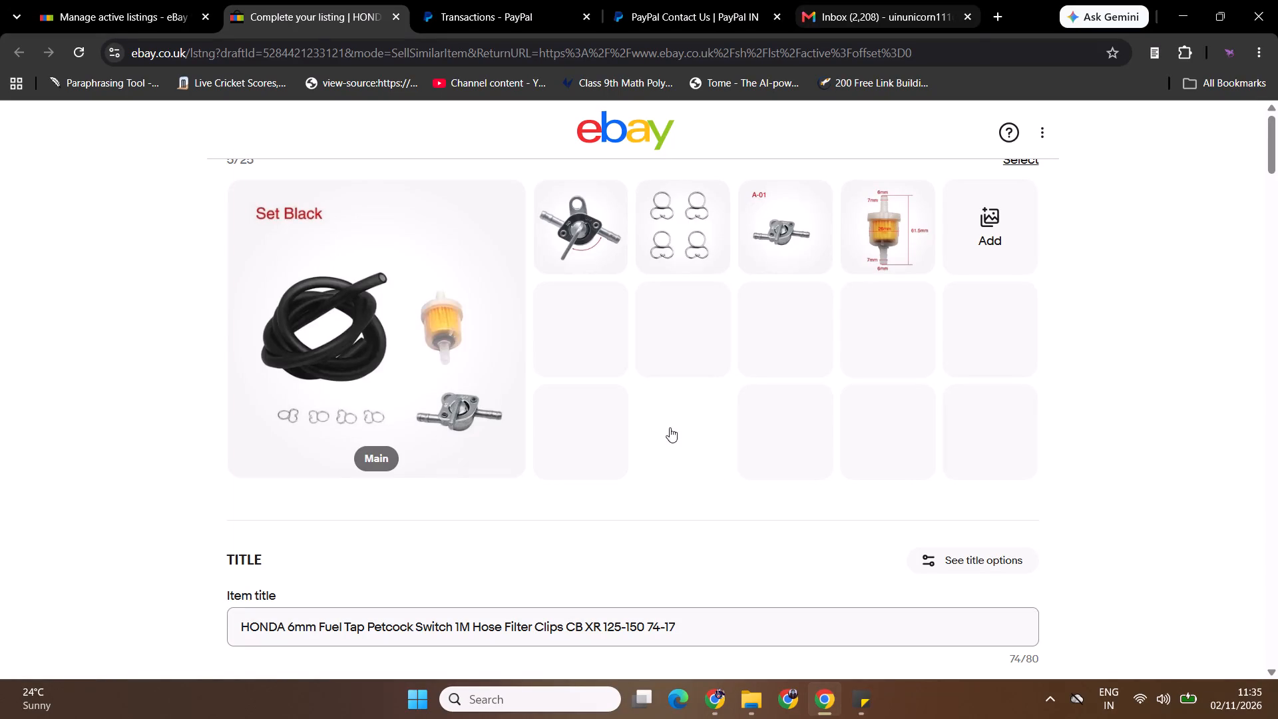
Review the HONDA fuel tap draft from its photos and title through category, description and pricing to the listing fee section.
{"action": "left_click_drag", "start_coordinate": [1277, 138], "coordinate": [1271, 202]}
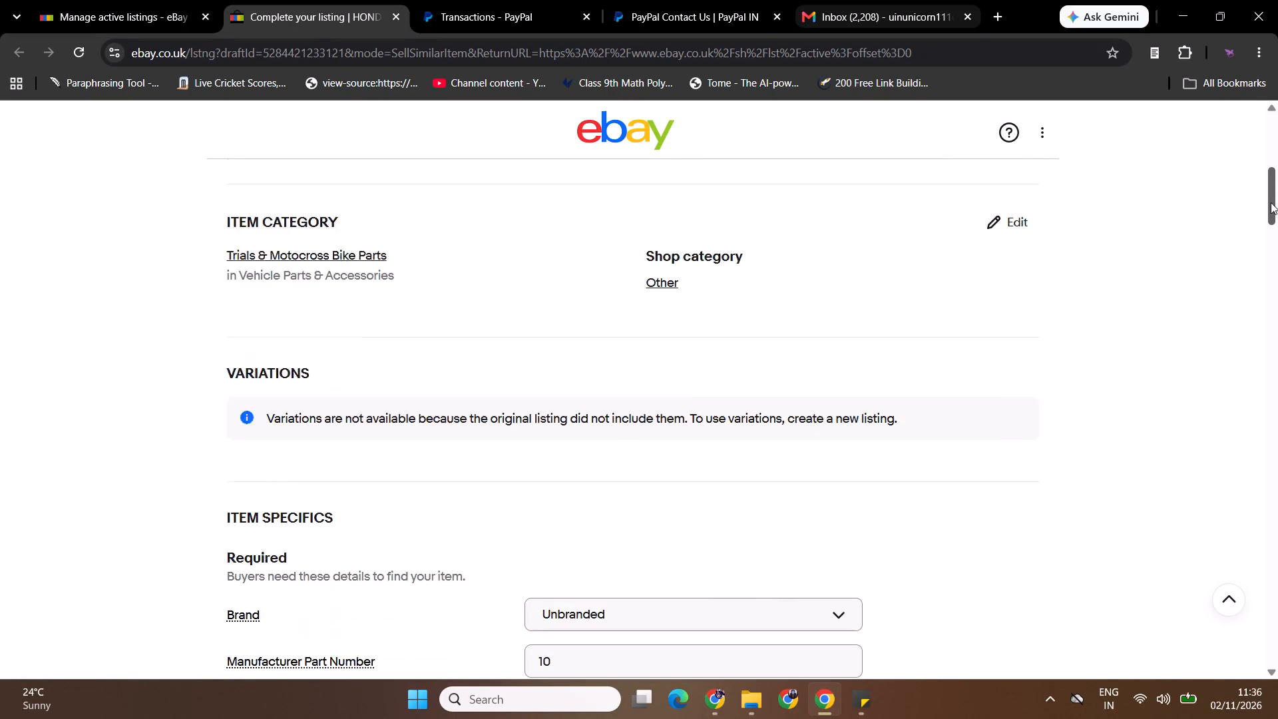
{"action": "left_click_drag", "start_coordinate": [1271, 202], "coordinate": [1249, 344]}
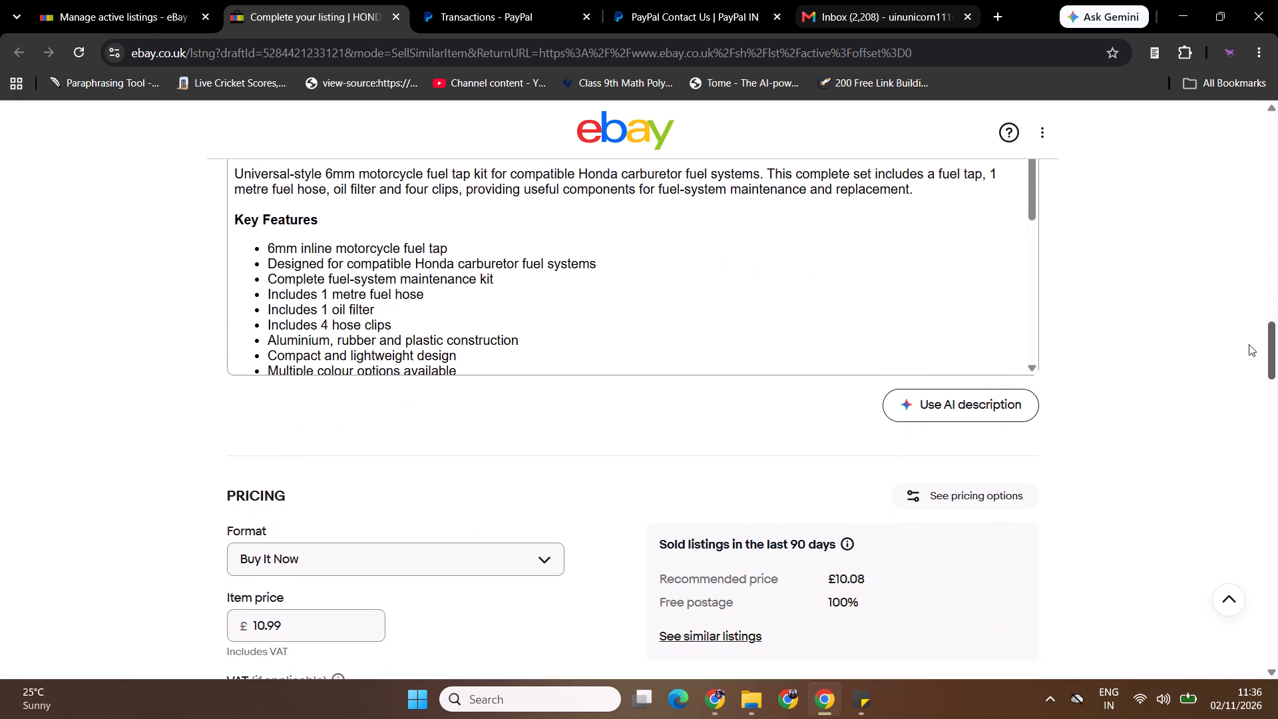
{"action": "left_click_drag", "start_coordinate": [1249, 344], "coordinate": [1267, 627]}
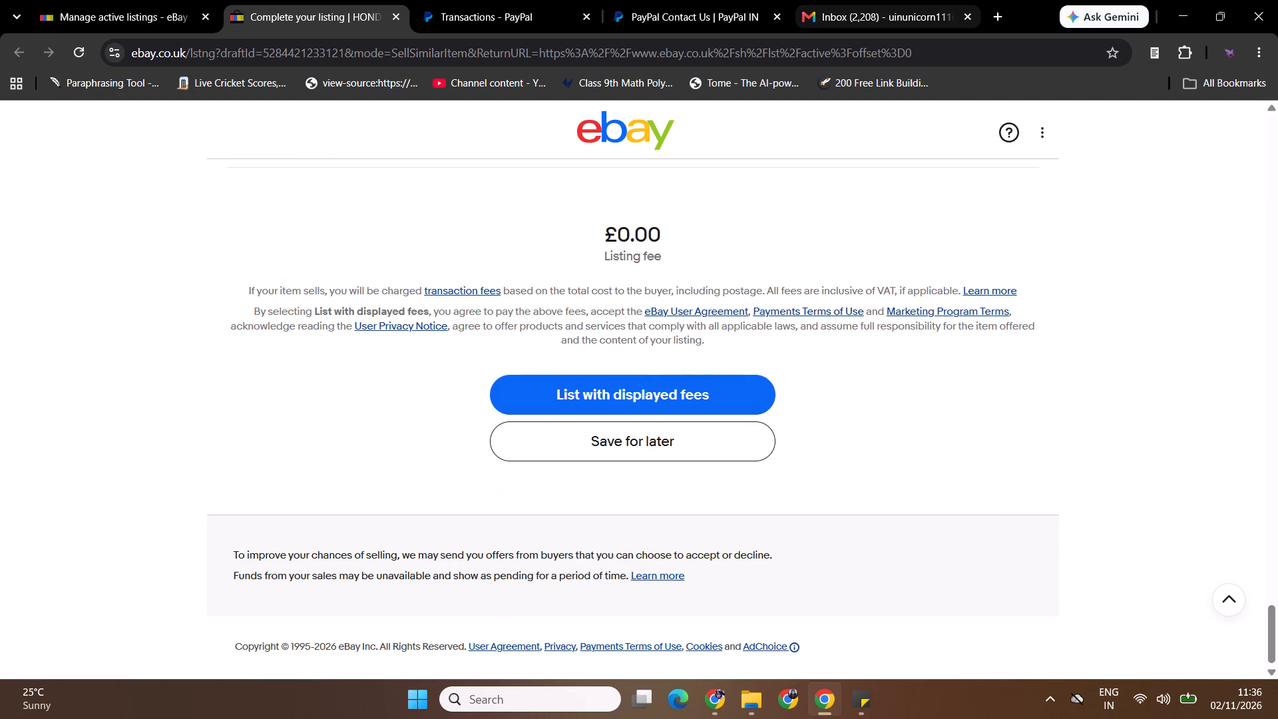
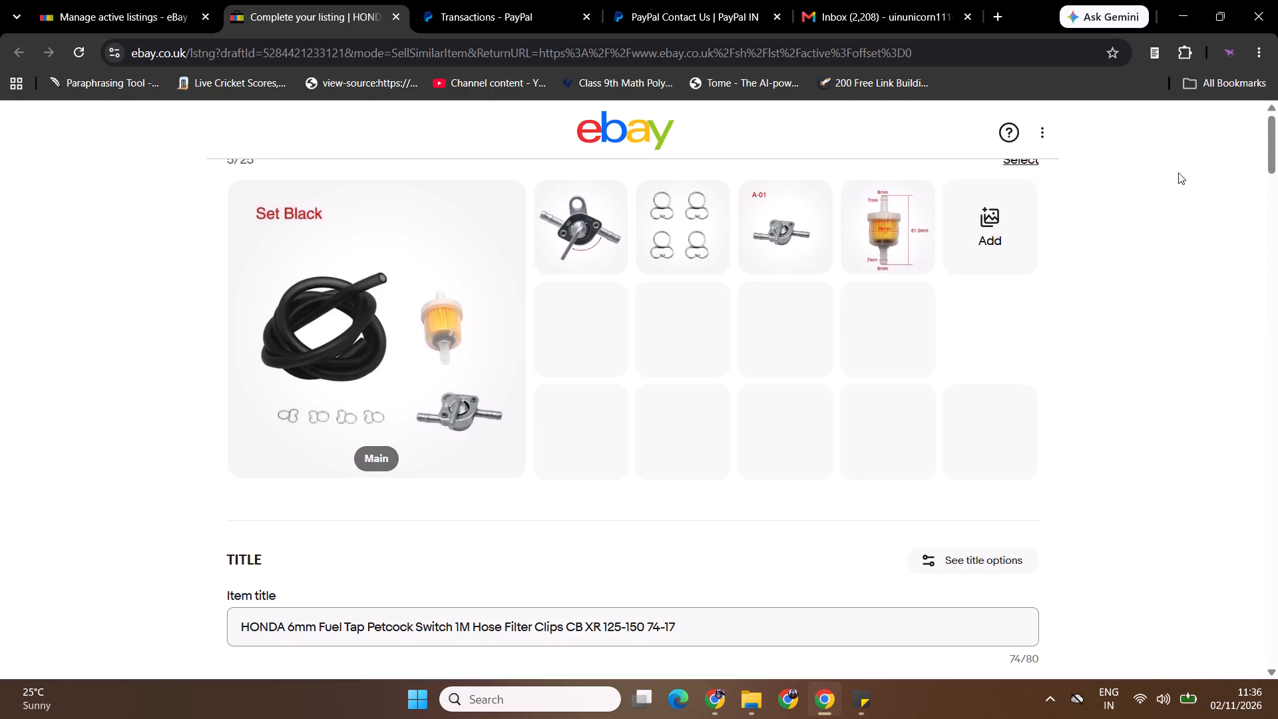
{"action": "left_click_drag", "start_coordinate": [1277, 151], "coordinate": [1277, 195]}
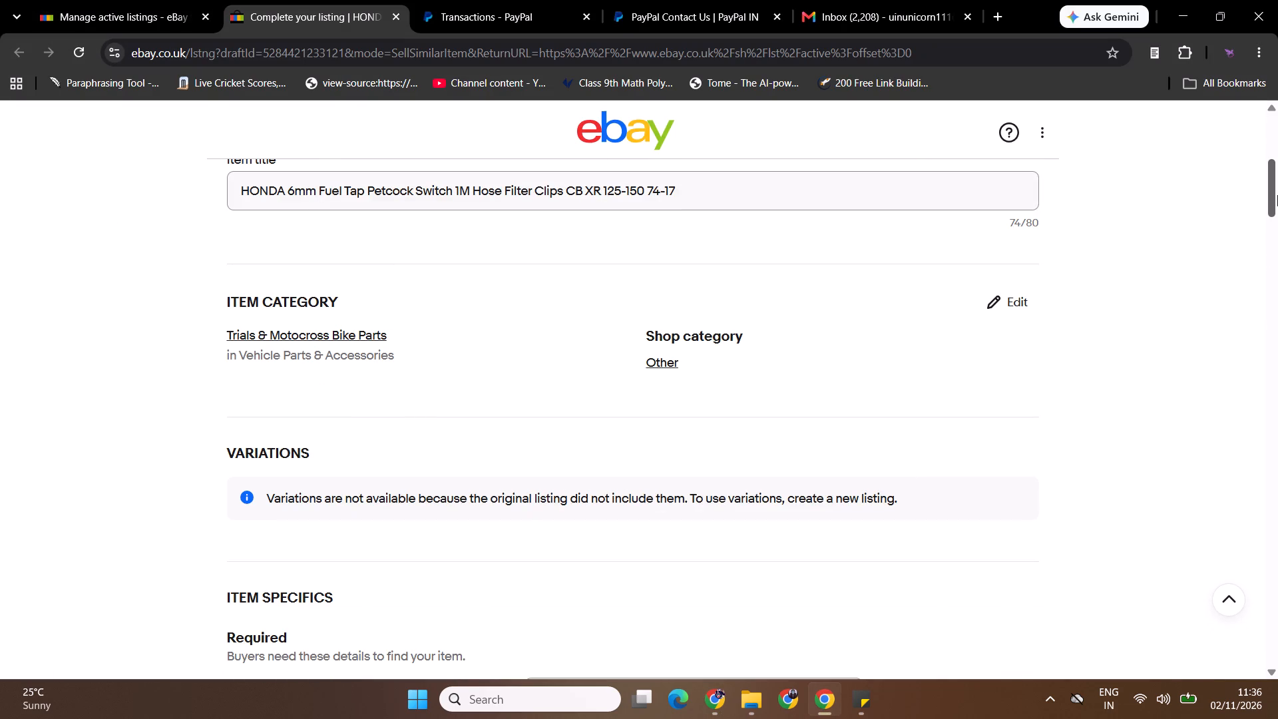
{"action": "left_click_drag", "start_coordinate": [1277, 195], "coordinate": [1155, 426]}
Switch the computer's WiFi connection to the "tugral" network.
{"action": "left_click", "coordinate": [1152, 703]}
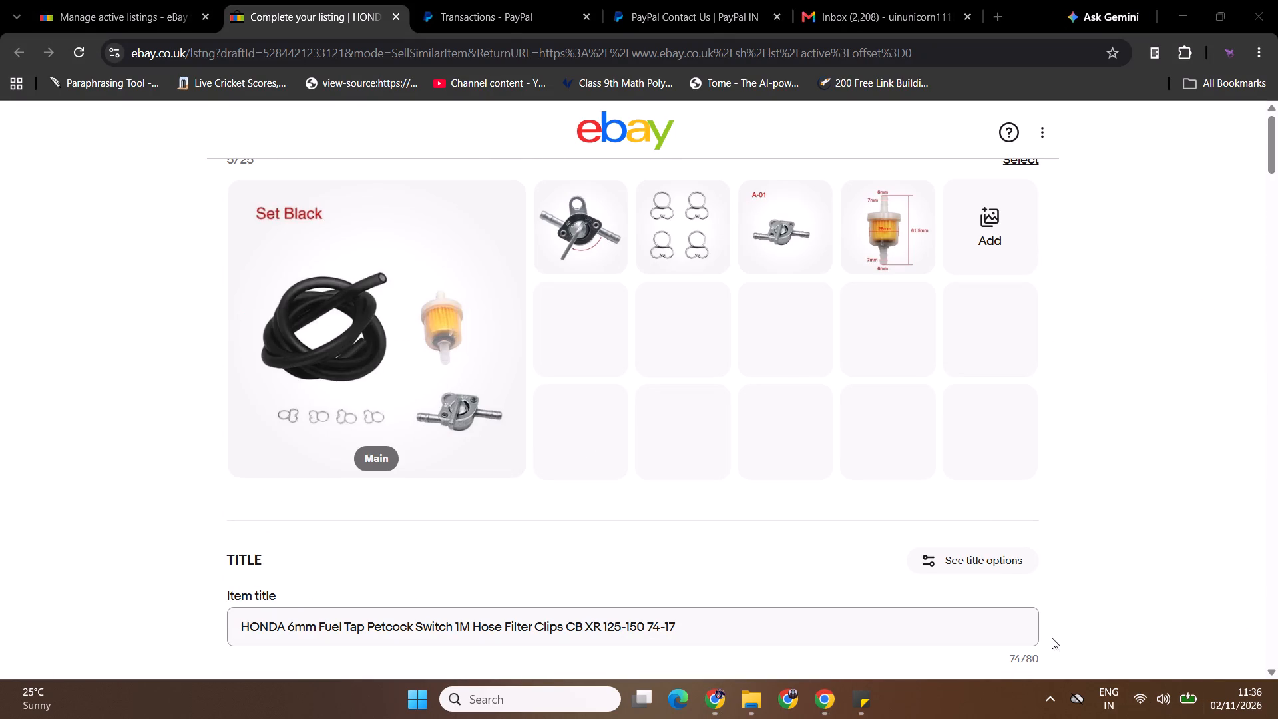
{"action": "left_click", "coordinate": [1136, 698]}
{"action": "left_click", "coordinate": [1046, 403]}
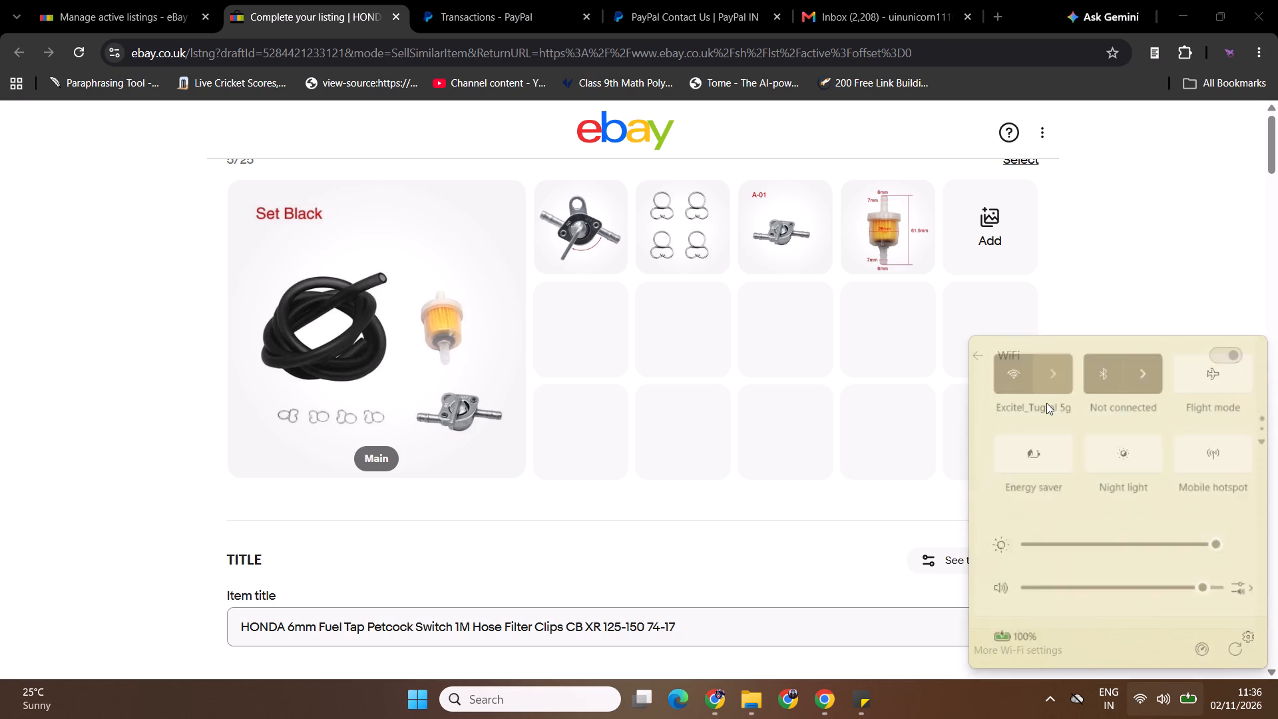
{"action": "left_click", "coordinate": [1068, 545]}
{"action": "left_click", "coordinate": [1169, 565]}
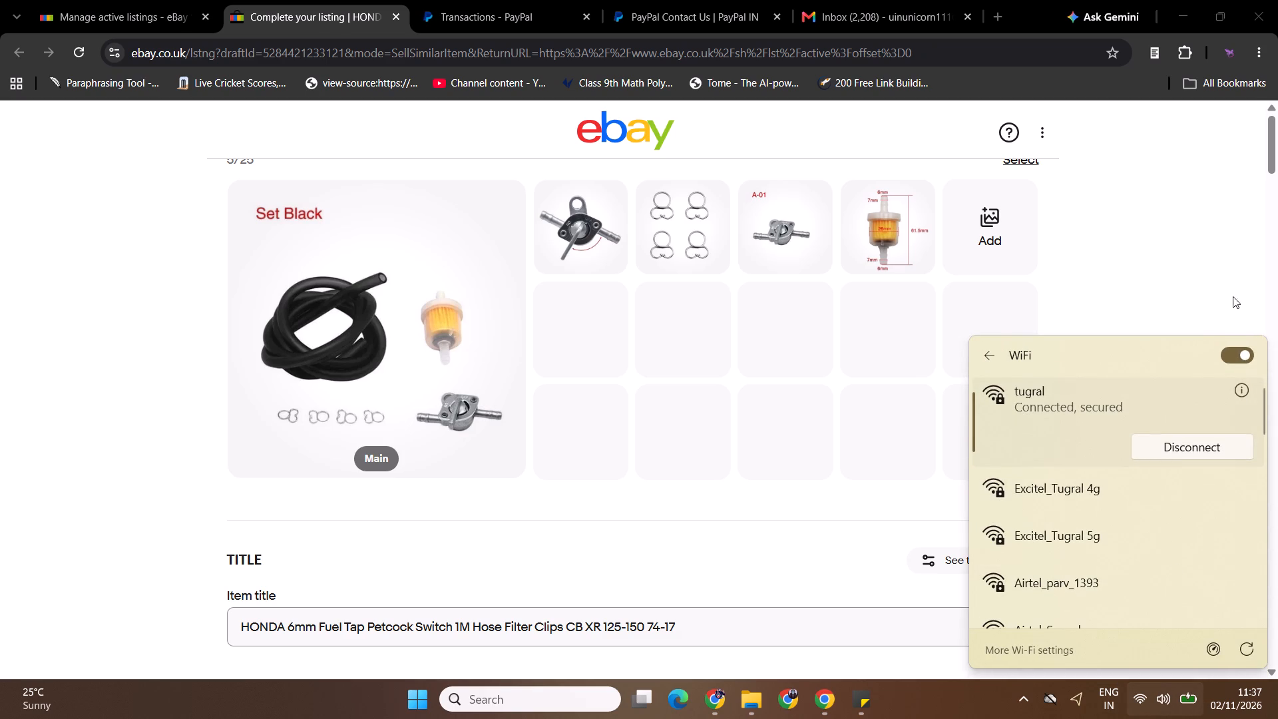
{"action": "left_click", "coordinate": [1213, 268]}
Recheck the HONDA fuel tap draft's title, category, full item description and pricing details.
{"action": "left_click_drag", "start_coordinate": [1277, 153], "coordinate": [1277, 178]}
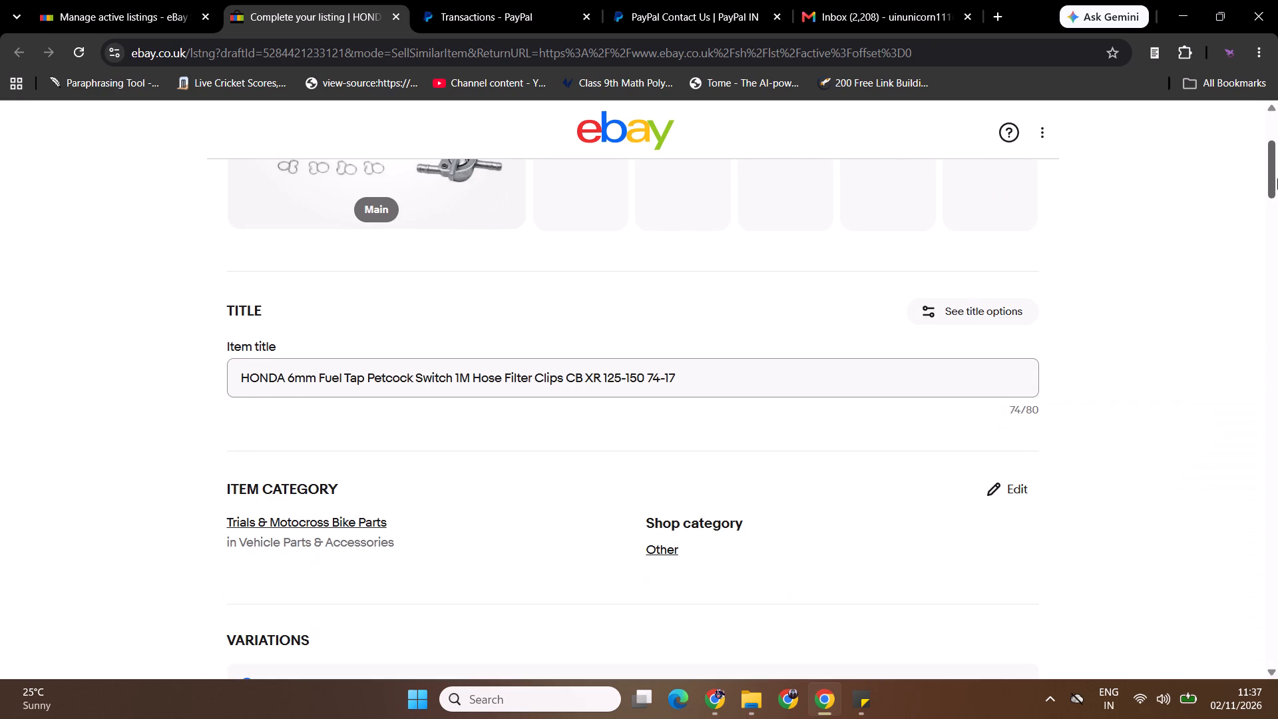
{"action": "left_click_drag", "start_coordinate": [1277, 178], "coordinate": [1266, 378]}
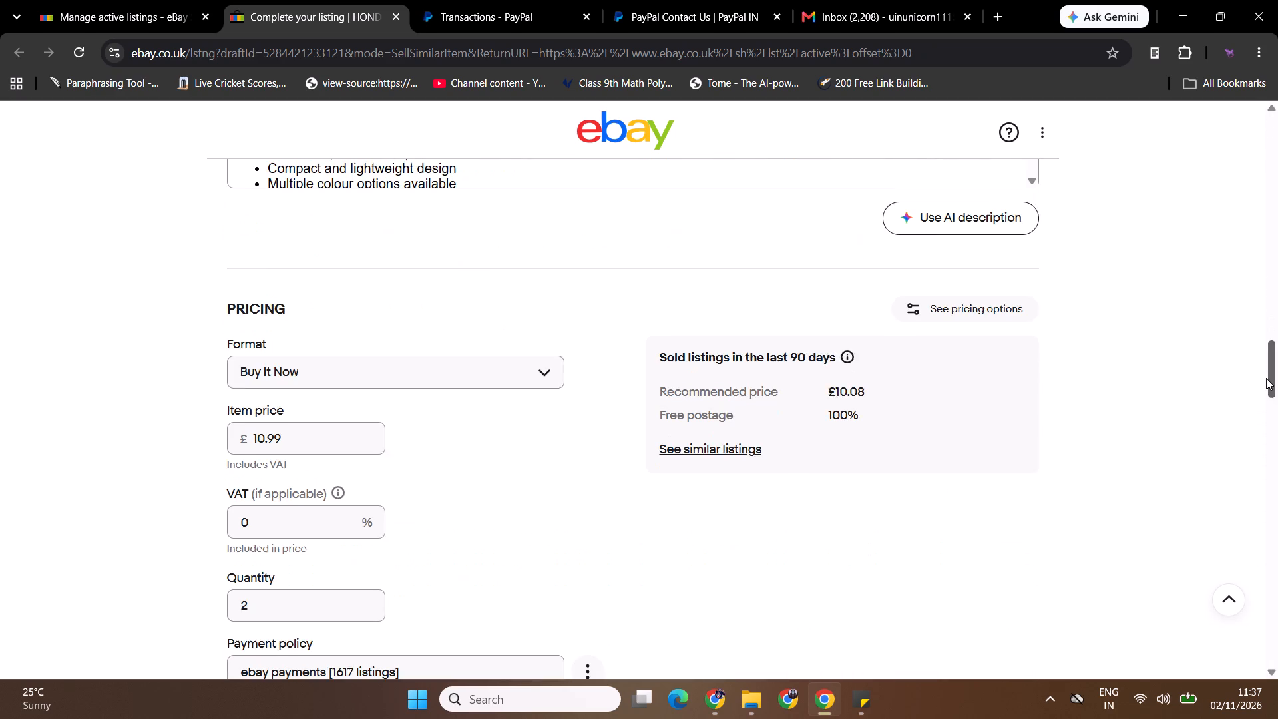
{"action": "left_click_drag", "start_coordinate": [1266, 378], "coordinate": [1270, 356]}
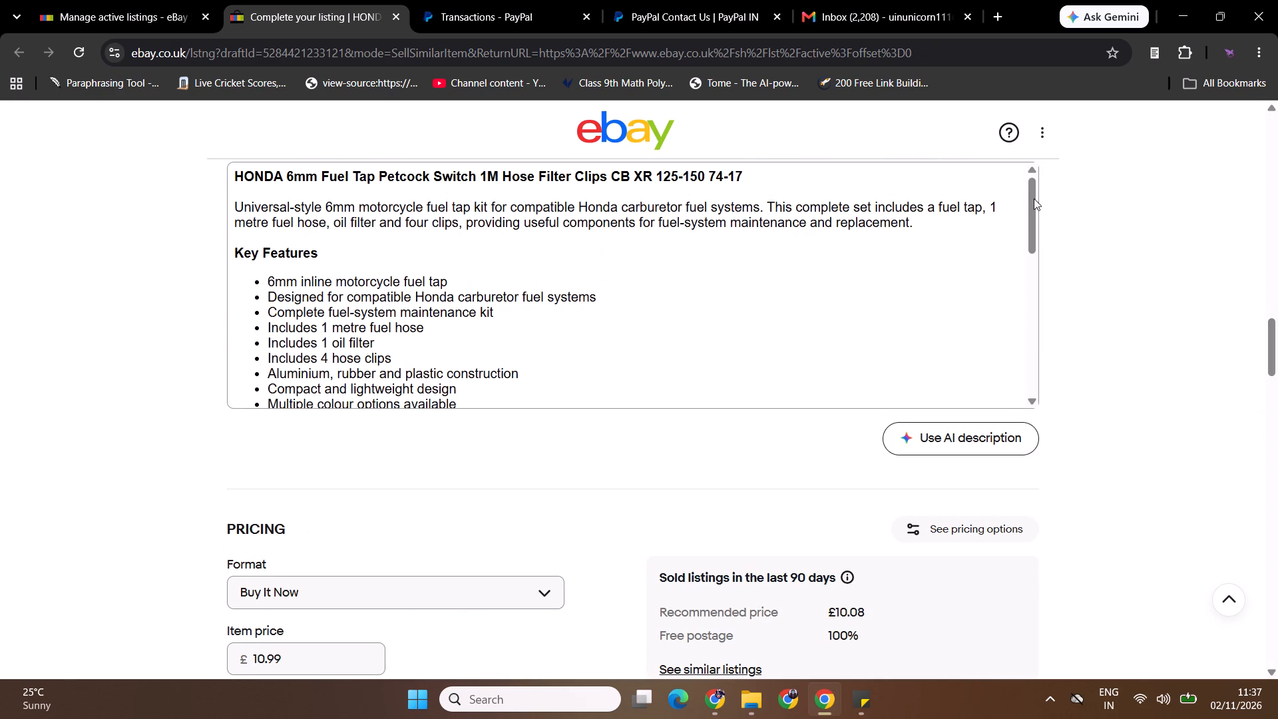
{"action": "left_click_drag", "start_coordinate": [1034, 200], "coordinate": [1043, 261]}
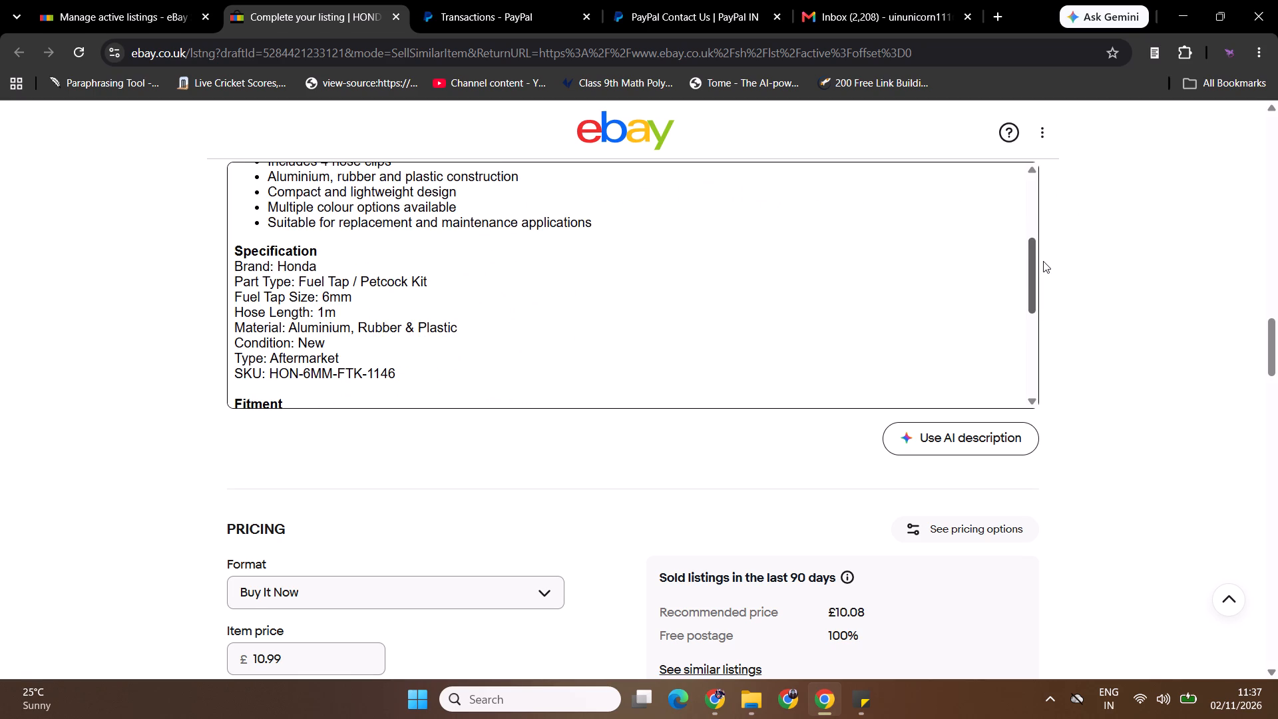
{"action": "left_click_drag", "start_coordinate": [1043, 261], "coordinate": [1052, 502]}
{"action": "left_click_drag", "start_coordinate": [1277, 359], "coordinate": [1277, 394]}
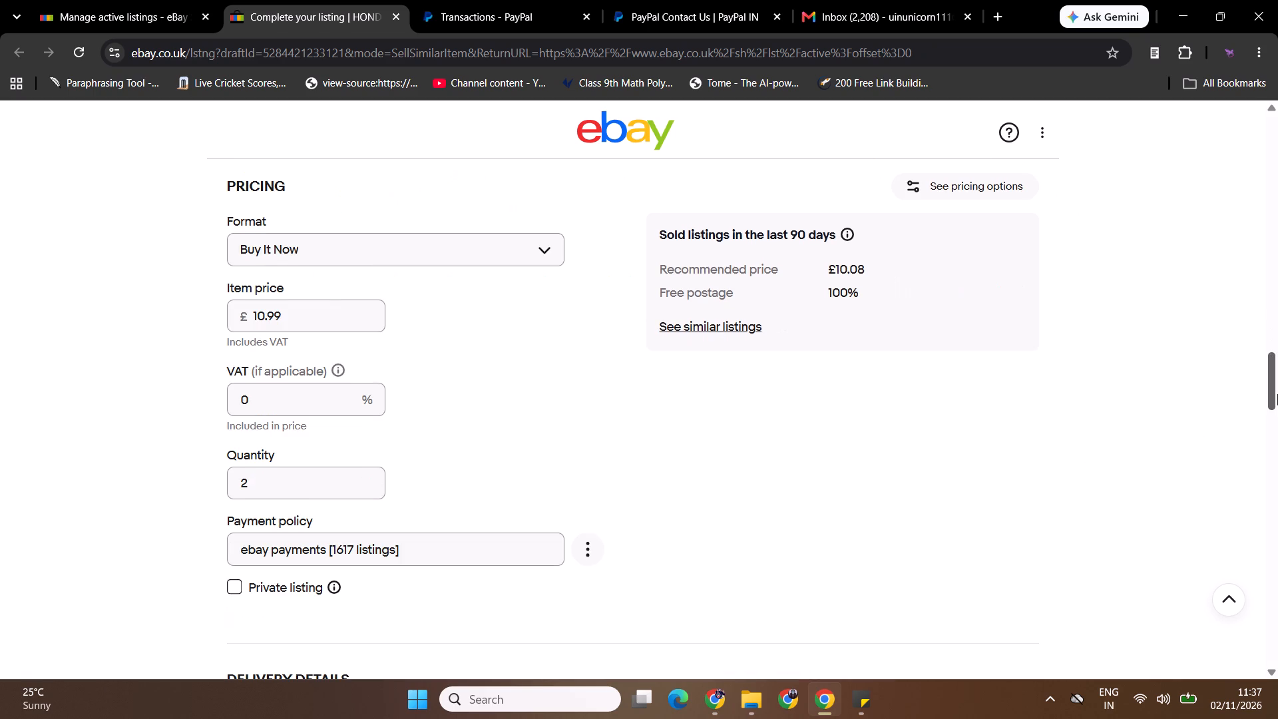
Publish the HONDA 6mm fuel tap listing with the displayed fees.
{"action": "left_click_drag", "start_coordinate": [1277, 394], "coordinate": [1277, 718]}
{"action": "left_click", "coordinate": [676, 393]}
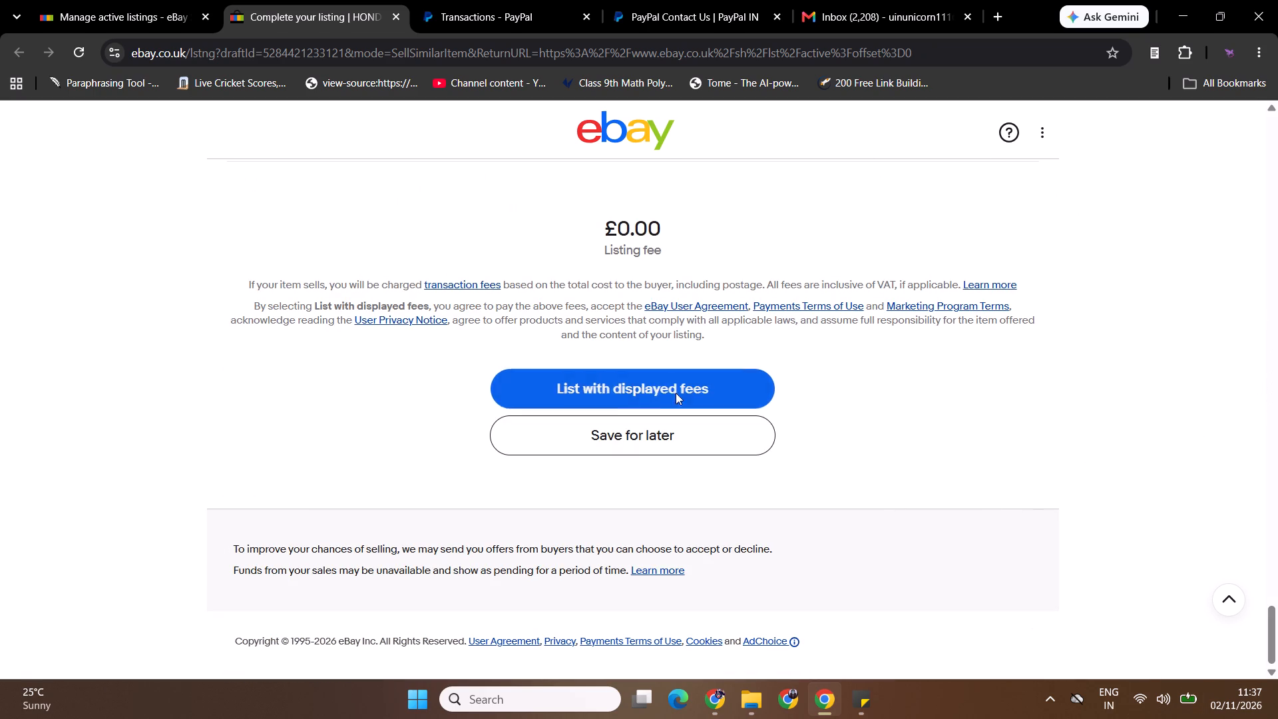
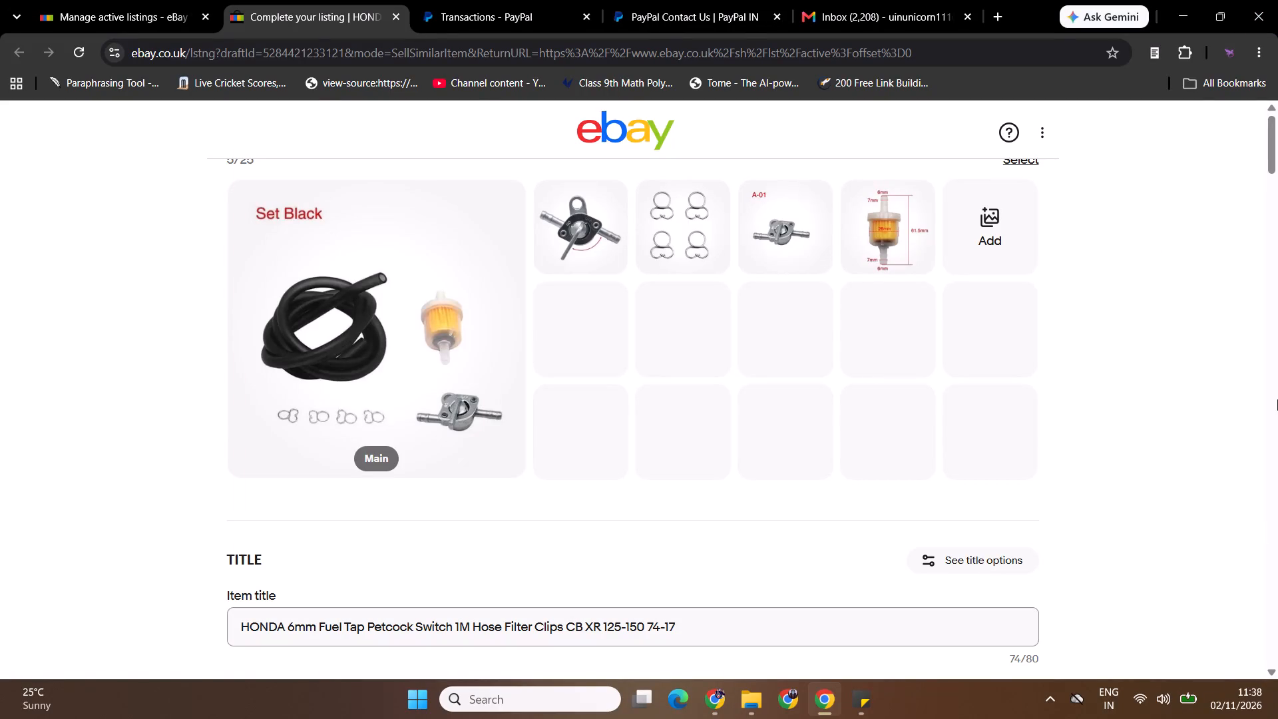
Review the HONDA 6mm fuel tap draft from its photos and title through category, condition and description to the package and item origin details.
{"action": "left_click_drag", "start_coordinate": [1273, 151], "coordinate": [1255, 686]}
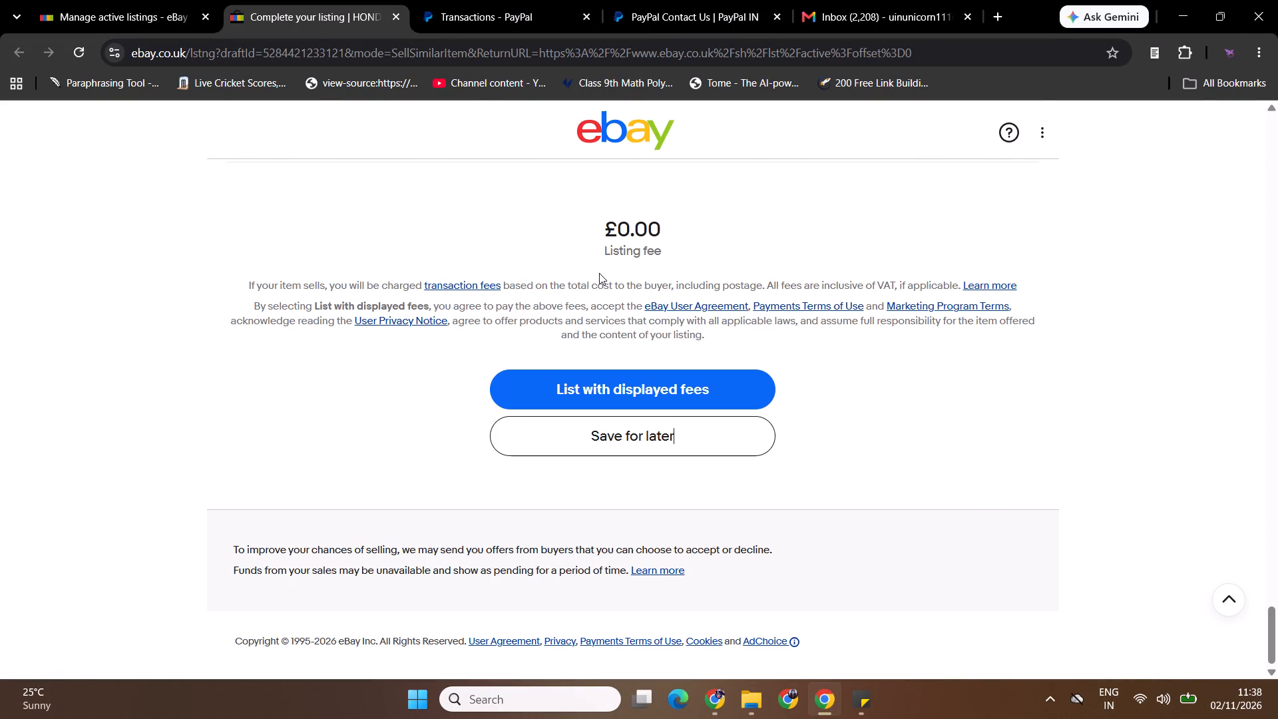
{"action": "left_click", "coordinate": [1277, 238]}
{"action": "left_click_drag", "start_coordinate": [1277, 238], "coordinate": [1277, 148]}
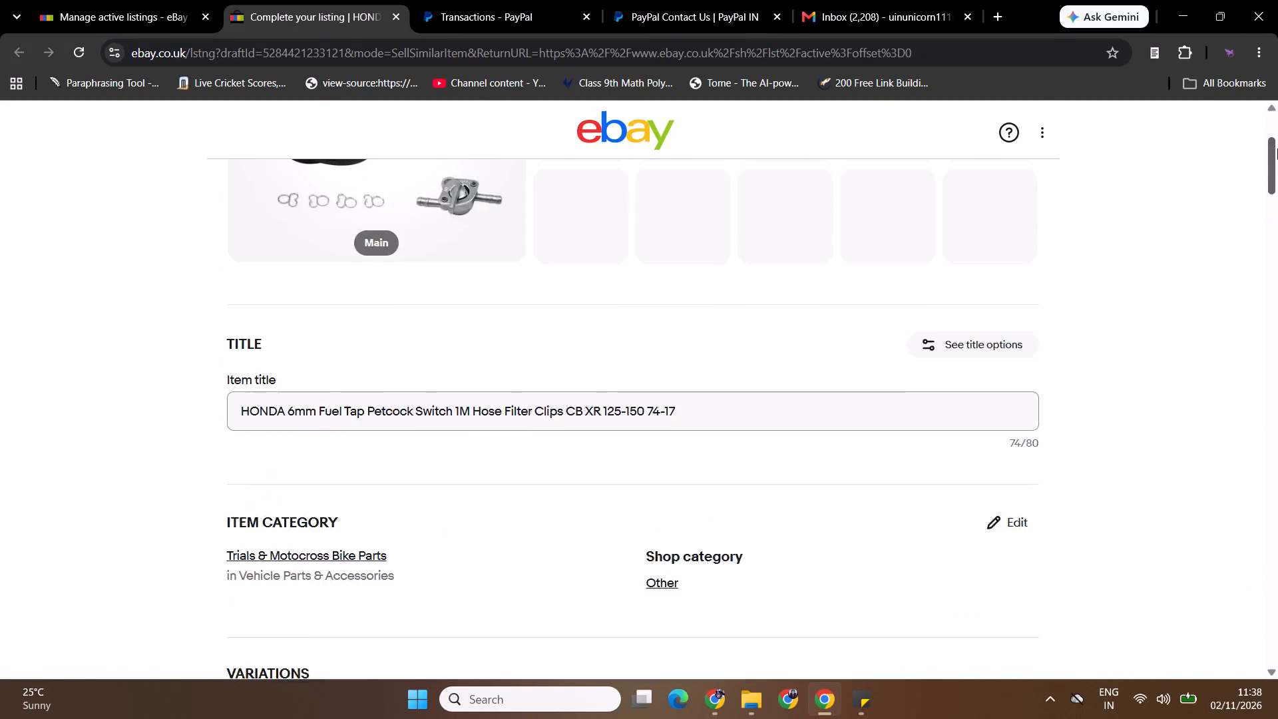
{"action": "left_click_drag", "start_coordinate": [1277, 148], "coordinate": [1172, 380]}
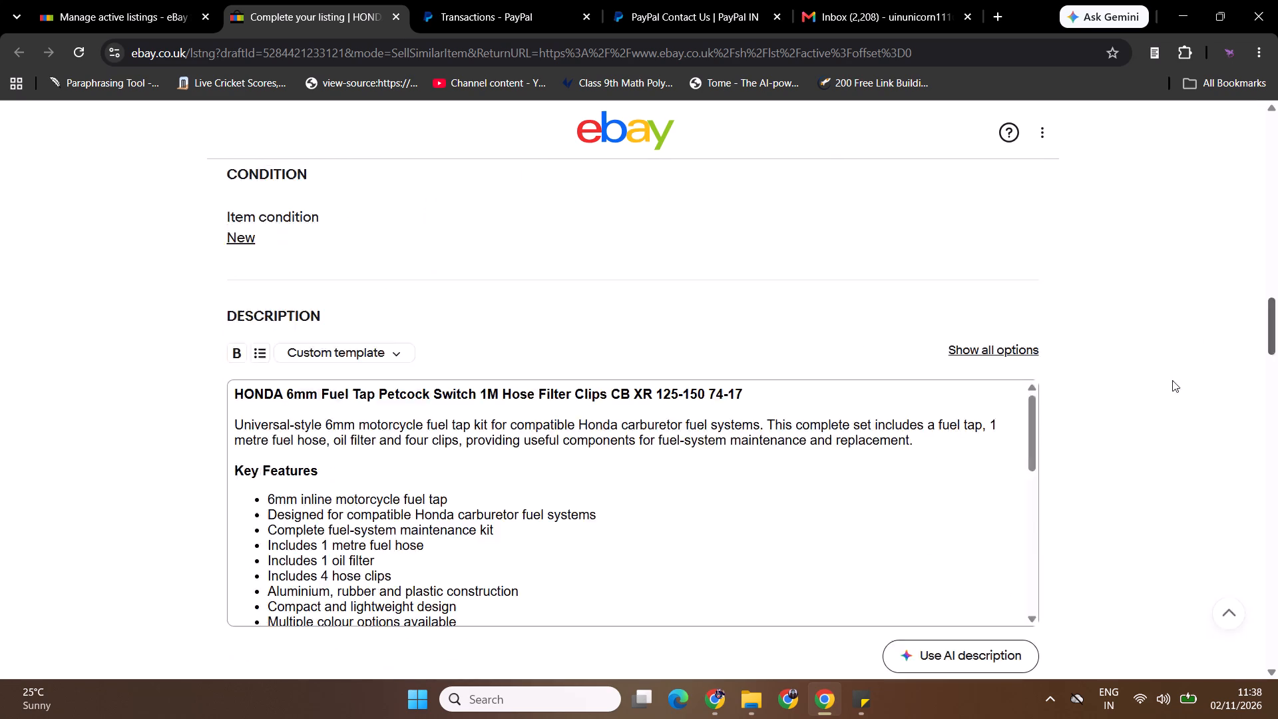
{"action": "left_click_drag", "start_coordinate": [1172, 380], "coordinate": [1074, 686]}
{"action": "left_click_drag", "start_coordinate": [1277, 255], "coordinate": [1271, 471]}
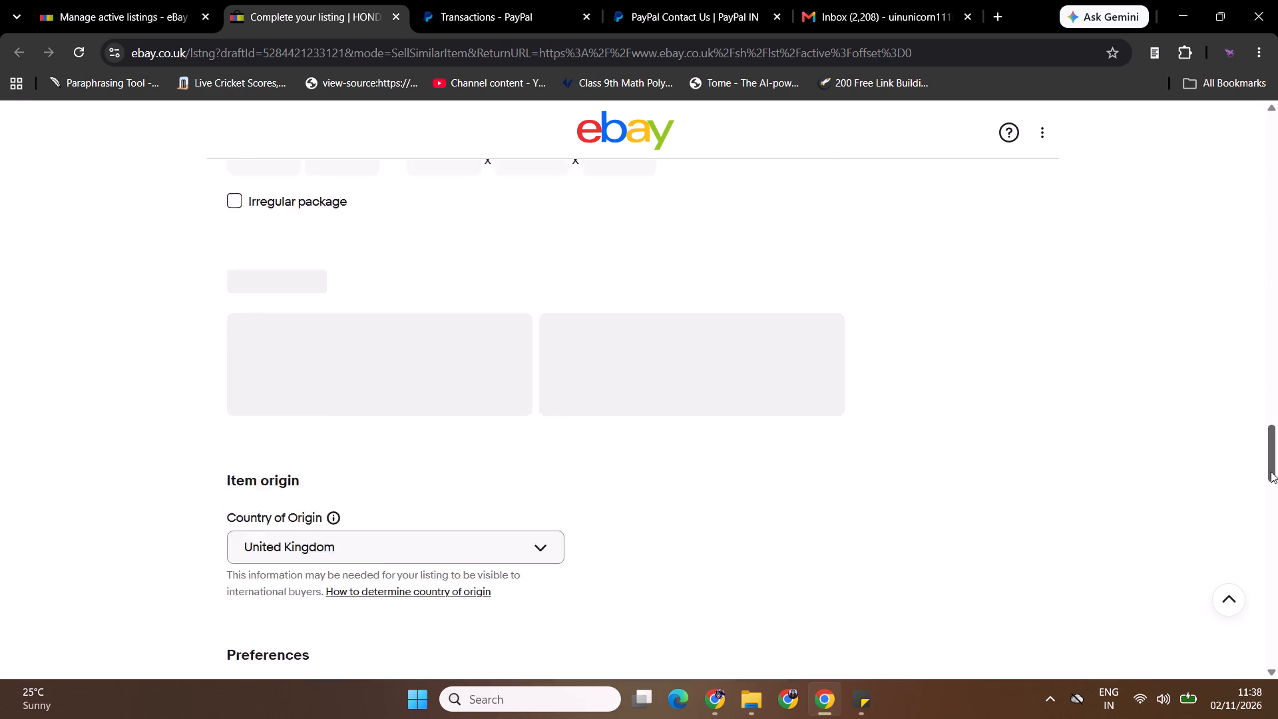
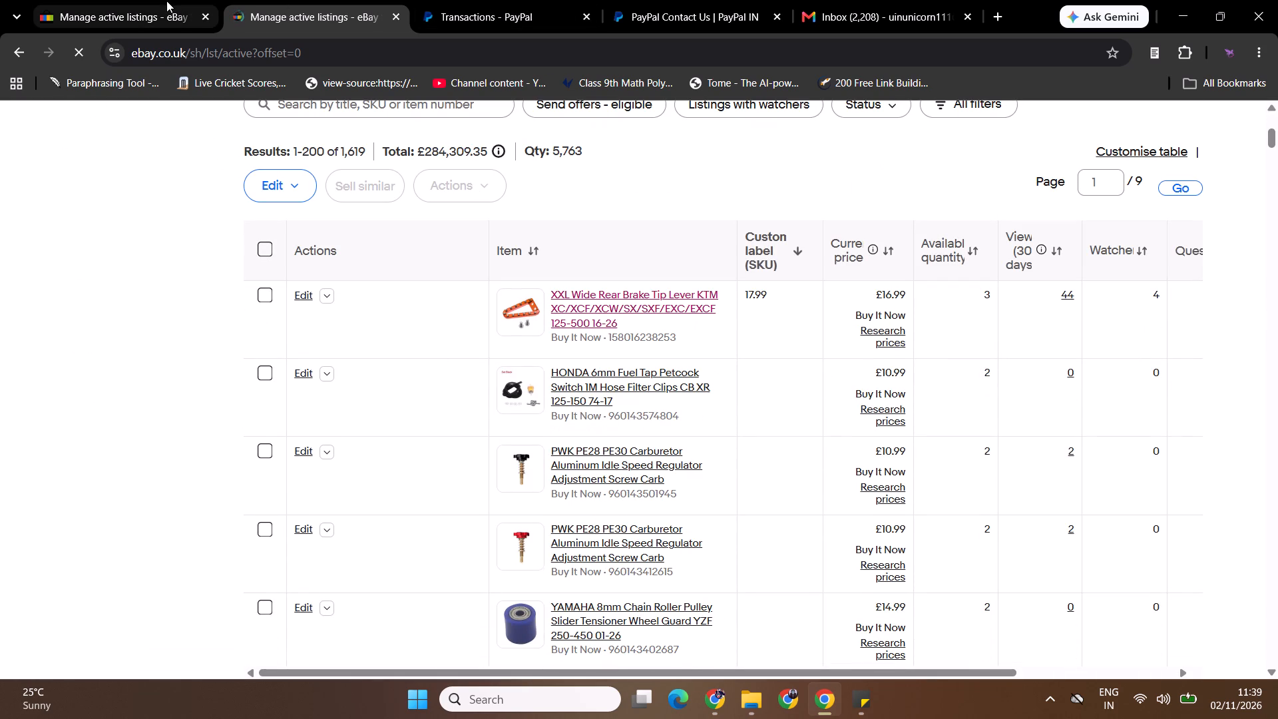
Close the finished black-set fuel tap page and bring up Enduro Travel Club's white-set HONDA 6mm Fuel Tap listing.
{"action": "left_click", "coordinate": [128, 0]}
{"action": "left_click", "coordinate": [234, 0]}
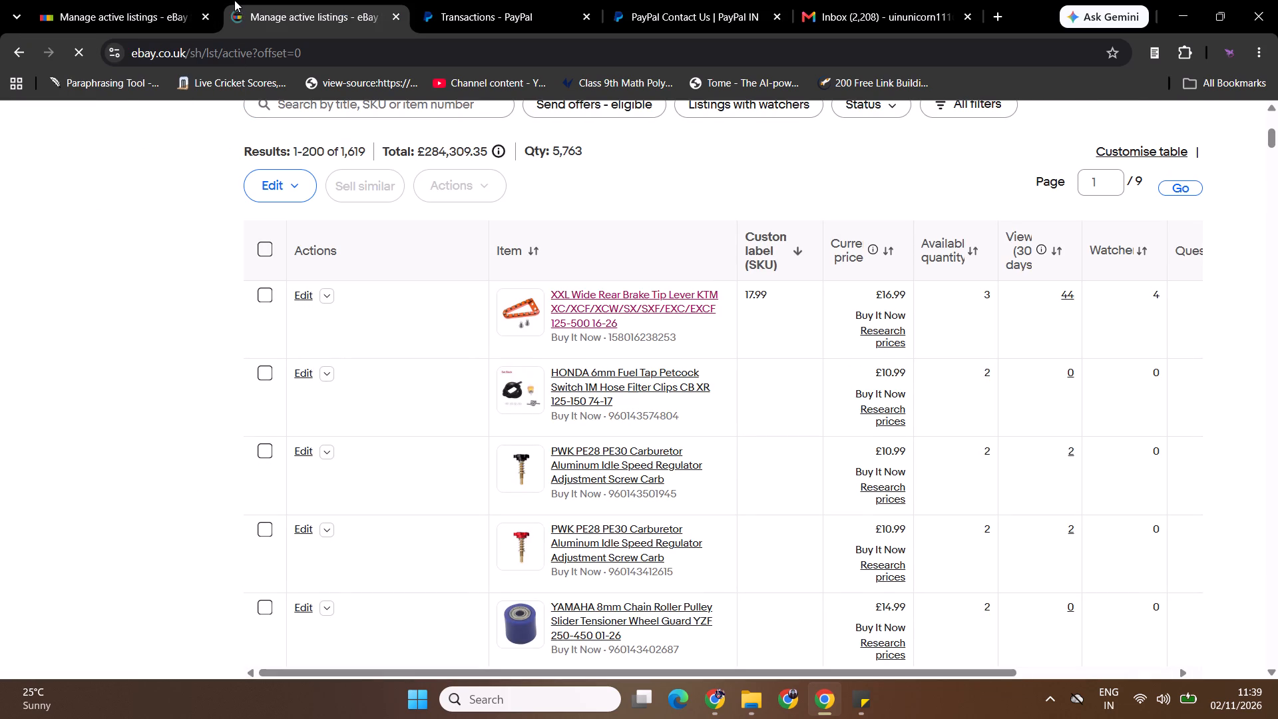
{"action": "key", "text": "alt+Tab"}
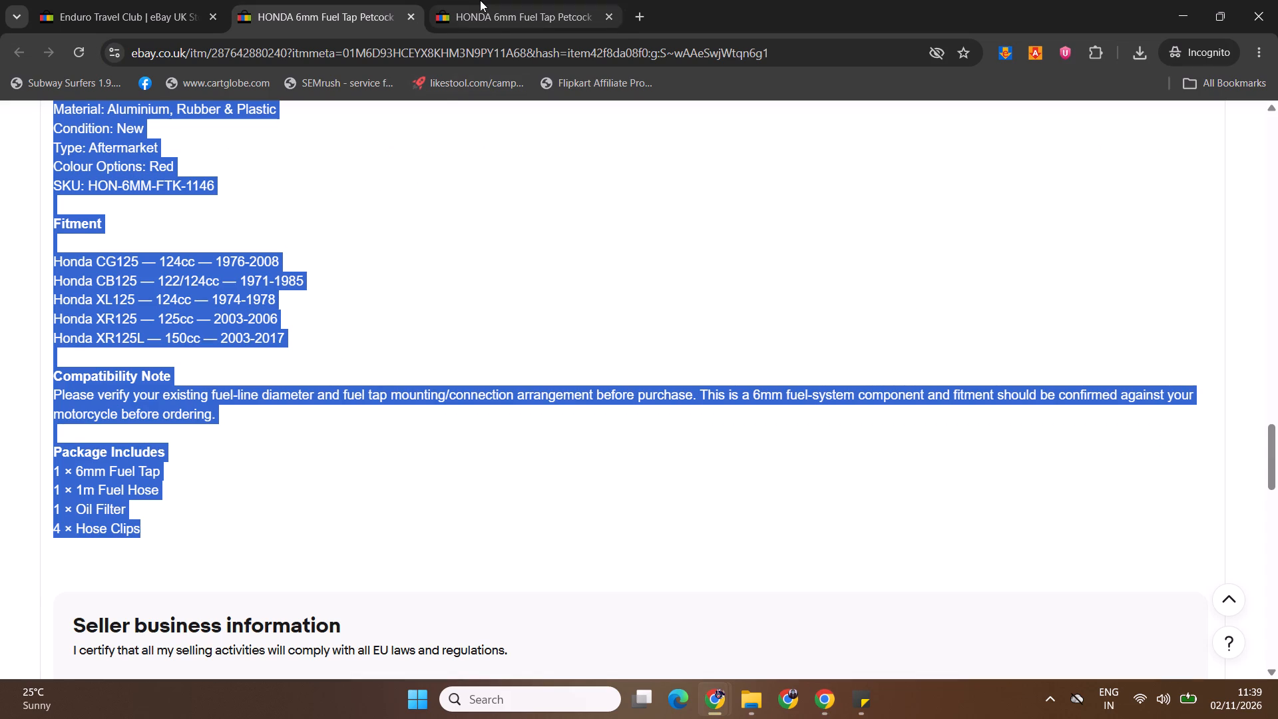
{"action": "left_click", "coordinate": [480, 0]}
{"action": "left_click", "coordinate": [408, 20]}
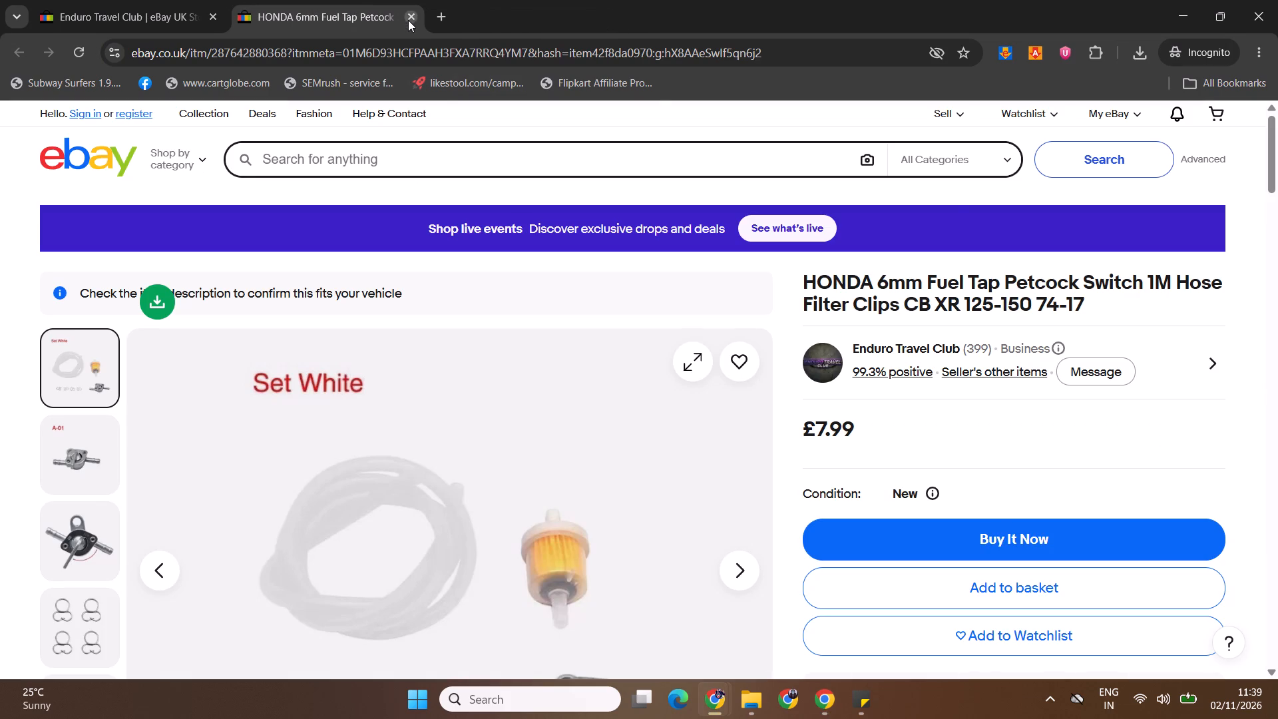
{"action": "left_click_drag", "start_coordinate": [1277, 166], "coordinate": [1277, 174]}
Start a sell-similar draft from manymoto's active HONDA 6mm Fuel Tap Petcock Switch listing.
{"action": "key", "text": "alt+Tab"}
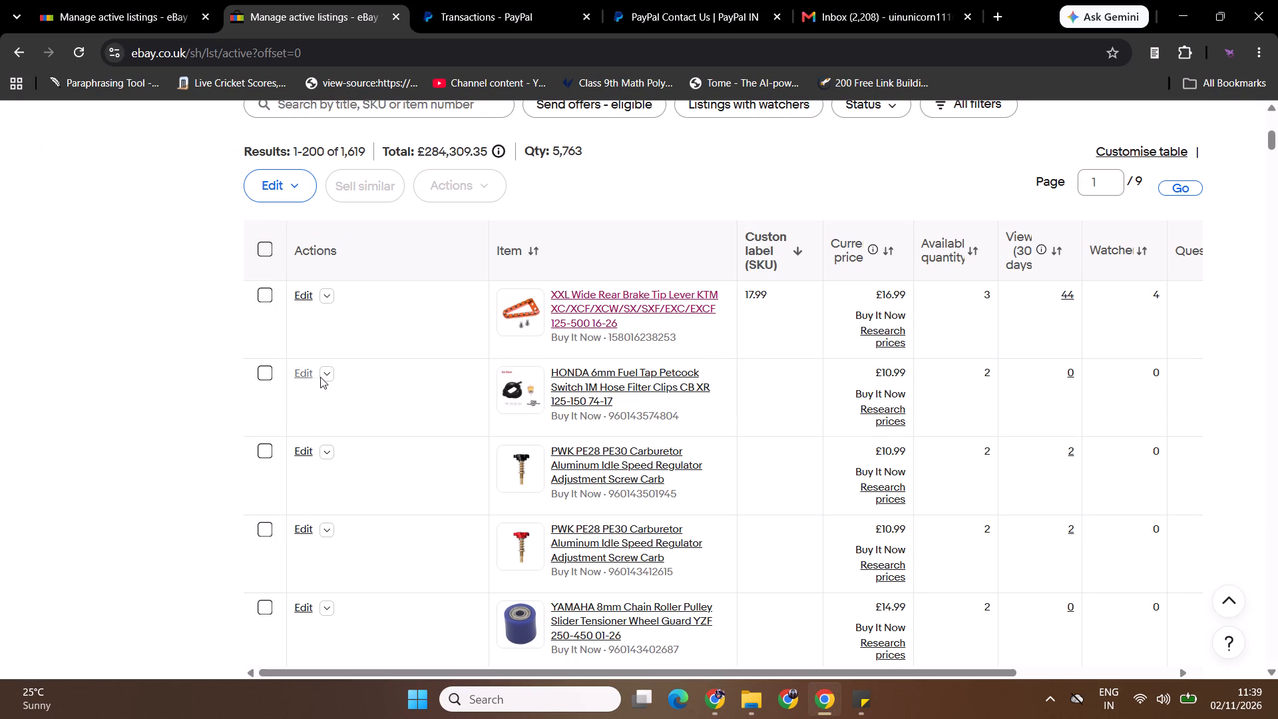
{"action": "left_click", "coordinate": [329, 377]}
{"action": "left_click", "coordinate": [343, 399], "text": "ctrl"}
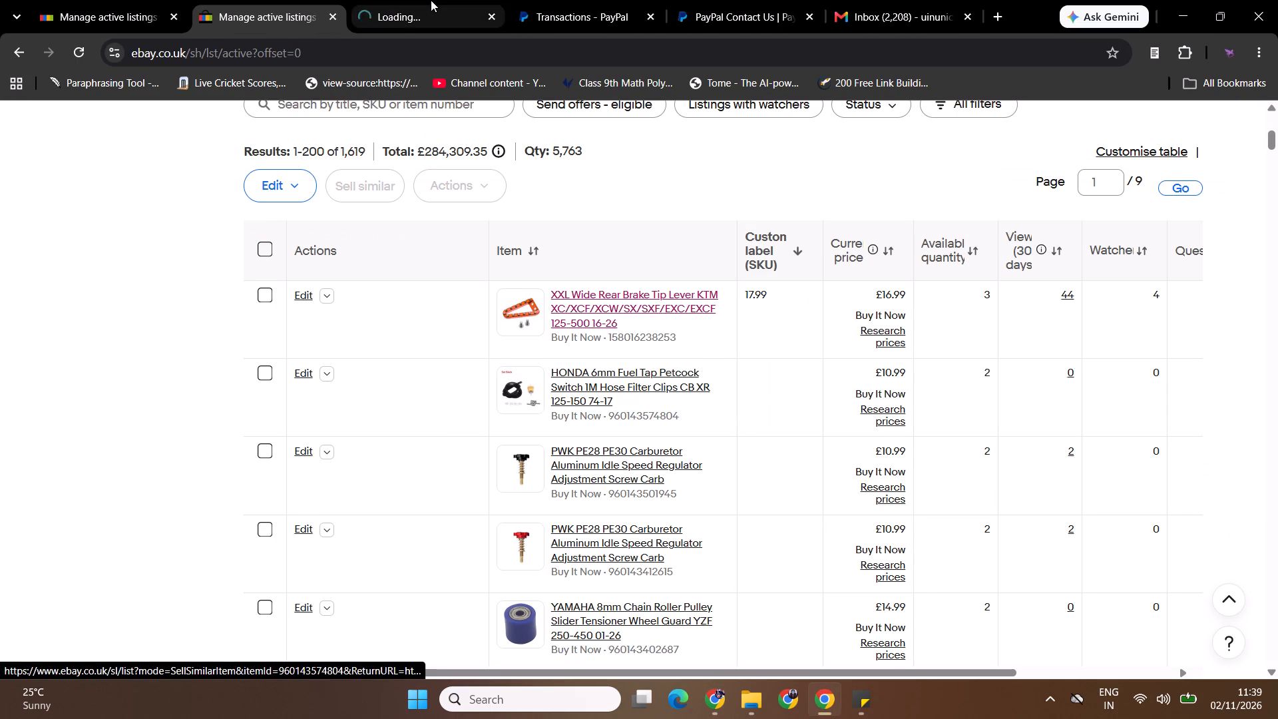
{"action": "left_click", "coordinate": [431, 0]}
{"action": "left_click", "coordinate": [233, 0]}
{"action": "left_click", "coordinate": [408, 0]}
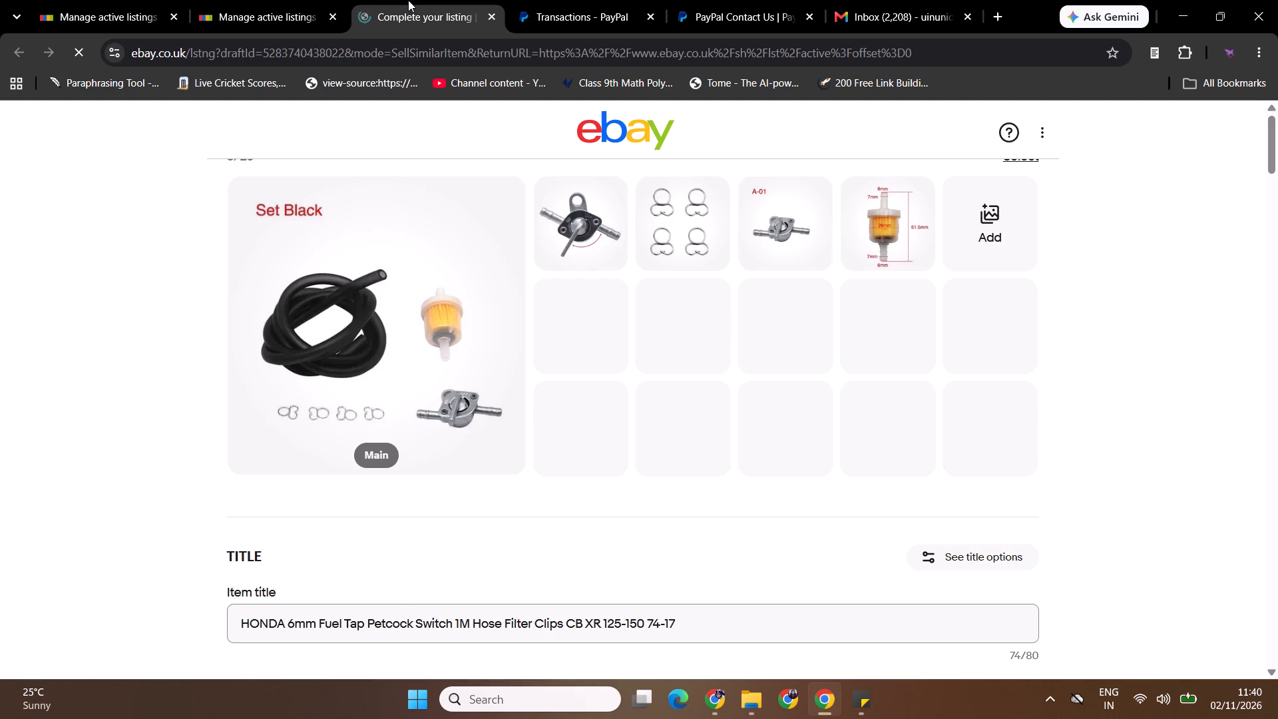
Download the Set White main image from Enduro Travel Club's fuel tap listing.
{"action": "key", "text": "alt+Tab"}
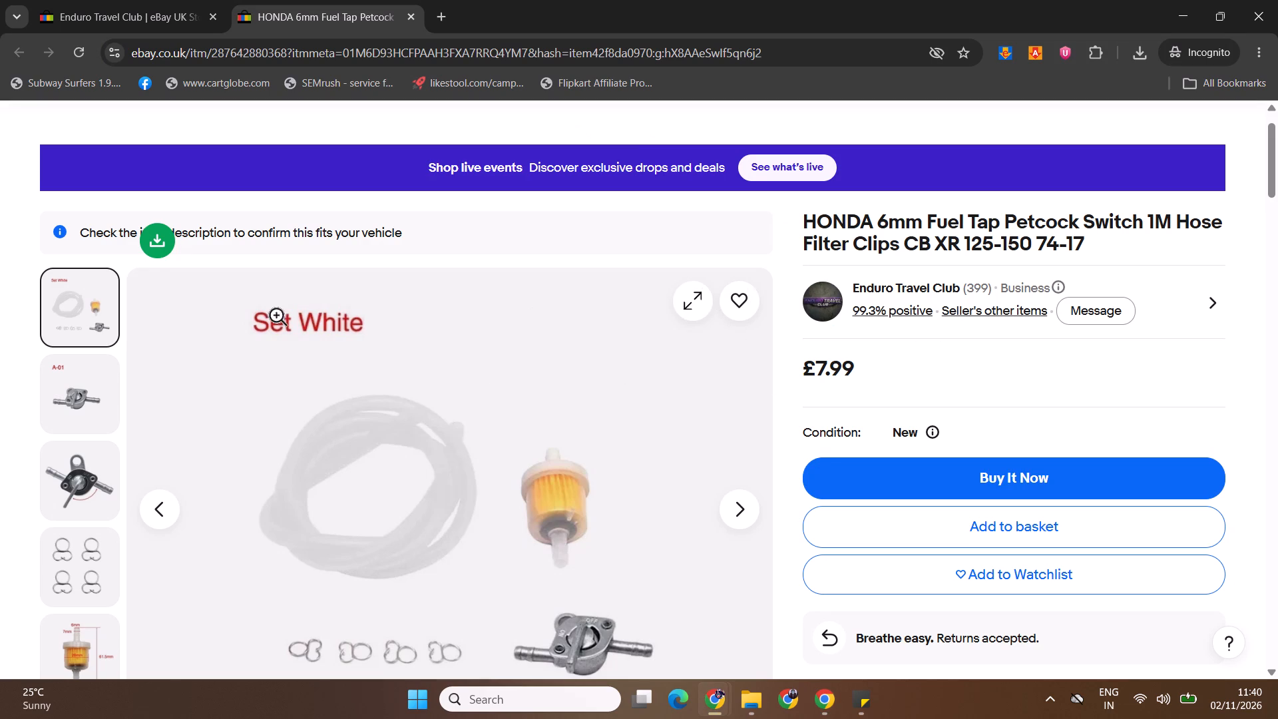
{"action": "left_click", "coordinate": [158, 246]}
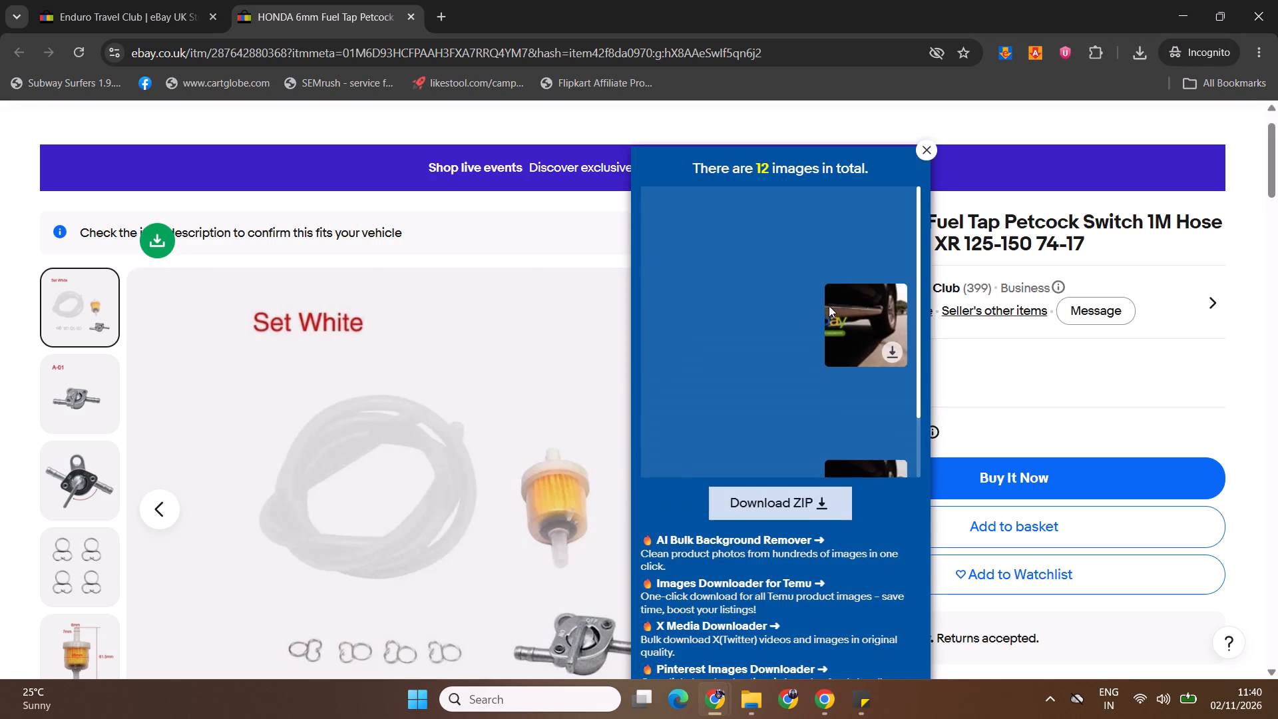
{"action": "left_click", "coordinate": [717, 269]}
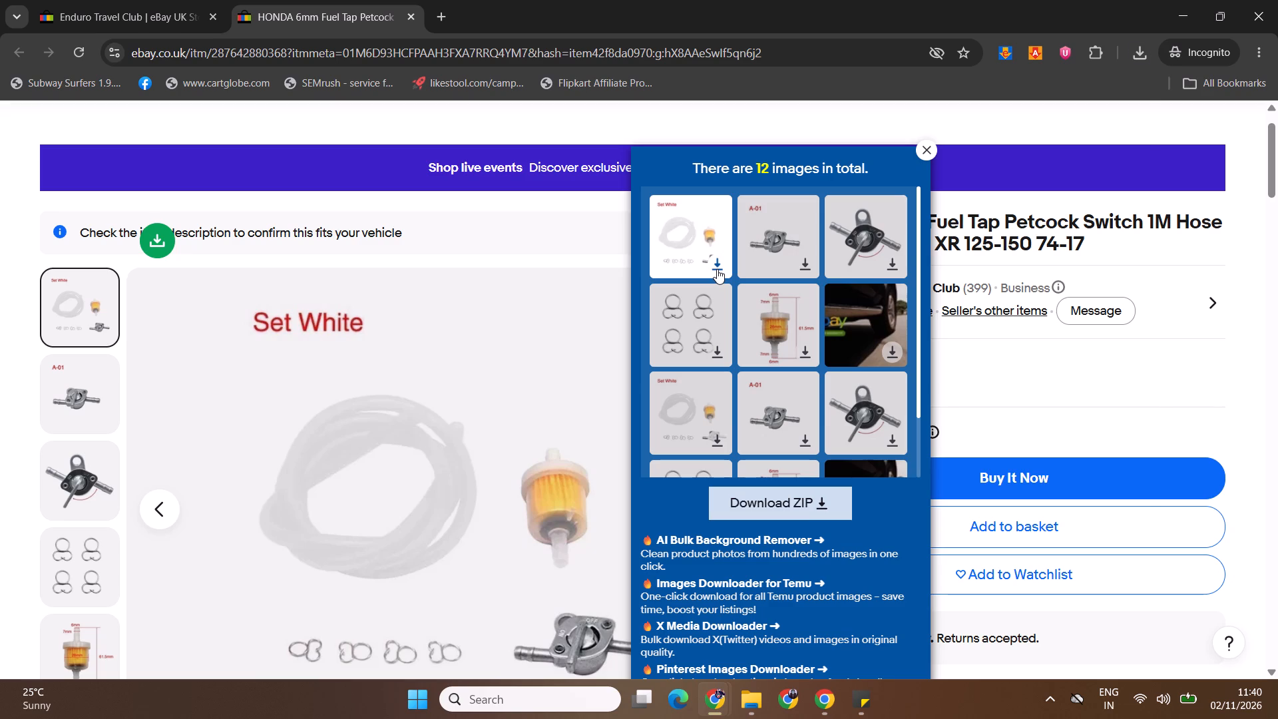
{"action": "left_click_drag", "start_coordinate": [839, 166], "coordinate": [763, 178]}
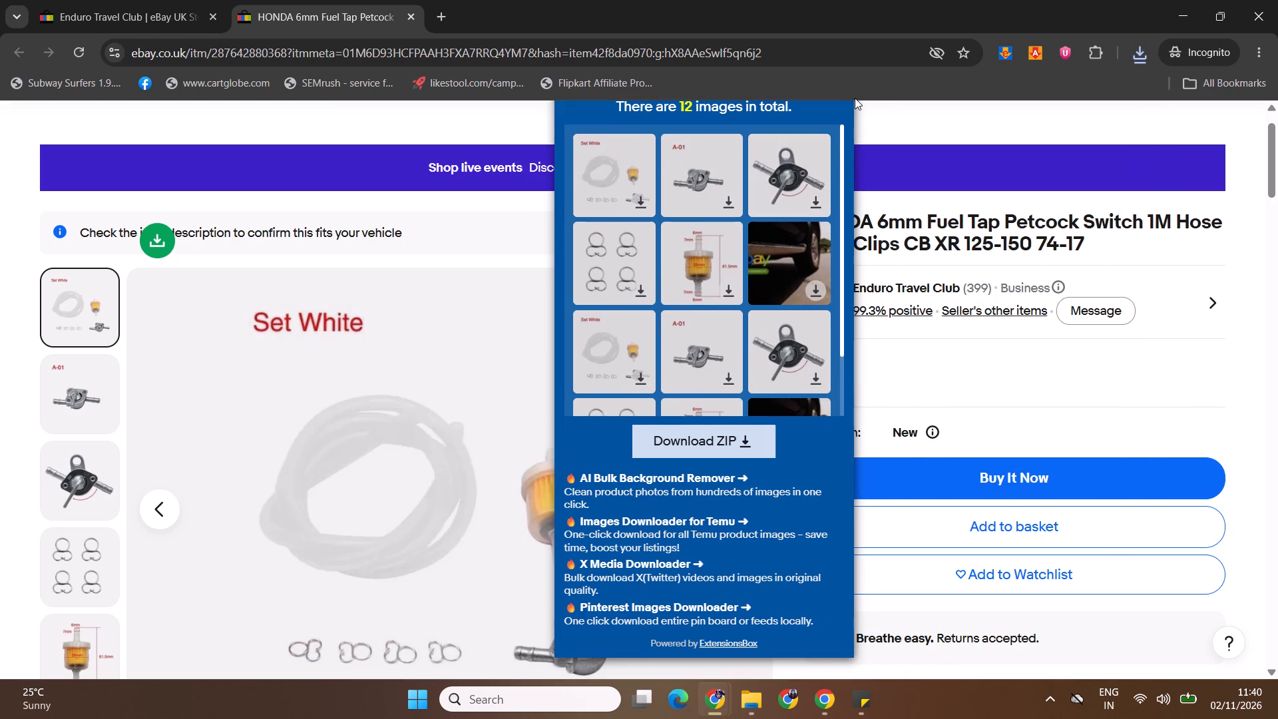
Replace the Set Black main photo in the new draft with the downloaded Set White image, s-l1600 (12).
{"action": "key", "text": "alt+Tab"}
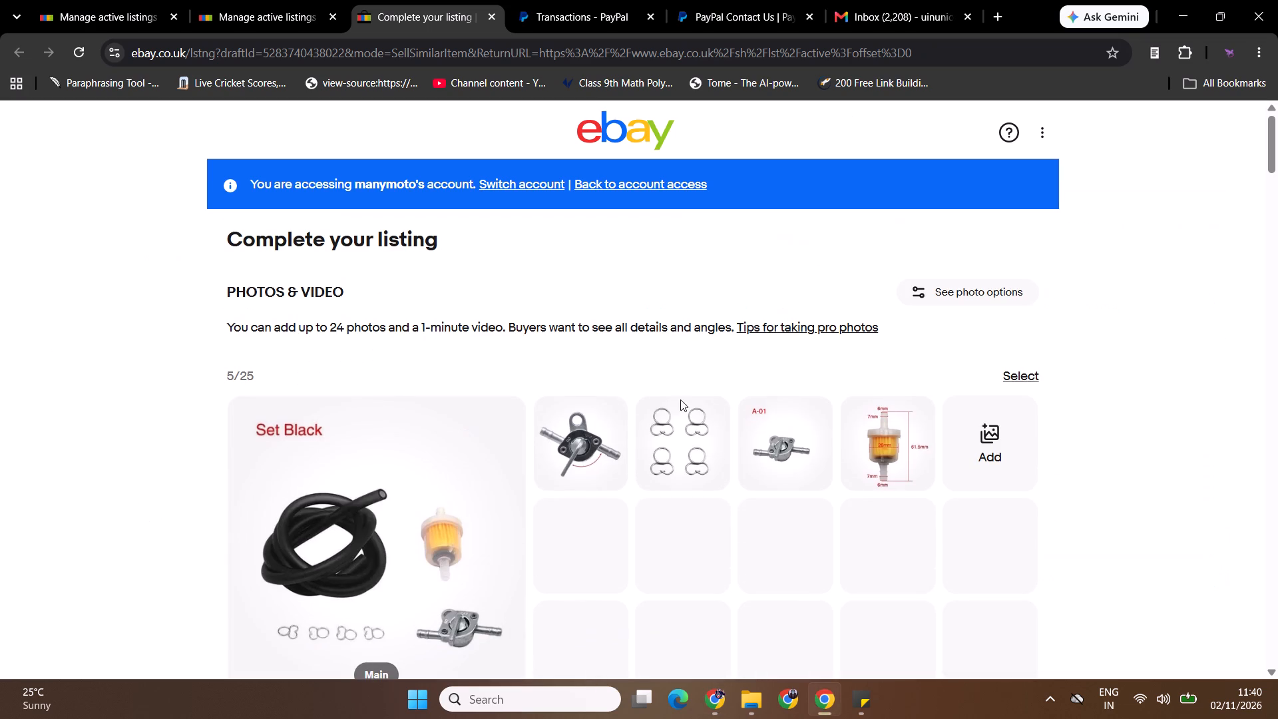
{"action": "left_click", "coordinate": [493, 423]}
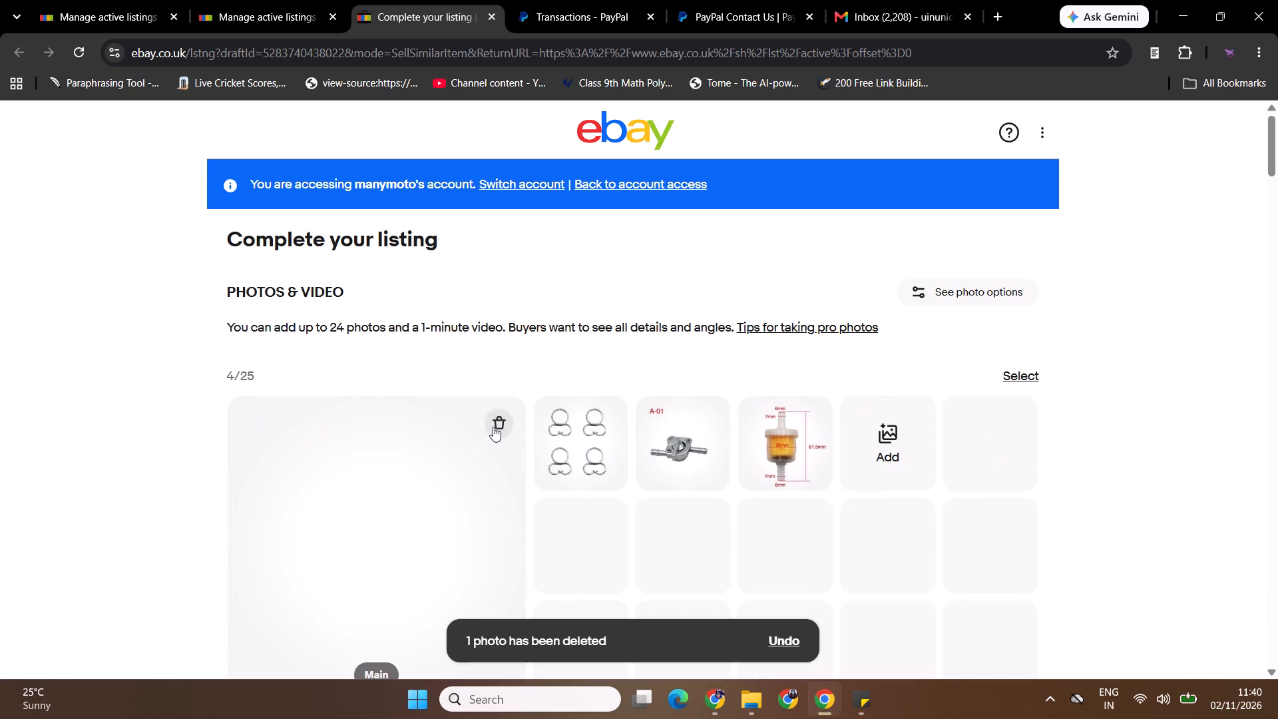
{"action": "left_click", "coordinate": [890, 453]}
{"action": "left_click", "coordinate": [870, 515]}
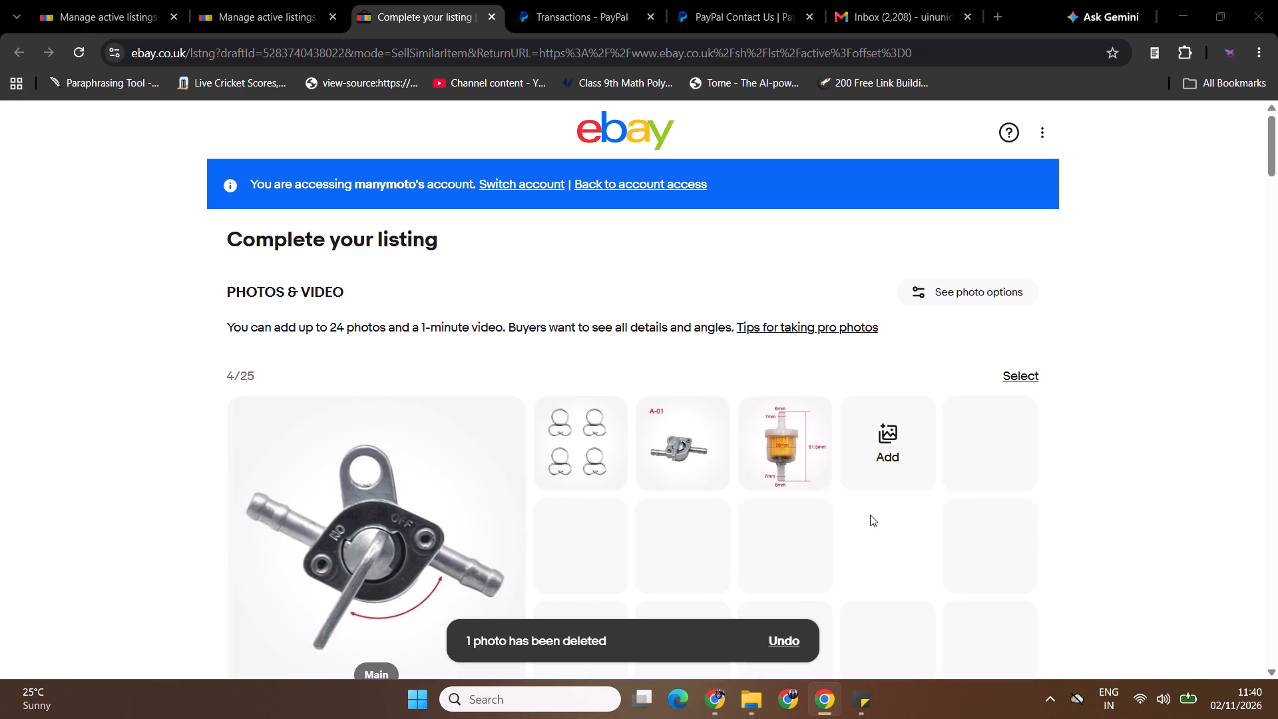
{"action": "left_click", "coordinate": [666, 332]}
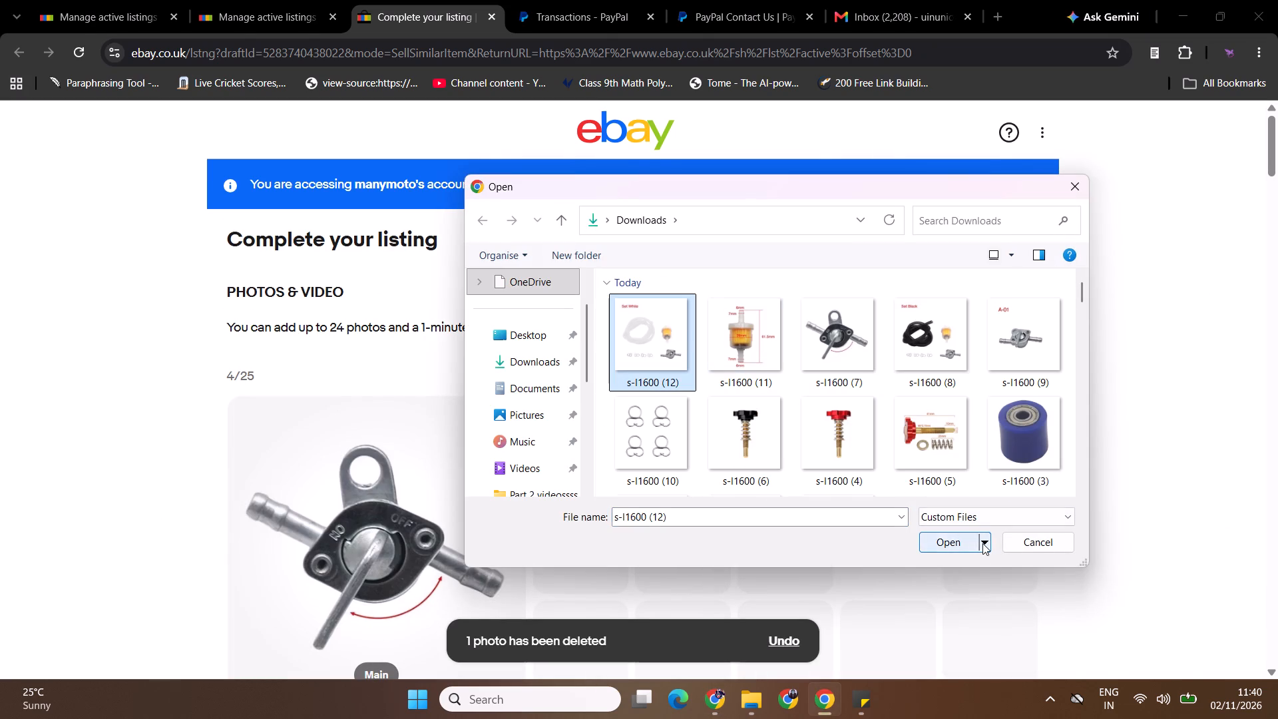
{"action": "left_click", "coordinate": [968, 544]}
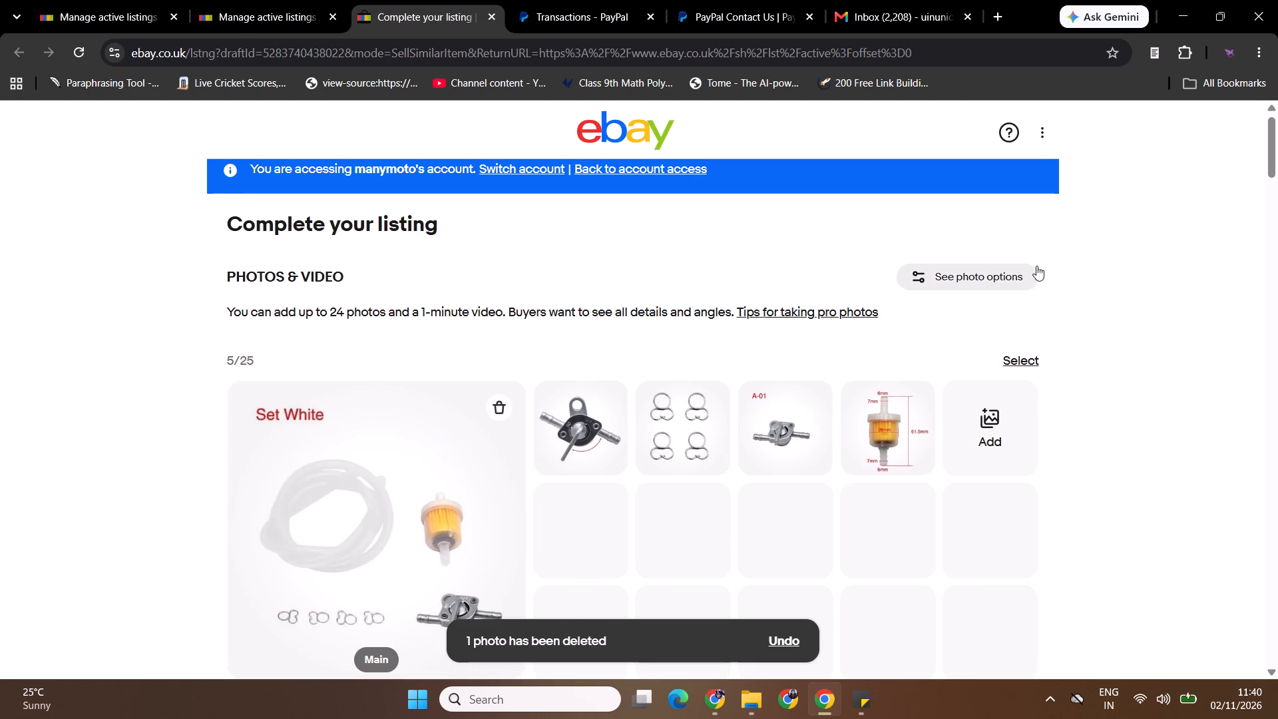
Review the new draft's photos, title, item specifics and description, including the specification and Honda fitment list.
{"action": "left_click_drag", "start_coordinate": [1277, 140], "coordinate": [1277, 188]}
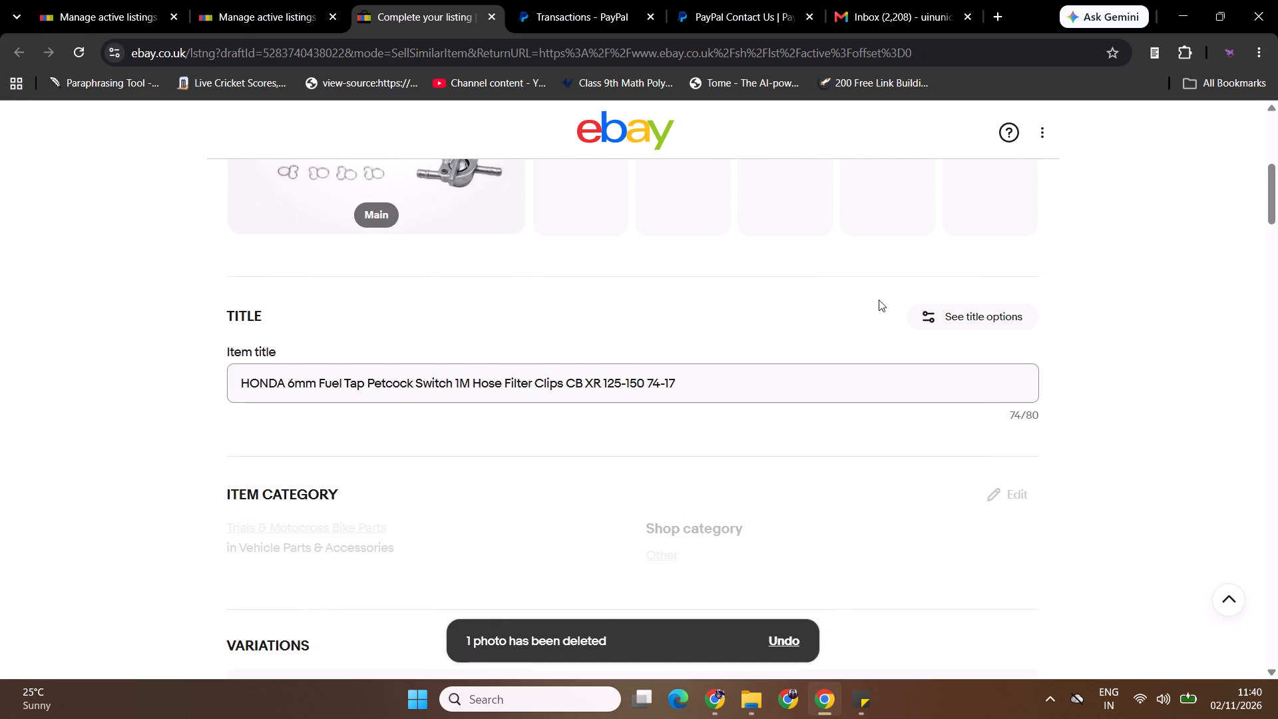
{"action": "left_click", "coordinate": [319, 380]}
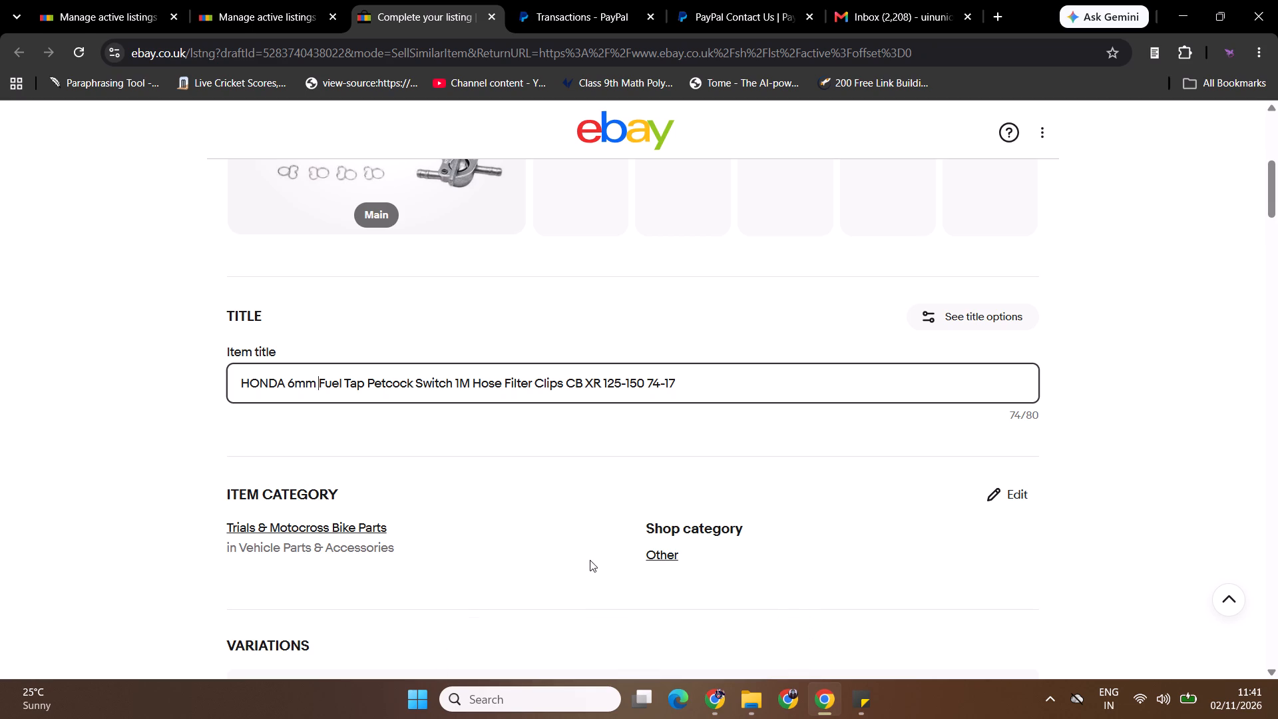
{"action": "left_click_drag", "start_coordinate": [1273, 186], "coordinate": [1277, 152]}
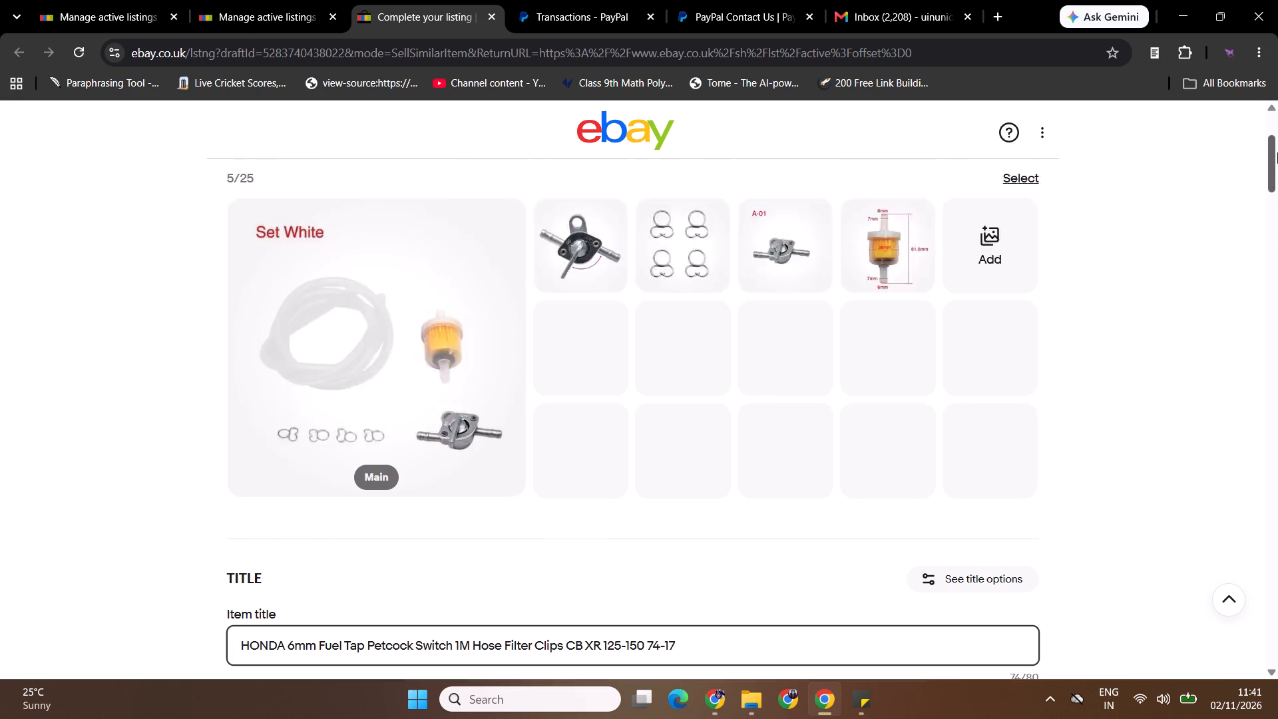
{"action": "left_click_drag", "start_coordinate": [1277, 152], "coordinate": [1274, 315]}
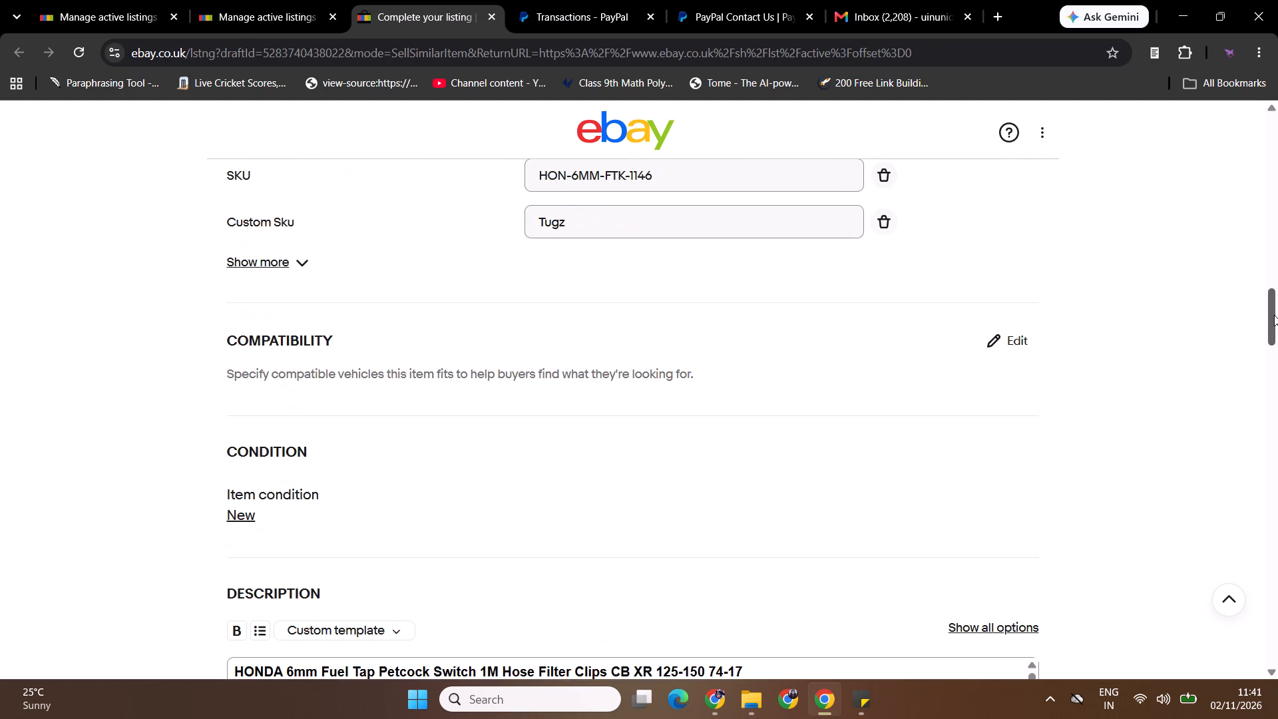
{"action": "left_click_drag", "start_coordinate": [1274, 315], "coordinate": [1277, 268]}
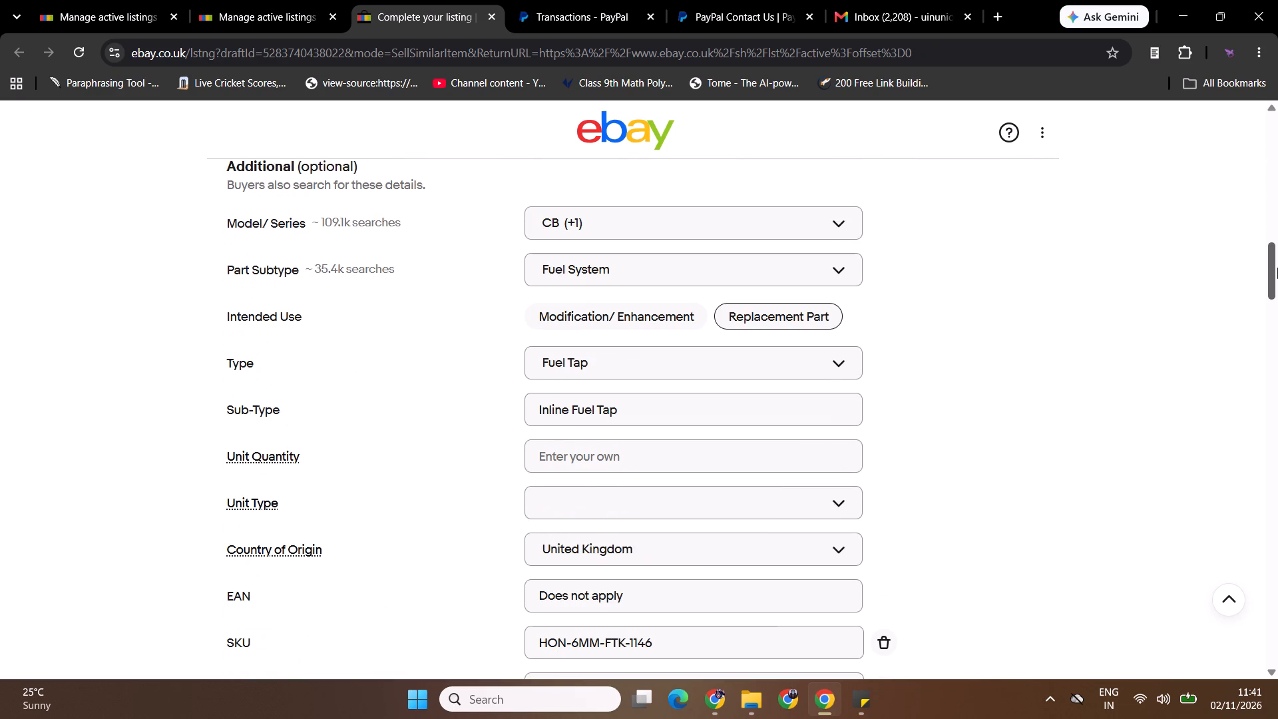
{"action": "left_click_drag", "start_coordinate": [1277, 268], "coordinate": [1234, 357]}
{"action": "left_click_drag", "start_coordinate": [1031, 271], "coordinate": [1029, 329]}
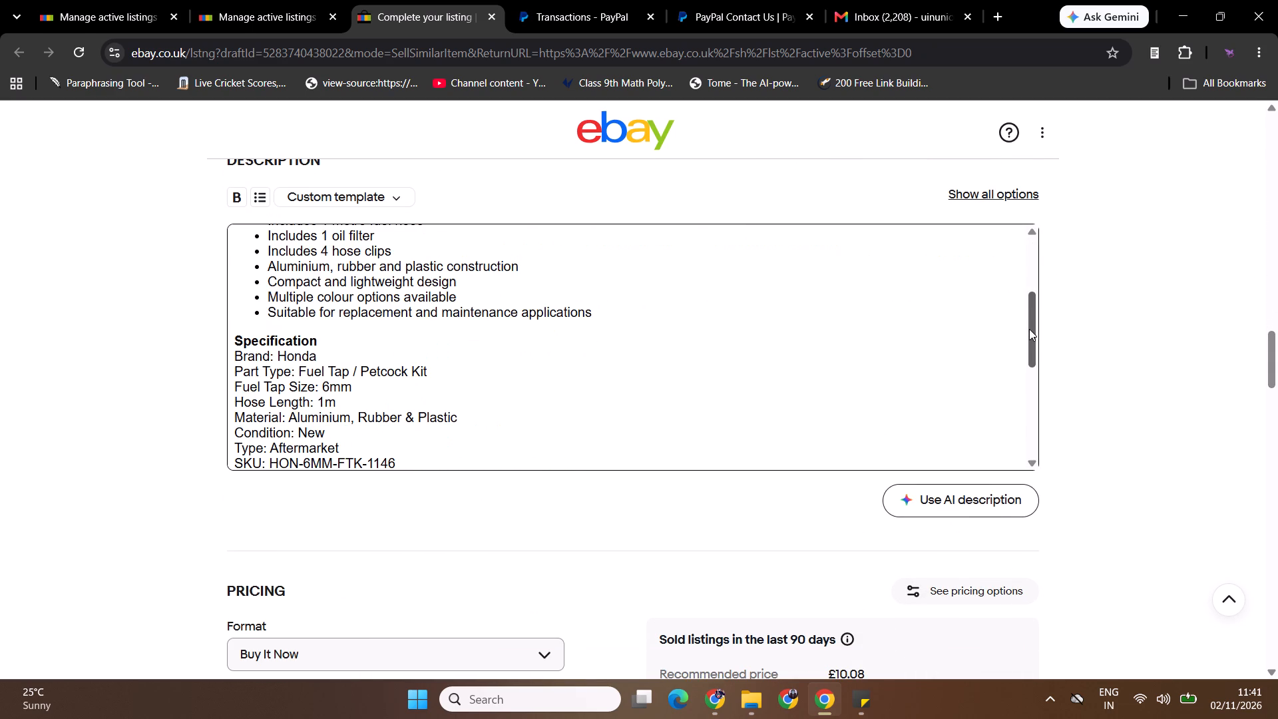
{"action": "left_click_drag", "start_coordinate": [1029, 329], "coordinate": [1029, 387]}
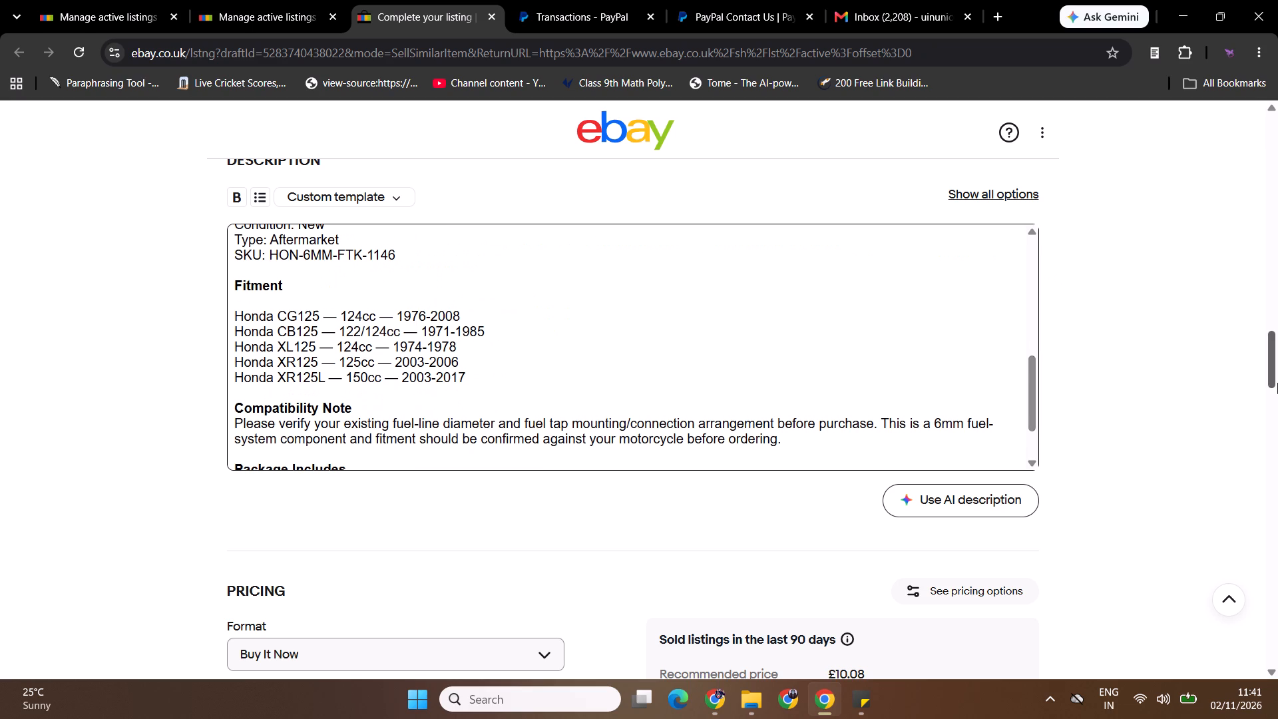
Publish the new HONDA 6mm Fuel Tap Petcock Switch draft by listing it with the displayed fees.
{"action": "left_click_drag", "start_coordinate": [1277, 344], "coordinate": [1277, 705]}
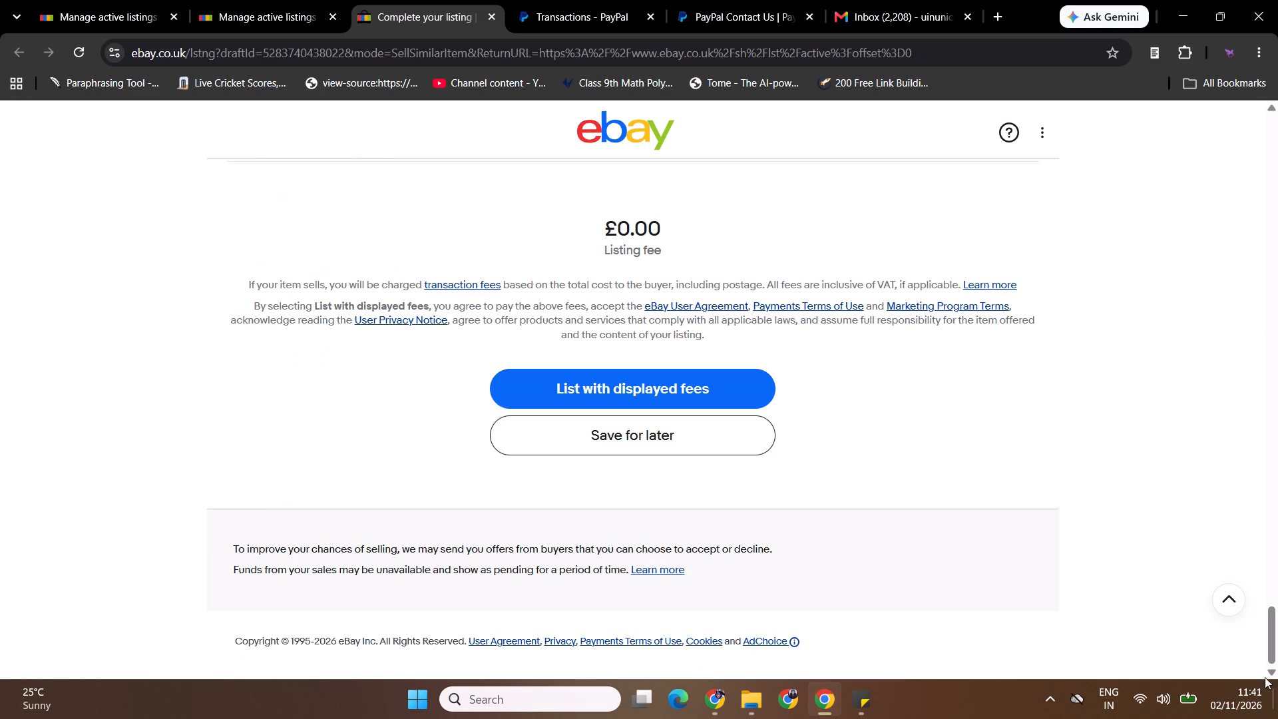
{"action": "left_click", "coordinate": [670, 384]}
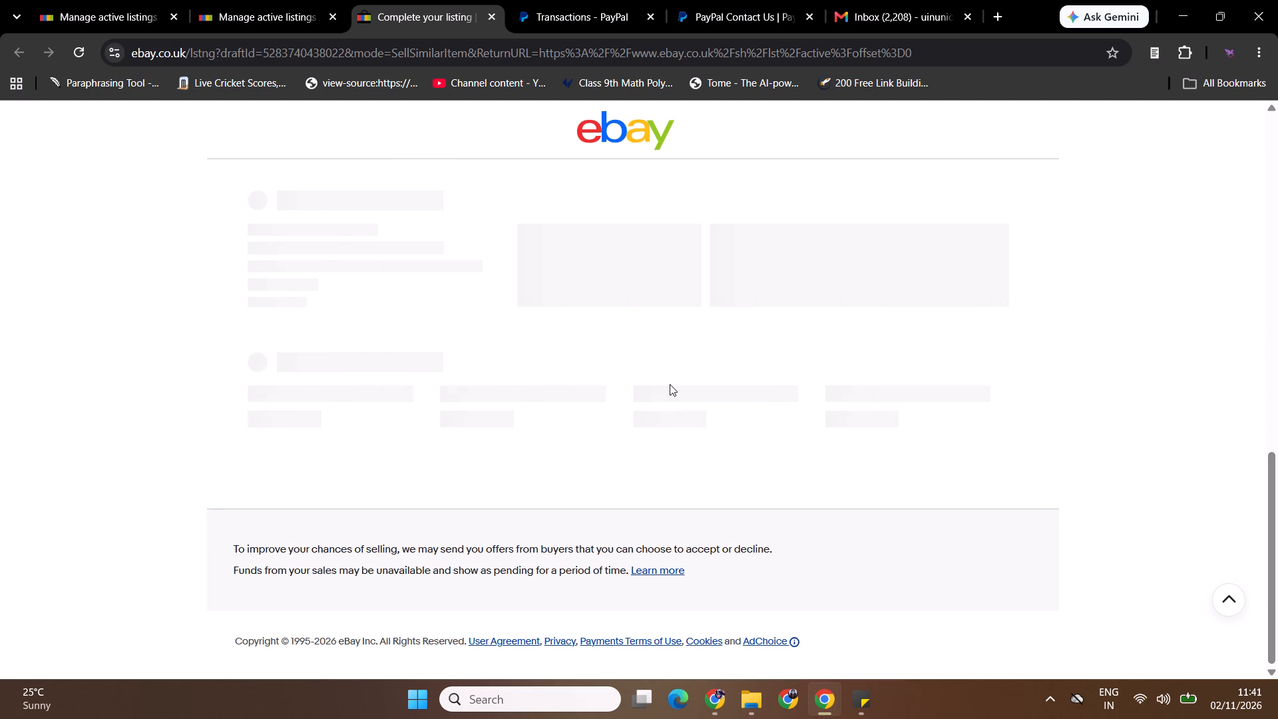
Return to manymoto's active listings page and bring the top of the listings table into view.
{"action": "left_click", "coordinate": [270, 0]}
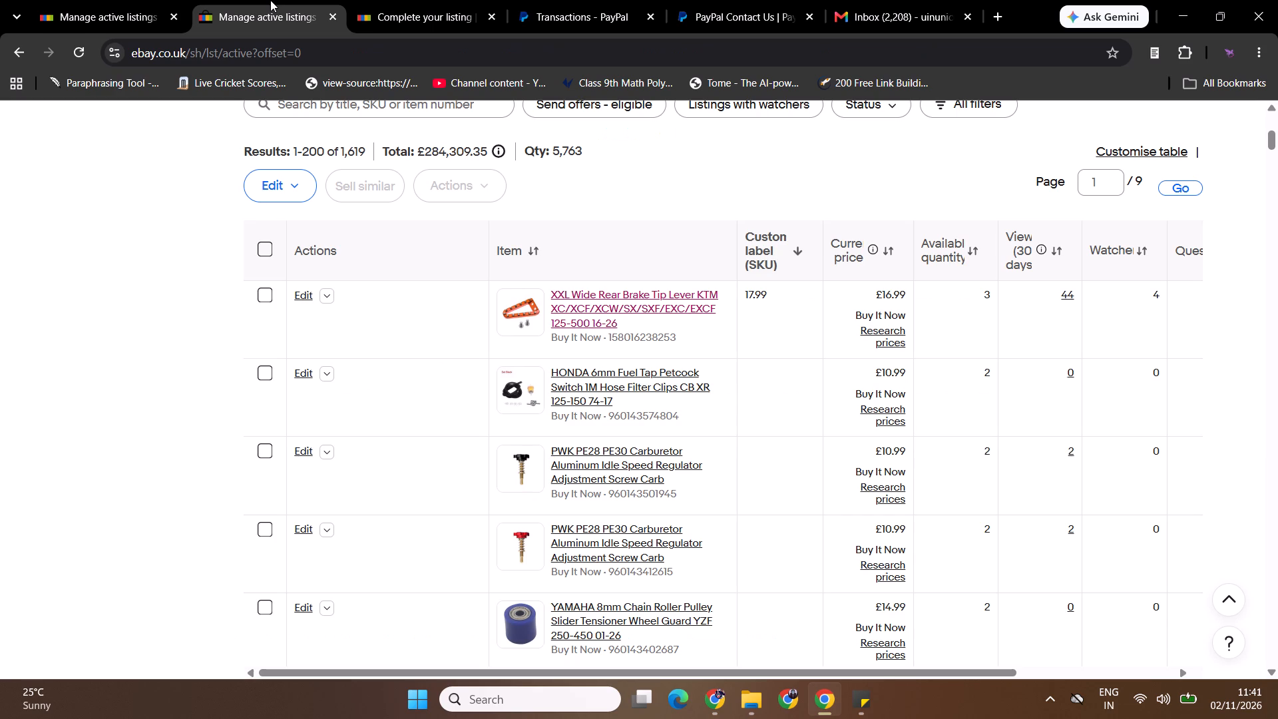
{"action": "left_click_drag", "start_coordinate": [1273, 141], "coordinate": [1275, 135]}
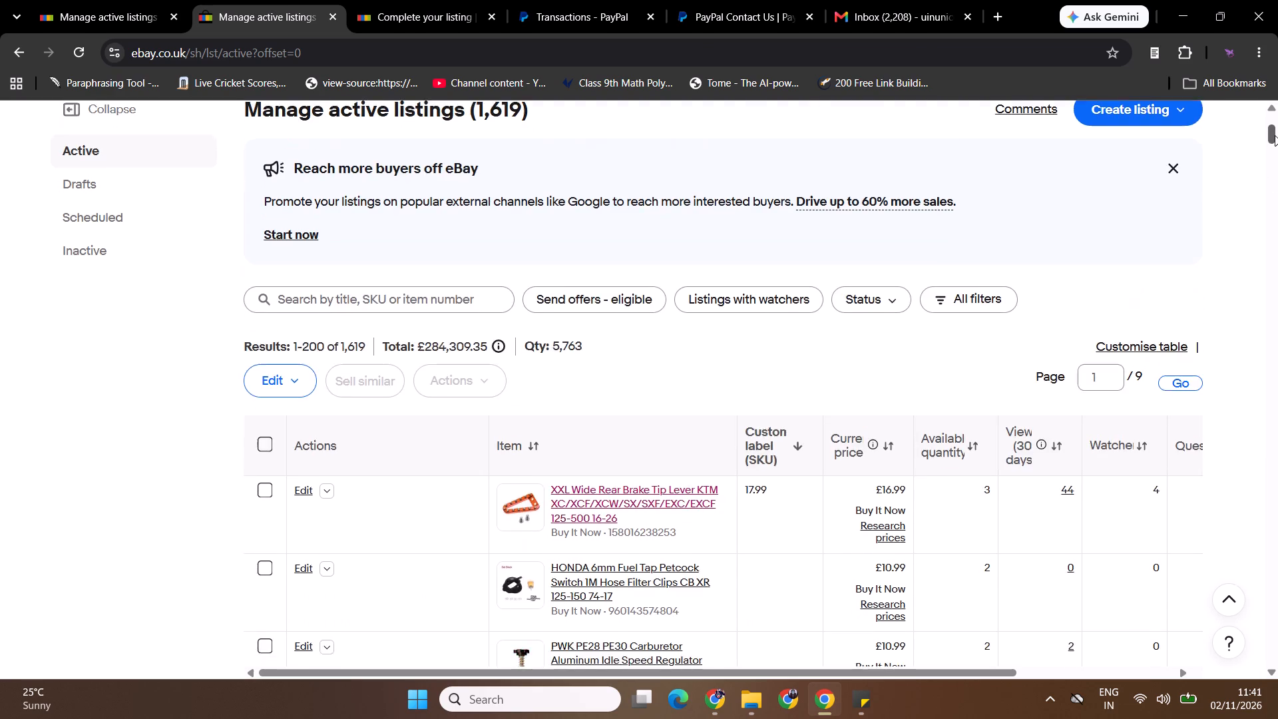
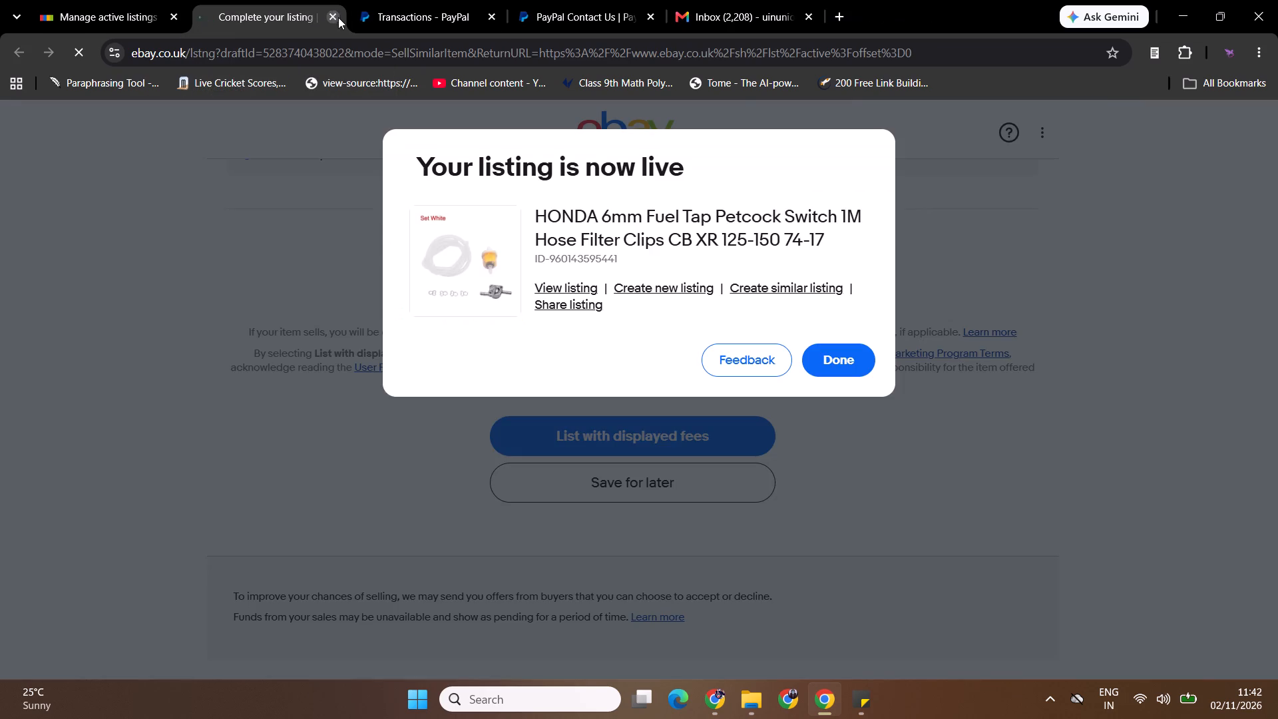
Close Enduro Travel Club's Set White fuel tap listing and open the shop's Set Red HONDA 6mm Fuel Tap Petcock Switch listing.
{"action": "key", "text": "alt+Tab"}
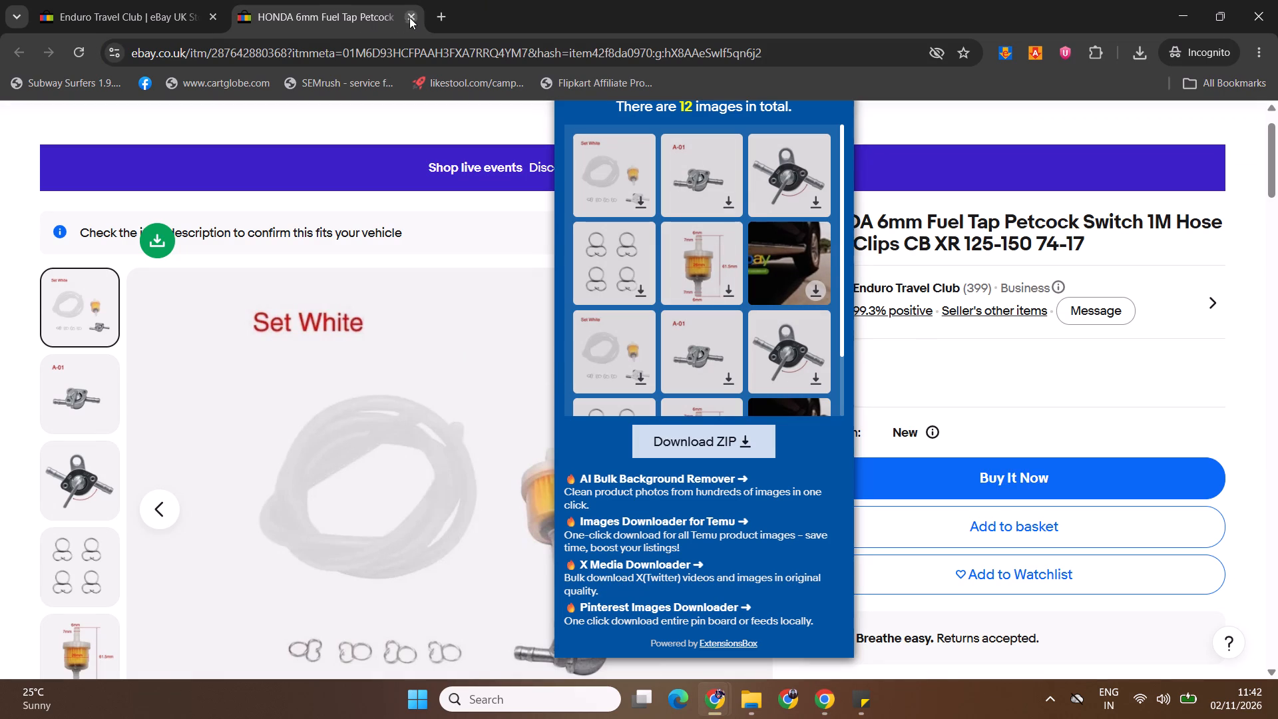
{"action": "left_click", "coordinate": [413, 17]}
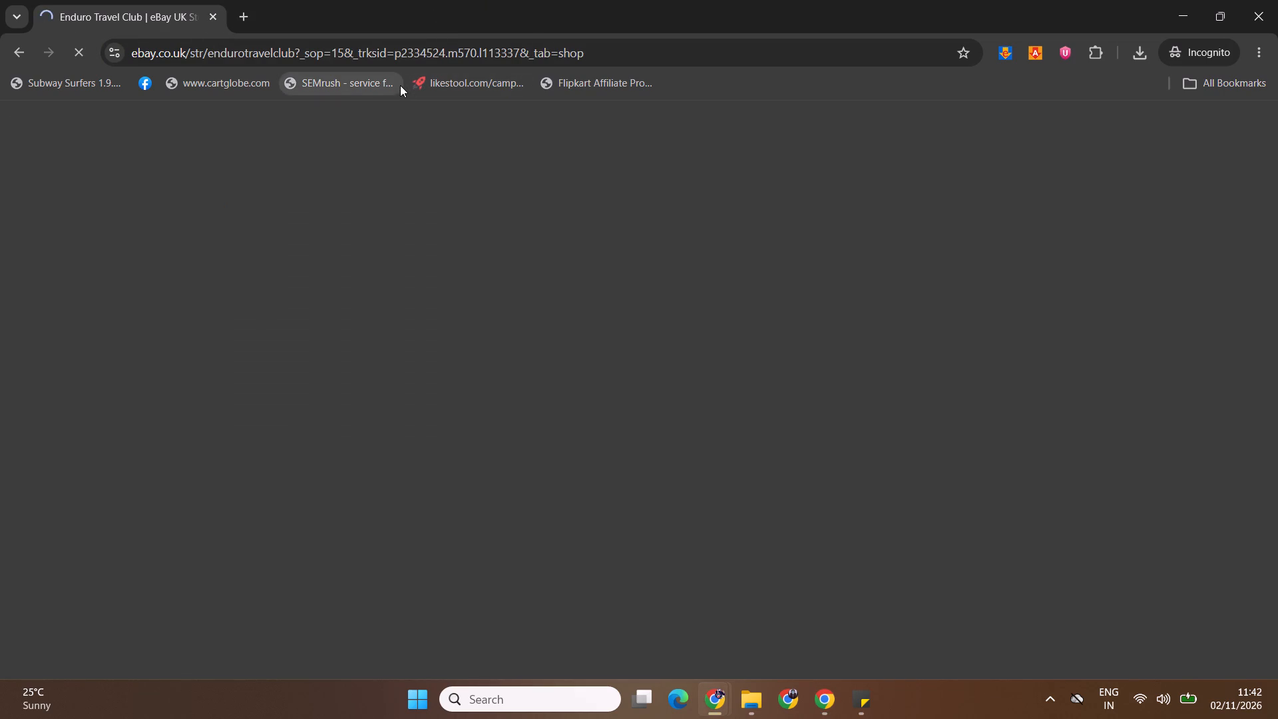
{"action": "key", "text": "alt+Tab"}
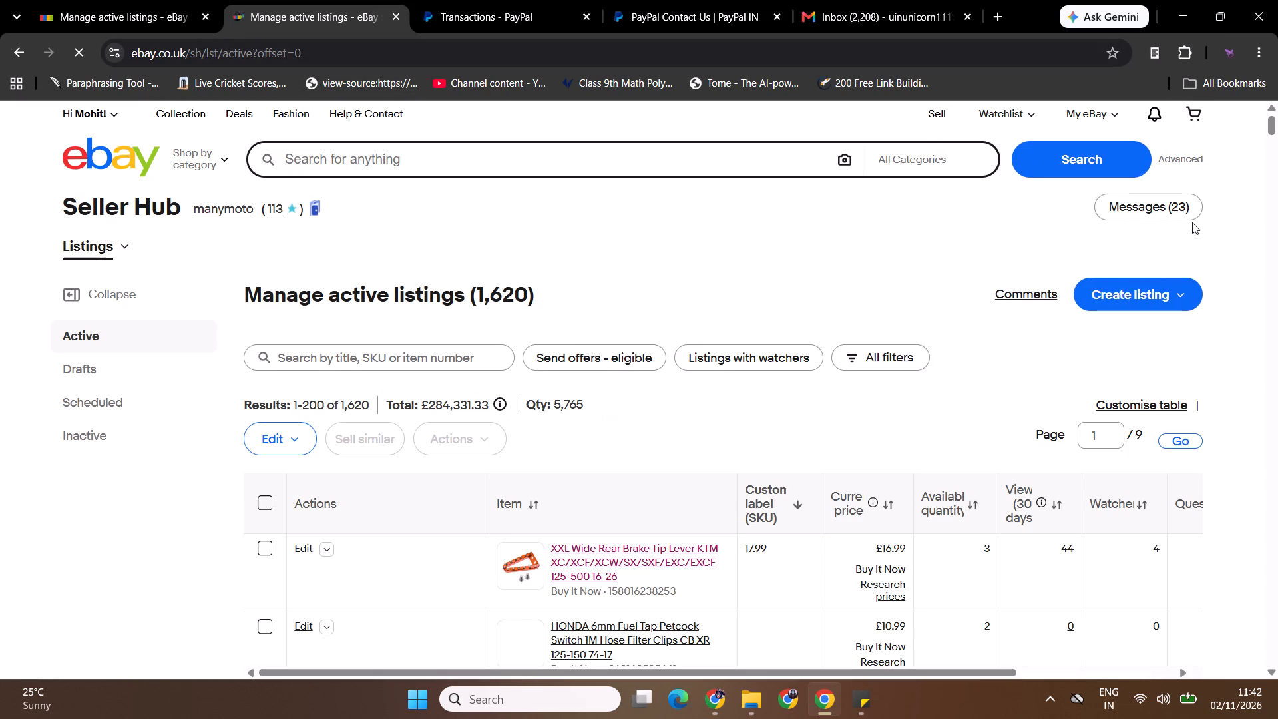
{"action": "left_click_drag", "start_coordinate": [1275, 119], "coordinate": [1275, 121]}
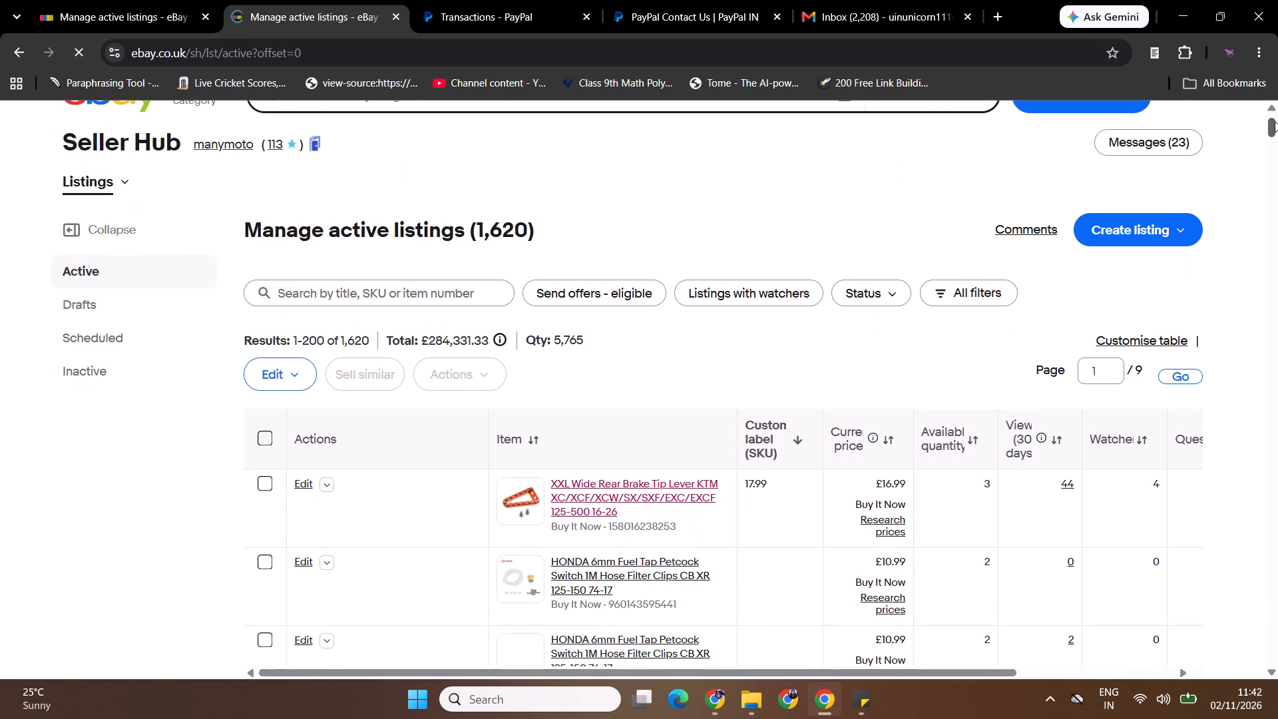
{"action": "left_click_drag", "start_coordinate": [1275, 121], "coordinate": [1277, 126]}
{"action": "key", "text": "alt+Tab"}
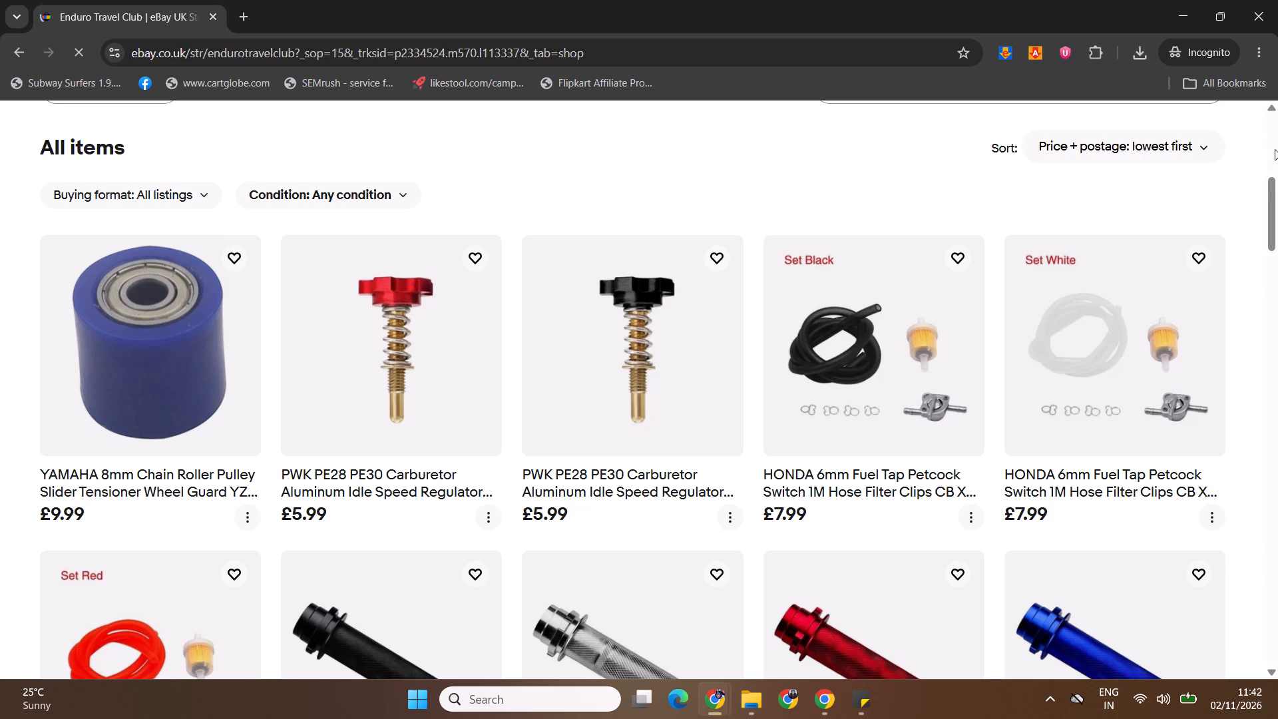
{"action": "left_click_drag", "start_coordinate": [1277, 190], "coordinate": [1277, 220]}
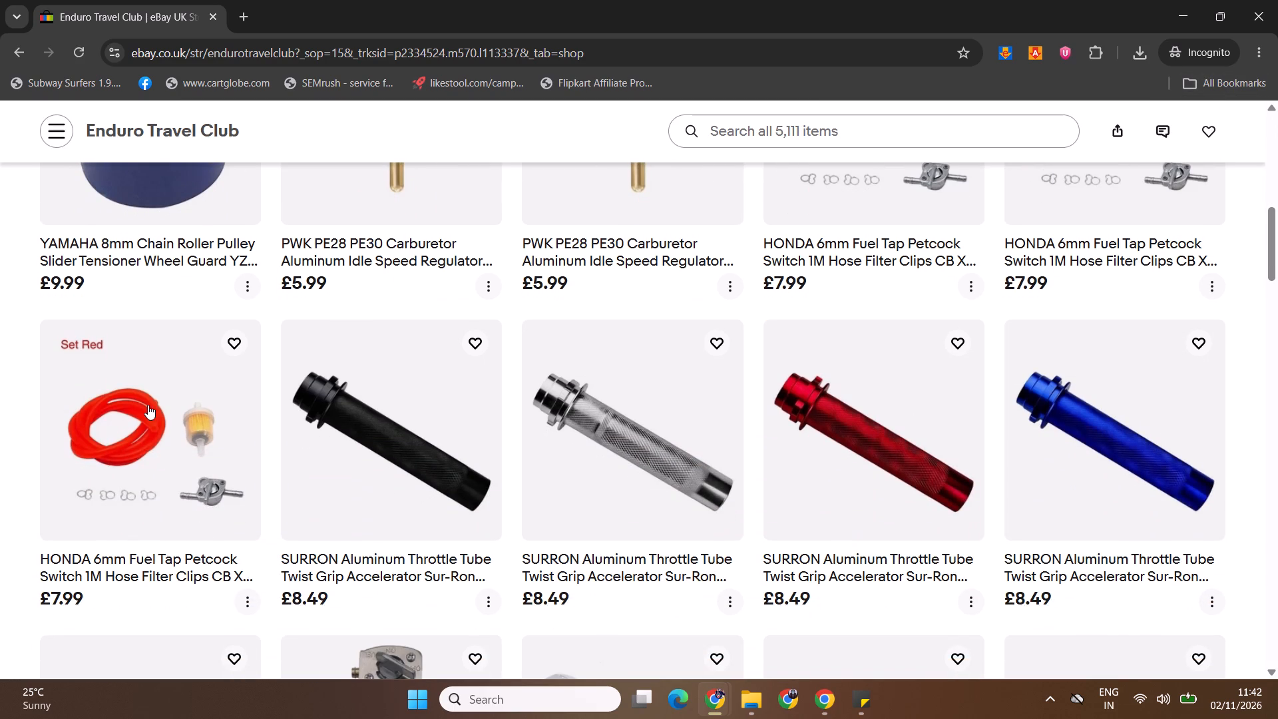
{"action": "left_click", "coordinate": [134, 402], "text": "ctrl"}
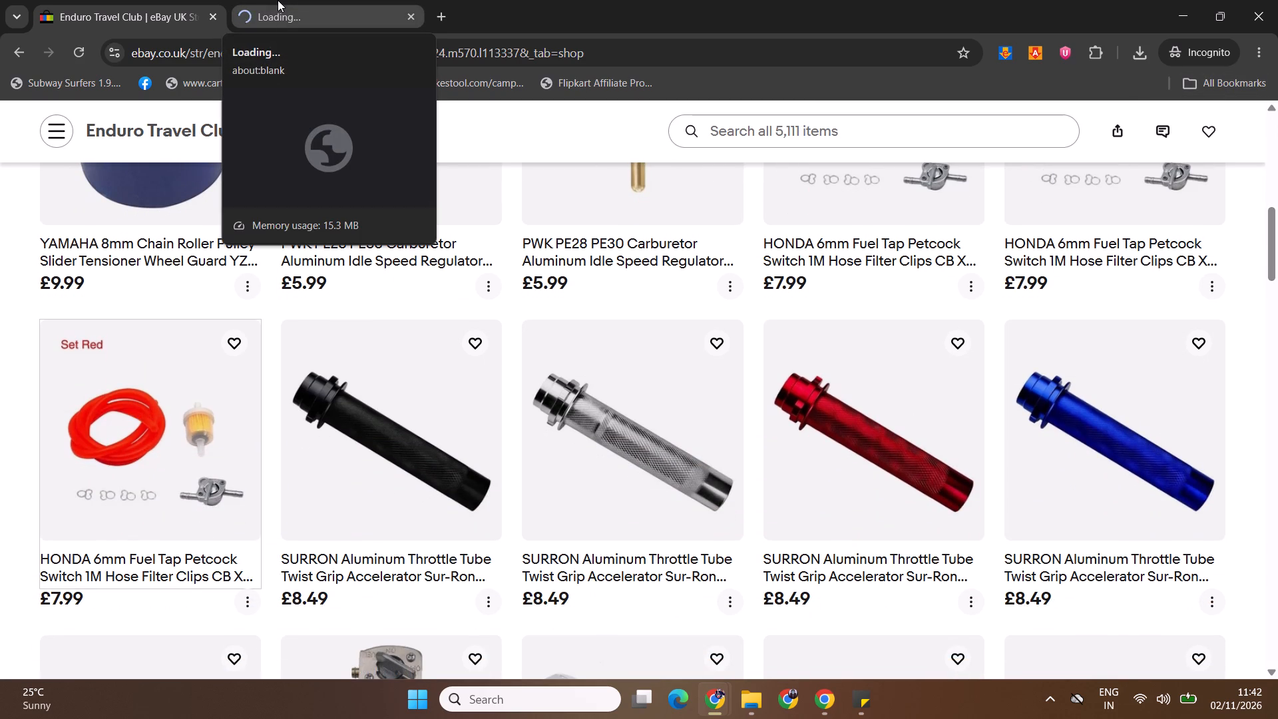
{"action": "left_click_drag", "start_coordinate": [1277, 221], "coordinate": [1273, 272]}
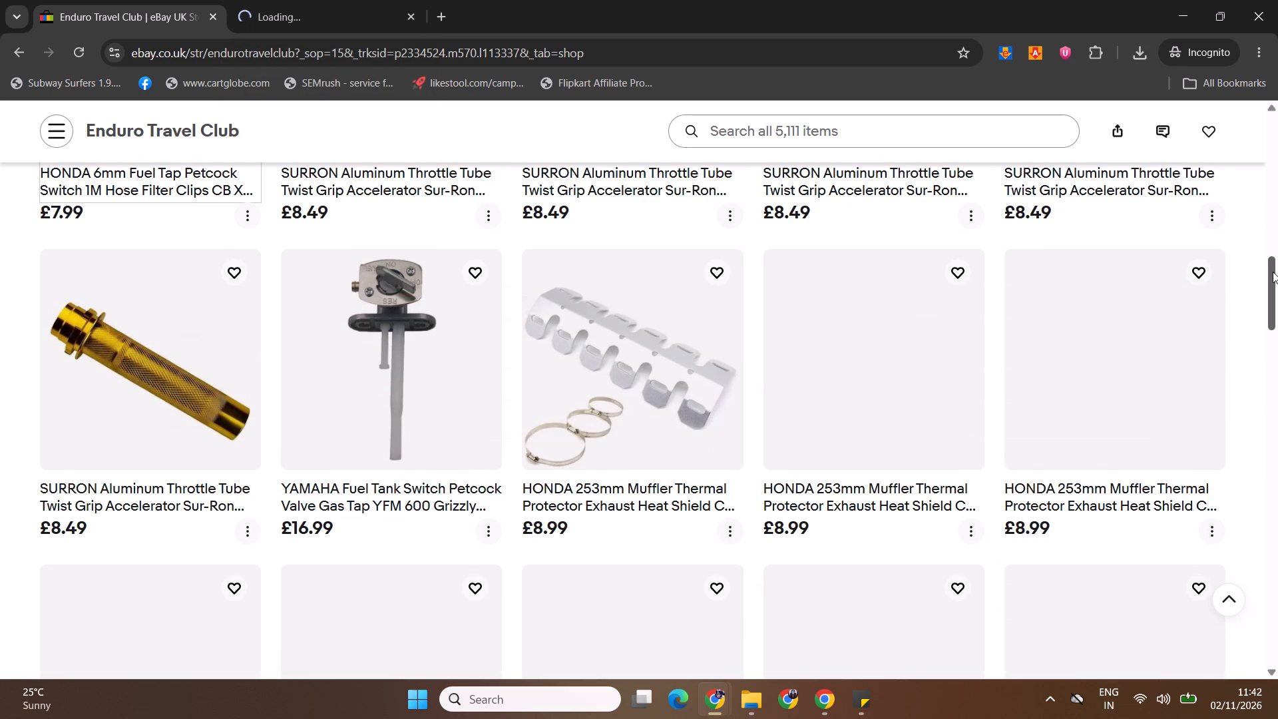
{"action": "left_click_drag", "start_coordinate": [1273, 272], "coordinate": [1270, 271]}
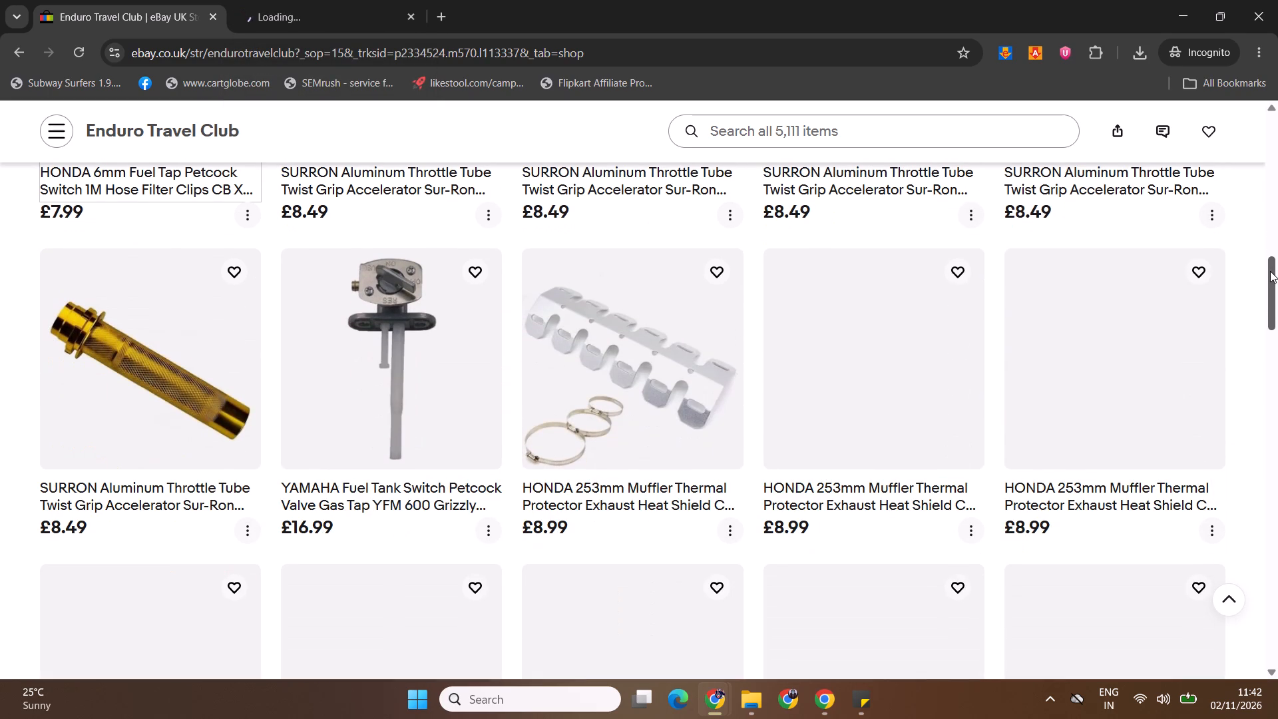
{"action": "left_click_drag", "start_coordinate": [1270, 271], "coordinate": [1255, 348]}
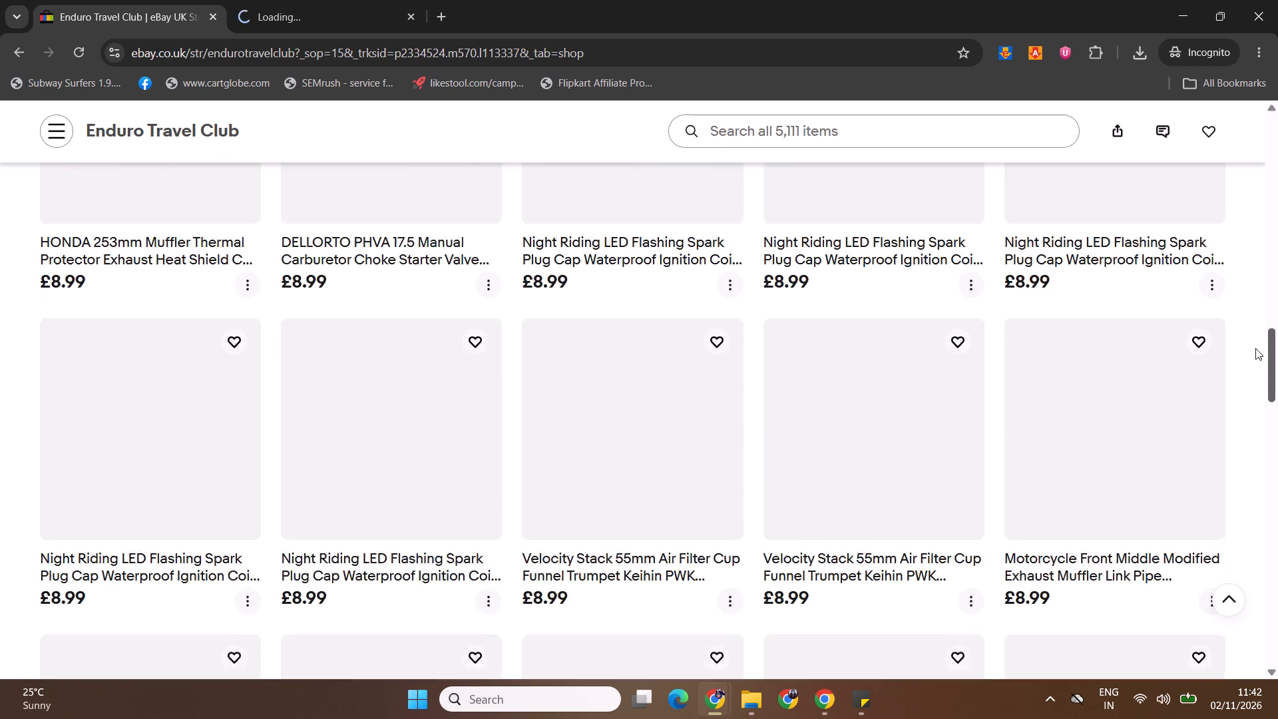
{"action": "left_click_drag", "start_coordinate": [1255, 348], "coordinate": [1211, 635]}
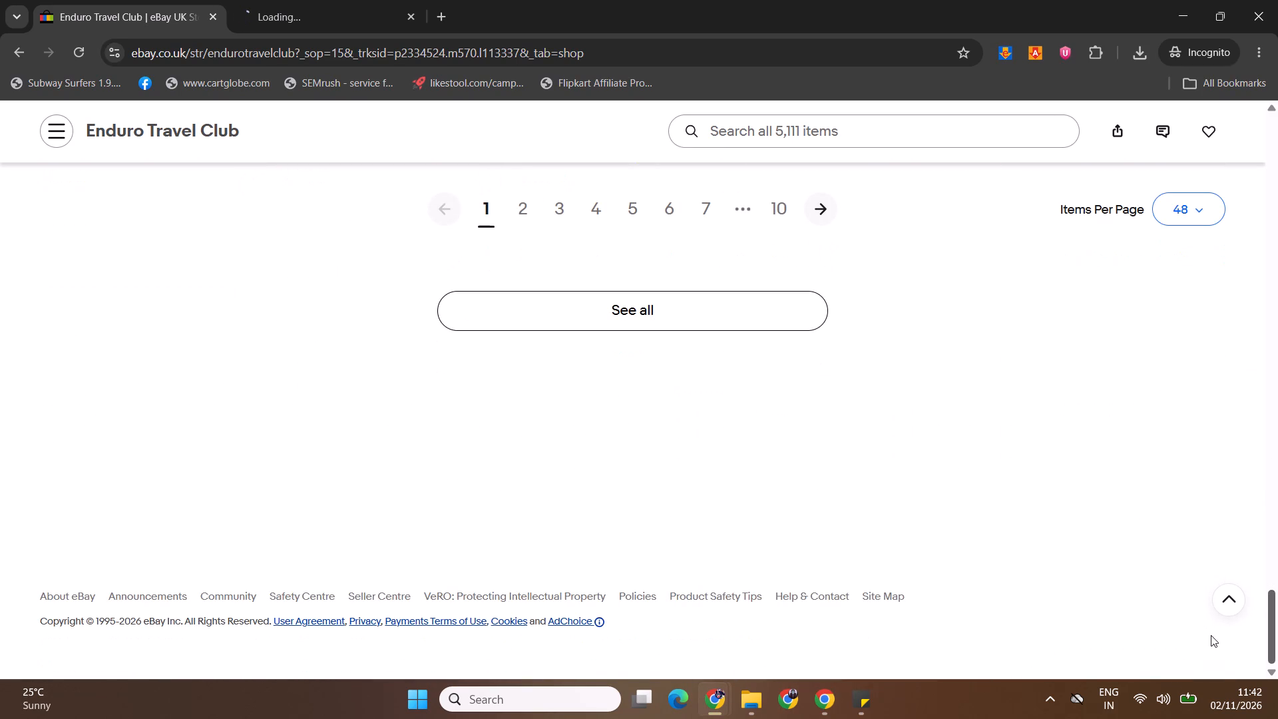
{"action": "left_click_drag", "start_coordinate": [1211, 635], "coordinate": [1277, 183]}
Download the Set Red main image from Enduro Travel Club's fuel tap listing.
{"action": "left_click", "coordinate": [378, 0]}
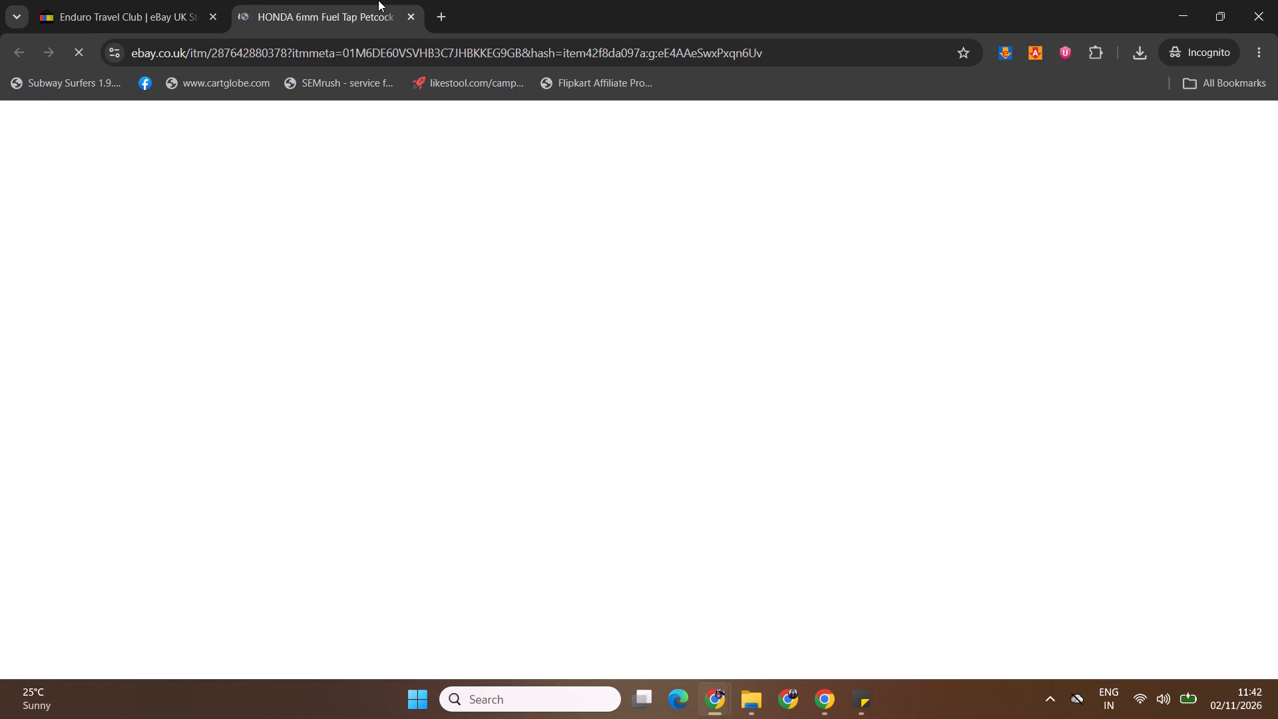
{"action": "key", "text": "alt+Tab"}
{"action": "key", "text": "alt+Tab"}
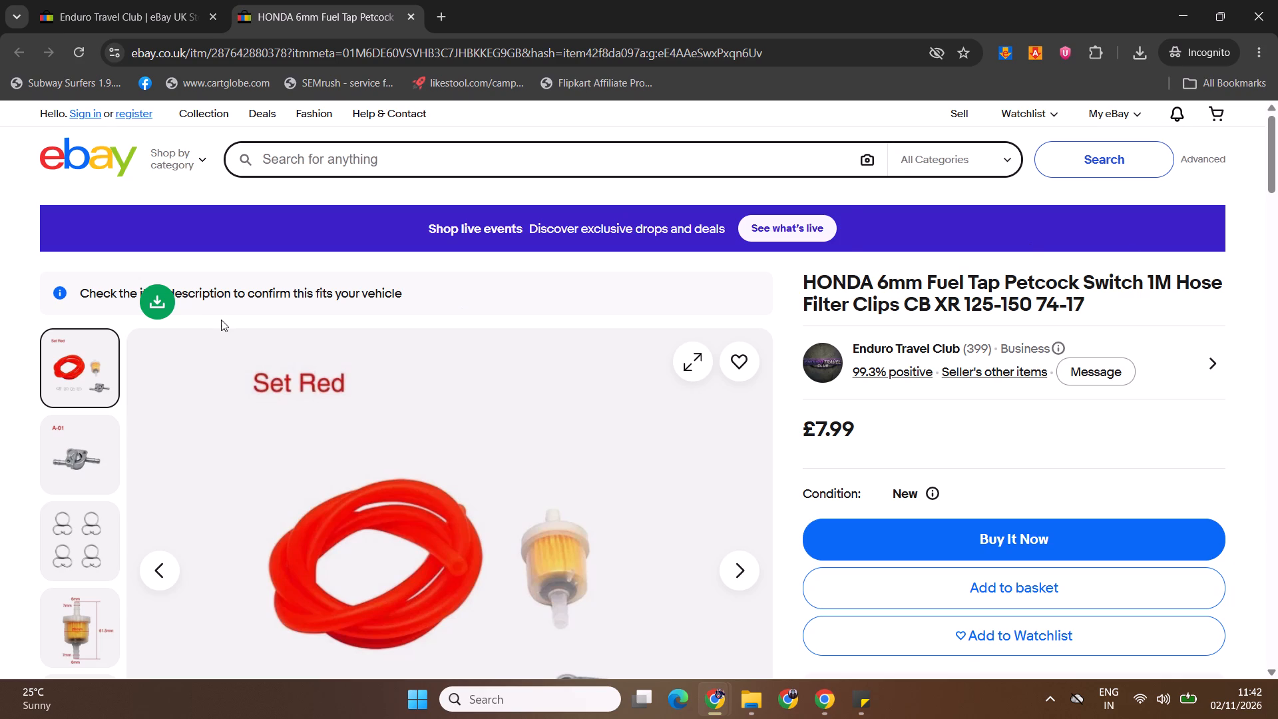
{"action": "left_click", "coordinate": [169, 295]}
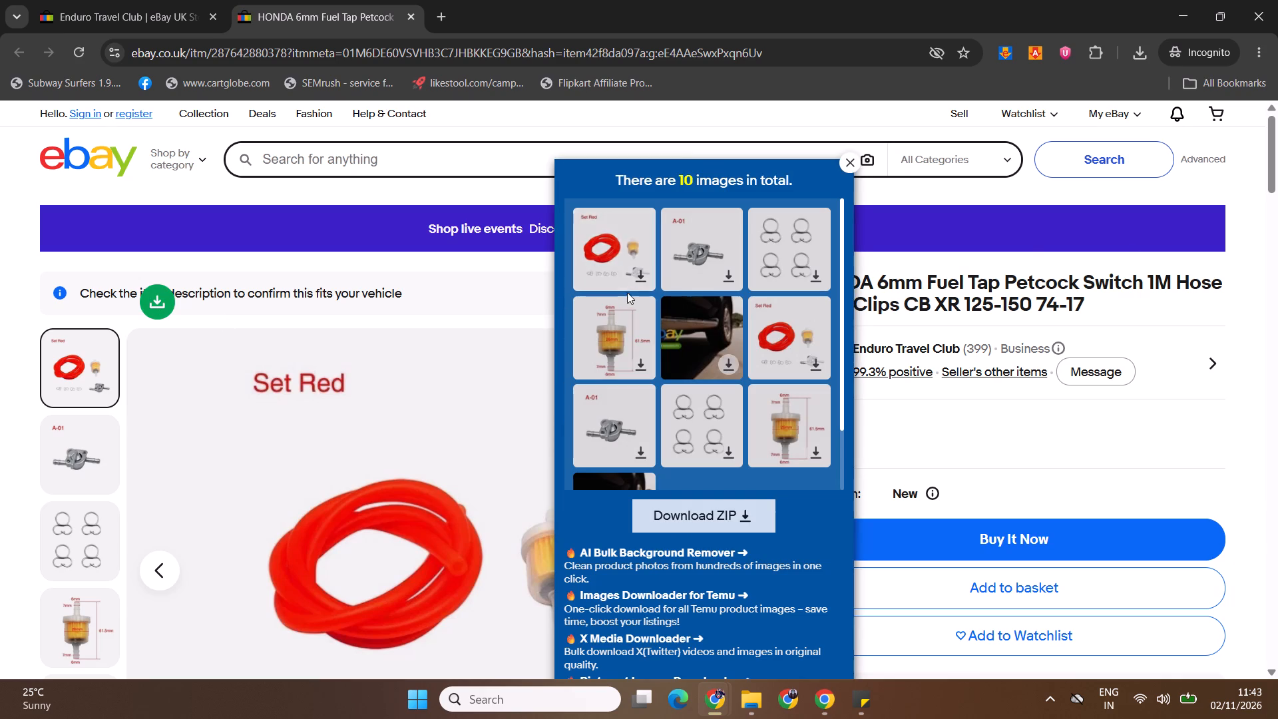
{"action": "left_click", "coordinate": [646, 278]}
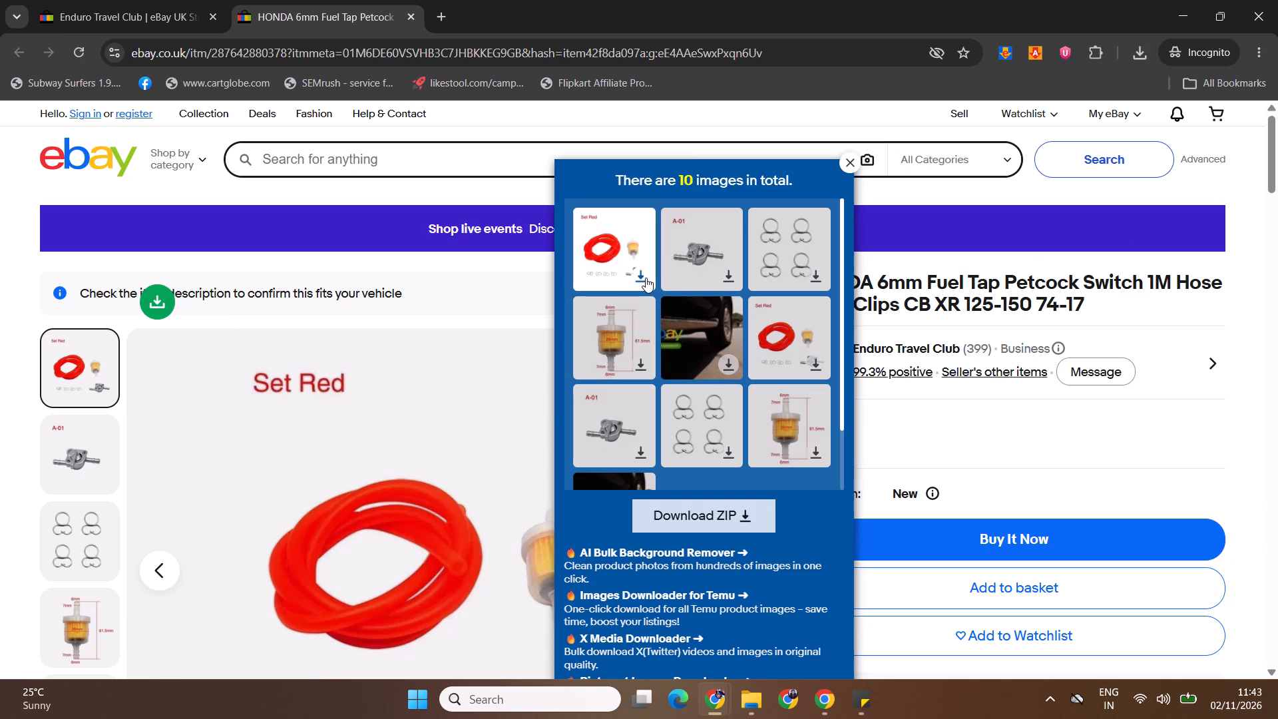
{"action": "left_click", "coordinate": [847, 162]}
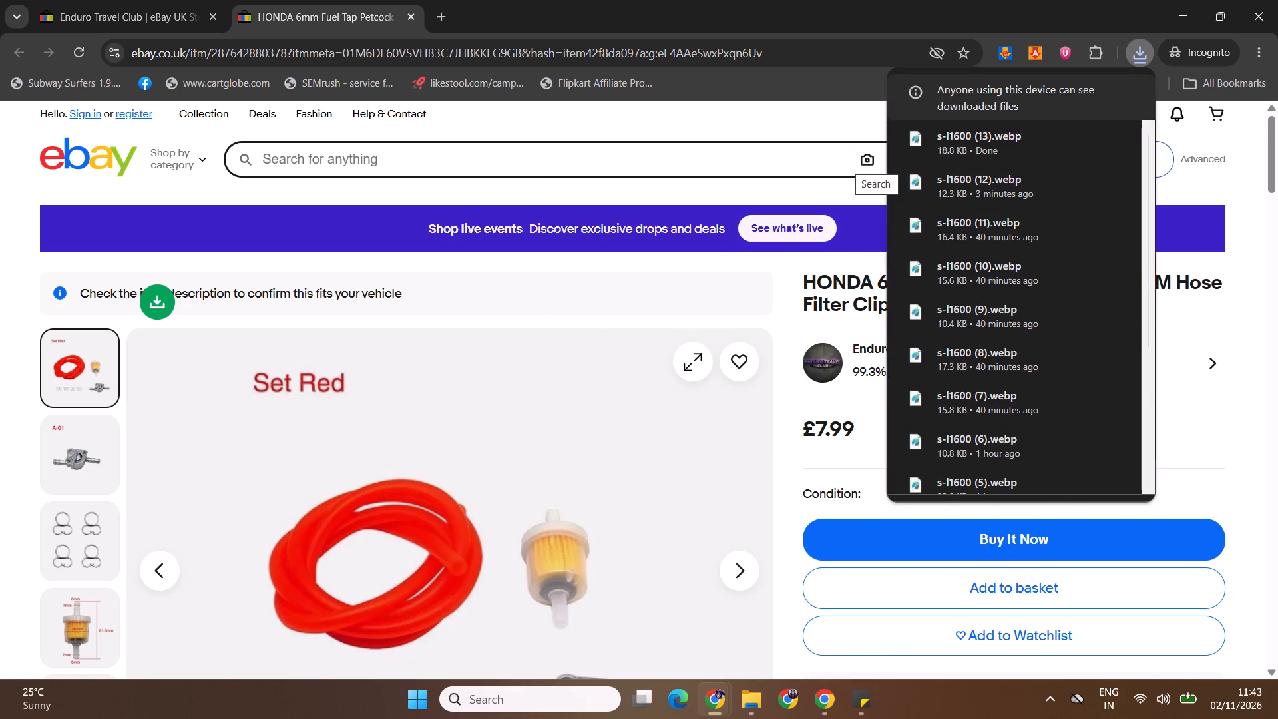
Start a sell-similar draft from manymoto's active Set White HONDA 6mm Fuel Tap Petcock Switch listing.
{"action": "key", "text": "alt+Tab"}
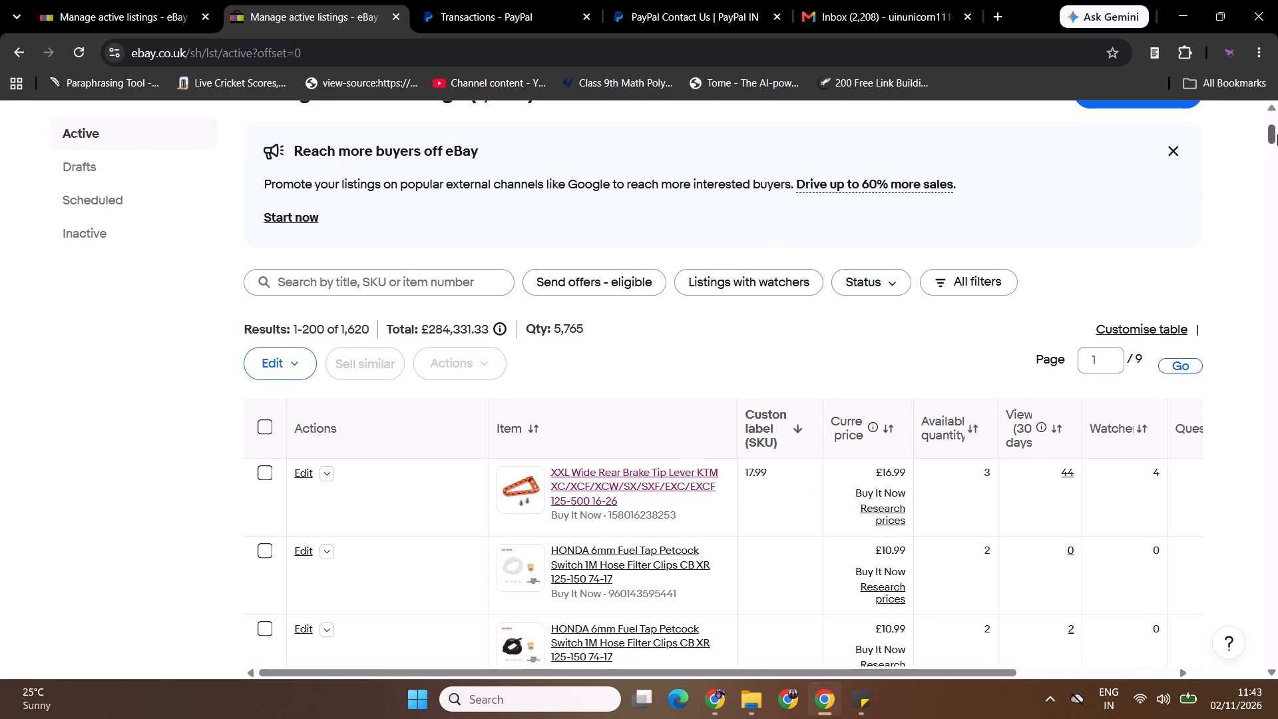
{"action": "left_click", "coordinate": [1277, 132]}
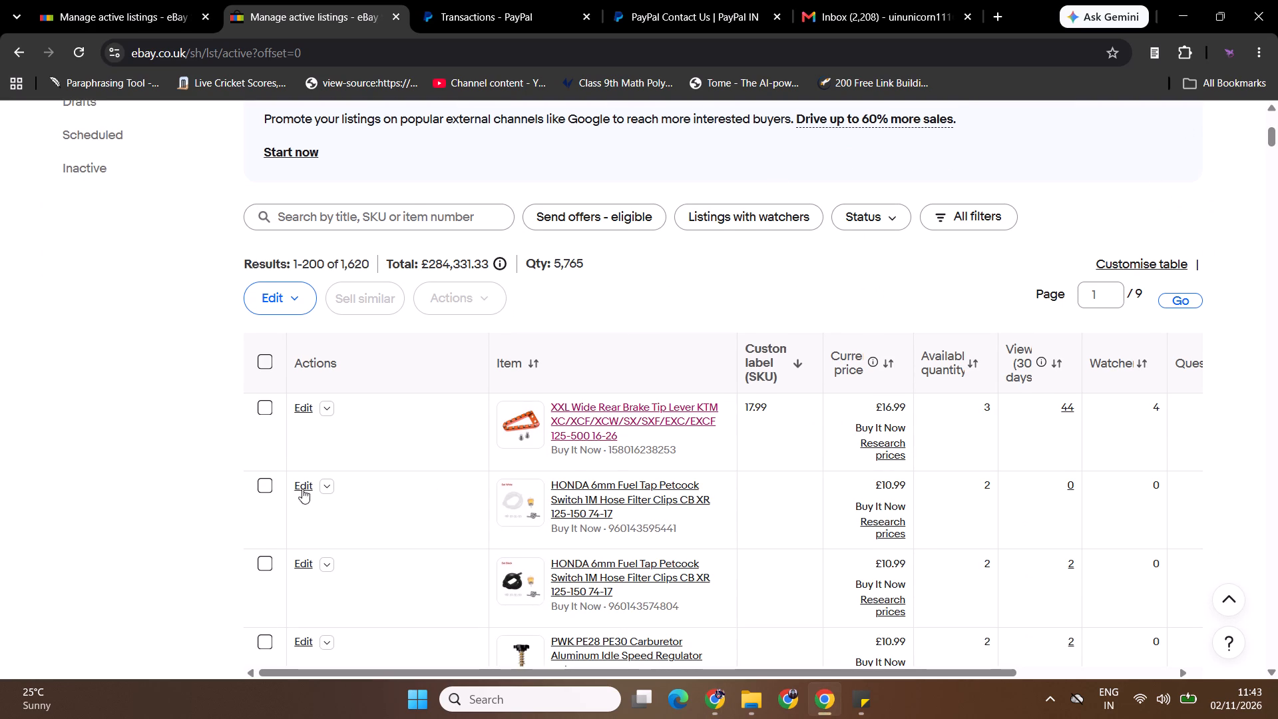
{"action": "left_click", "coordinate": [323, 488]}
{"action": "left_click", "coordinate": [349, 507], "text": "ctrl"}
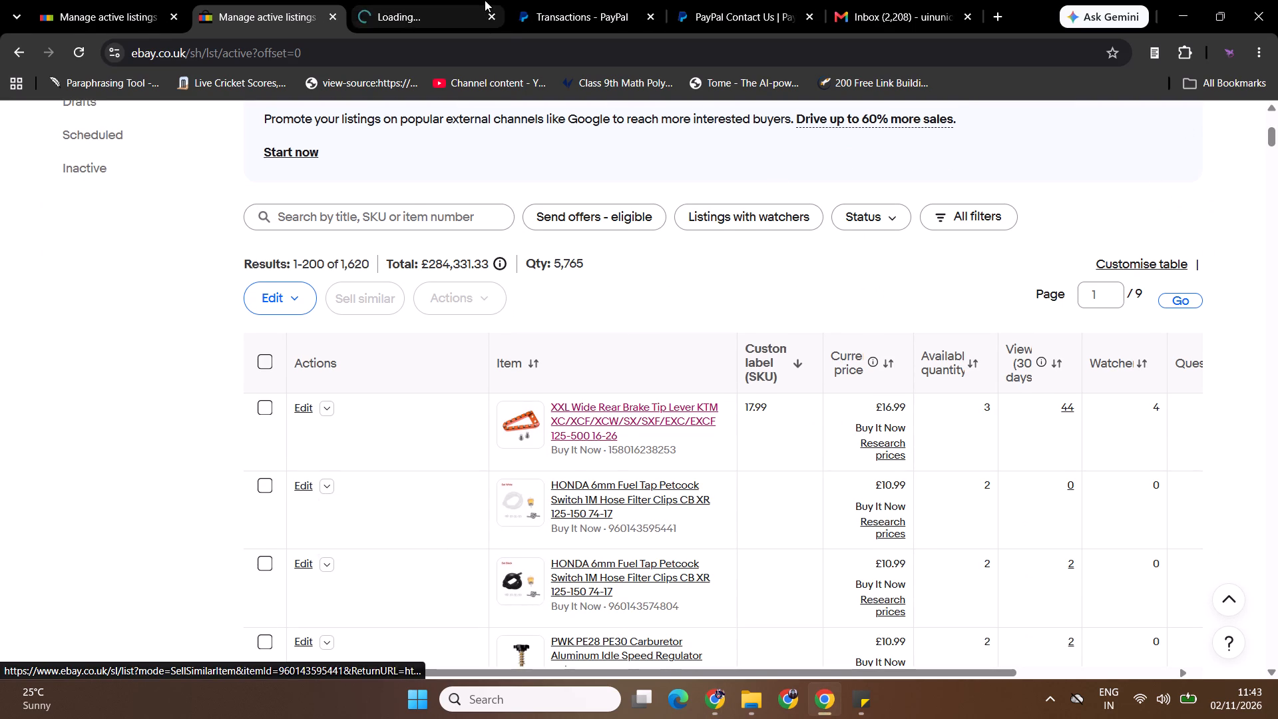
{"action": "left_click", "coordinate": [485, 0]}
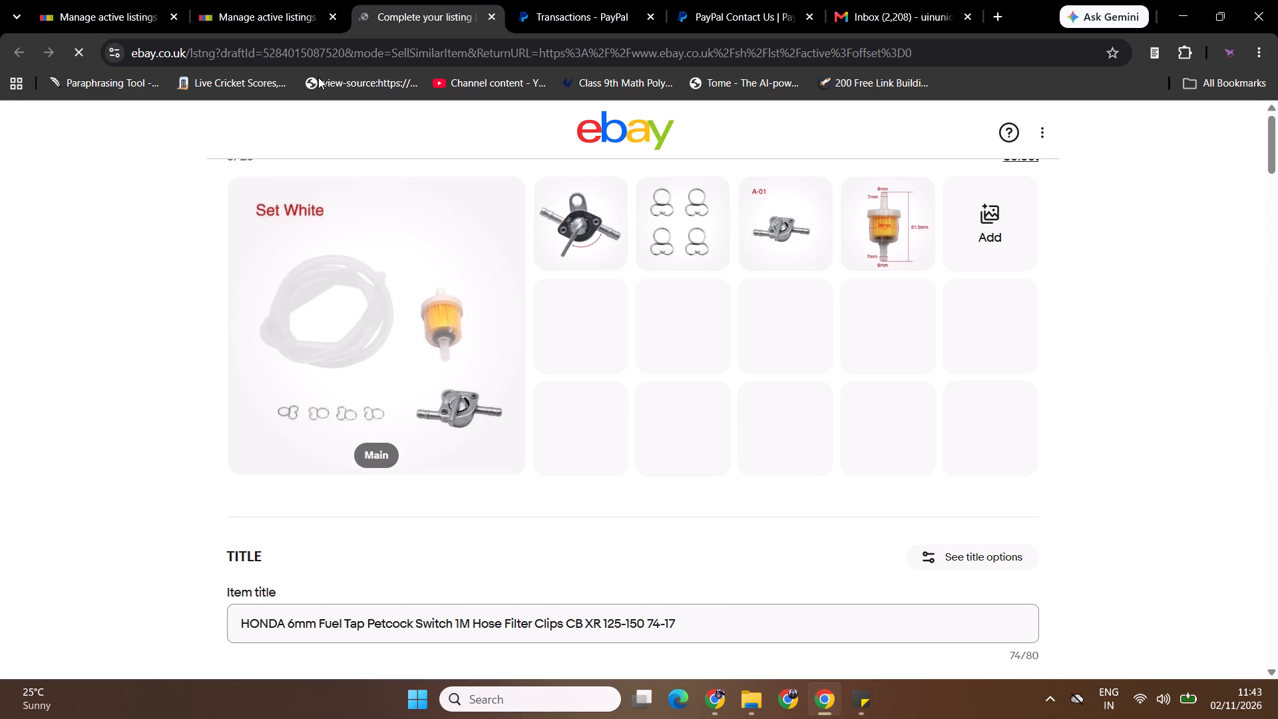
Replace the Set White main photo in the new draft with the downloaded Set Red image, s-l1600 (13).
{"action": "left_click", "coordinate": [498, 204]}
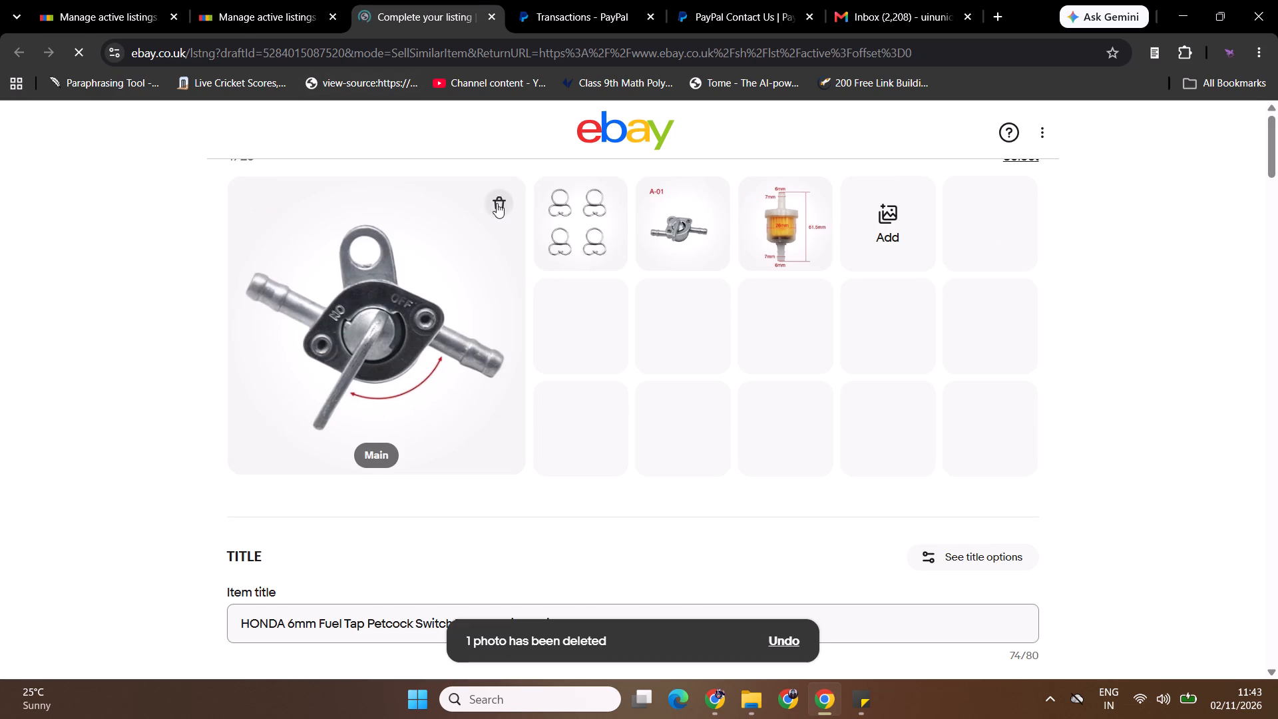
{"action": "left_click", "coordinate": [886, 226]}
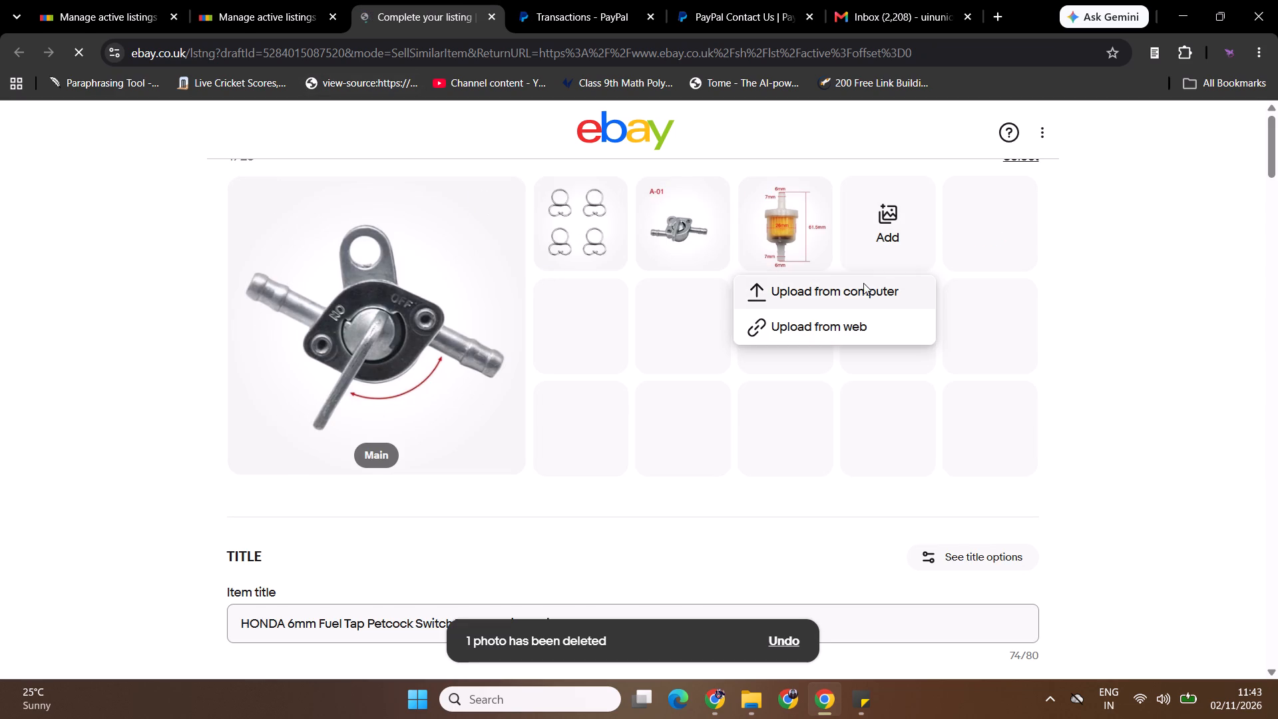
{"action": "left_click", "coordinate": [865, 288]}
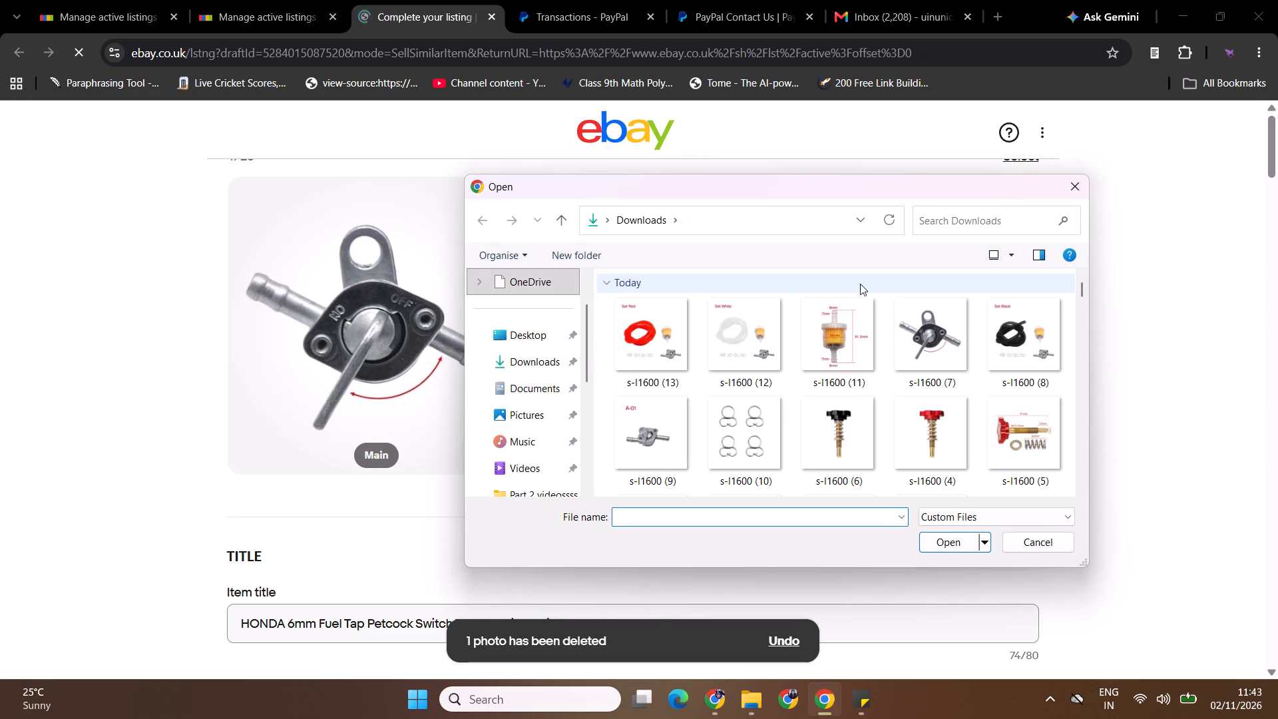
{"action": "left_click", "coordinate": [642, 366]}
{"action": "left_click", "coordinate": [949, 537]}
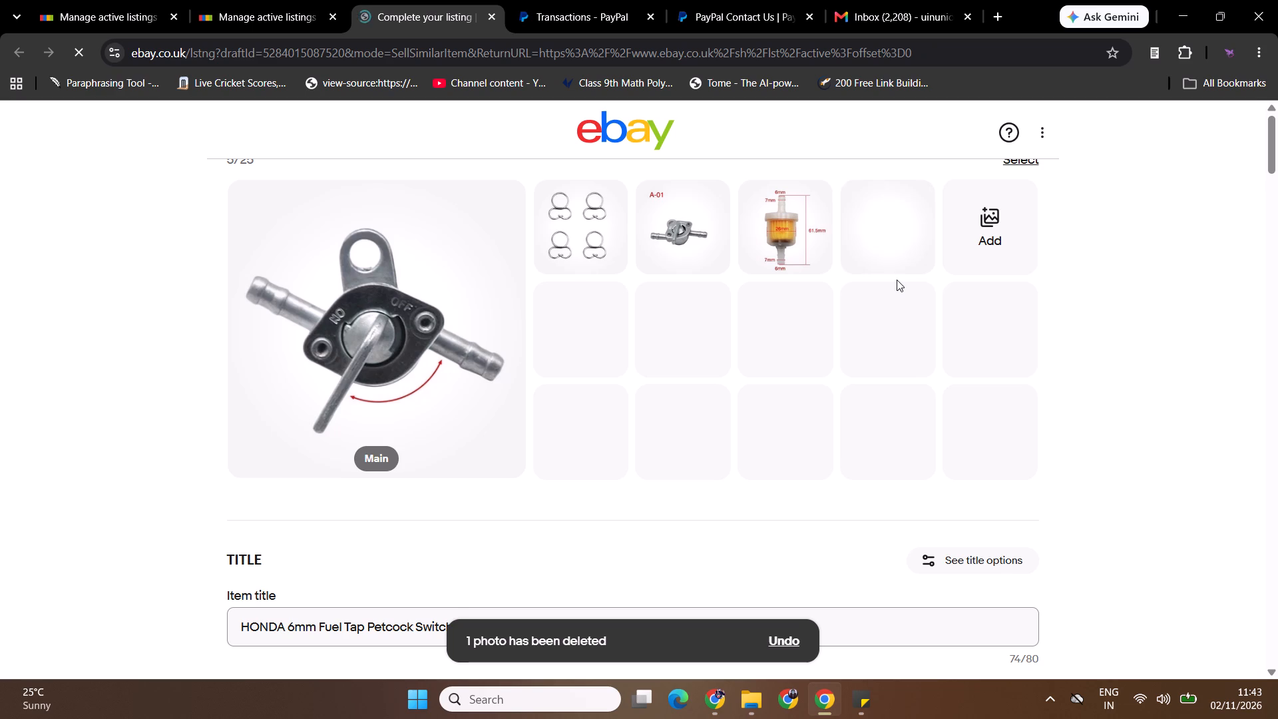
{"action": "left_click_drag", "start_coordinate": [878, 244], "coordinate": [457, 292]}
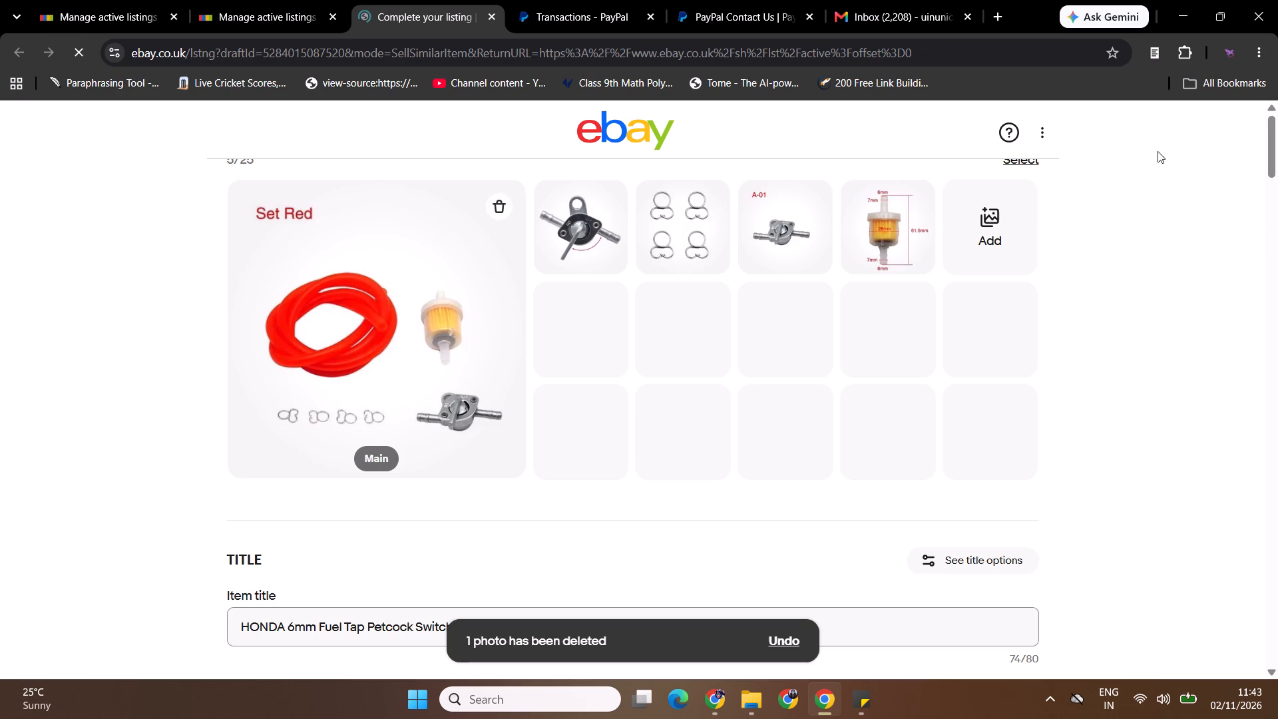
Review the new draft's item specifics, description, fitment and package details, pricing, quantity and listing fee.
{"action": "left_click_drag", "start_coordinate": [1277, 140], "coordinate": [1267, 235]}
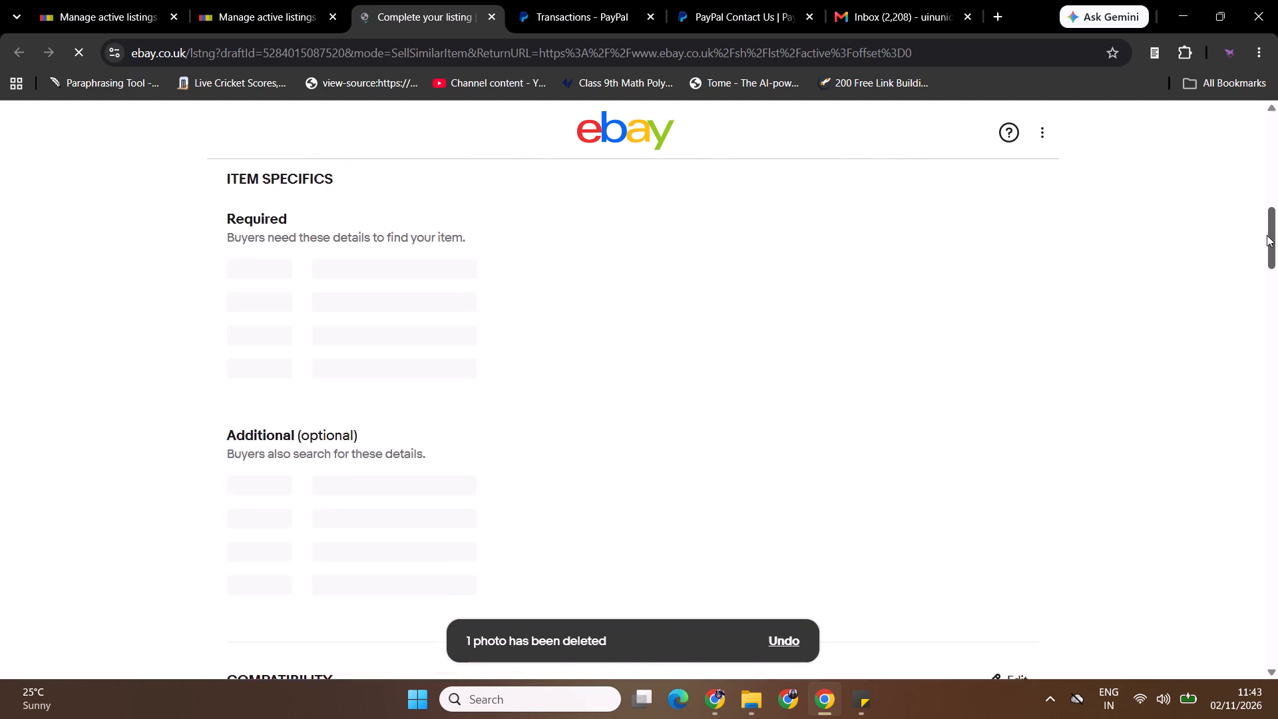
{"action": "left_click_drag", "start_coordinate": [1267, 235], "coordinate": [1261, 291]}
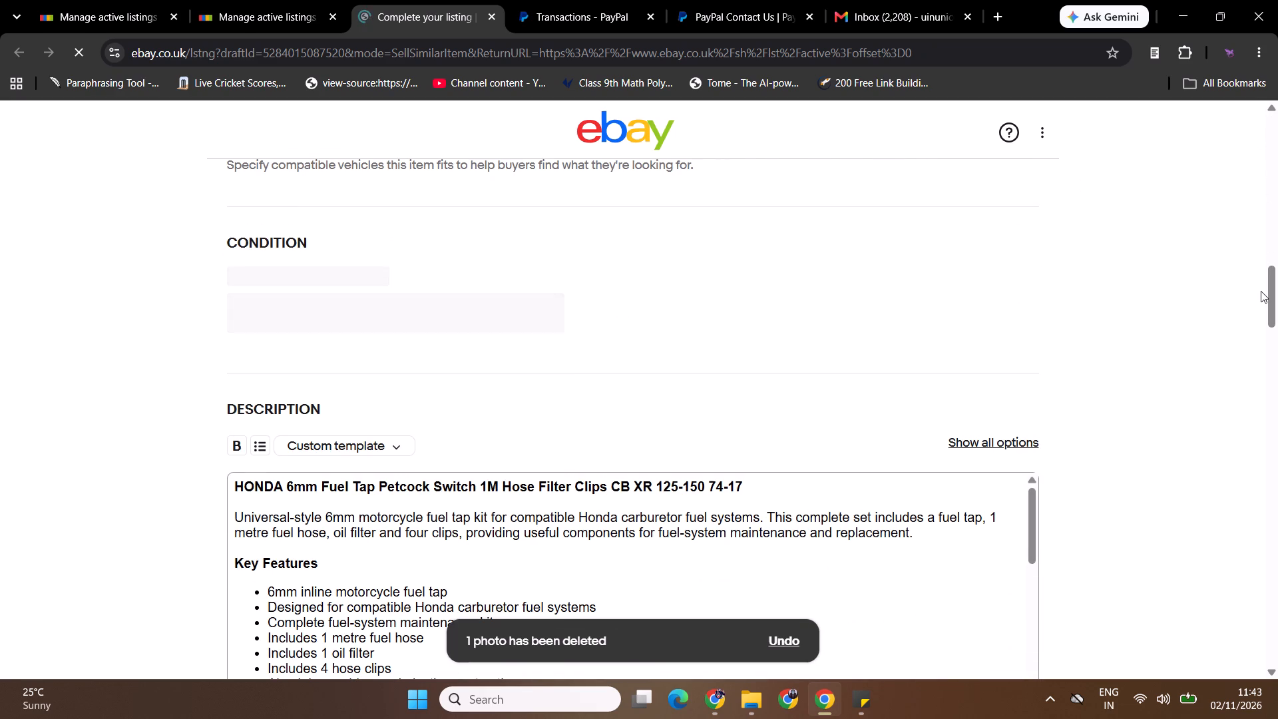
{"action": "left_click_drag", "start_coordinate": [1276, 292], "coordinate": [1277, 248]}
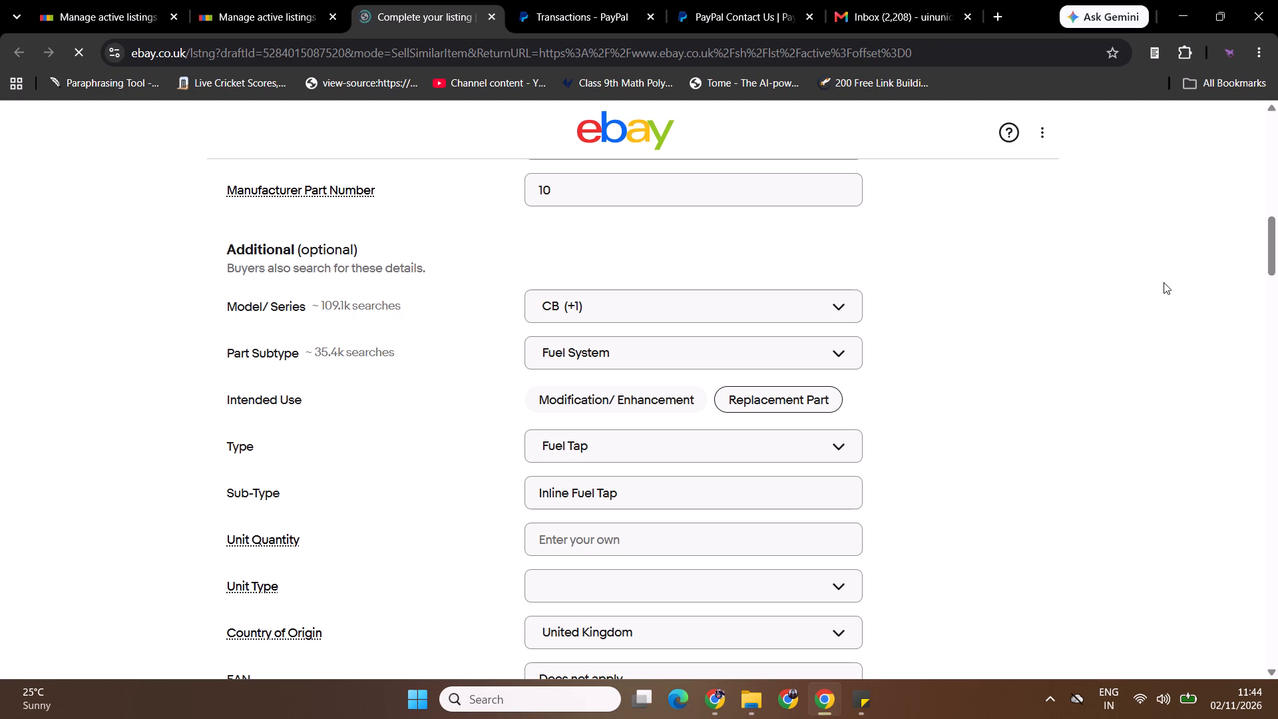
{"action": "left_click_drag", "start_coordinate": [1277, 256], "coordinate": [1277, 298]}
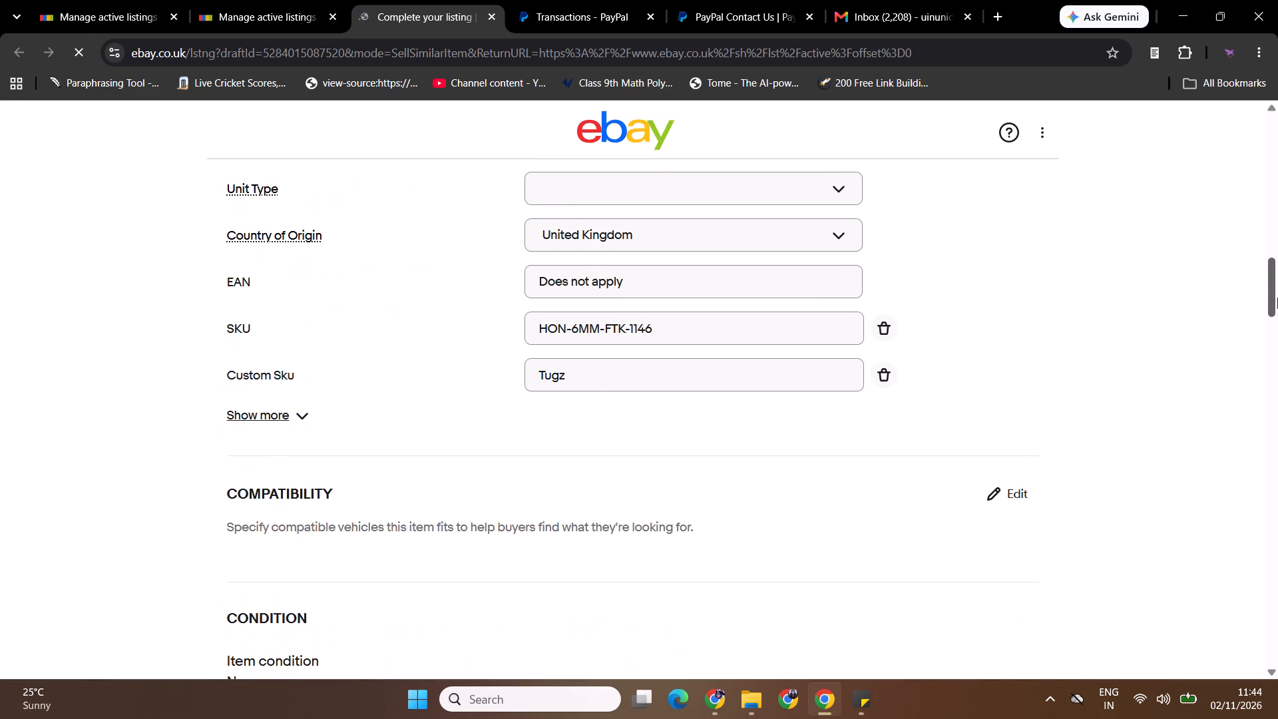
{"action": "left_click_drag", "start_coordinate": [1277, 298], "coordinate": [1277, 367]}
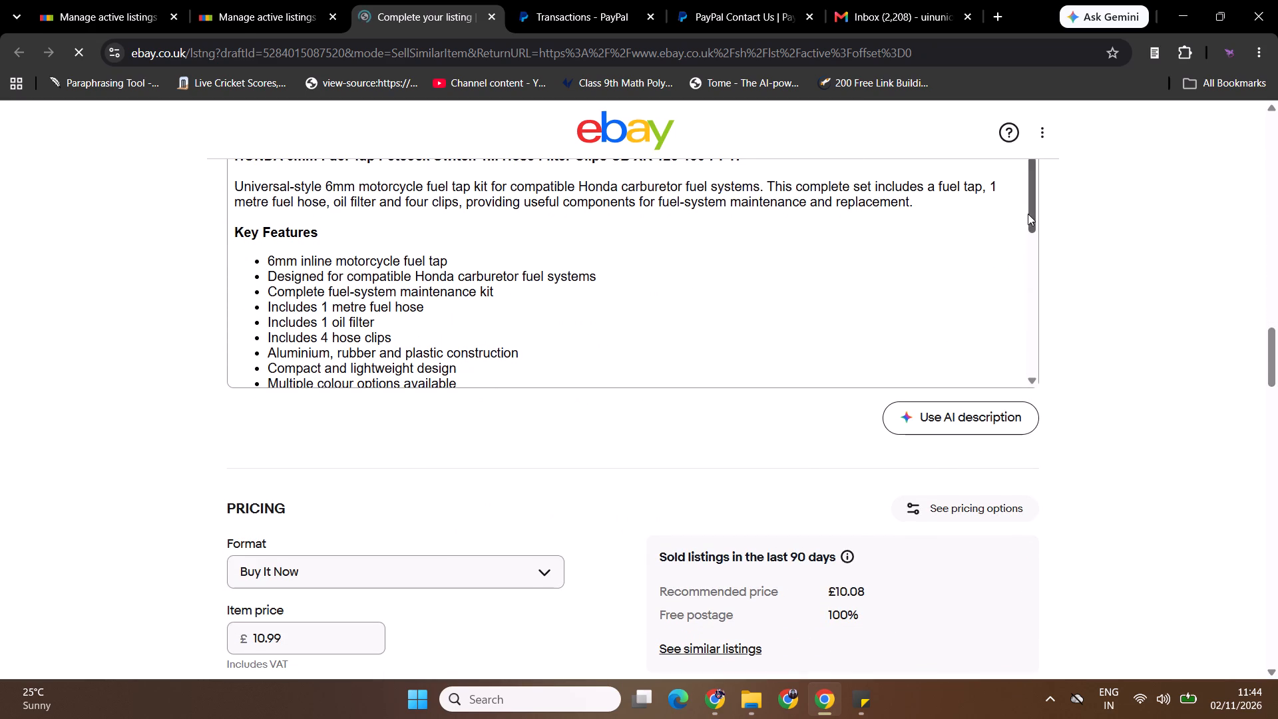
{"action": "left_click_drag", "start_coordinate": [1028, 216], "coordinate": [1051, 405]}
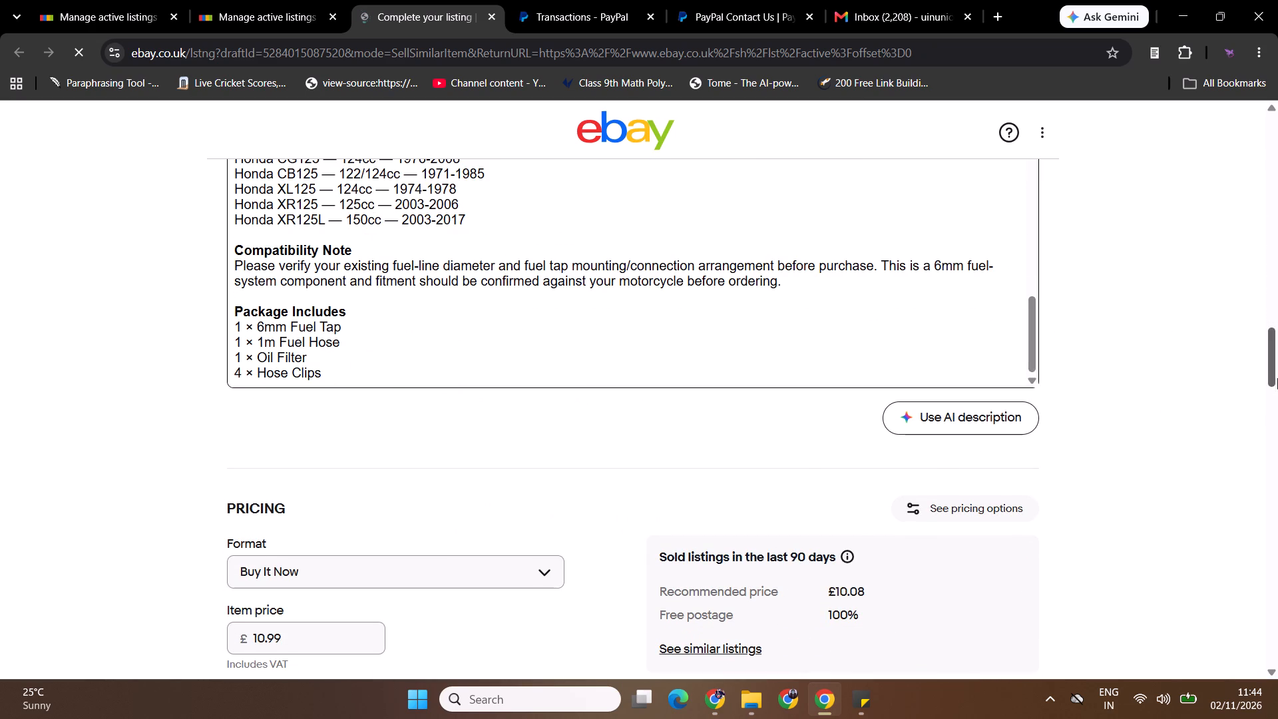
{"action": "left_click_drag", "start_coordinate": [1277, 378], "coordinate": [1263, 411]}
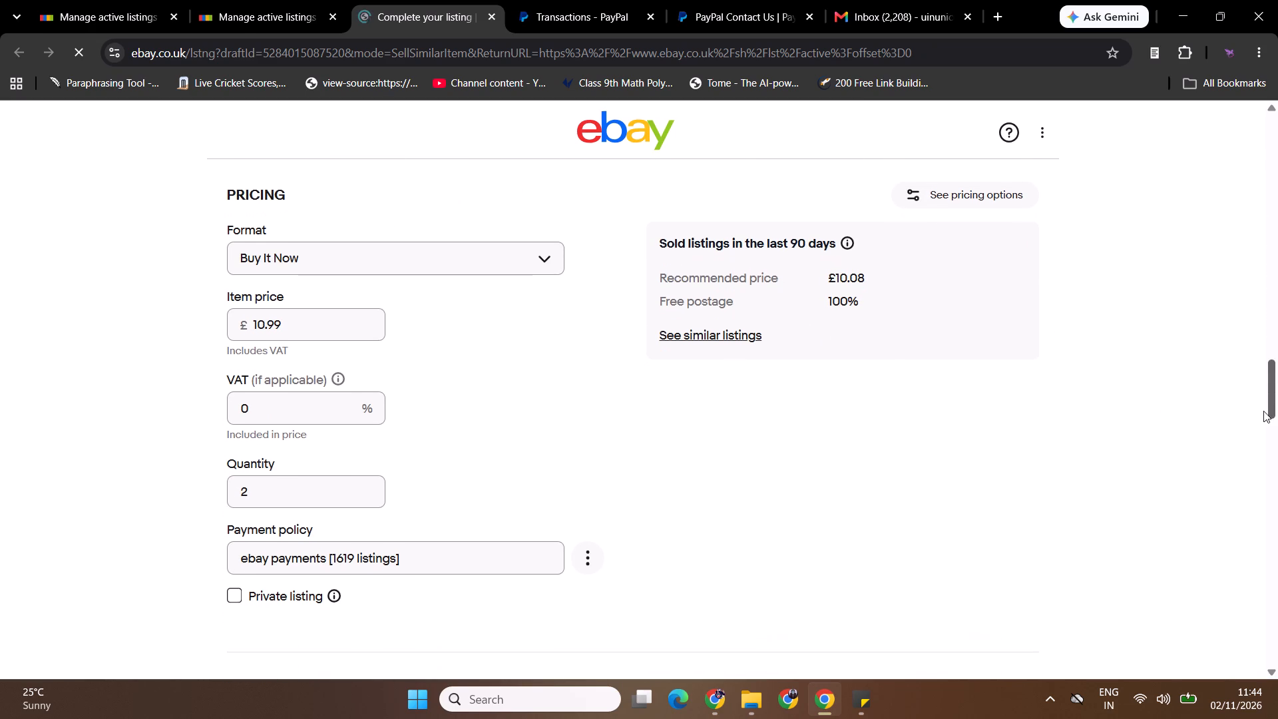
{"action": "left_click_drag", "start_coordinate": [1263, 411], "coordinate": [1260, 654]}
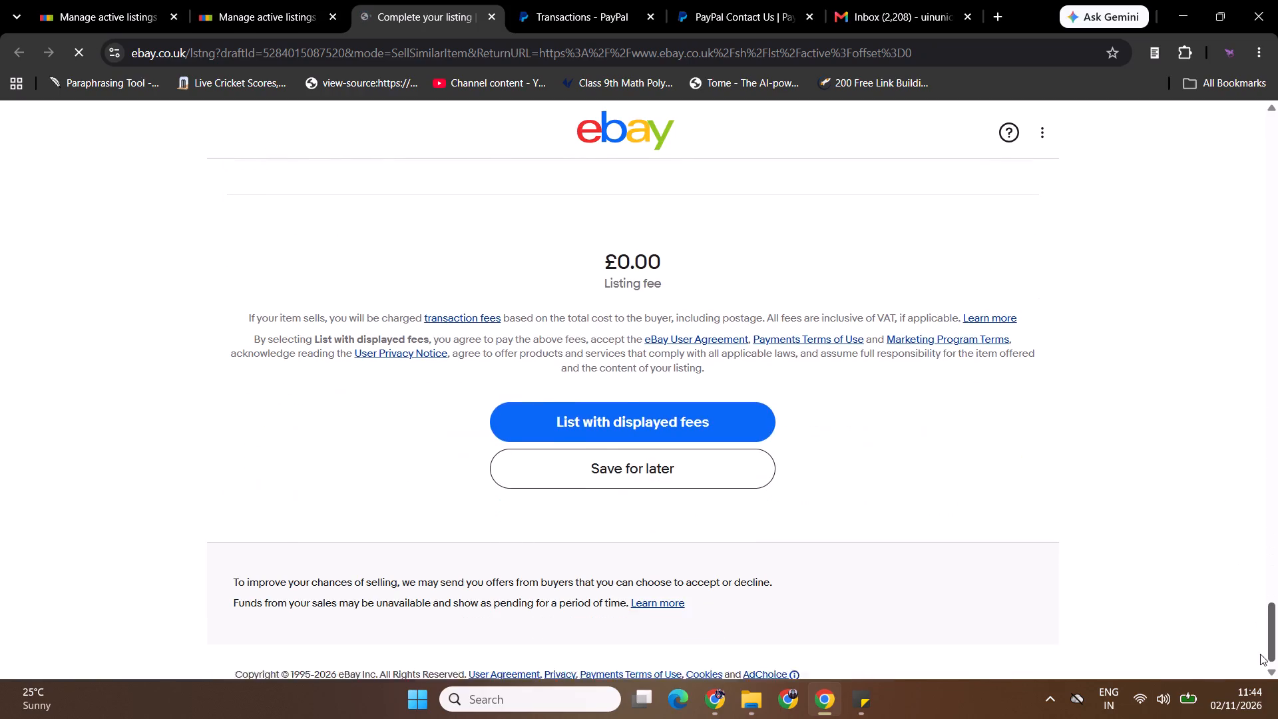
{"action": "left_click_drag", "start_coordinate": [1260, 654], "coordinate": [1265, 666]}
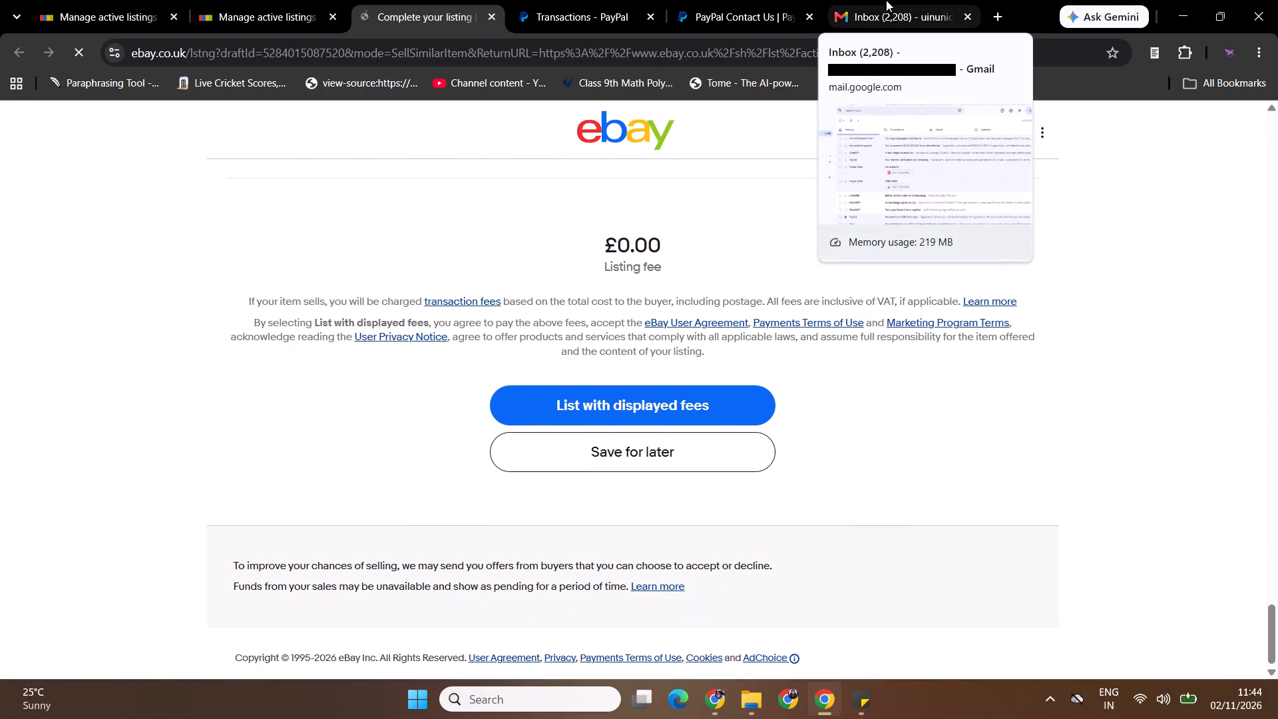
{"action": "left_click", "coordinate": [1002, 512]}
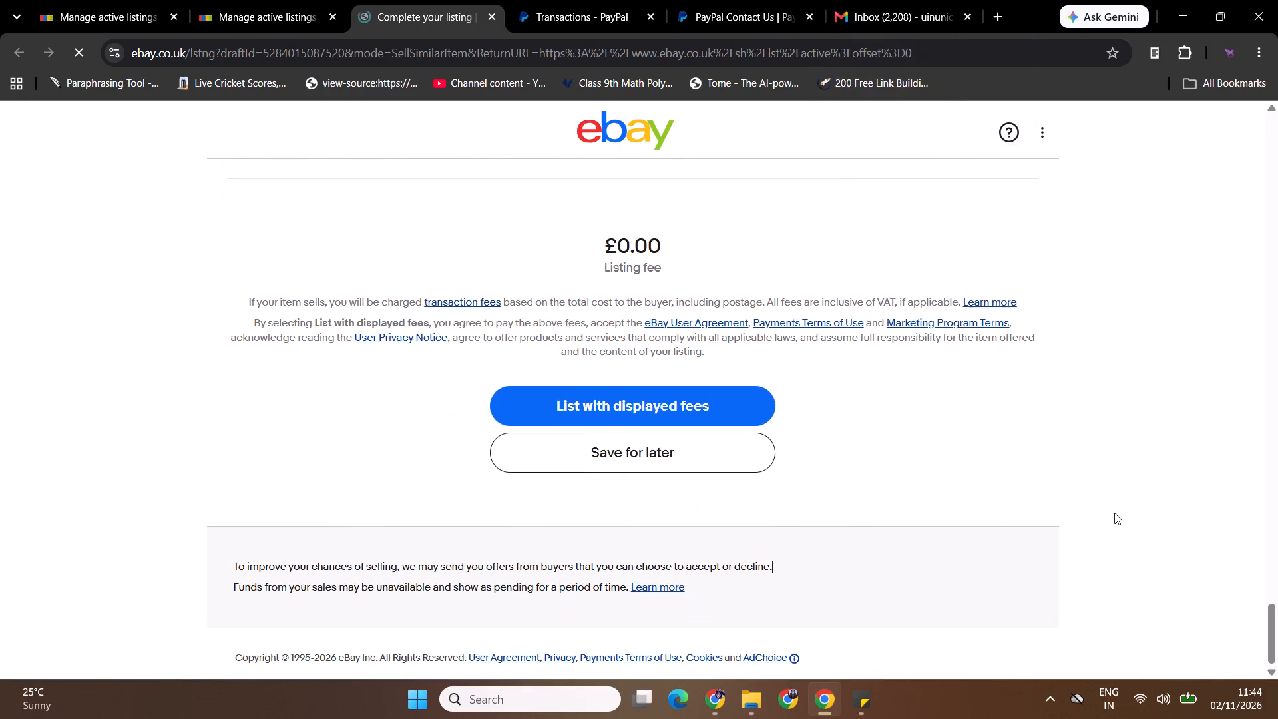
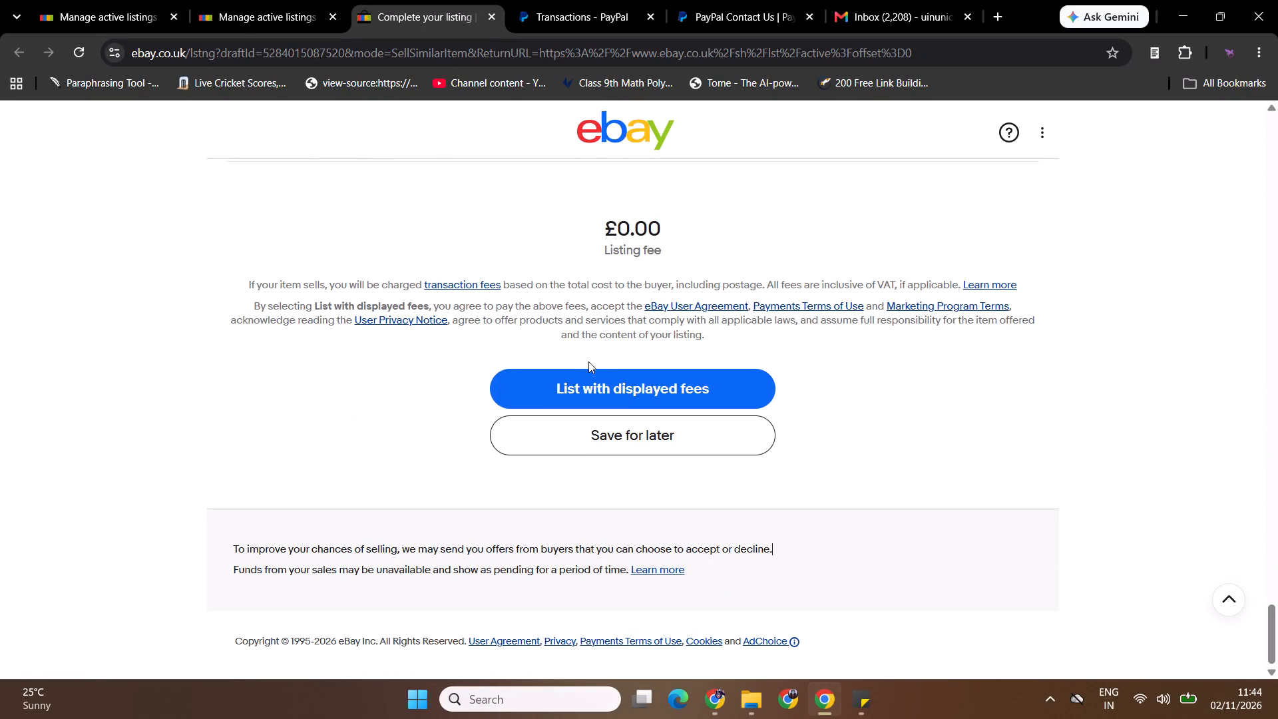
Submit the Set Red HONDA 6mm fuel tap draft as a listing with the displayed fees.
{"action": "left_click", "coordinate": [617, 384]}
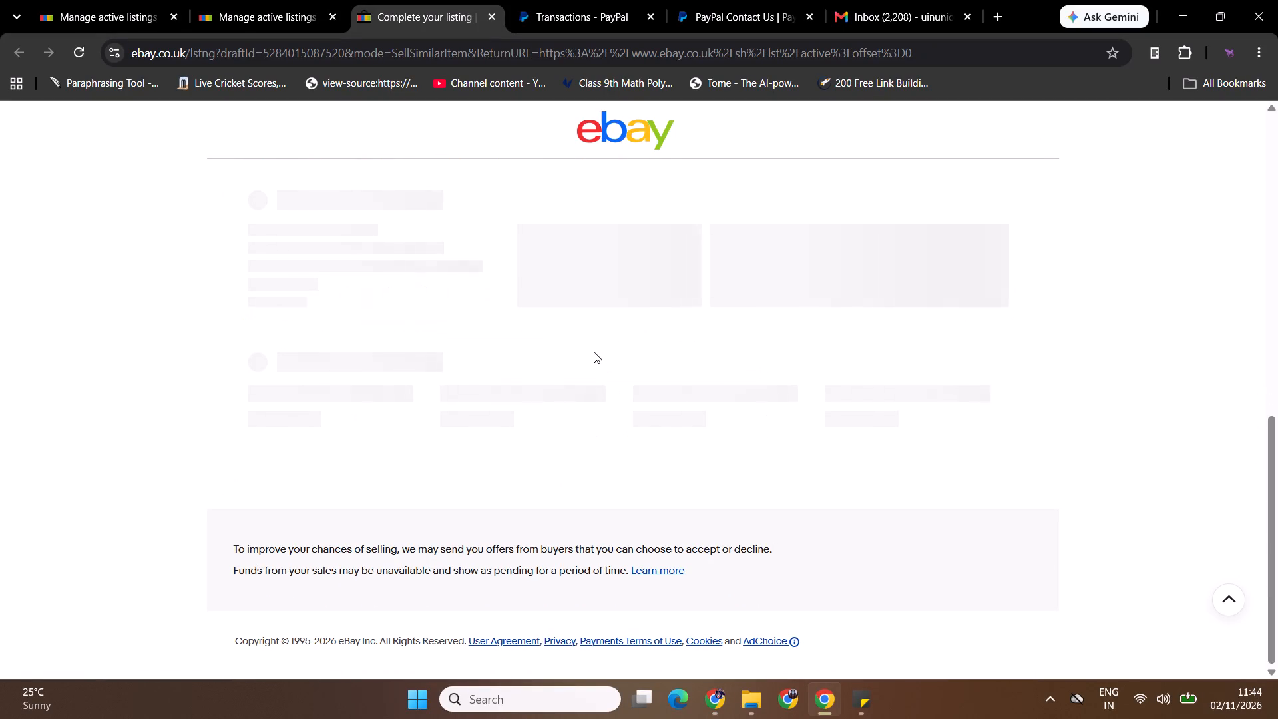
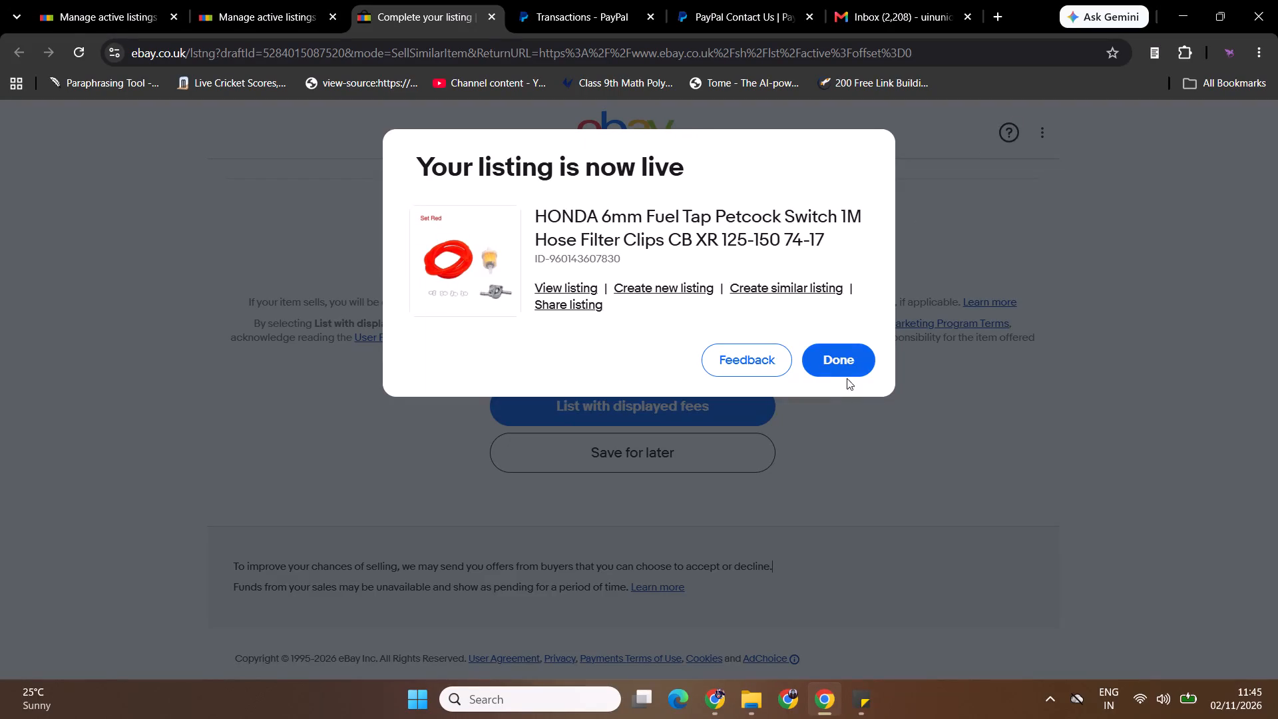
Finish the published HONDA fuel tap listing's confirmation and close the older duplicate Manage active listings page.
{"action": "left_click", "coordinate": [849, 369]}
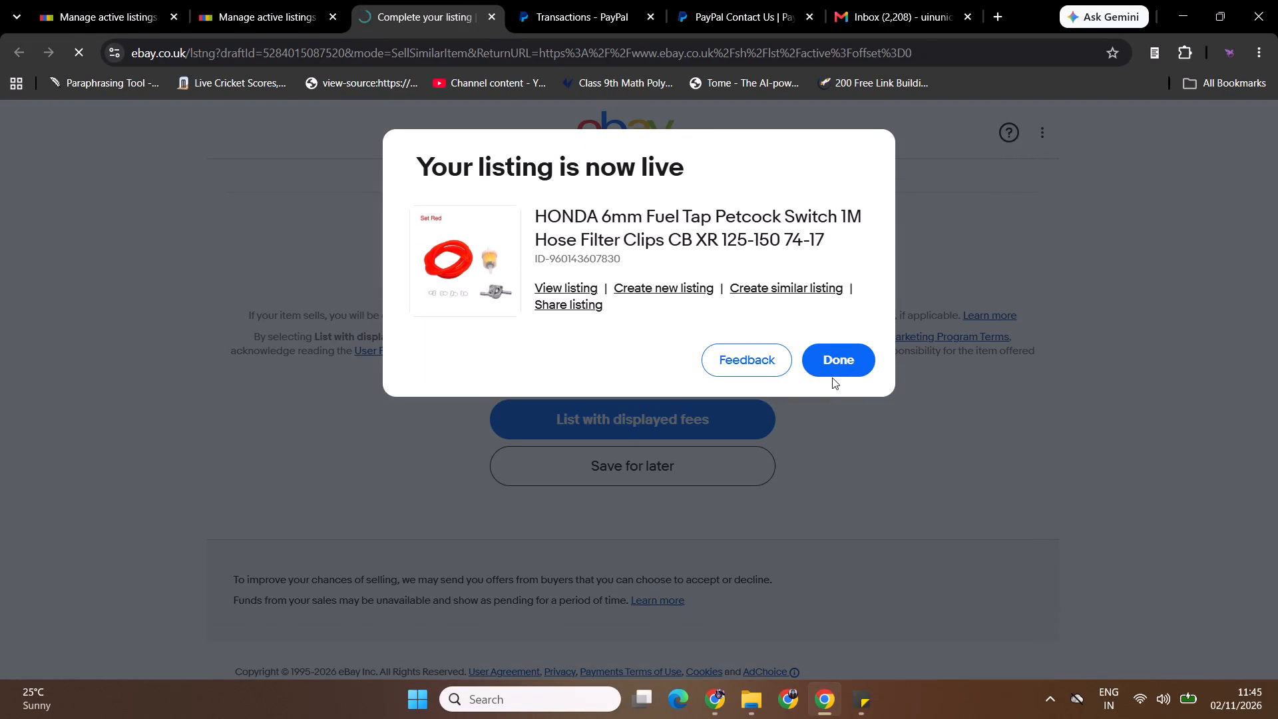
{"action": "left_click", "coordinate": [832, 366]}
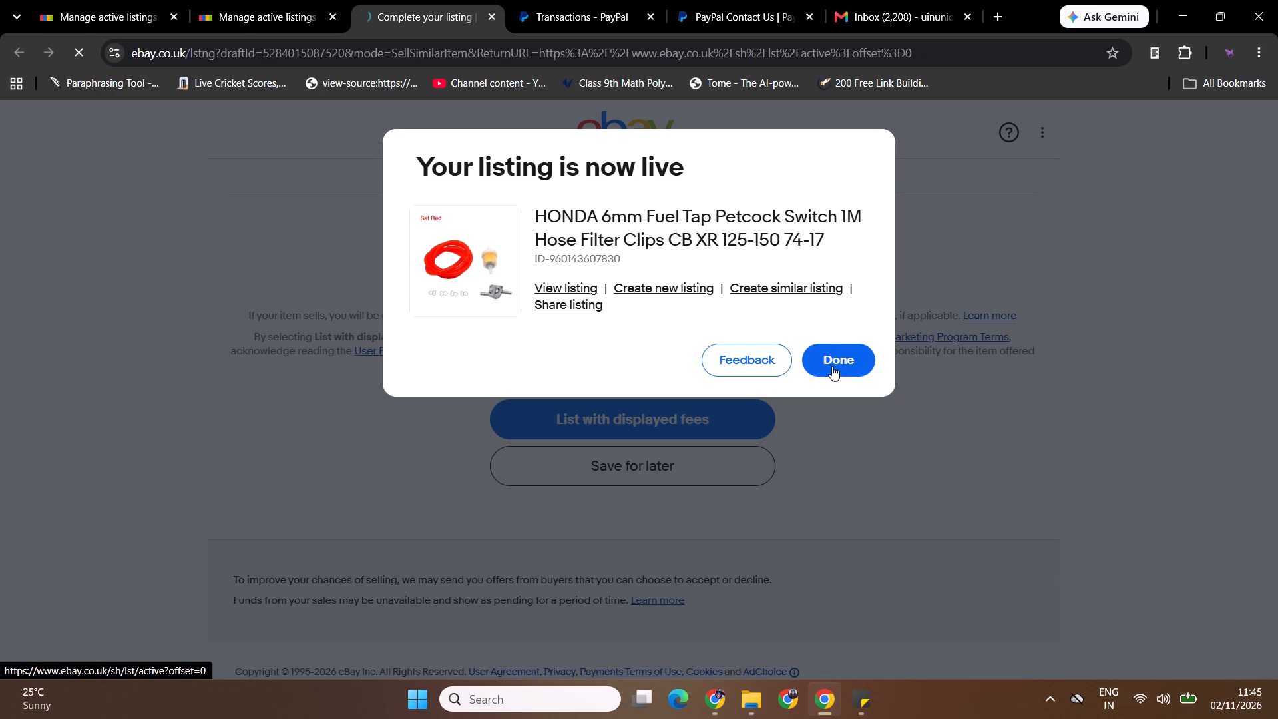
{"action": "left_click", "coordinate": [308, 1]}
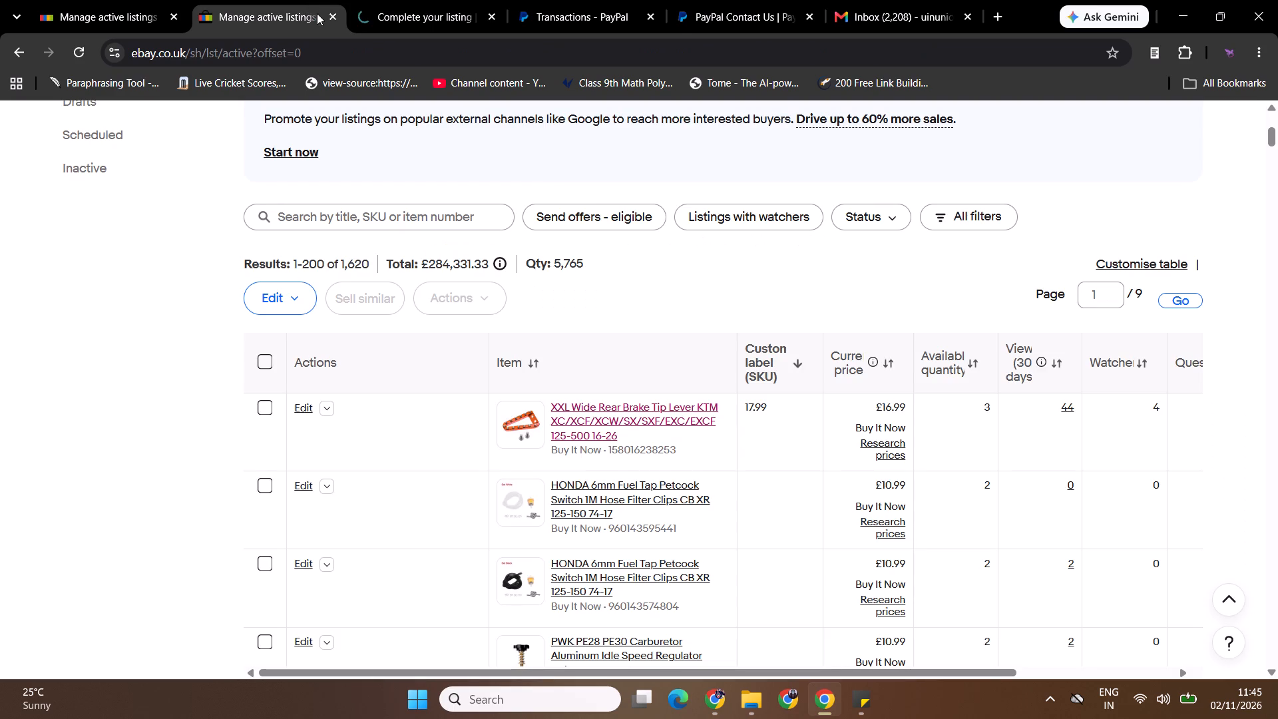
{"action": "left_click", "coordinate": [329, 19]}
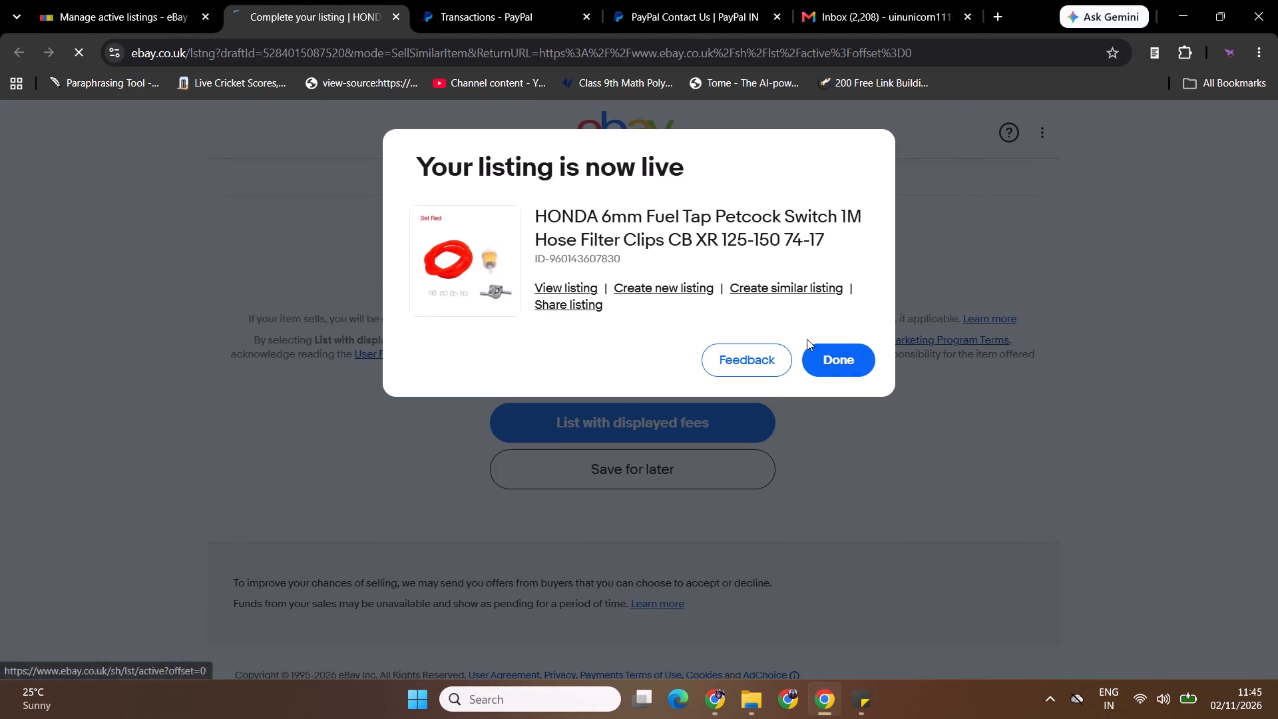
In the Incognito window, close the HONDA fuel tap page and open Enduro Travel Club's black SURRON Aluminum Throttle Tube listing at £8.49.
{"action": "key", "text": "alt+Tab"}
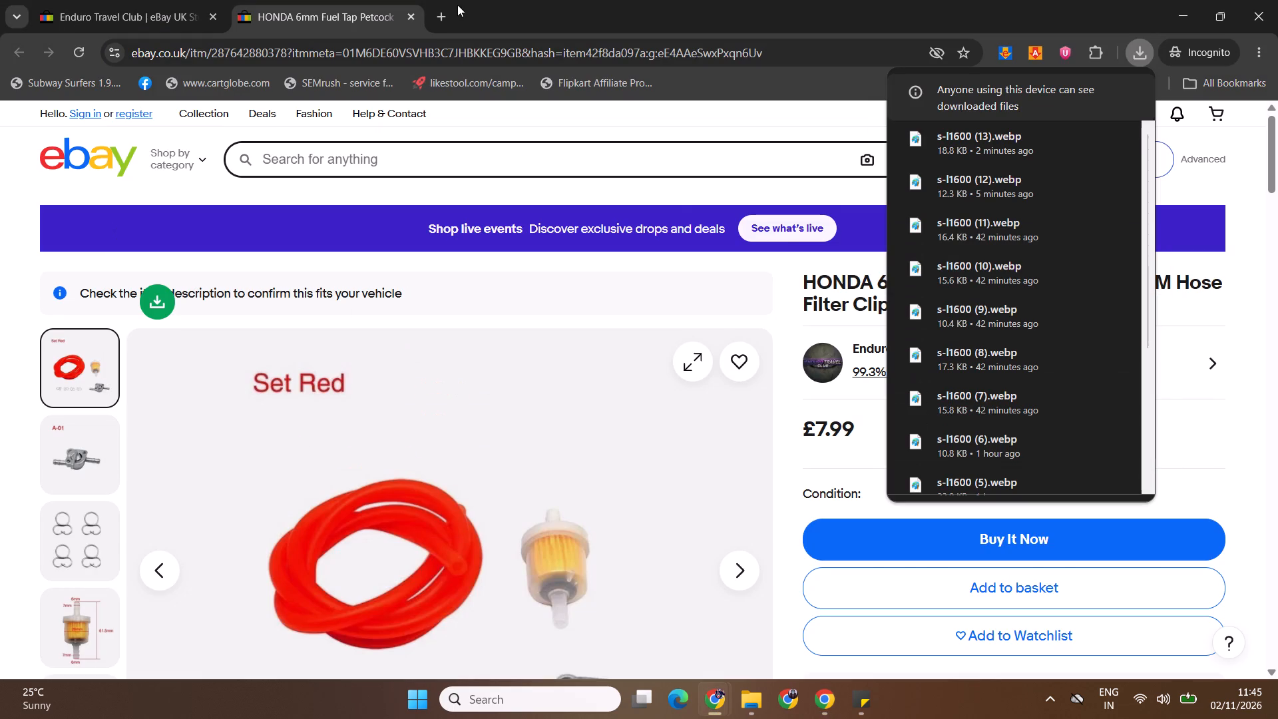
{"action": "left_click", "coordinate": [408, 15]}
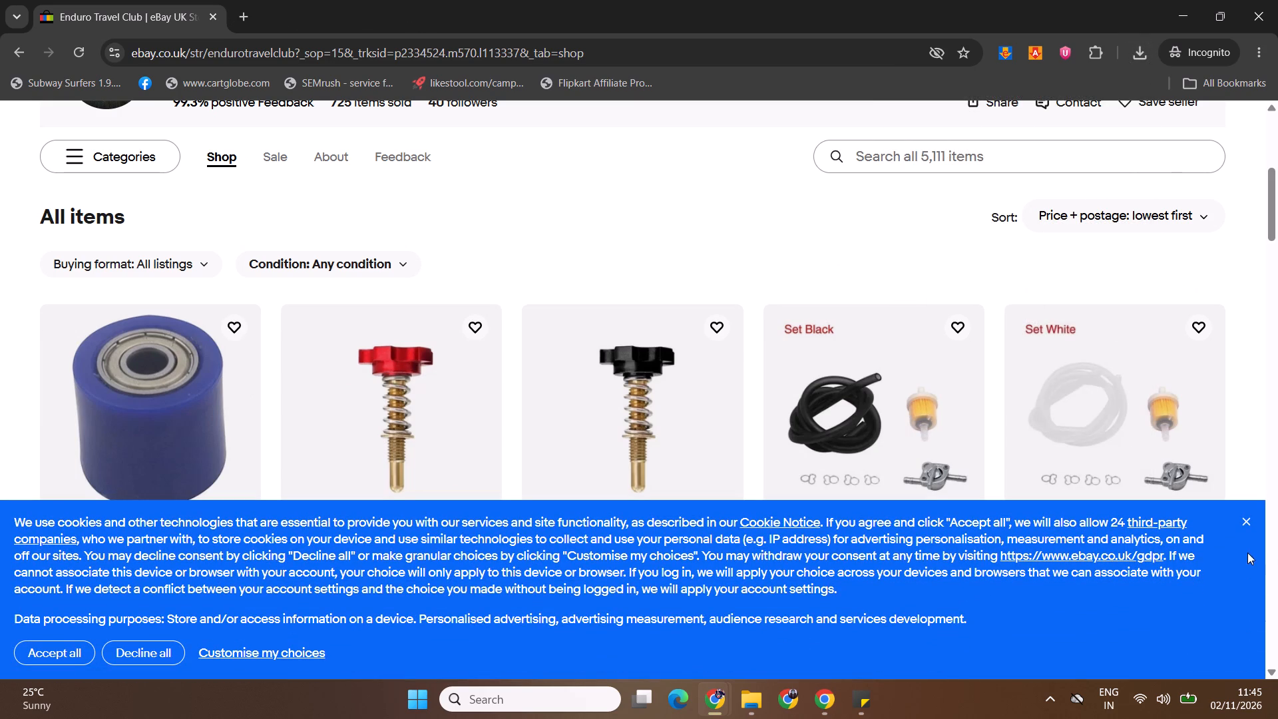
{"action": "left_click", "coordinate": [1250, 526]}
{"action": "left_click_drag", "start_coordinate": [1277, 202], "coordinate": [1277, 256]}
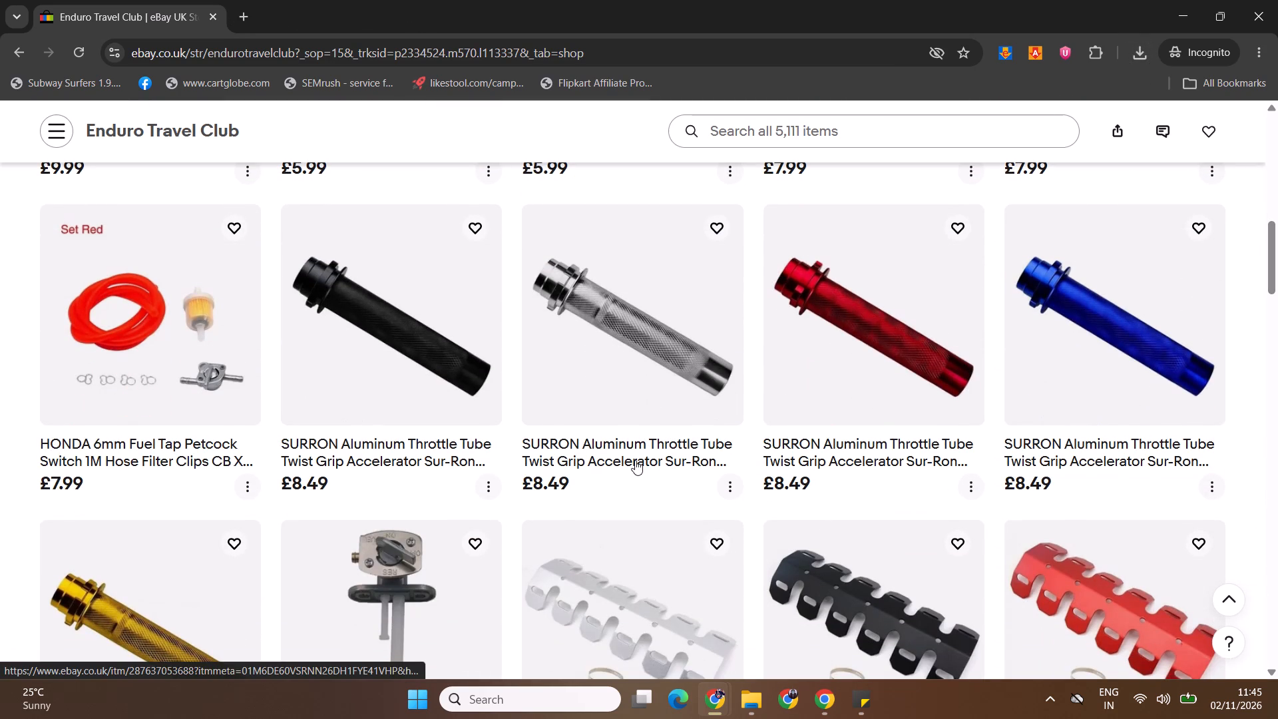
{"action": "double_click", "coordinate": [331, 462]}
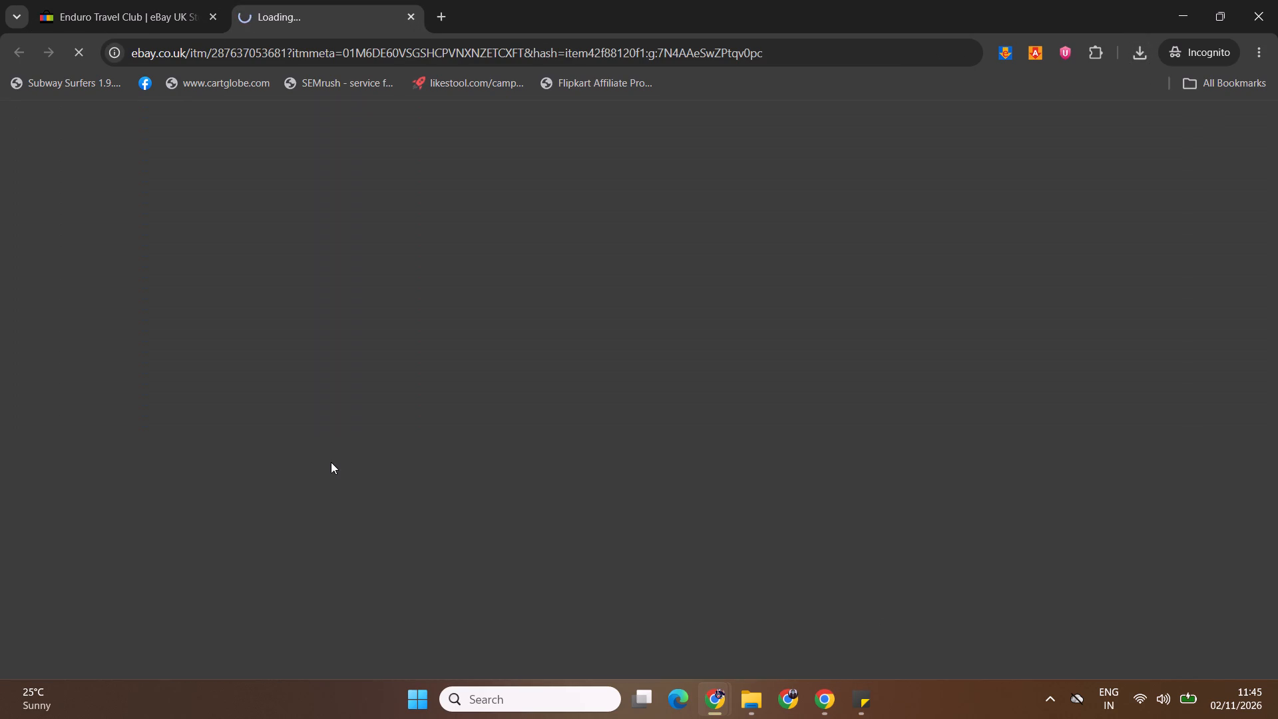
{"action": "key", "text": "alt+Tab"}
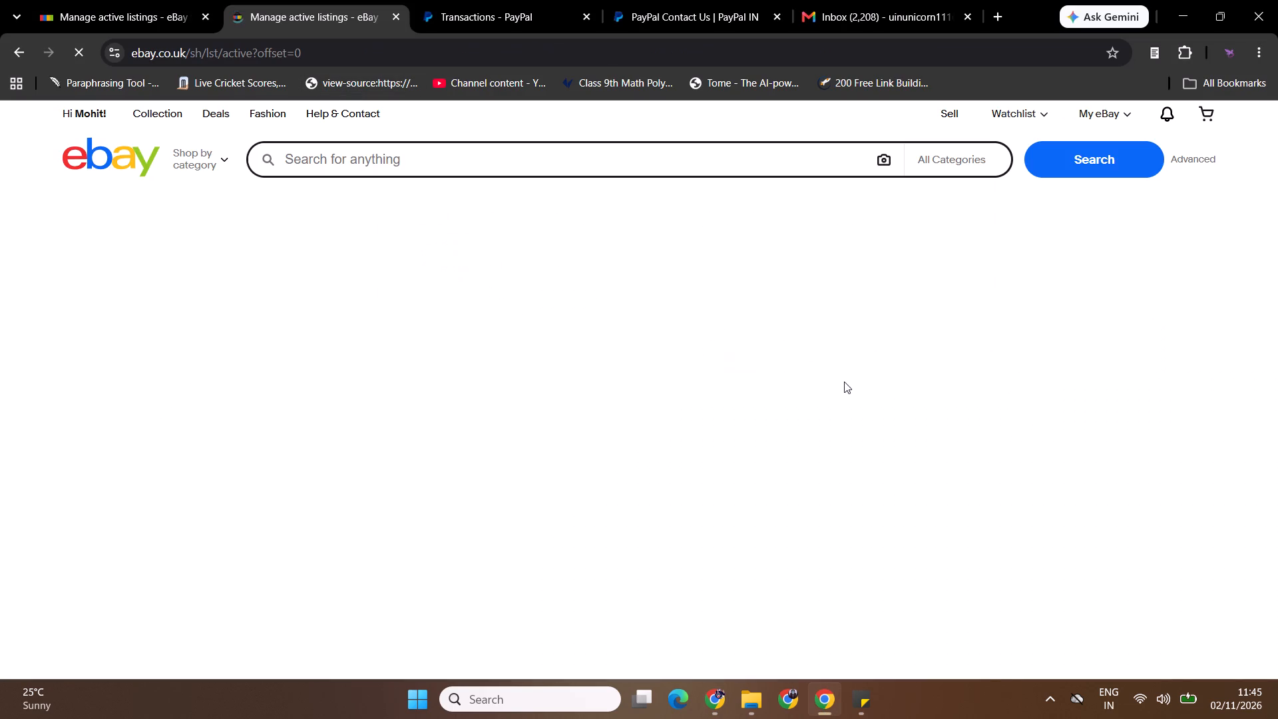
{"action": "key", "text": "alt+Tab"}
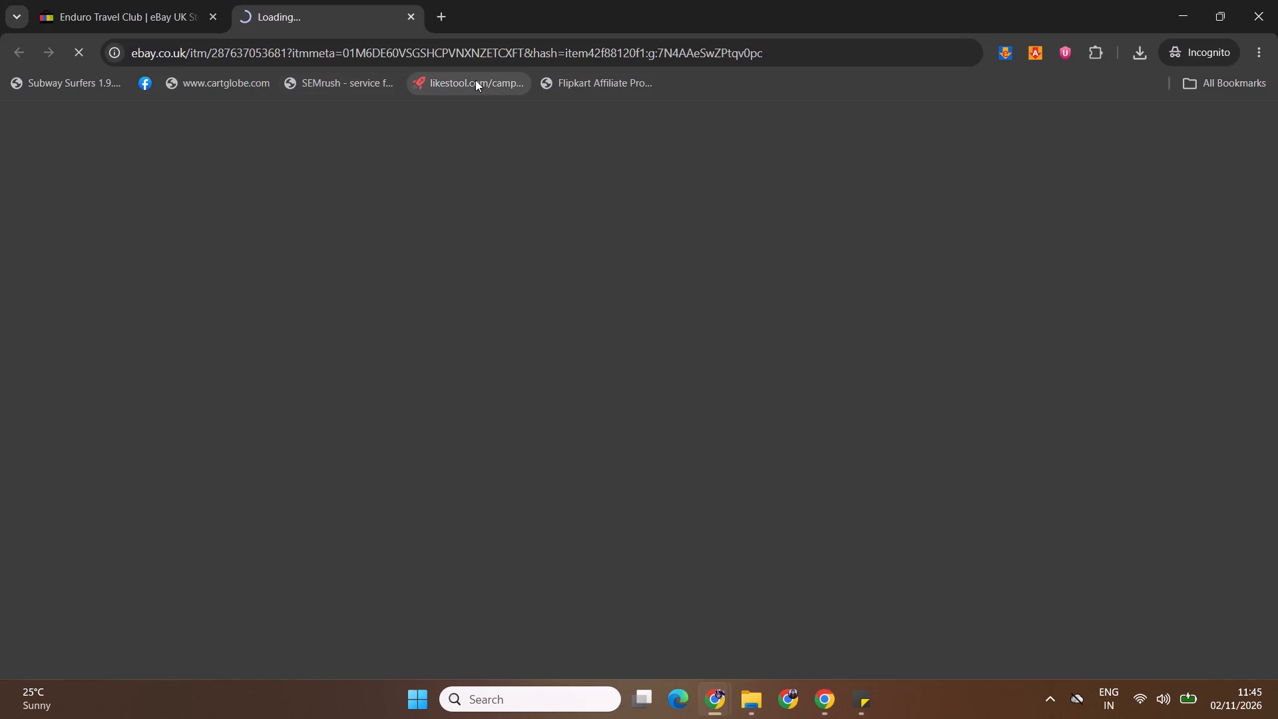
{"action": "key", "text": "alt+Tab"}
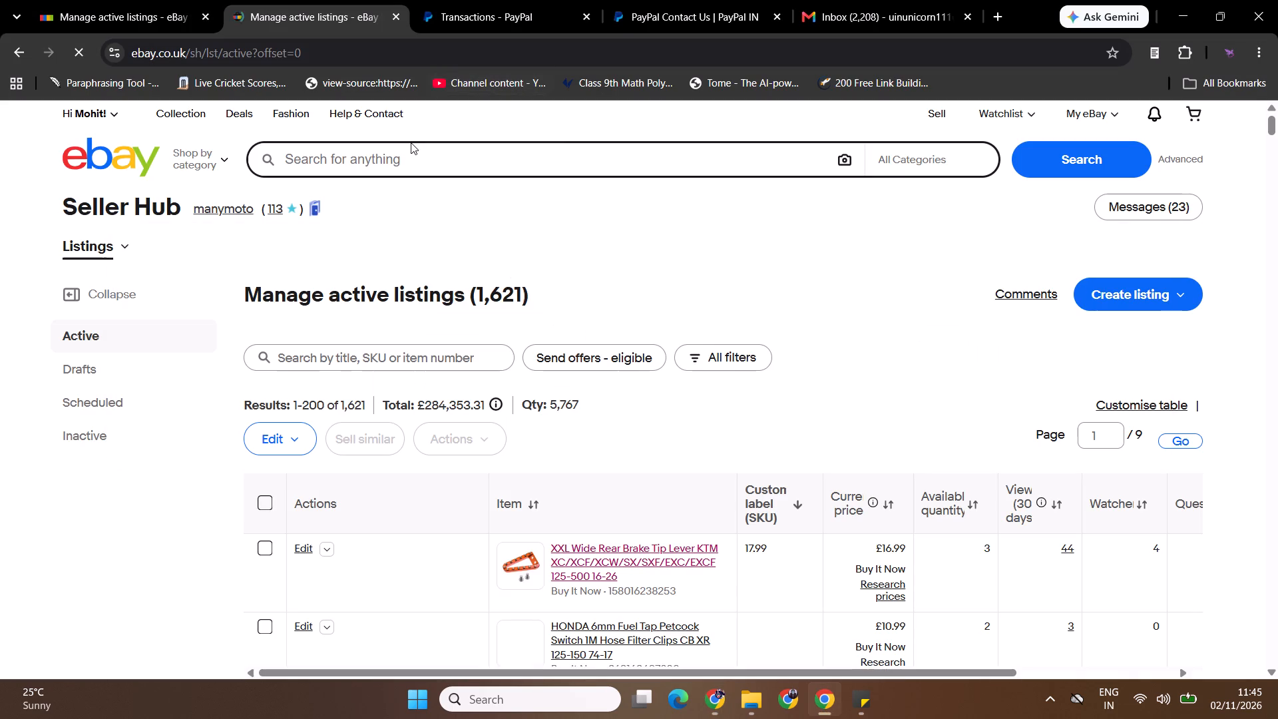
{"action": "key", "text": "alt+Tab"}
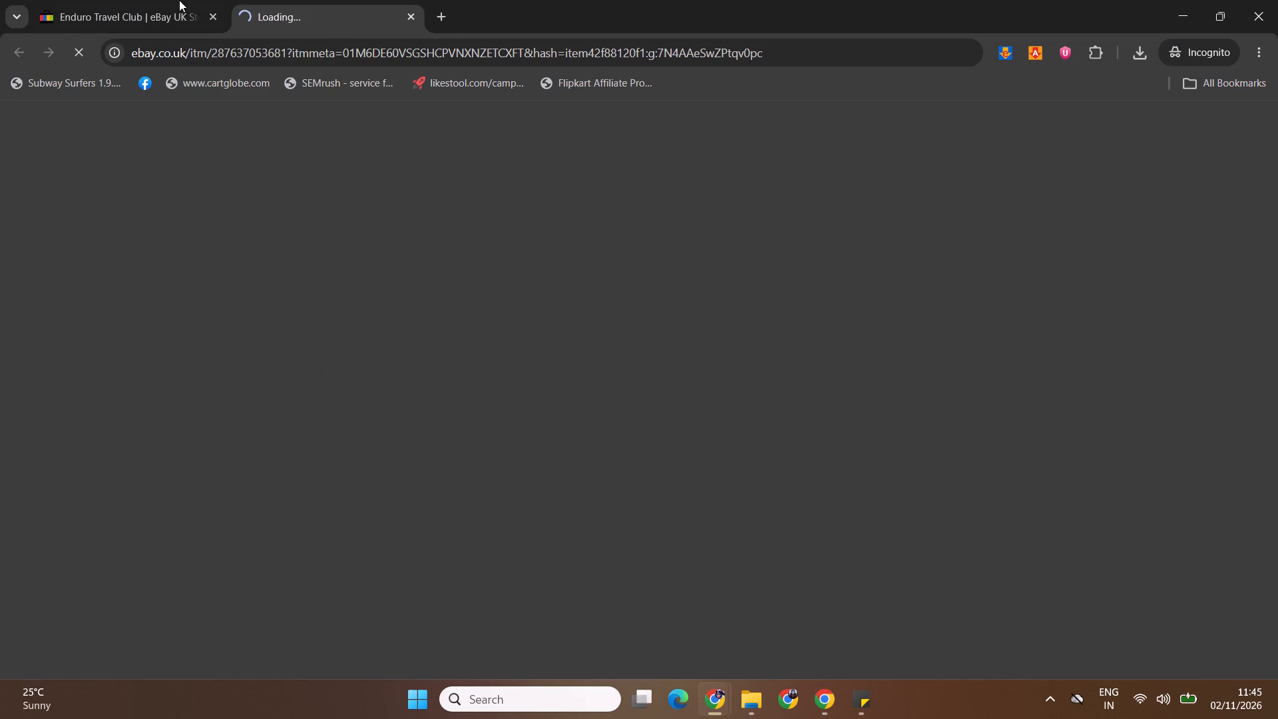
{"action": "left_click", "coordinate": [172, 0]}
{"action": "left_click", "coordinate": [359, 0]}
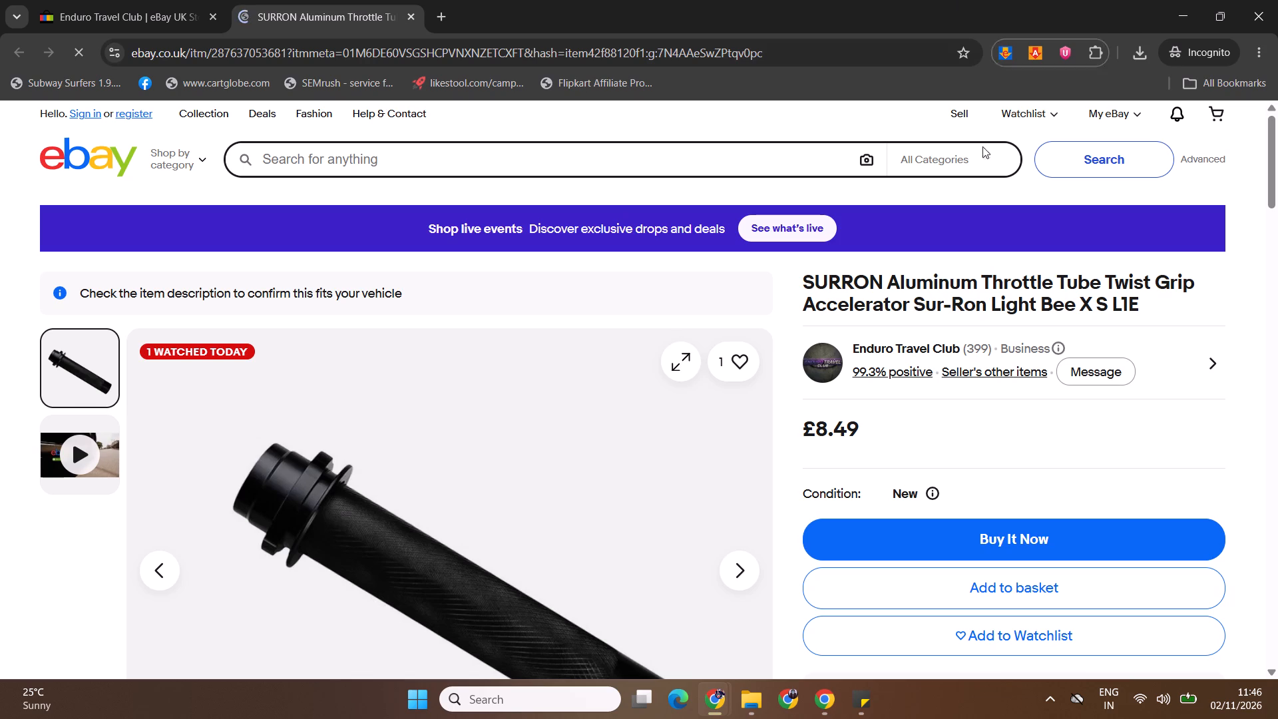
Copy "Throttle" from the SURRON title, search manymoto's active listings for it and check the results for a matching throttle tube.
{"action": "double_click", "coordinate": [1000, 280]}
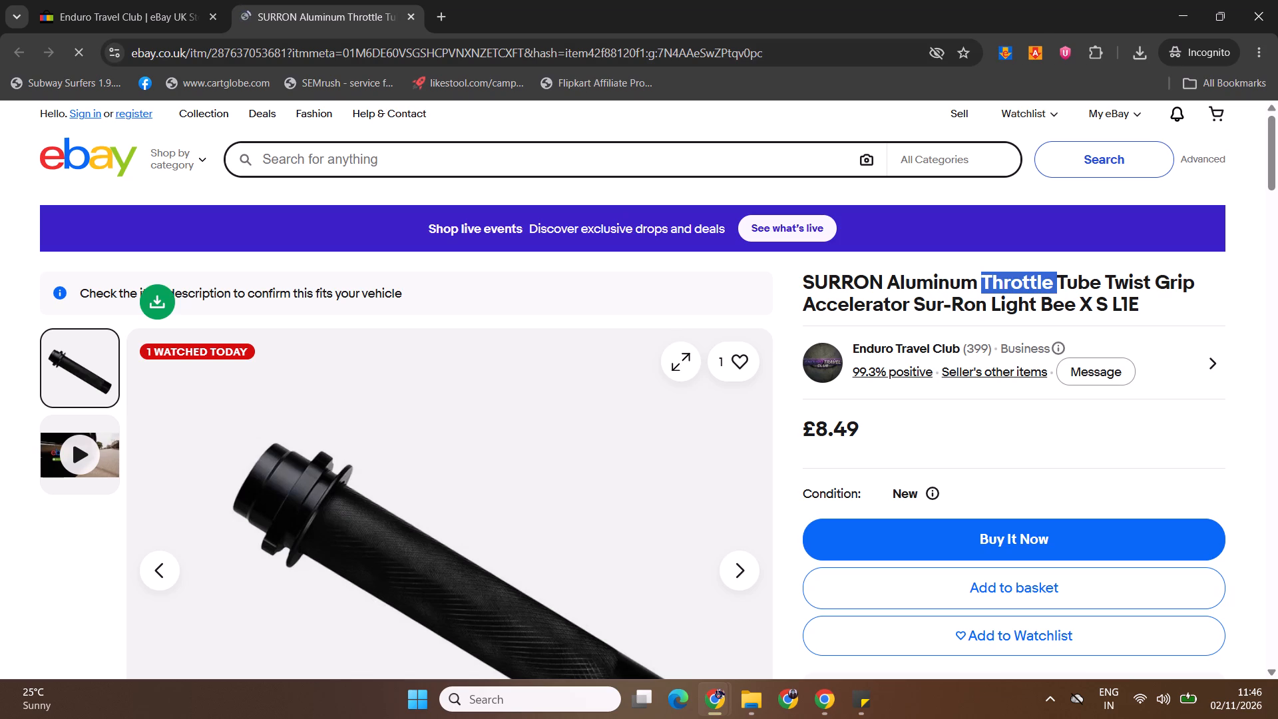
{"action": "key", "text": "ctrl+c"}
{"action": "key", "text": "ctrl+c"}
{"action": "key", "text": "ctrl+c"}
{"action": "key", "text": "ctrl+c"}
{"action": "key", "text": "alt+Tab"}
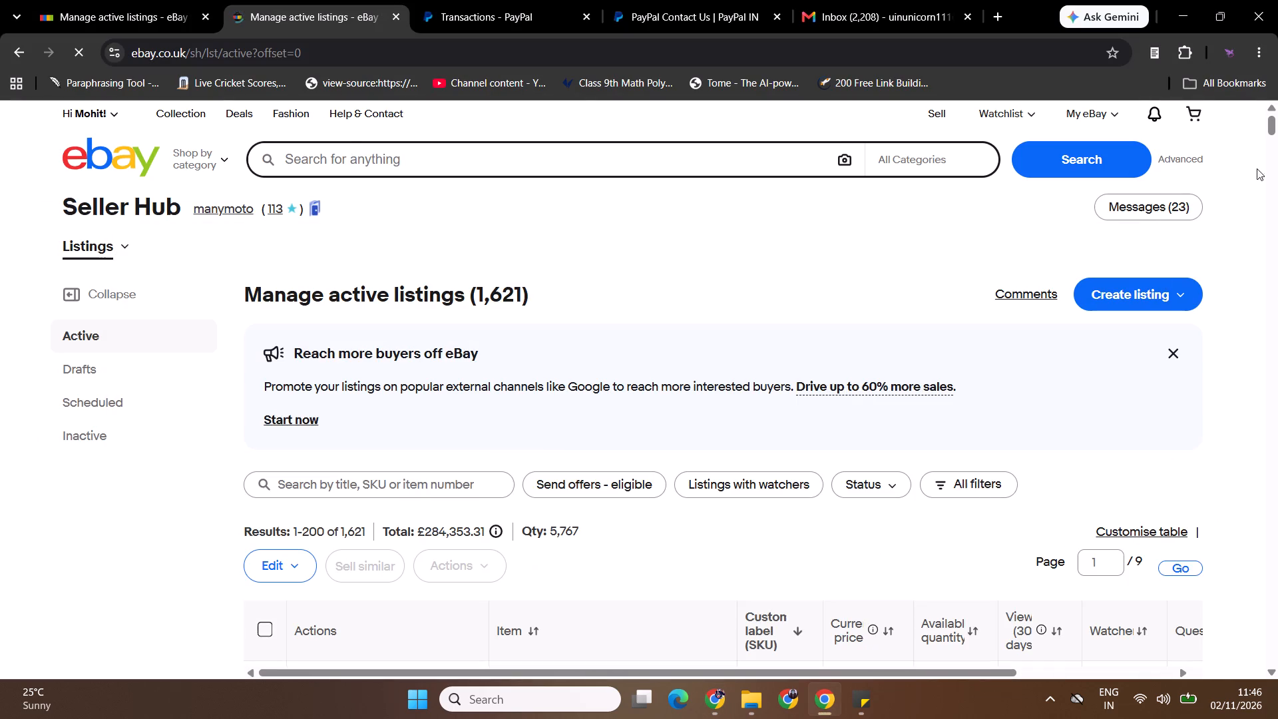
{"action": "left_click_drag", "start_coordinate": [1272, 119], "coordinate": [1274, 127]}
{"action": "left_click", "coordinate": [416, 267]}
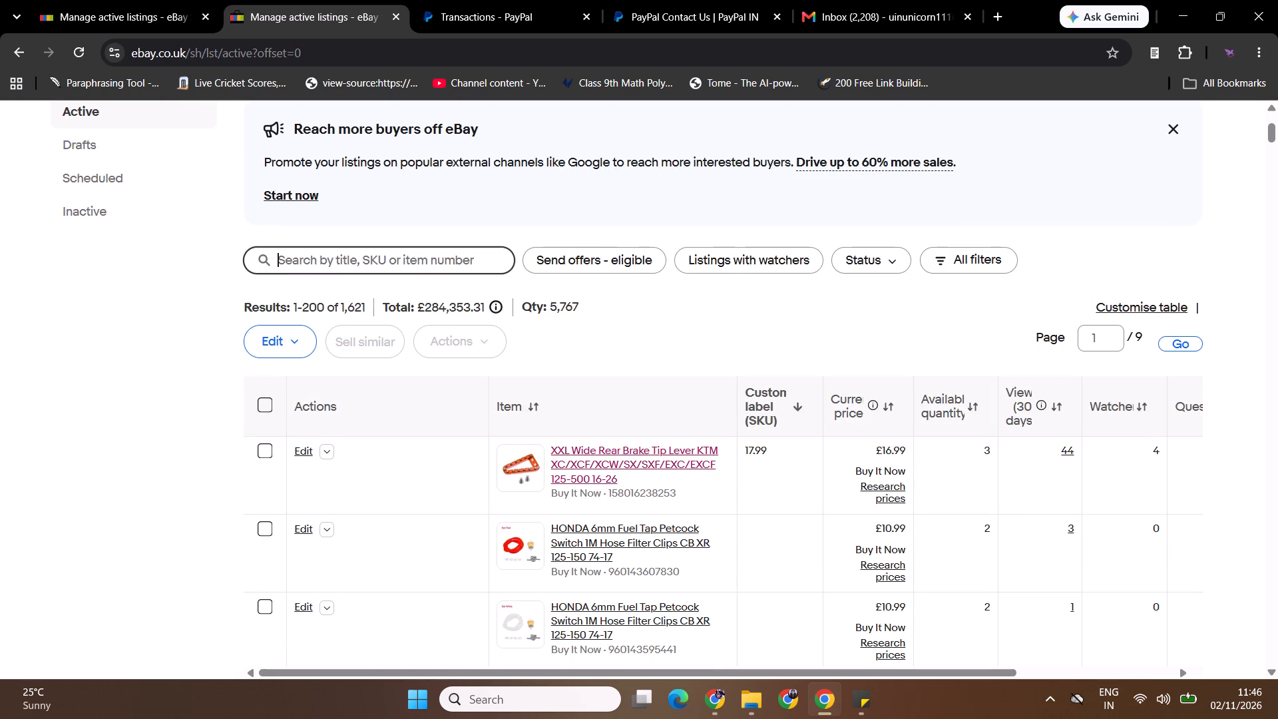
{"action": "key", "text": "ctrl+v"}
{"action": "key", "text": "ctrl+b"}
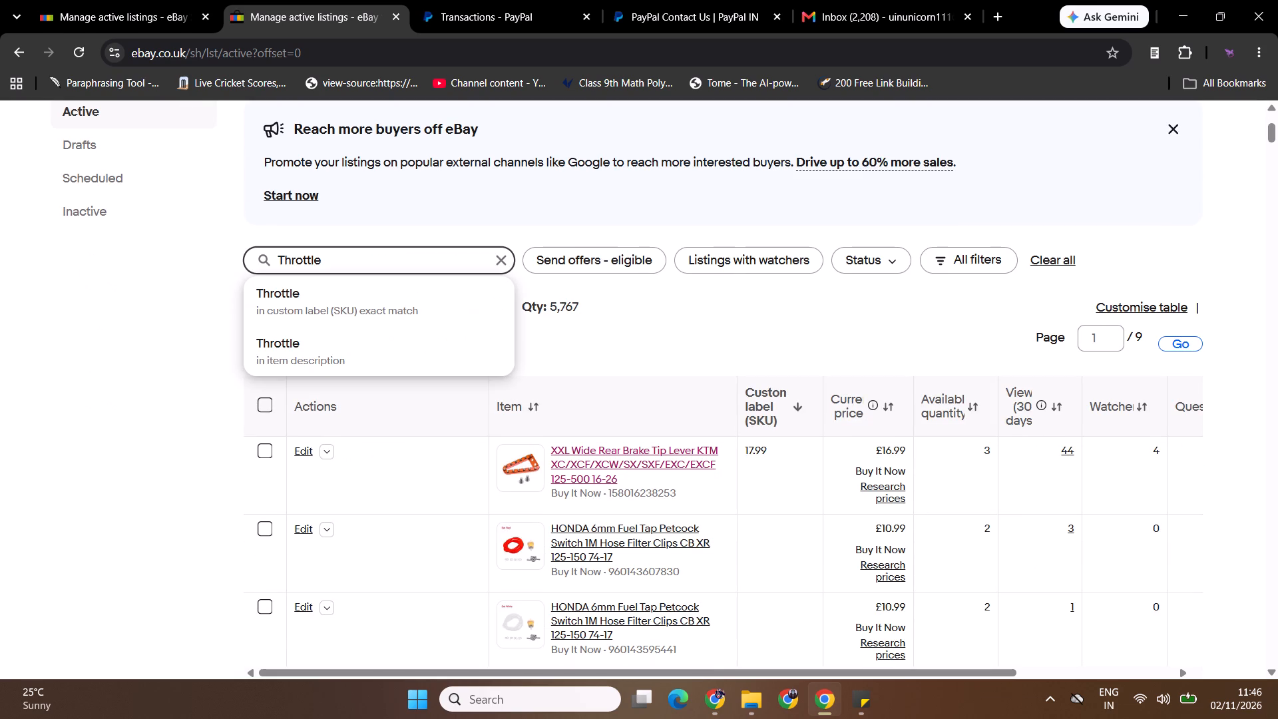
{"action": "key", "text": "BackSpace"}
{"action": "key", "text": "Return"}
{"action": "key", "text": "alt+Tab"}
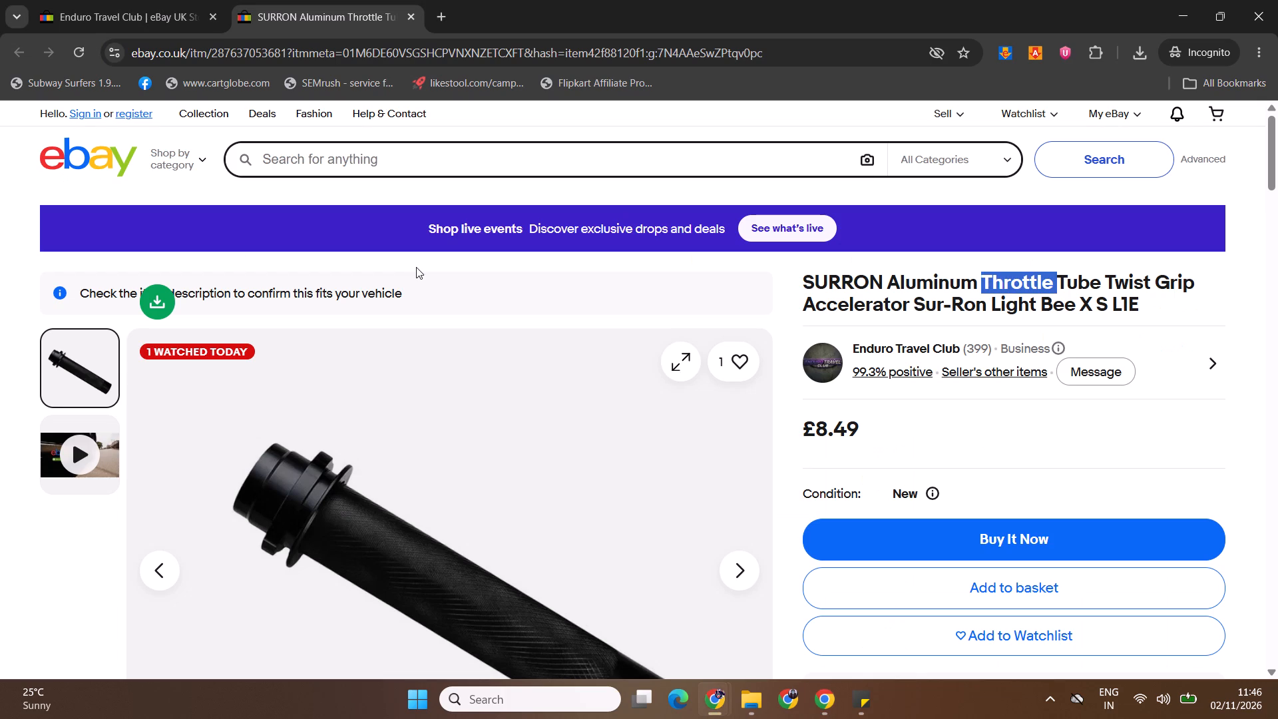
{"action": "key", "text": "alt+Tab"}
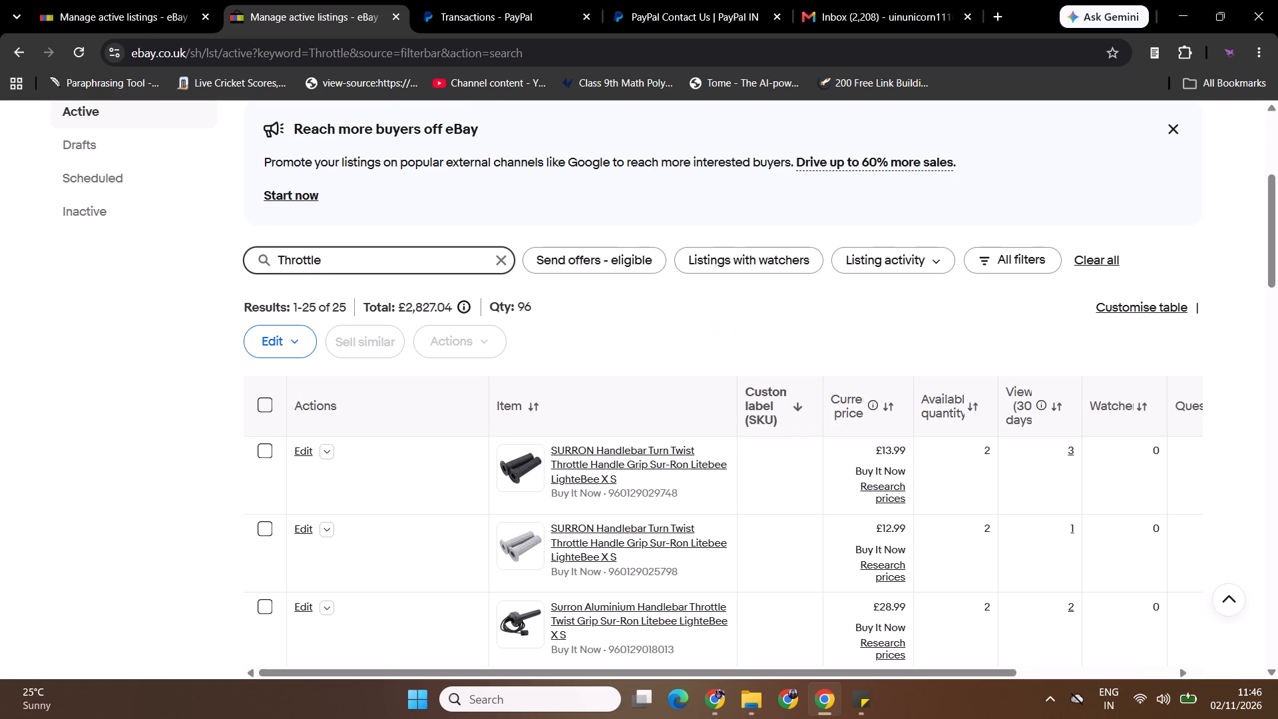
{"action": "left_click_drag", "start_coordinate": [1277, 296], "coordinate": [1277, 423]}
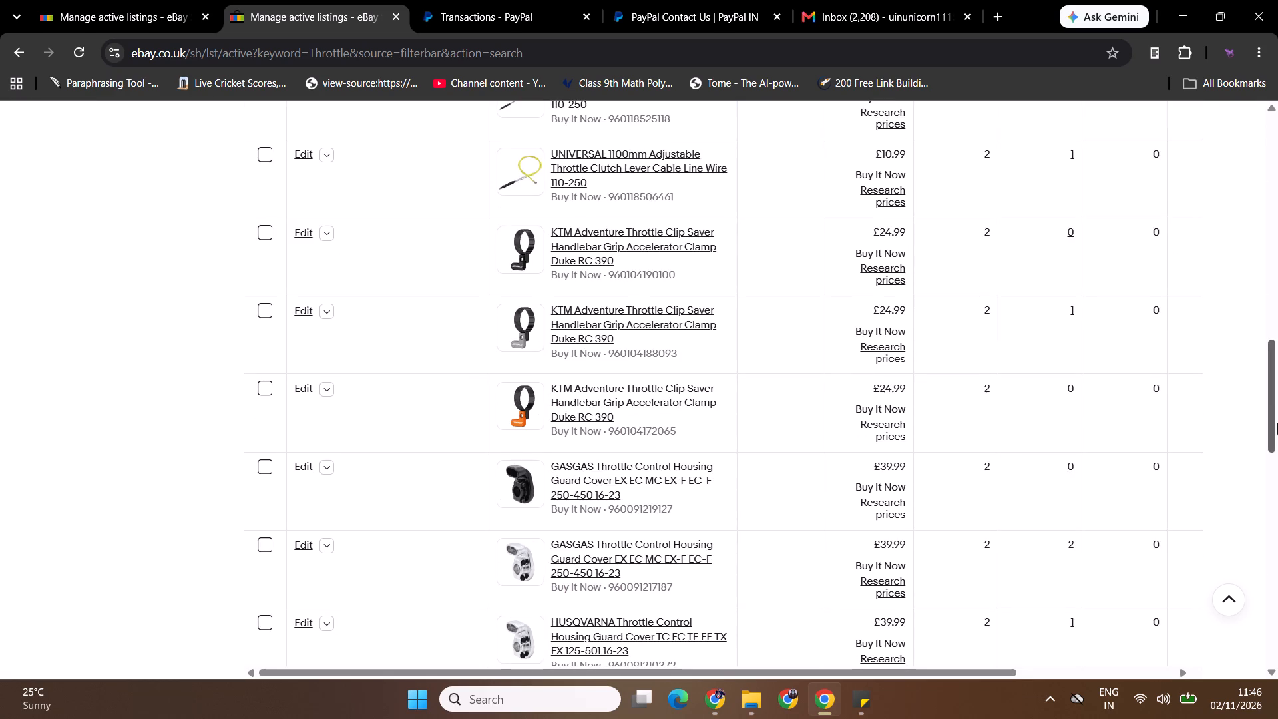
{"action": "left_click_drag", "start_coordinate": [1277, 391], "coordinate": [1276, 431]}
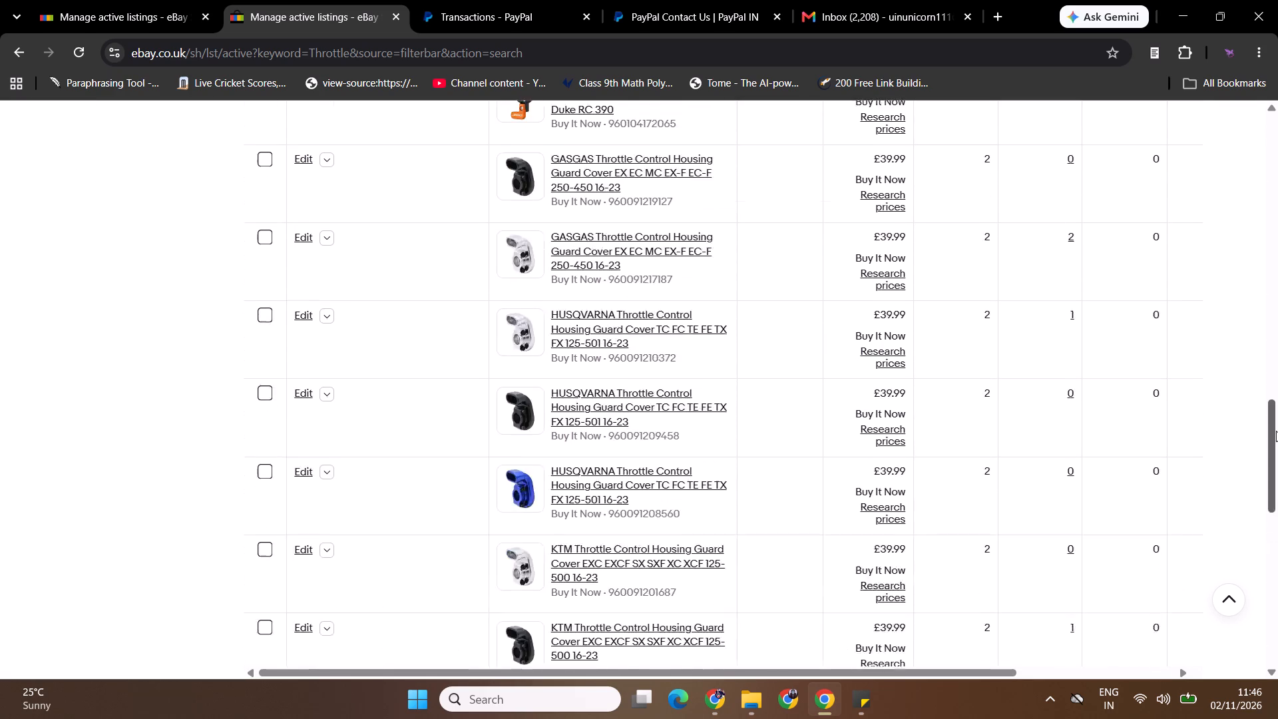
{"action": "left_click_drag", "start_coordinate": [1276, 431], "coordinate": [1277, 270]}
{"action": "left_click_drag", "start_coordinate": [1277, 326], "coordinate": [1277, 282]}
Search manymoto's active listings for "surron" instead.
{"action": "double_click", "coordinate": [363, 258]}
{"action": "type", "text": "surron"}
{"action": "key", "text": "Return"}
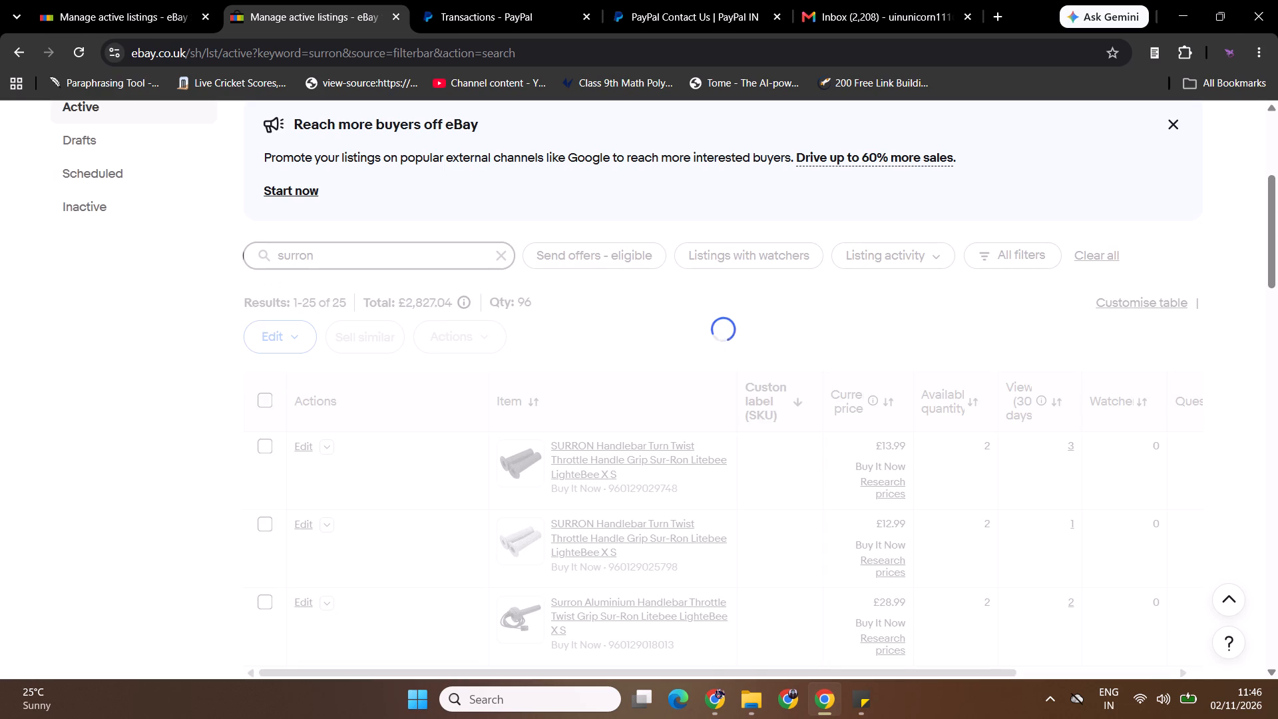
{"action": "key", "text": "alt+Tab"}
{"action": "key", "text": "alt+Tab"}
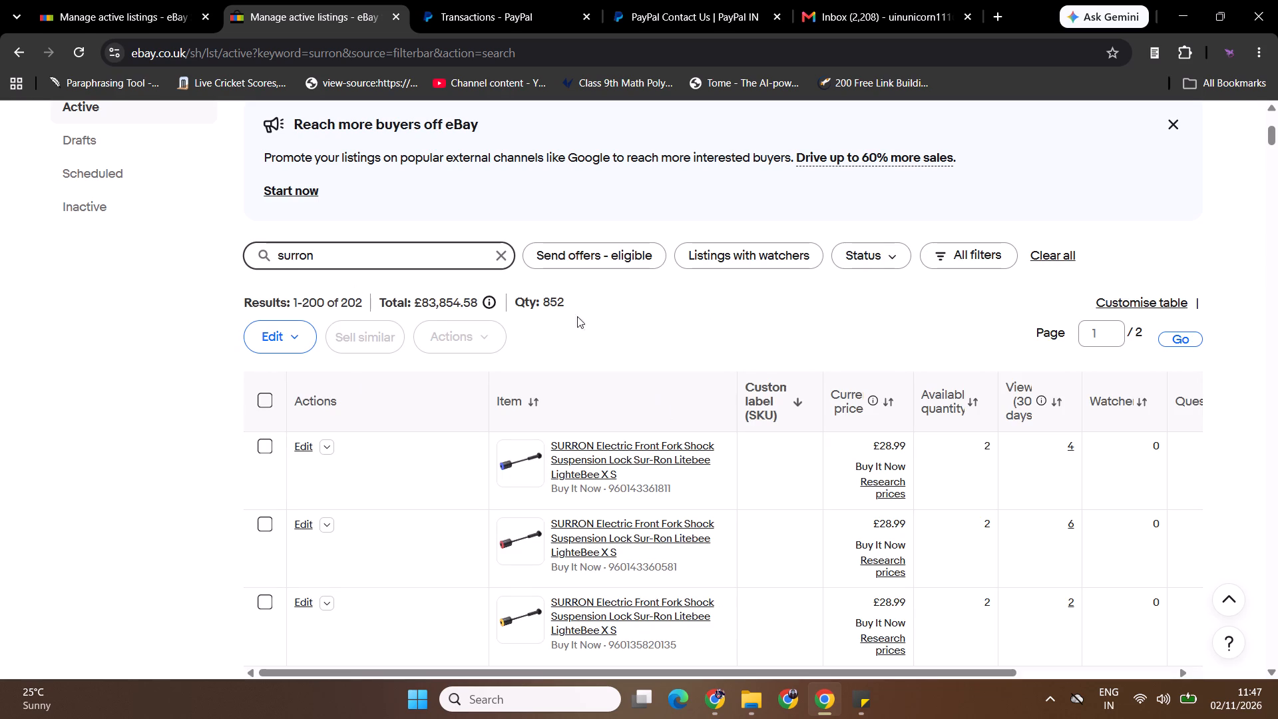
Look through both pages of manymoto's "surron" active listings for an aluminum throttle tube or similar listing to base the new one on.
{"action": "left_click_drag", "start_coordinate": [1277, 132], "coordinate": [1277, 145]}
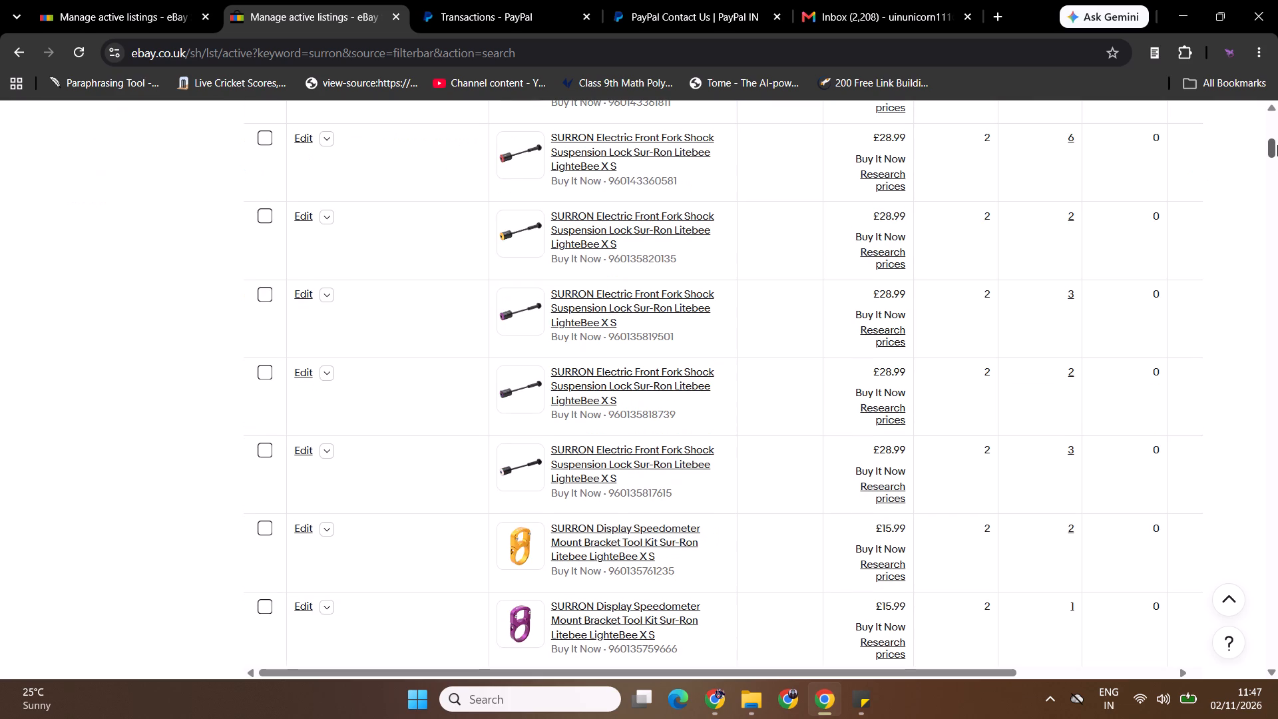
{"action": "left_click_drag", "start_coordinate": [1277, 145], "coordinate": [1277, 142]}
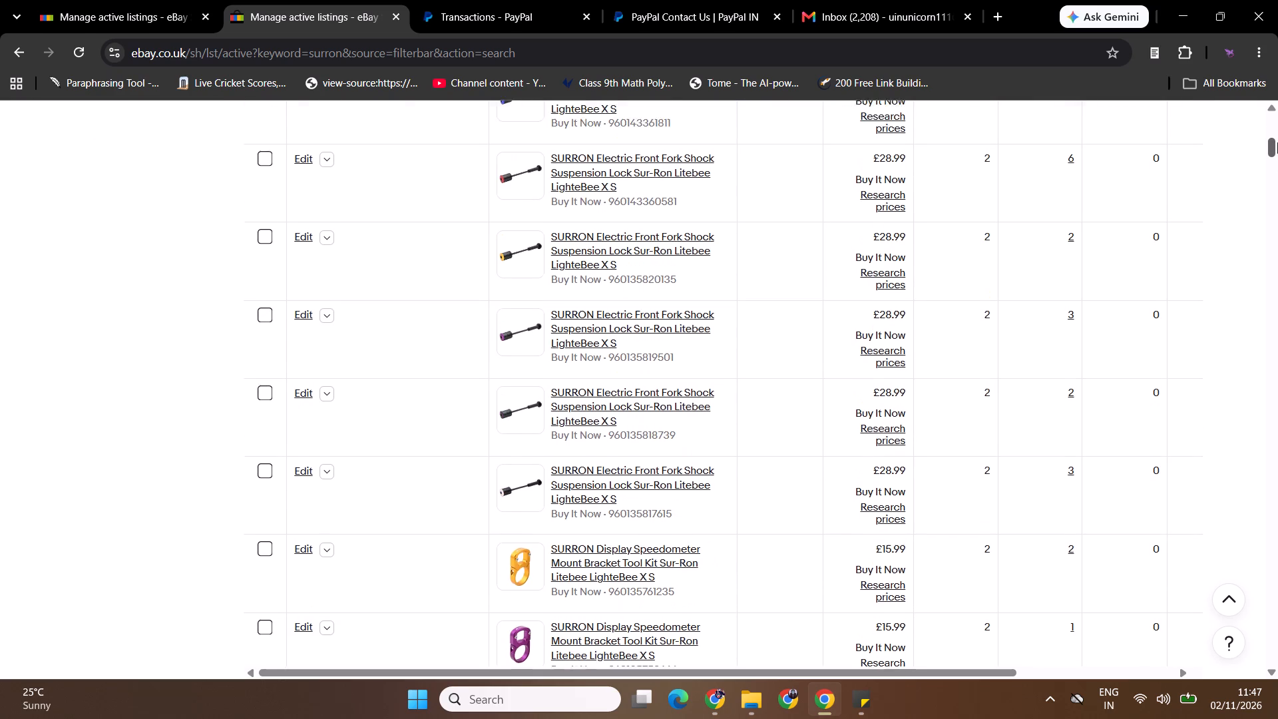
{"action": "left_click_drag", "start_coordinate": [1277, 142], "coordinate": [1277, 184]}
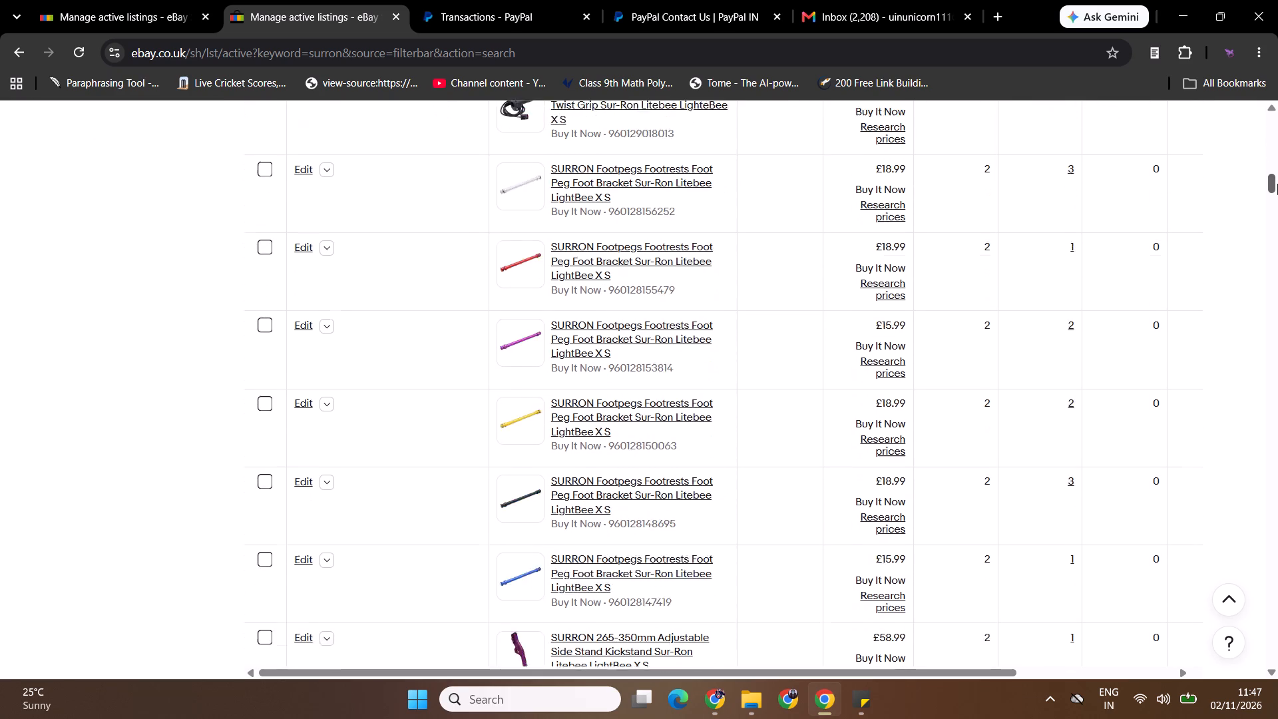
{"action": "left_click_drag", "start_coordinate": [1277, 184], "coordinate": [1275, 211]}
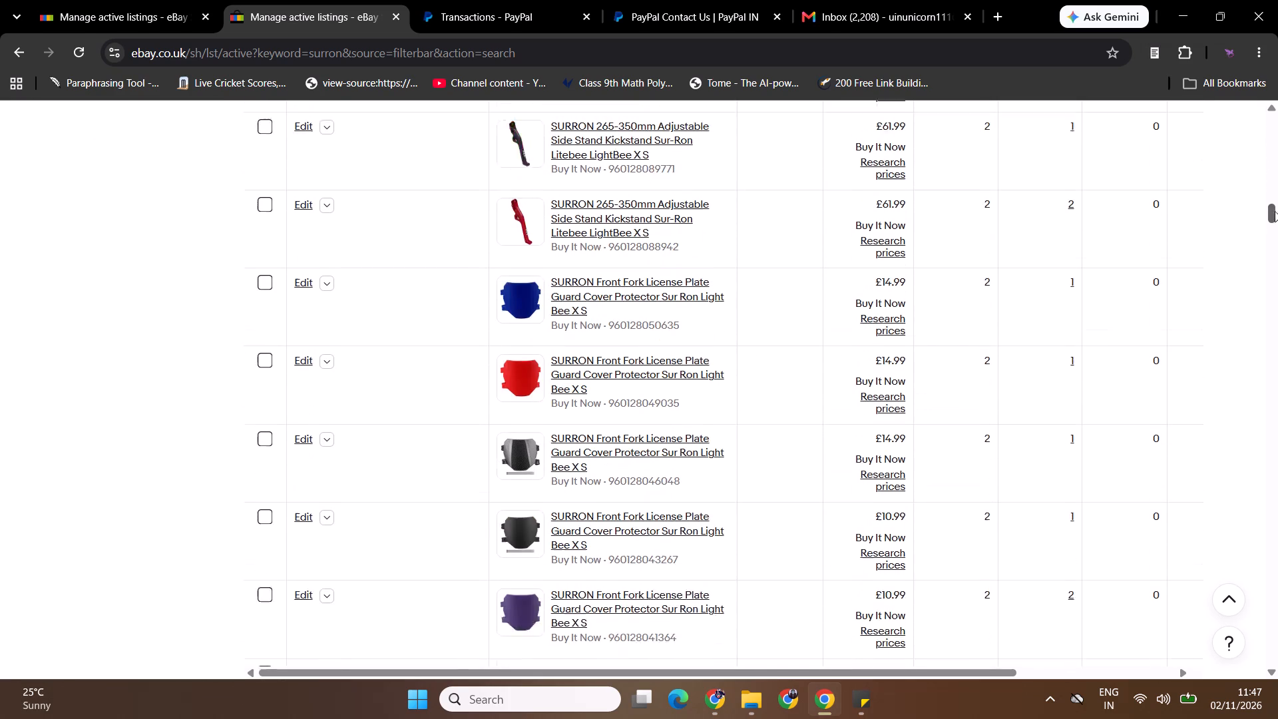
{"action": "left_click_drag", "start_coordinate": [1275, 211], "coordinate": [1274, 242]}
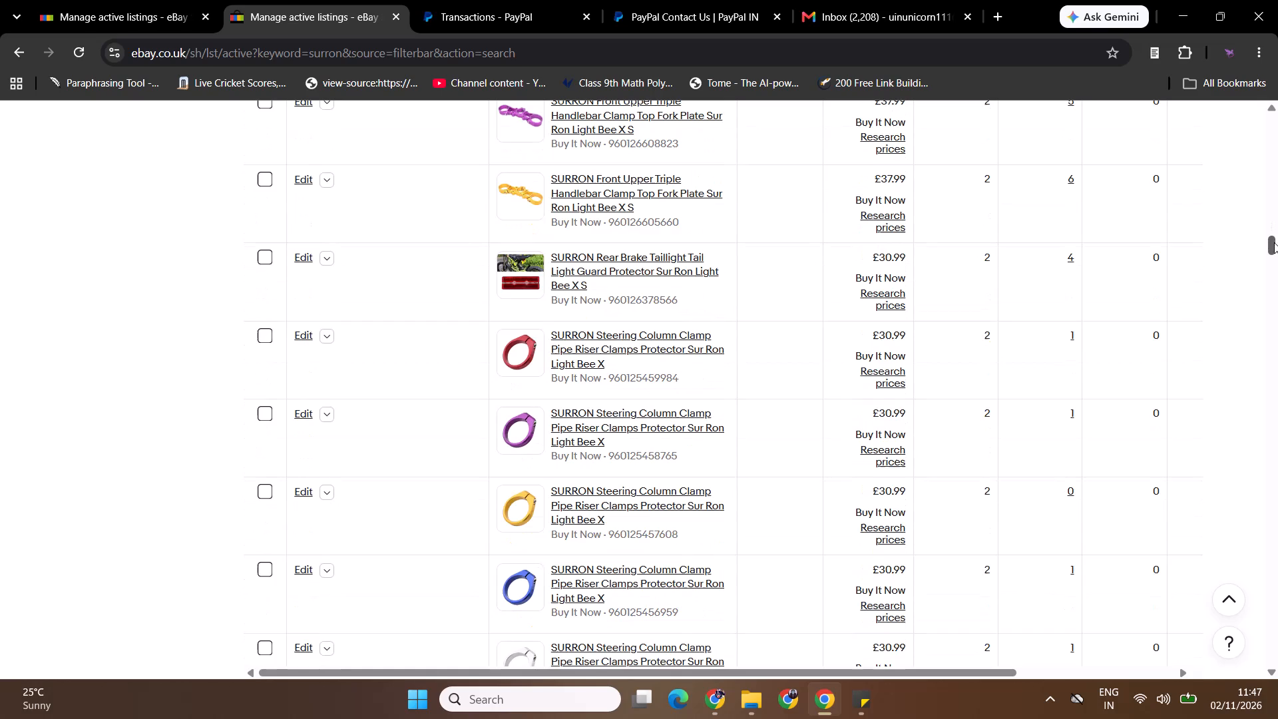
{"action": "left_click_drag", "start_coordinate": [1274, 242], "coordinate": [1276, 193]}
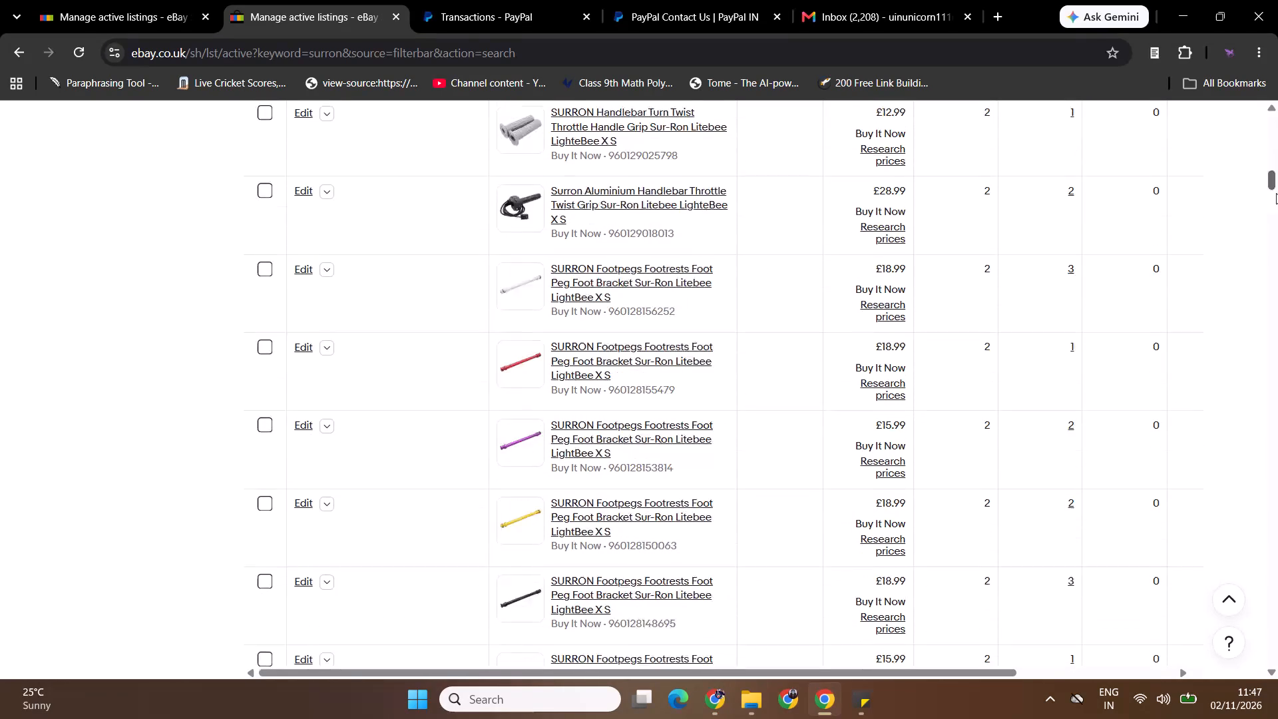
{"action": "left_click_drag", "start_coordinate": [1276, 193], "coordinate": [1269, 330]}
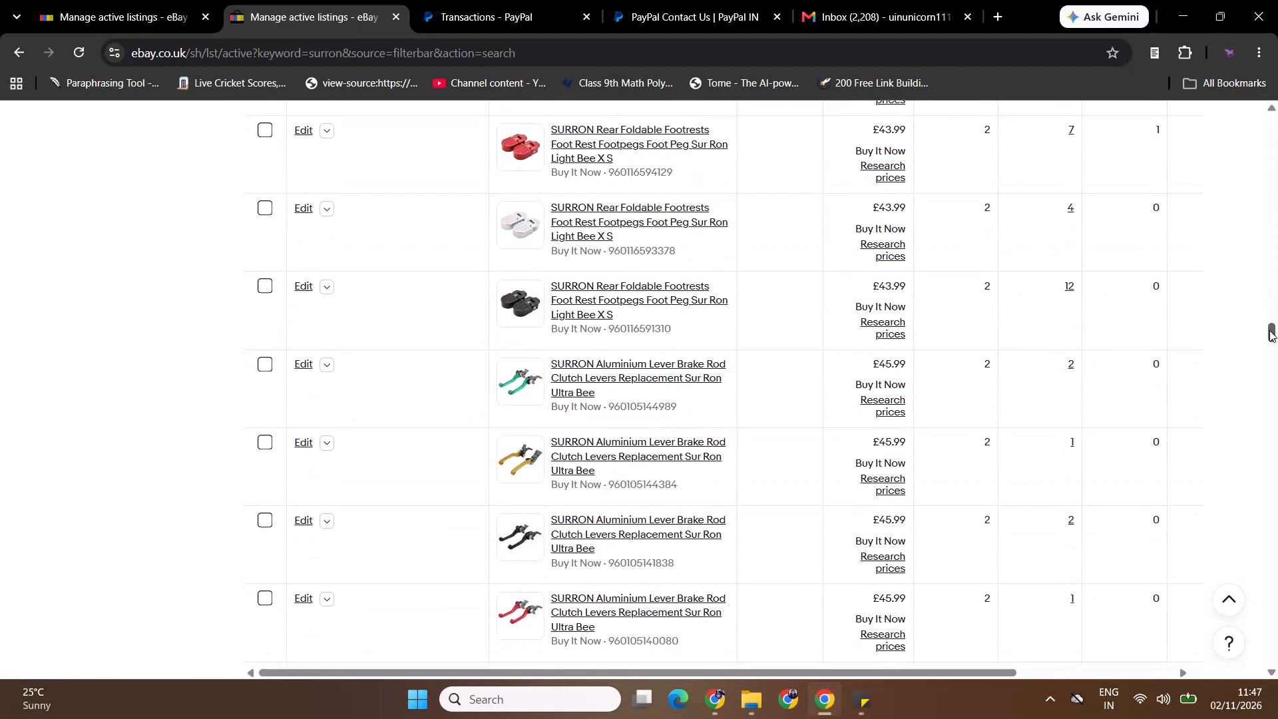
{"action": "left_click_drag", "start_coordinate": [1269, 330], "coordinate": [1265, 366]}
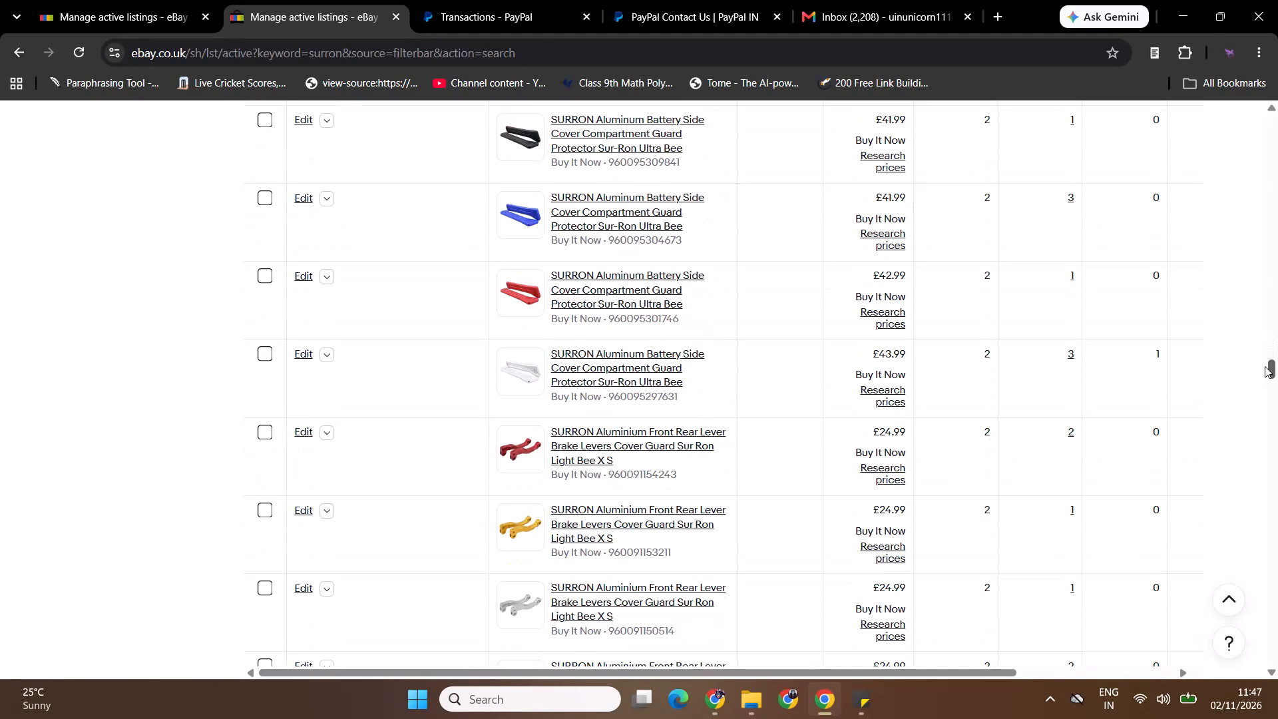
{"action": "left_click_drag", "start_coordinate": [1265, 366], "coordinate": [1261, 412]}
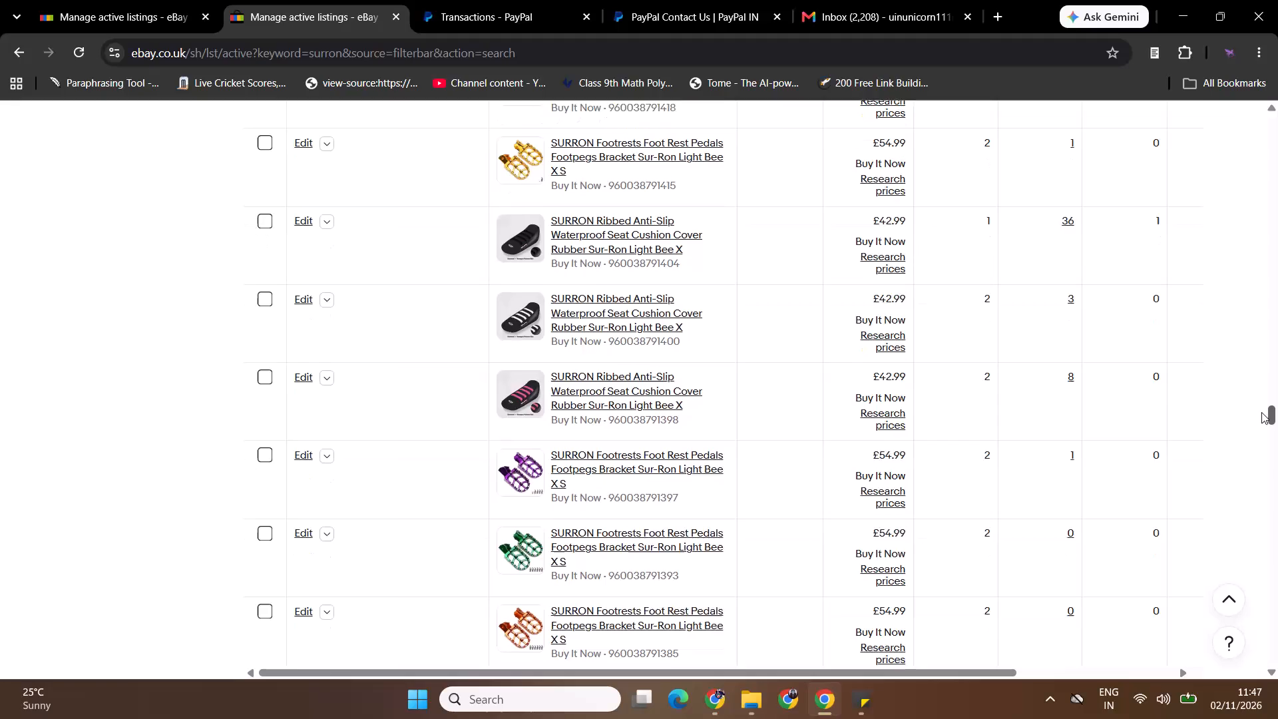
{"action": "left_click_drag", "start_coordinate": [1261, 412], "coordinate": [1263, 465]}
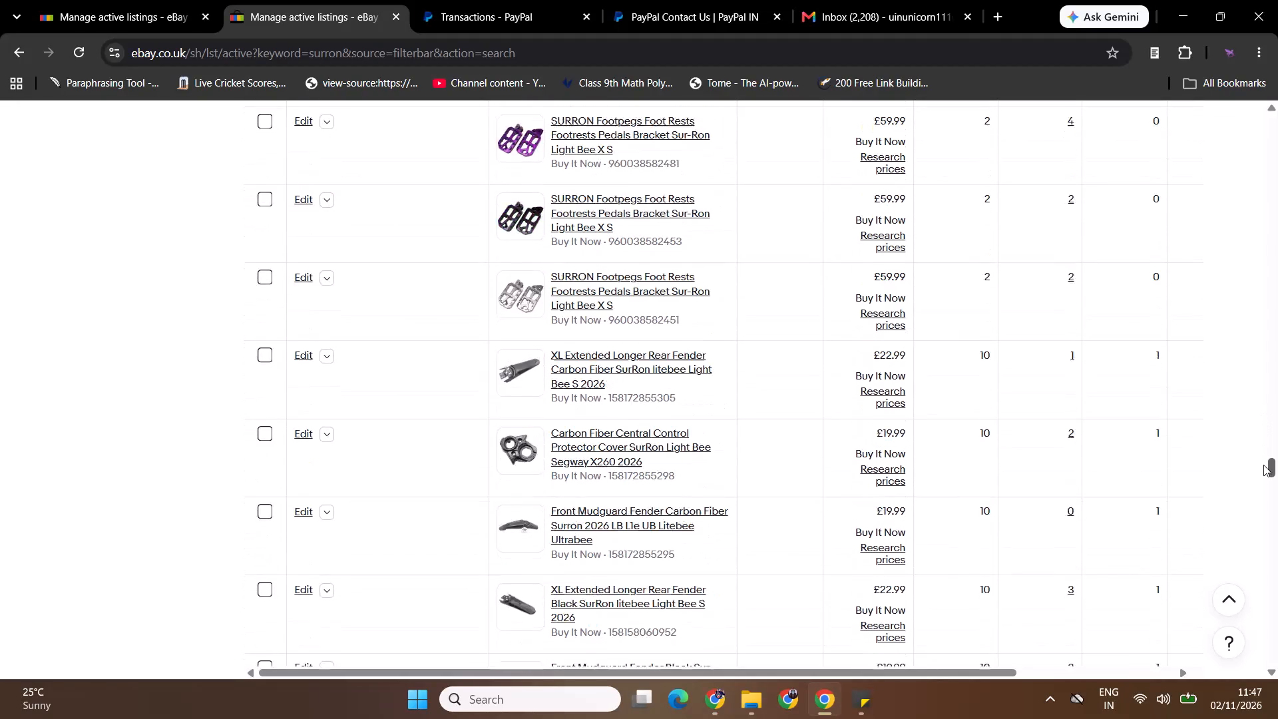
{"action": "left_click_drag", "start_coordinate": [1263, 465], "coordinate": [1259, 545]}
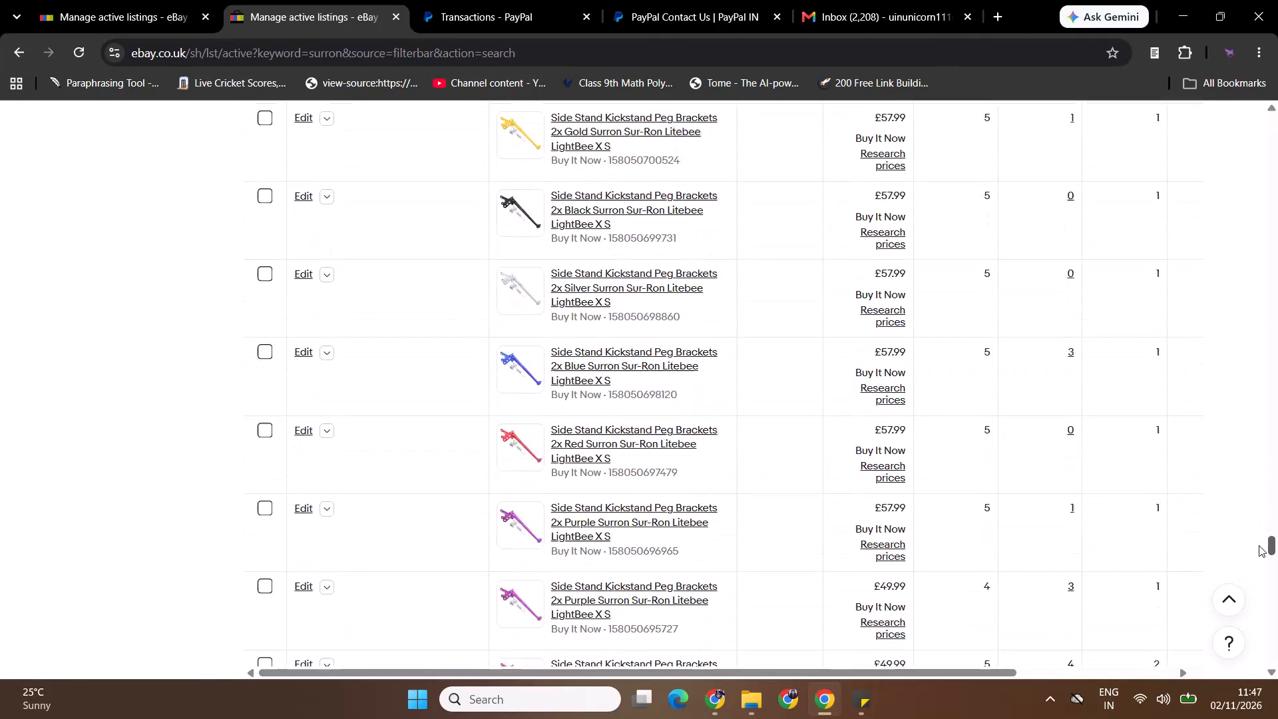
{"action": "left_click_drag", "start_coordinate": [1259, 545], "coordinate": [1257, 623]}
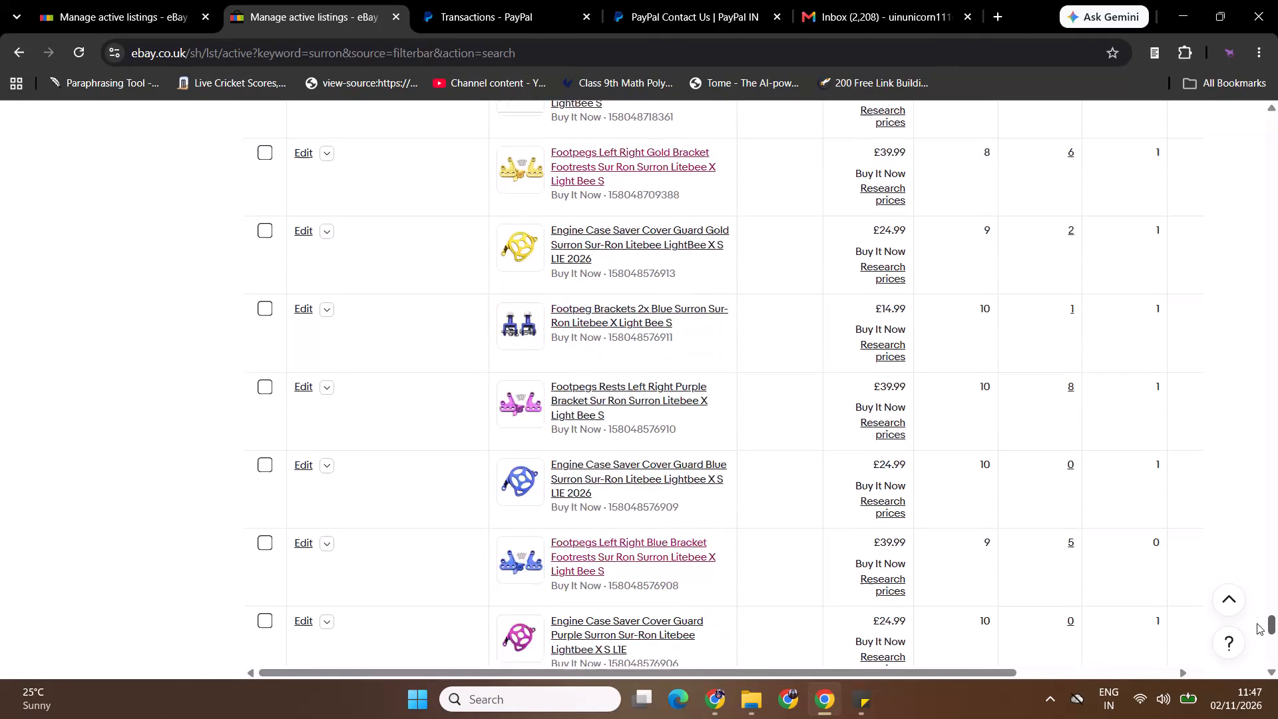
{"action": "left_click_drag", "start_coordinate": [1257, 623], "coordinate": [1256, 675]}
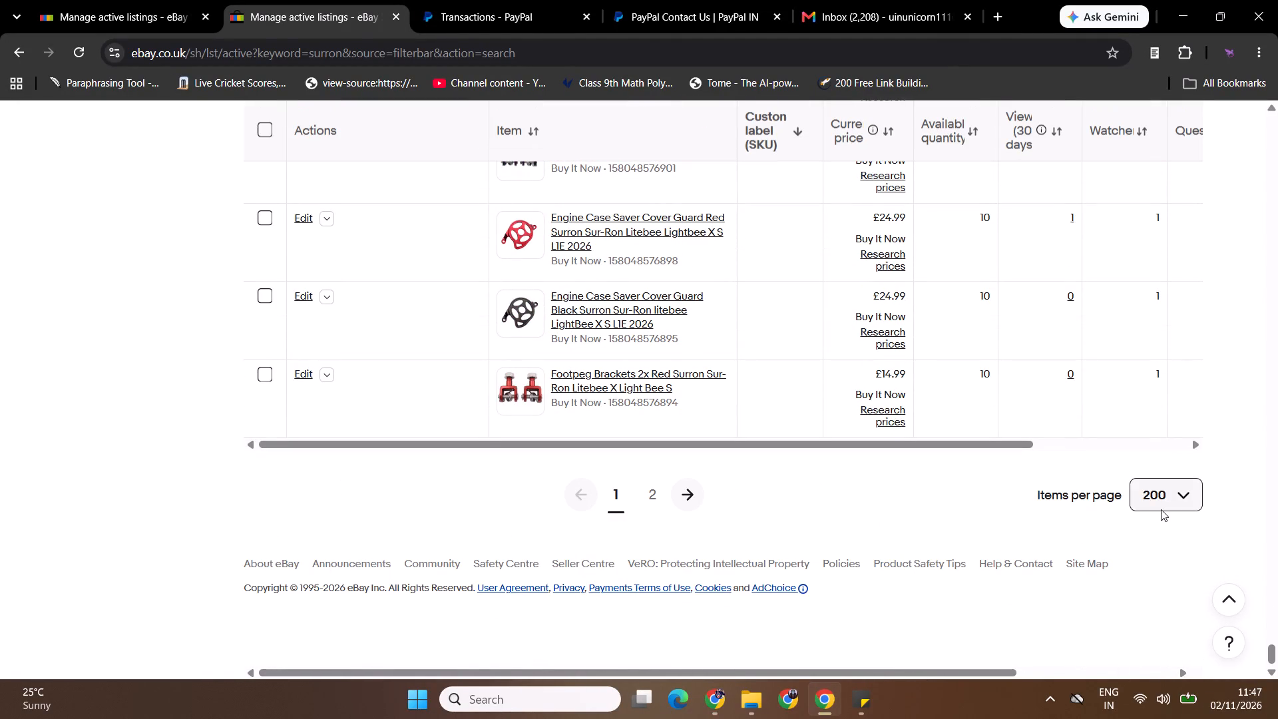
{"action": "left_click", "coordinate": [652, 497]}
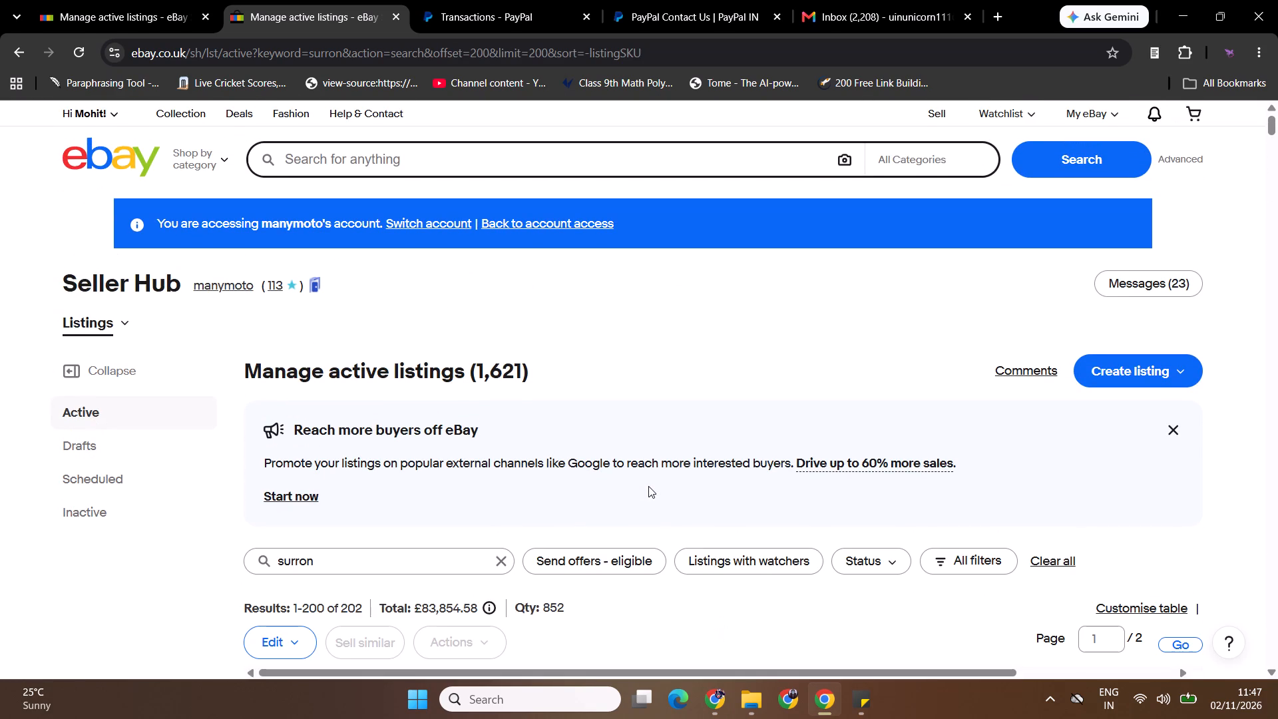
{"action": "left_click_drag", "start_coordinate": [1277, 194], "coordinate": [1277, 408]}
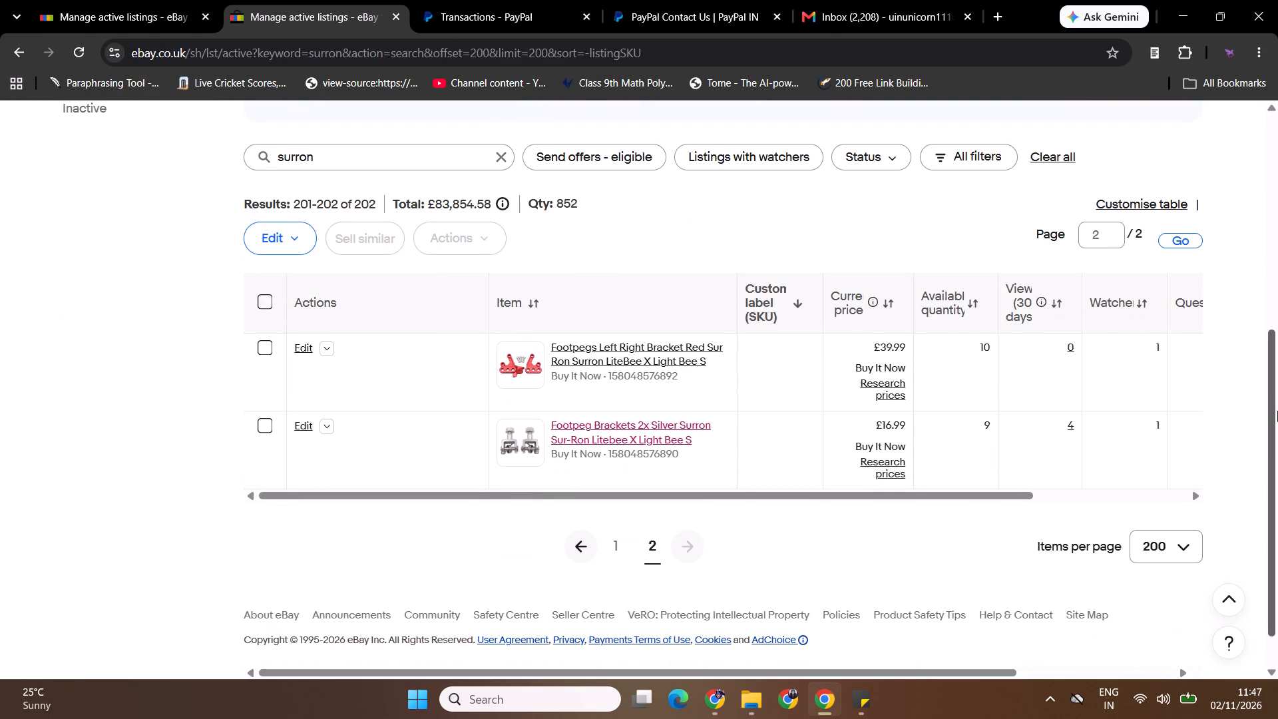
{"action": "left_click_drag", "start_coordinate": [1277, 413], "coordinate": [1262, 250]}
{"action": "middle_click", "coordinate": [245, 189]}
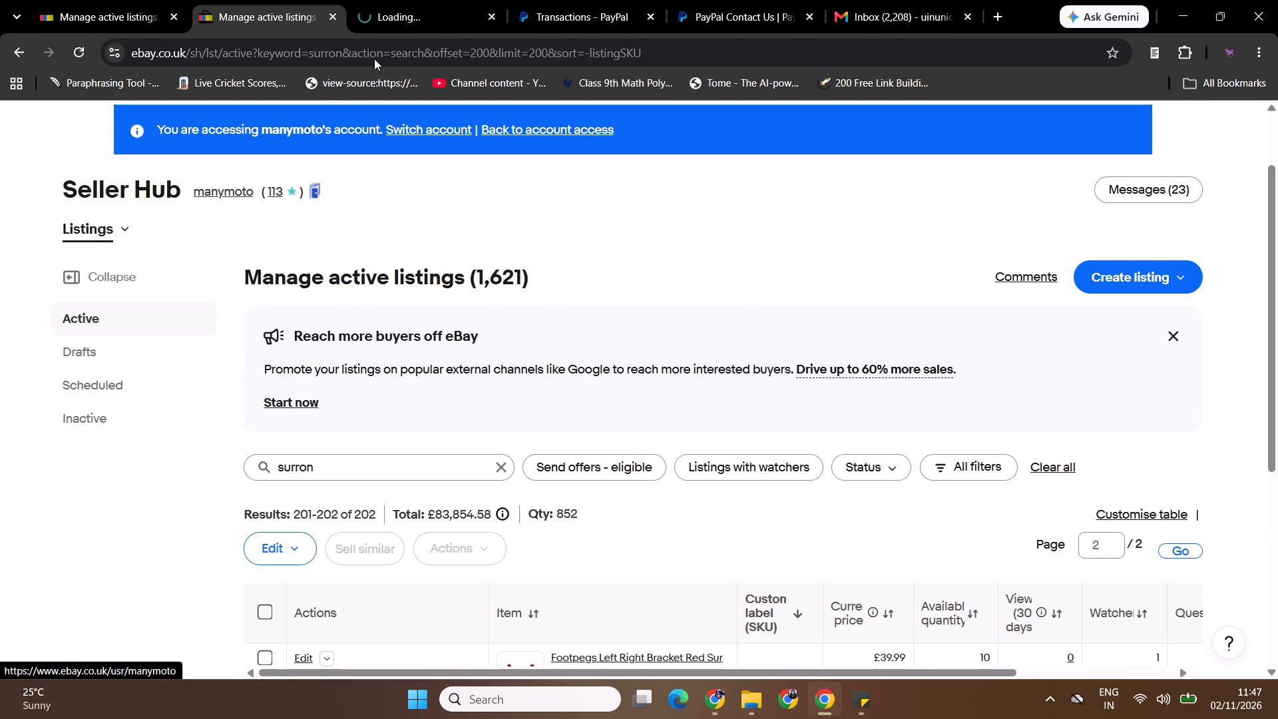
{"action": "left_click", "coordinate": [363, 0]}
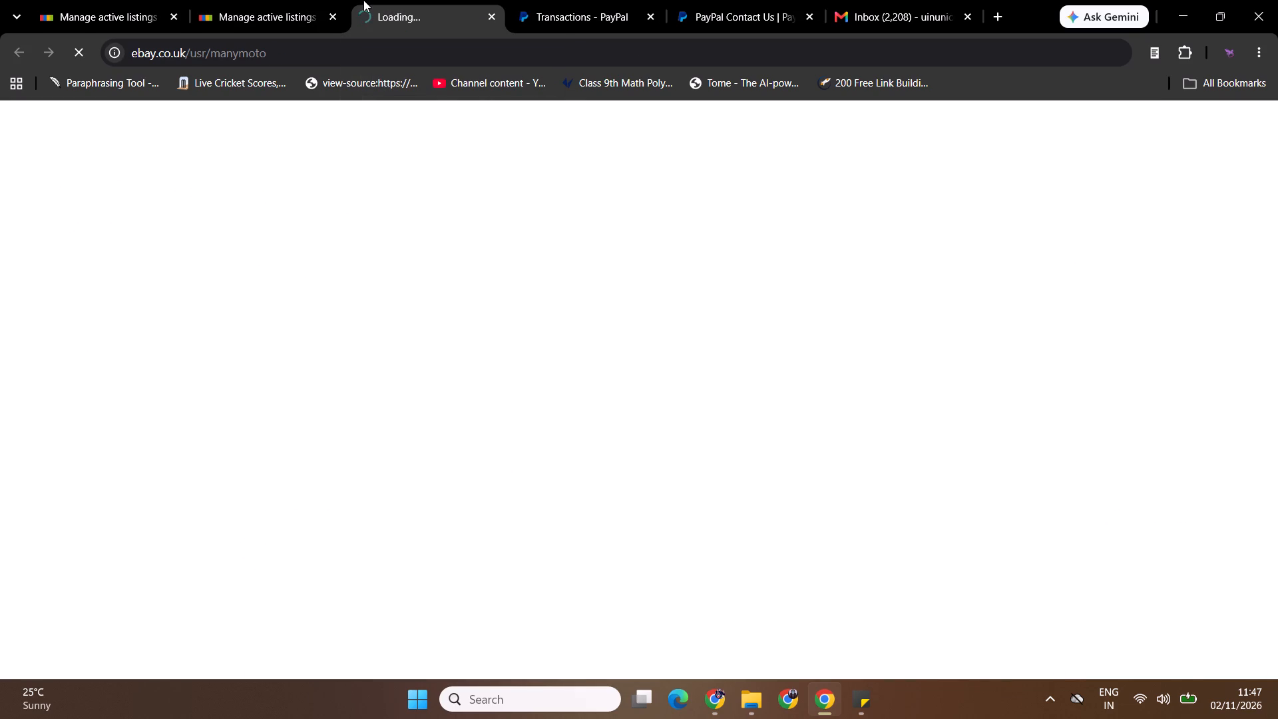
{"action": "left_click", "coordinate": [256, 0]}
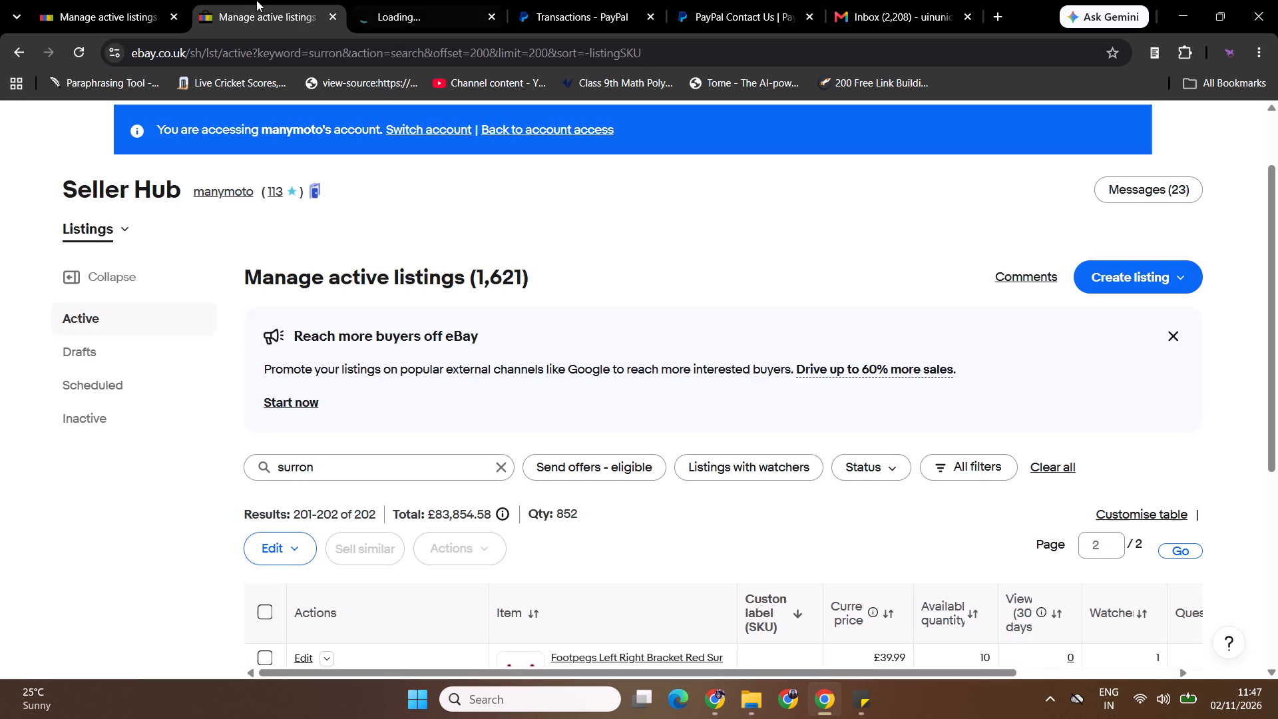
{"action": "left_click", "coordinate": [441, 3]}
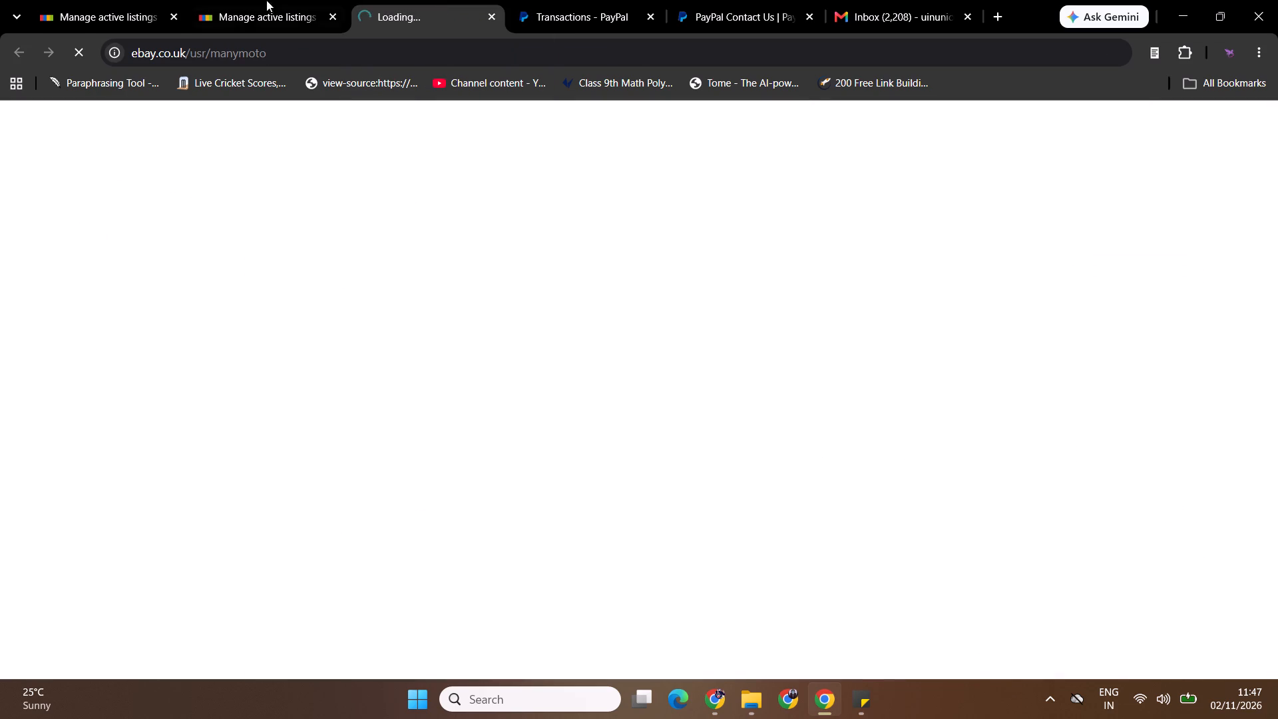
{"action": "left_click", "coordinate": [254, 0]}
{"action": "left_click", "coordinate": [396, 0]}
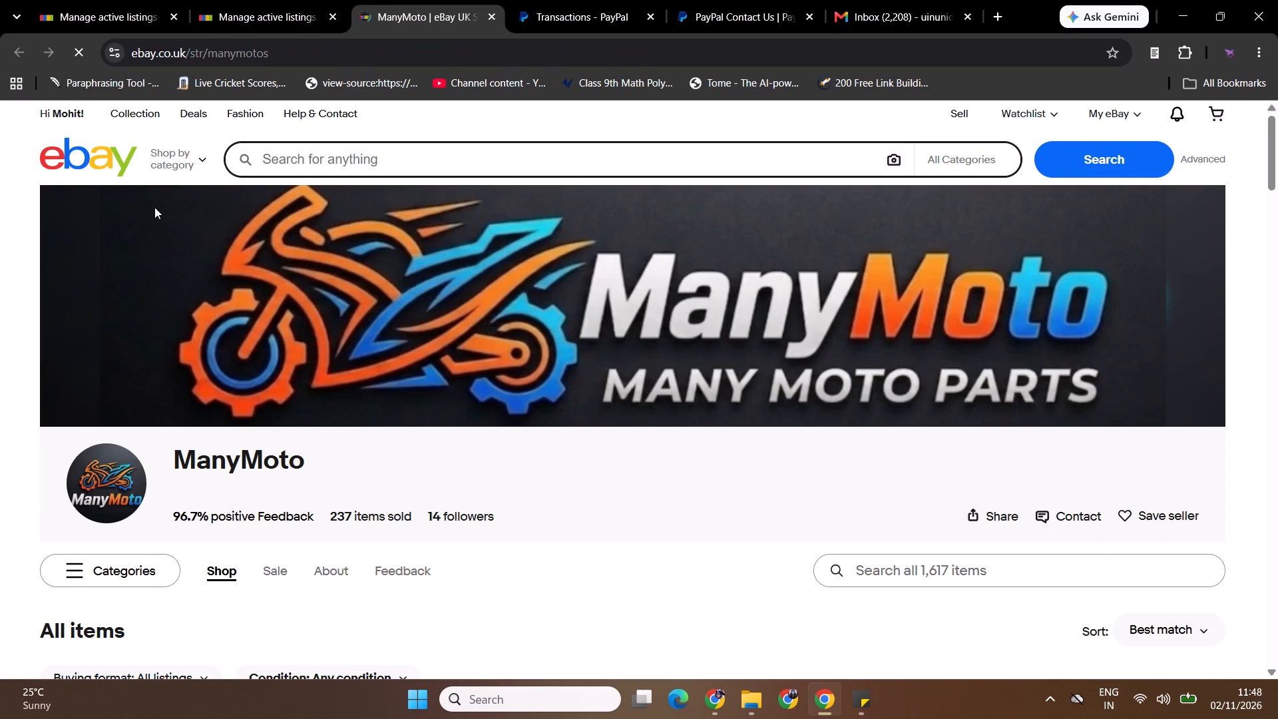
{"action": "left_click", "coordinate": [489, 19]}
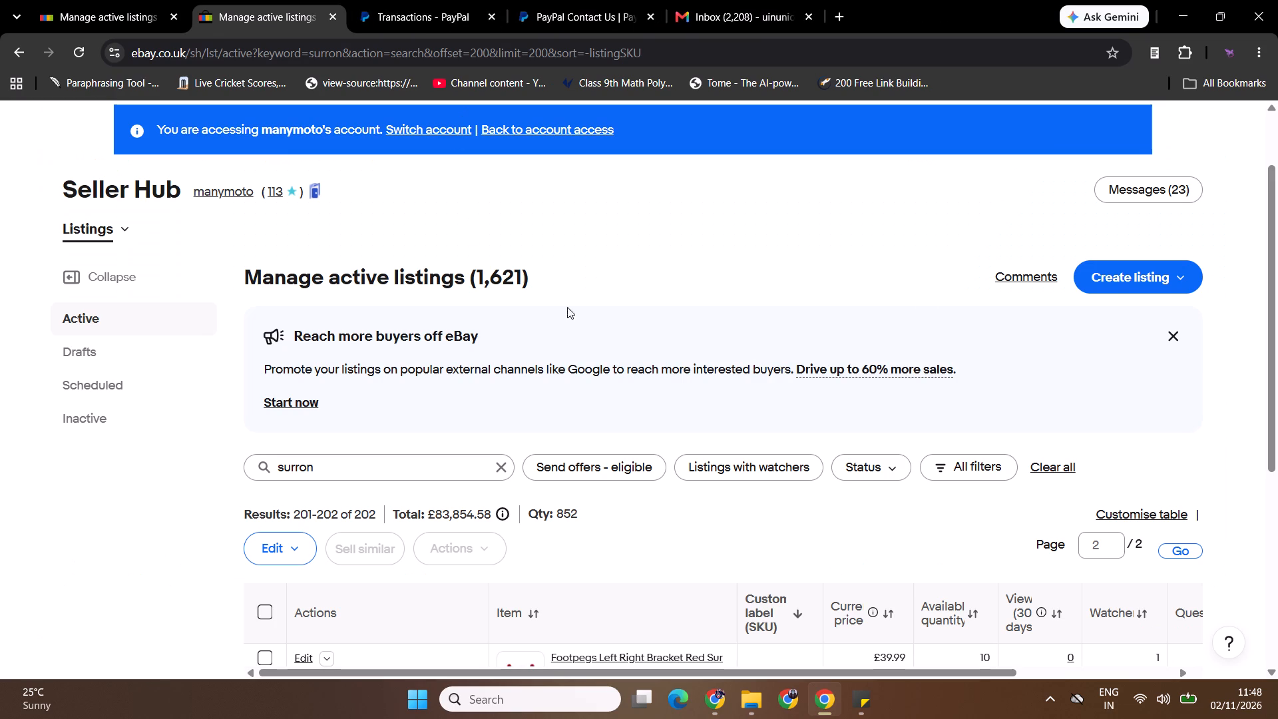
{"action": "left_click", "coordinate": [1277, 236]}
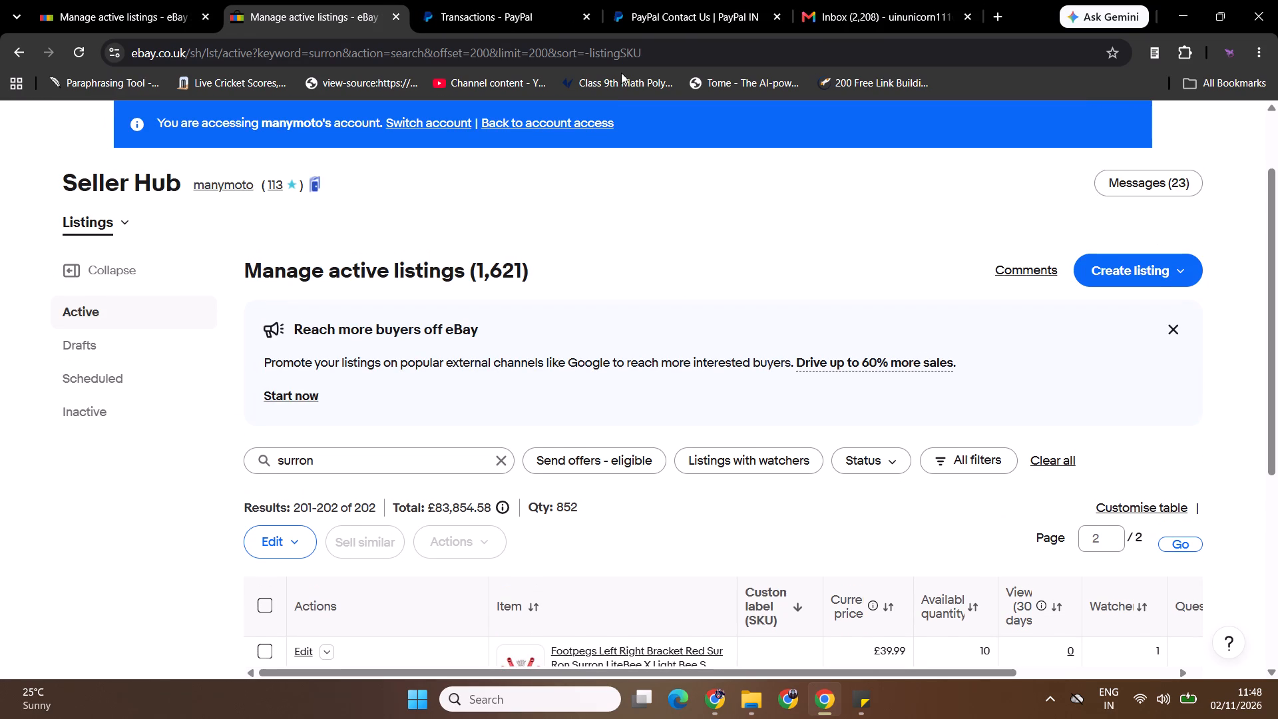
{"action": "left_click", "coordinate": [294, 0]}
In the Incognito window, download the main product image of Enduro Travel Club's black SURRON Aluminum Throttle Tube.
{"action": "key", "text": "alt+Tab"}
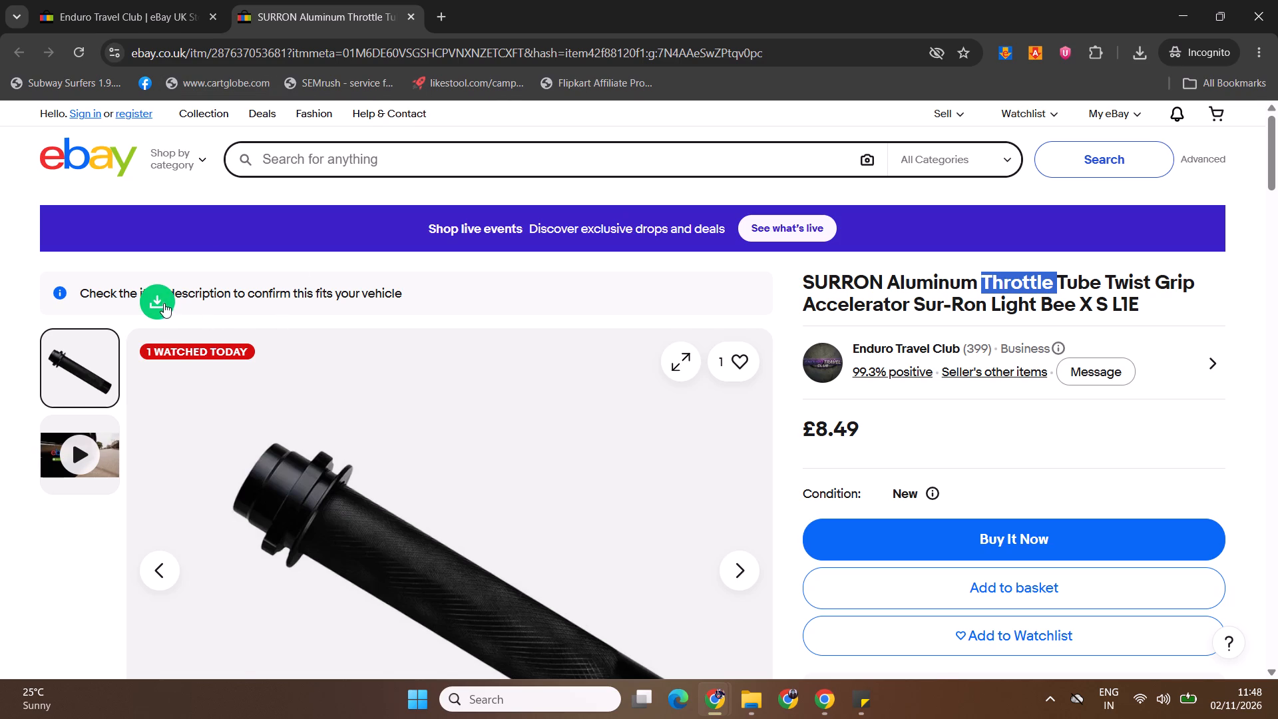
{"action": "left_click", "coordinate": [100, 0]}
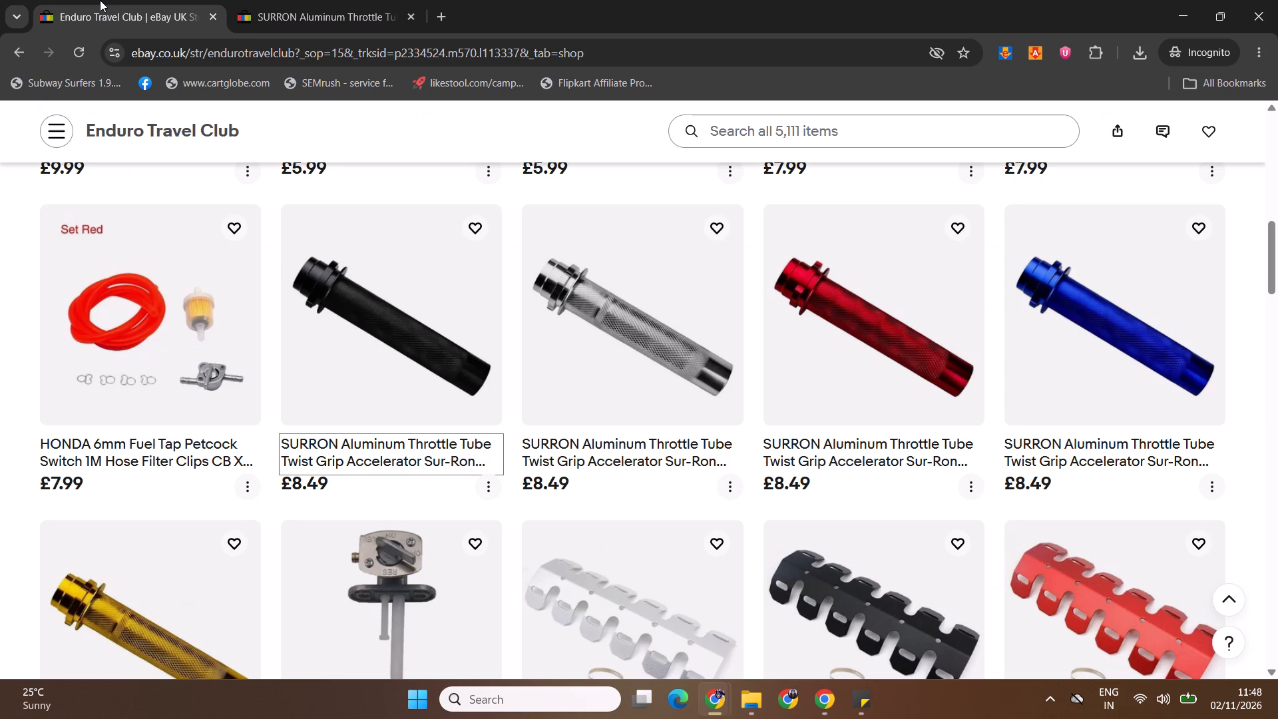
{"action": "left_click", "coordinate": [370, 0]}
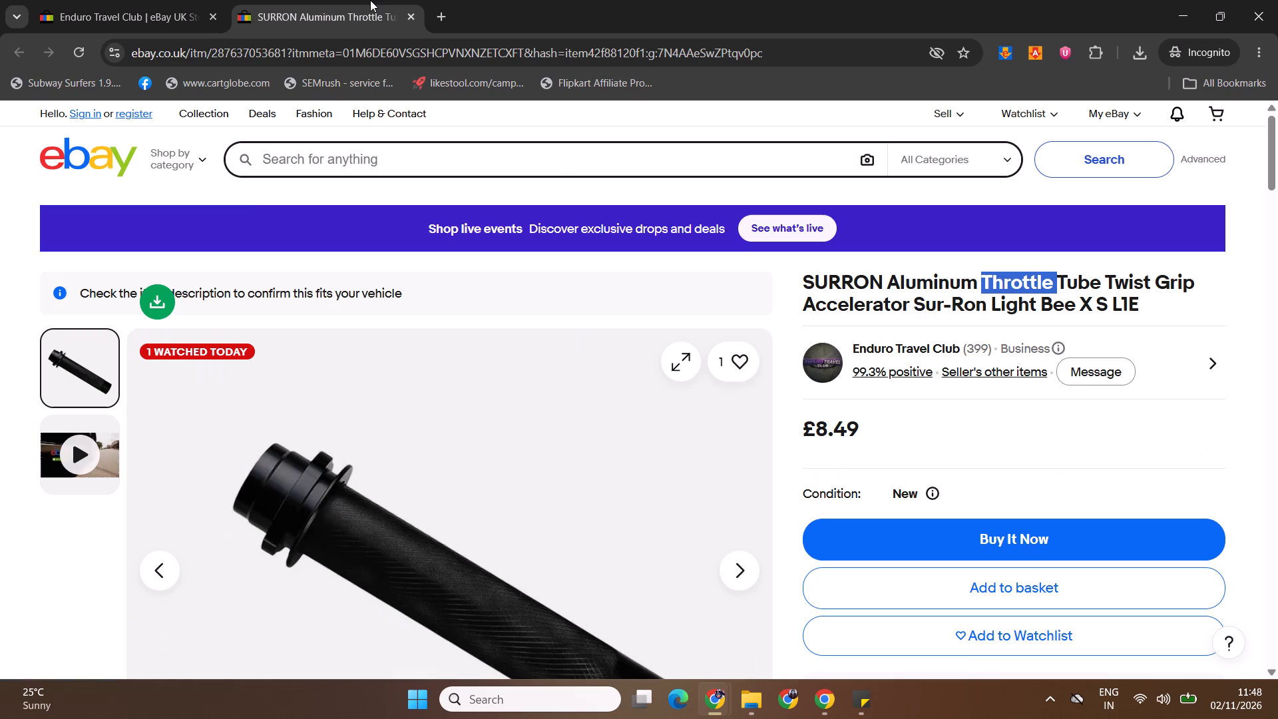
{"action": "left_click", "coordinate": [160, 314]}
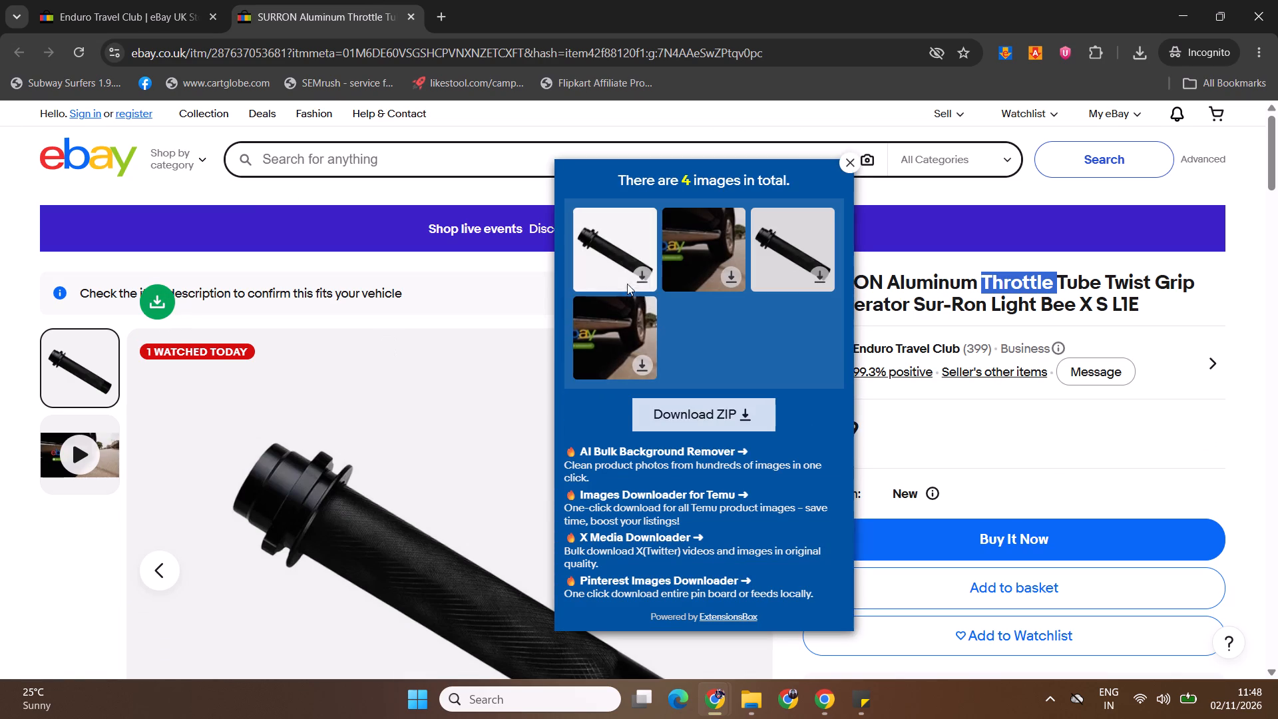
{"action": "left_click", "coordinate": [642, 272]}
{"action": "left_click", "coordinate": [853, 168]}
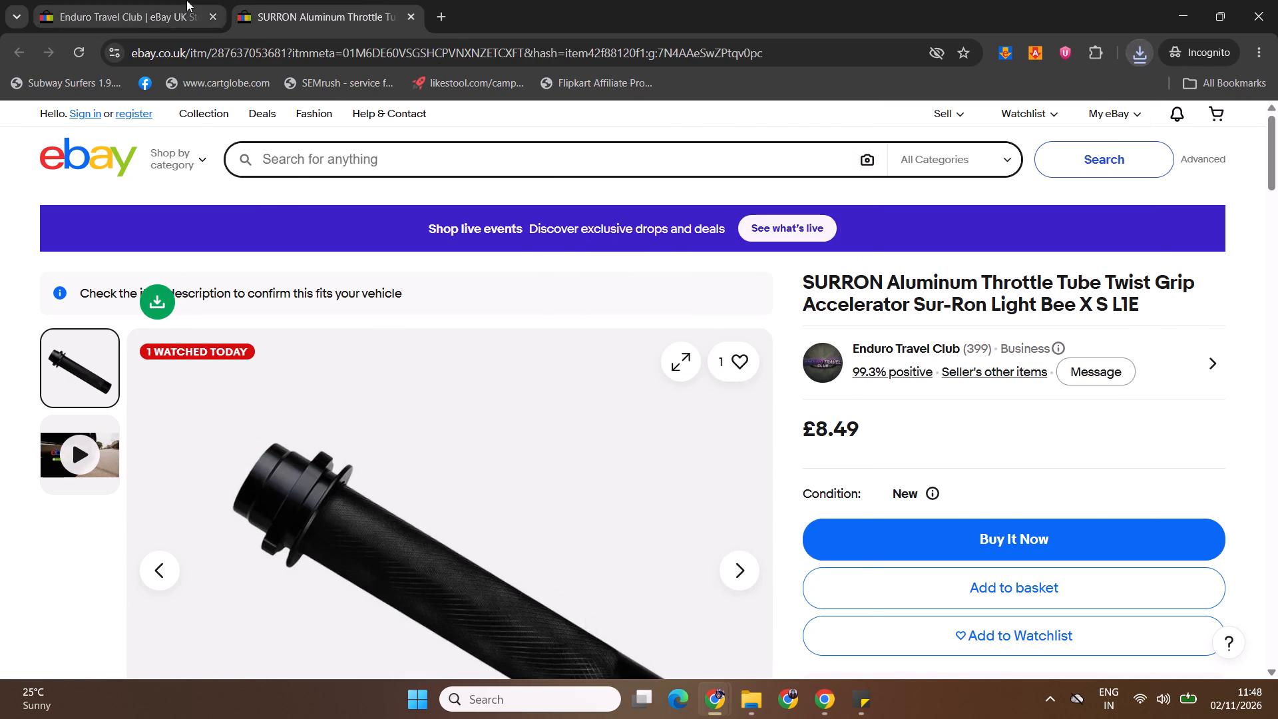
Open Enduro Travel Club's silver SURRON Aluminum Throttle Tube listing from the store page and download its main product image.
{"action": "left_click", "coordinate": [144, 0]}
{"action": "middle_click", "coordinate": [578, 331]}
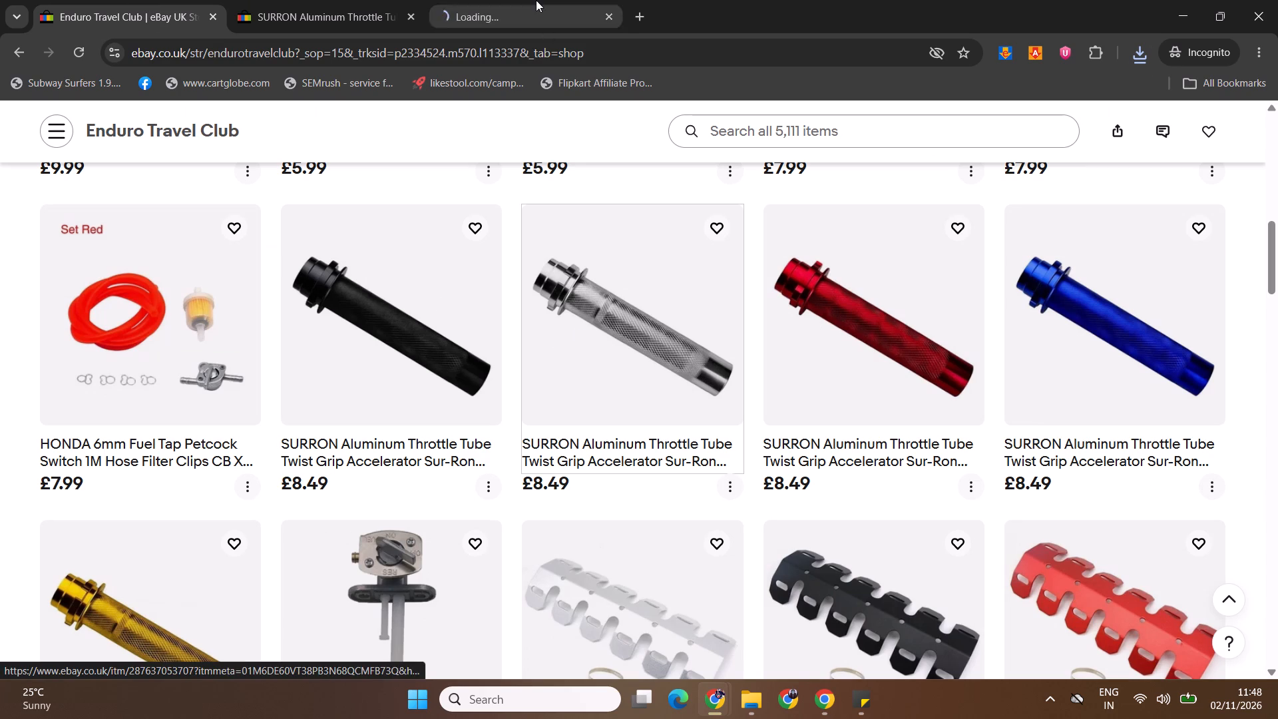
{"action": "left_click", "coordinate": [536, 0]}
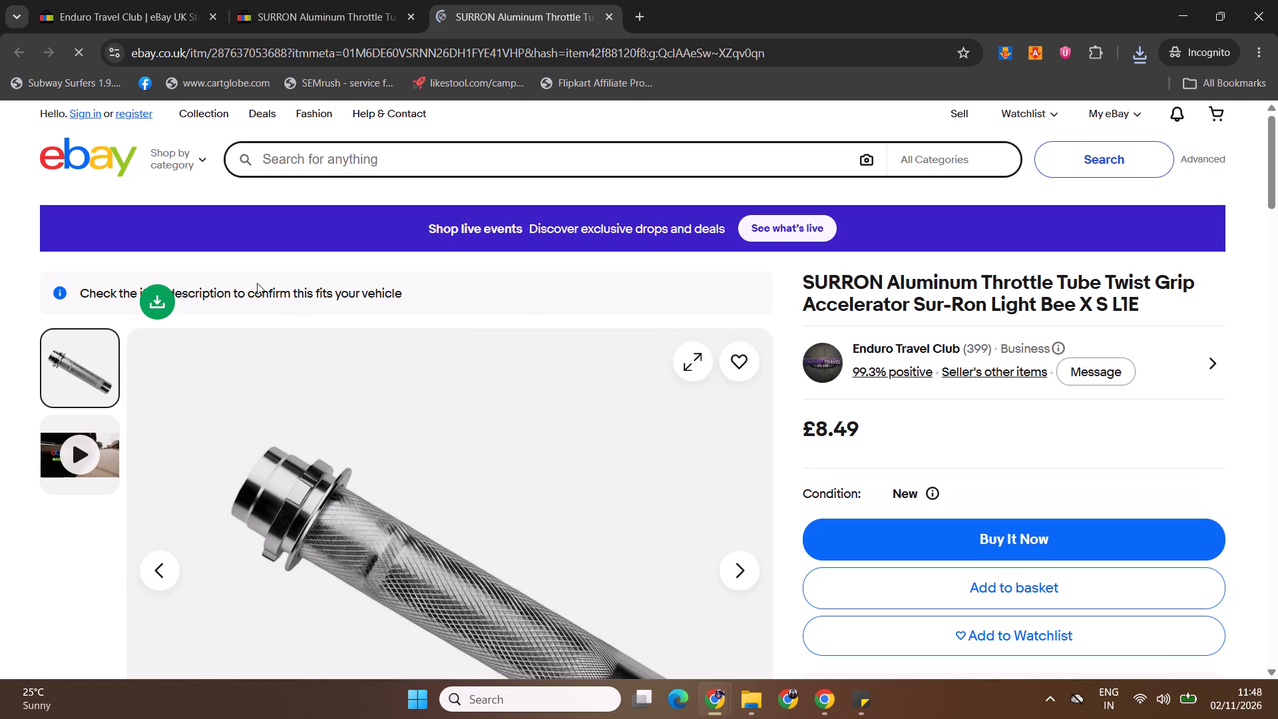
{"action": "left_click", "coordinate": [160, 306]}
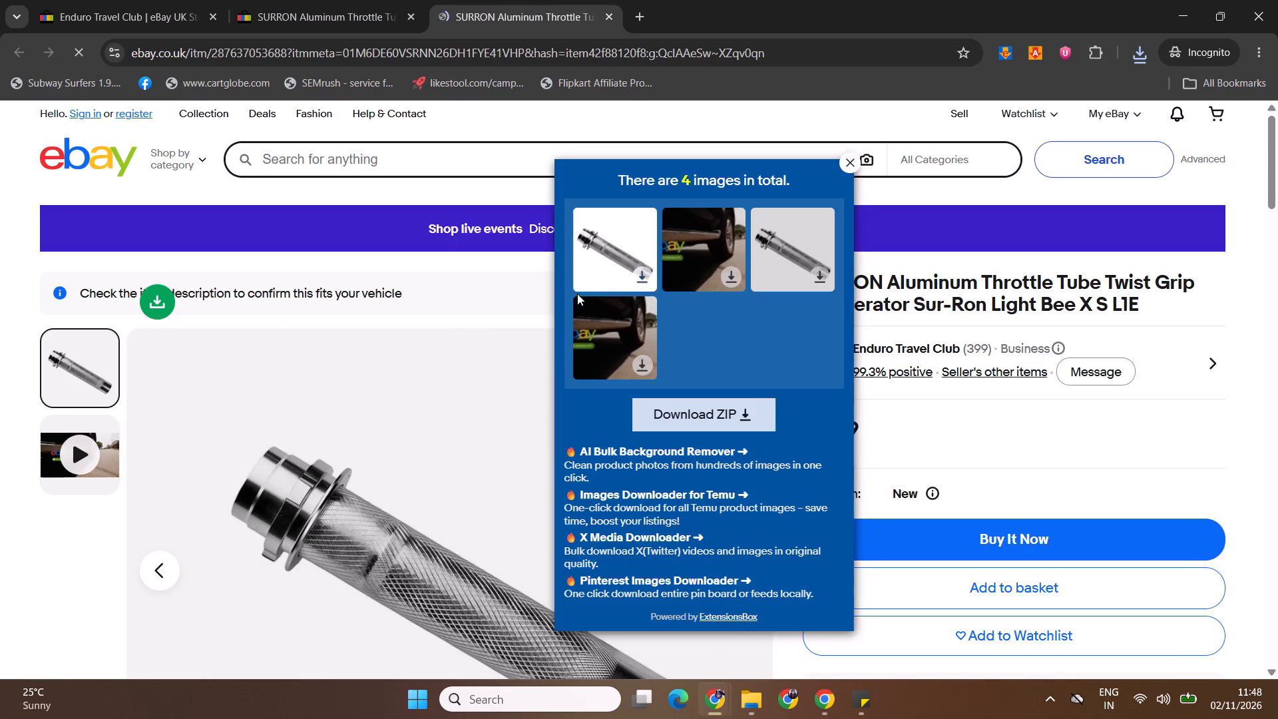
{"action": "left_click", "coordinate": [642, 282]}
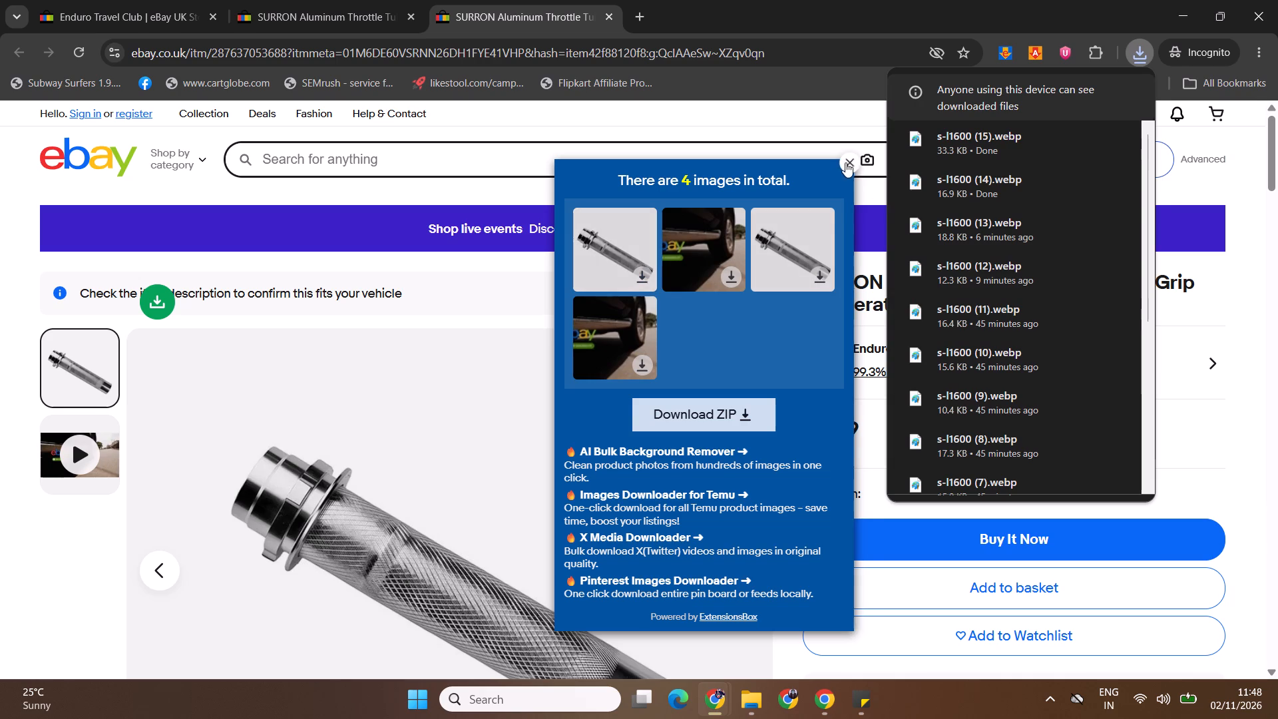
{"action": "left_click", "coordinate": [845, 162]}
Open Enduro Travel Club's red SURRON Aluminum Throttle Tube listing from the store page and download its main product image.
{"action": "left_click", "coordinate": [289, 0]}
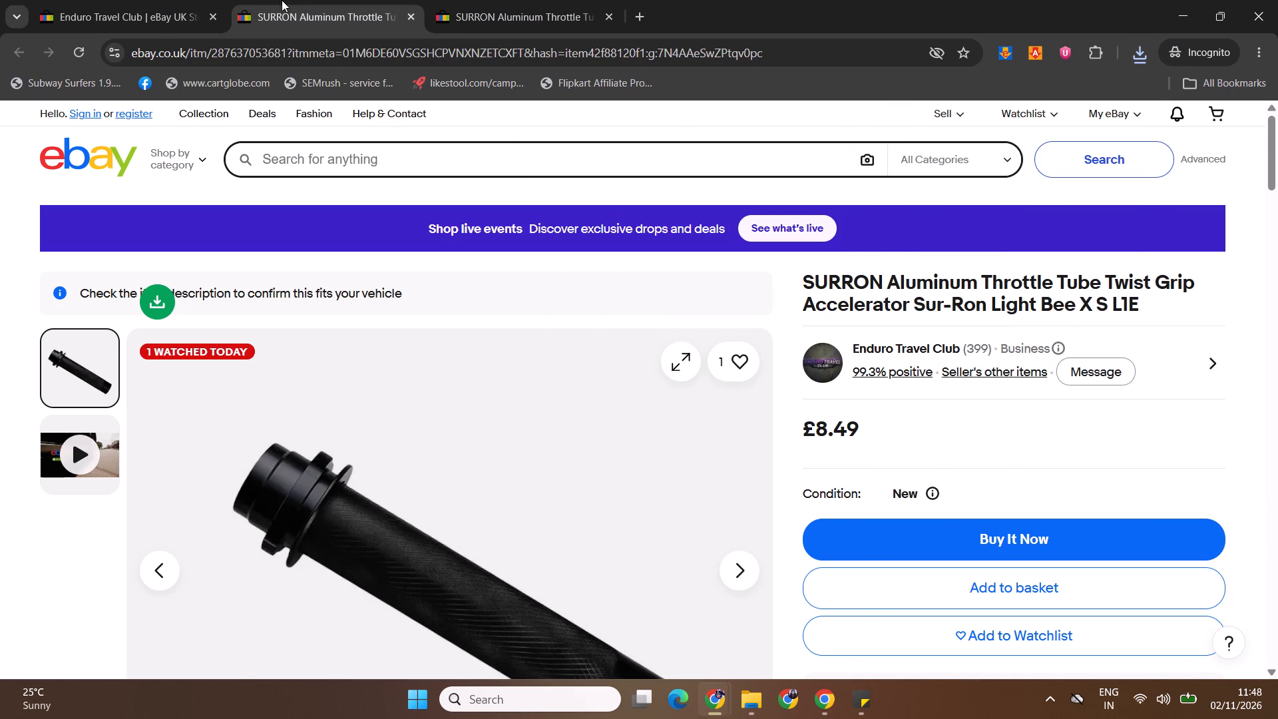
{"action": "left_click", "coordinate": [95, 0]}
{"action": "middle_click", "coordinate": [880, 300]}
{"action": "left_click", "coordinate": [747, 0]}
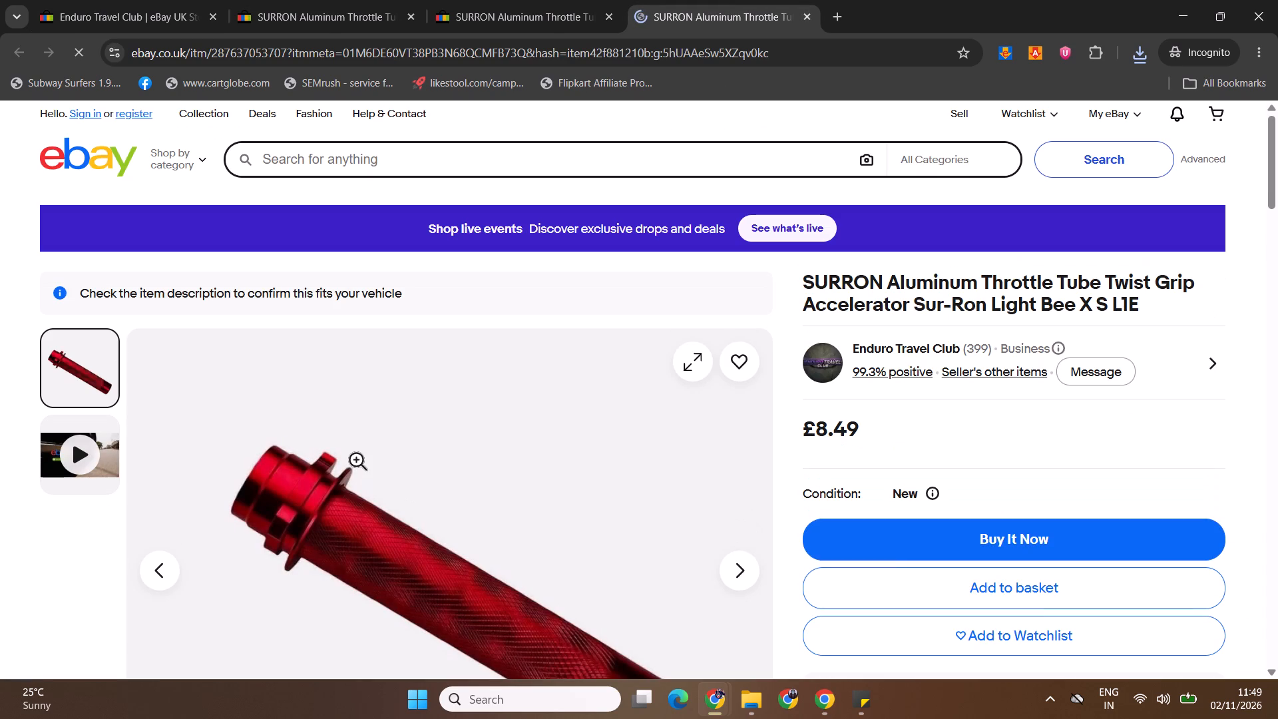
{"action": "left_click", "coordinate": [166, 301]}
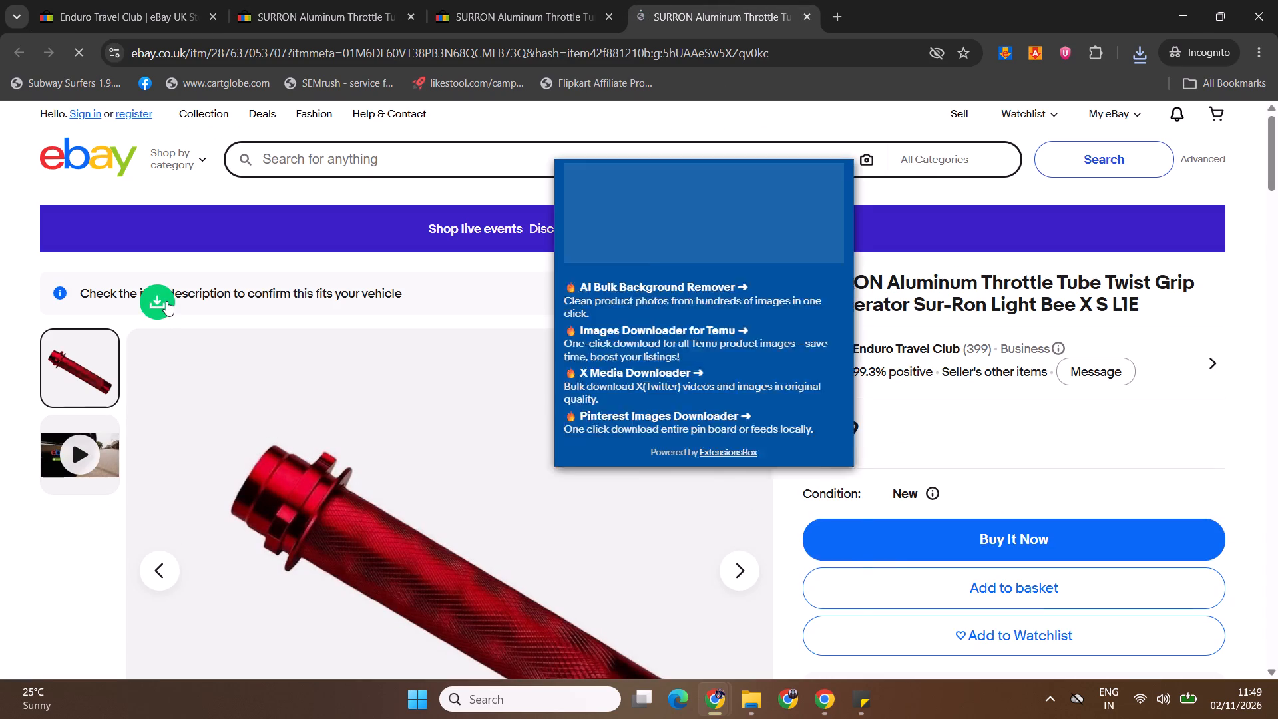
{"action": "left_click", "coordinate": [642, 274]}
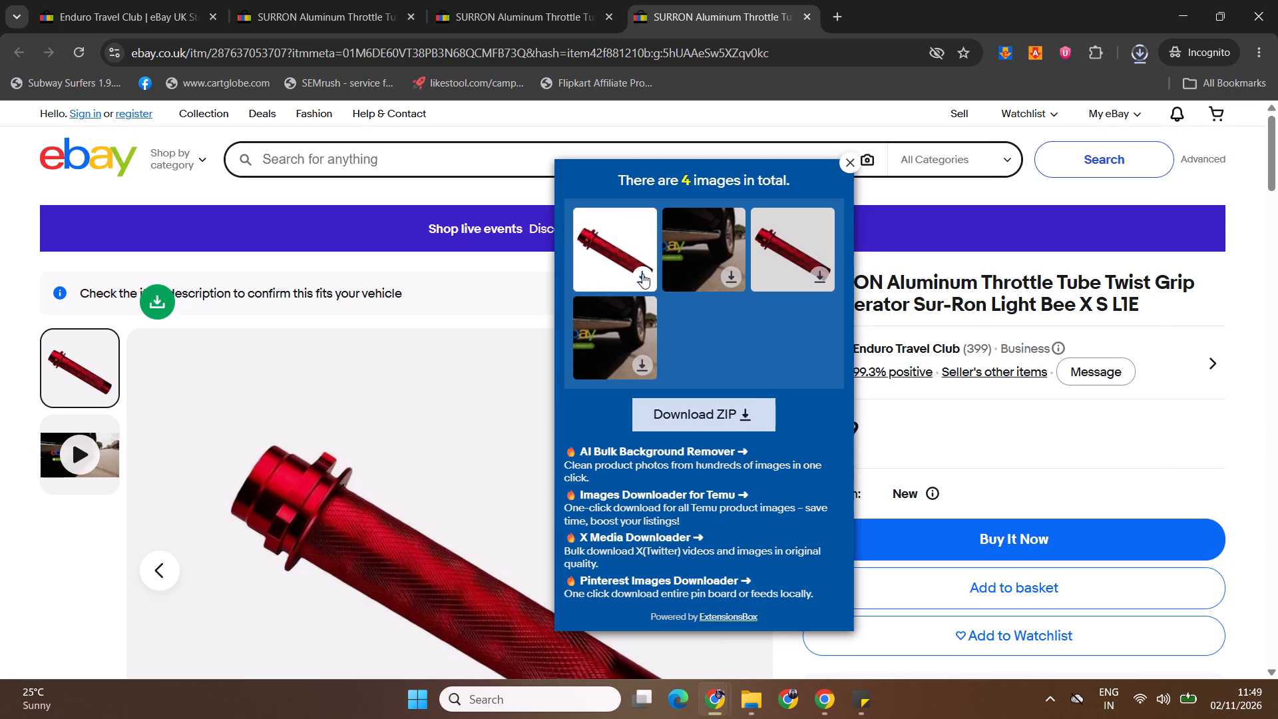
Open the store's blue SURRON Aluminum Throttle Tube listing and download its main product image.
{"action": "left_click", "coordinate": [161, 0]}
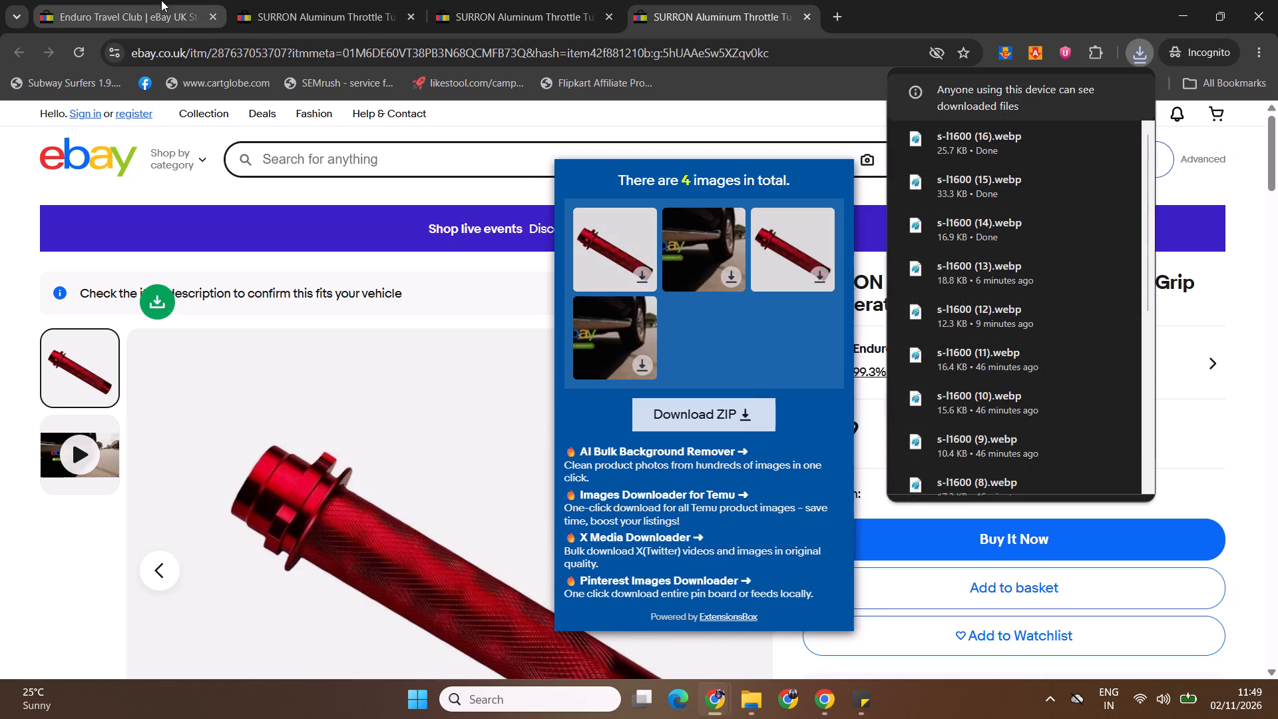
{"action": "middle_click", "coordinate": [1064, 286]}
{"action": "left_click", "coordinate": [899, 0]}
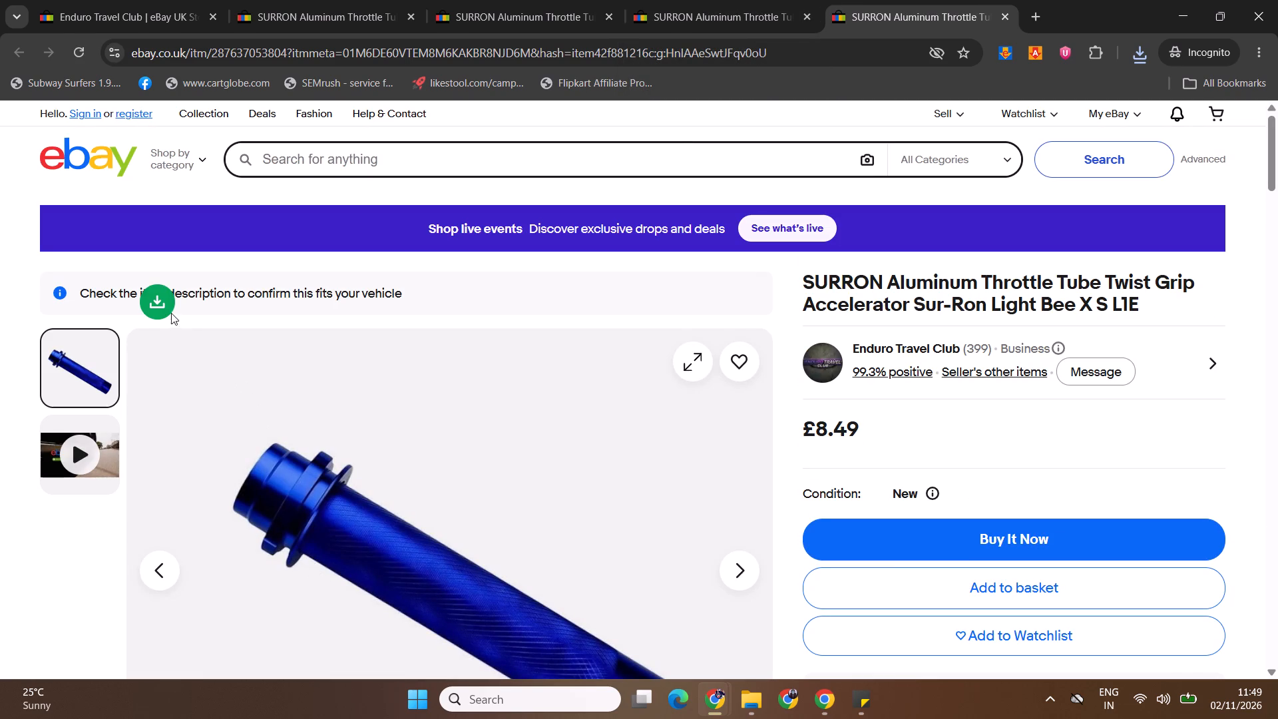
{"action": "left_click", "coordinate": [159, 304]}
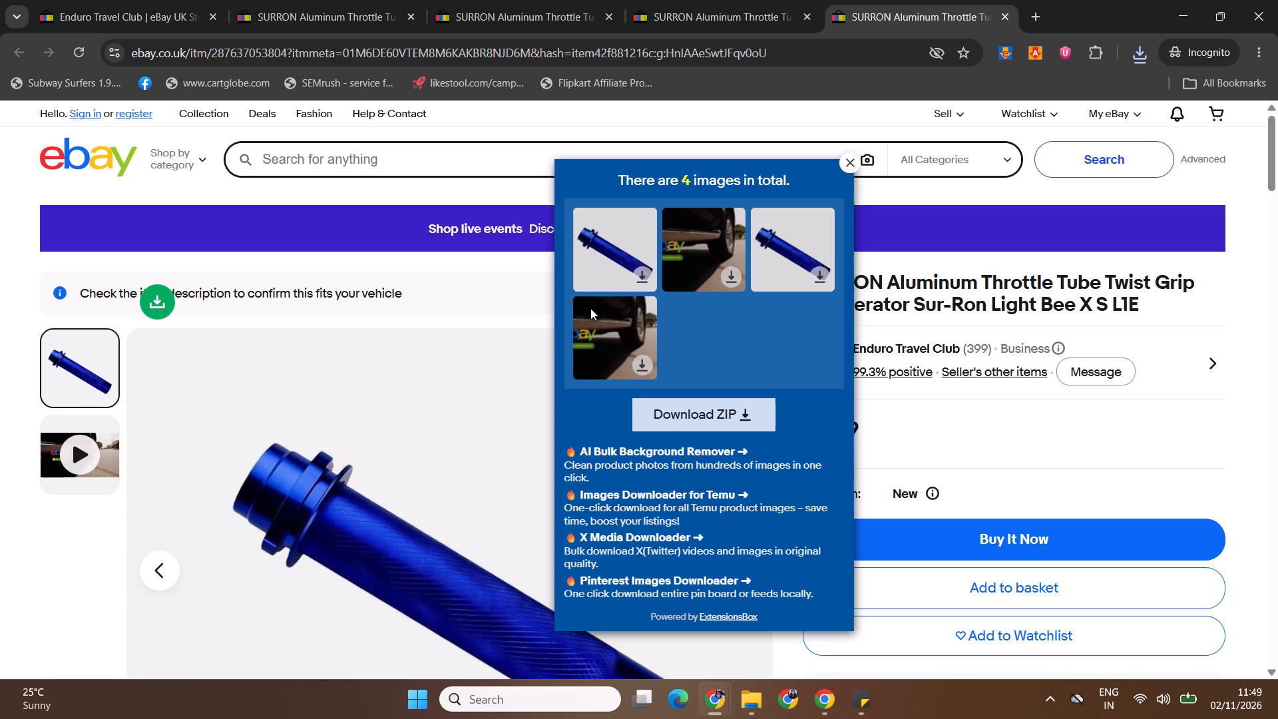
{"action": "left_click", "coordinate": [645, 282]}
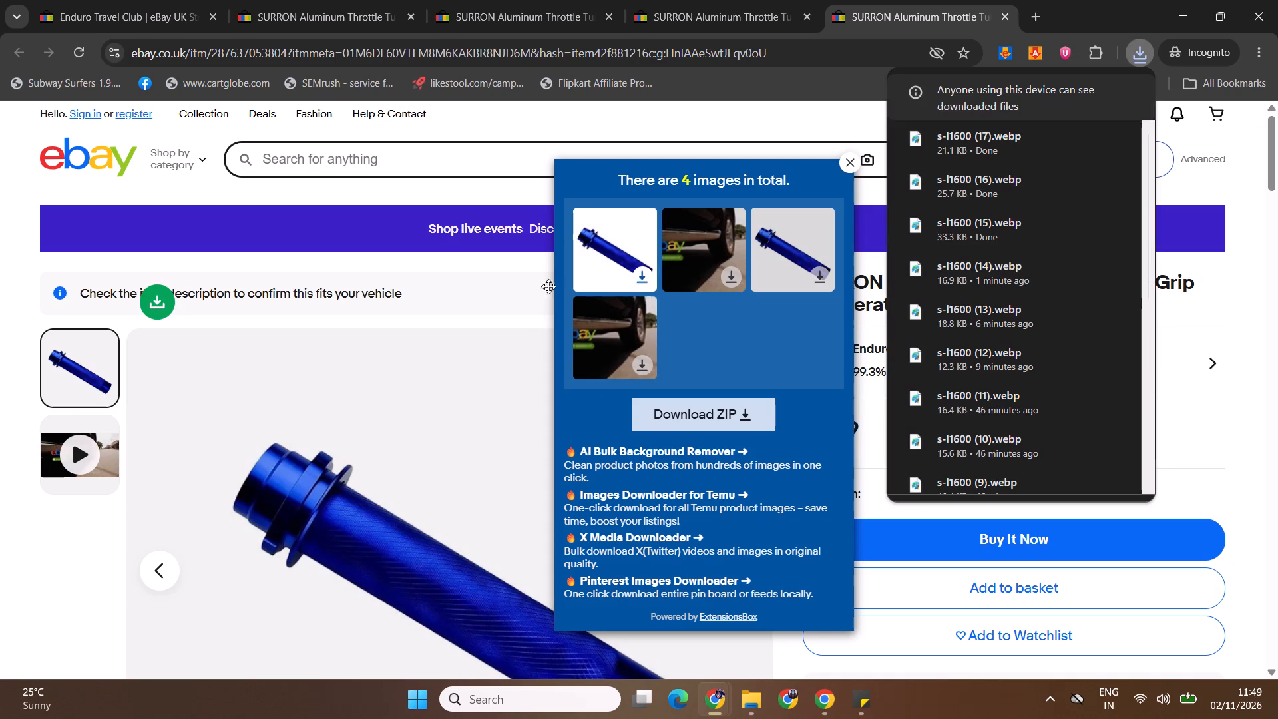
Open the store's gold SURRON Aluminum Throttle Tube listing, download its main product image and close the image downloader.
{"action": "left_click", "coordinate": [135, 0]}
{"action": "middle_click", "coordinate": [178, 585]}
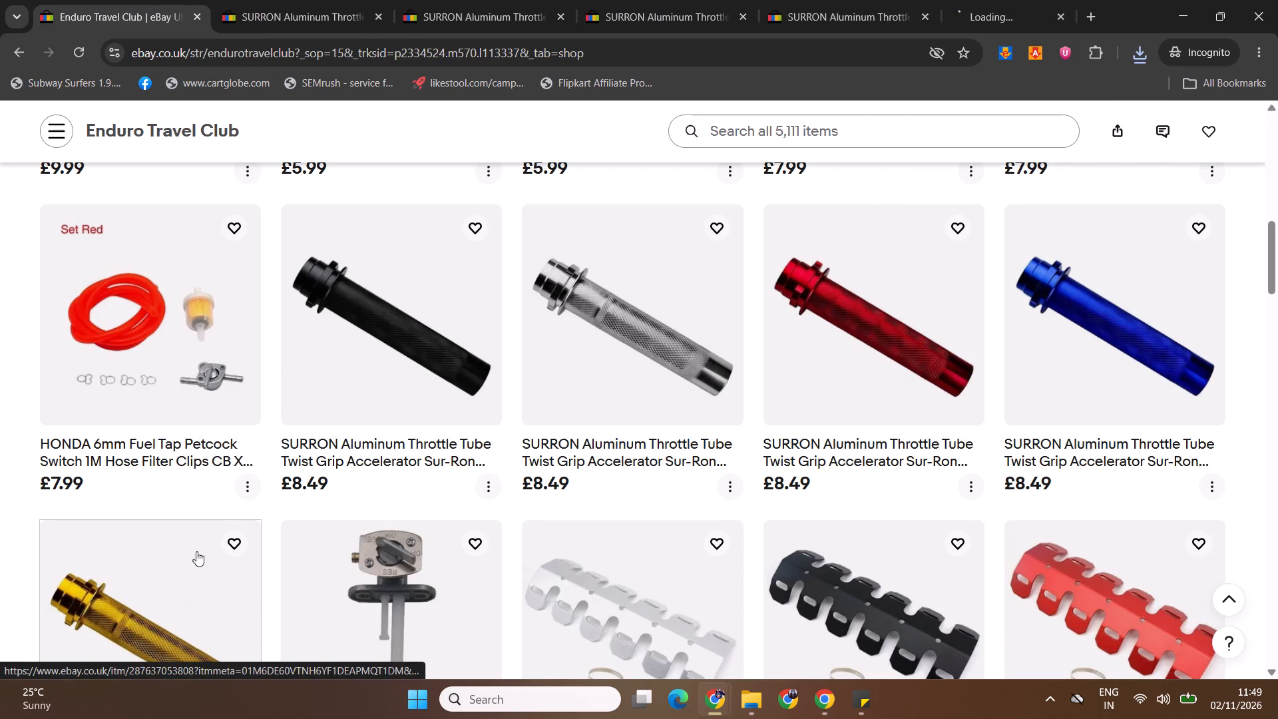
{"action": "left_click", "coordinate": [953, 1]}
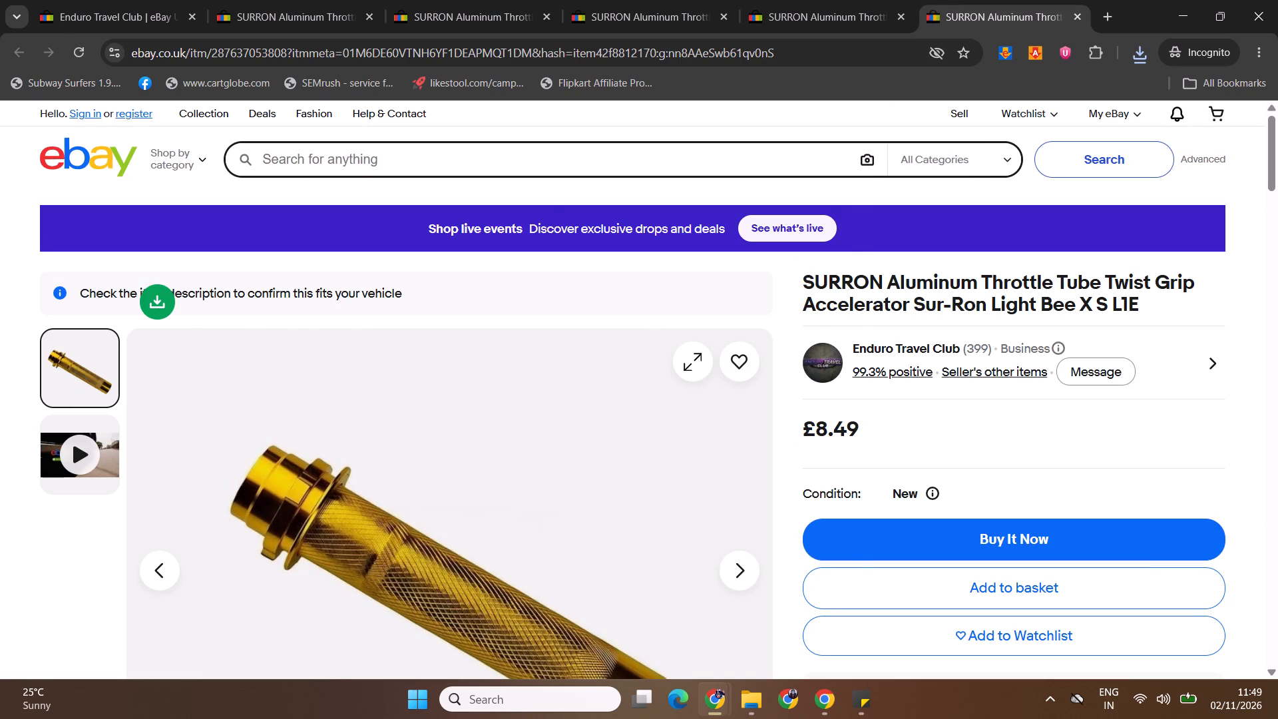
{"action": "left_click", "coordinate": [156, 303]}
{"action": "left_click", "coordinate": [643, 281]}
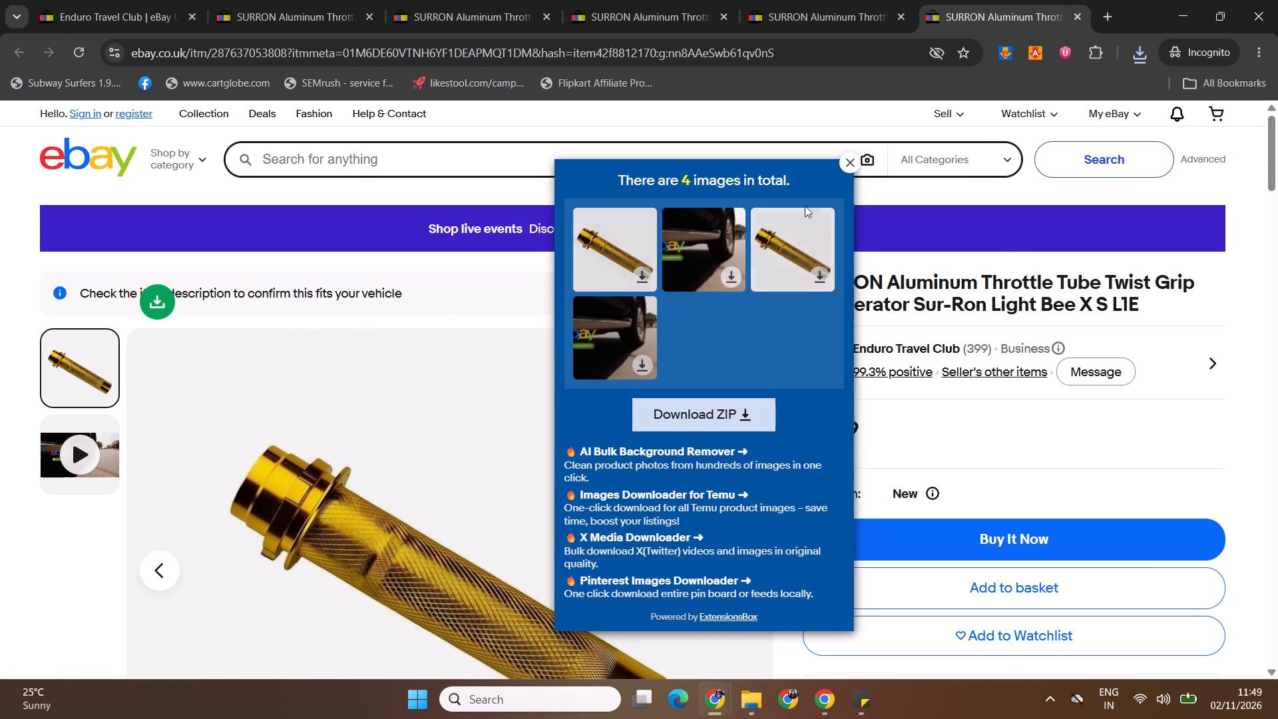
{"action": "left_click", "coordinate": [847, 166]}
Switch to manymoto's Seller Hub window and go back to page 1 of the "surron" active listings to look for a base listing.
{"action": "key", "text": "alt+Tab"}
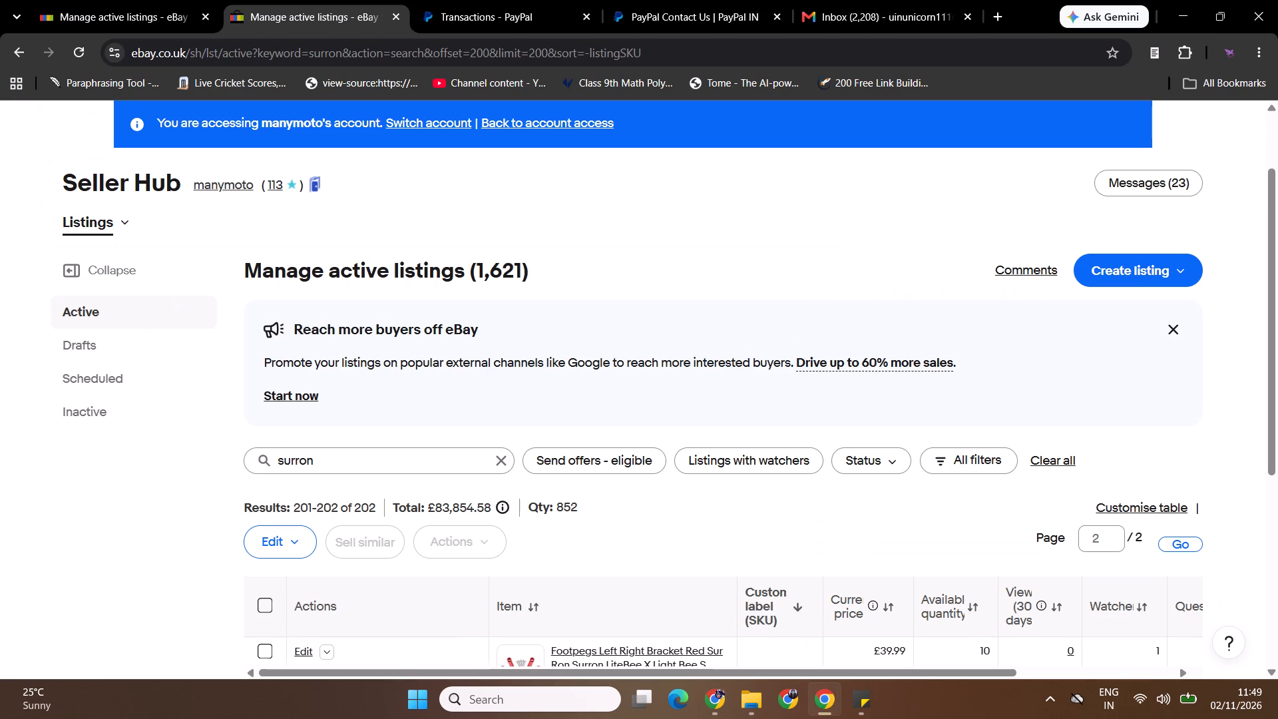
{"action": "left_click_drag", "start_coordinate": [1277, 173], "coordinate": [1277, 309]}
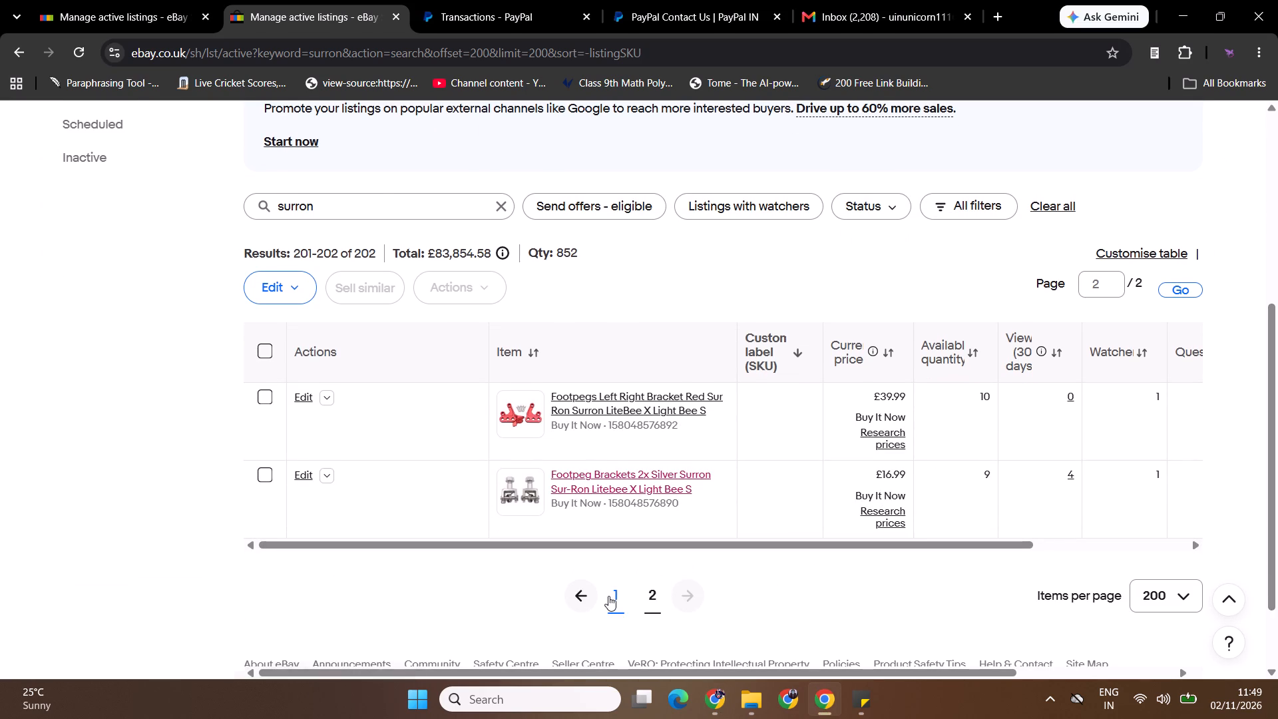
{"action": "left_click", "coordinate": [608, 596]}
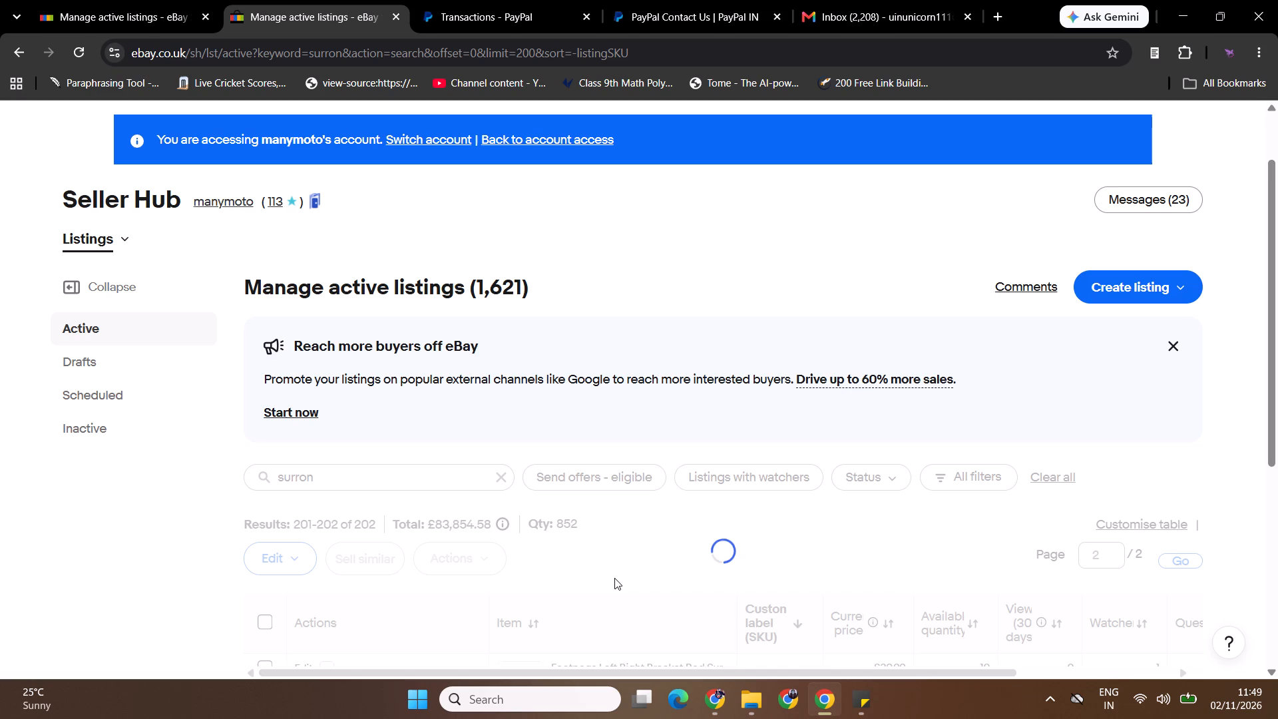
{"action": "left_click_drag", "start_coordinate": [1275, 138], "coordinate": [1277, 151]}
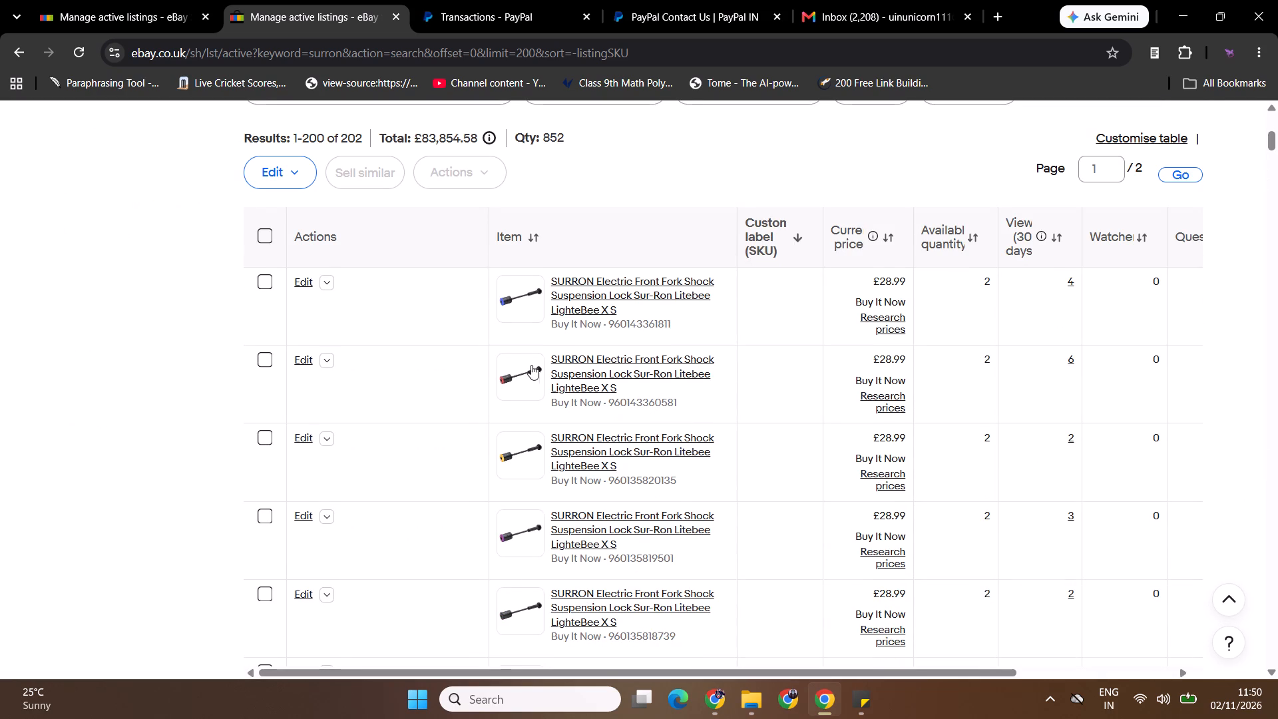
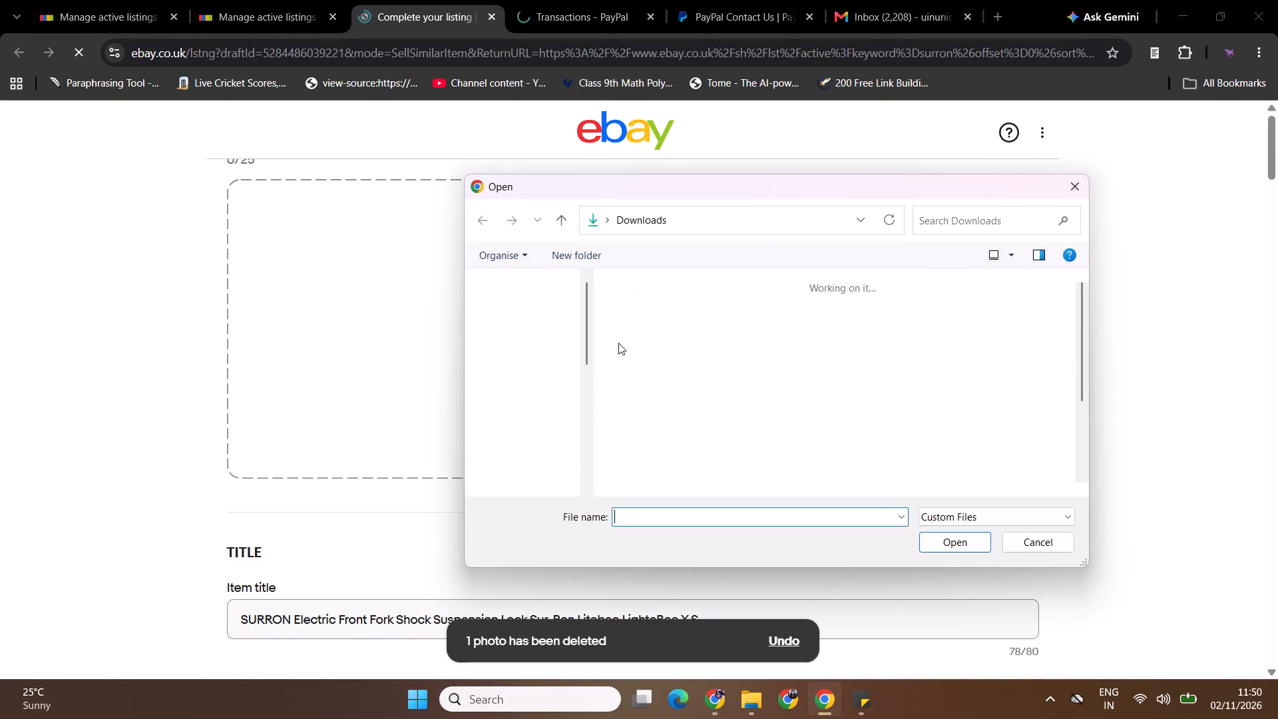
Upload the black throttle tube image s-l1600 (14) from Downloads as the draft listing's main photo.
{"action": "left_click", "coordinate": [1022, 330]}
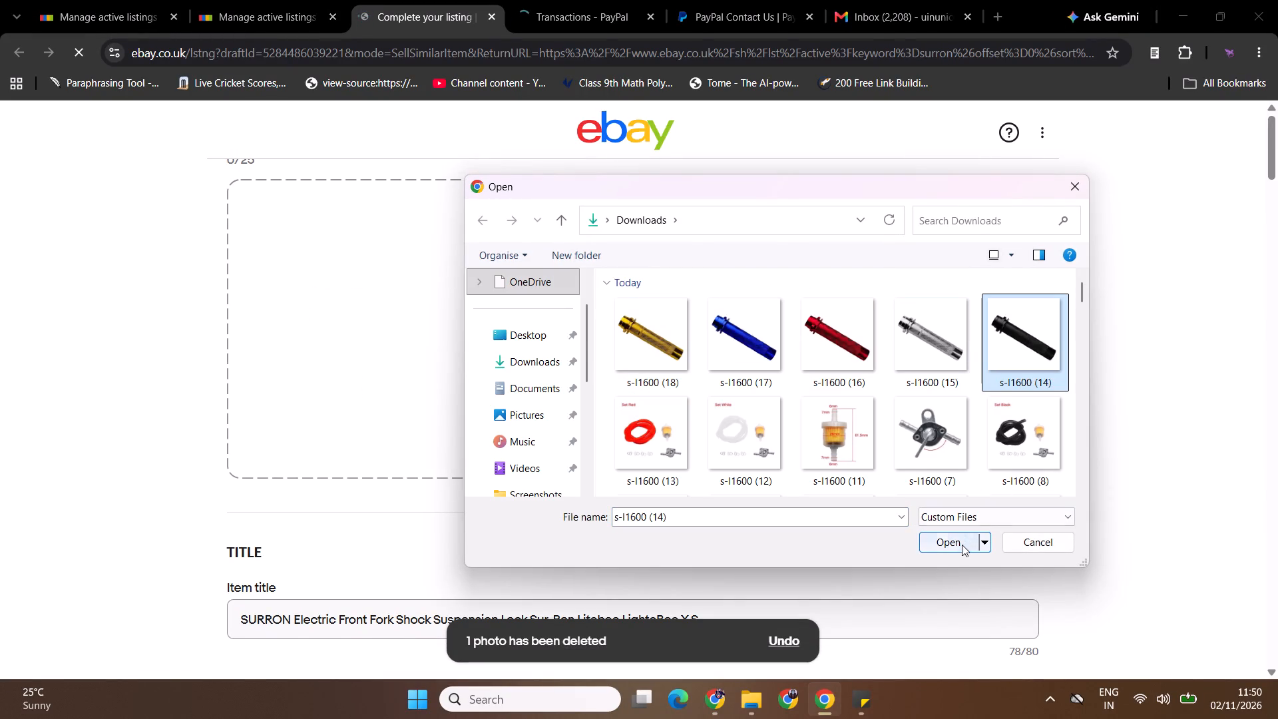
{"action": "left_click", "coordinate": [962, 545]}
Replace "Electric Front Fork Shock Suspension Lock" in the item title with "Aluminum Throttle Tube Twist Grip Accelerator" copied from the Enduro Travel Club listing.
{"action": "left_click_drag", "start_coordinate": [1277, 137], "coordinate": [1277, 153]}
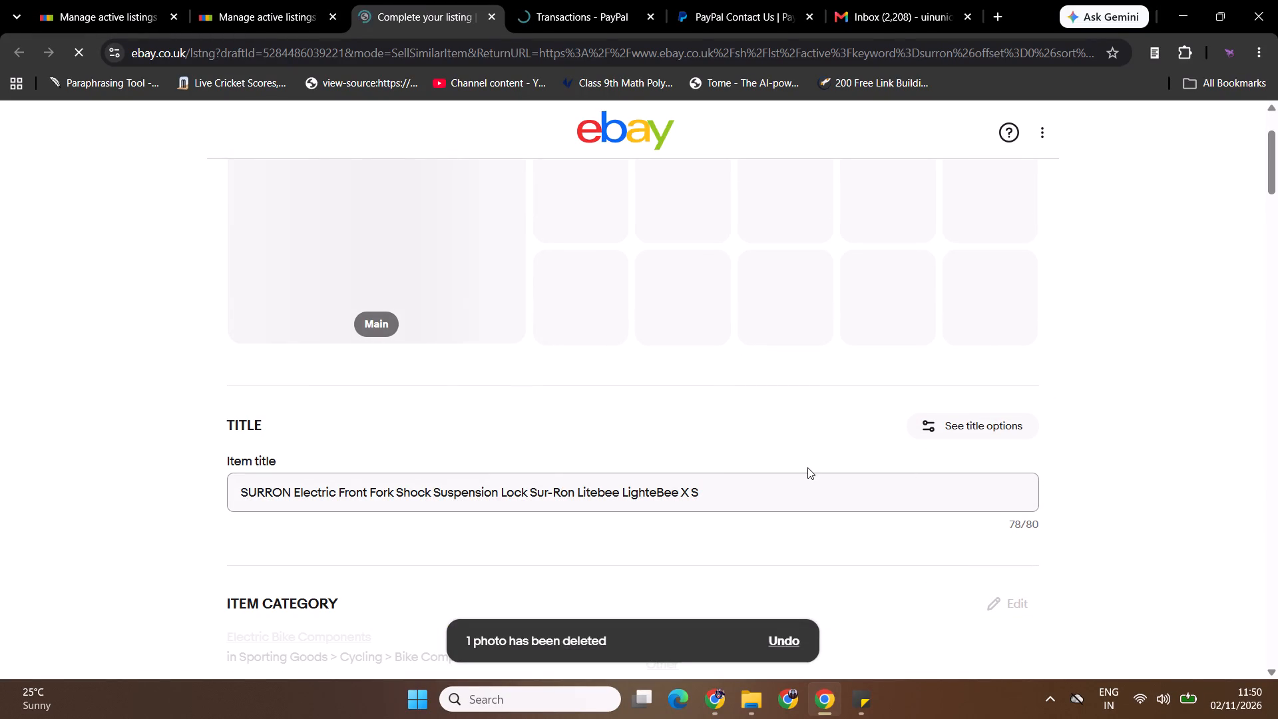
{"action": "left_click", "coordinate": [780, 509]}
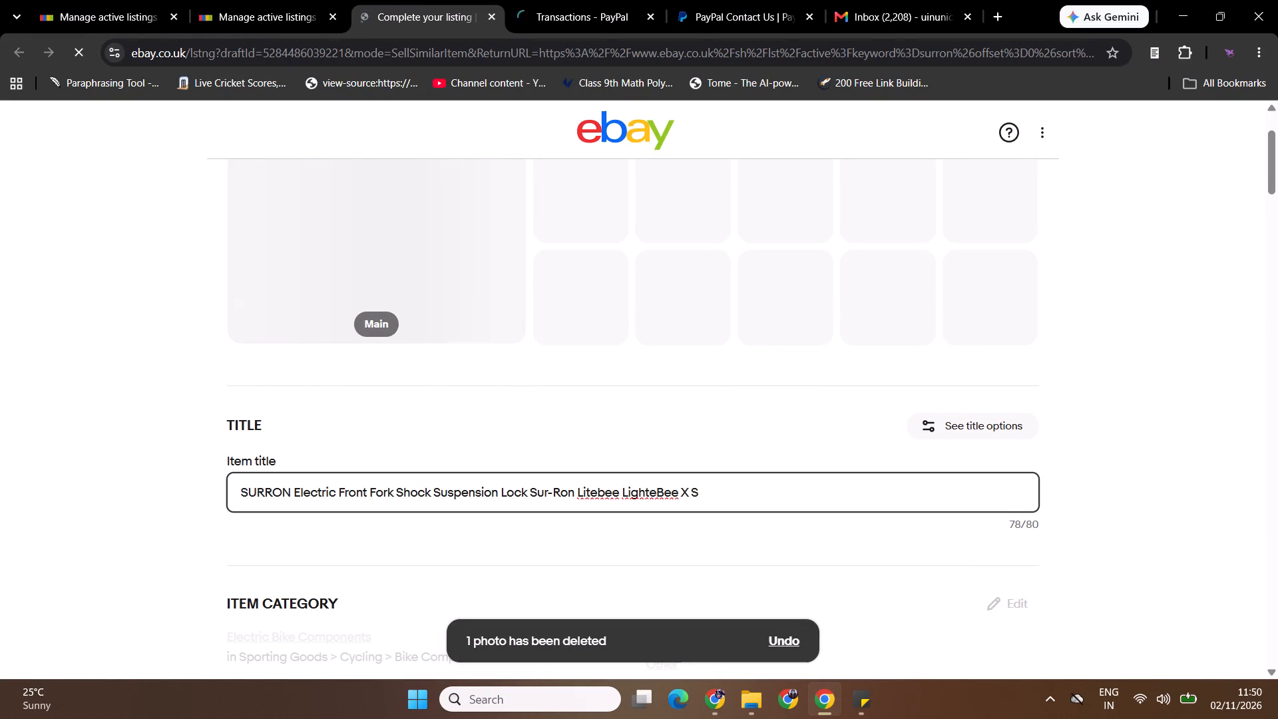
{"action": "key", "text": "alt+Tab"}
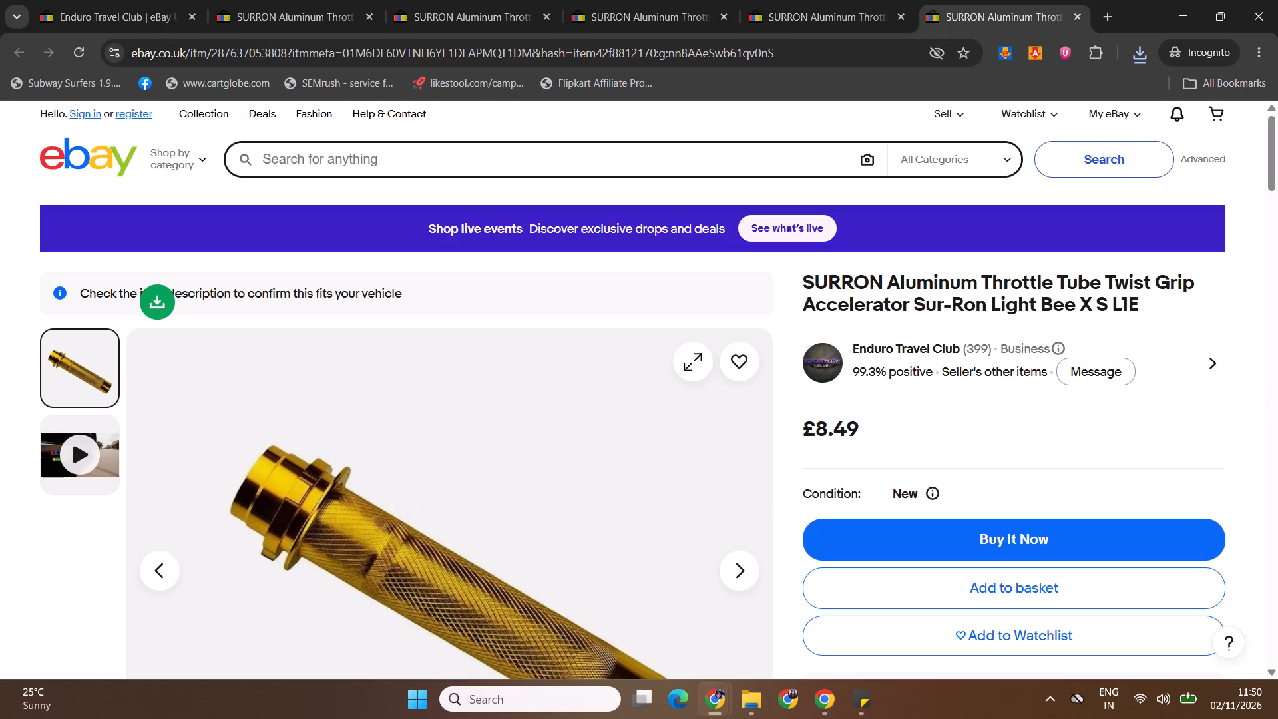
{"action": "left_click_drag", "start_coordinate": [988, 281], "coordinate": [1024, 281]}
{"action": "left_click_drag", "start_coordinate": [890, 282], "coordinate": [919, 297]}
{"action": "key", "text": "ctrl+c"}
{"action": "key", "text": "alt+Tab"}
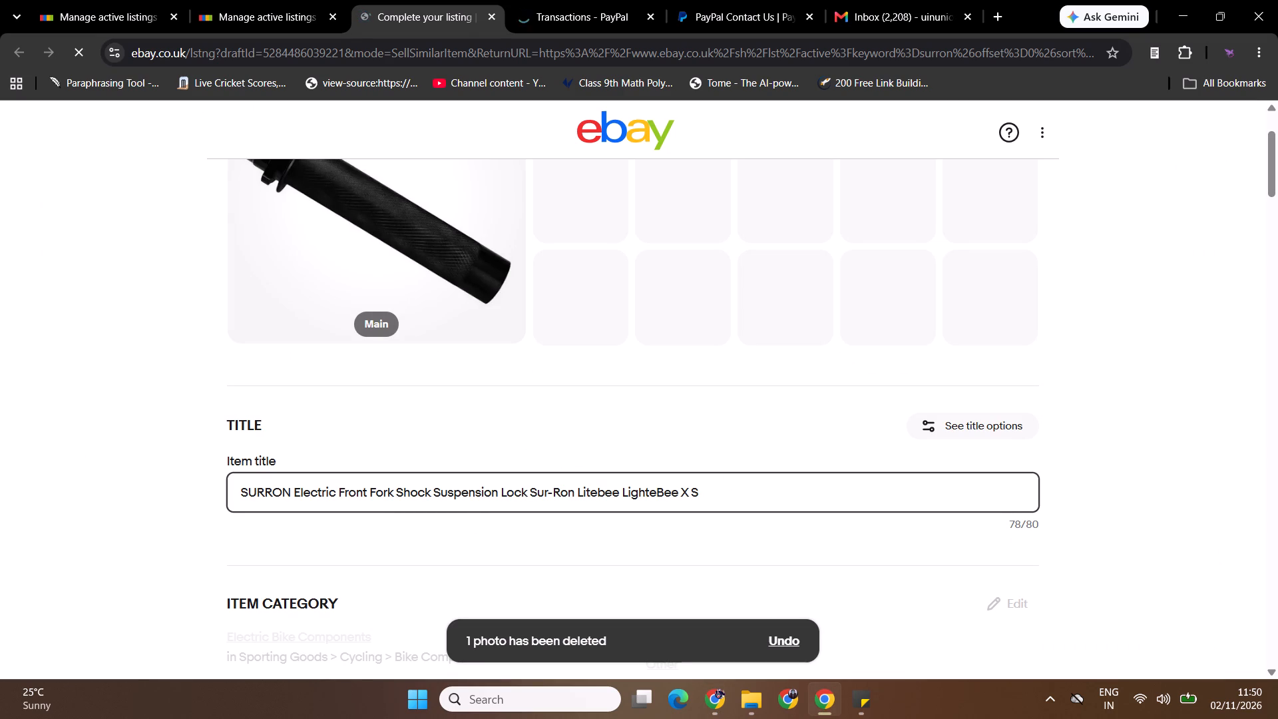
{"action": "left_click_drag", "start_coordinate": [294, 493], "coordinate": [531, 503]}
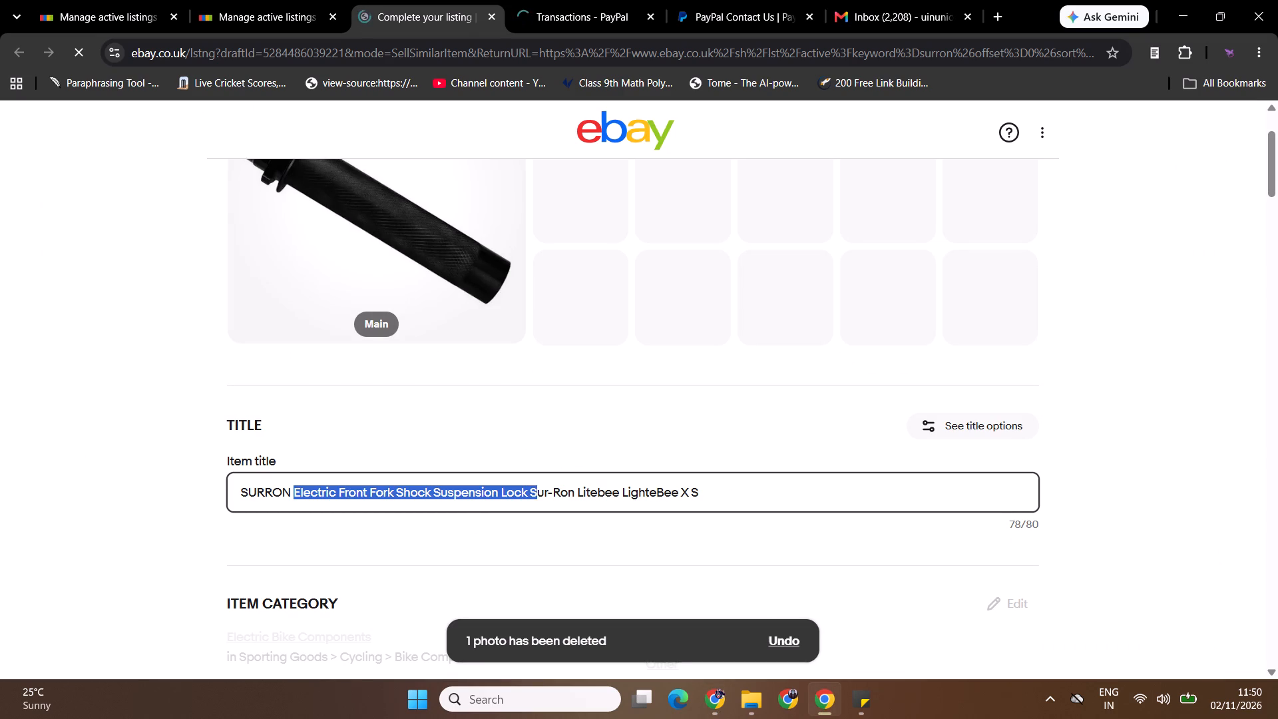
{"action": "left_click_drag", "start_coordinate": [531, 503], "coordinate": [525, 499]}
{"action": "key", "text": "ctrl+v"}
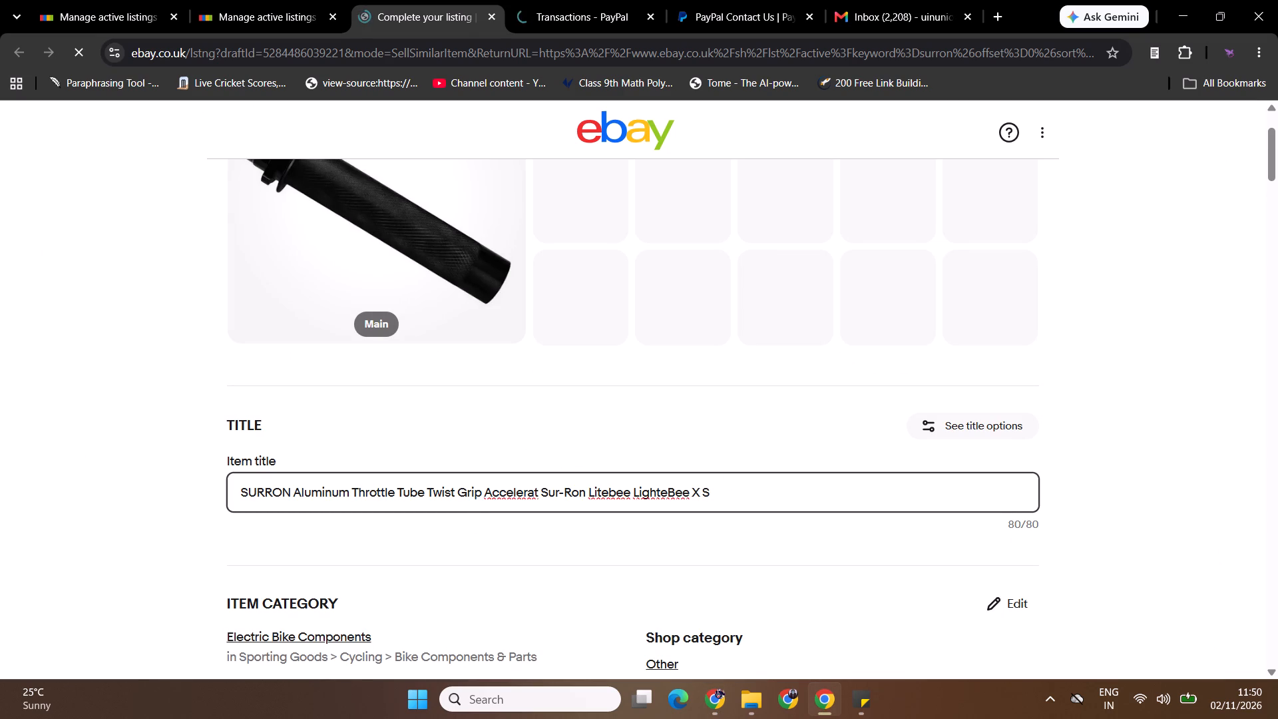
Remove the word "Aluminum" from the draft's item title to free up characters.
{"action": "key", "text": "alt+Tab"}
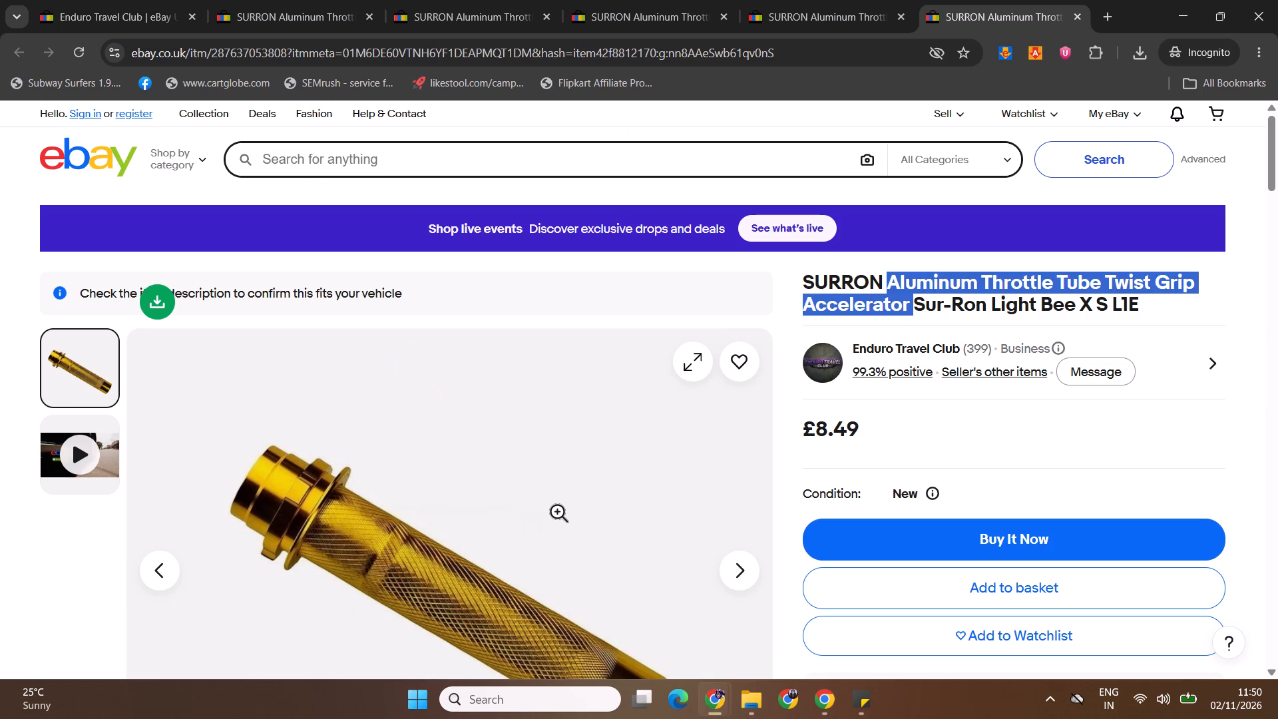
{"action": "key", "text": "alt+Tab"}
{"action": "key", "text": "ctrl+Left"}
{"action": "key", "text": "ctrl+Left"}
{"action": "key", "text": "ctrl+Left"}
{"action": "key", "text": "ctrl+Left"}
{"action": "key", "text": "ctrl+Left"}
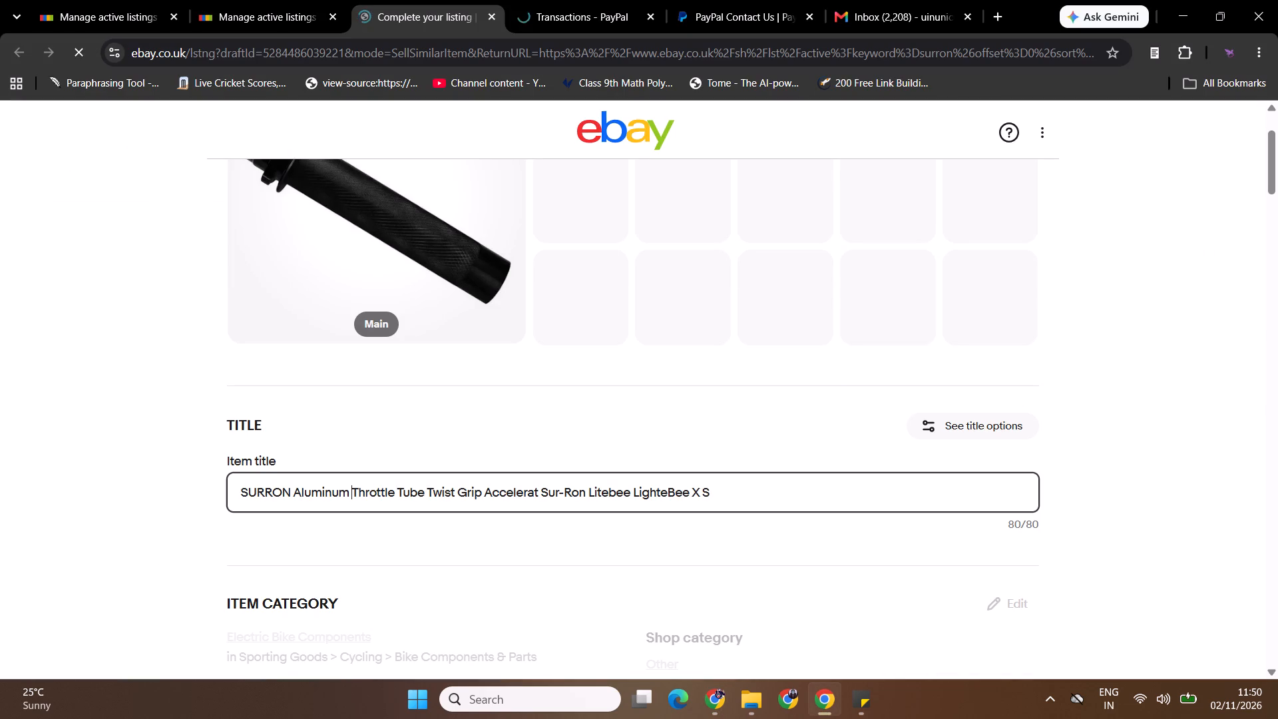
{"action": "key", "text": "ctrl+shift+Left"}
{"action": "key", "text": "Delete"}
Complete the cut-off word in the item title so it reads "Accelerator".
{"action": "key", "text": "ctrl+Right"}
{"action": "key", "text": "ctrl+Right"}
{"action": "key", "text": "ctrl+Right"}
{"action": "key", "text": "ctrl+Right"}
{"action": "key", "text": "ctrl+Right"}
{"action": "key", "text": "ctrl+Right"}
{"action": "key", "text": "ctrl+Left"}
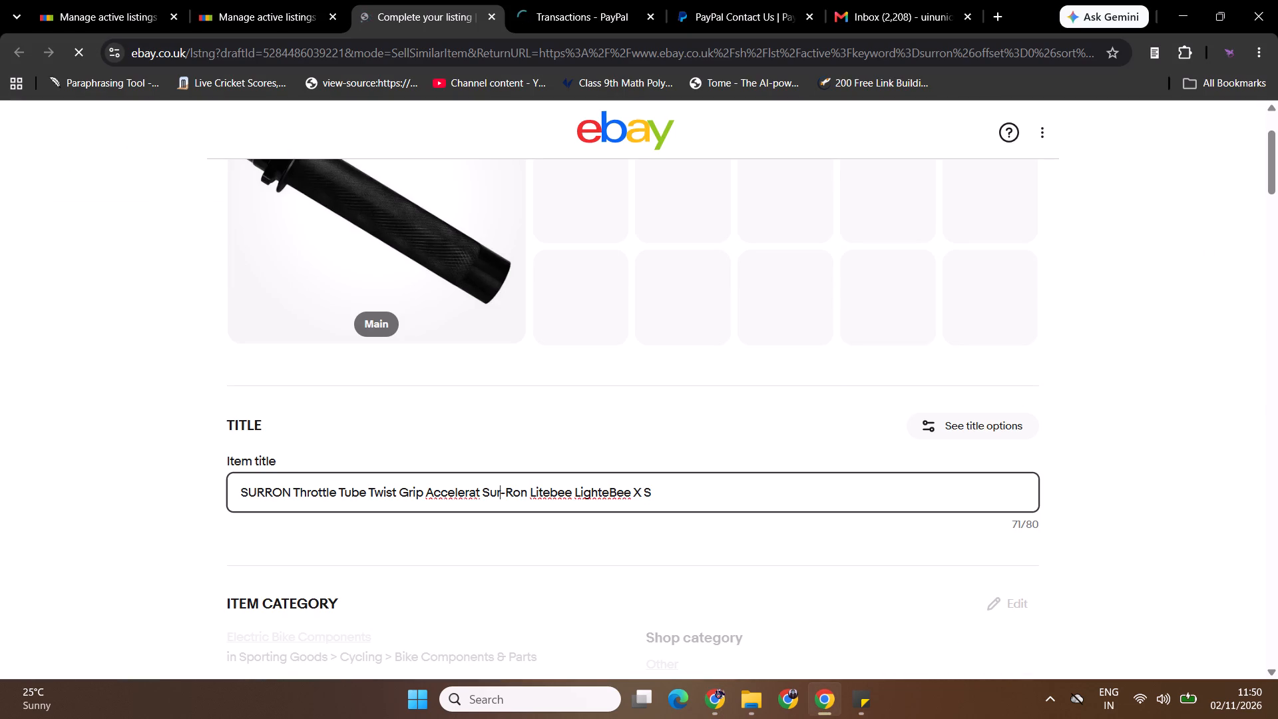
{"action": "key", "text": "Left"}
{"action": "type", "text": "or"}
{"action": "key", "text": "ctrl+Right"}
{"action": "key", "text": "ctrl+Right"}
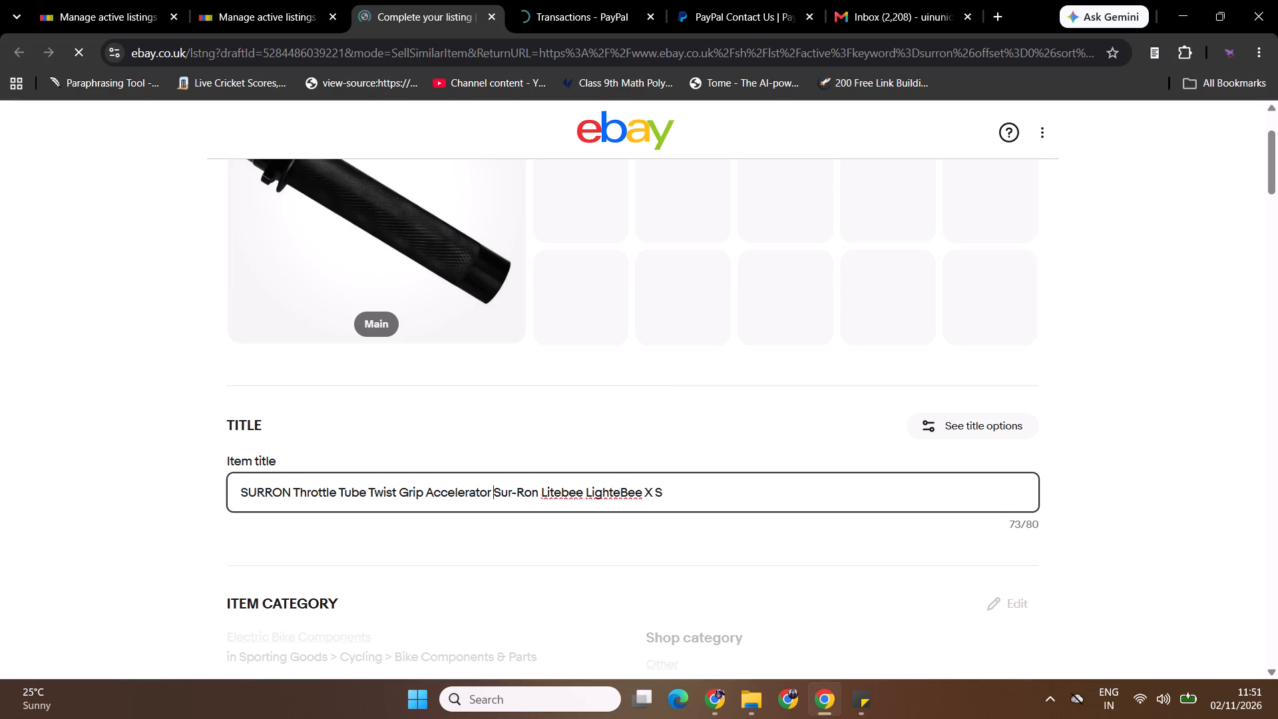
Copy "L1E" from the Enduro Travel Club listing's title and append it to the end of the draft's item title.
{"action": "key", "text": "ctrl+Right"}
{"action": "key", "text": "ctrl+Right"}
{"action": "key", "text": "ctrl+Right"}
{"action": "key", "text": "ctrl+Right"}
{"action": "key", "text": "ctrl+Right"}
{"action": "key", "text": "ctrl+Right"}
{"action": "key", "text": "ctrl+Right"}
{"action": "key", "text": "alt+Tab"}
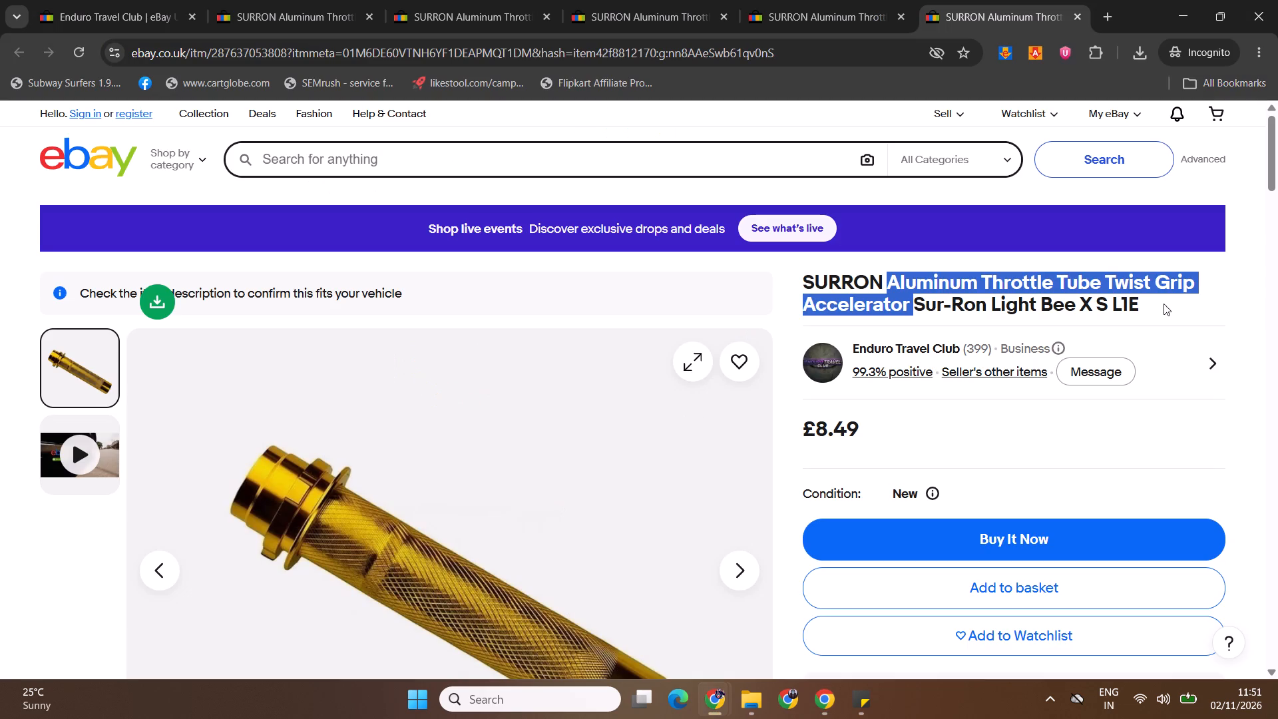
{"action": "left_click_drag", "start_coordinate": [1114, 306], "coordinate": [1145, 300], "text": "ctrl"}
{"action": "key", "text": "ctrl+c"}
{"action": "key", "text": "alt+Tab"}
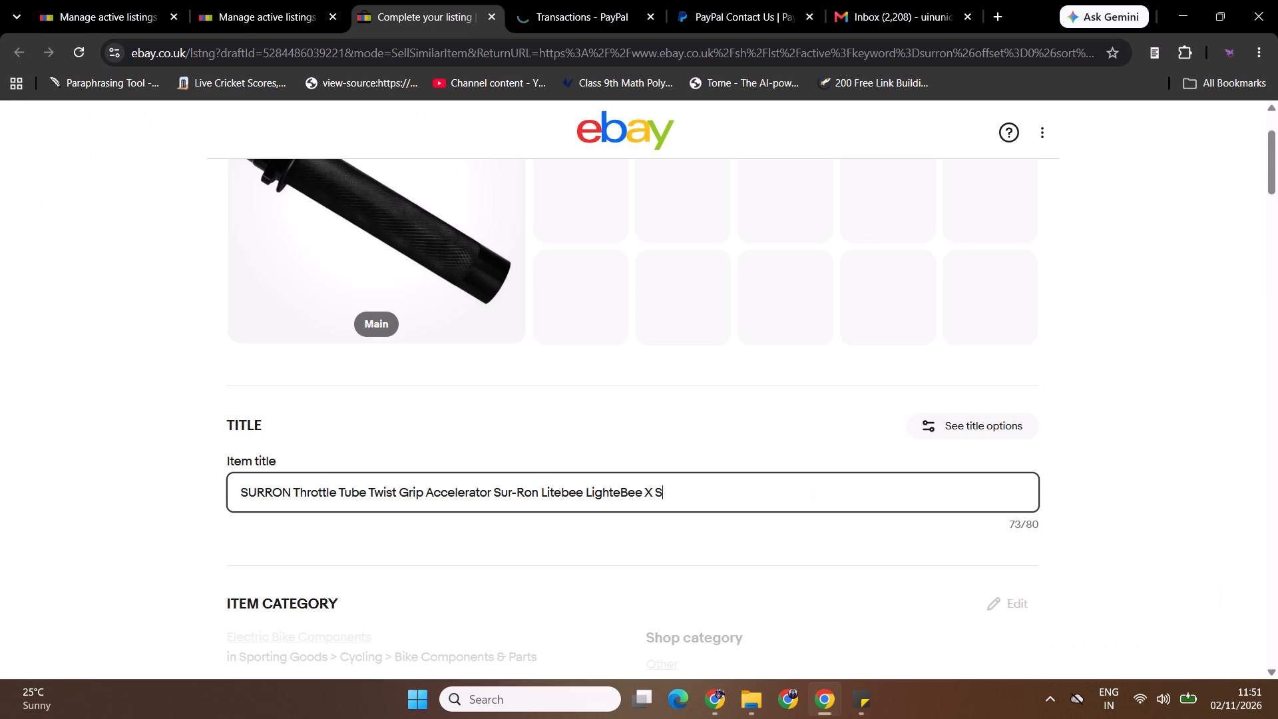
{"action": "key", "text": "space"}
{"action": "key", "text": "ctrl+v"}
{"action": "left_click", "coordinate": [1158, 358]}
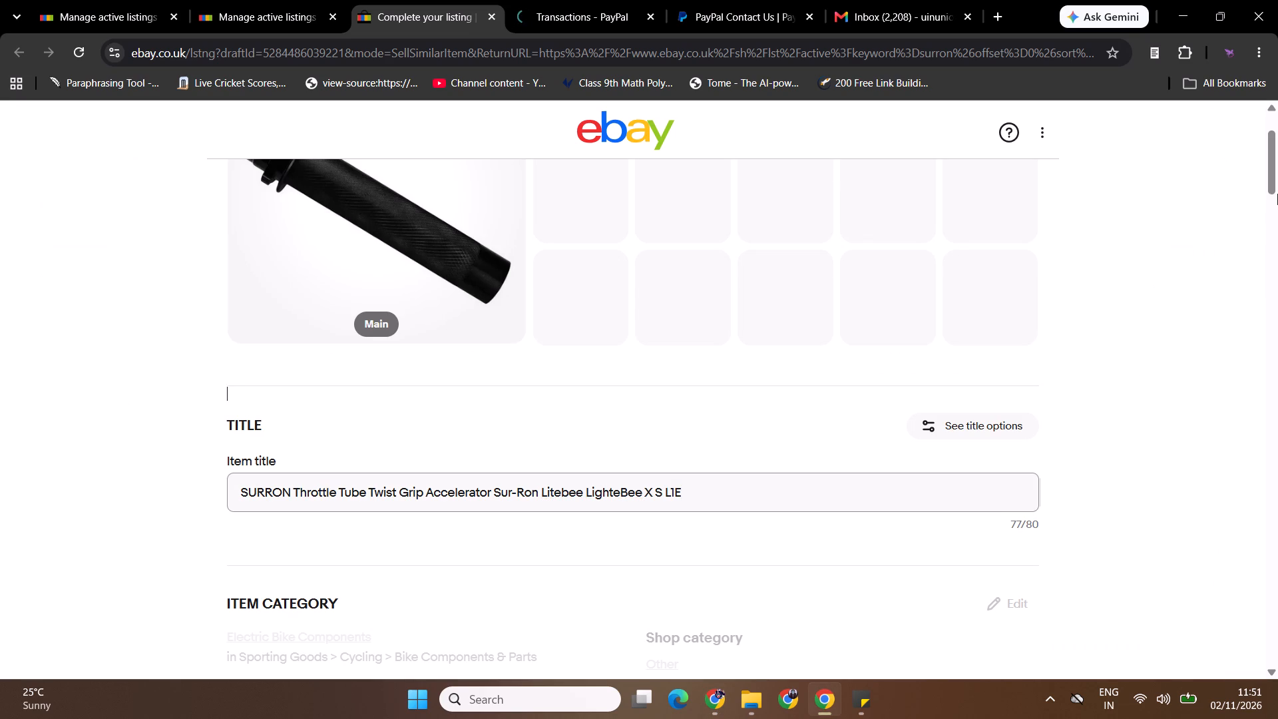
Correct "LighteBee" in the item title to "LightBee".
{"action": "left_click_drag", "start_coordinate": [1277, 166], "coordinate": [1277, 232]}
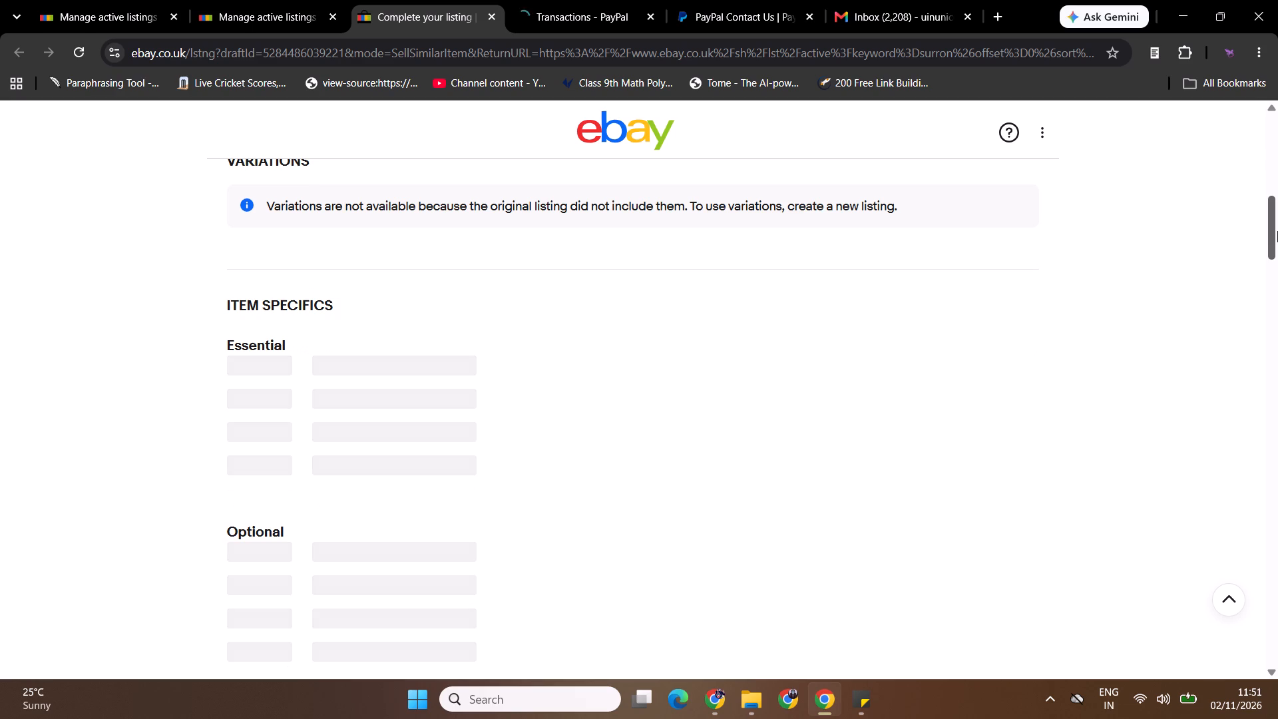
{"action": "left_click_drag", "start_coordinate": [1277, 231], "coordinate": [1277, 184]}
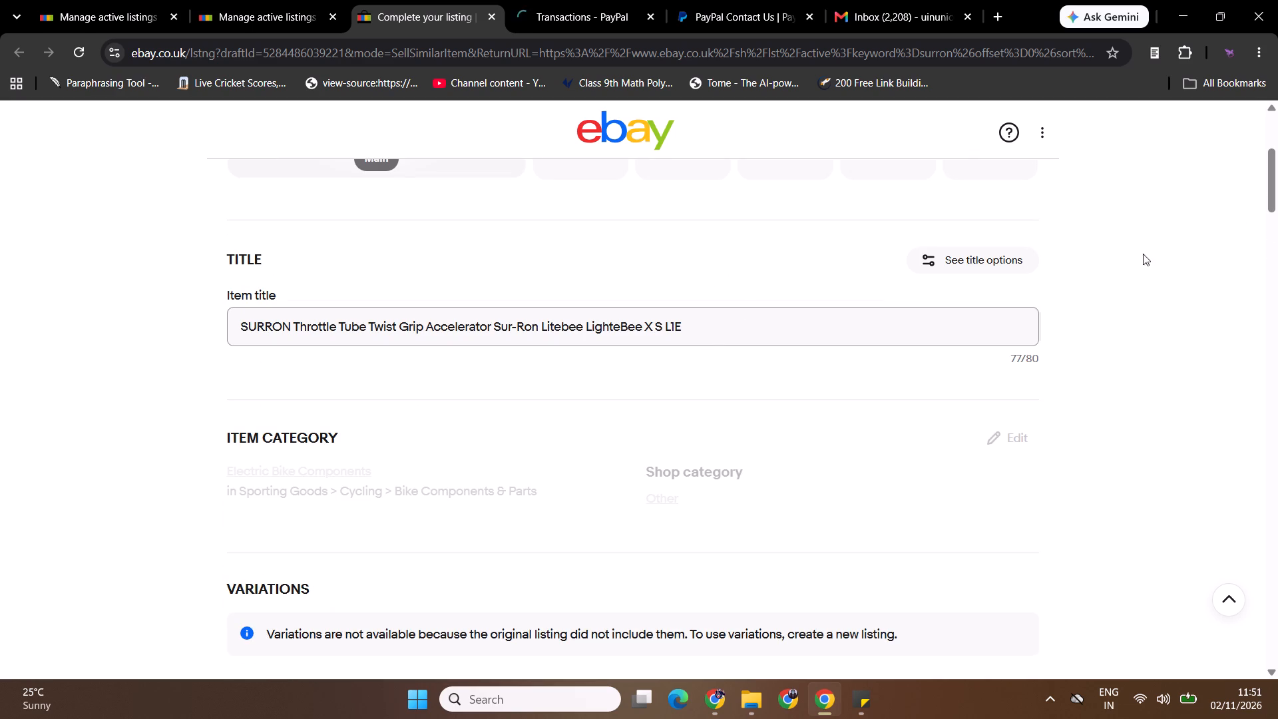
{"action": "left_click_drag", "start_coordinate": [1277, 168], "coordinate": [1269, 168]}
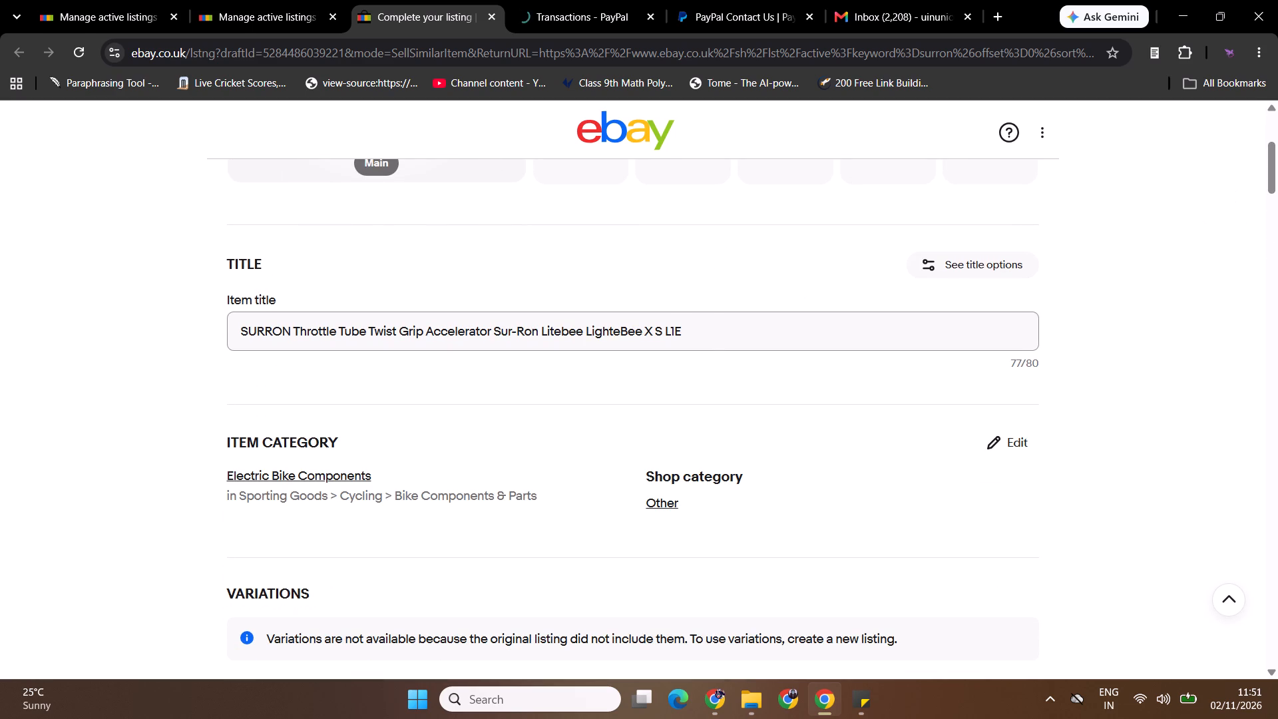
{"action": "left_click", "coordinate": [617, 333]}
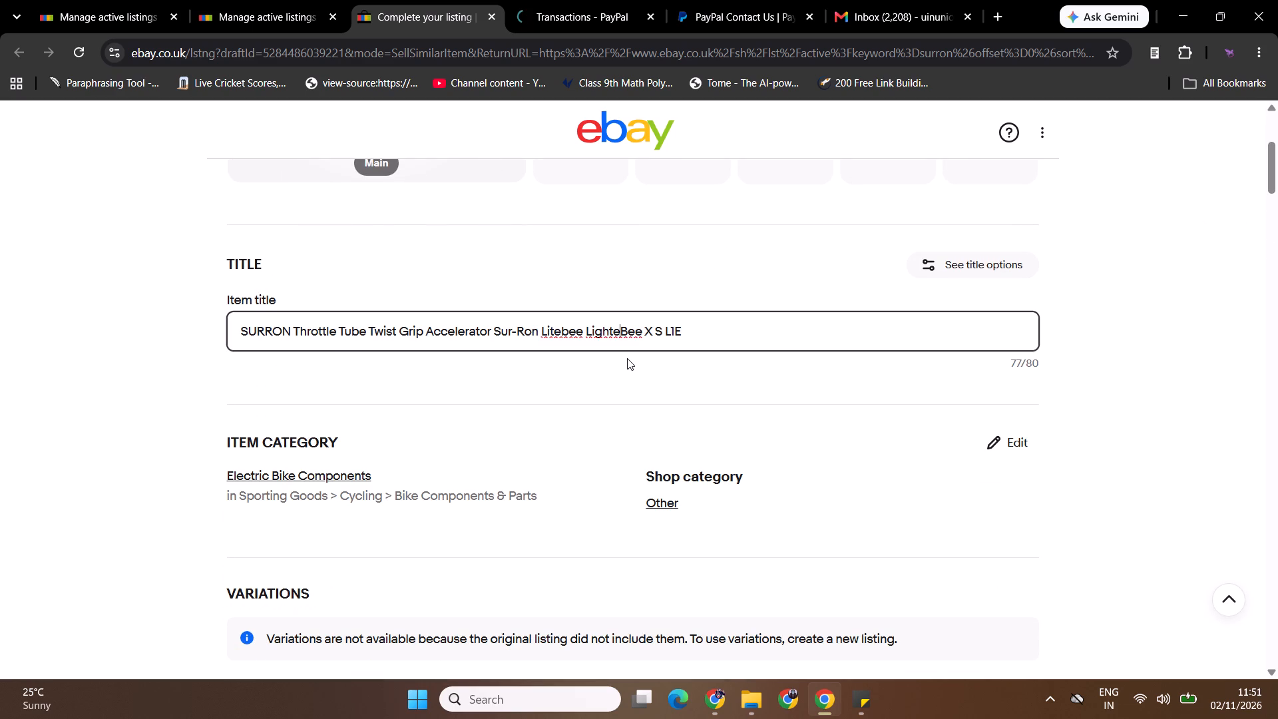
{"action": "key", "text": "BackSpace"}
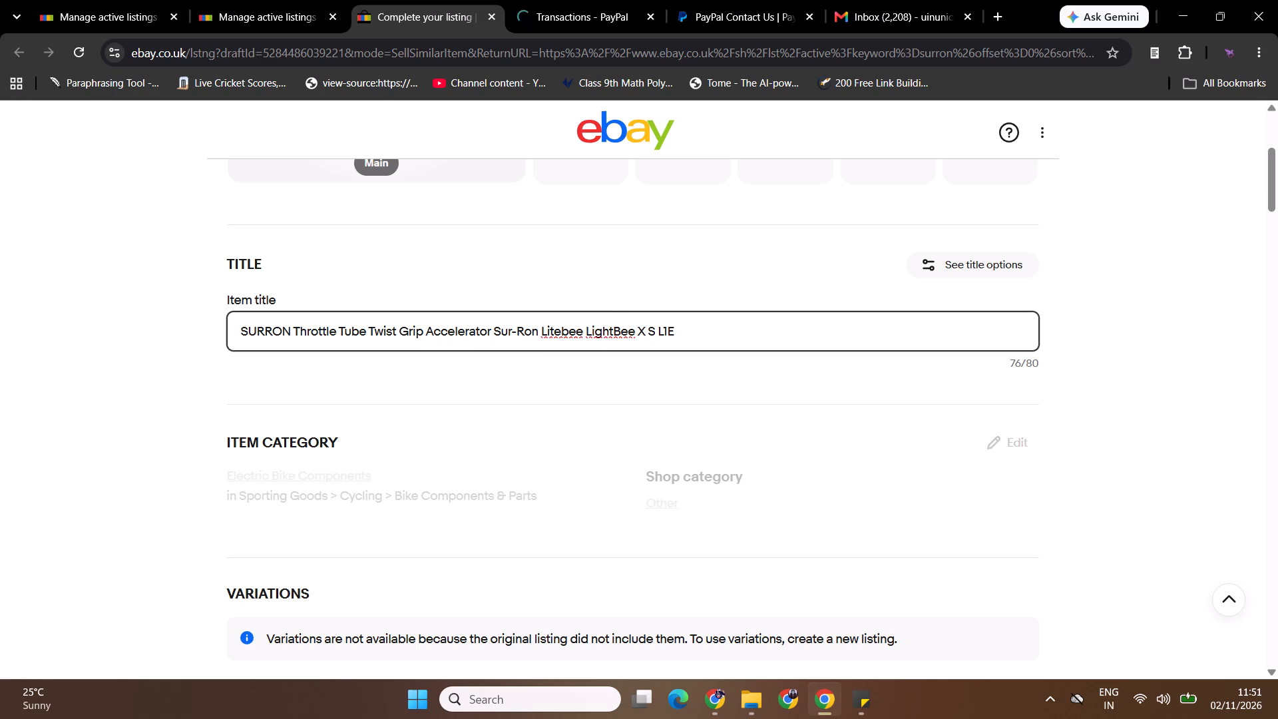
{"action": "left_click", "coordinate": [1182, 340]}
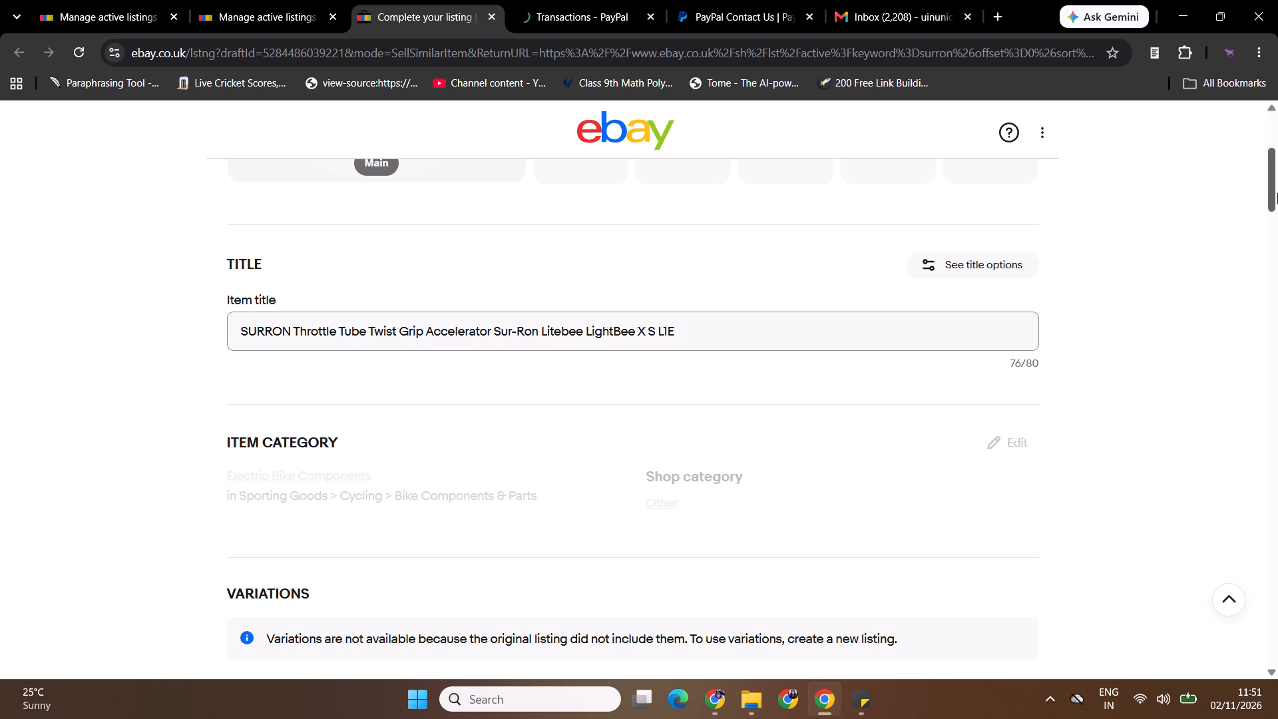
Add "L1E" to the Model item specific so it reads "Light Bee X S L1E".
{"action": "left_click_drag", "start_coordinate": [1277, 184], "coordinate": [1277, 165]}
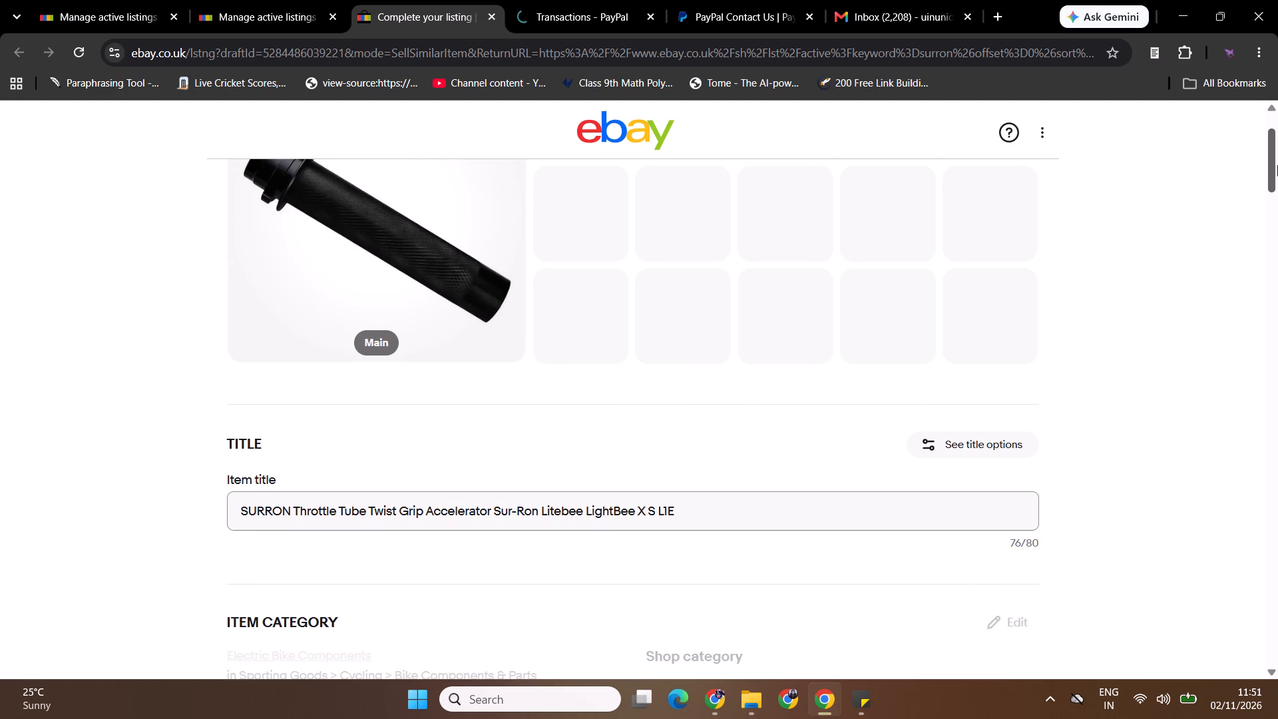
{"action": "left_click_drag", "start_coordinate": [1277, 165], "coordinate": [1277, 172]}
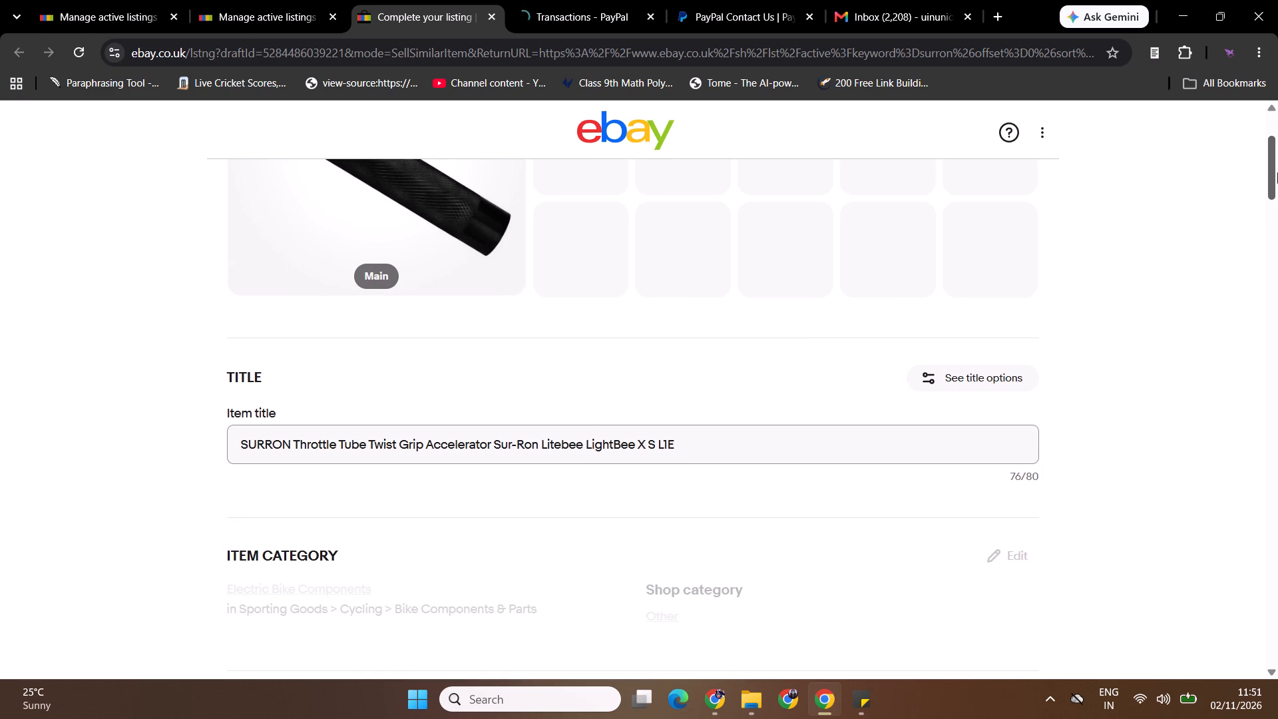
{"action": "left_click_drag", "start_coordinate": [1277, 172], "coordinate": [1277, 228]}
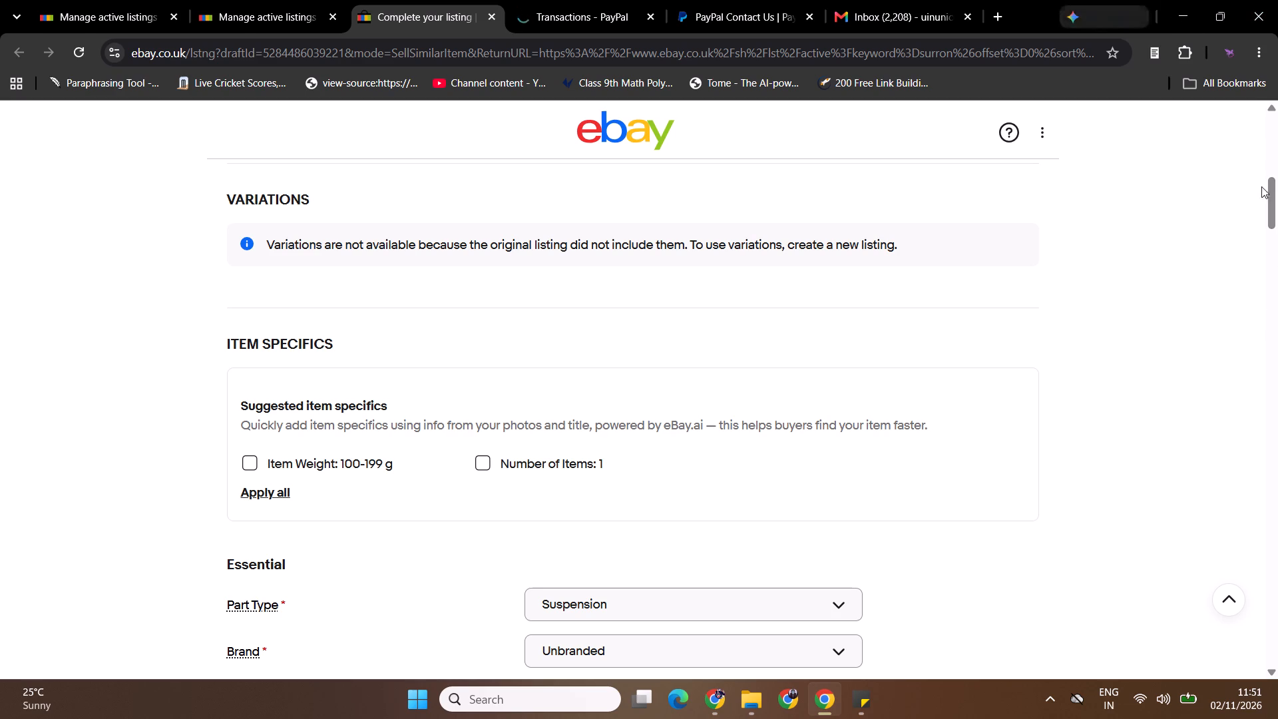
{"action": "left_click_drag", "start_coordinate": [1277, 199], "coordinate": [1277, 182]}
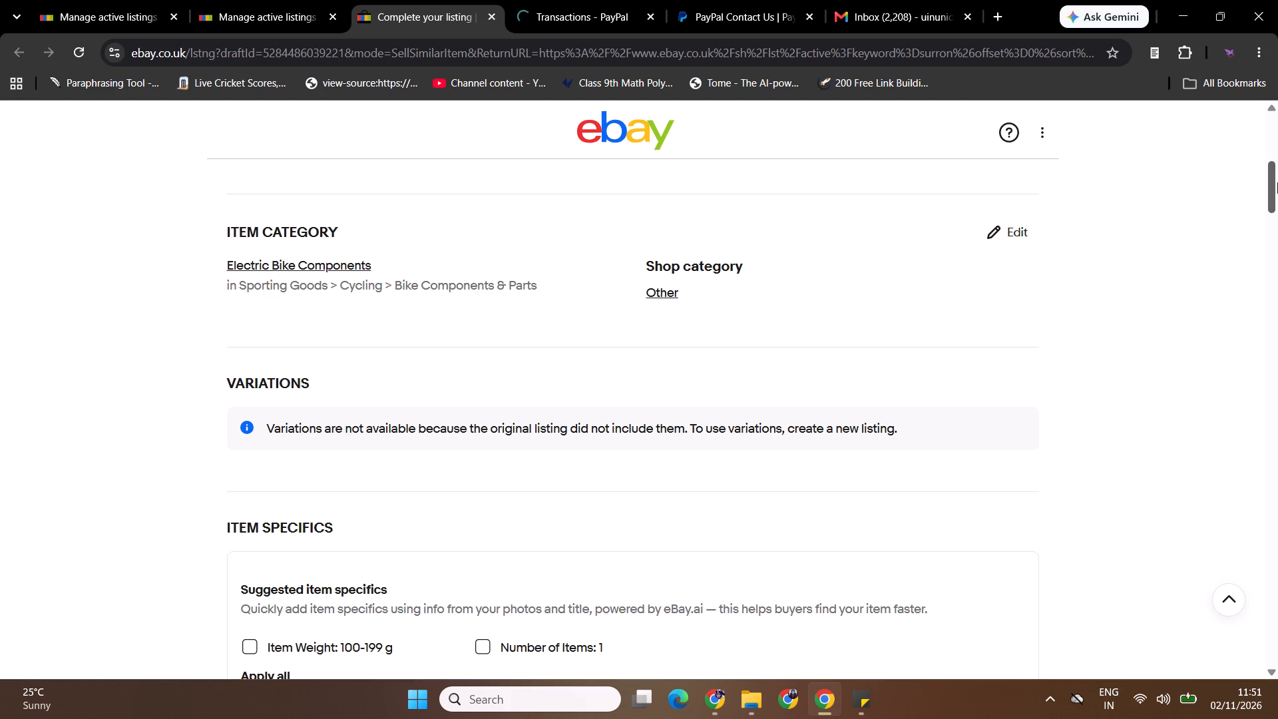
{"action": "left_click_drag", "start_coordinate": [1277, 182], "coordinate": [1277, 152]}
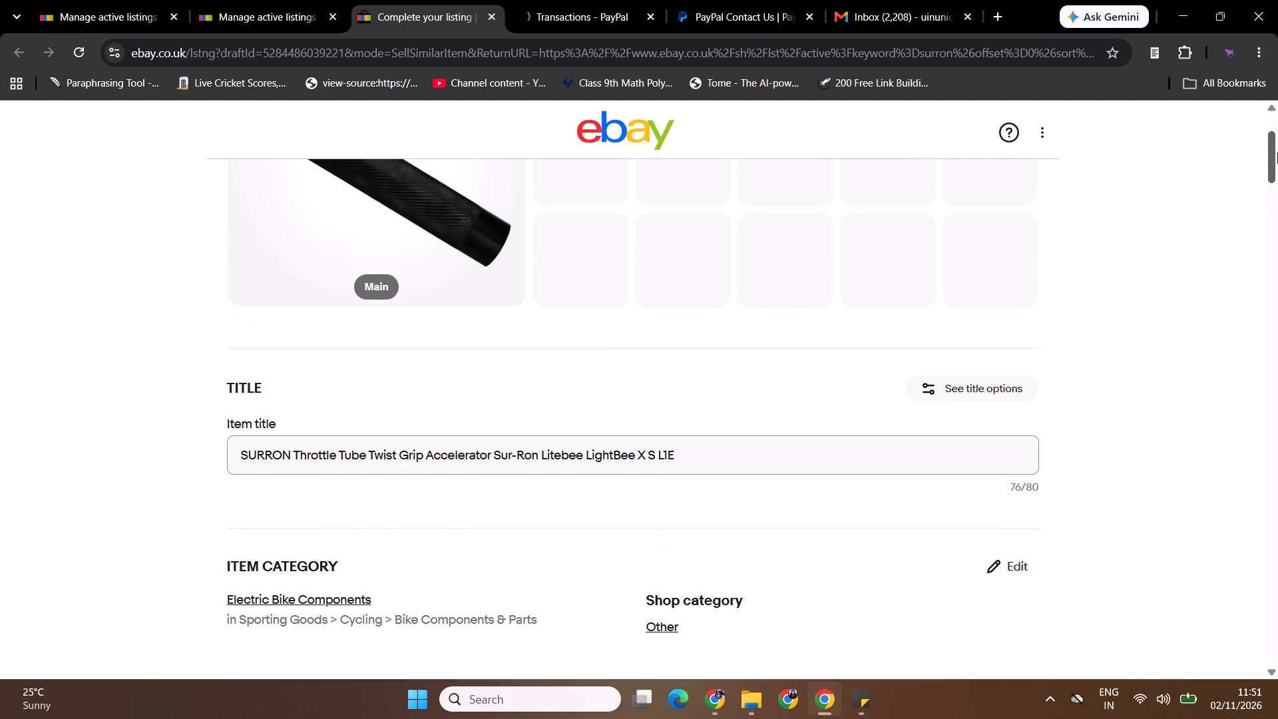
{"action": "left_click_drag", "start_coordinate": [1277, 152], "coordinate": [1277, 220]}
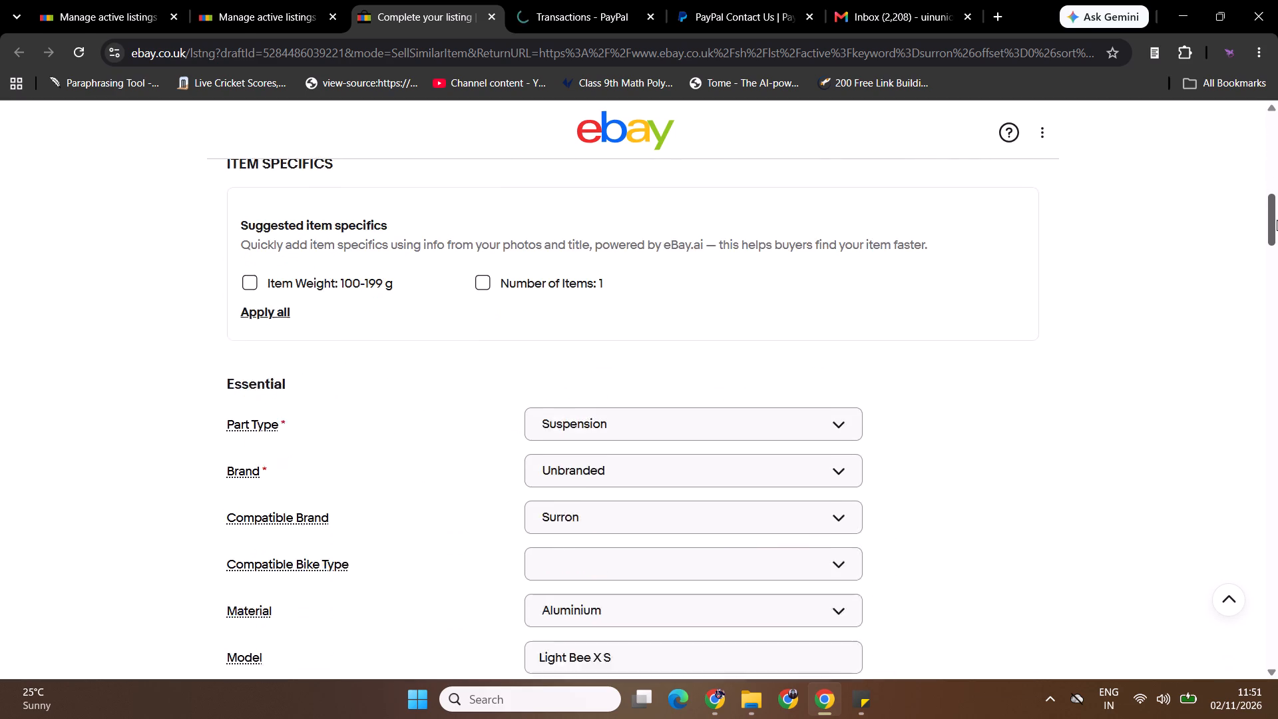
{"action": "left_click_drag", "start_coordinate": [1277, 220], "coordinate": [1277, 225]}
{"action": "left_click", "coordinate": [684, 569]}
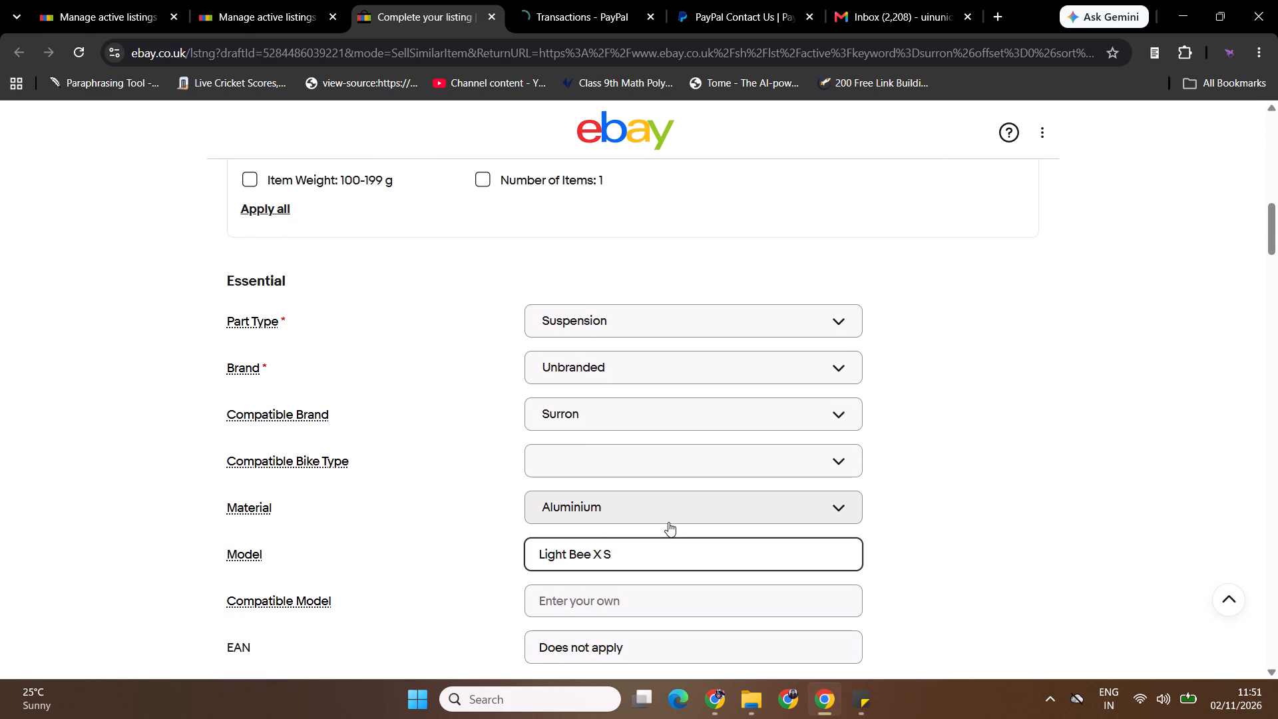
{"action": "key", "text": "space"}
{"action": "type", "text": "L1E"}
{"action": "left_click", "coordinate": [1034, 567]}
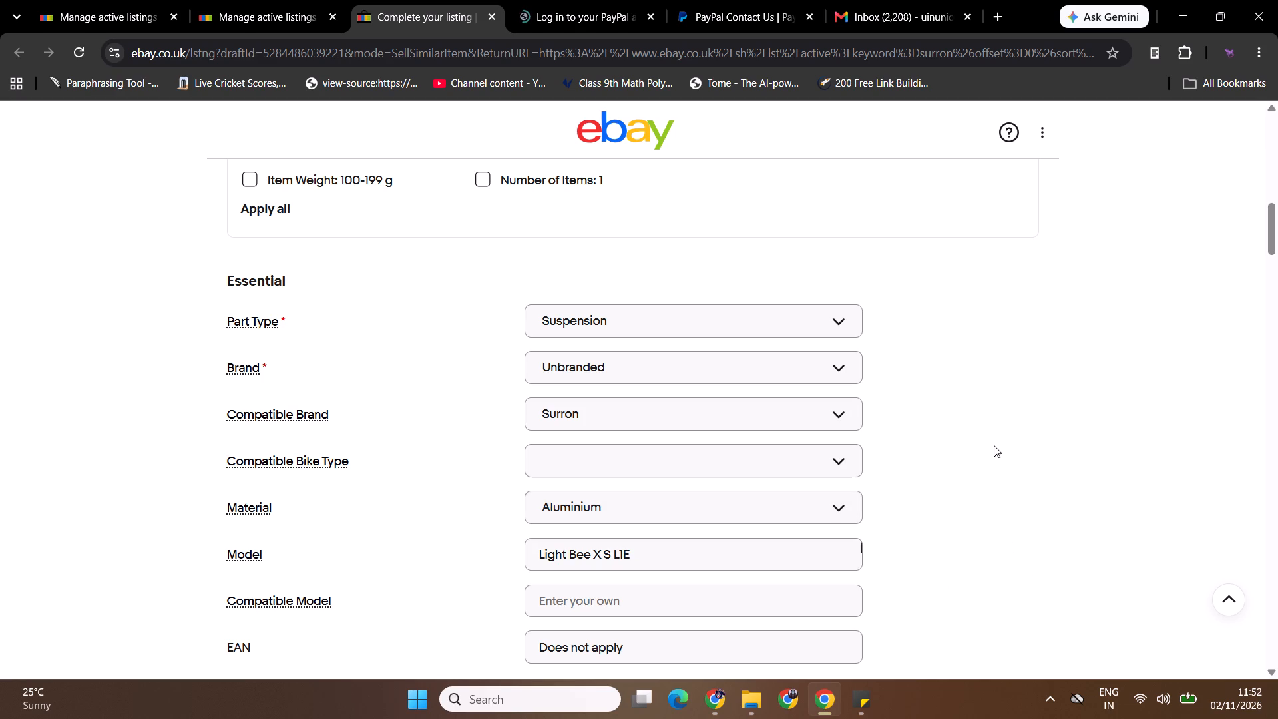
Copy the Part Subtype "Throttle Twist Grip" from the Enduro Travel Club listing and set it as the draft's custom Part Type.
{"action": "left_click", "coordinate": [781, 320]}
{"action": "left_click", "coordinate": [781, 320]}
{"action": "key", "text": "alt+Tab"}
{"action": "left_click_drag", "start_coordinate": [1277, 158], "coordinate": [1277, 296]}
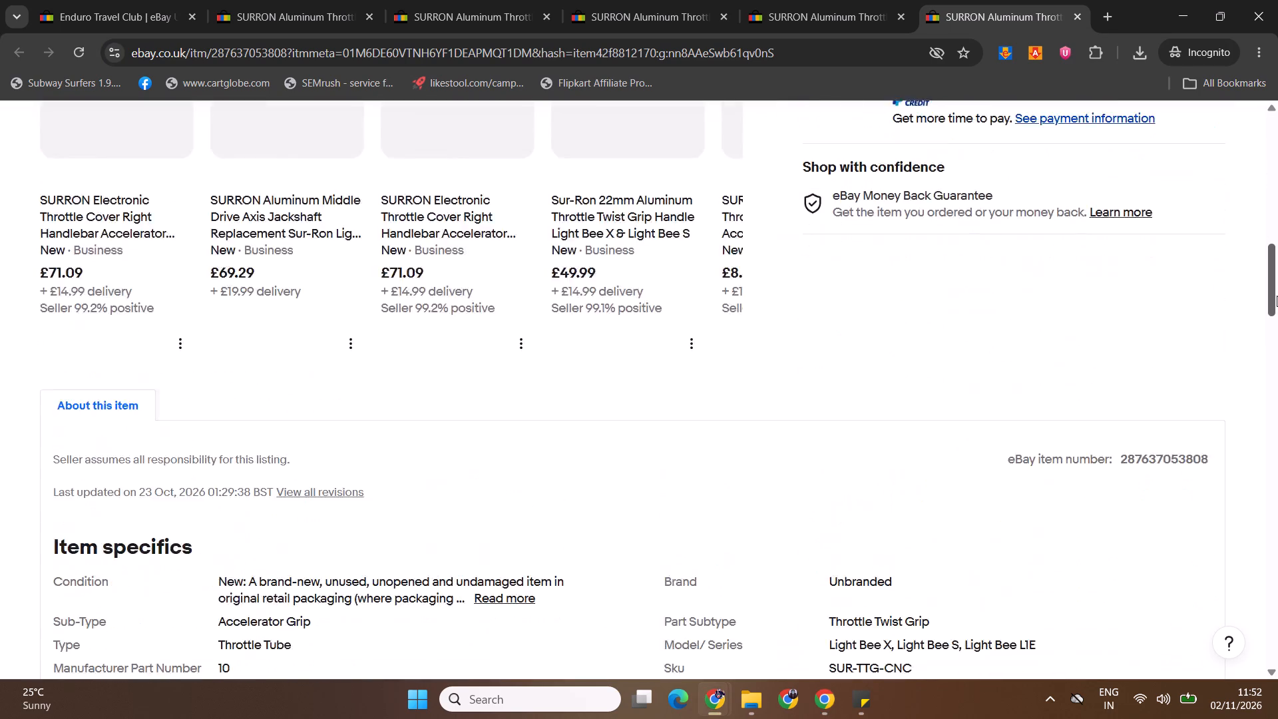
{"action": "left_click_drag", "start_coordinate": [1277, 296], "coordinate": [1277, 387]}
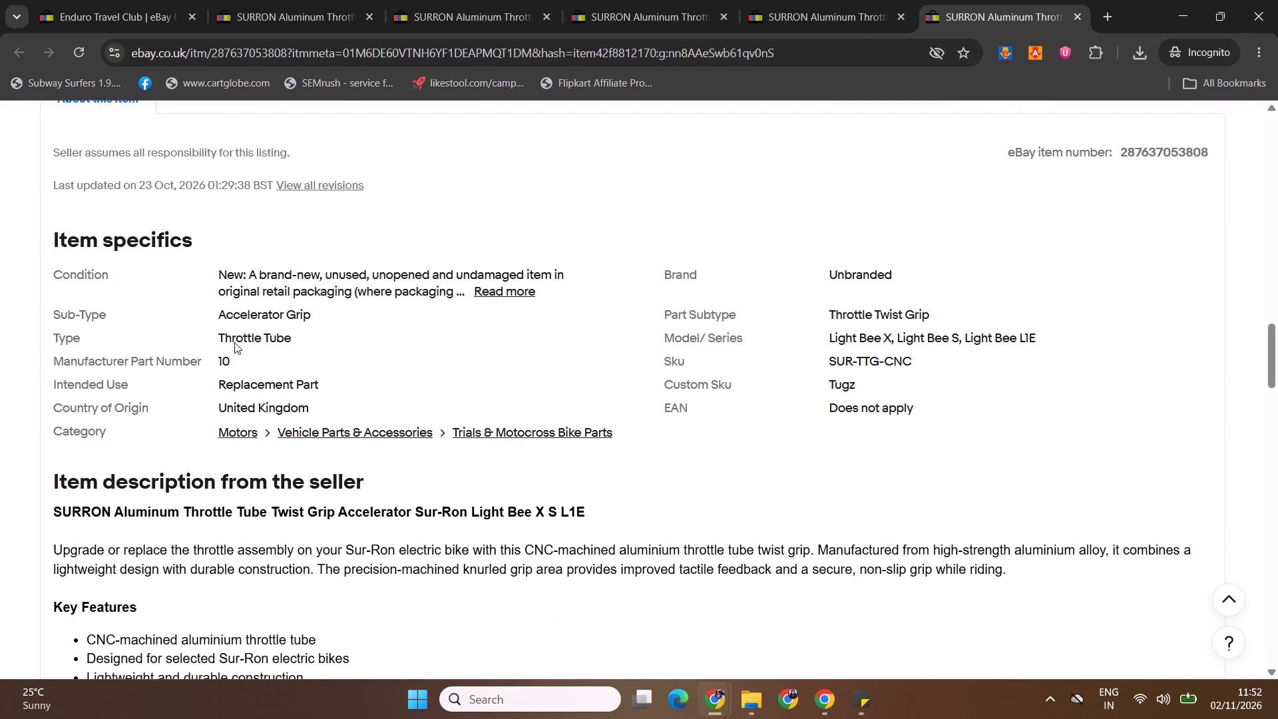
{"action": "left_click", "coordinate": [827, 313]}
{"action": "left_click_drag", "start_coordinate": [829, 314], "coordinate": [990, 310]}
{"action": "key", "text": "ctrl+c"}
{"action": "key", "text": "alt+Tab"}
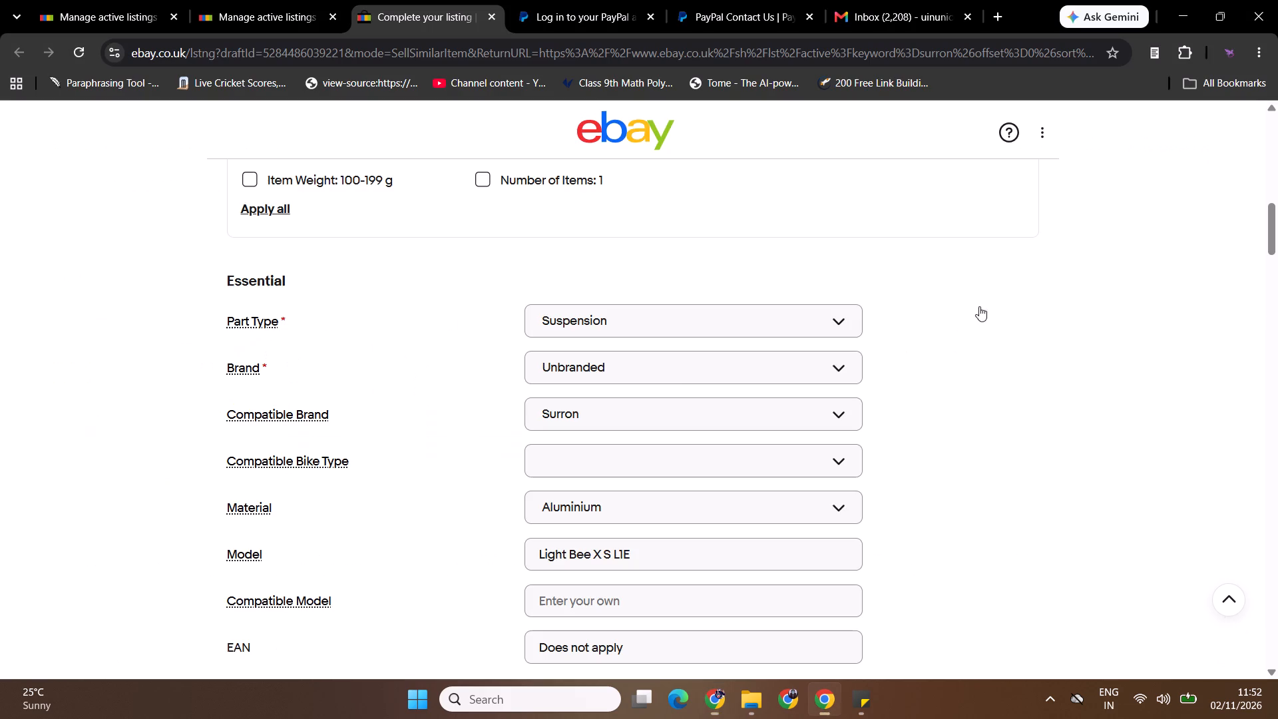
{"action": "left_click", "coordinate": [670, 319]}
{"action": "key", "text": "ctrl+v"}
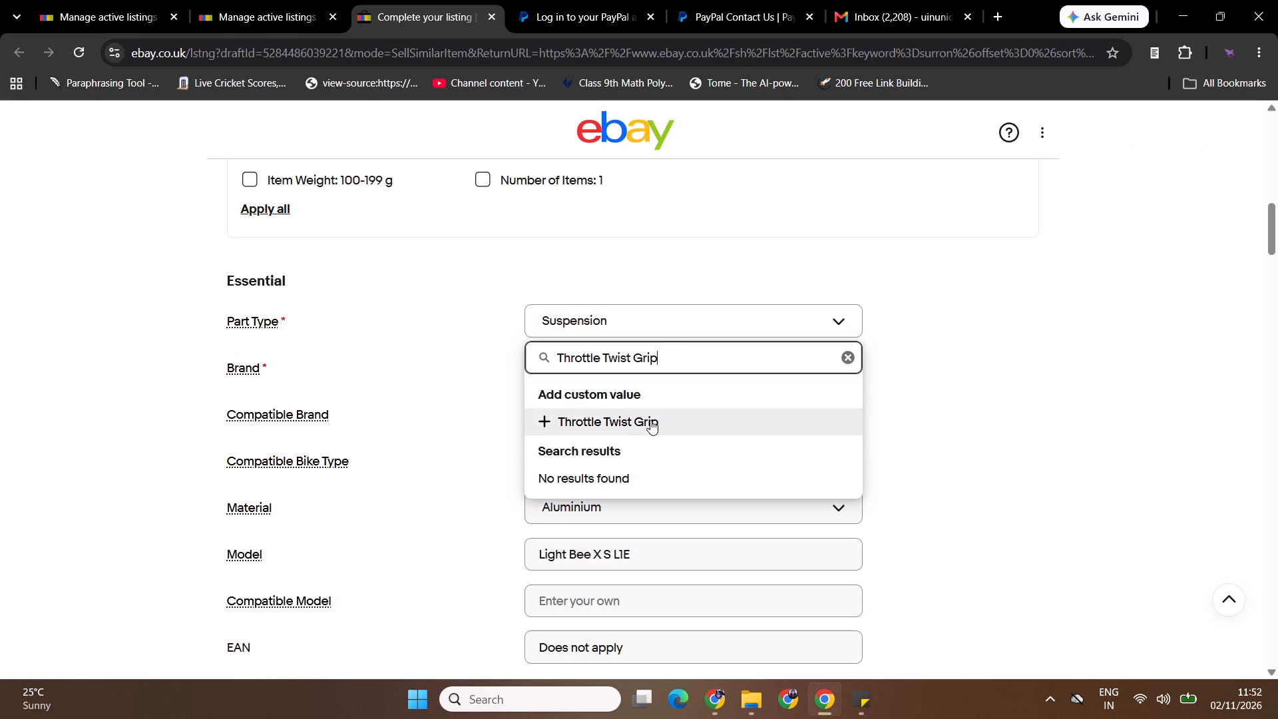
{"action": "left_click", "coordinate": [650, 422]}
Copy the Type "Throttle Tube" from the Enduro Travel Club listing and add it as the draft's Set Includes value.
{"action": "key", "text": "alt+Tab"}
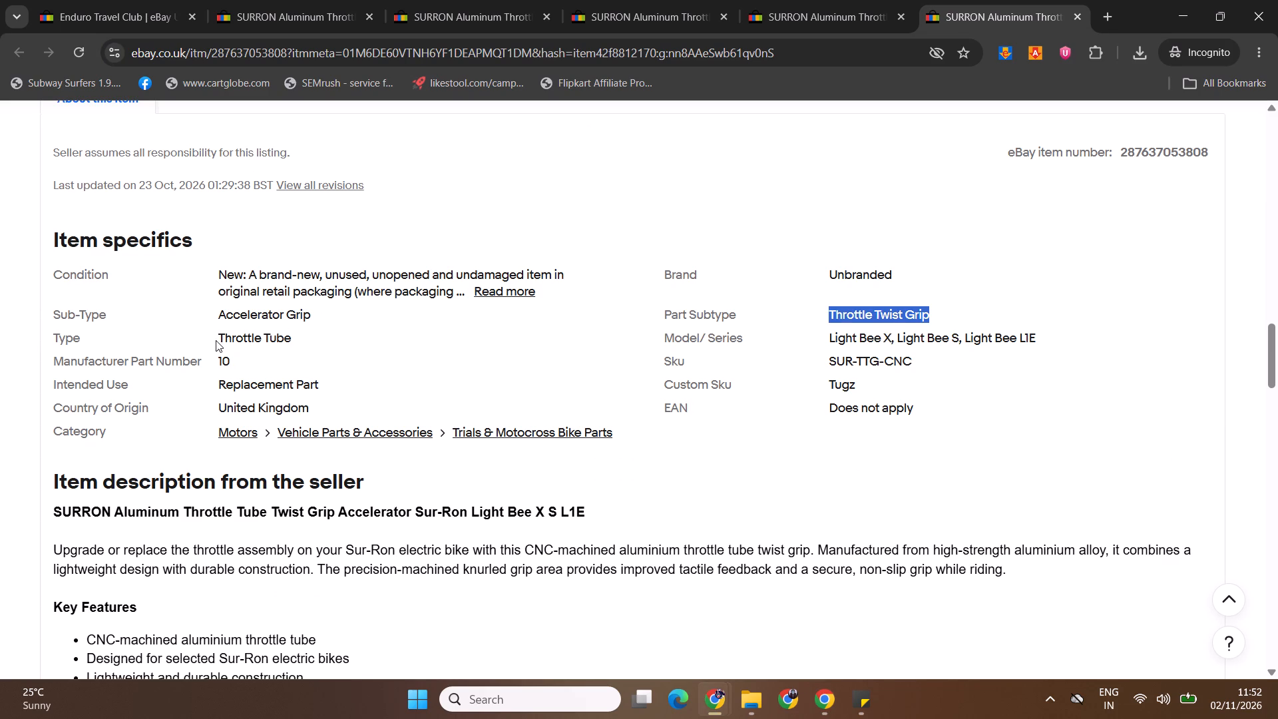
{"action": "left_click_drag", "start_coordinate": [219, 339], "coordinate": [447, 339]}
{"action": "key", "text": "ctrl+c"}
{"action": "key", "text": "alt+Tab"}
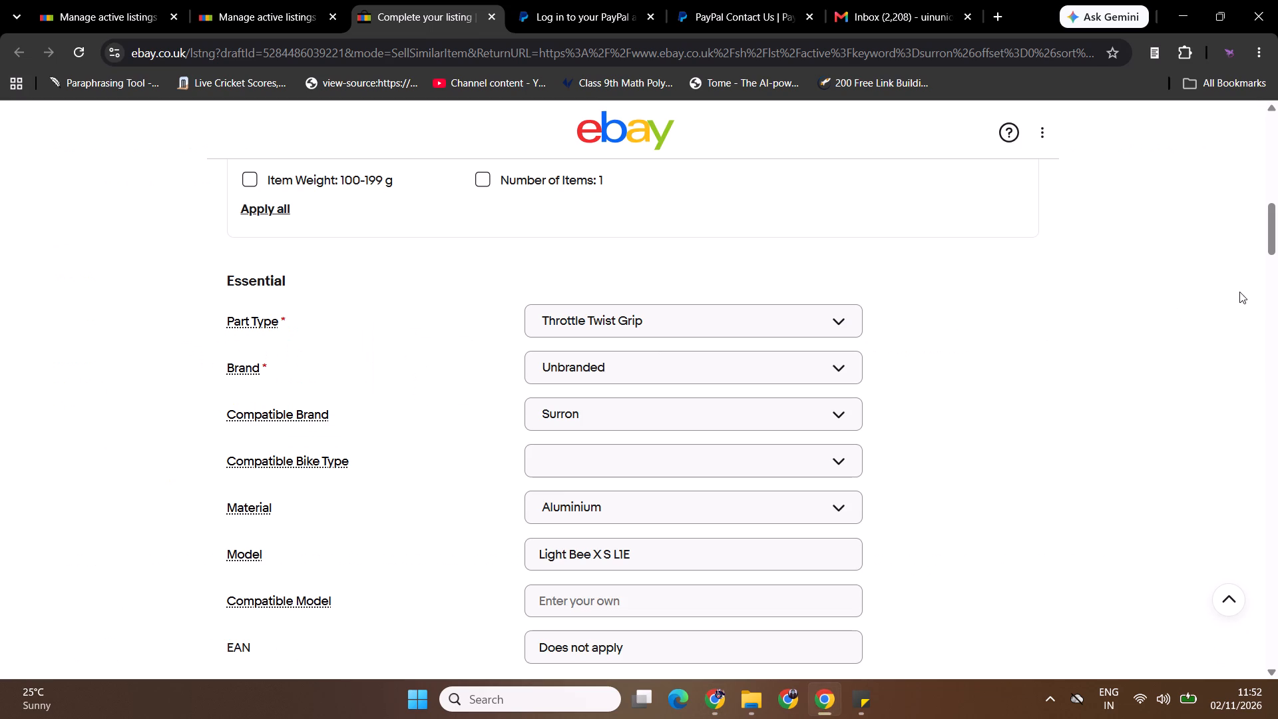
{"action": "left_click_drag", "start_coordinate": [1277, 229], "coordinate": [1275, 262]}
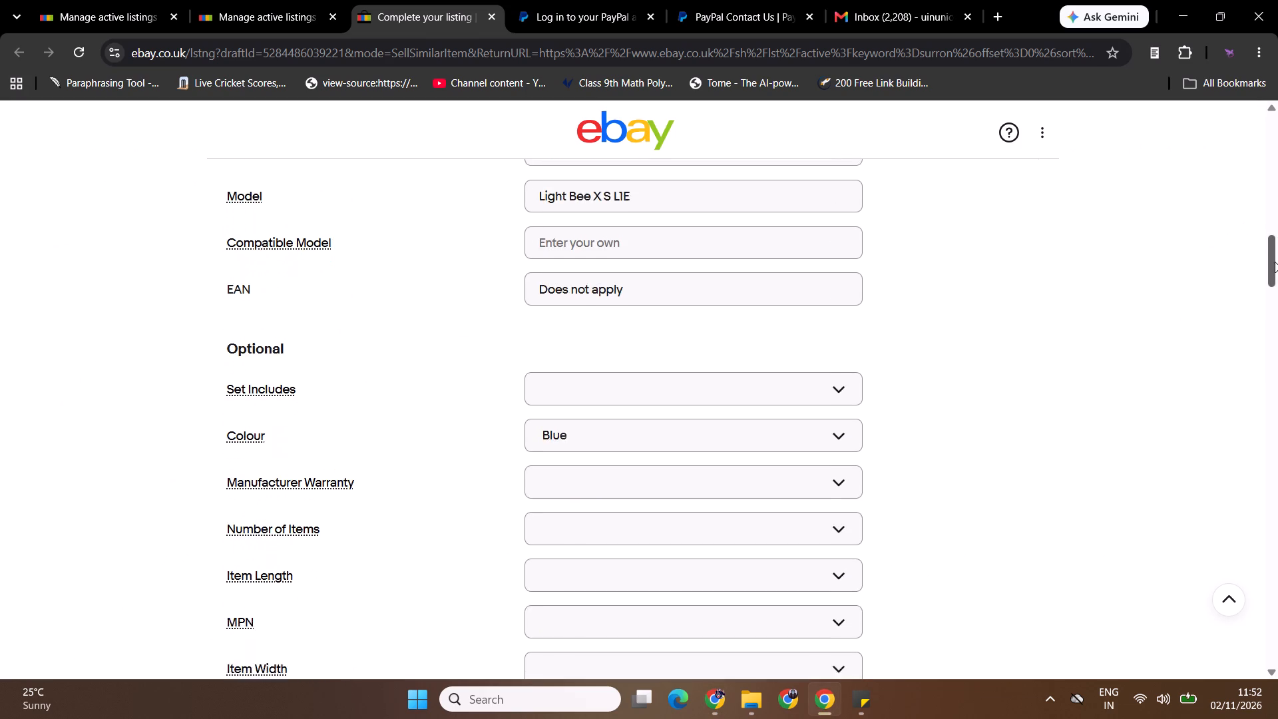
{"action": "left_click_drag", "start_coordinate": [1275, 262], "coordinate": [1275, 267]}
{"action": "left_click", "coordinate": [590, 330]}
{"action": "key", "text": "ctrl+v"}
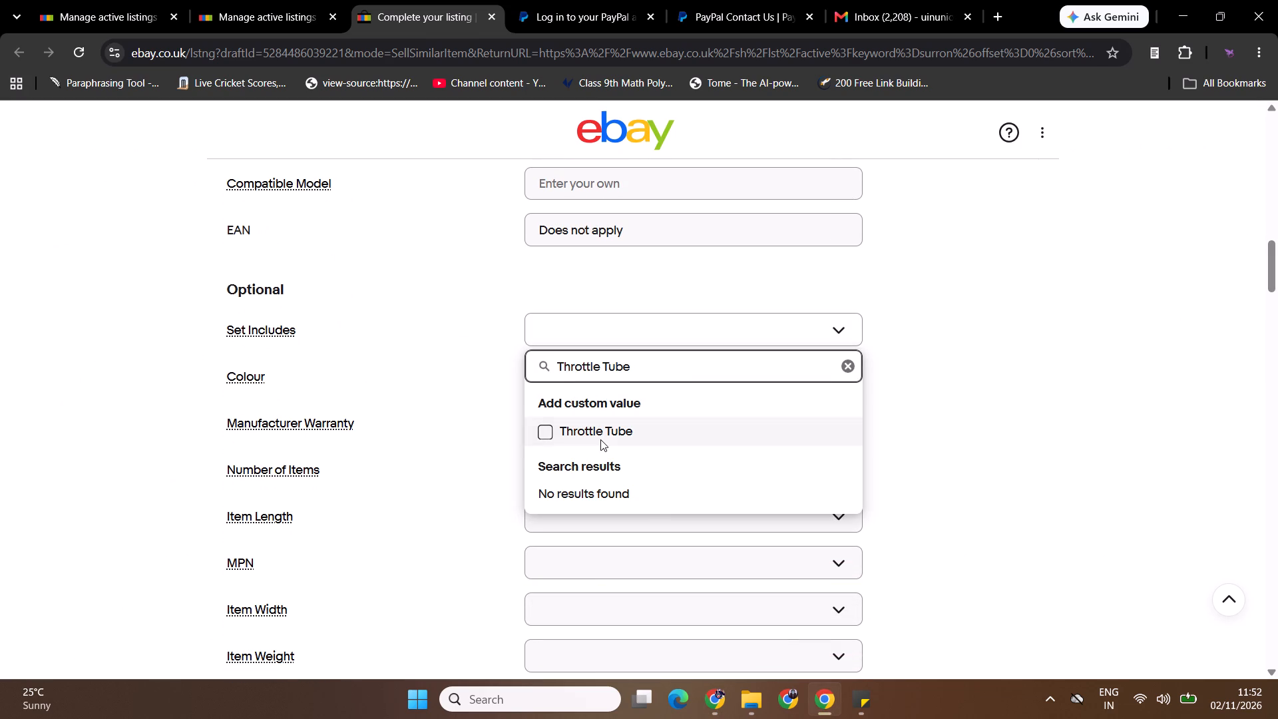
{"action": "left_click", "coordinate": [600, 439]}
{"action": "left_click", "coordinate": [1167, 391]}
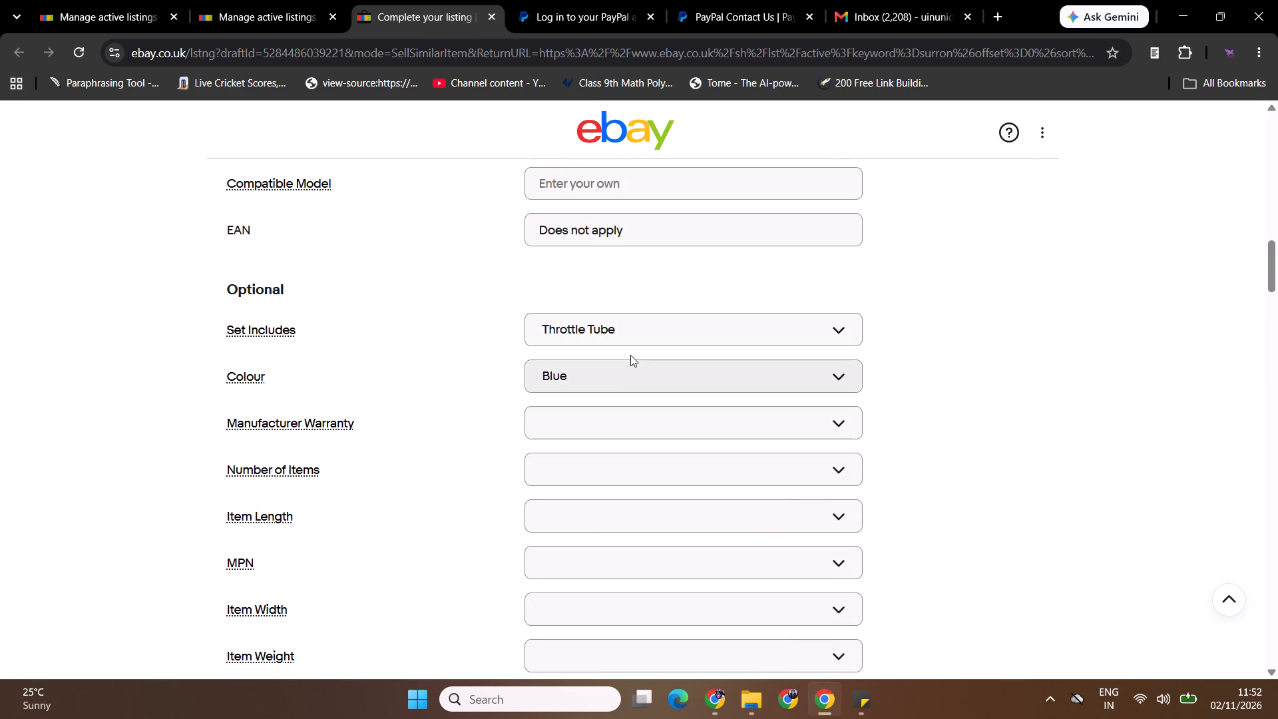
Set the draft's Colour item specific to Black.
{"action": "left_click", "coordinate": [628, 368]}
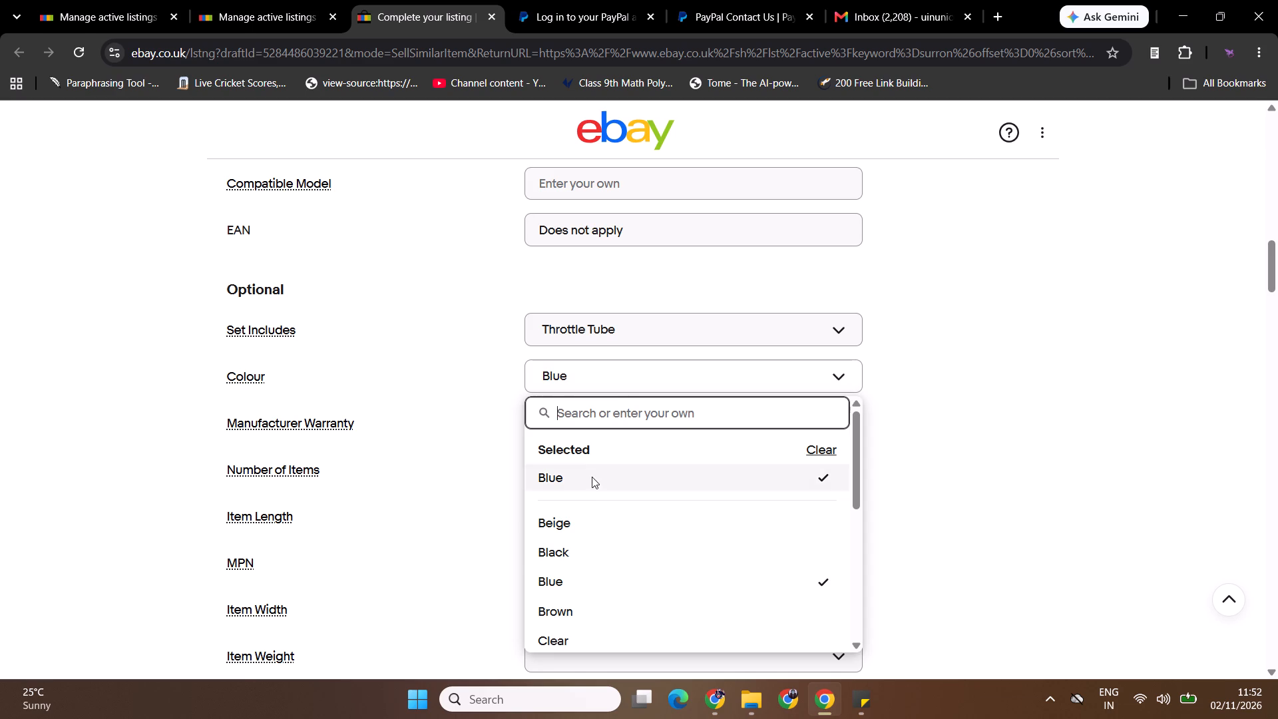
{"action": "left_click", "coordinate": [587, 561]}
{"action": "left_click_drag", "start_coordinate": [1050, 464], "coordinate": [1064, 464]}
Copy SKU "SUR-TTG-CNC" from the reference listing and put it after the TUGZ- prefix so the draft's Sku reads "TUGZ-SUR-TTG-CNC".
{"action": "left_click_drag", "start_coordinate": [1277, 251], "coordinate": [1277, 276]}
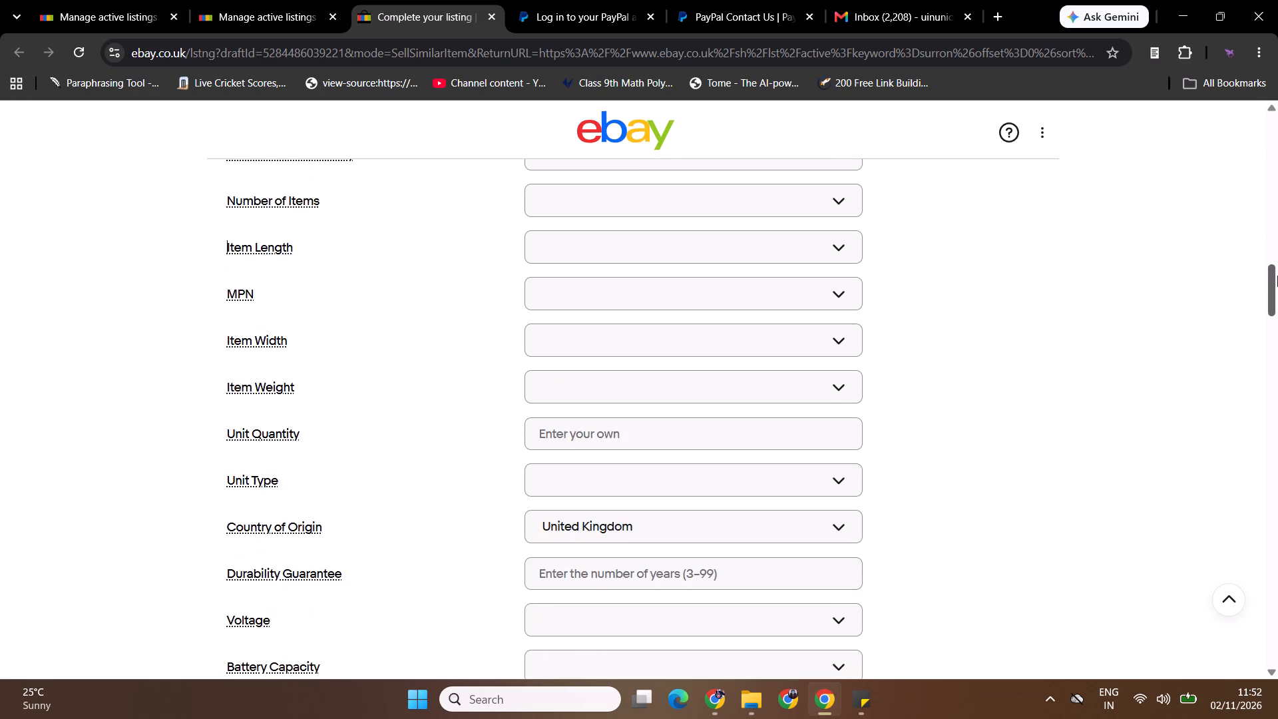
{"action": "left_click_drag", "start_coordinate": [1277, 276], "coordinate": [1277, 311]}
{"action": "key", "text": "alt+Tab"}
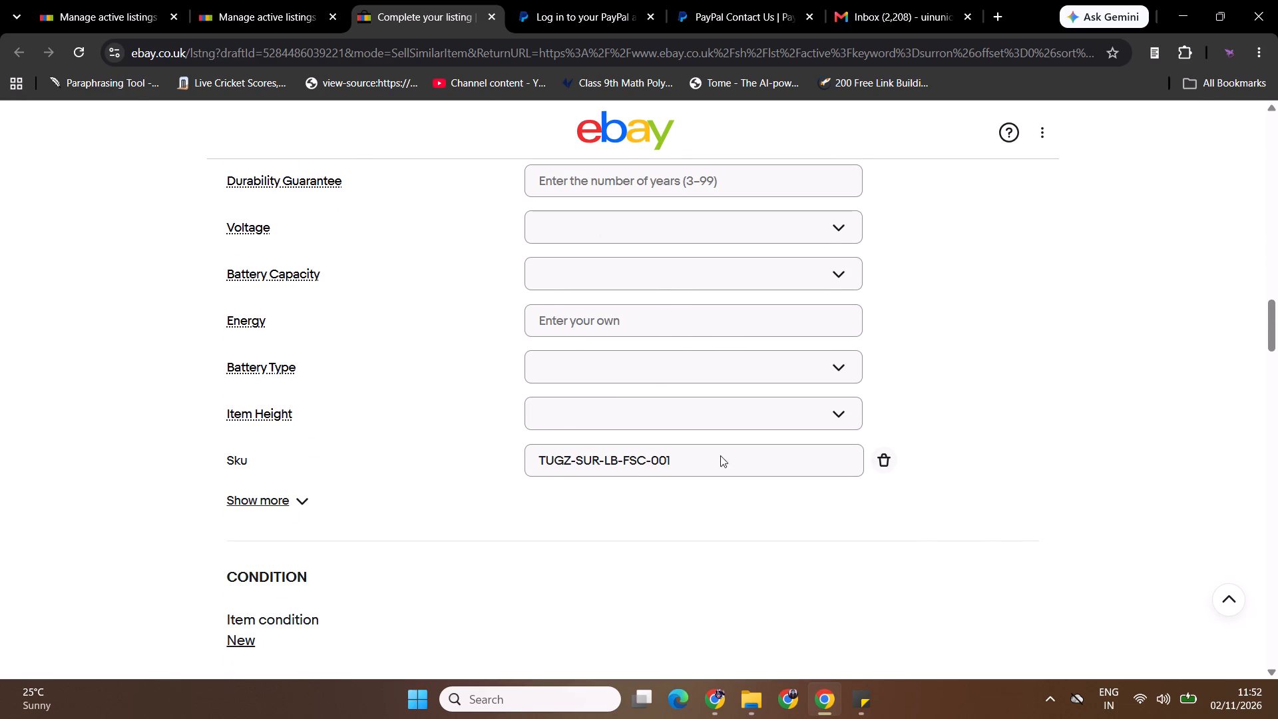
{"action": "left_click_drag", "start_coordinate": [831, 365], "coordinate": [908, 377], "text": "ctrl"}
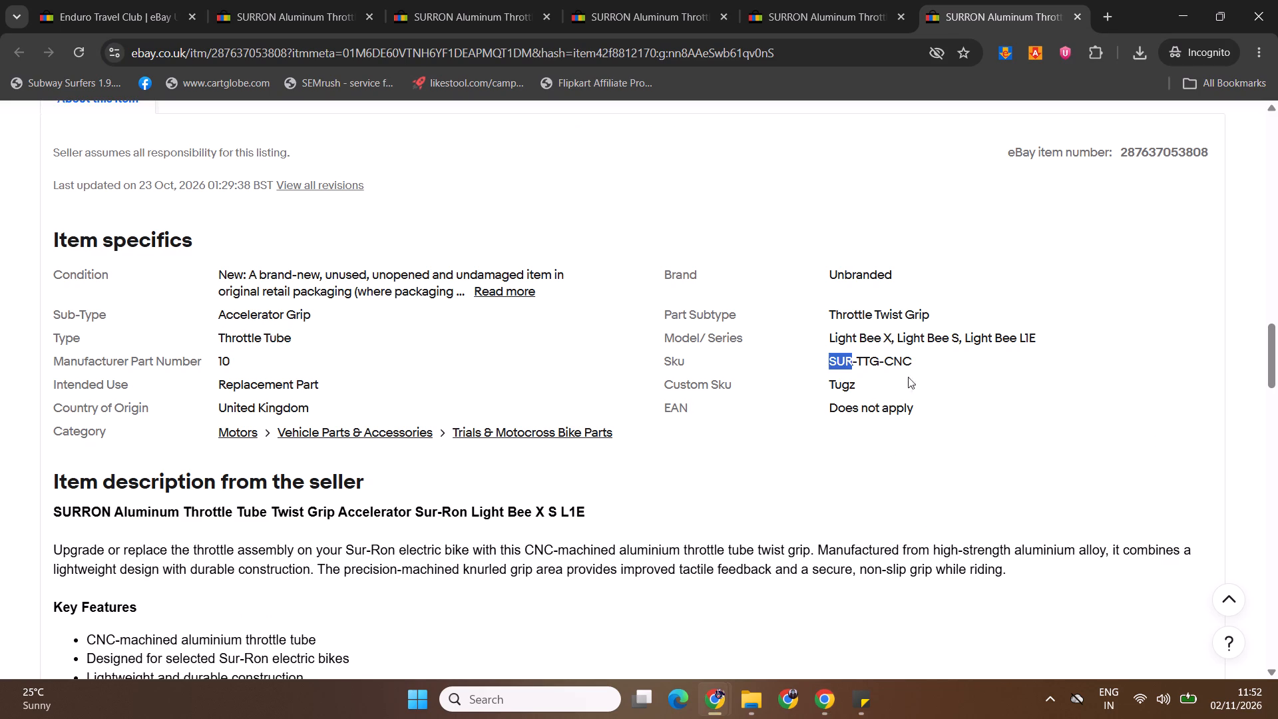
{"action": "left_click_drag", "start_coordinate": [908, 377], "coordinate": [935, 352], "text": "ctrl"}
{"action": "key", "text": "ctrl+c"}
{"action": "left_click", "coordinate": [904, 397]}
{"action": "left_click_drag", "start_coordinate": [829, 363], "coordinate": [933, 363]}
{"action": "key", "text": "ctrl+c"}
{"action": "key", "text": "alt+Tab"}
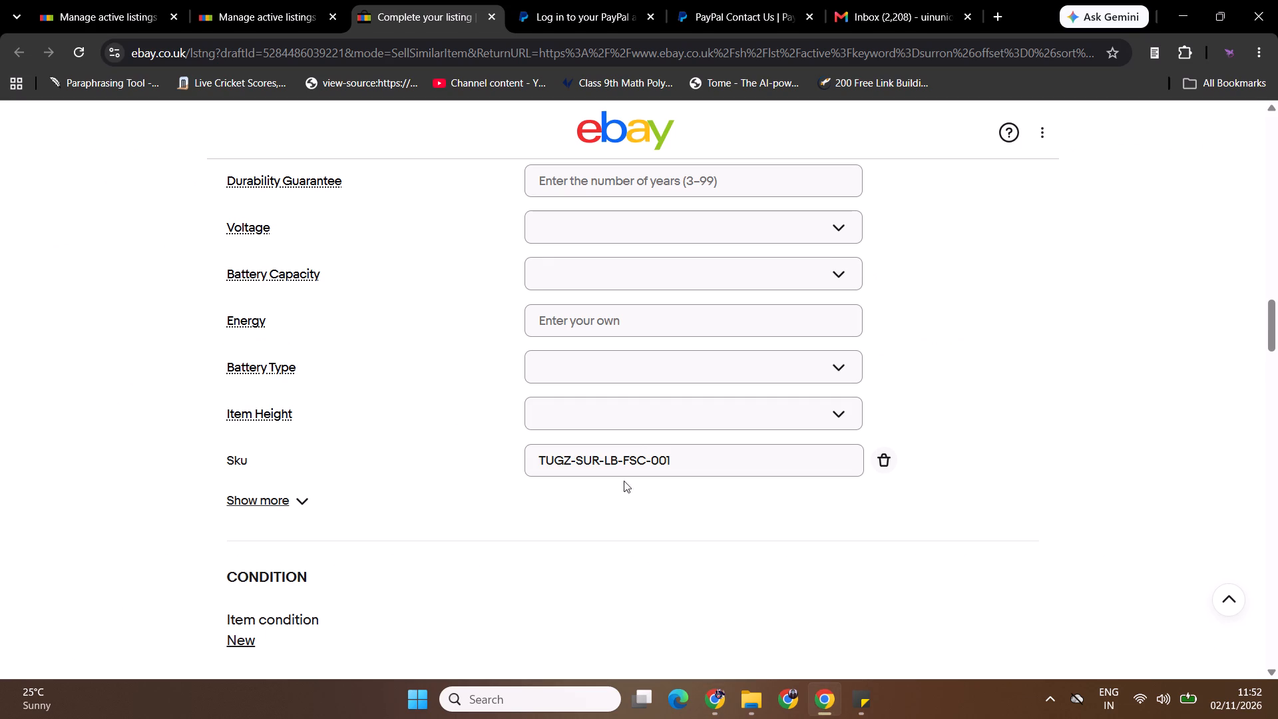
{"action": "left_click_drag", "start_coordinate": [577, 459], "coordinate": [642, 457]}
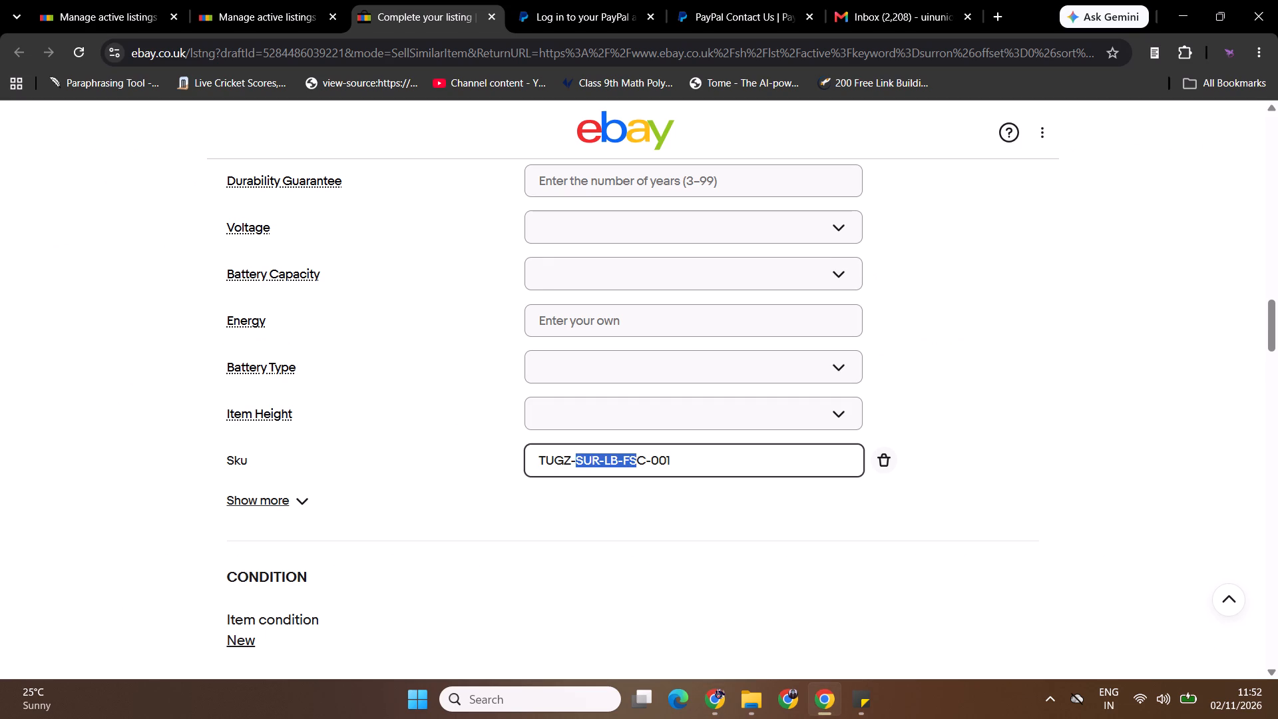
{"action": "left_click_drag", "start_coordinate": [642, 457], "coordinate": [726, 457]}
{"action": "key", "text": "ctrl+v"}
{"action": "left_click", "coordinate": [1062, 399]}
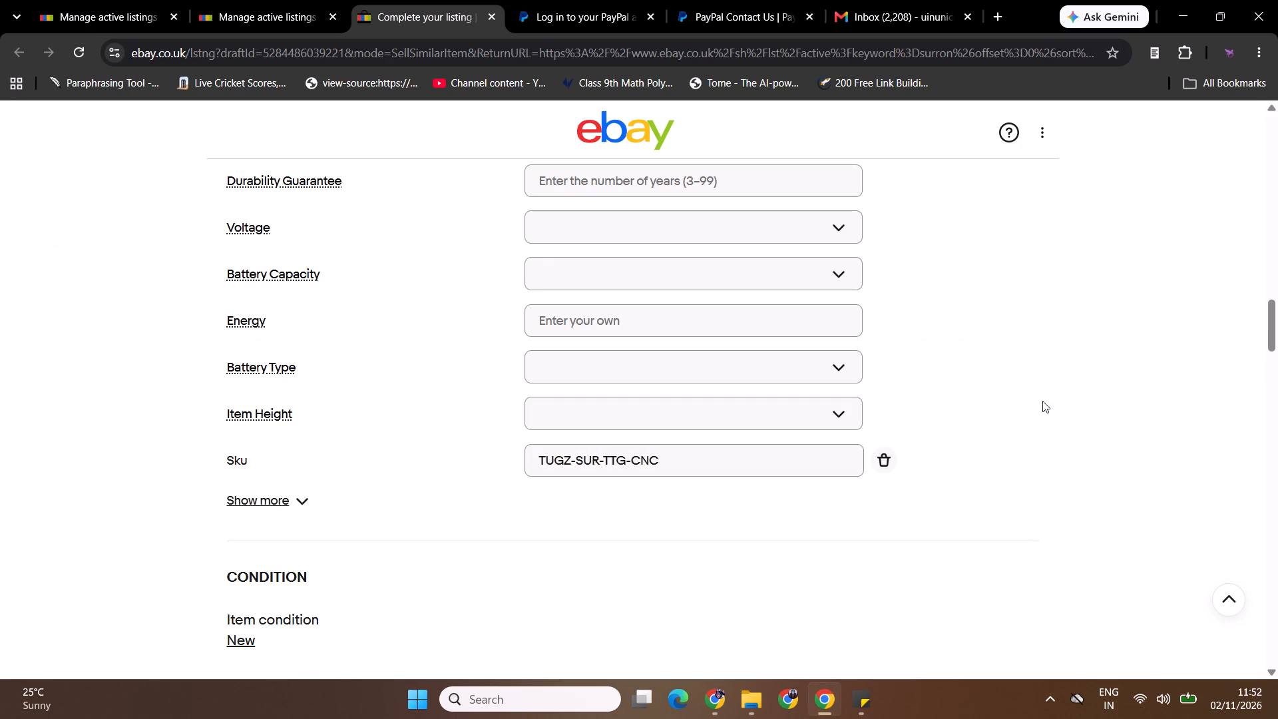
Copy the full seller description from the Enduro Travel Club throttle tube listing and replace the draft's entire description with it.
{"action": "left_click_drag", "start_coordinate": [1277, 331], "coordinate": [1277, 142]}
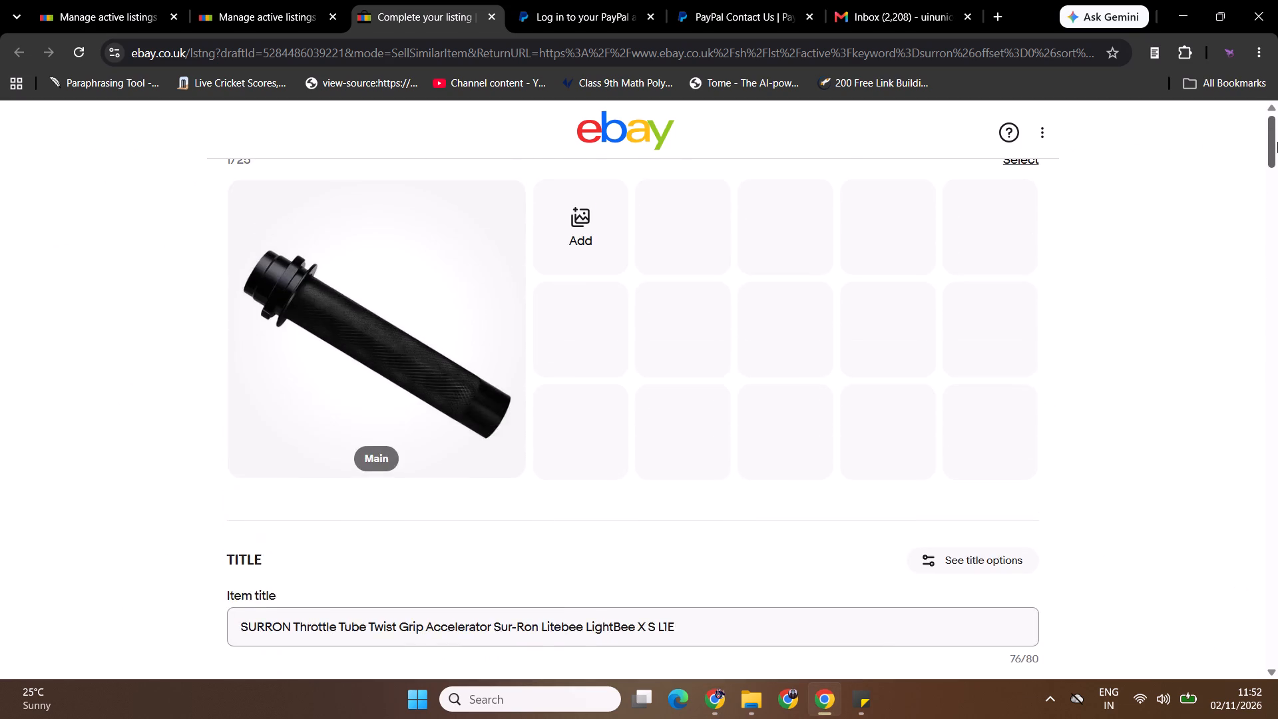
{"action": "left_click_drag", "start_coordinate": [1277, 142], "coordinate": [1277, 375]}
{"action": "key", "text": "alt+Tab"}
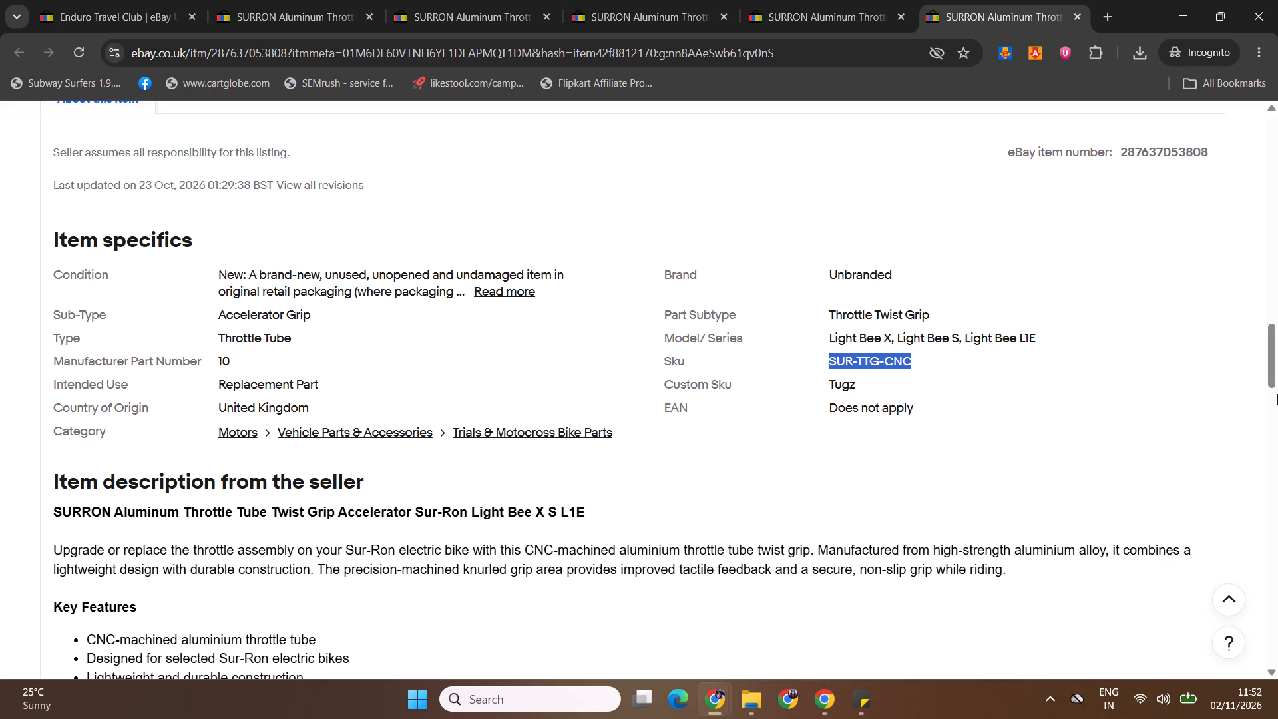
{"action": "key", "text": "alt+Tab"}
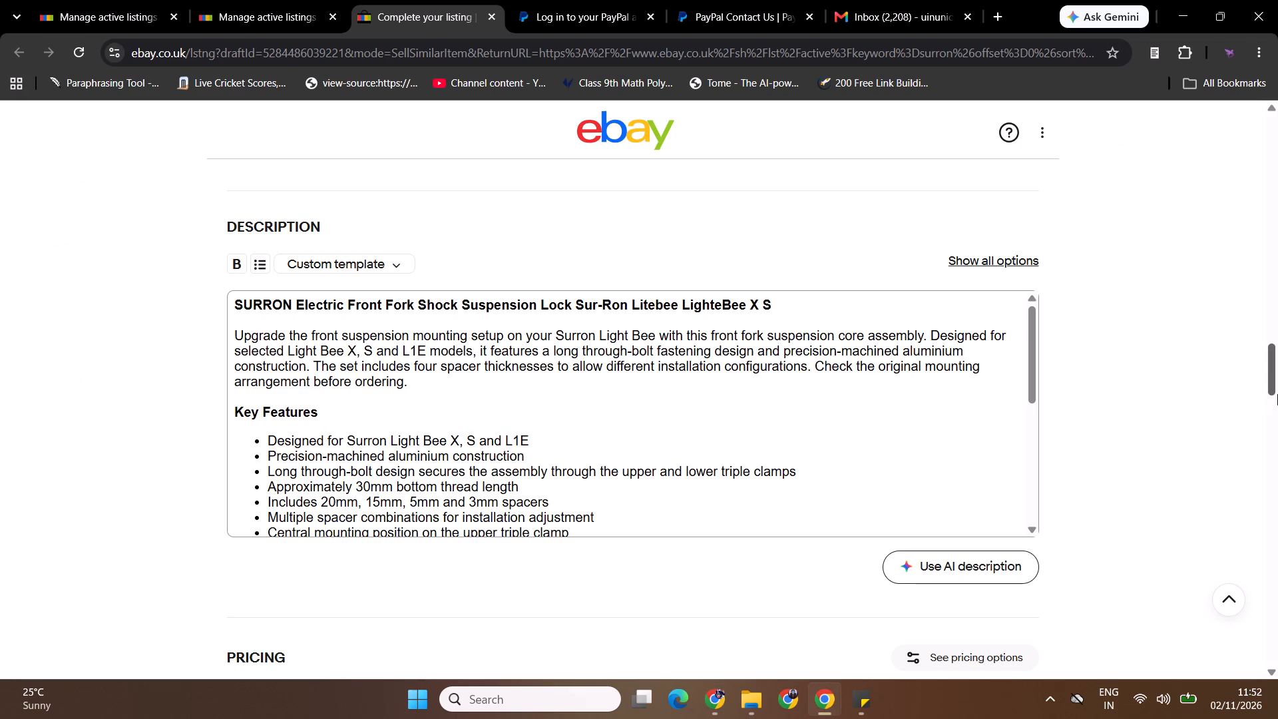
{"action": "left_click_drag", "start_coordinate": [1277, 367], "coordinate": [1277, 237]}
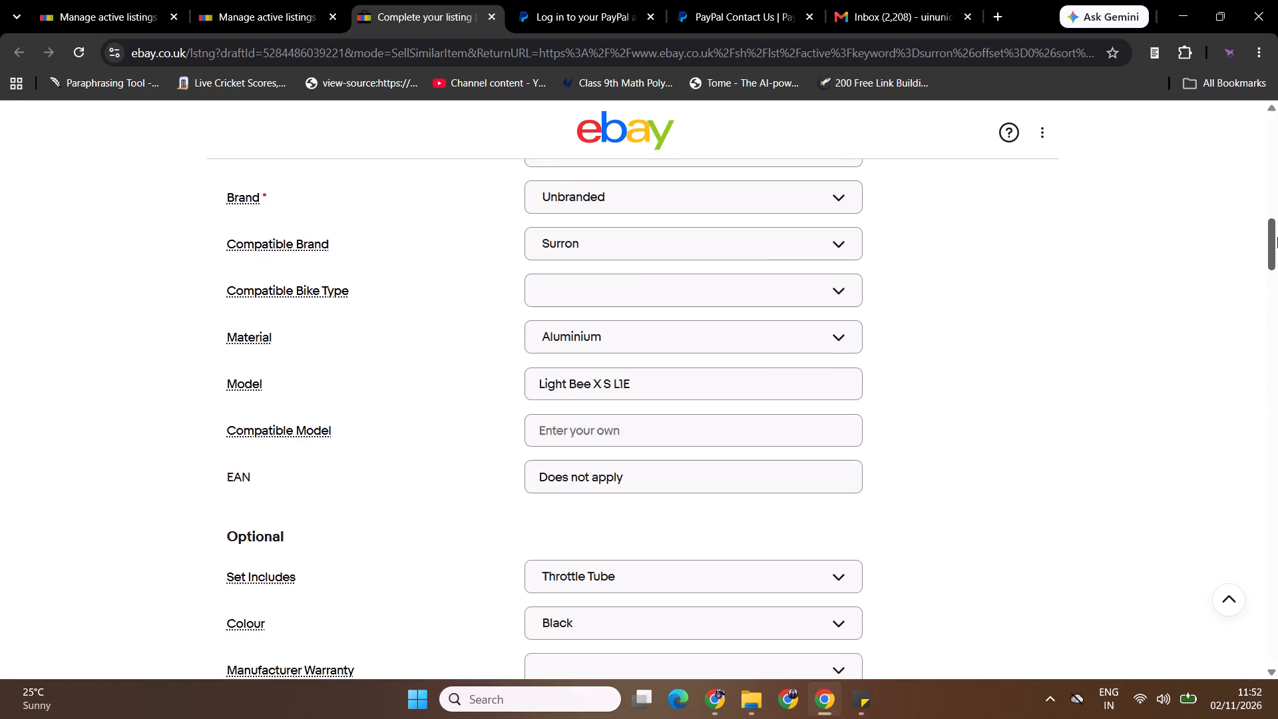
{"action": "left_click_drag", "start_coordinate": [1277, 237], "coordinate": [1267, 375]}
{"action": "key", "text": "alt+Tab"}
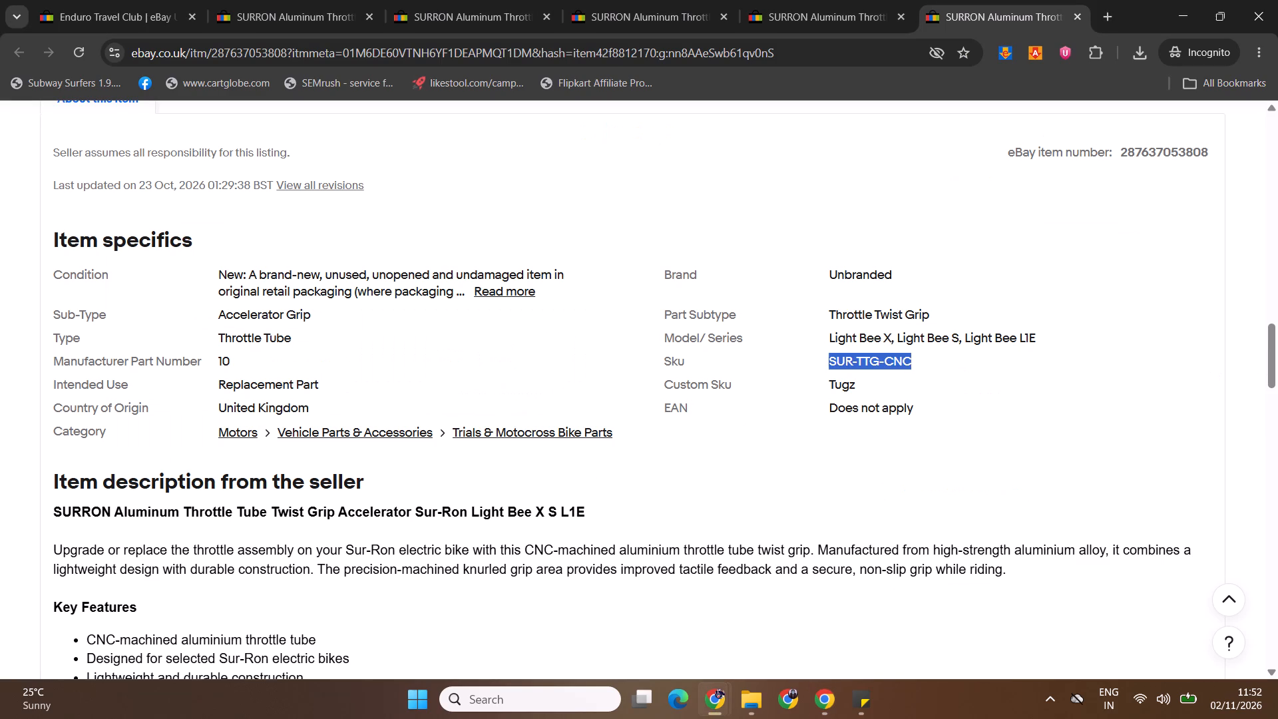
{"action": "left_click_drag", "start_coordinate": [49, 511], "coordinate": [59, 514]}
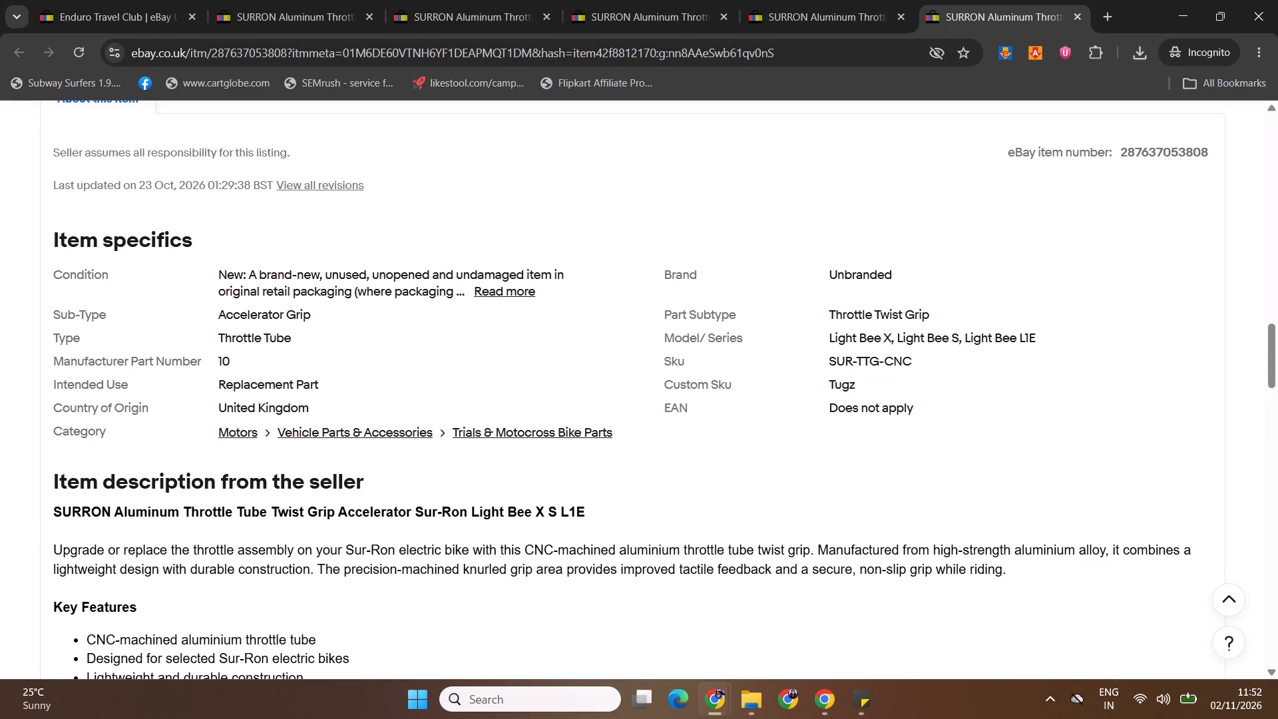
{"action": "left_click", "coordinate": [55, 514]}
{"action": "left_click_drag", "start_coordinate": [55, 514], "coordinate": [106, 569]}
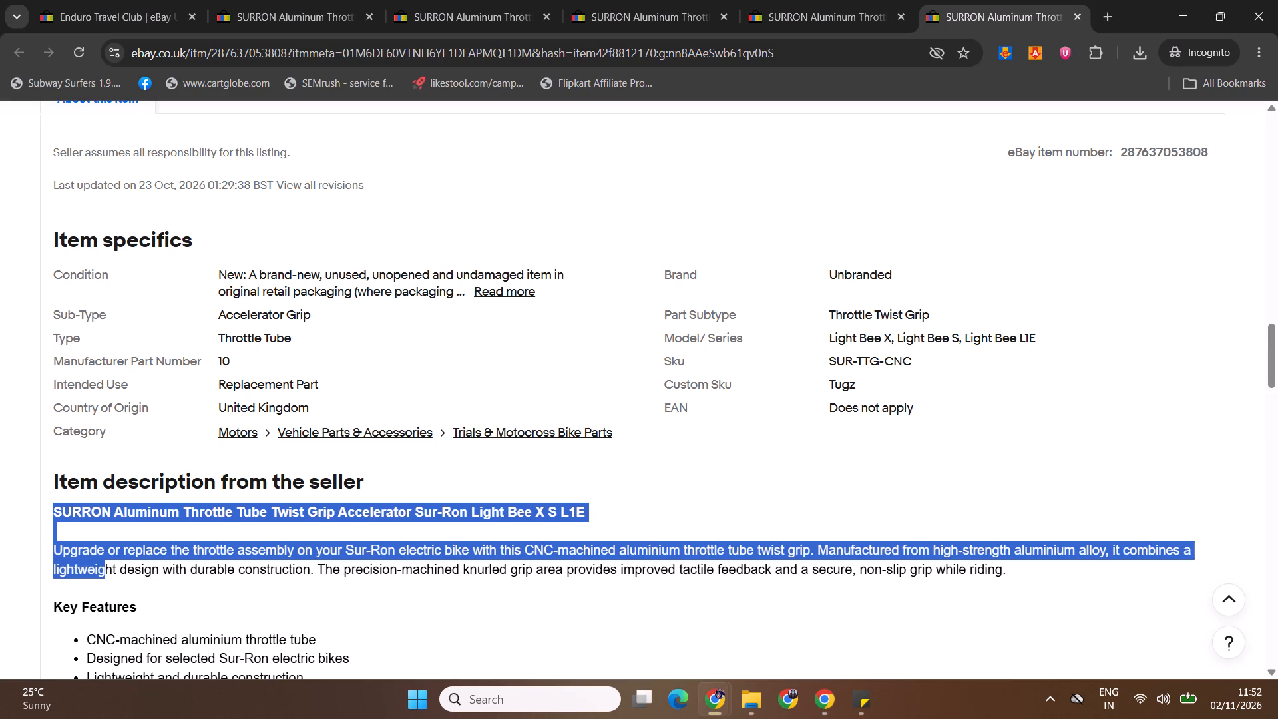
{"action": "left_click_drag", "start_coordinate": [106, 569], "coordinate": [112, 585]}
{"action": "left_click", "coordinate": [110, 580]}
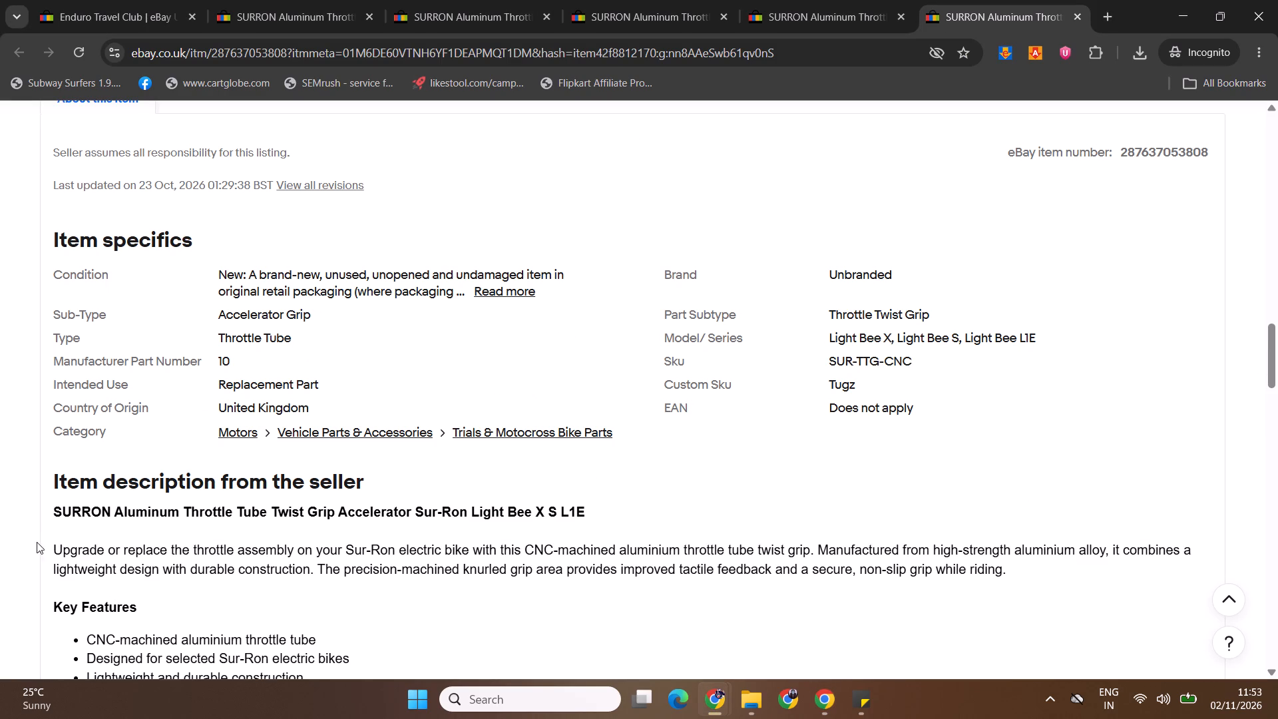
{"action": "left_click_drag", "start_coordinate": [57, 512], "coordinate": [215, 517]}
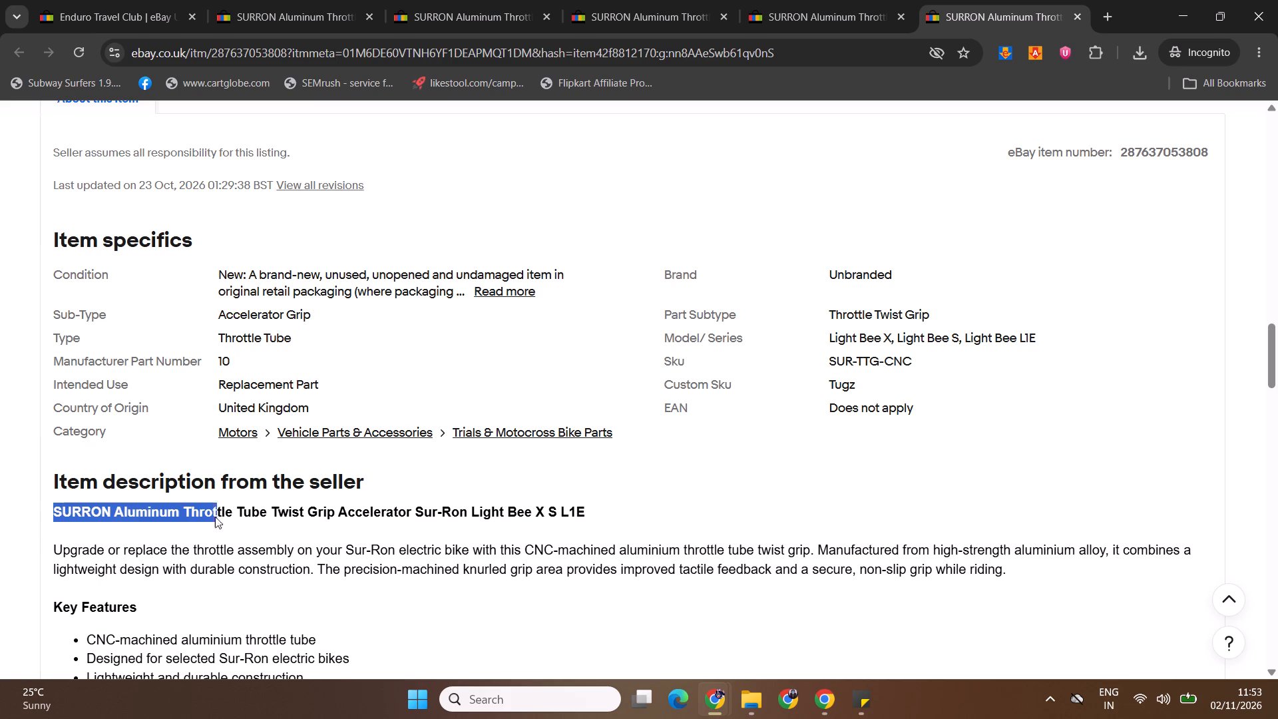
{"action": "left_click_drag", "start_coordinate": [215, 517], "coordinate": [314, 718]}
{"action": "key", "text": "Down"}
{"action": "key", "text": "Down"}
{"action": "key", "text": "Down"}
{"action": "key", "text": "Down"}
{"action": "key", "text": "Down"}
{"action": "key", "text": "Down"}
{"action": "key", "text": "Down"}
{"action": "key", "text": "Down"}
{"action": "key", "text": "Down"}
{"action": "key", "text": "Down"}
{"action": "key", "text": "Down"}
{"action": "key", "text": "Down"}
{"action": "key", "text": "Down"}
{"action": "key", "text": "Down"}
{"action": "key", "text": "Down"}
{"action": "key", "text": "Down"}
{"action": "key", "text": "Down"}
{"action": "key", "text": "Down"}
{"action": "key", "text": "Down"}
{"action": "key", "text": "Down"}
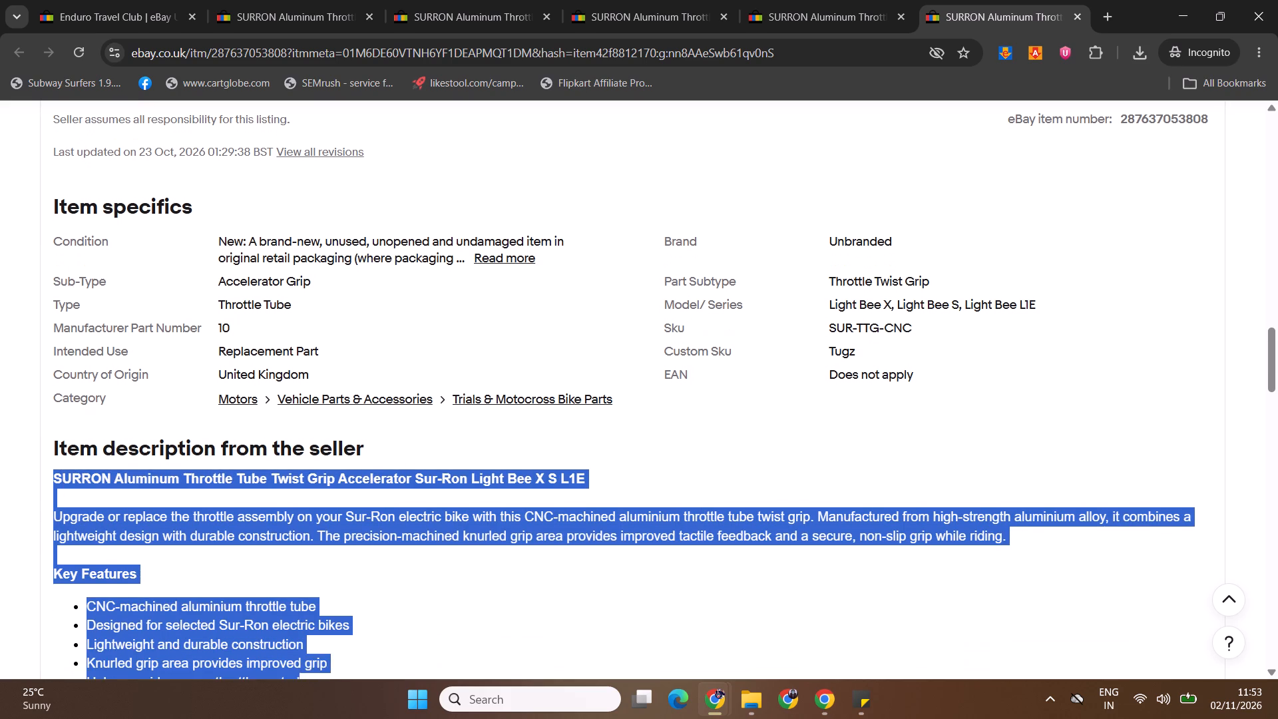
{"action": "left_click_drag", "start_coordinate": [314, 718], "coordinate": [429, 354]}
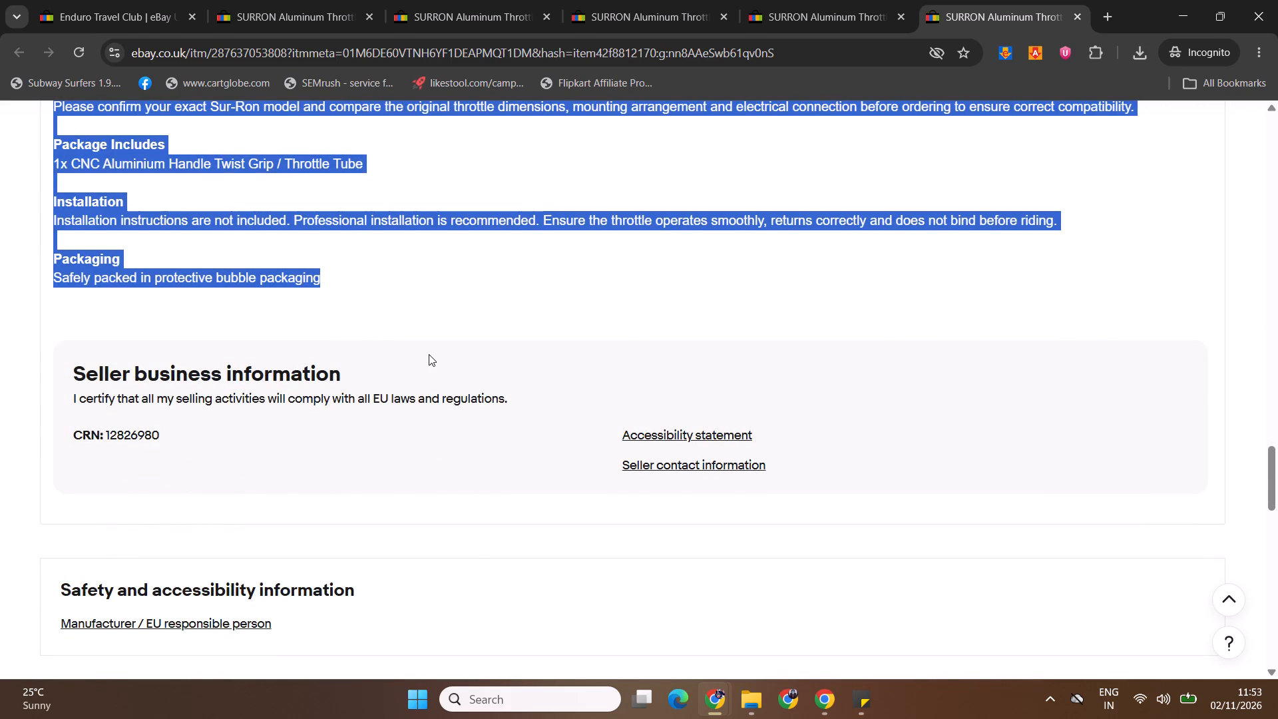
{"action": "key", "text": "ctrl+c"}
{"action": "key", "text": "alt+Tab"}
{"action": "left_click", "coordinate": [482, 361]}
{"action": "key", "text": "ctrl+a"}
{"action": "key", "text": "ctrl+v"}
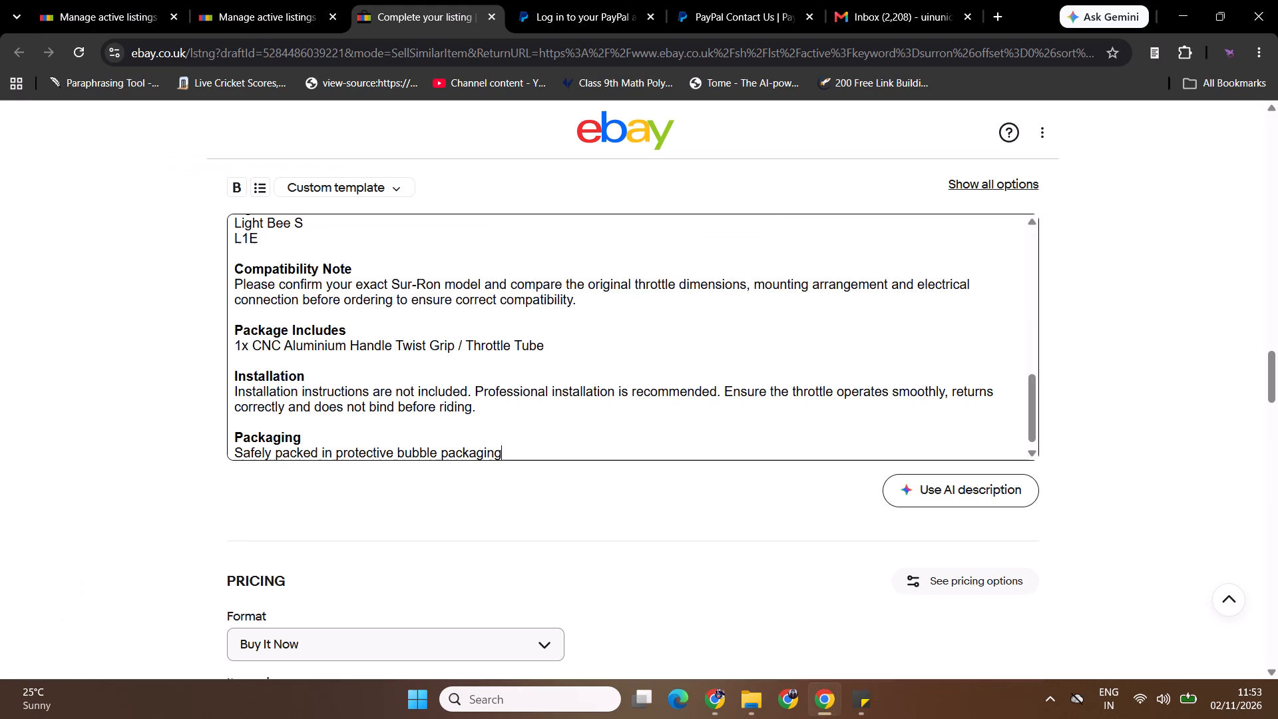
Review the pasted description from end to start and compare it with the draft's item title and photo.
{"action": "left_click_drag", "start_coordinate": [1034, 403], "coordinate": [1038, 328]}
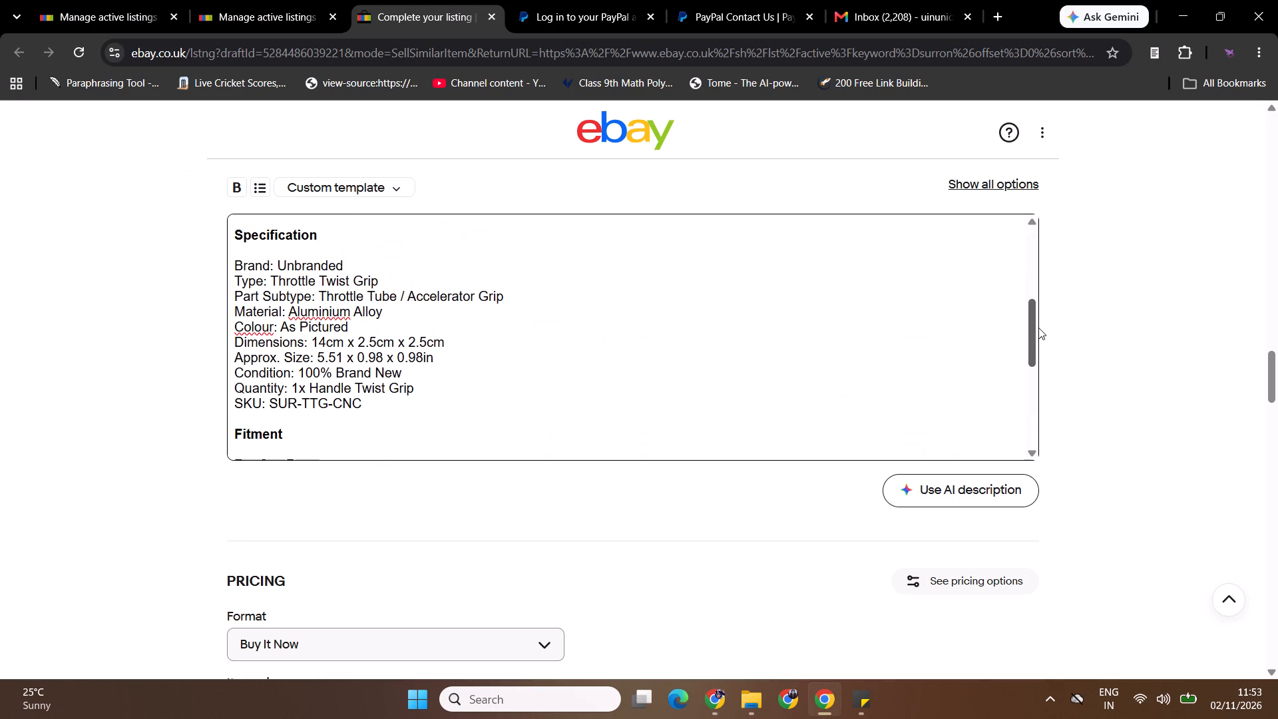
{"action": "left_click_drag", "start_coordinate": [1038, 328], "coordinate": [1024, 245]}
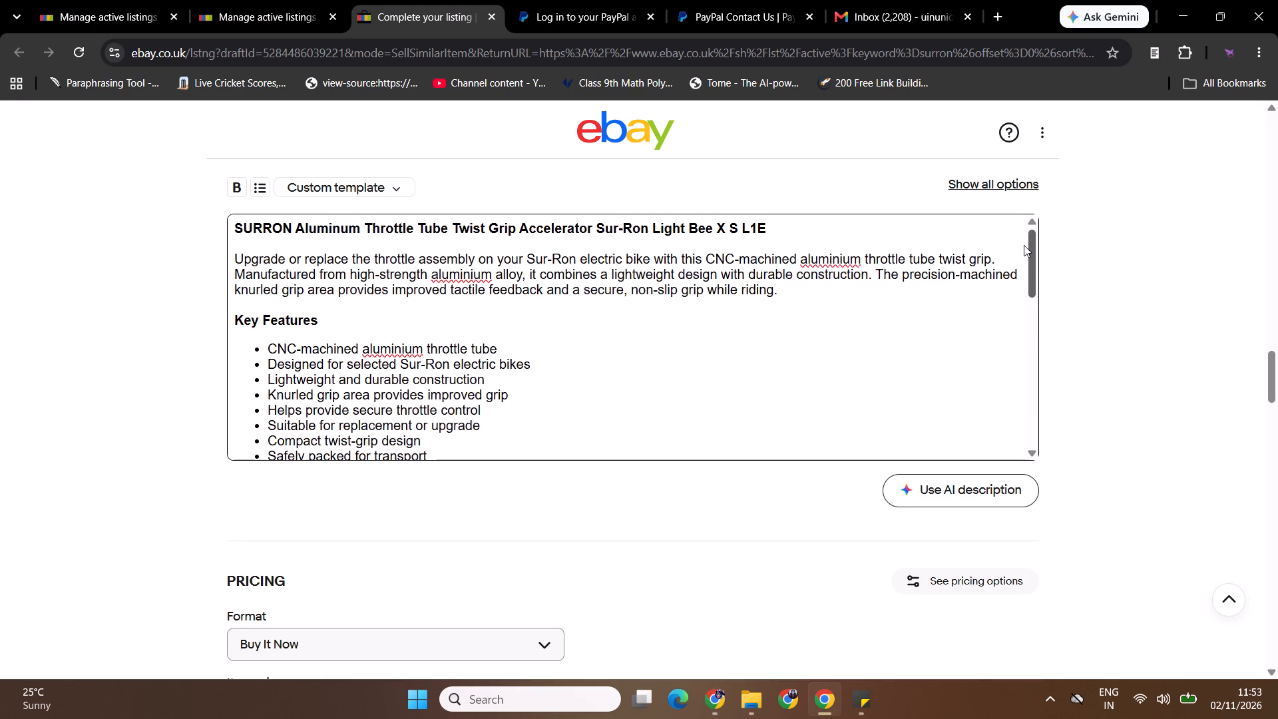
{"action": "left_click_drag", "start_coordinate": [1024, 245], "coordinate": [1026, 198]}
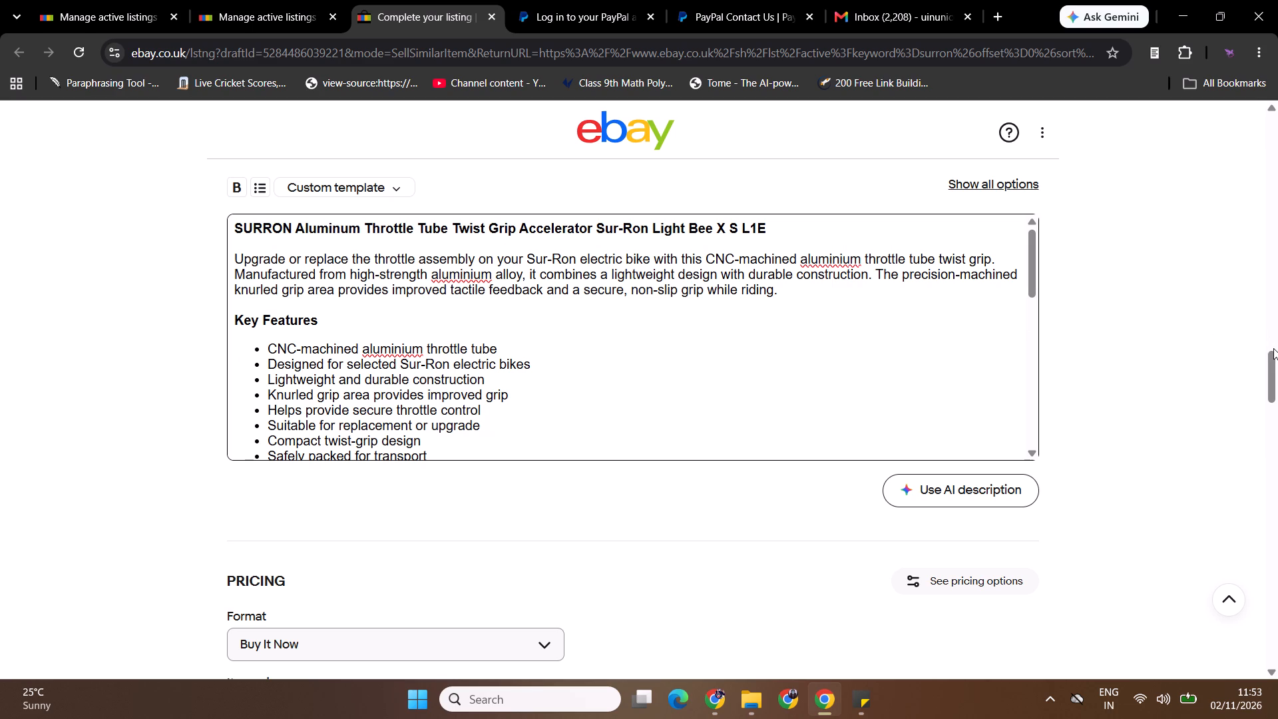
{"action": "left_click_drag", "start_coordinate": [1276, 358], "coordinate": [1277, 116]}
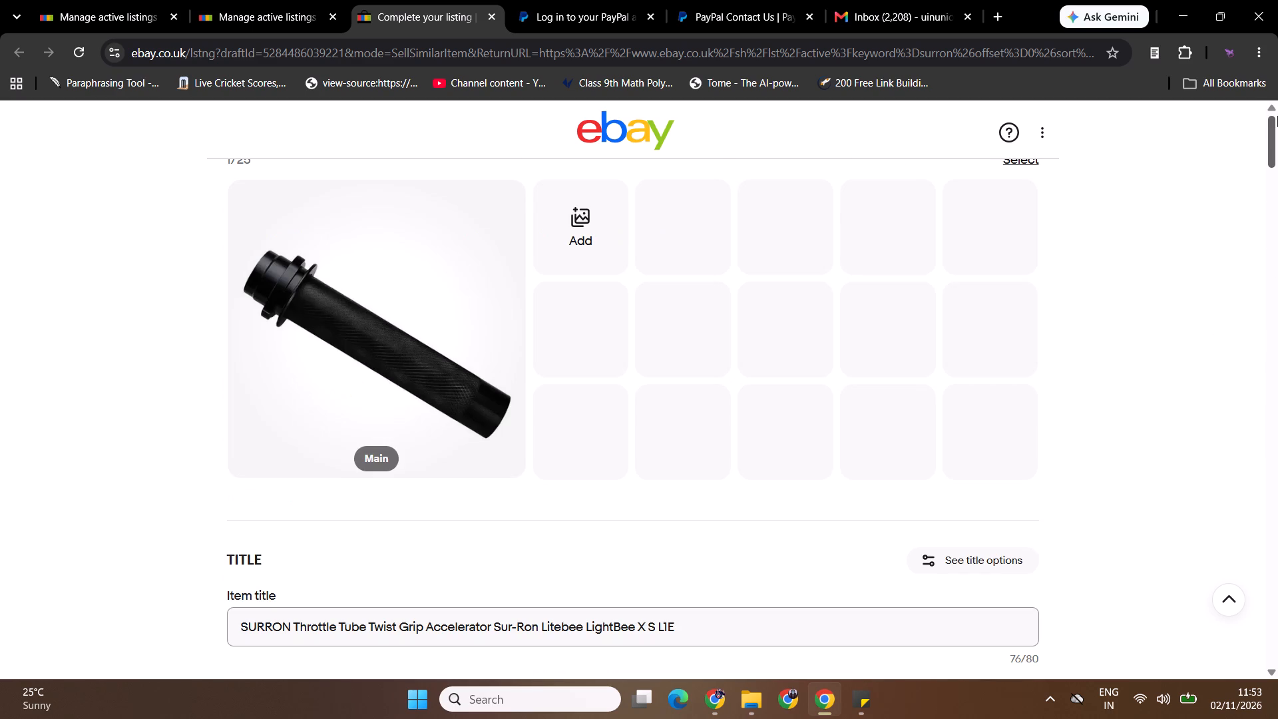
{"action": "left_click_drag", "start_coordinate": [1277, 116], "coordinate": [1257, 354]}
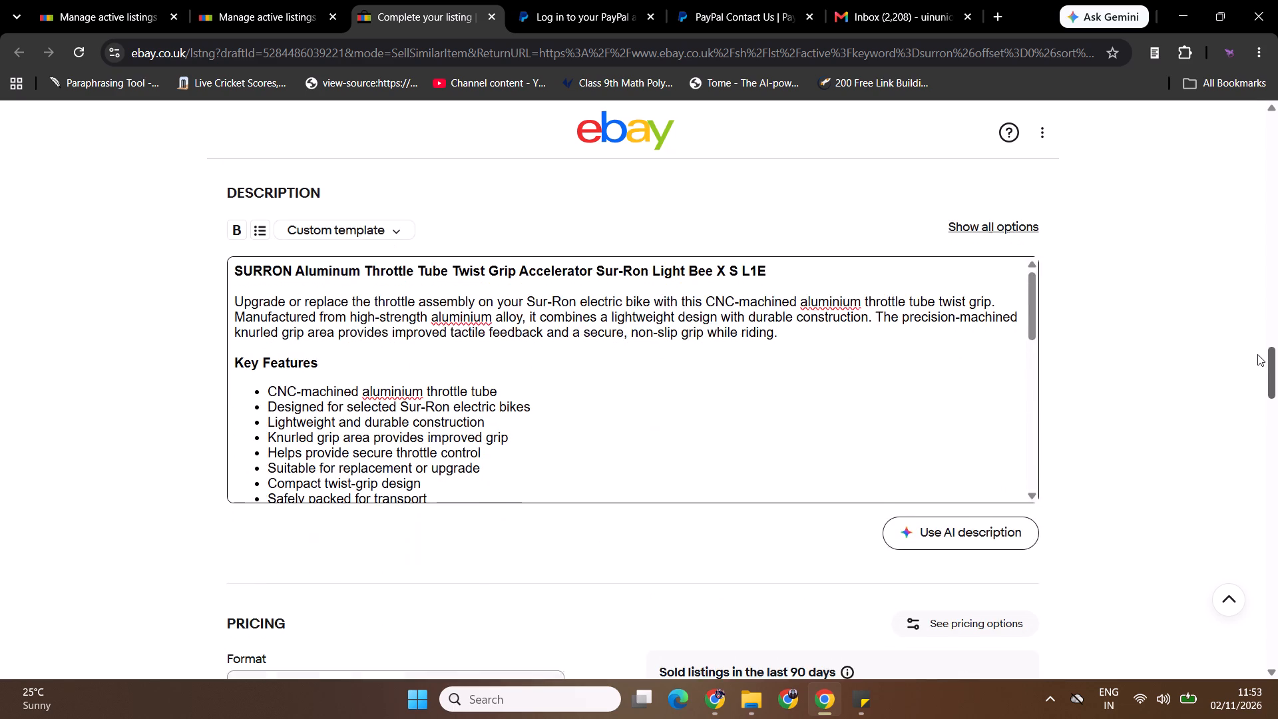
Copy the draft's item title and replace the description's bold heading with it, keeping a line break before the introductory paragraph.
{"action": "left_click_drag", "start_coordinate": [1257, 354], "coordinate": [1271, 146]}
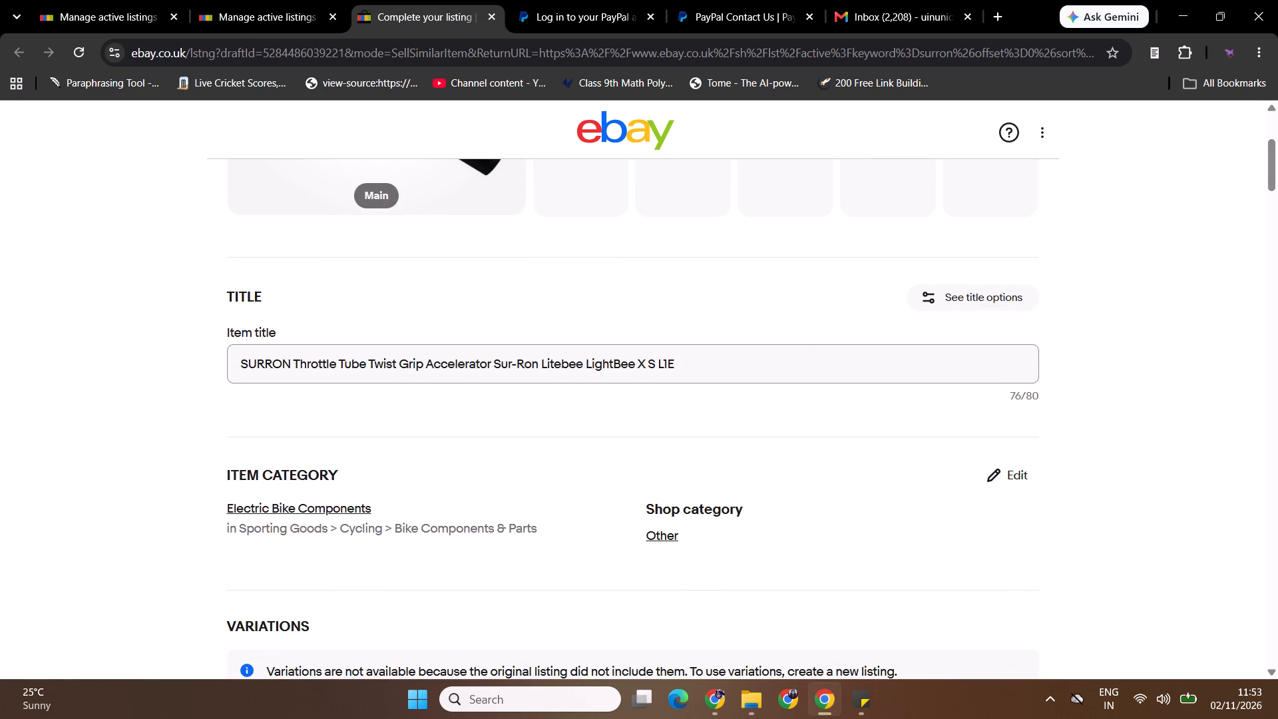
{"action": "left_click", "coordinate": [795, 358], "text": "ctrl"}
{"action": "key", "text": "ctrl+a"}
{"action": "key", "text": "ctrl+c"}
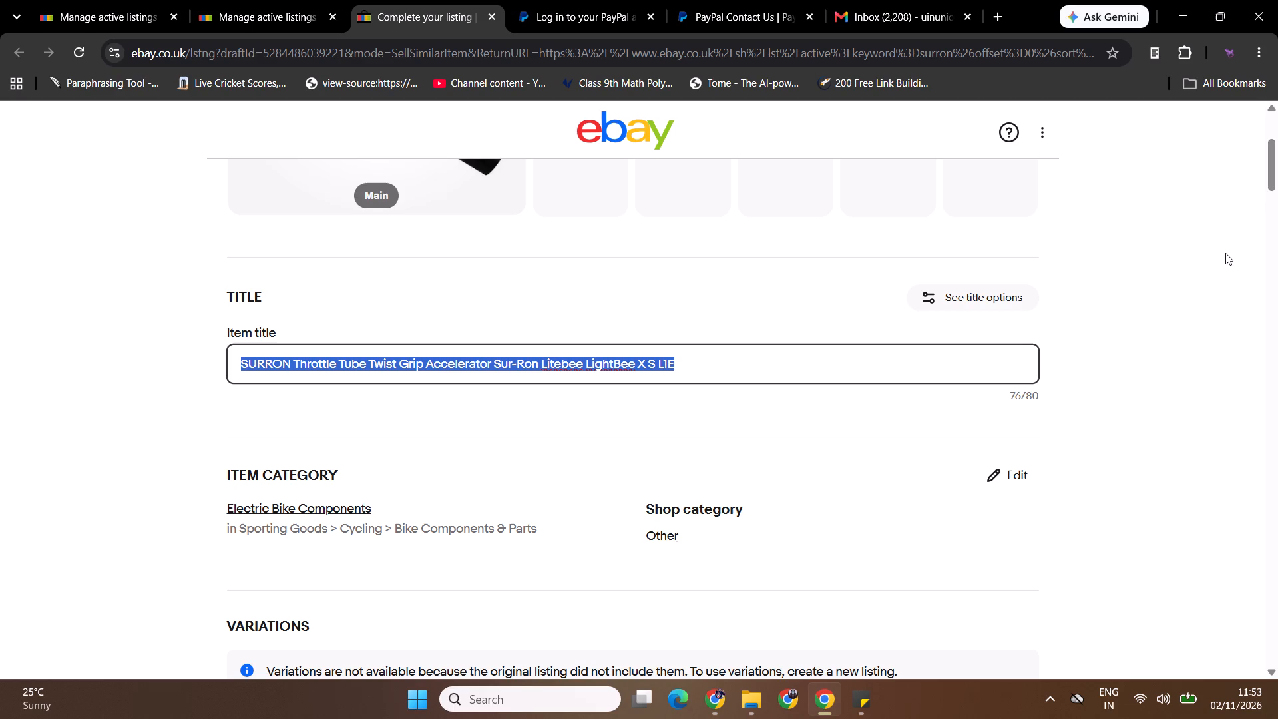
{"action": "left_click", "coordinate": [1180, 250]}
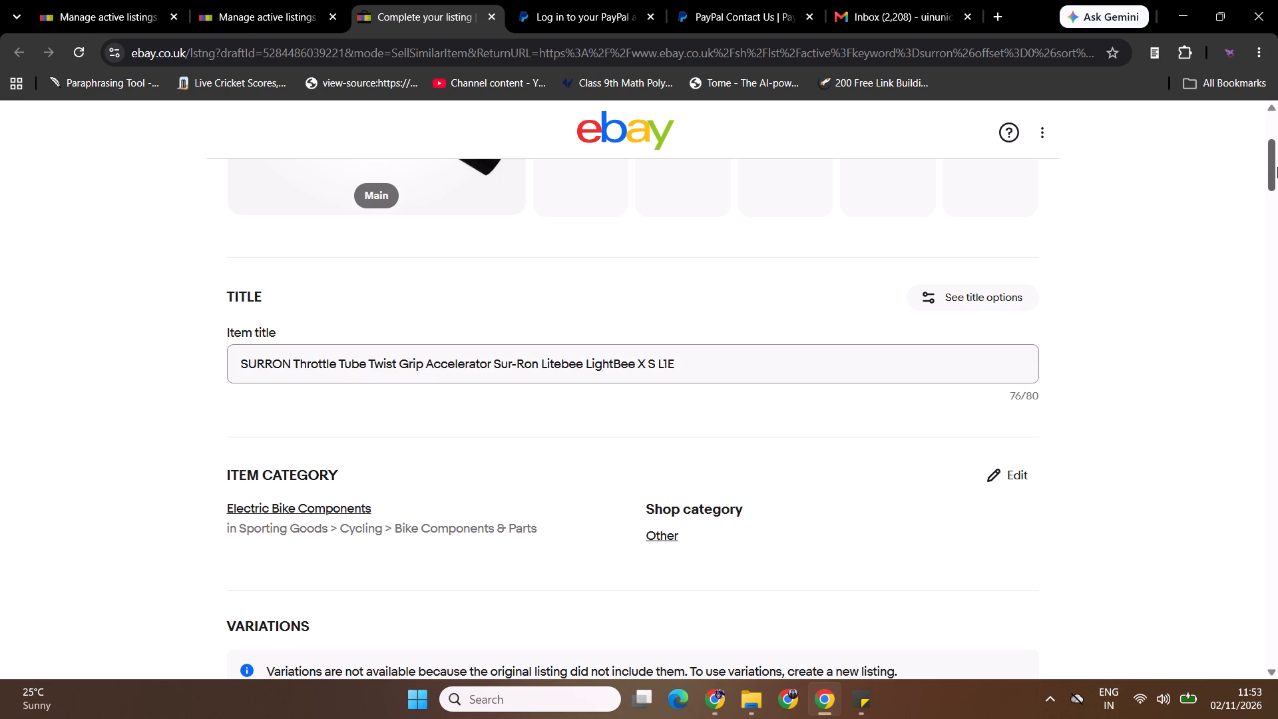
{"action": "left_click_drag", "start_coordinate": [1277, 163], "coordinate": [1277, 140]}
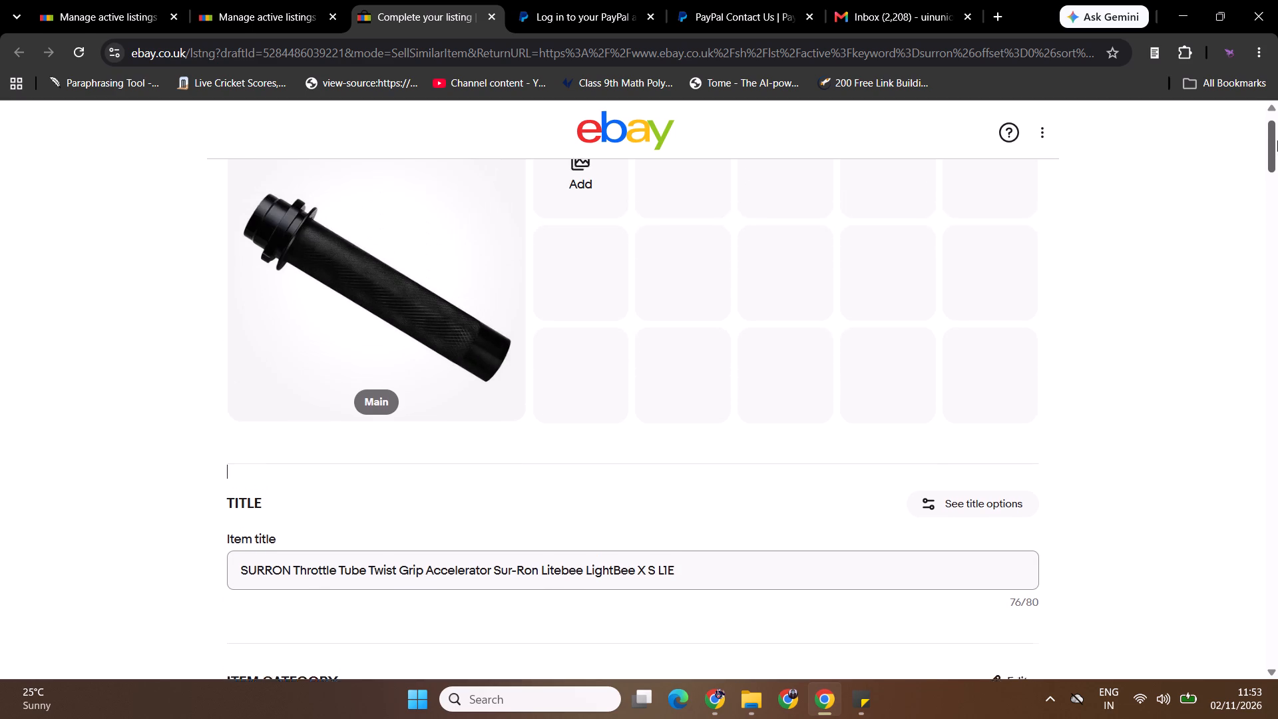
{"action": "left_click_drag", "start_coordinate": [1277, 140], "coordinate": [1273, 302]}
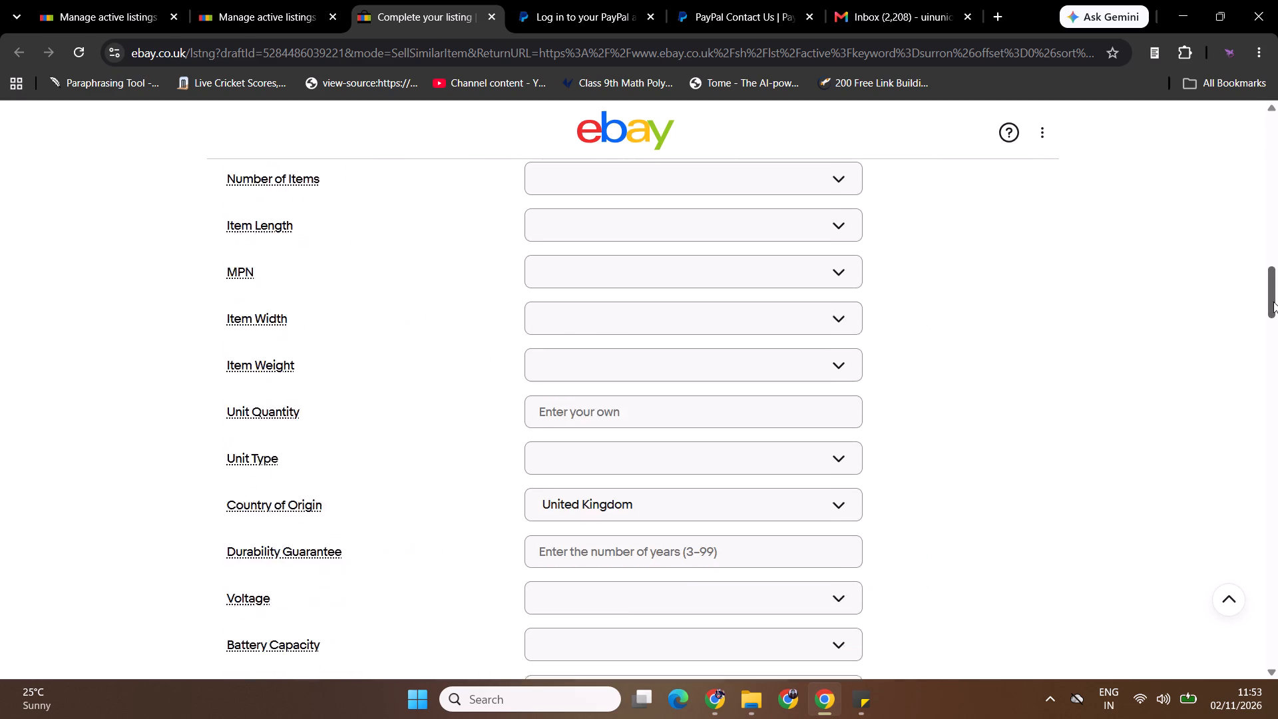
{"action": "left_click_drag", "start_coordinate": [1273, 302], "coordinate": [1259, 367]}
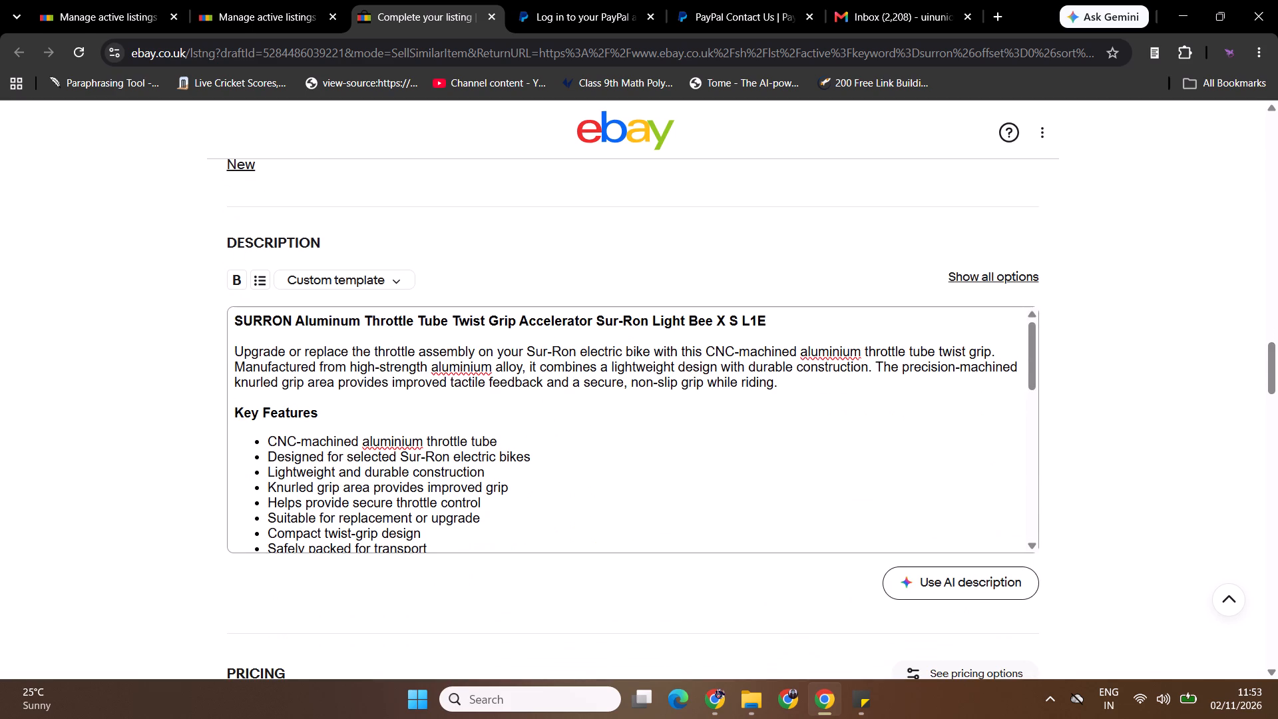
{"action": "left_click_drag", "start_coordinate": [1277, 332], "coordinate": [1277, 134]}
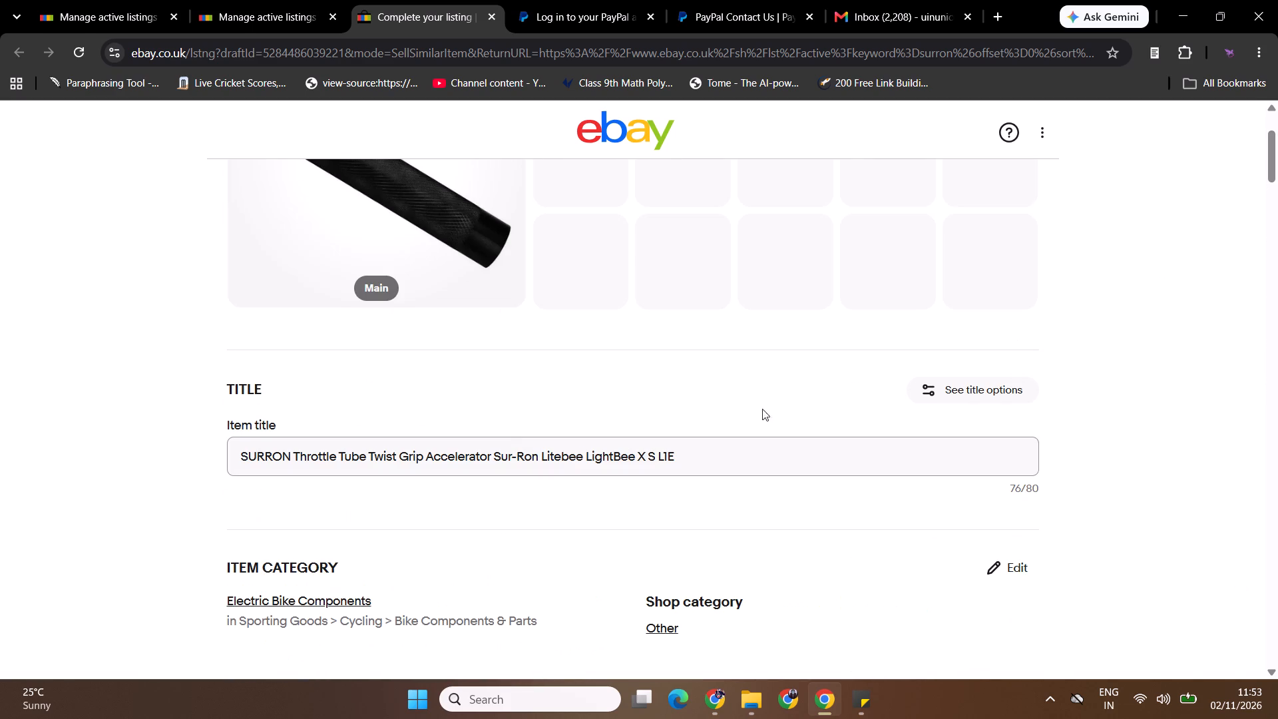
{"action": "left_click", "coordinate": [716, 451], "text": "ctrl"}
{"action": "key", "text": "ctrl+a"}
{"action": "key", "text": "ctrl+c"}
{"action": "left_click_drag", "start_coordinate": [1277, 151], "coordinate": [1277, 270]}
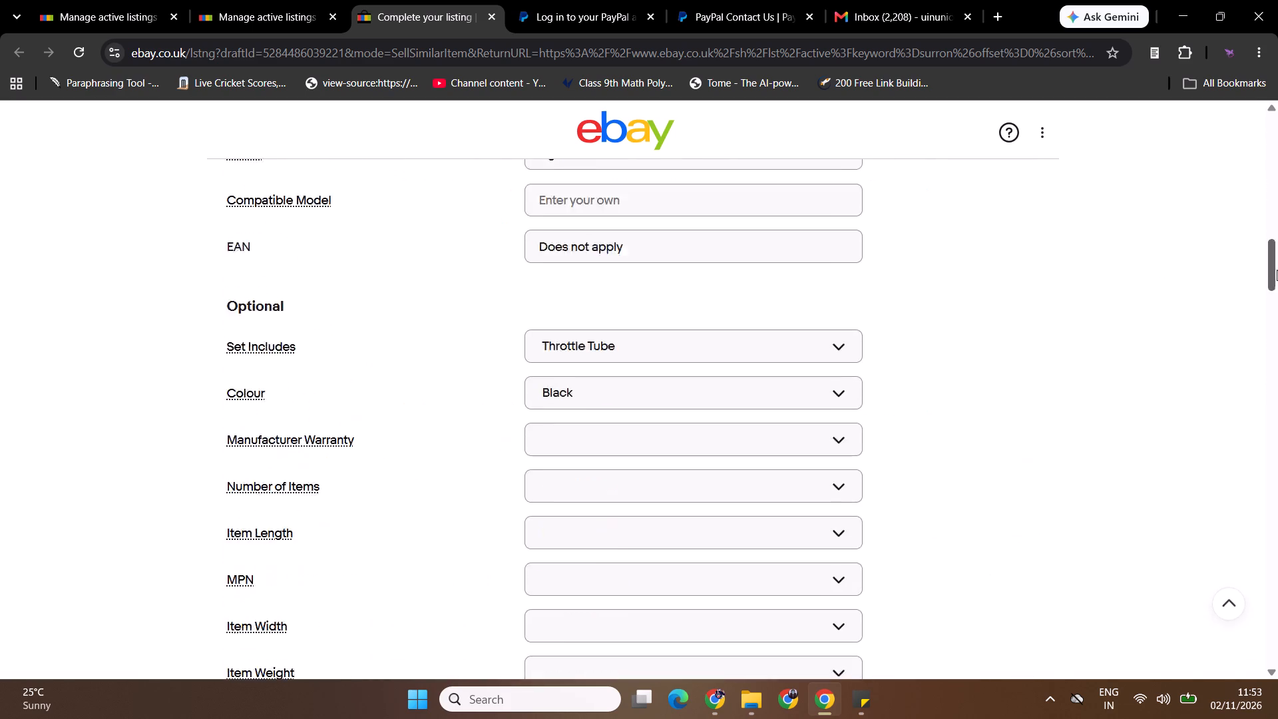
{"action": "left_click_drag", "start_coordinate": [1277, 270], "coordinate": [1274, 359]}
{"action": "triple_click", "coordinate": [694, 359]}
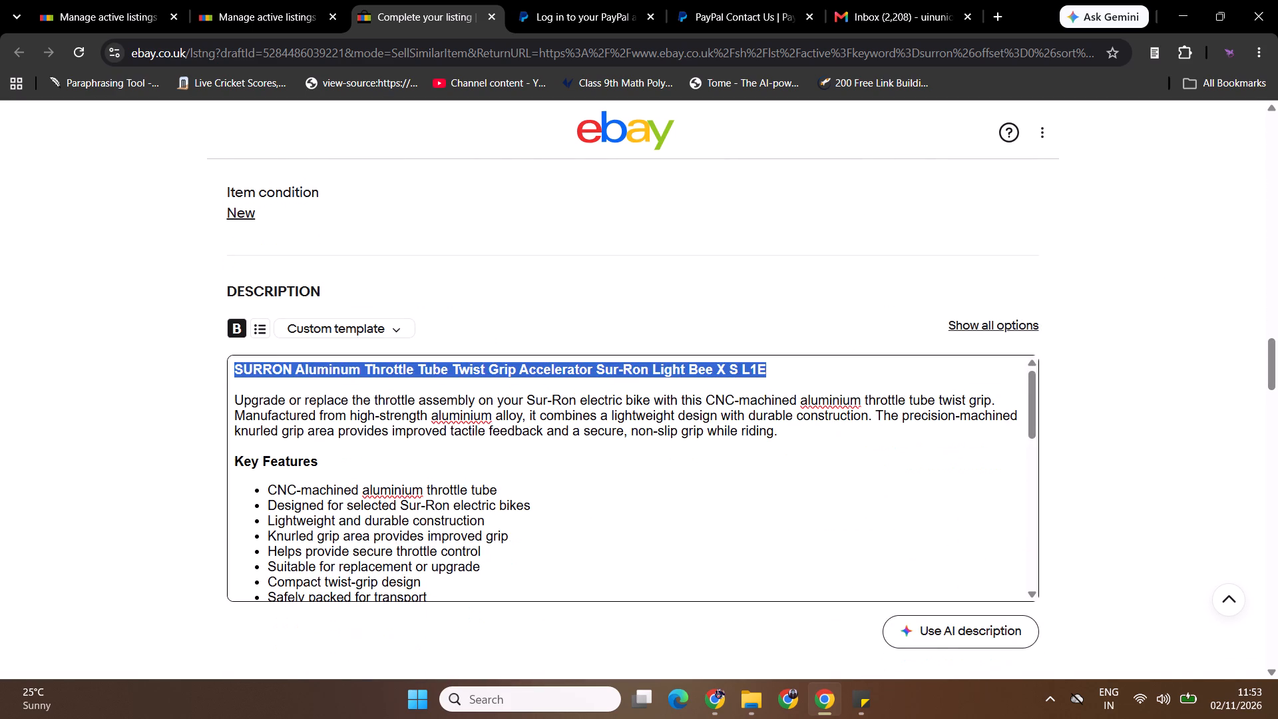
{"action": "key", "text": "ctrl+v"}
{"action": "key", "text": "shift+Return"}
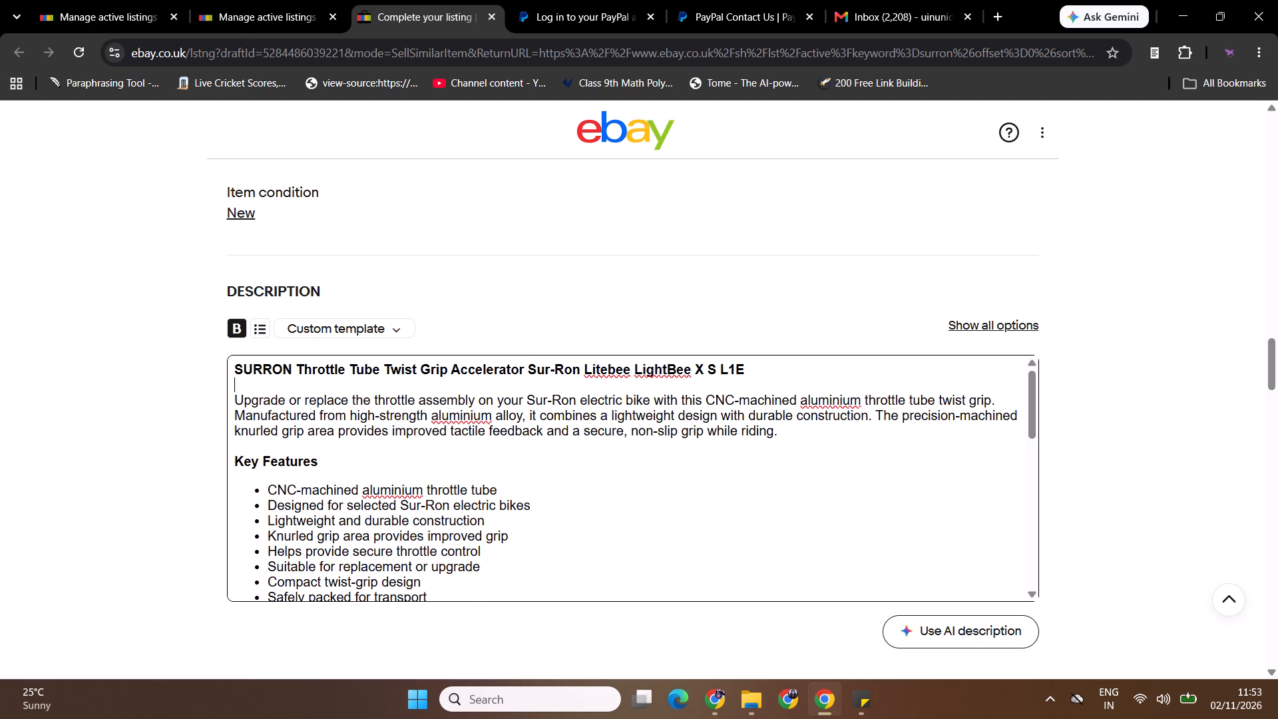
Insert the word "Aluminium" after "SURRON" in the description's heading.
{"action": "left_click", "coordinate": [290, 372]}
{"action": "key", "text": "space"}
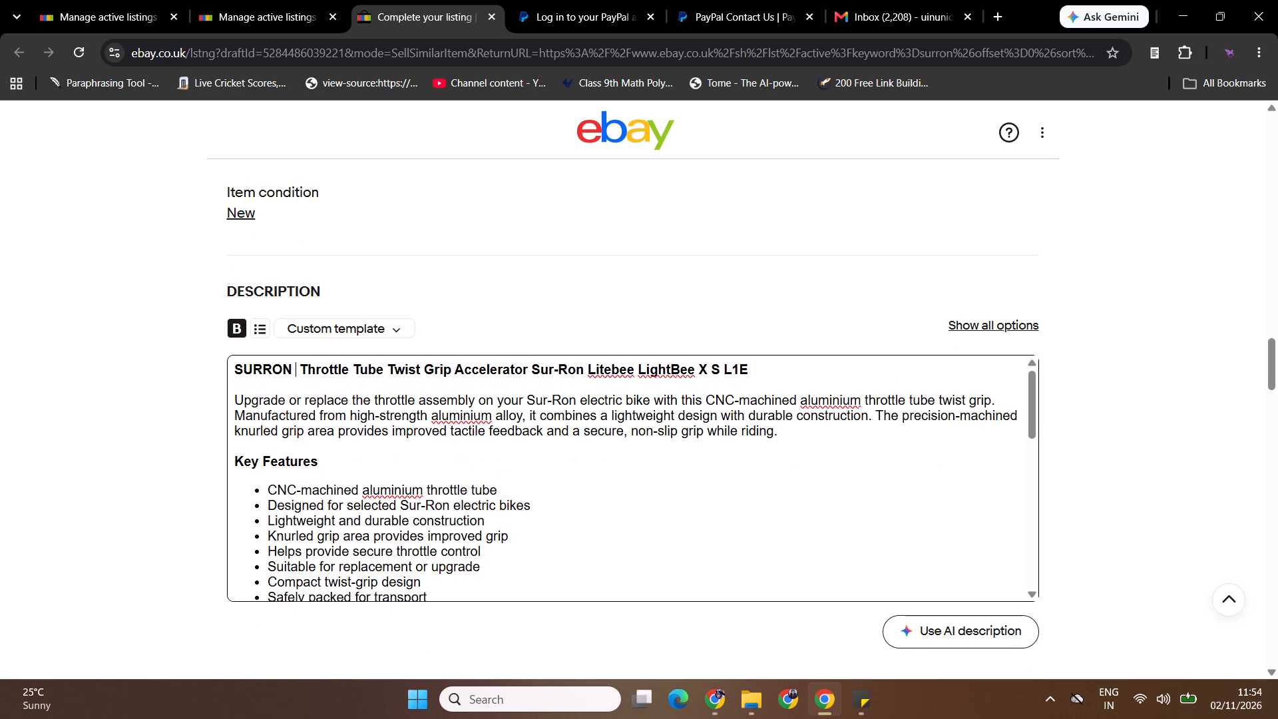
{"action": "type", "text": "Aluminium"}
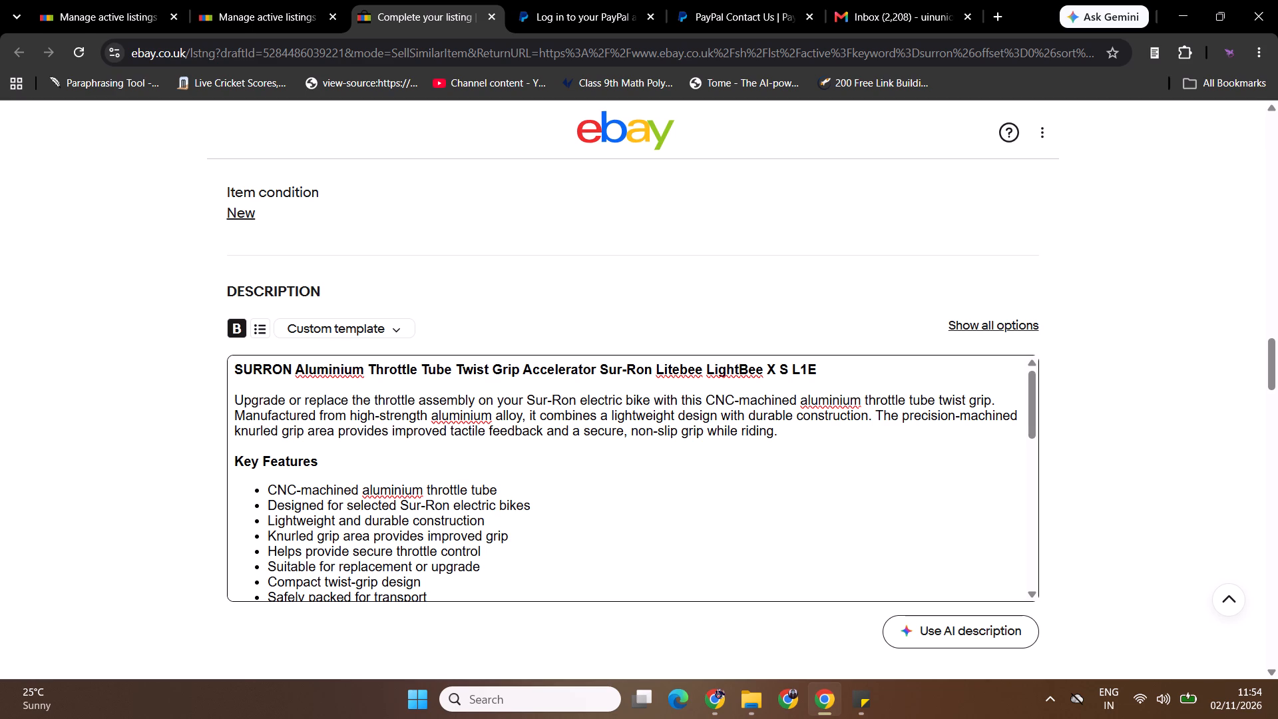
Check the price of the Enduro Travel Club throttle tube listing and set the draft's item price to £12.99.
{"action": "left_click_drag", "start_coordinate": [1277, 343], "coordinate": [1277, 0]}
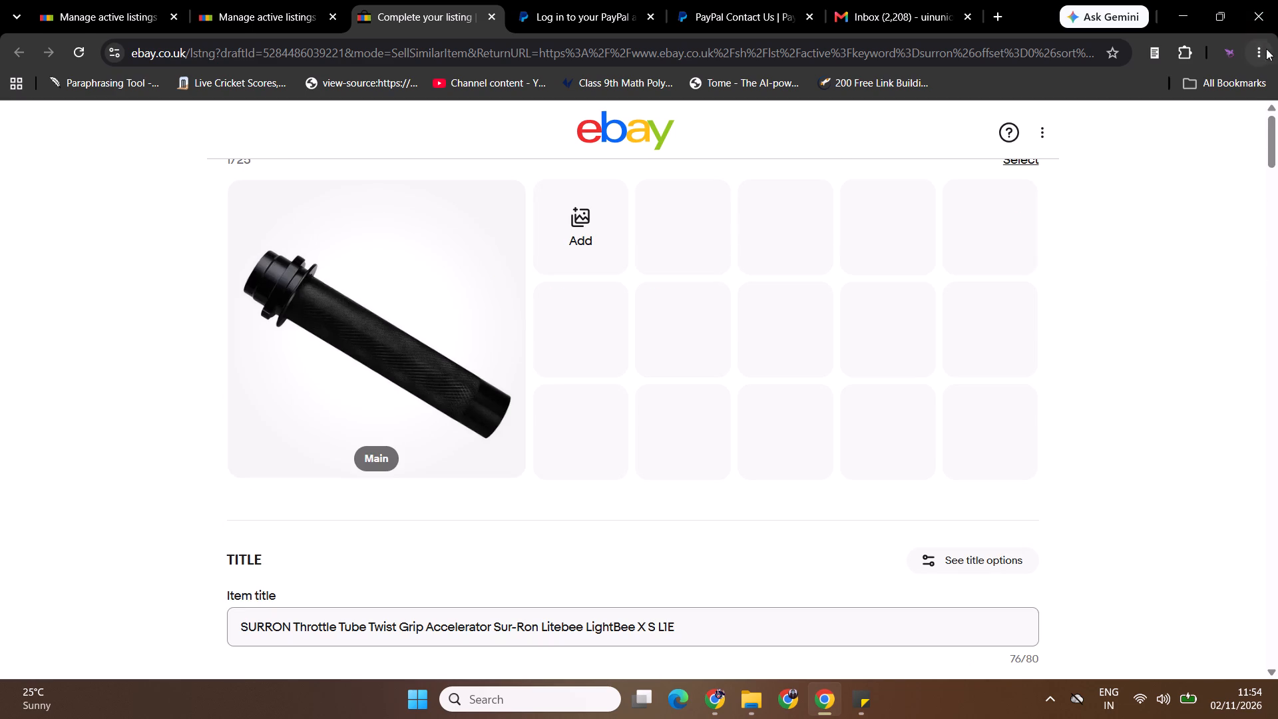
{"action": "left_click_drag", "start_coordinate": [1277, 149], "coordinate": [1263, 412]}
{"action": "key", "text": "alt+Tab"}
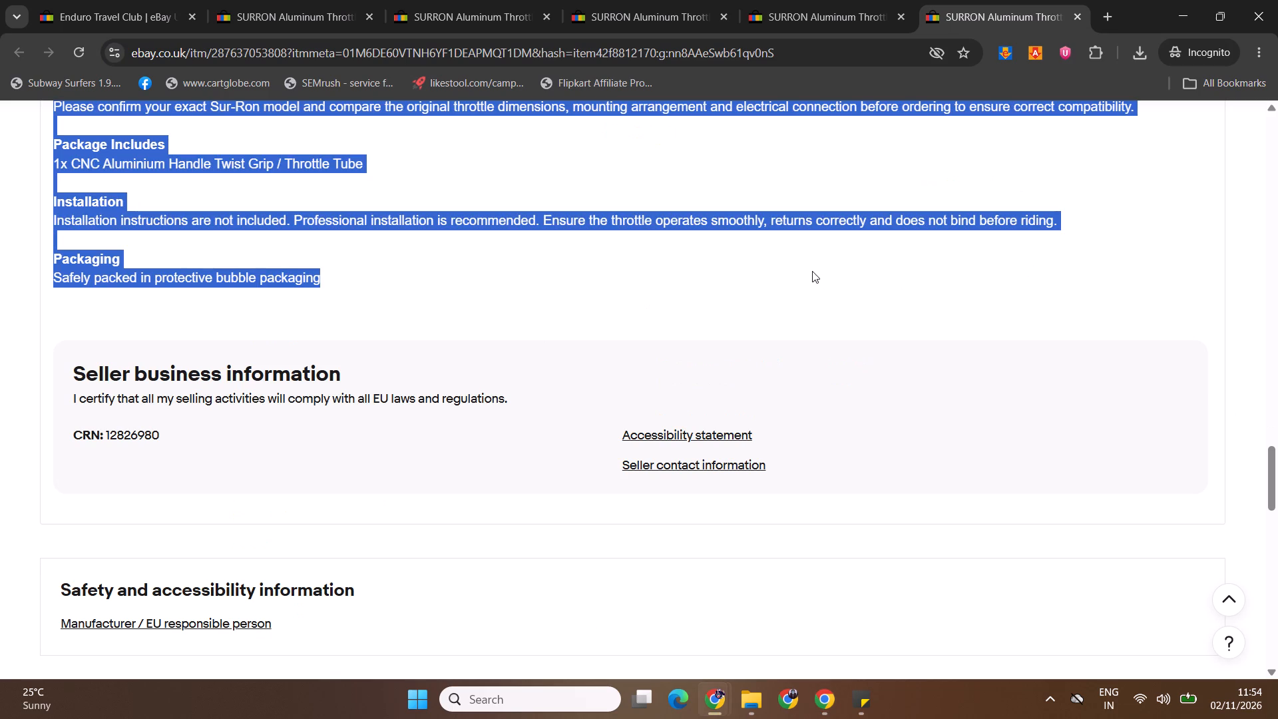
{"action": "left_click", "coordinate": [1277, 227]}
{"action": "left_click_drag", "start_coordinate": [1277, 226], "coordinate": [1277, 157]}
{"action": "left_click_drag", "start_coordinate": [1277, 192], "coordinate": [1277, 150]}
{"action": "key", "text": "alt+Tab"}
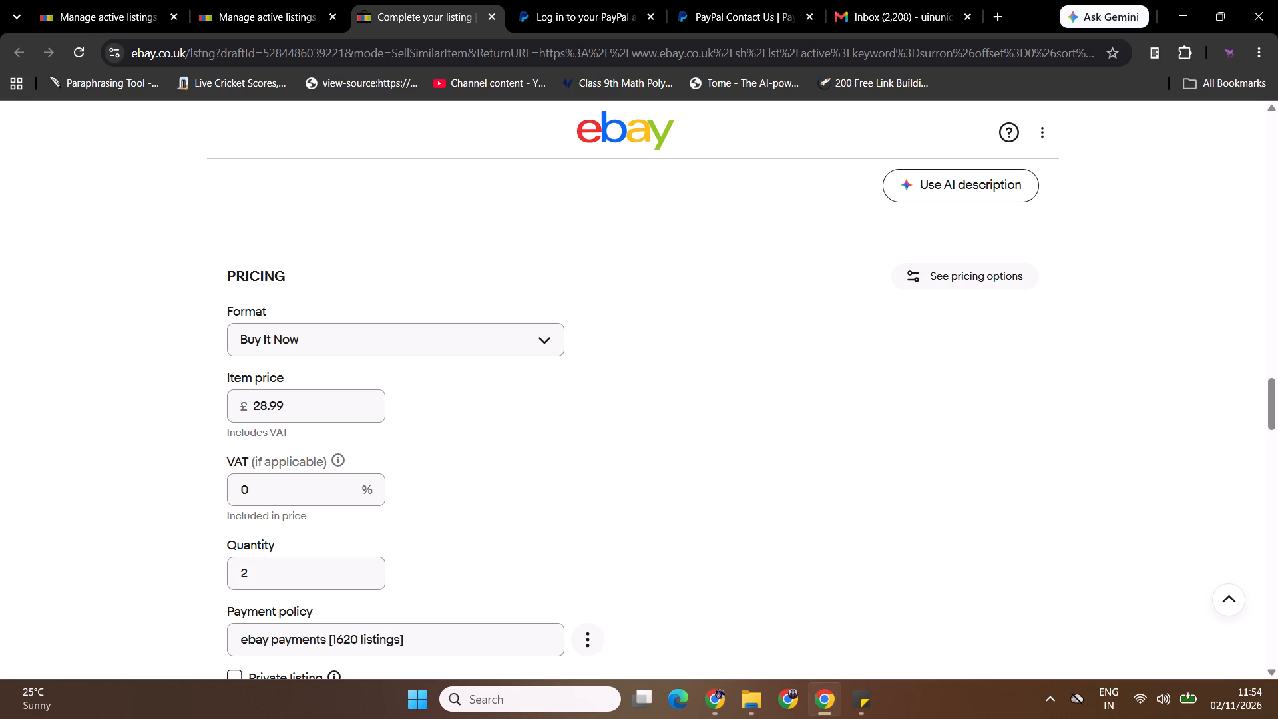
{"action": "double_click", "coordinate": [298, 404]}
{"action": "type", "text": "12"}
{"action": "type", "text": ".99"}
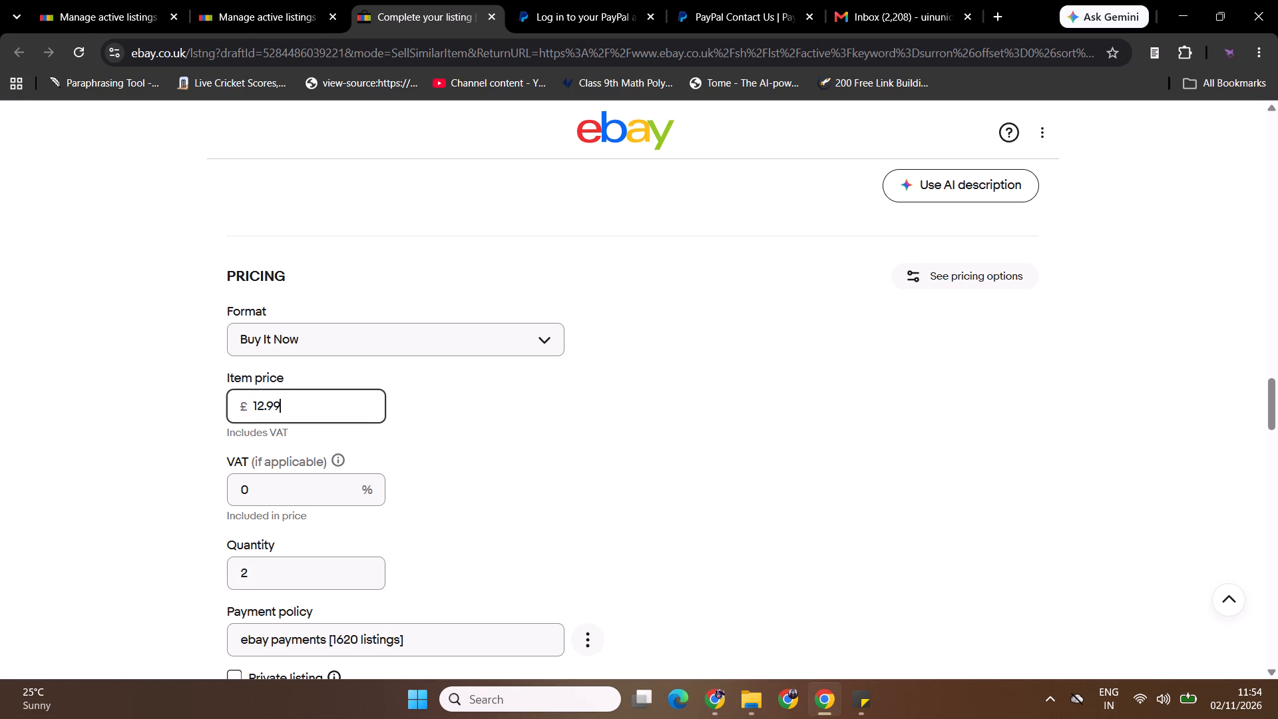
Revisit the reference listing's price and divide 8.49 by 3.5 in Calculator.
{"action": "key", "text": "alt+Tab"}
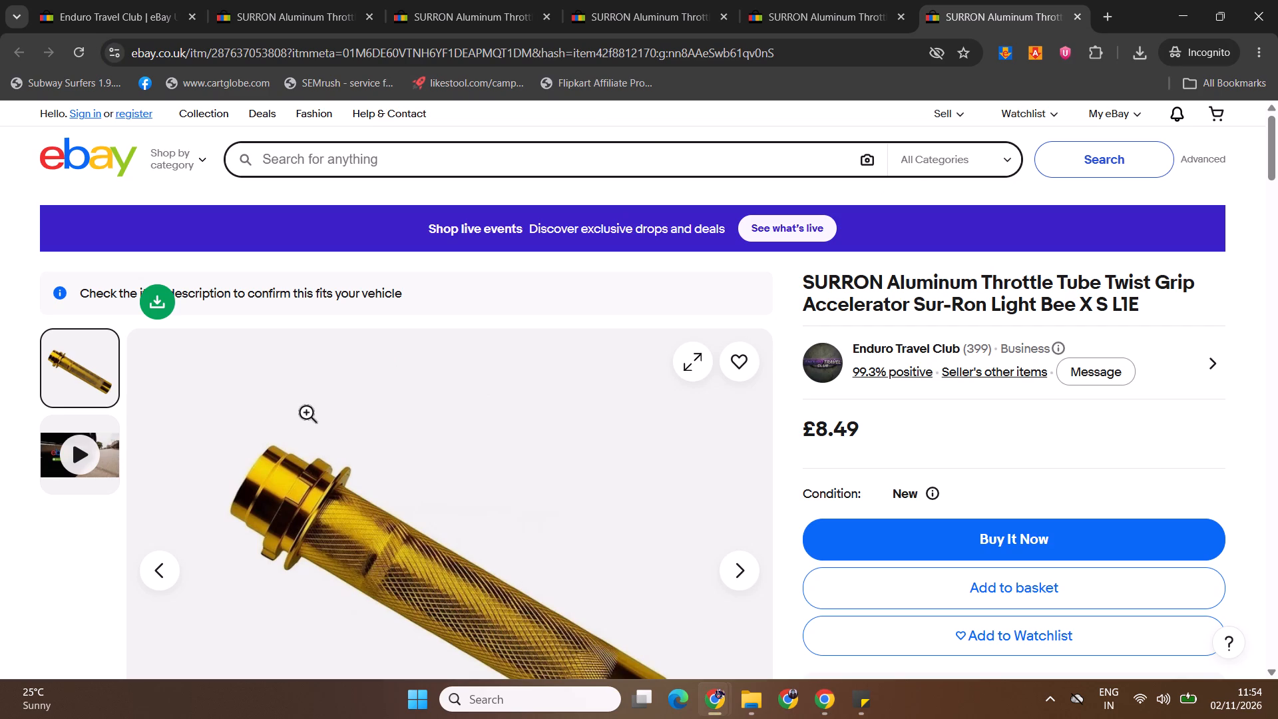
{"action": "left_click", "coordinate": [530, 701]}
{"action": "type", "text": "calc"}
{"action": "key", "text": "Return"}
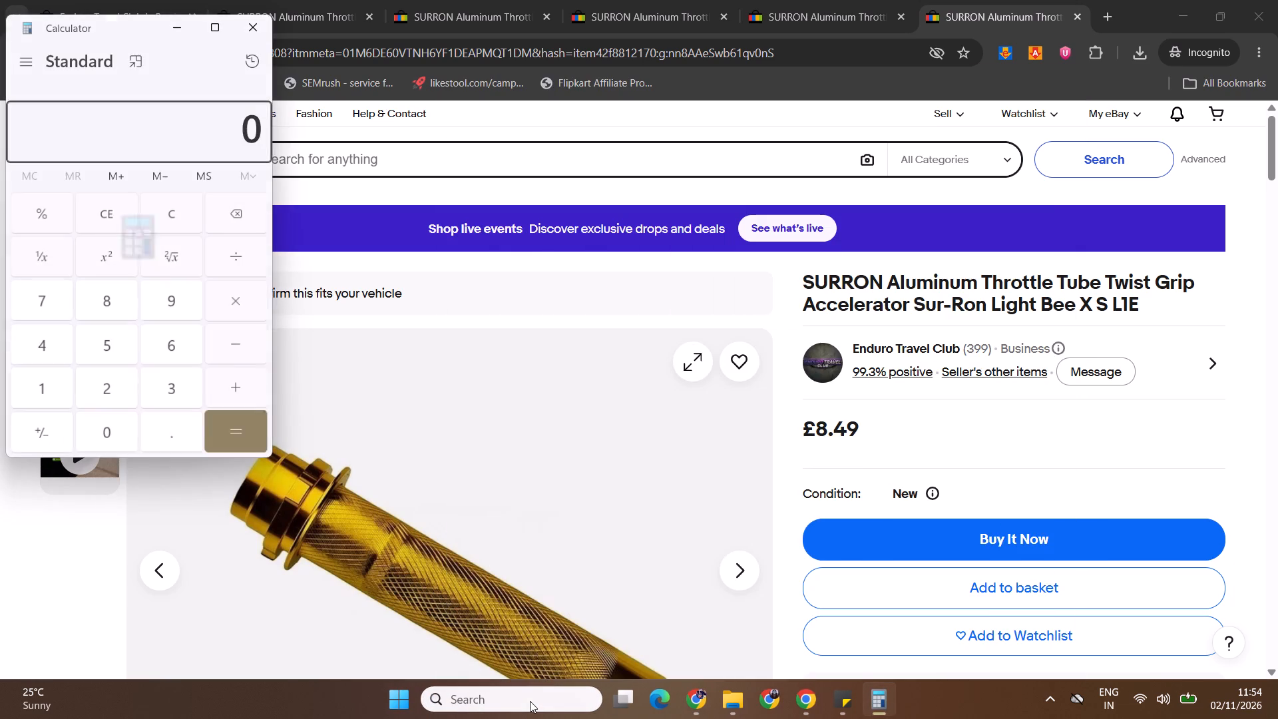
{"action": "key", "text": "8"}
{"action": "type", "text": ".49*"}
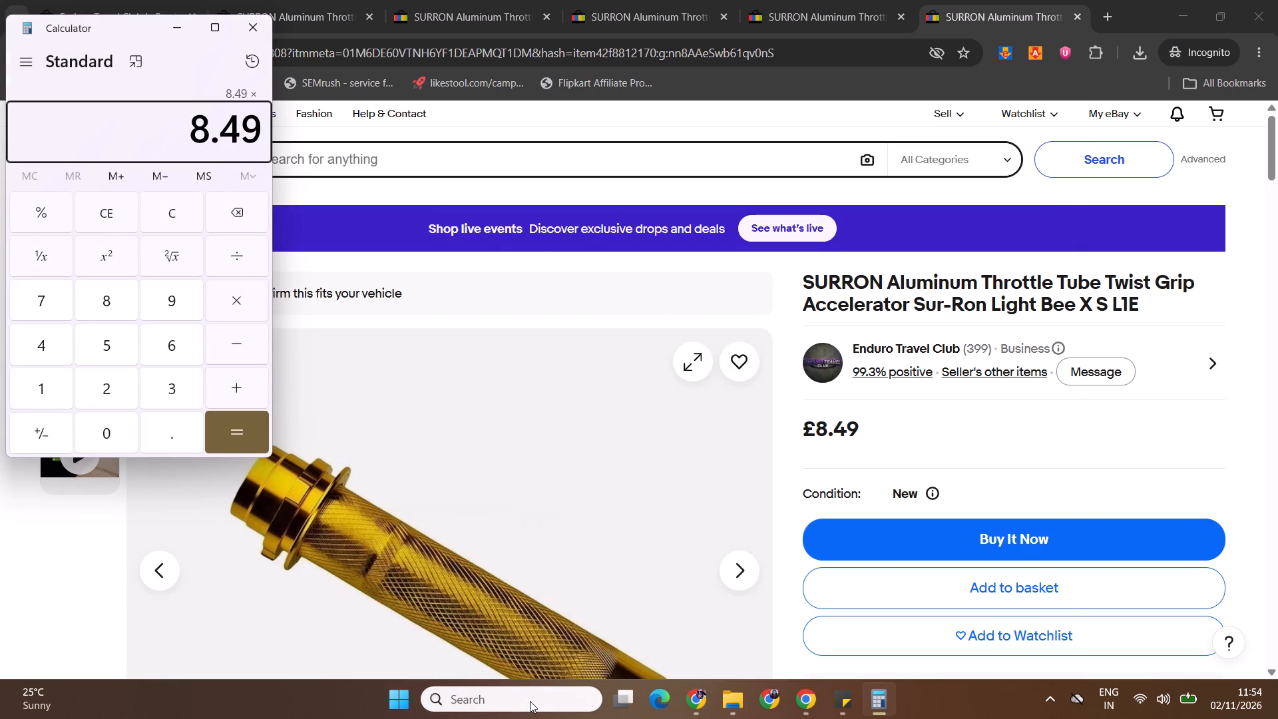
{"action": "type", "text": "/3.5"}
{"action": "key", "text": "Return"}
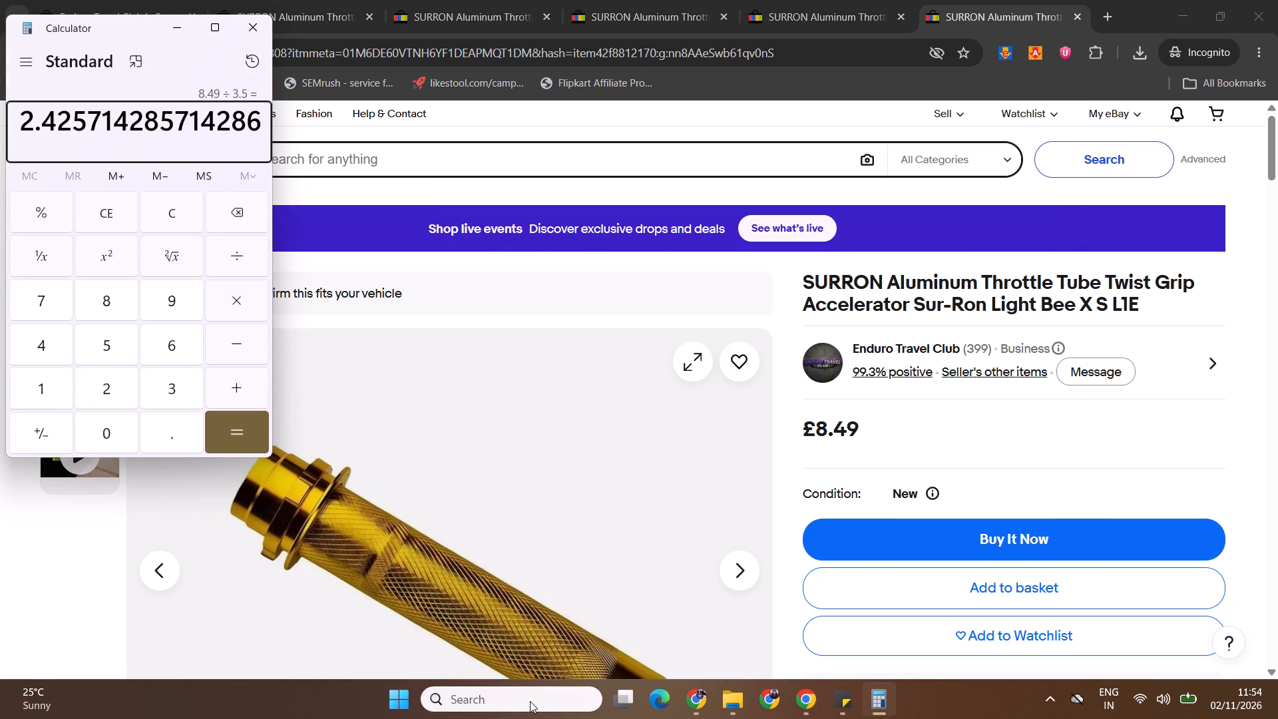
Calculate 2.4 × 3.5 plus 5 in Calculator and return to the draft's pricing section.
{"action": "key", "text": "Escape"}
{"action": "type", "text": "2.4"}
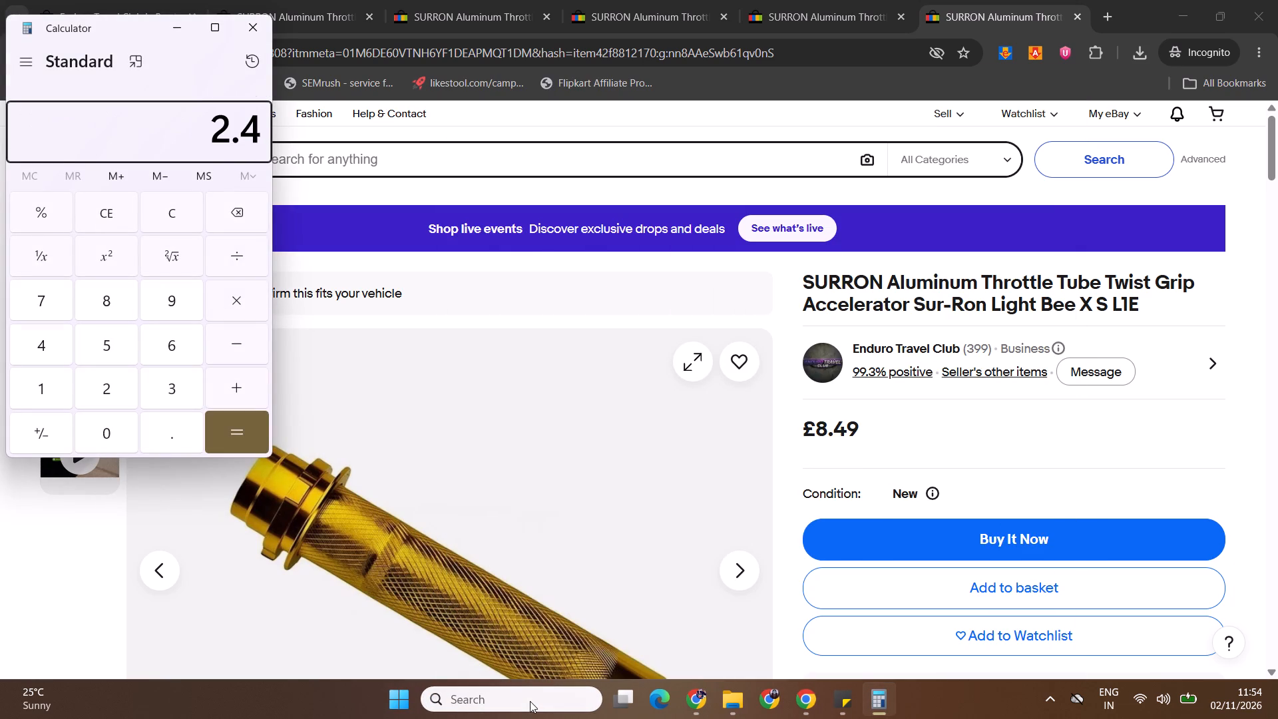
{"action": "type", "text": "*3.5"}
{"action": "key", "text": "Return"}
{"action": "type", "text": "+5"}
{"action": "key", "text": "Return"}
{"action": "key", "text": "alt+Tab"}
{"action": "key", "text": "alt+Tab"}
{"action": "key", "text": "alt+Tab"}
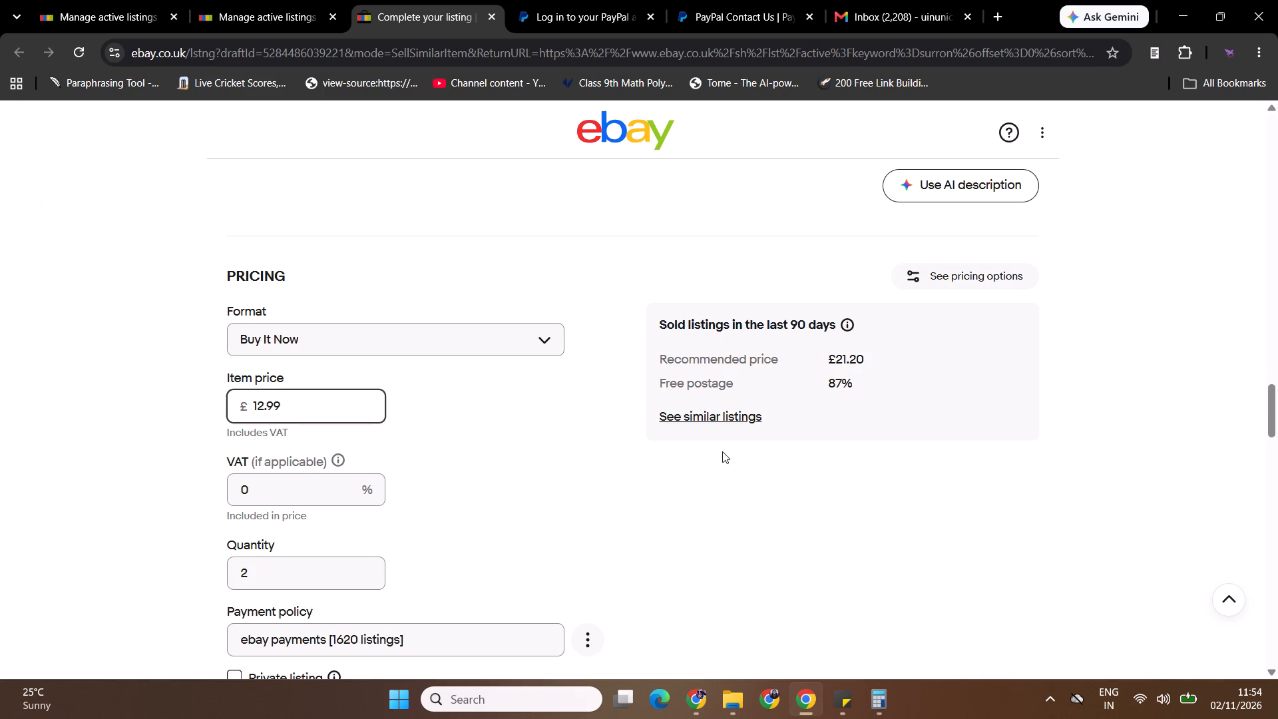
Examine similar sold listings from the last 90 days in the draft's pricing research through the end of the results.
{"action": "left_click", "coordinate": [718, 427]}
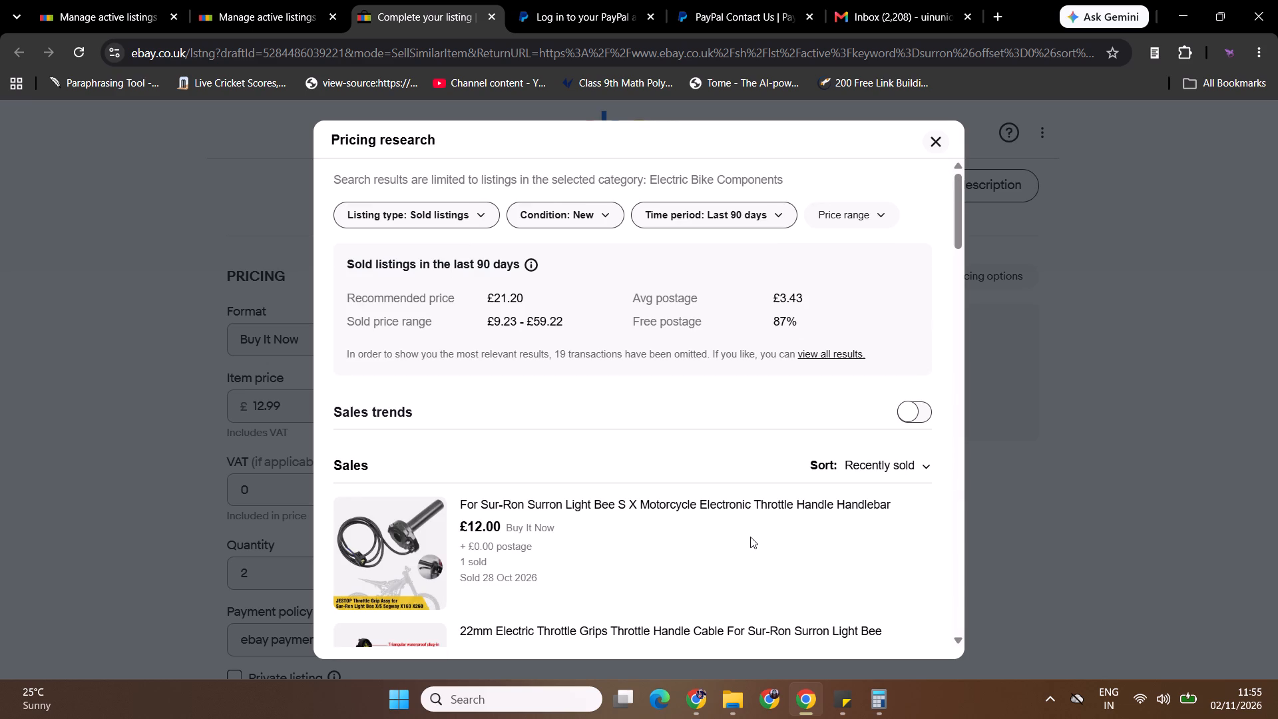
{"action": "left_click_drag", "start_coordinate": [958, 220], "coordinate": [956, 226]}
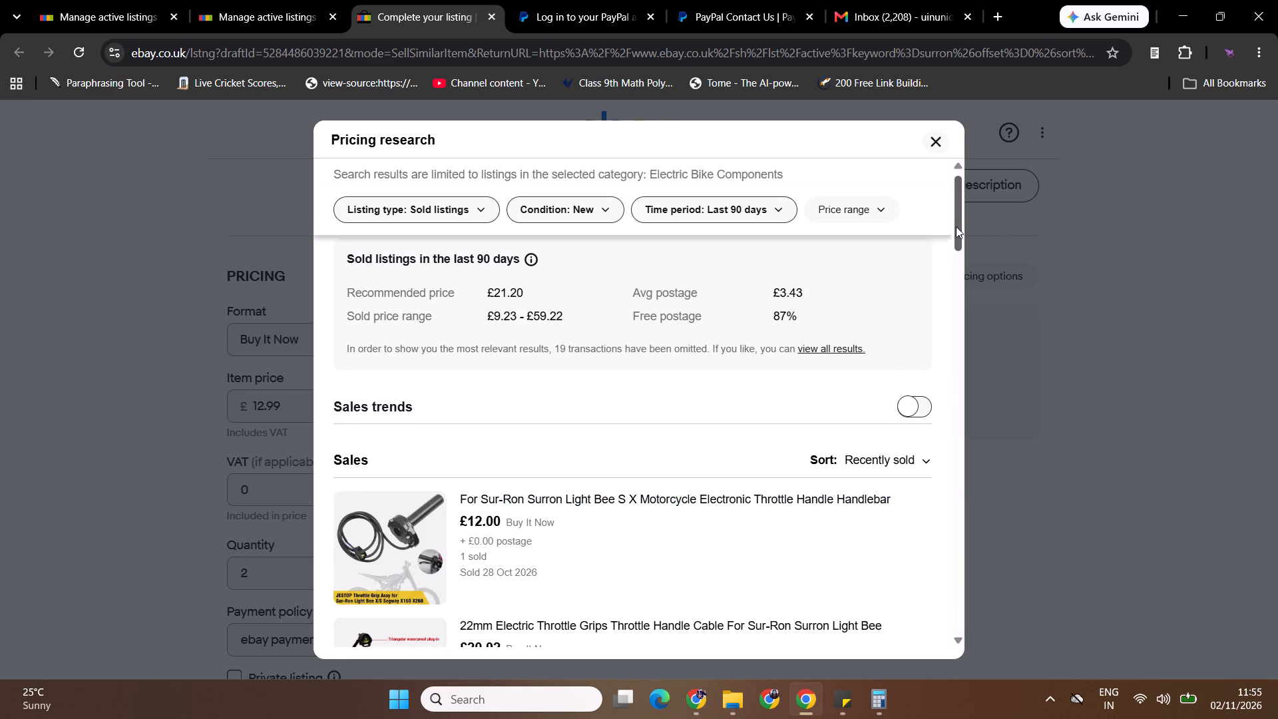
{"action": "left_click_drag", "start_coordinate": [956, 226], "coordinate": [971, 424]}
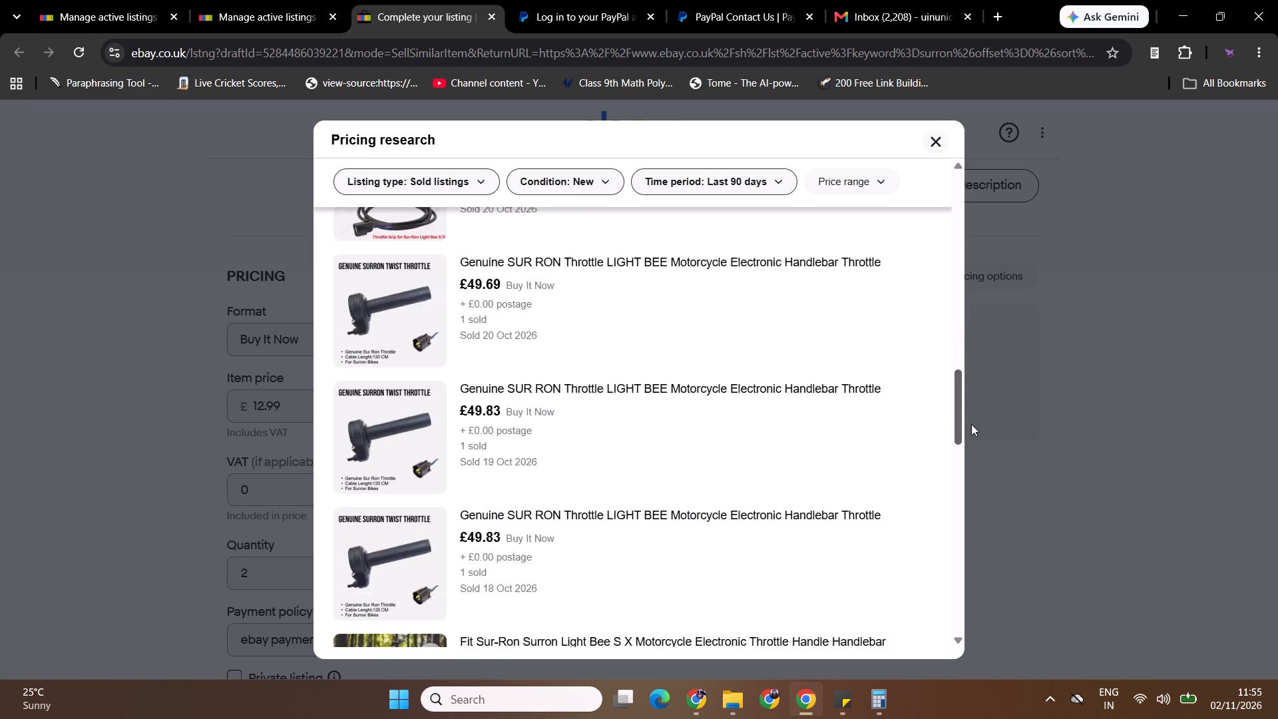
{"action": "left_click_drag", "start_coordinate": [971, 424], "coordinate": [977, 637]}
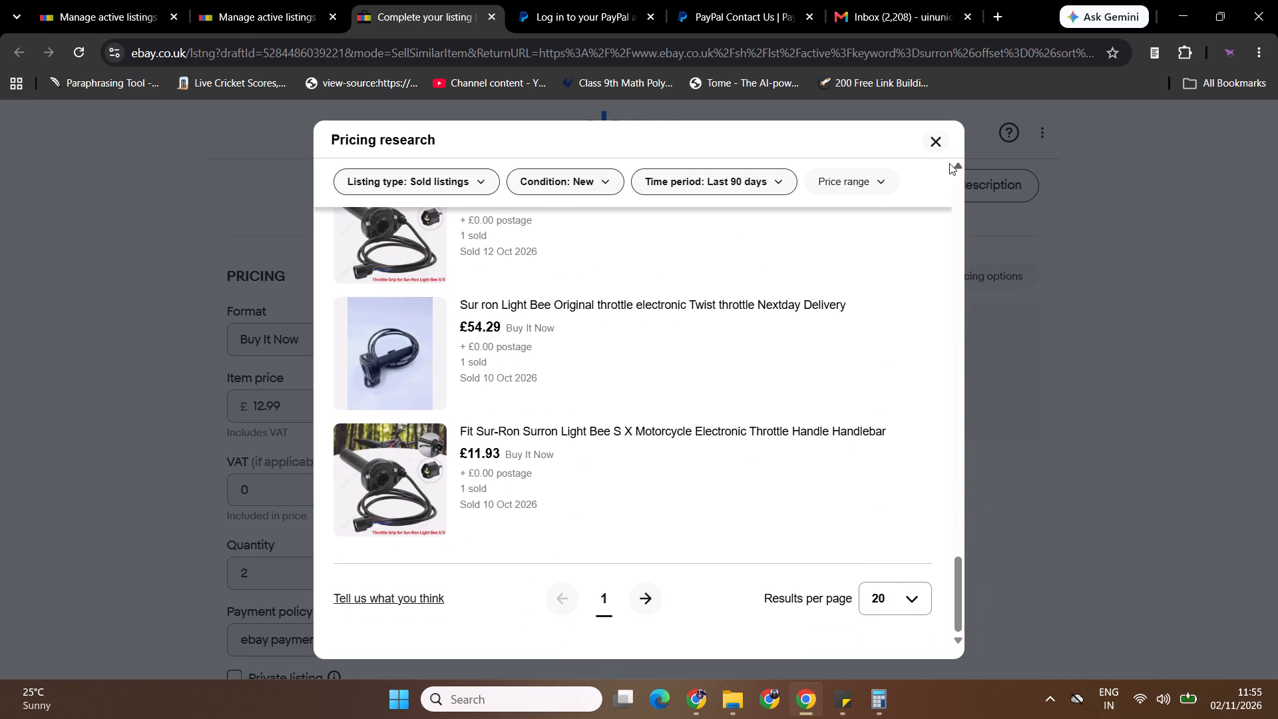
{"action": "left_click", "coordinate": [940, 149]}
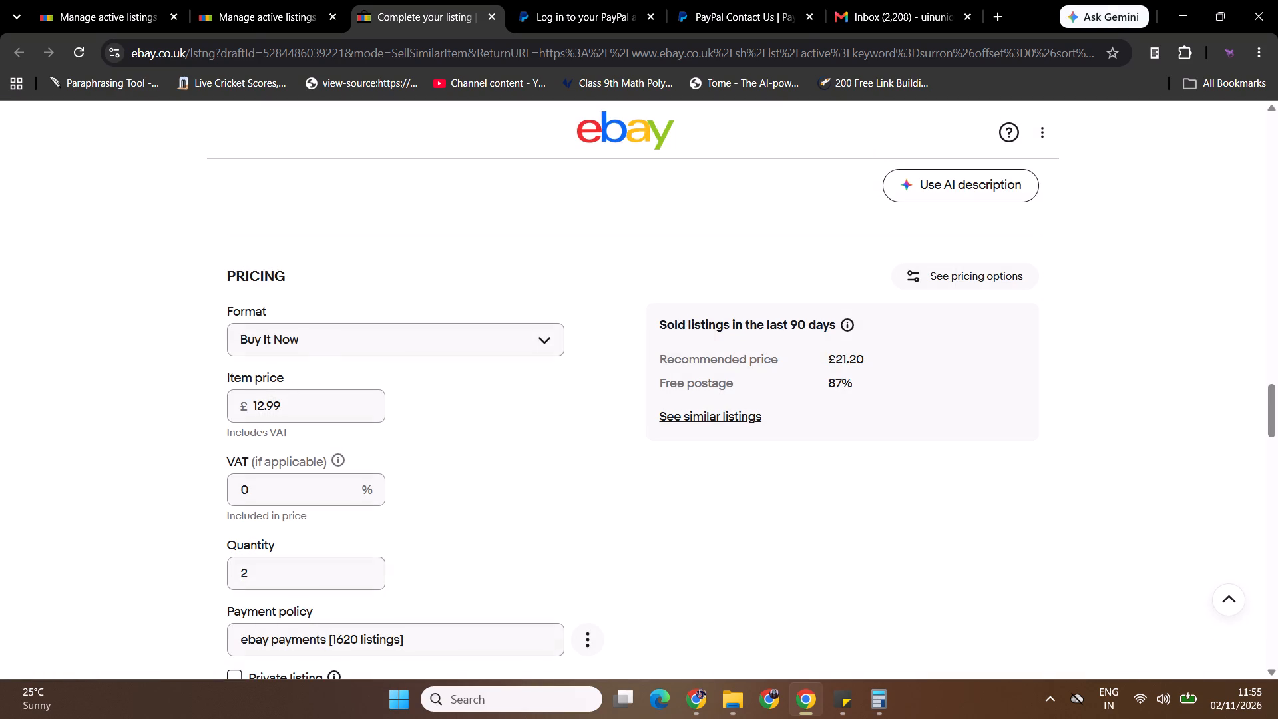
Set the draft's item price to £13.99.
{"action": "left_click", "coordinate": [264, 413]}
{"action": "key", "text": "BackSpace"}
{"action": "key", "text": "3"}
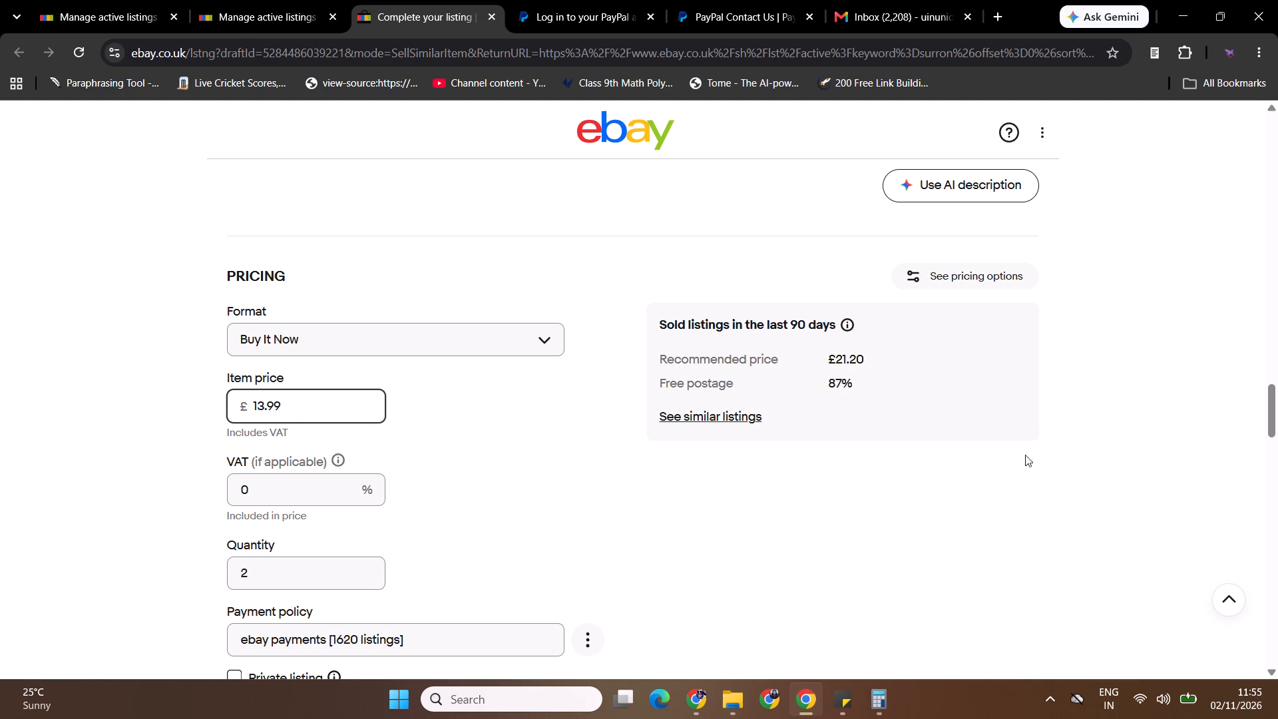
{"action": "left_click_drag", "start_coordinate": [1261, 412], "coordinate": [1271, 322]}
{"action": "left_click", "coordinate": [1198, 377]}
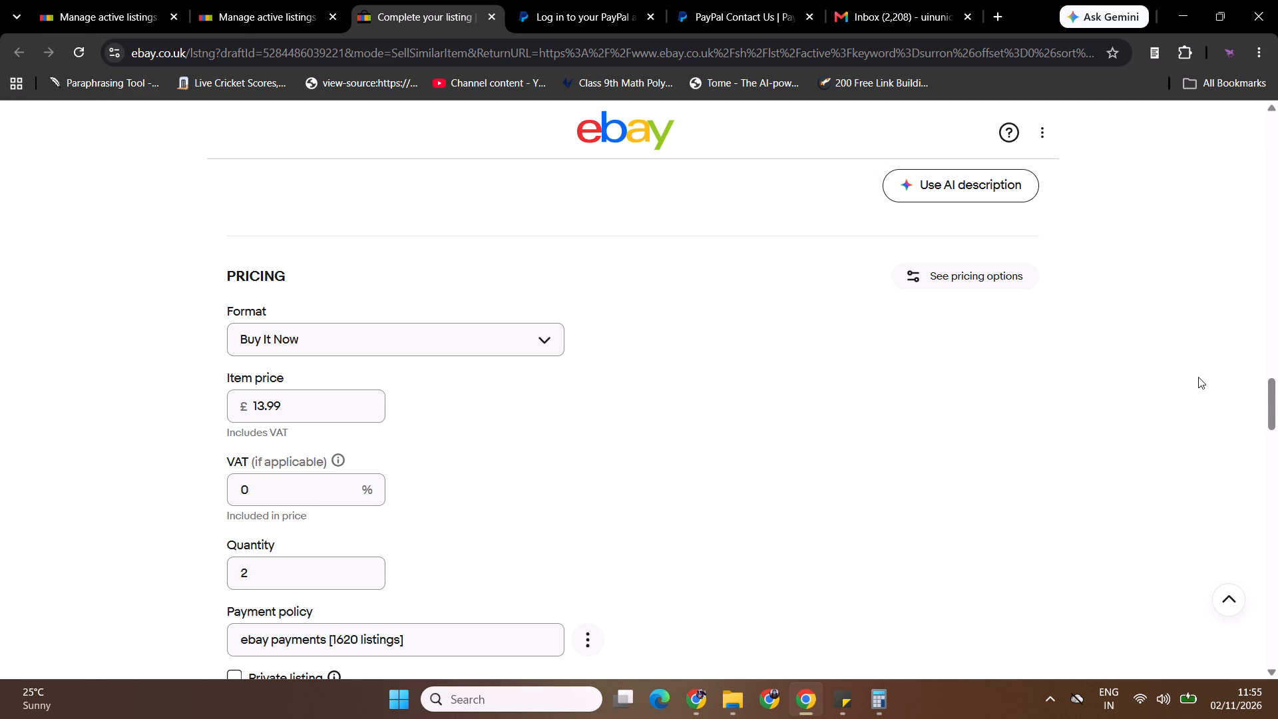
Review the draft from its photo and title down through the item specifics.
{"action": "left_click_drag", "start_coordinate": [1277, 386], "coordinate": [1277, 123]}
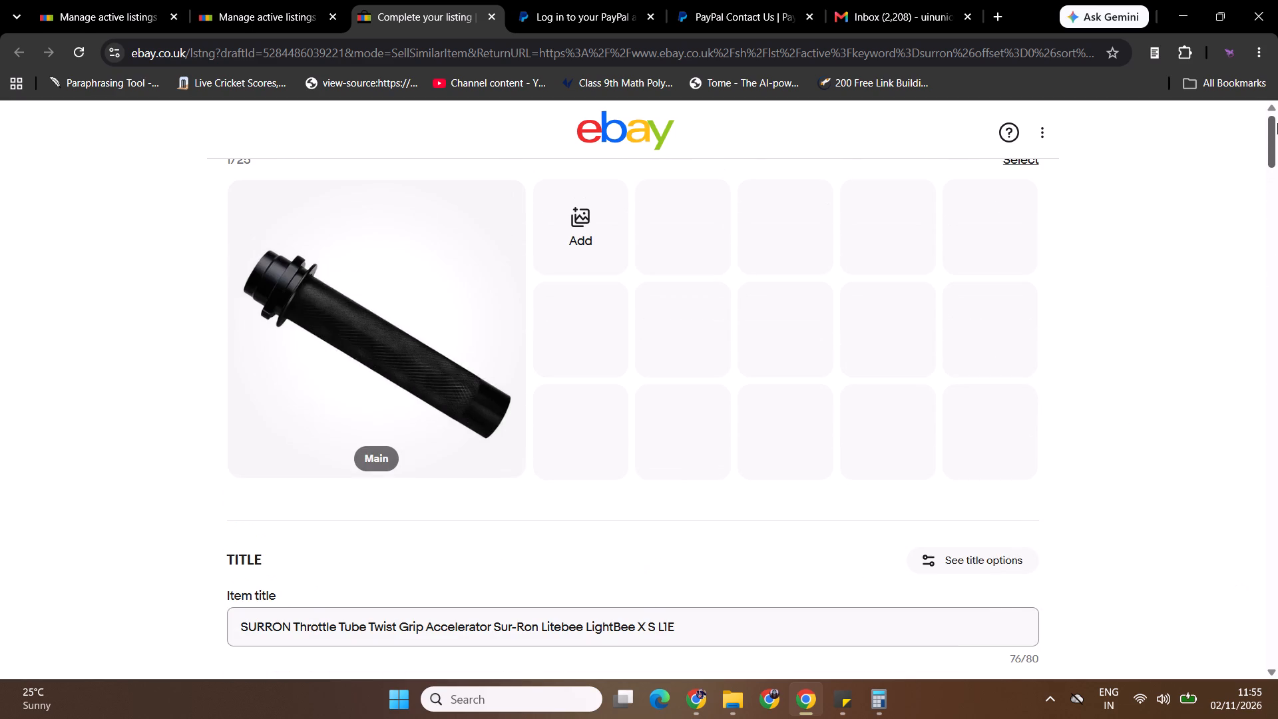
{"action": "left_click_drag", "start_coordinate": [1277, 123], "coordinate": [1275, 168]}
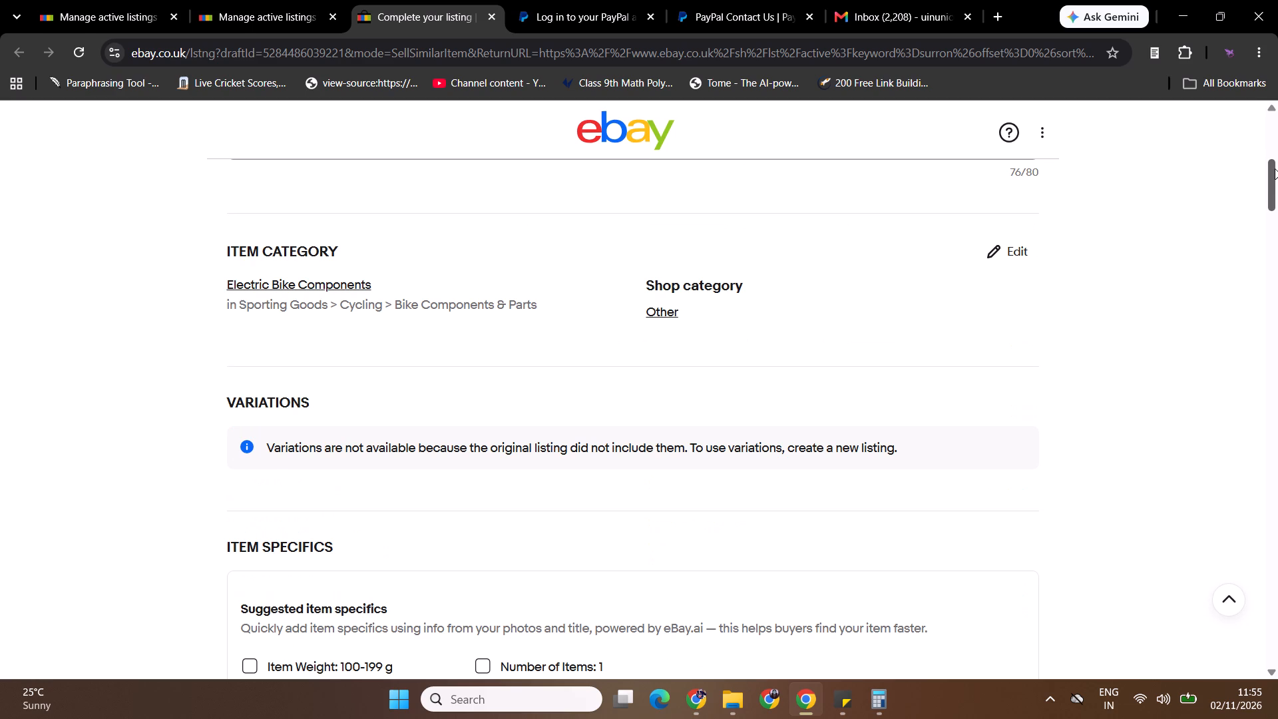
{"action": "left_click_drag", "start_coordinate": [1275, 168], "coordinate": [1277, 246]}
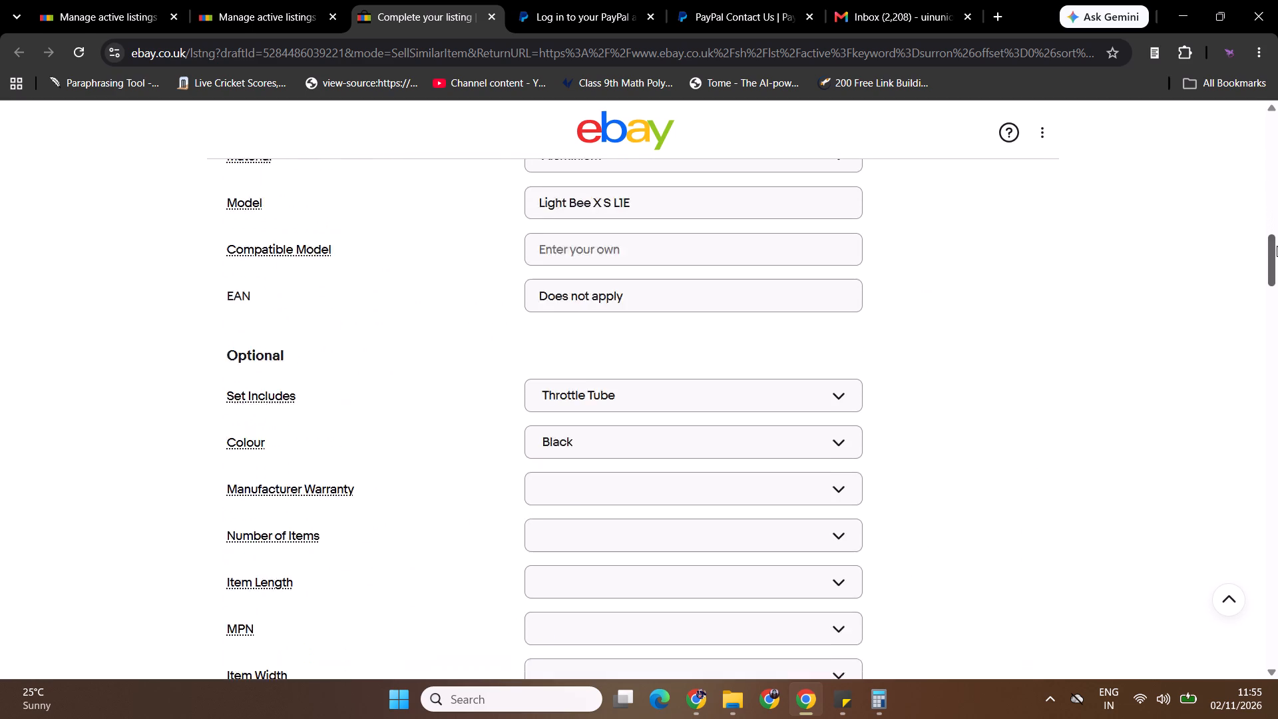
Set the draft's item price to £14.99.
{"action": "left_click_drag", "start_coordinate": [1277, 246], "coordinate": [1270, 369]}
{"action": "left_click_drag", "start_coordinate": [1277, 389], "coordinate": [1272, 471]}
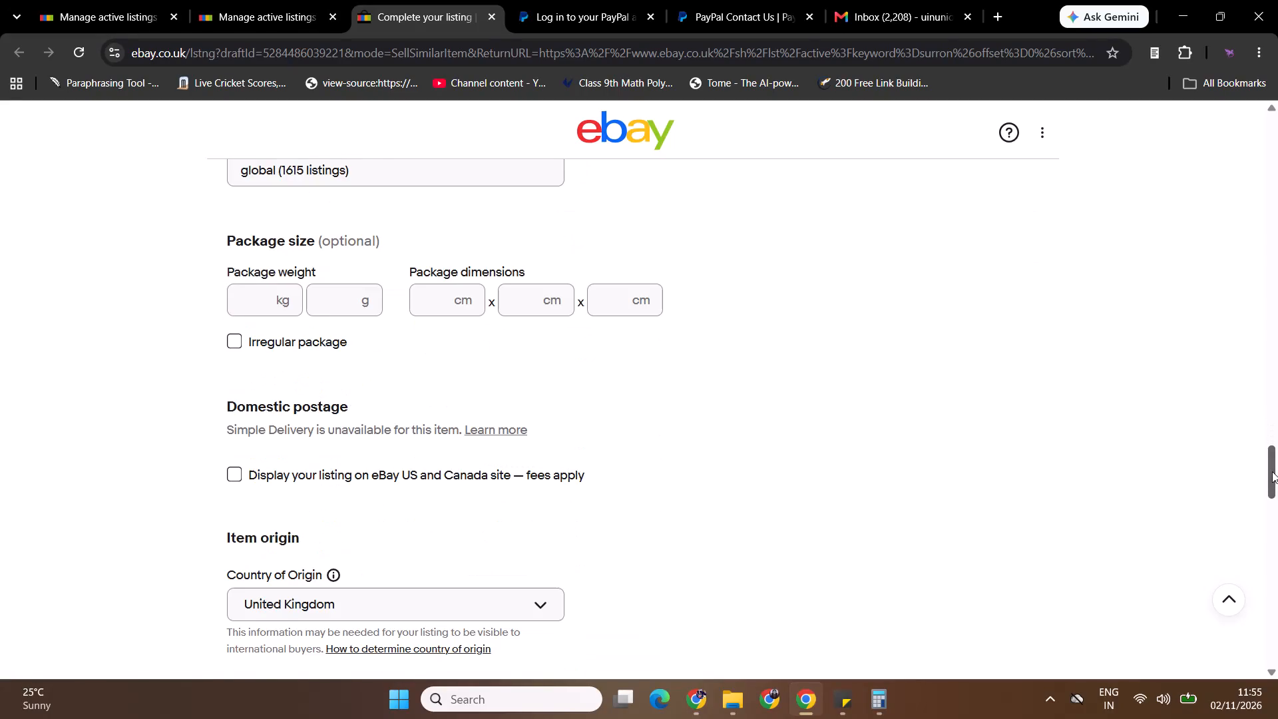
{"action": "left_click_drag", "start_coordinate": [1272, 471], "coordinate": [1273, 596]}
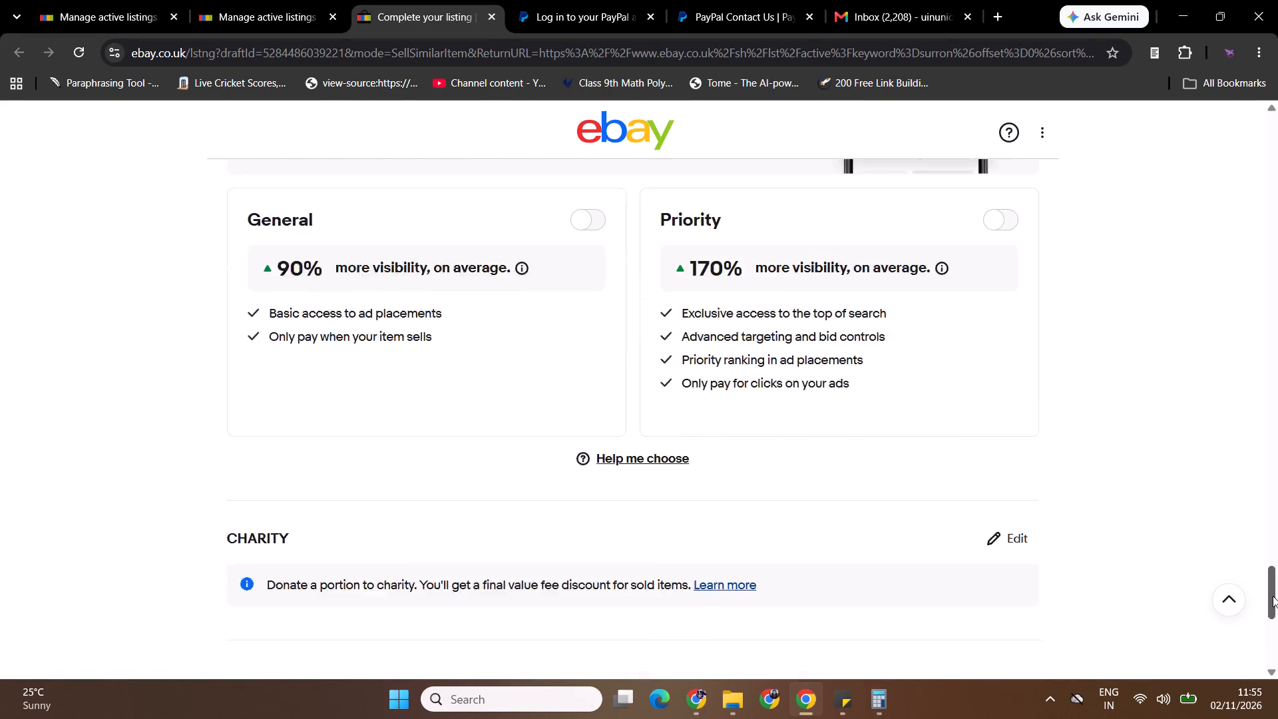
{"action": "left_click_drag", "start_coordinate": [1273, 596], "coordinate": [1277, 333]}
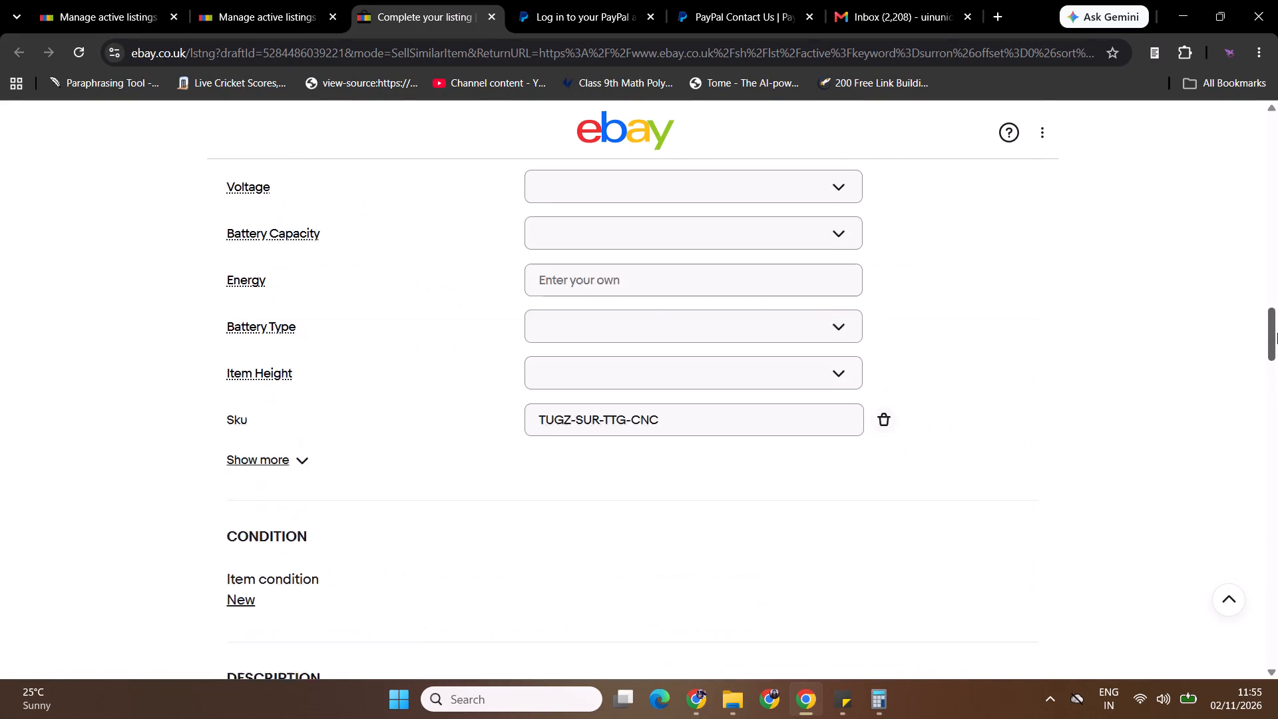
{"action": "left_click_drag", "start_coordinate": [1277, 333], "coordinate": [1277, 418]}
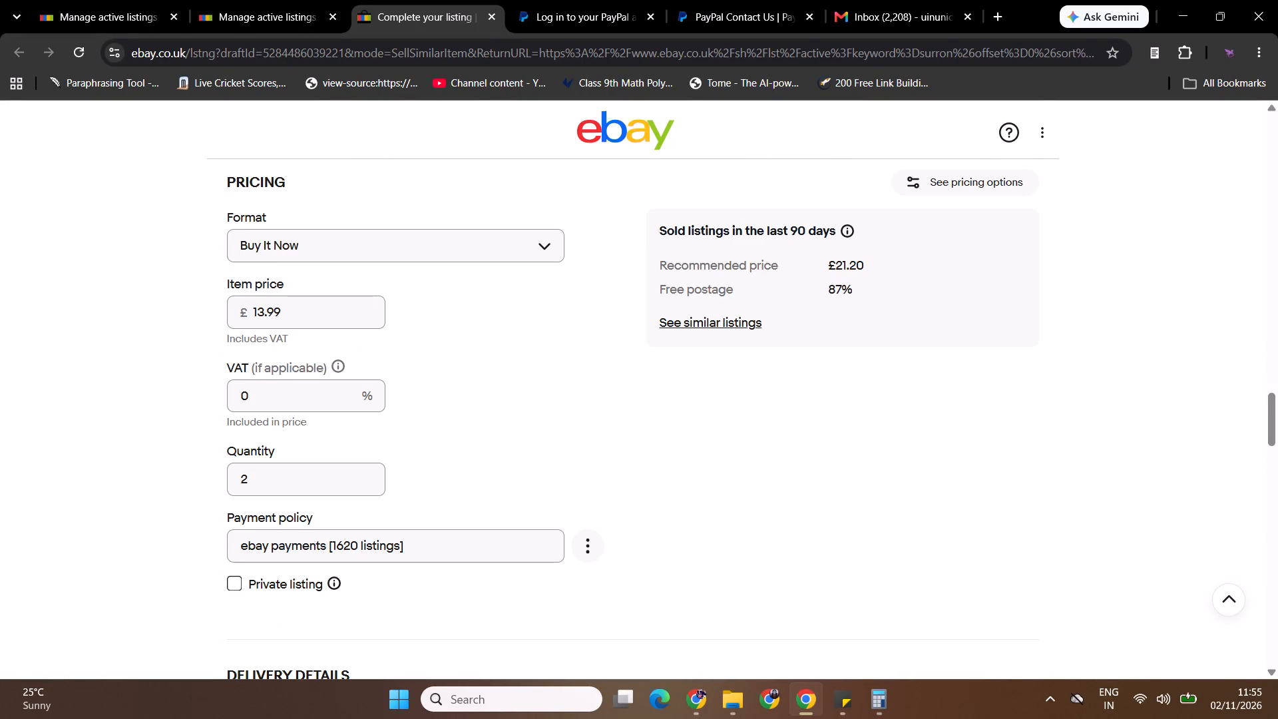
{"action": "left_click", "coordinate": [260, 314]}
{"action": "key", "text": "Delete"}
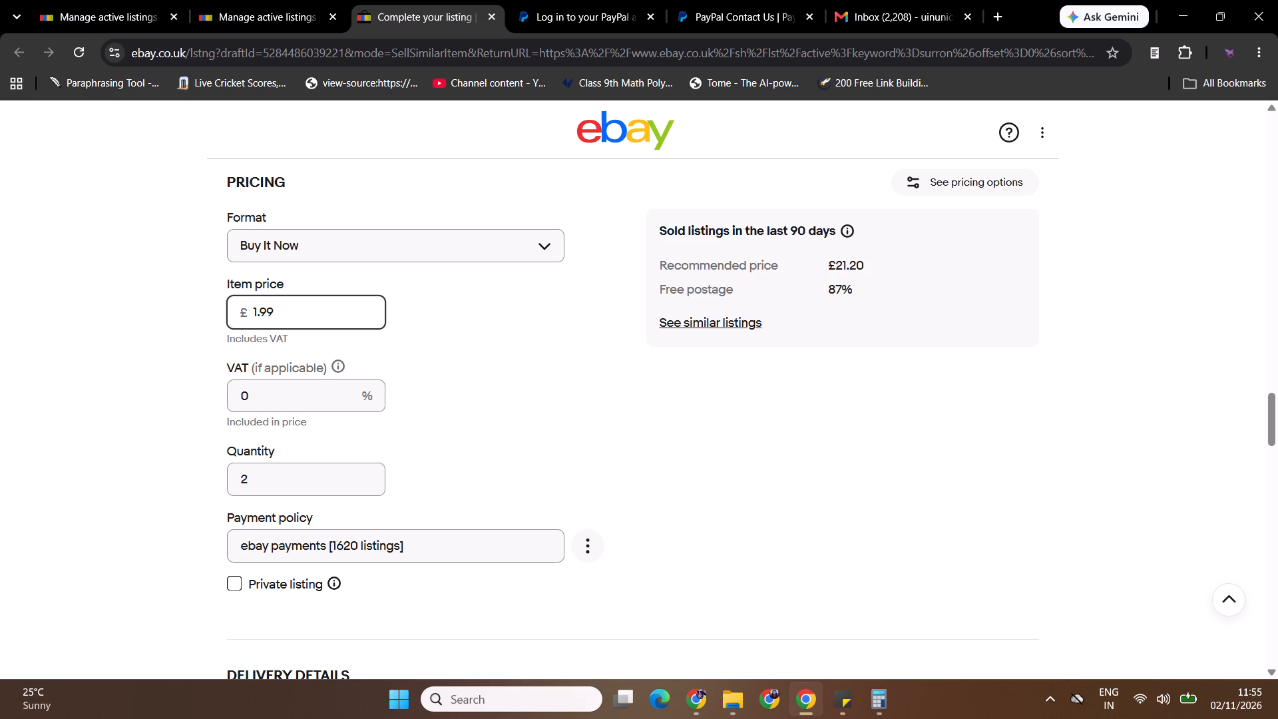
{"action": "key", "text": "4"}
{"action": "left_click_drag", "start_coordinate": [879, 384], "coordinate": [900, 381]}
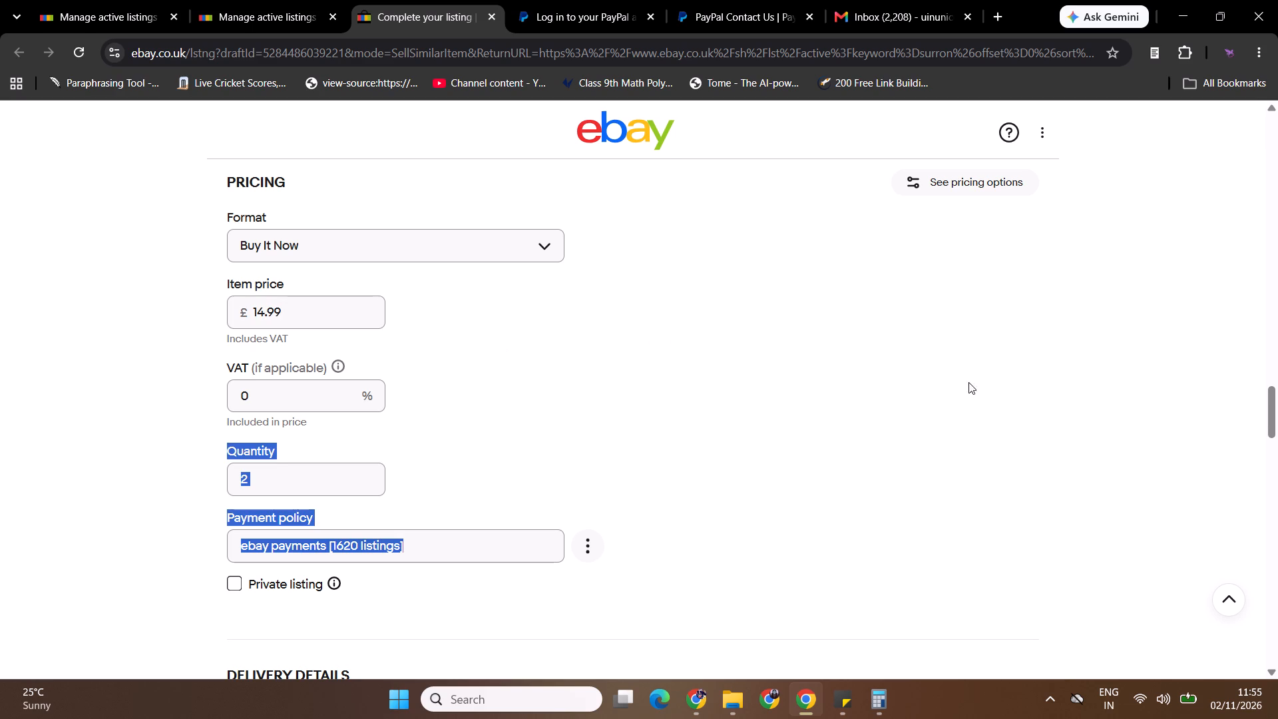
{"action": "left_click", "coordinate": [1010, 431]}
{"action": "left_click", "coordinate": [181, 271]}
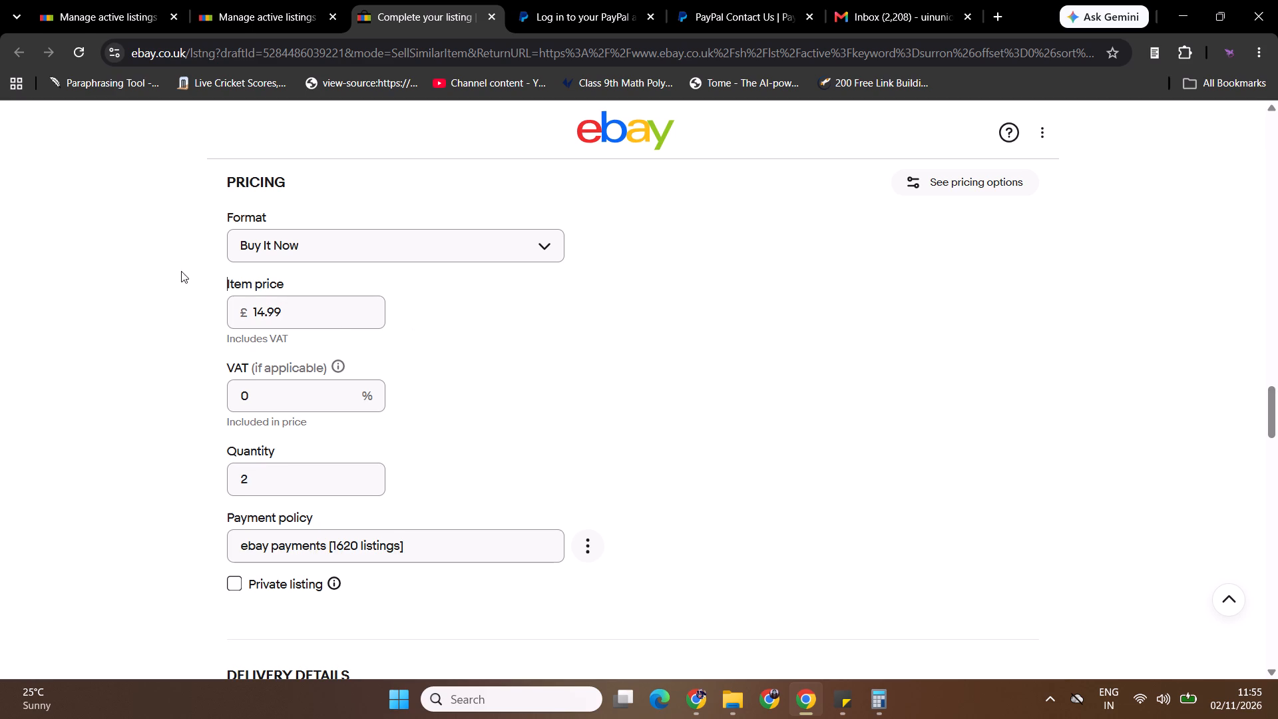
Publish the throttle tube draft as a live listing with the displayed fees.
{"action": "left_click_drag", "start_coordinate": [1277, 419], "coordinate": [1269, 682]}
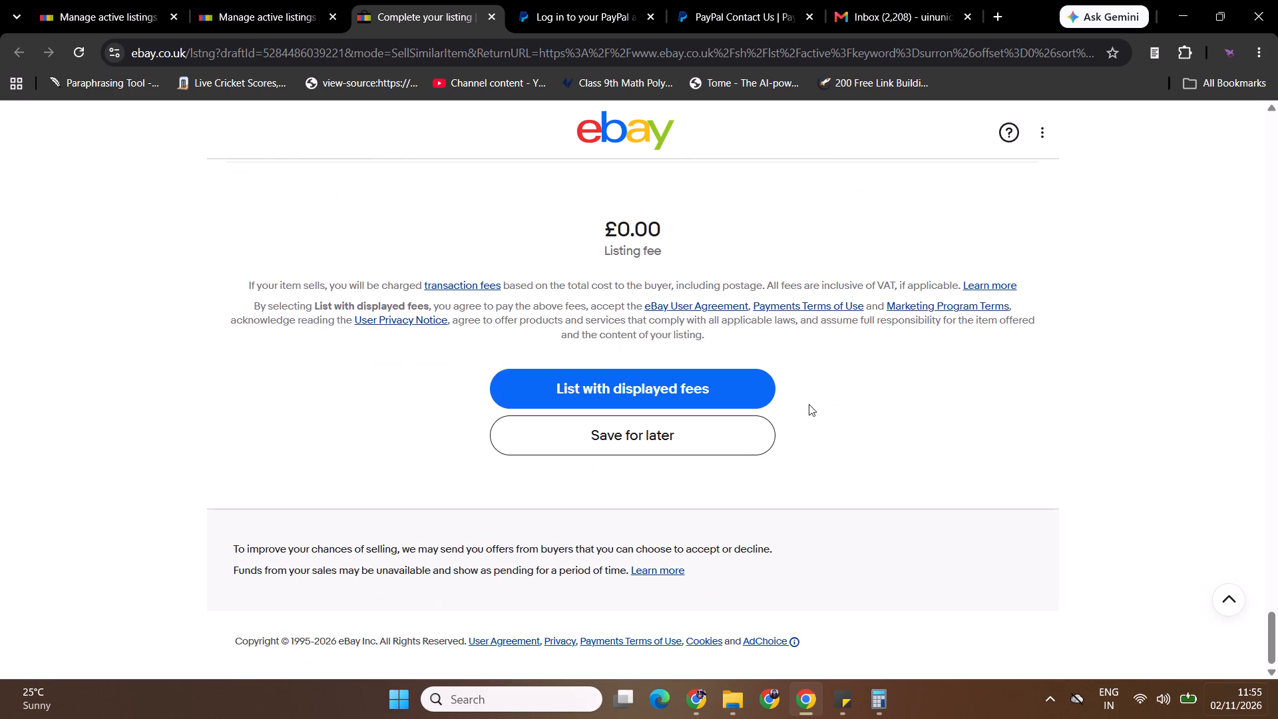
{"action": "left_click", "coordinate": [700, 376]}
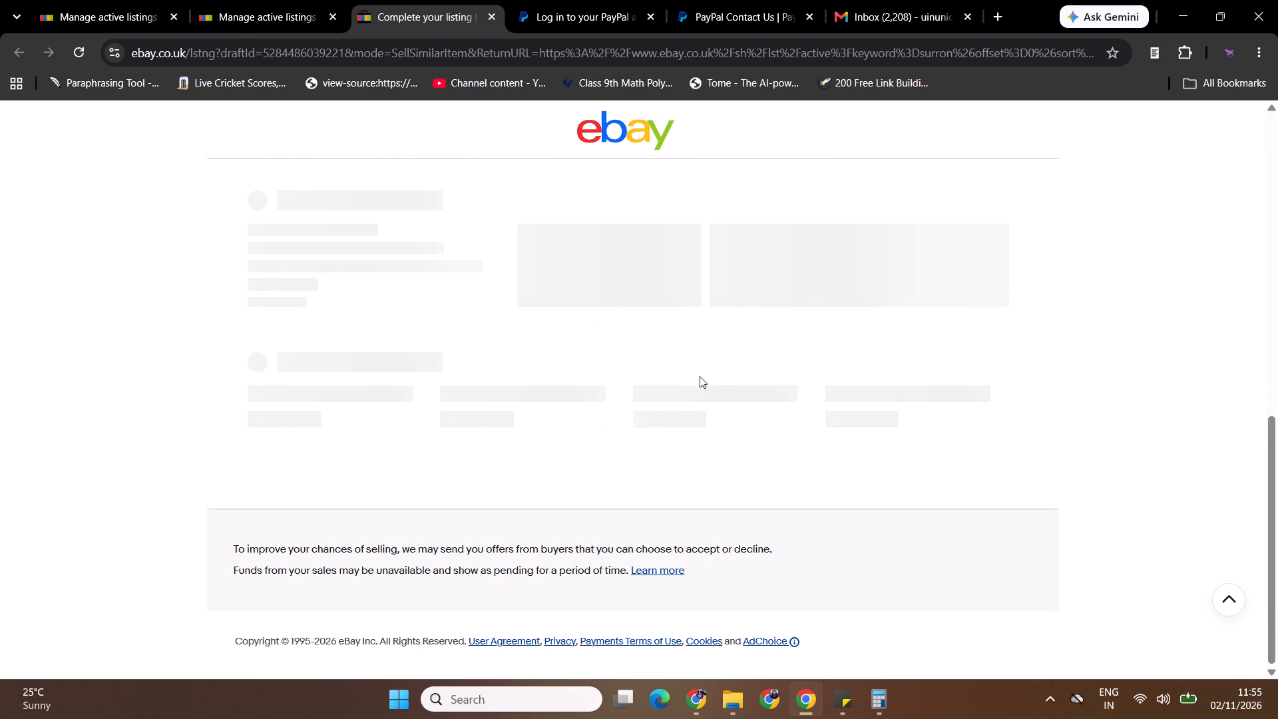
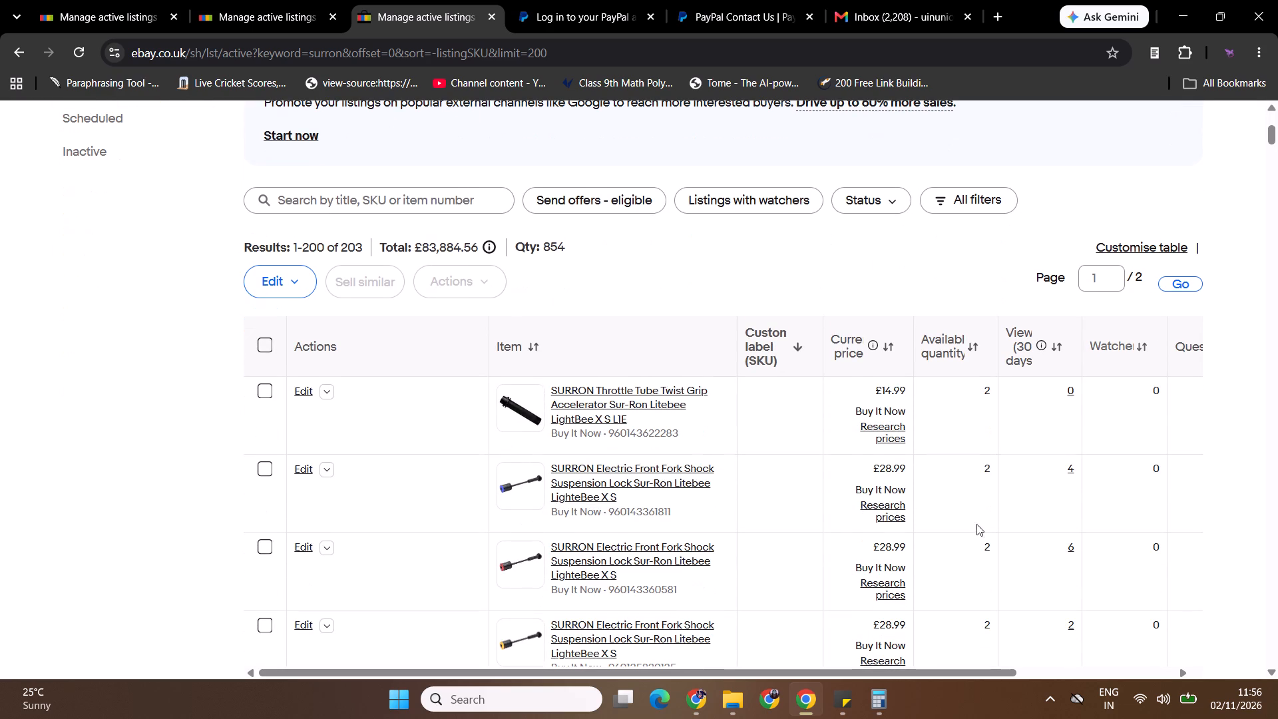
Create a sell-similar draft from the SURRON Throttle Tube Twist Grip listing in a new tab and close a spare active-listings tab.
{"action": "left_click", "coordinate": [328, 389]}
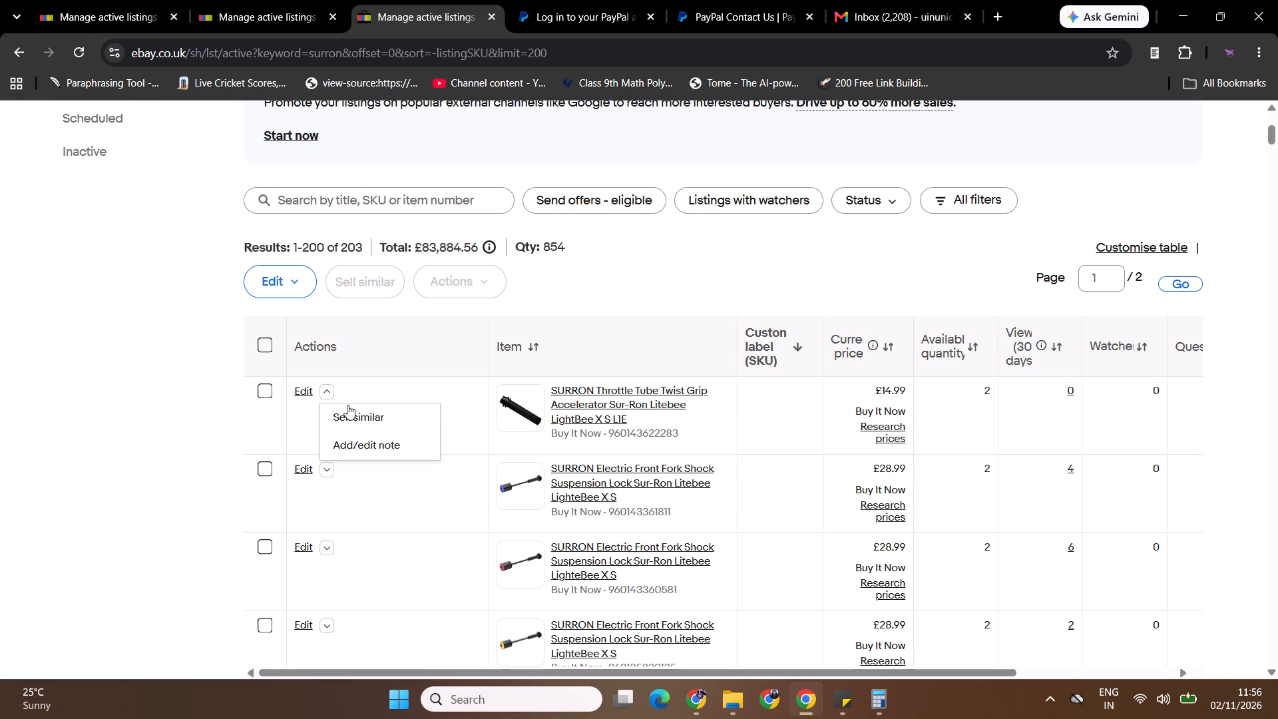
{"action": "middle_click", "coordinate": [347, 410]}
{"action": "left_click", "coordinate": [288, 17]}
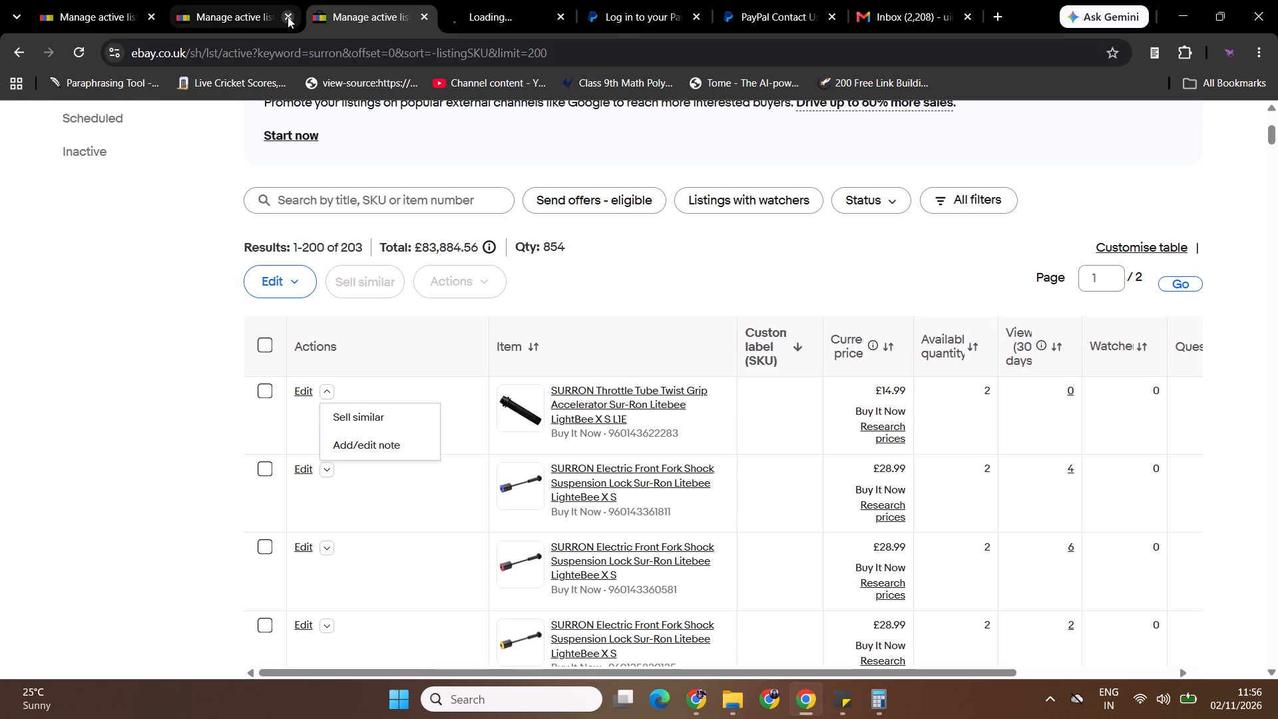
{"action": "left_click", "coordinate": [372, 11]}
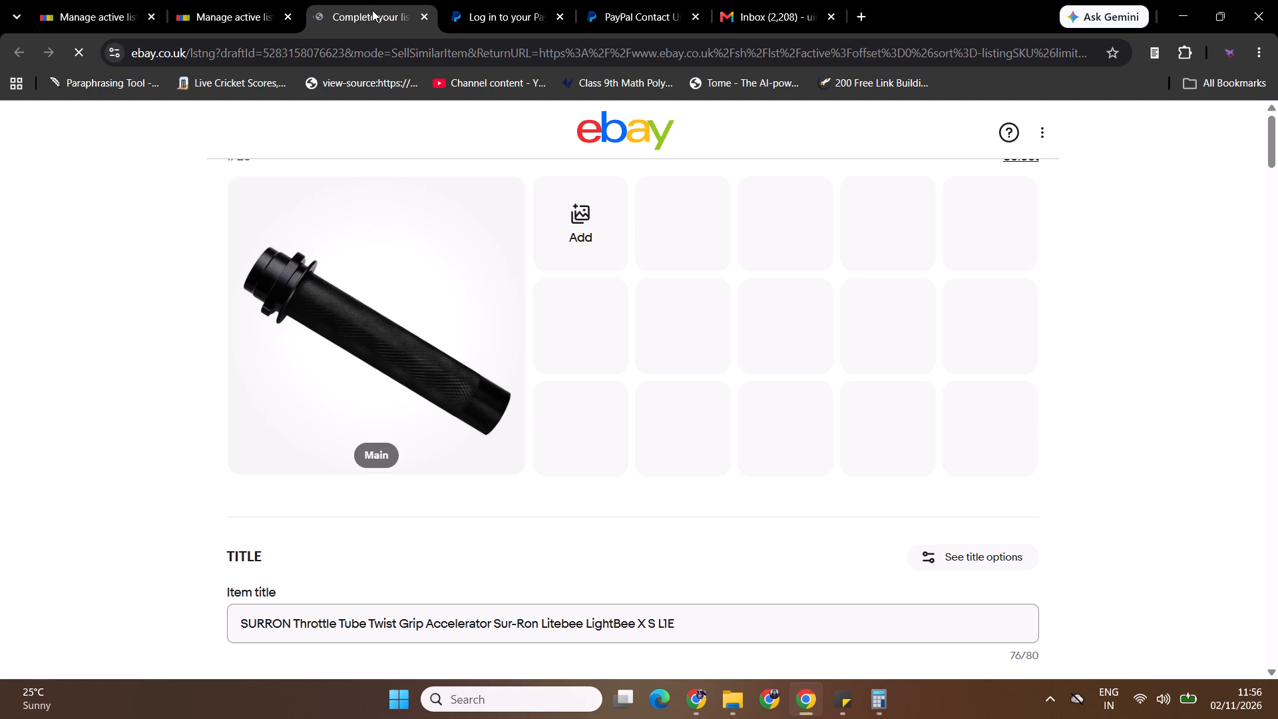
Replace the draft's black throttle tube photo with the silver throttle tube image from the Downloads folder.
{"action": "left_click", "coordinate": [501, 203]}
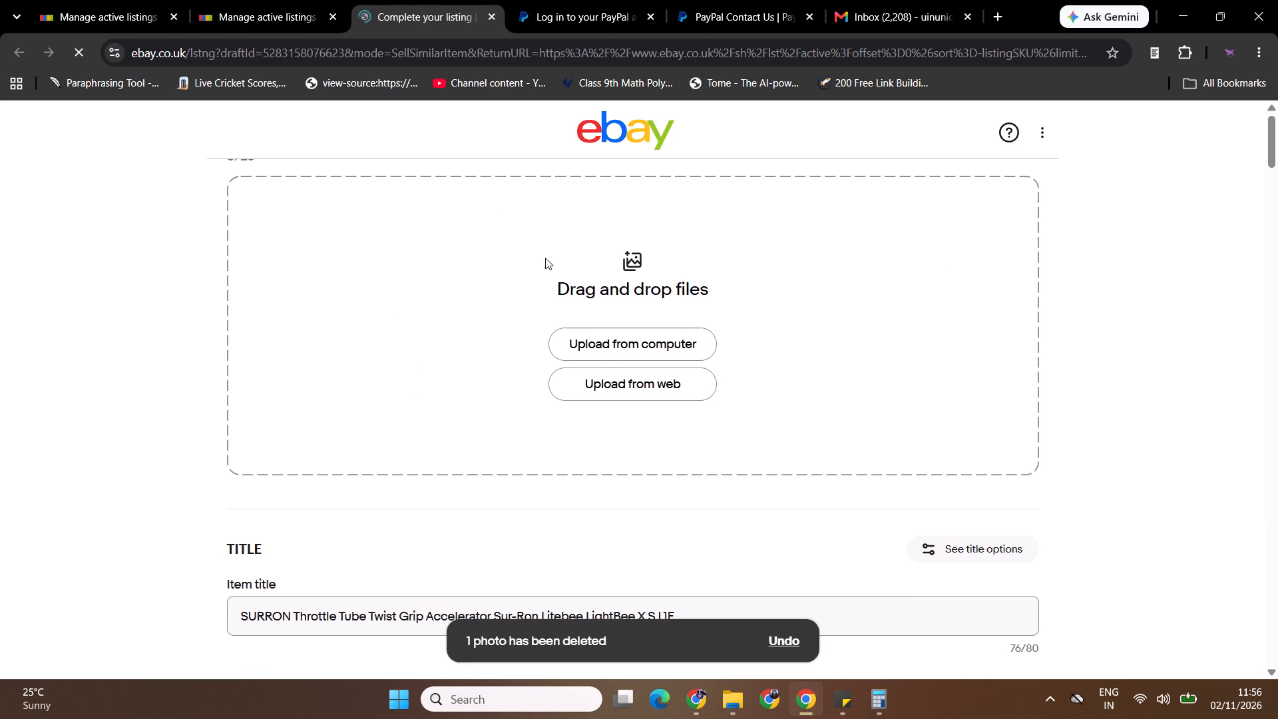
{"action": "left_click", "coordinate": [606, 352]}
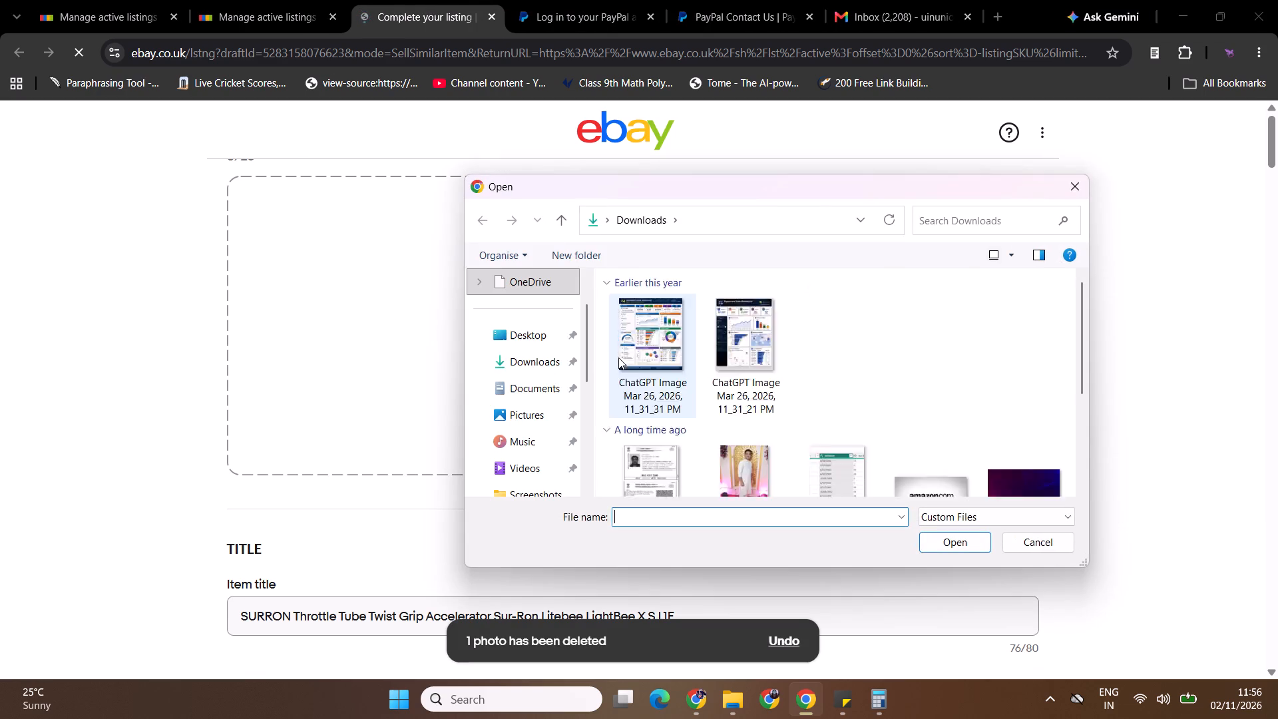
{"action": "left_click", "coordinate": [957, 347]}
{"action": "left_click", "coordinate": [962, 541]}
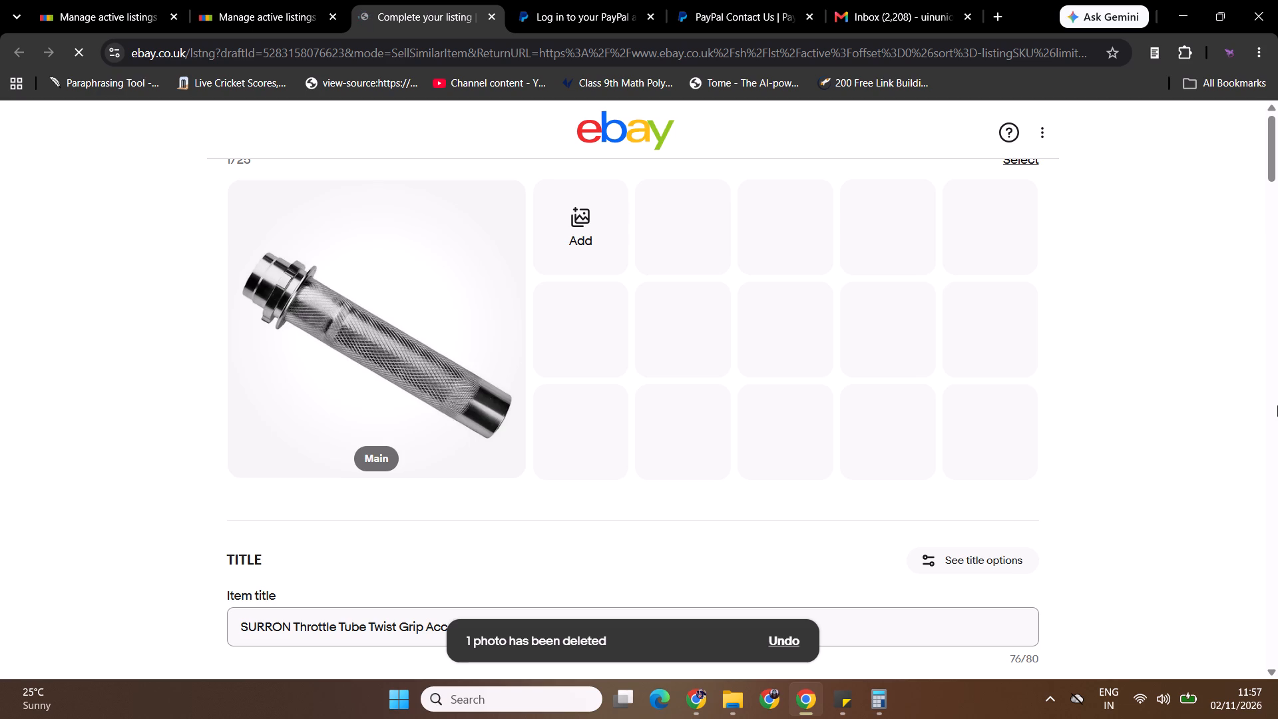
Set the Colour in the draft's optional item specifics to Silver.
{"action": "left_click_drag", "start_coordinate": [1277, 154], "coordinate": [1276, 138]}
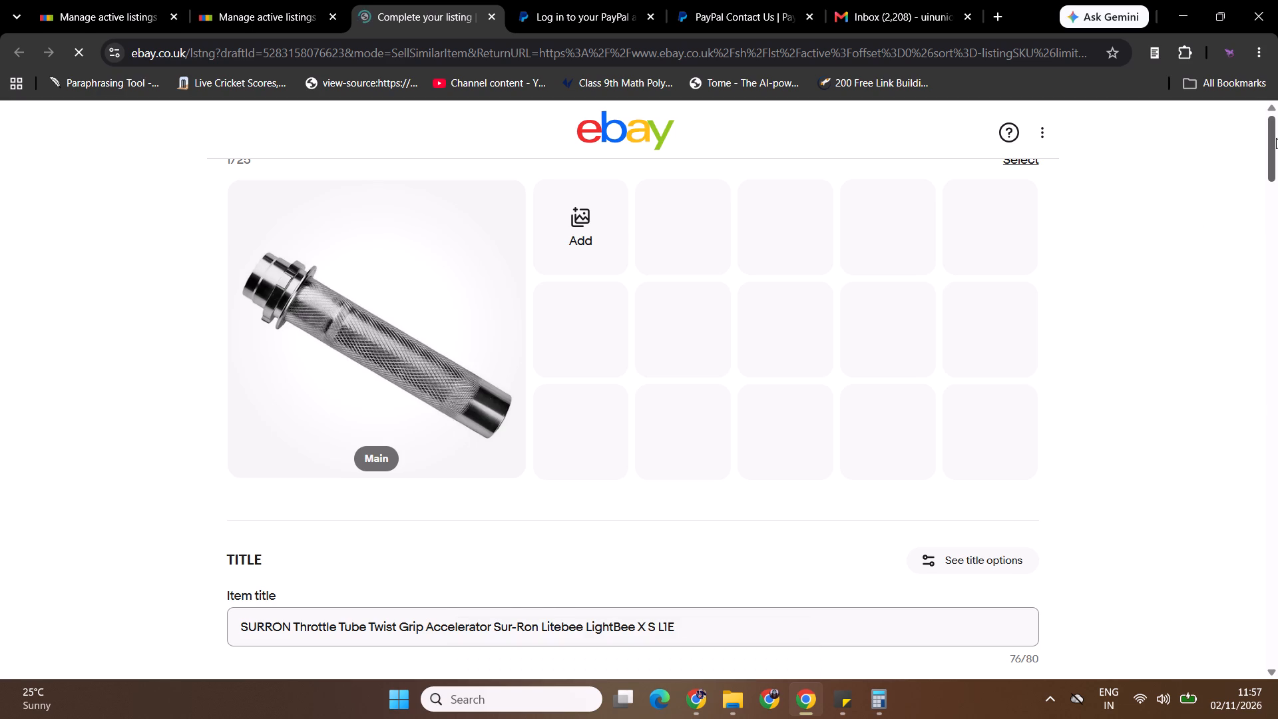
{"action": "left_click_drag", "start_coordinate": [1276, 138], "coordinate": [1275, 147]}
{"action": "left_click_drag", "start_coordinate": [1265, 152], "coordinate": [1265, 158]}
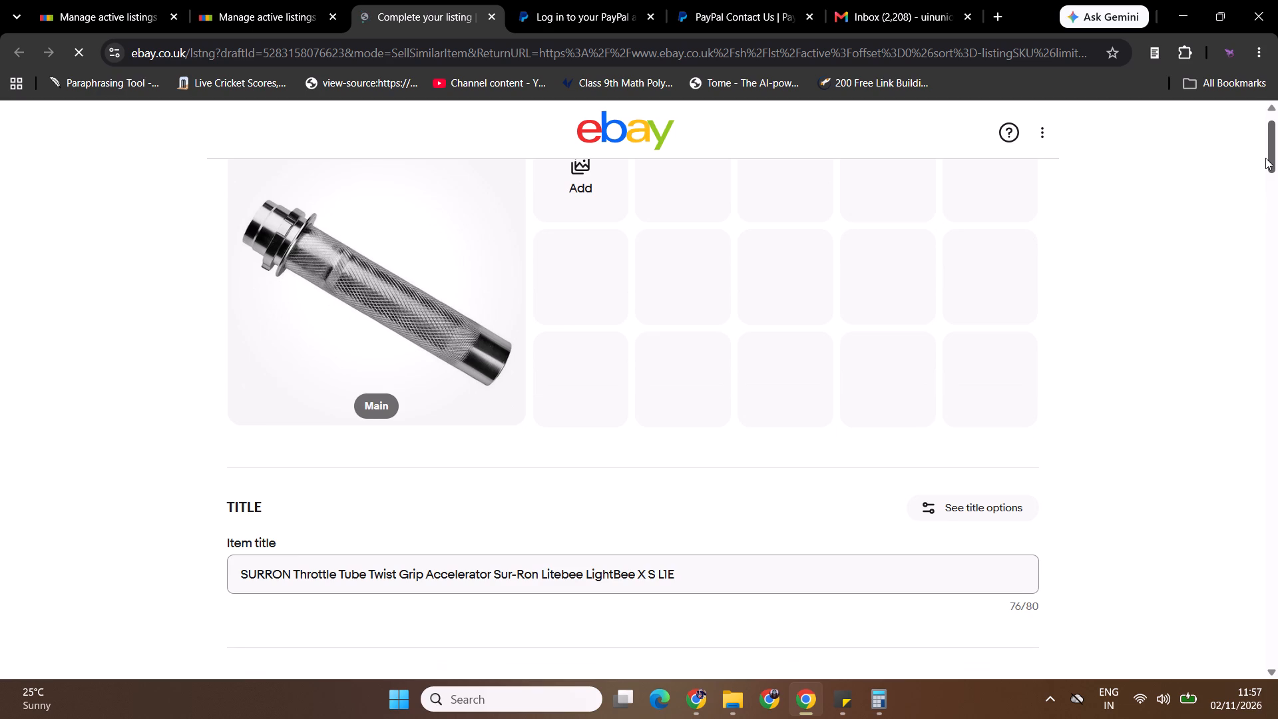
{"action": "left_click_drag", "start_coordinate": [1265, 158], "coordinate": [1277, 139]}
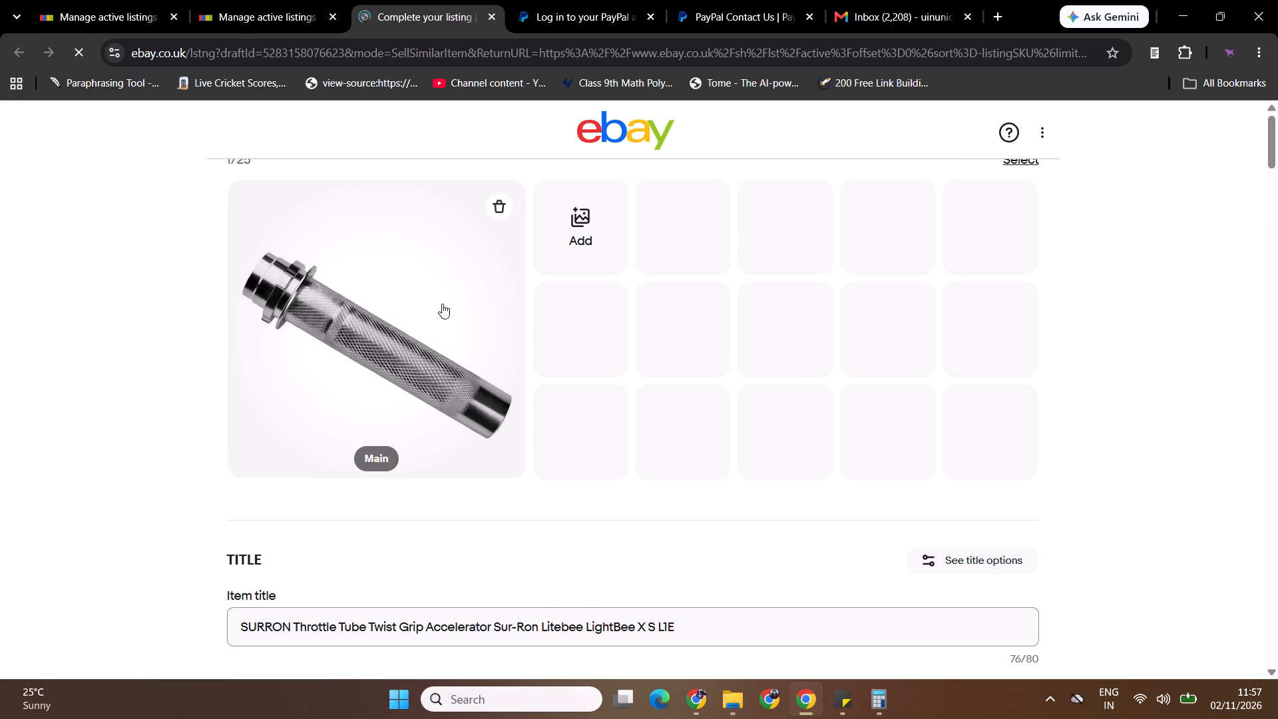
{"action": "left_click_drag", "start_coordinate": [1277, 144], "coordinate": [1277, 145]}
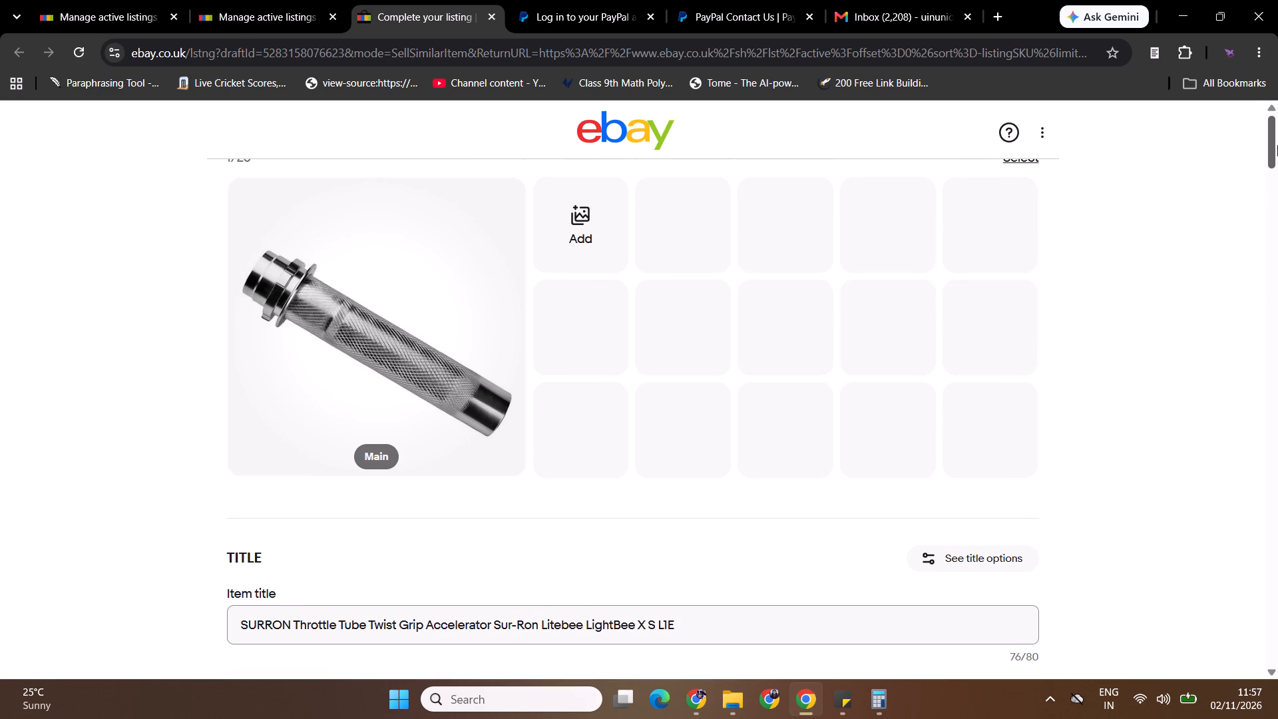
{"action": "left_click_drag", "start_coordinate": [1277, 145], "coordinate": [1251, 202]}
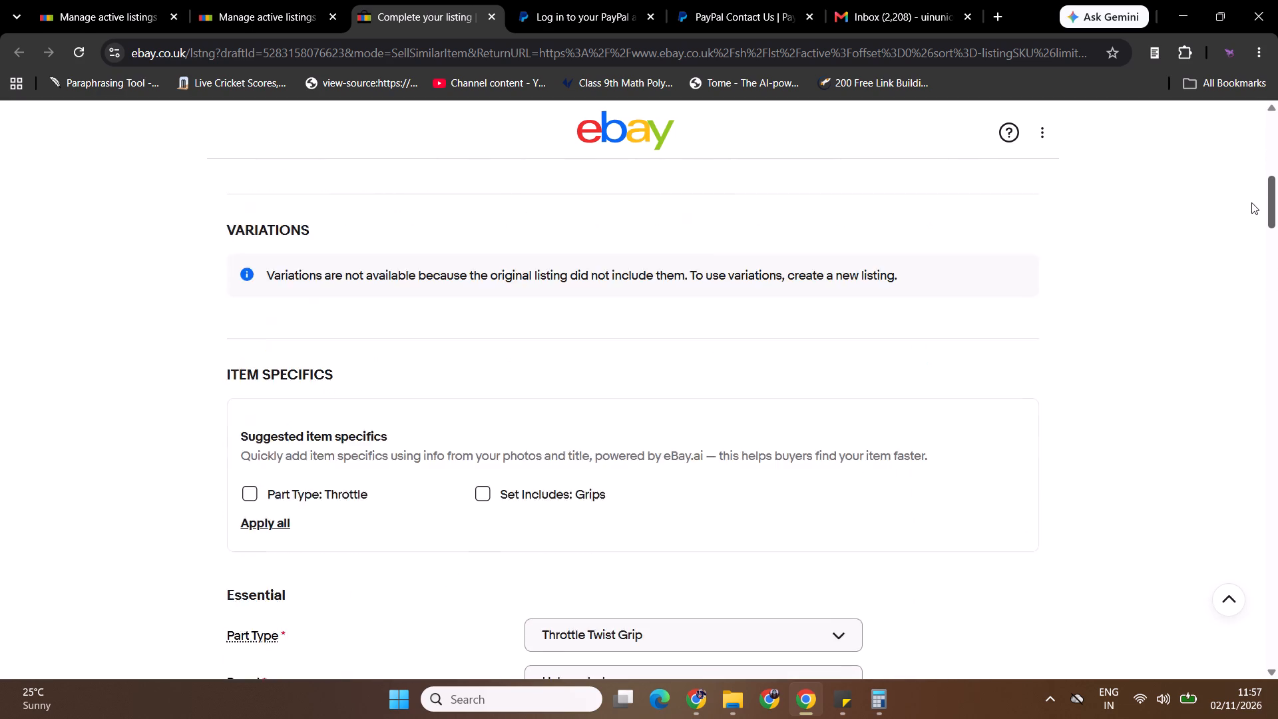
{"action": "left_click_drag", "start_coordinate": [1251, 202], "coordinate": [1241, 144]}
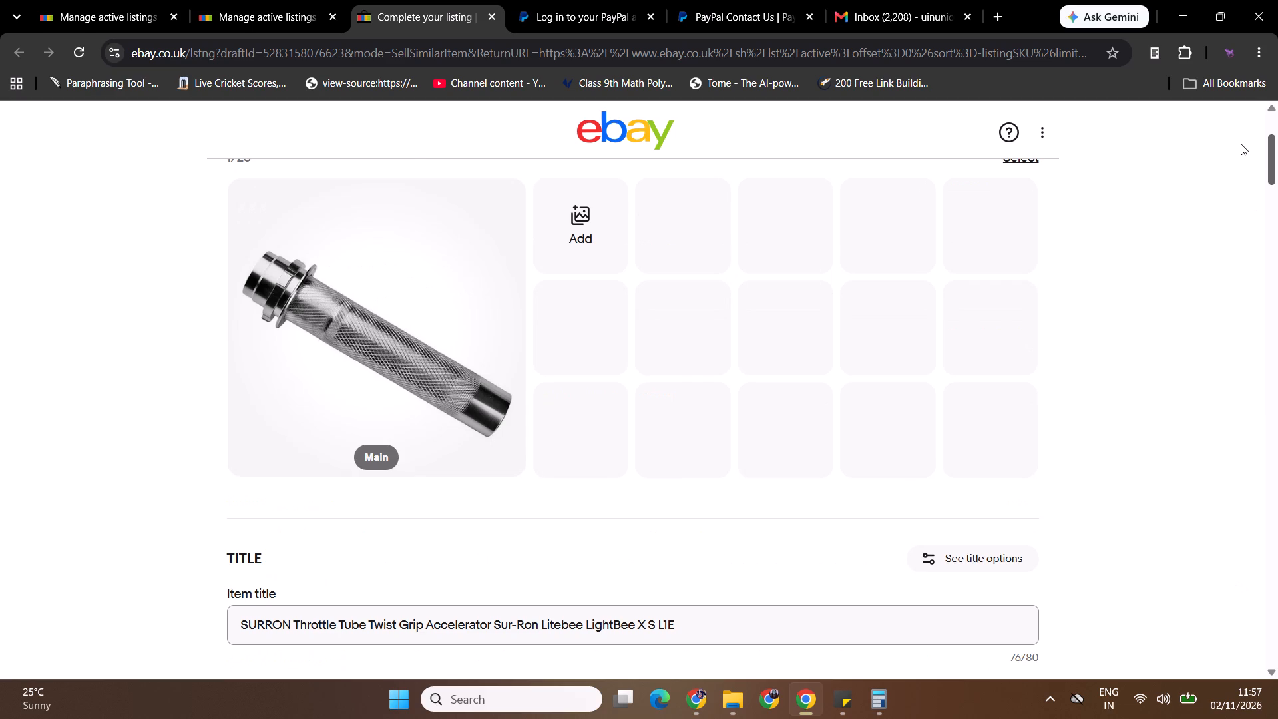
{"action": "left_click_drag", "start_coordinate": [1241, 144], "coordinate": [1217, 224]}
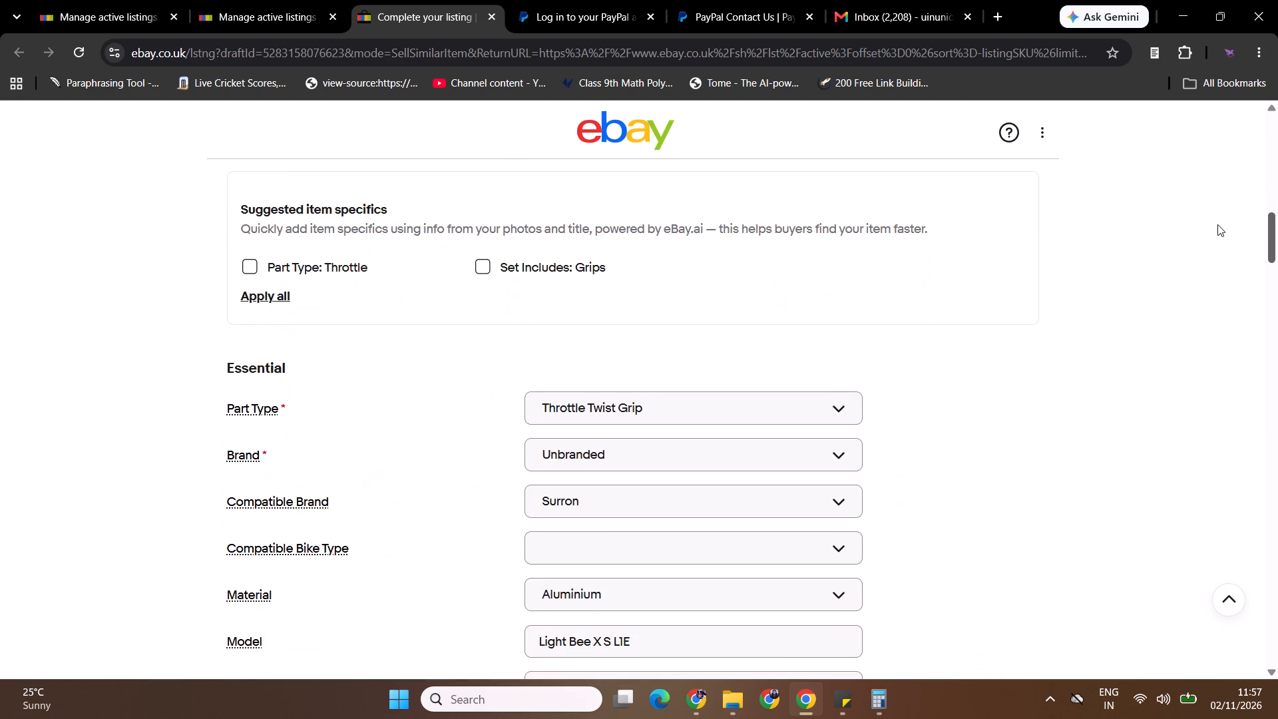
{"action": "left_click_drag", "start_coordinate": [1217, 224], "coordinate": [1214, 286]}
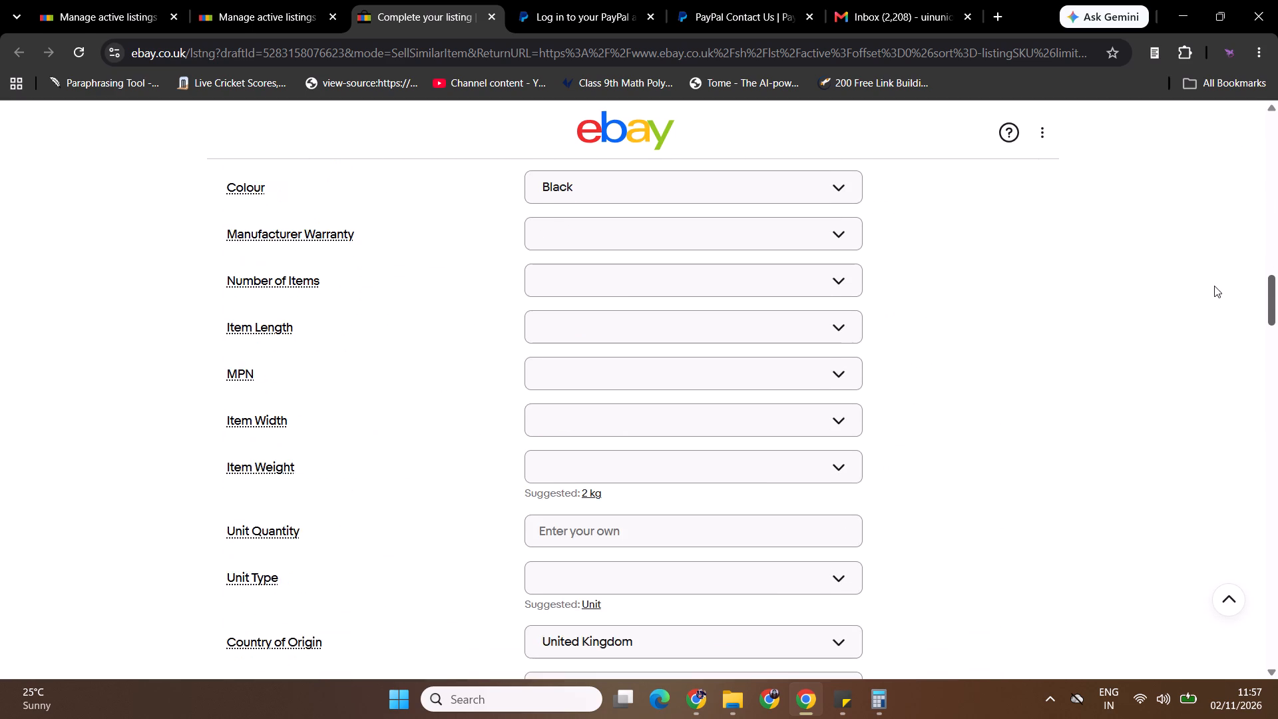
{"action": "left_click_drag", "start_coordinate": [1214, 286], "coordinate": [1245, 245]}
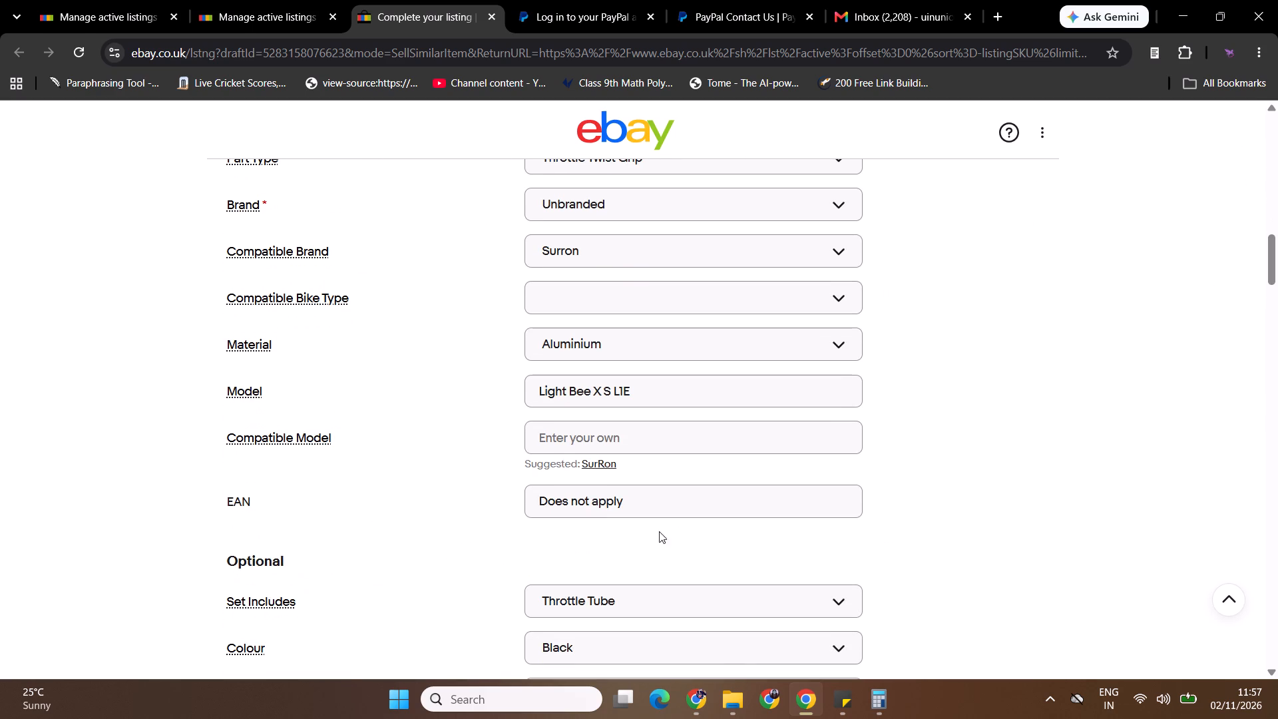
{"action": "left_click", "coordinate": [626, 636]}
{"action": "type", "text": "sil"}
{"action": "left_click_drag", "start_coordinate": [1277, 243], "coordinate": [1277, 260]}
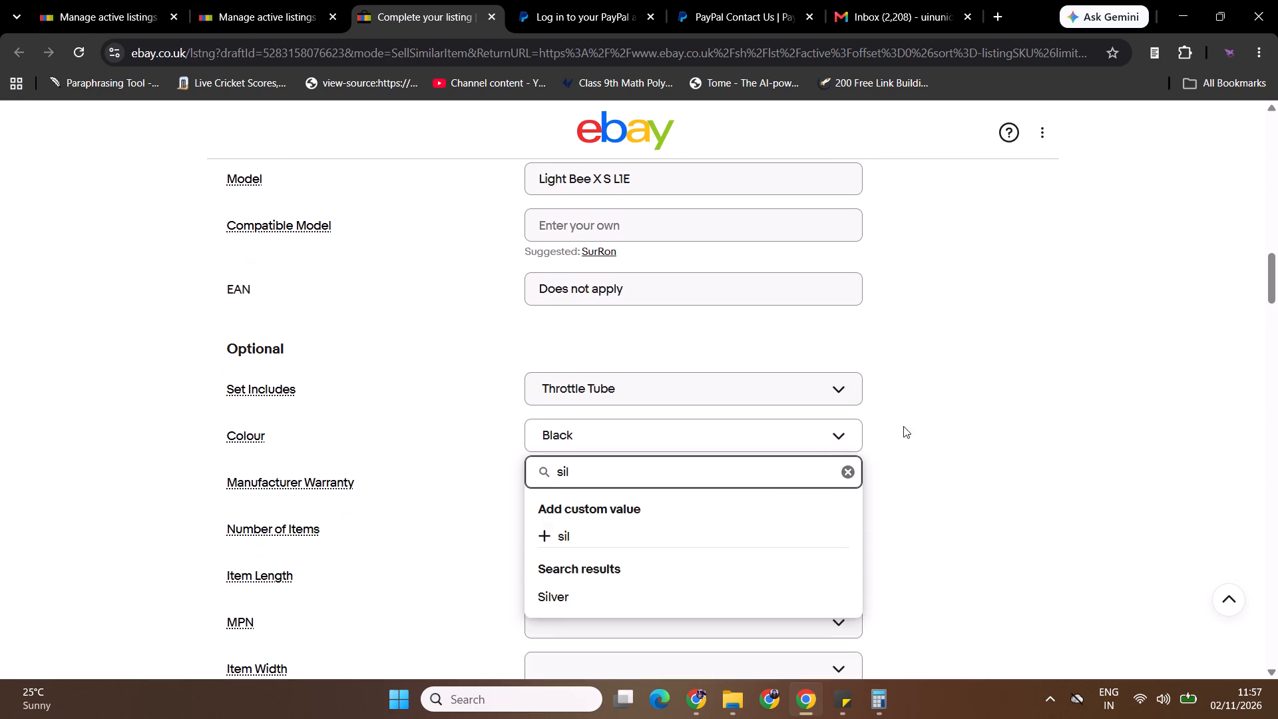
{"action": "left_click", "coordinate": [570, 600]}
Review the rest of the item specifics and the draft's description, from key features and specification through the packaging text.
{"action": "left_click_drag", "start_coordinate": [1277, 290], "coordinate": [1277, 304]}
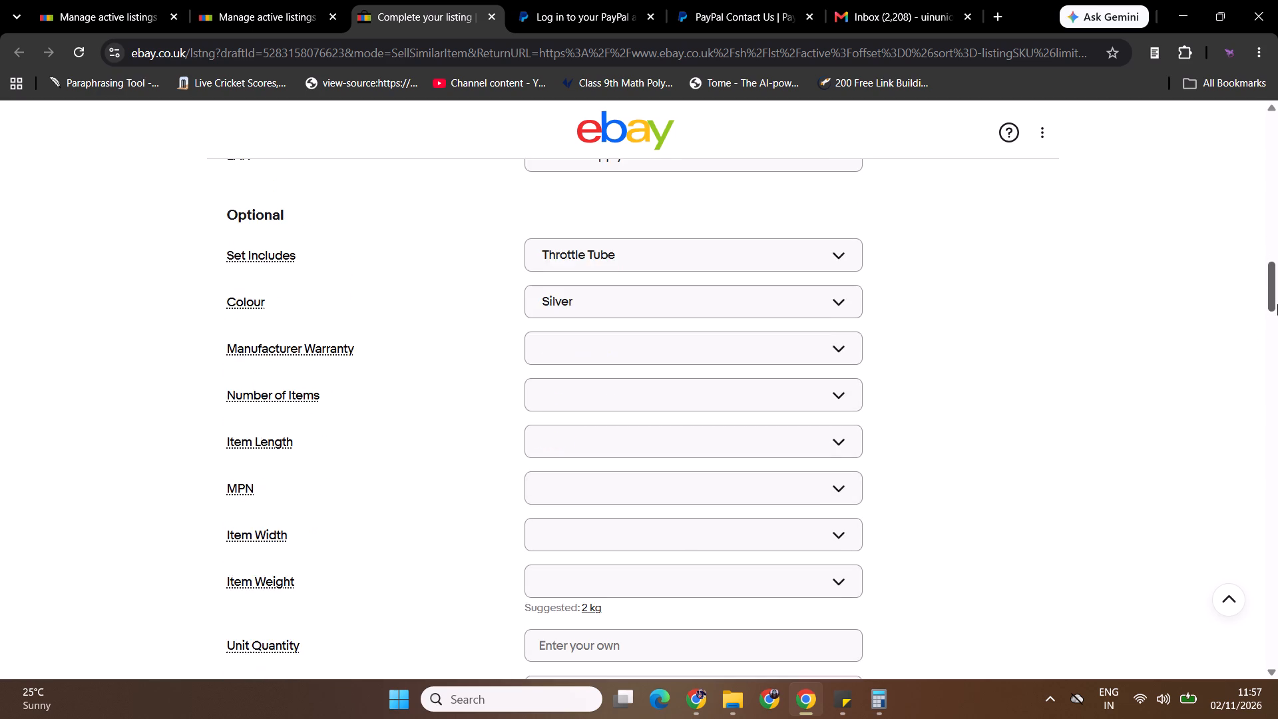
{"action": "left_click_drag", "start_coordinate": [1277, 304], "coordinate": [1273, 361]}
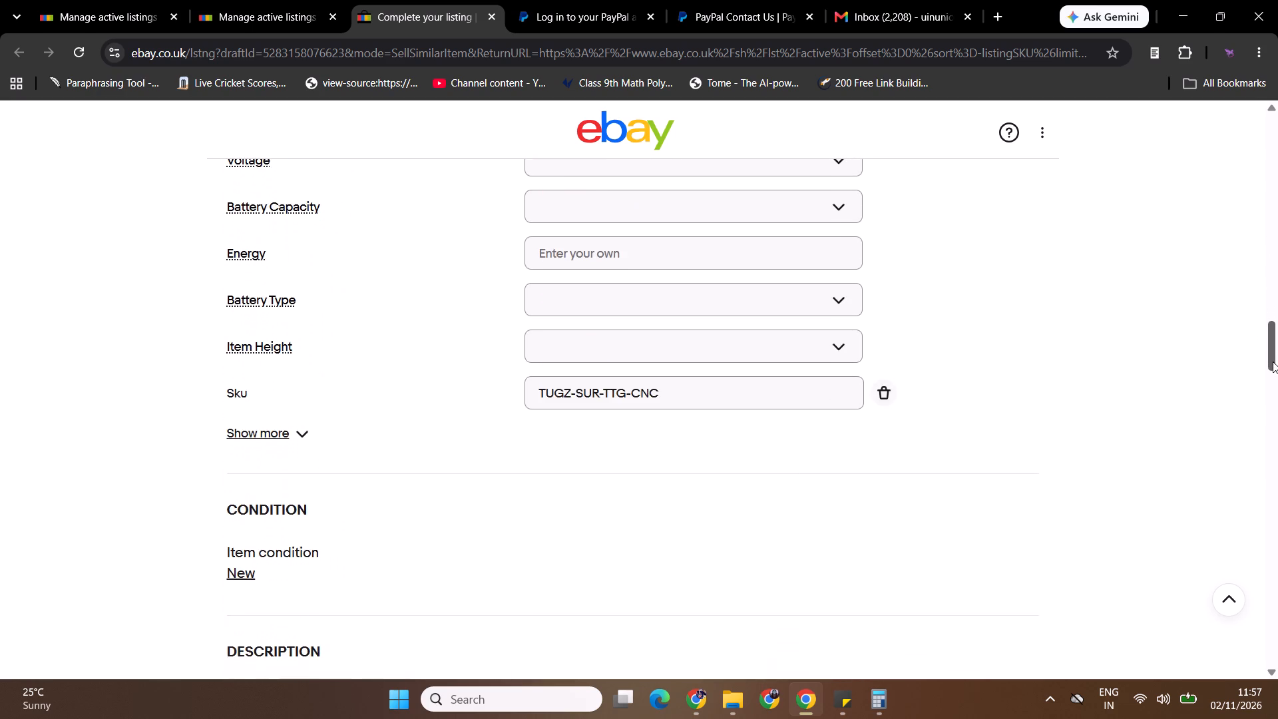
{"action": "left_click_drag", "start_coordinate": [1273, 361], "coordinate": [1268, 393]}
{"action": "left_click_drag", "start_coordinate": [1023, 384], "coordinate": [1030, 403]}
{"action": "left_click_drag", "start_coordinate": [1030, 403], "coordinate": [1034, 420]}
{"action": "left_click", "coordinate": [1088, 404]}
{"action": "left_click", "coordinate": [1099, 311]}
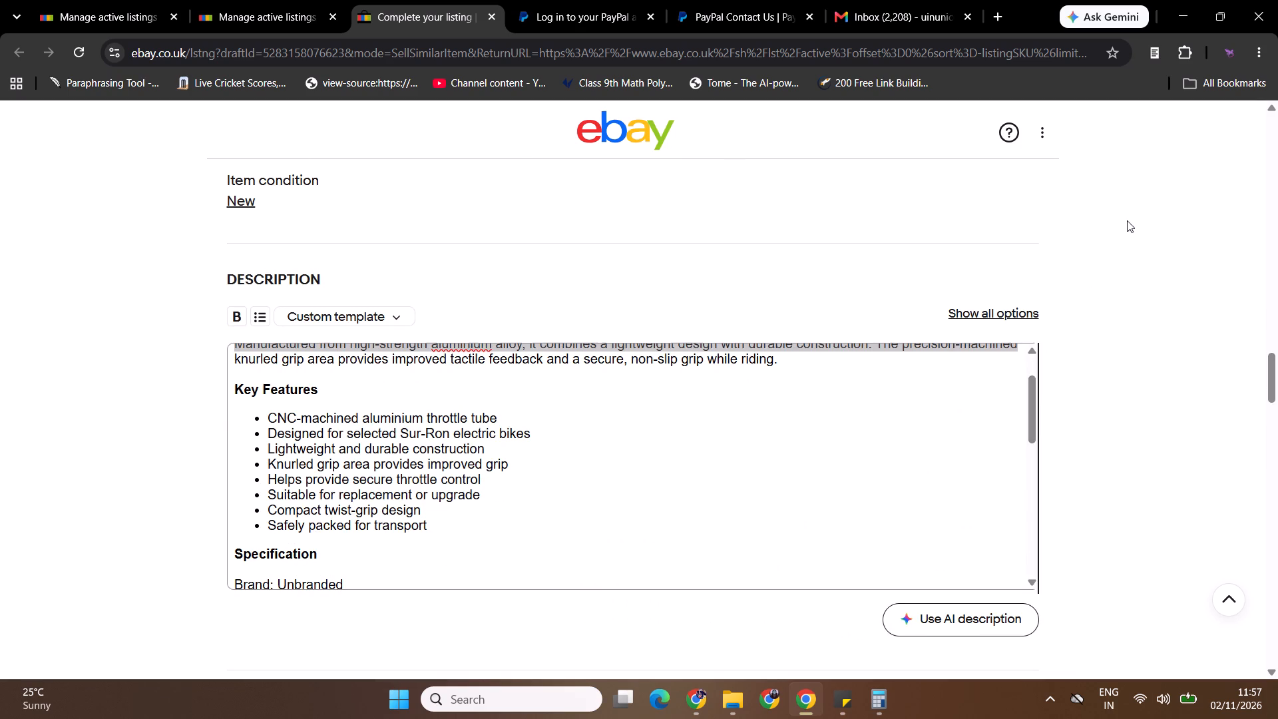
{"action": "left_click", "coordinate": [1127, 220]}
{"action": "left_click", "coordinate": [186, 197]}
{"action": "left_click_drag", "start_coordinate": [1030, 412], "coordinate": [1030, 444]}
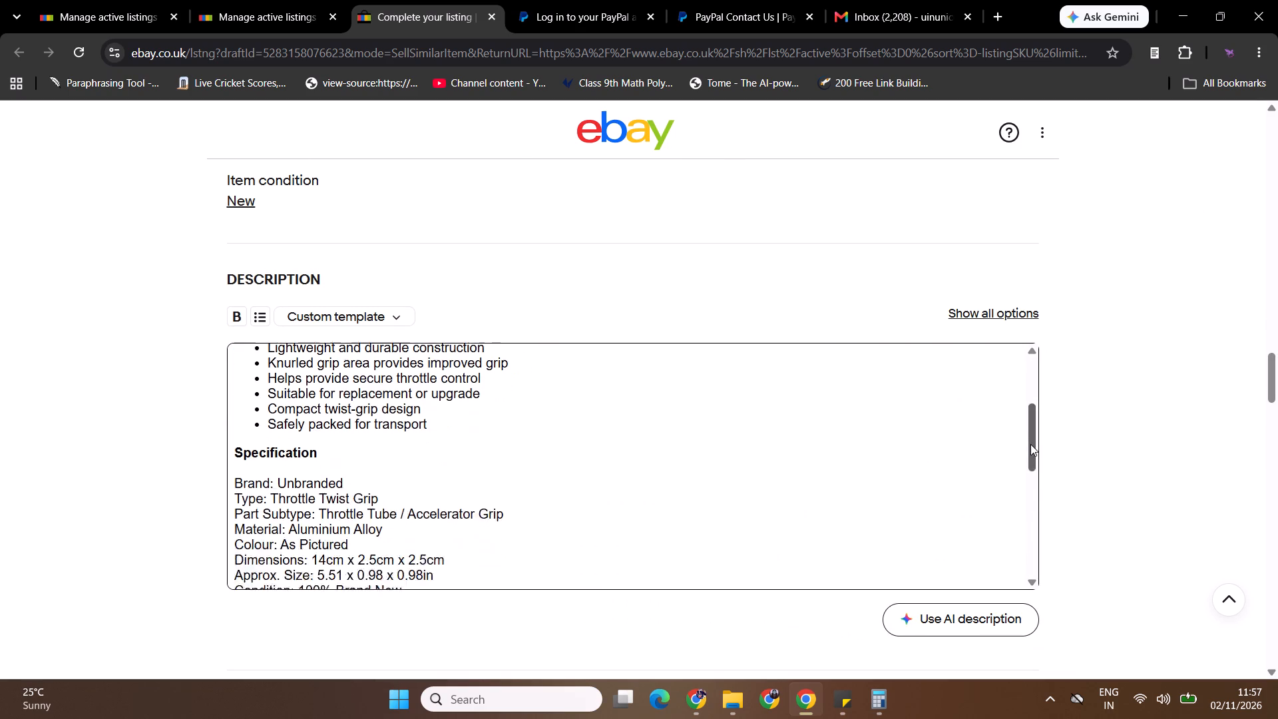
{"action": "left_click_drag", "start_coordinate": [1030, 444], "coordinate": [997, 597]}
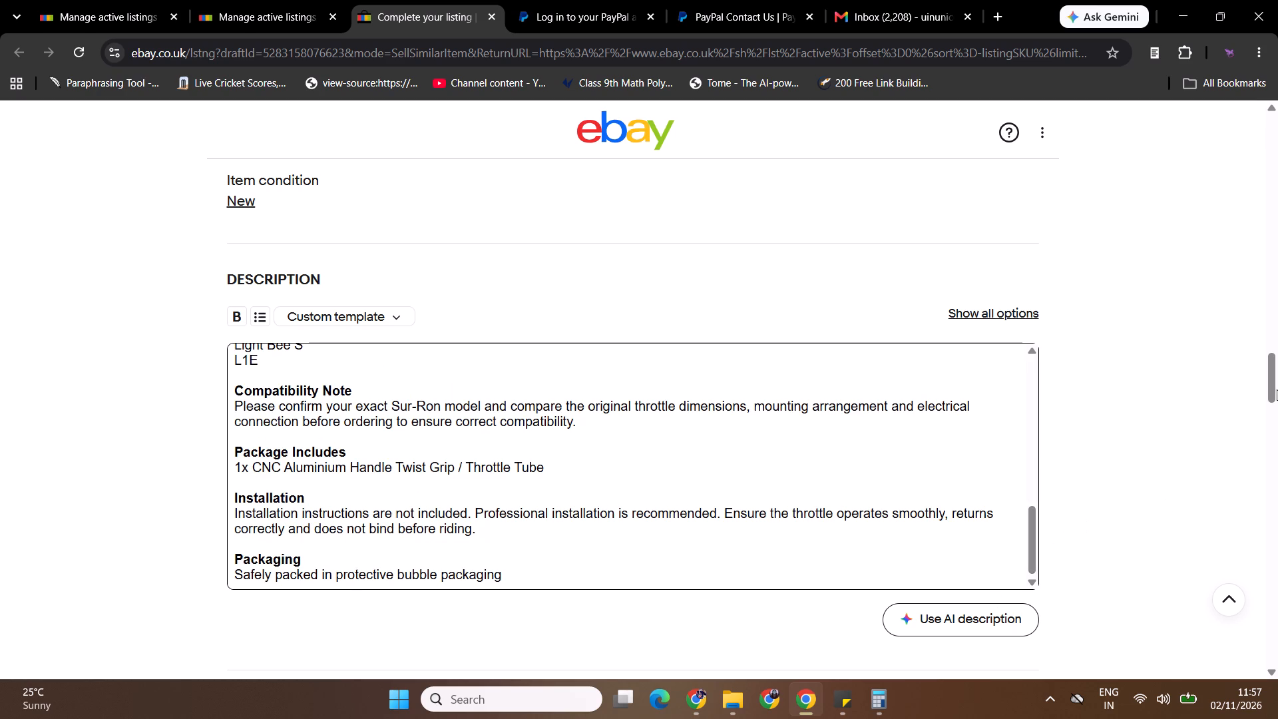
{"action": "left_click_drag", "start_coordinate": [1030, 540], "coordinate": [1031, 539]}
{"action": "left_click_drag", "start_coordinate": [1031, 539], "coordinate": [1022, 573]}
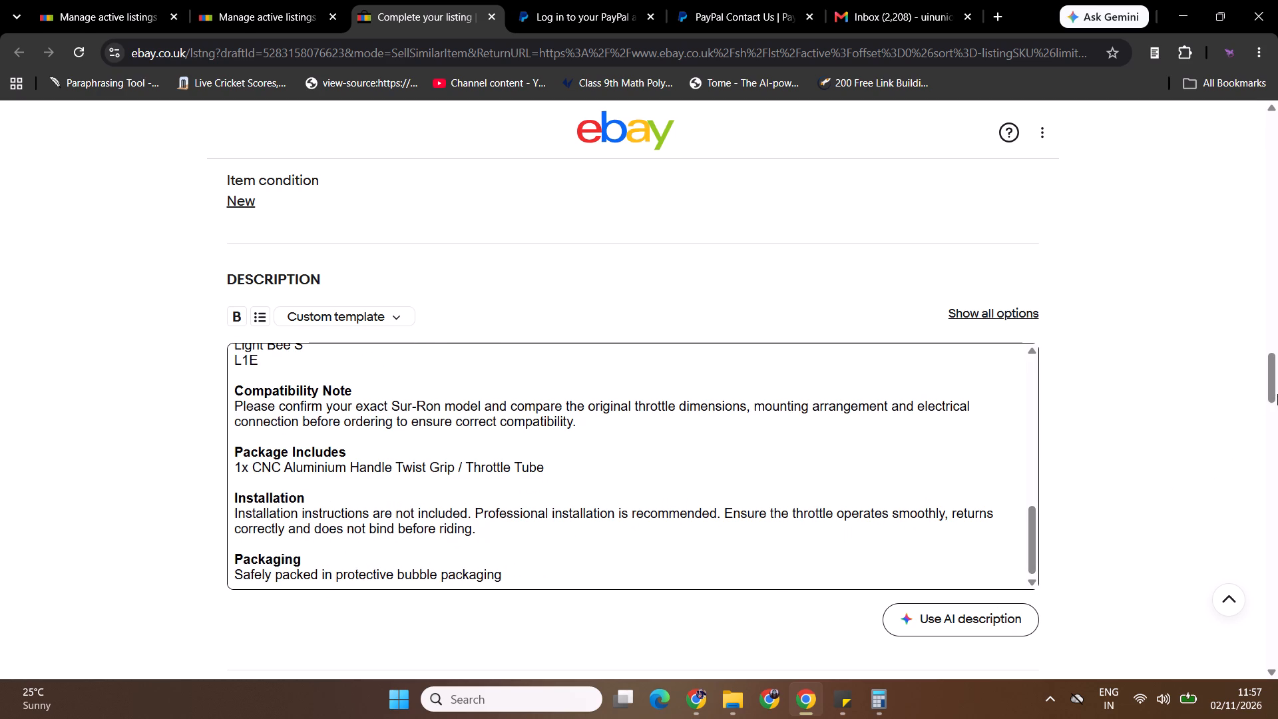
{"action": "left_click_drag", "start_coordinate": [1277, 394], "coordinate": [1275, 244]}
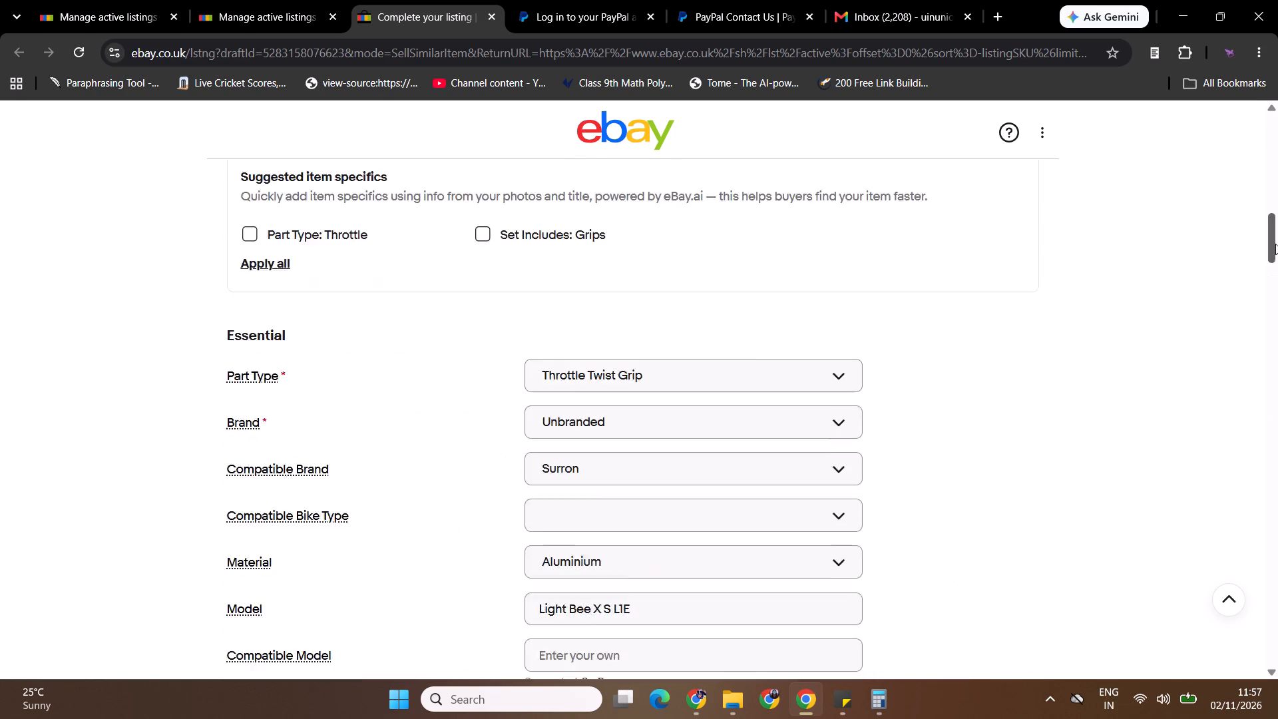
{"action": "left_click_drag", "start_coordinate": [1275, 244], "coordinate": [1239, 434]}
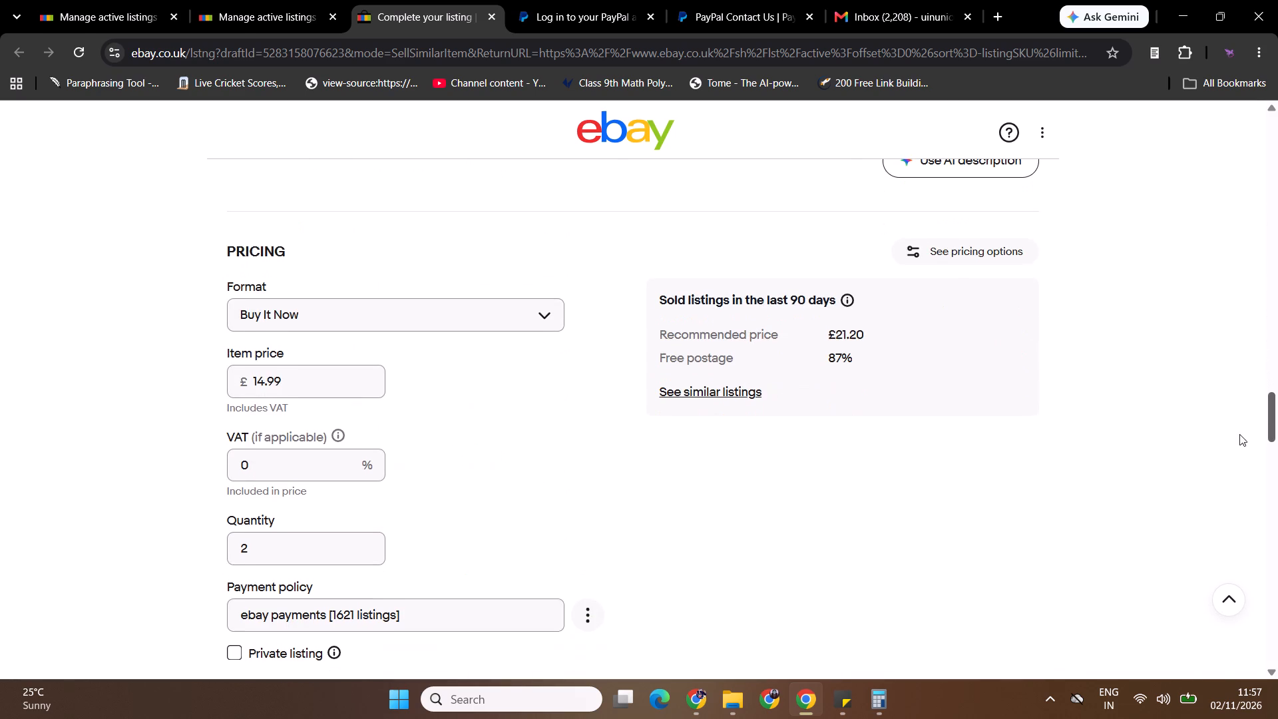
{"action": "left_click_drag", "start_coordinate": [1239, 434], "coordinate": [1232, 612]}
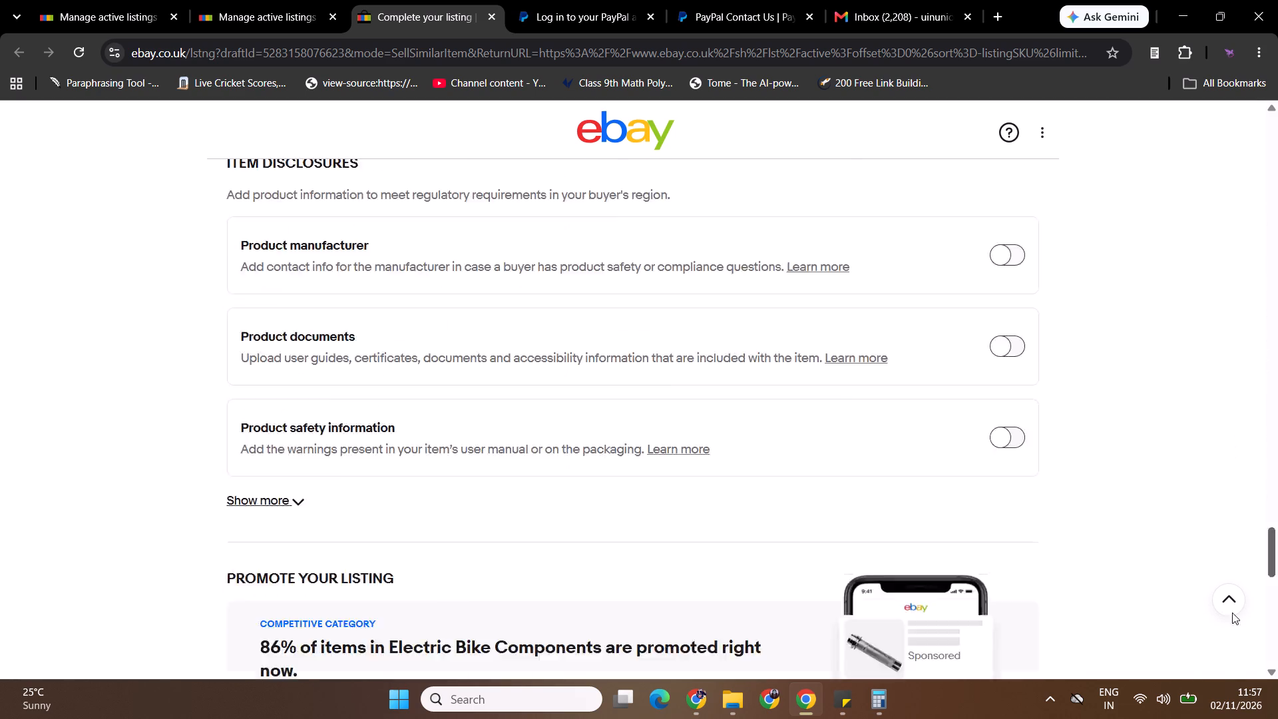
{"action": "left_click_drag", "start_coordinate": [1232, 612], "coordinate": [1227, 686]}
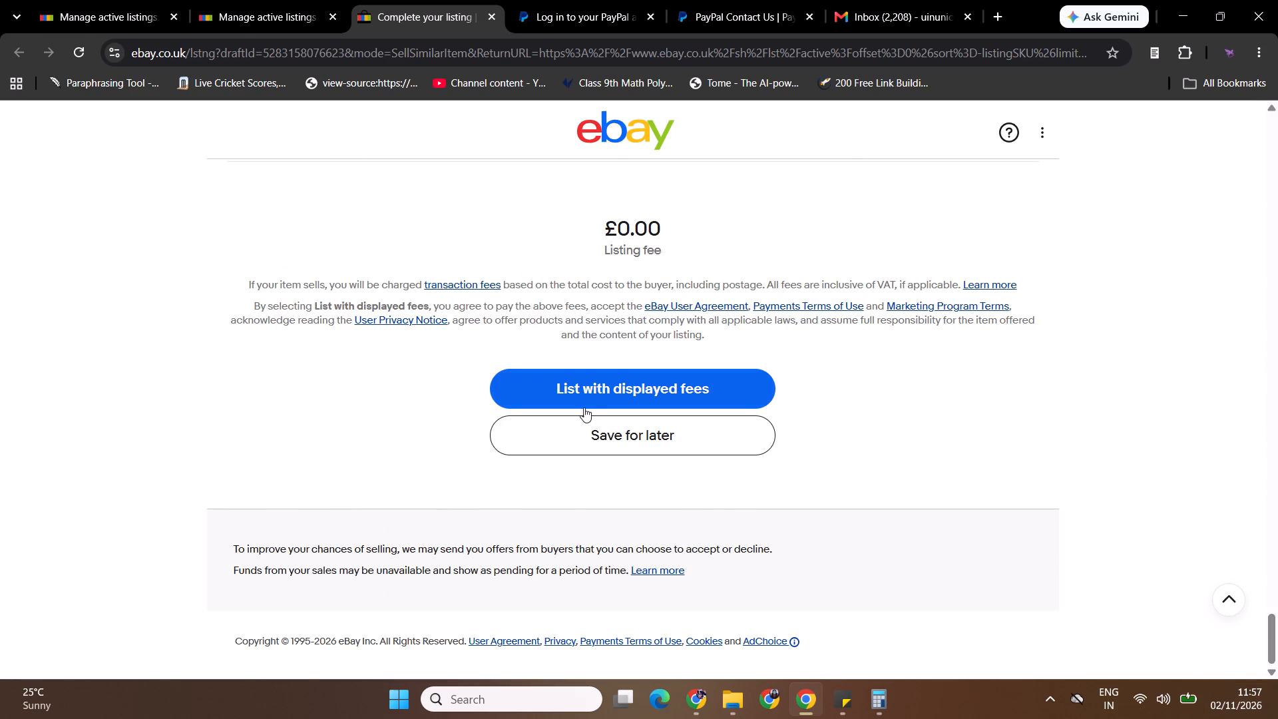
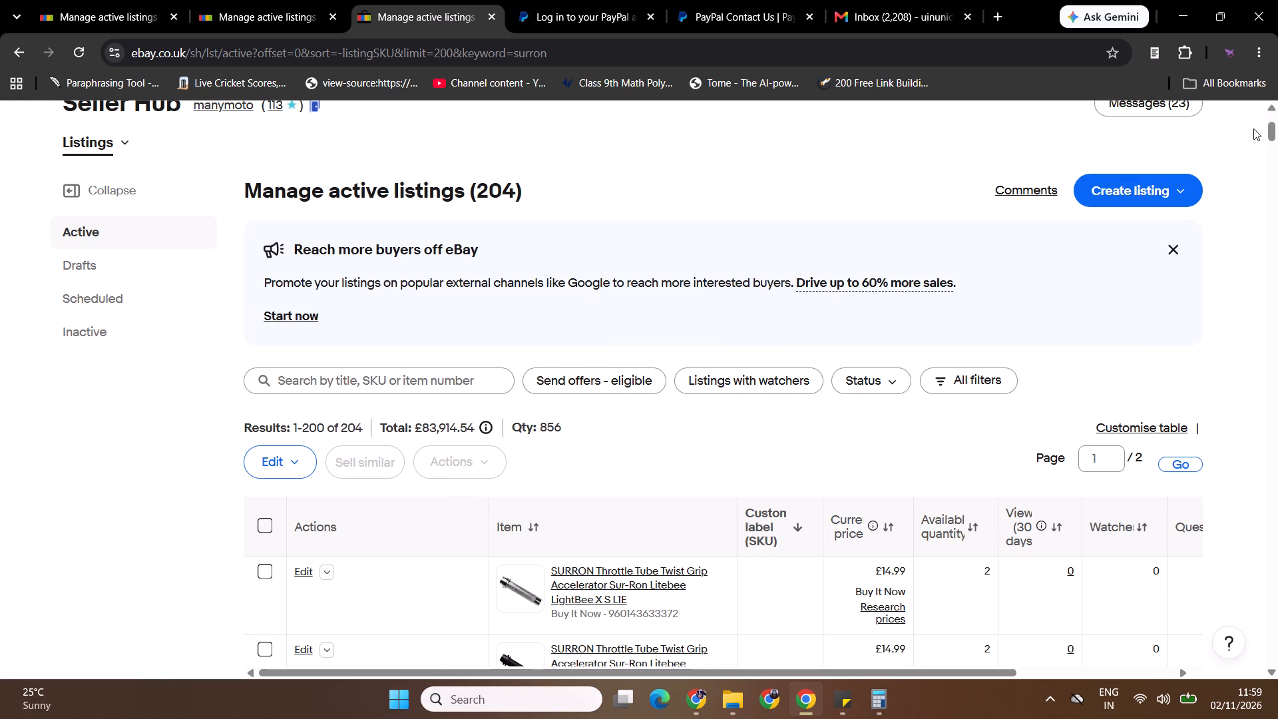
Create a sell-similar draft from the silver SURRON Throttle Tube Twist Grip listing in a new tab and close the spare active-listings tab.
{"action": "left_click", "coordinate": [1272, 130]}
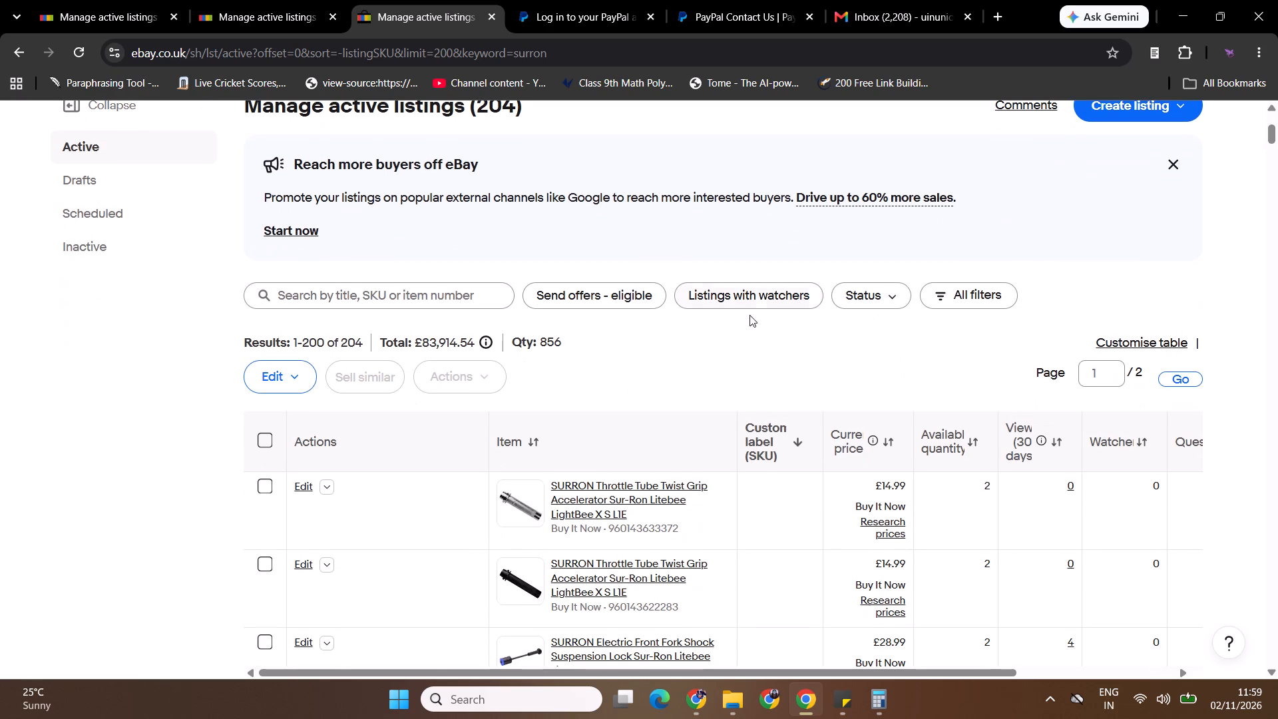
{"action": "left_click", "coordinate": [327, 487]}
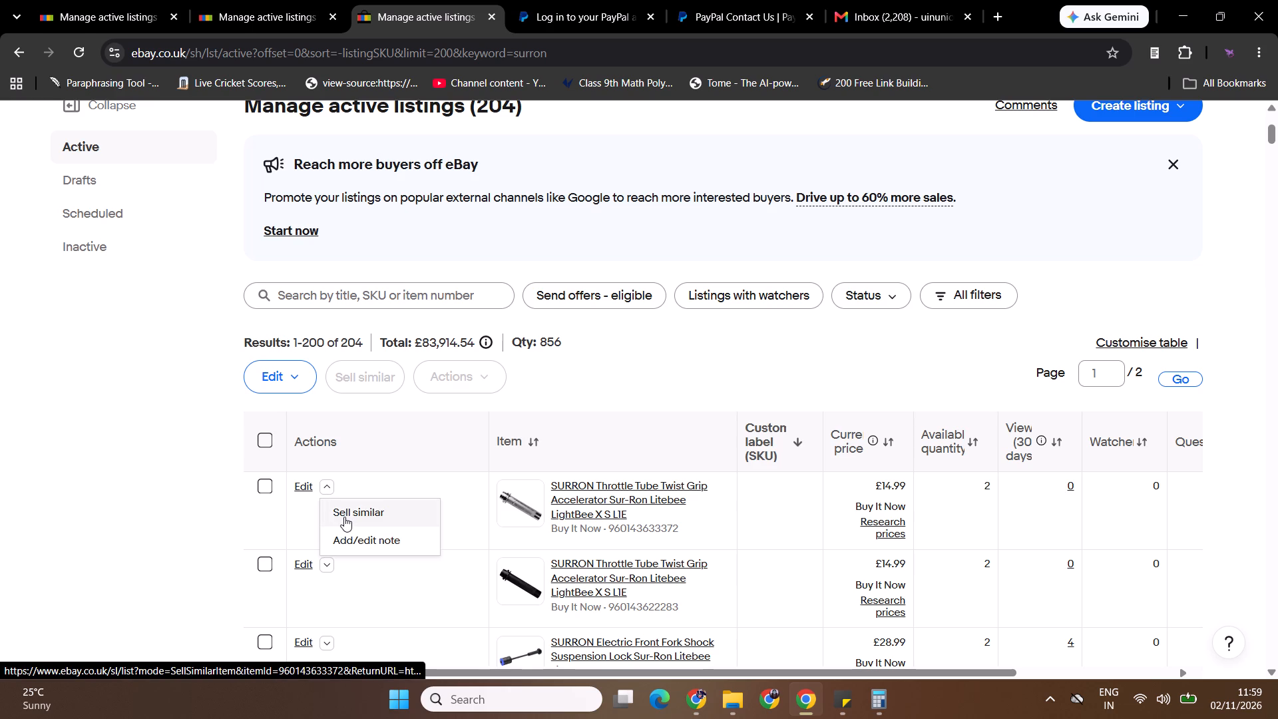
{"action": "left_click", "coordinate": [335, 15]}
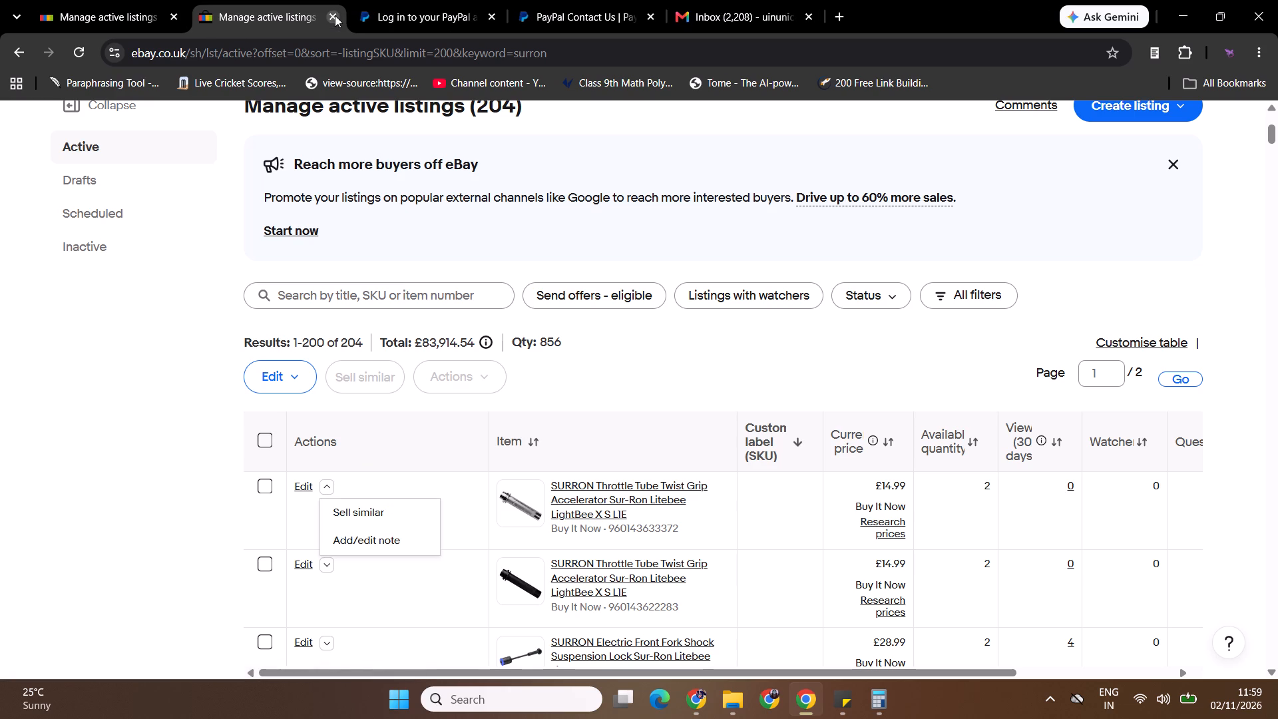
{"action": "middle_click", "coordinate": [367, 513]}
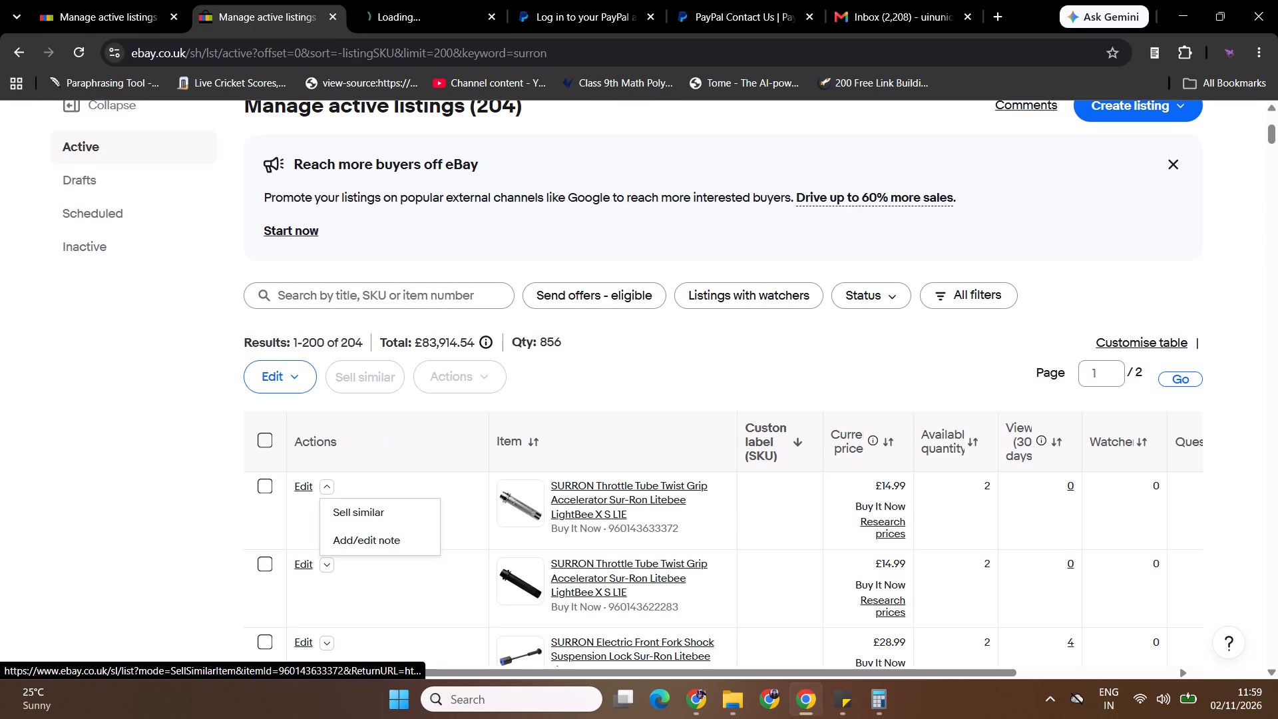
{"action": "left_click", "coordinate": [418, 0]}
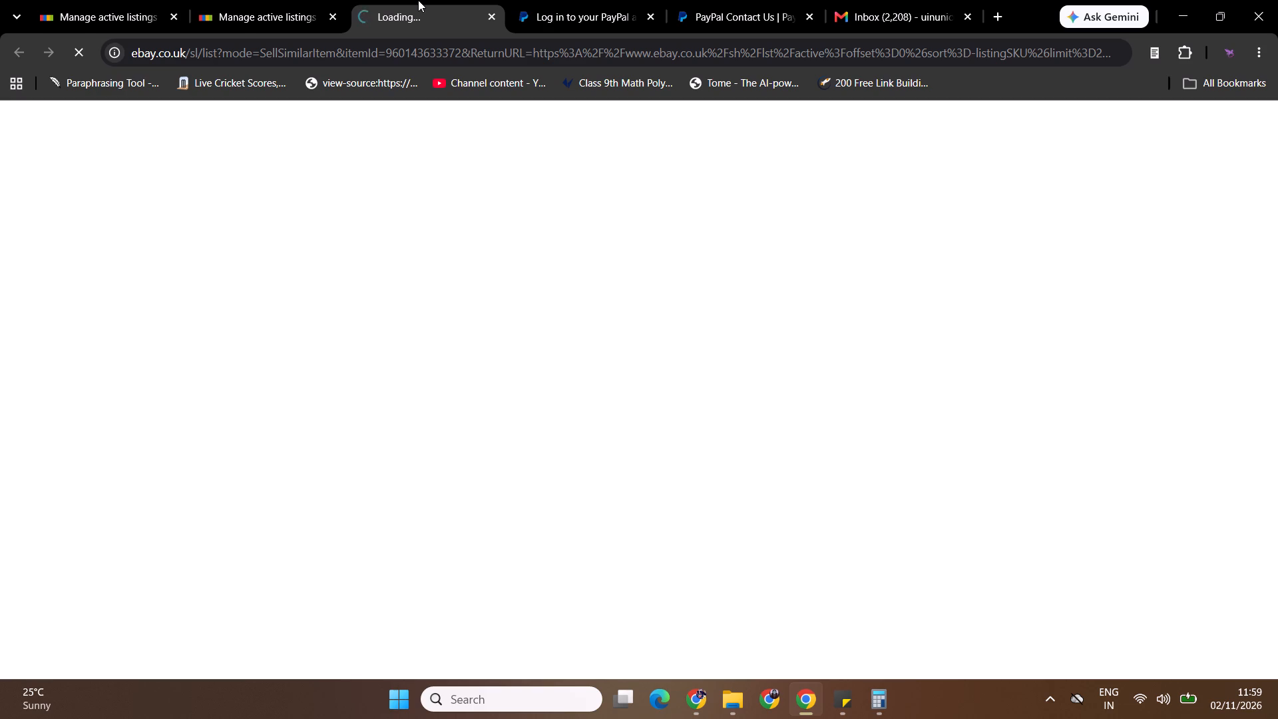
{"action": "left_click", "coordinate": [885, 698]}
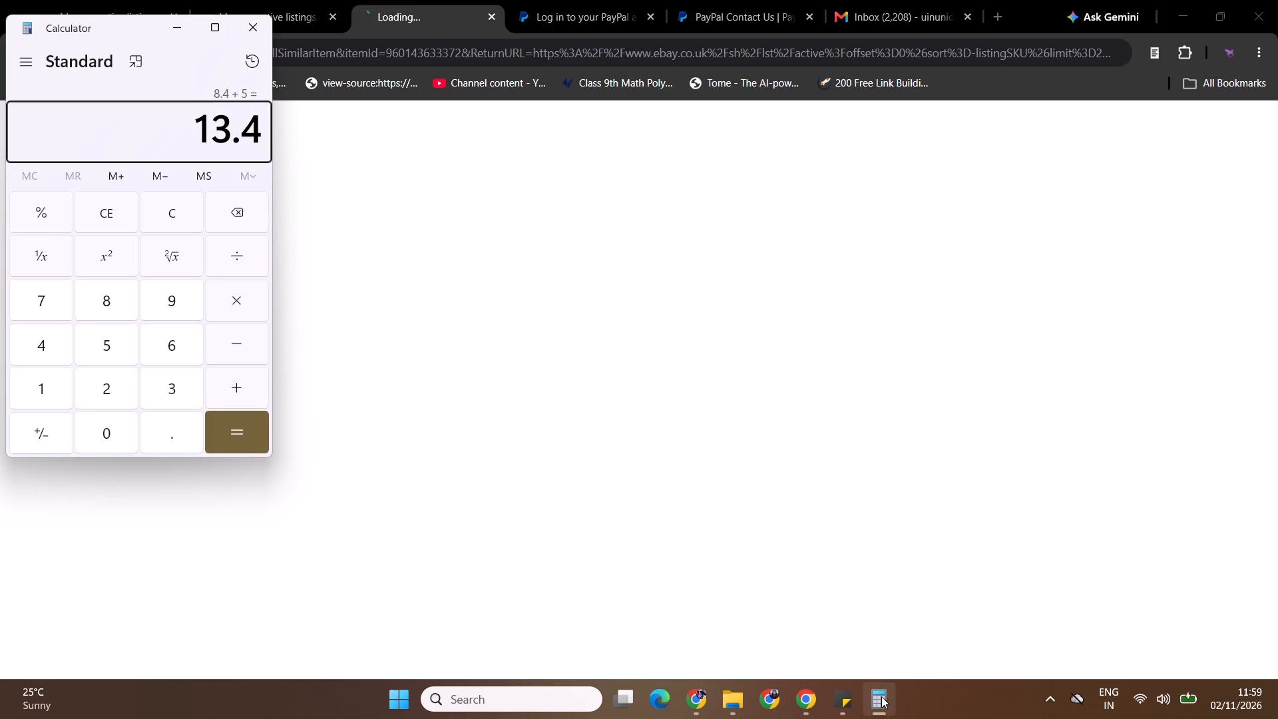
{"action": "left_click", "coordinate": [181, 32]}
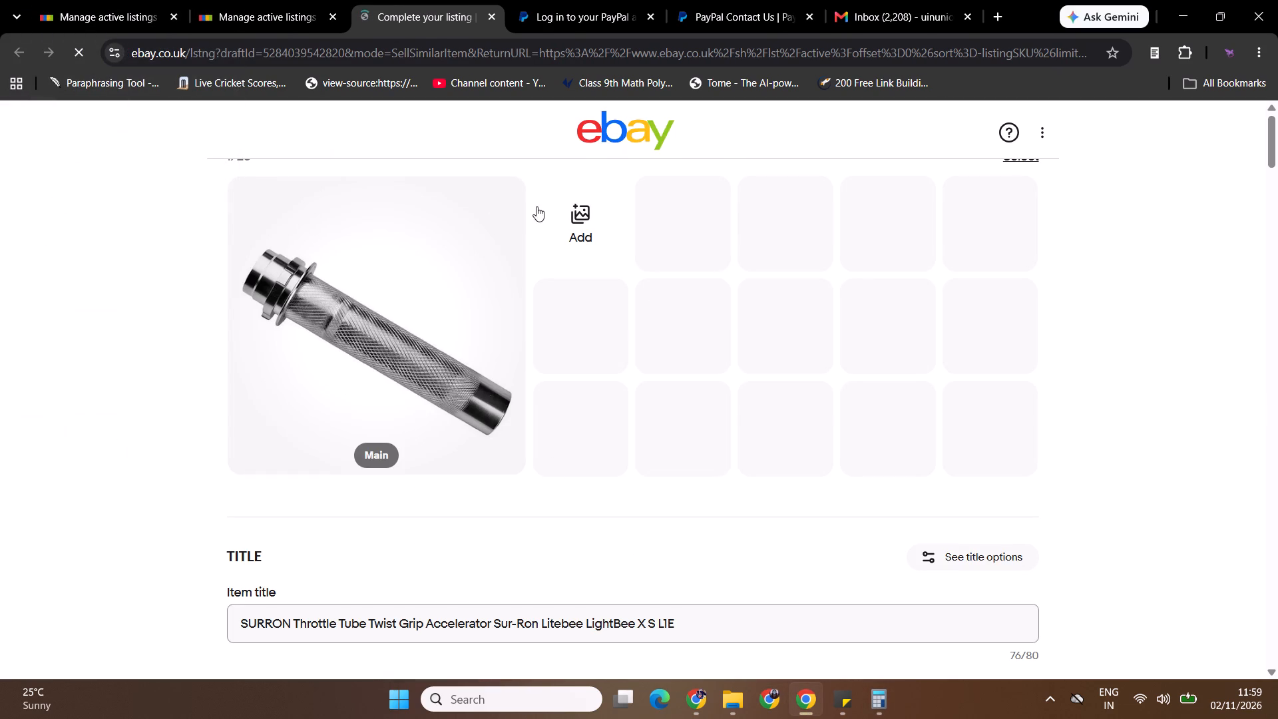
Replace the draft's silver throttle tube photo with the red throttle tube image s-l1600 (16) from the Downloads folder.
{"action": "left_click", "coordinate": [506, 206]}
{"action": "left_click", "coordinate": [665, 340]}
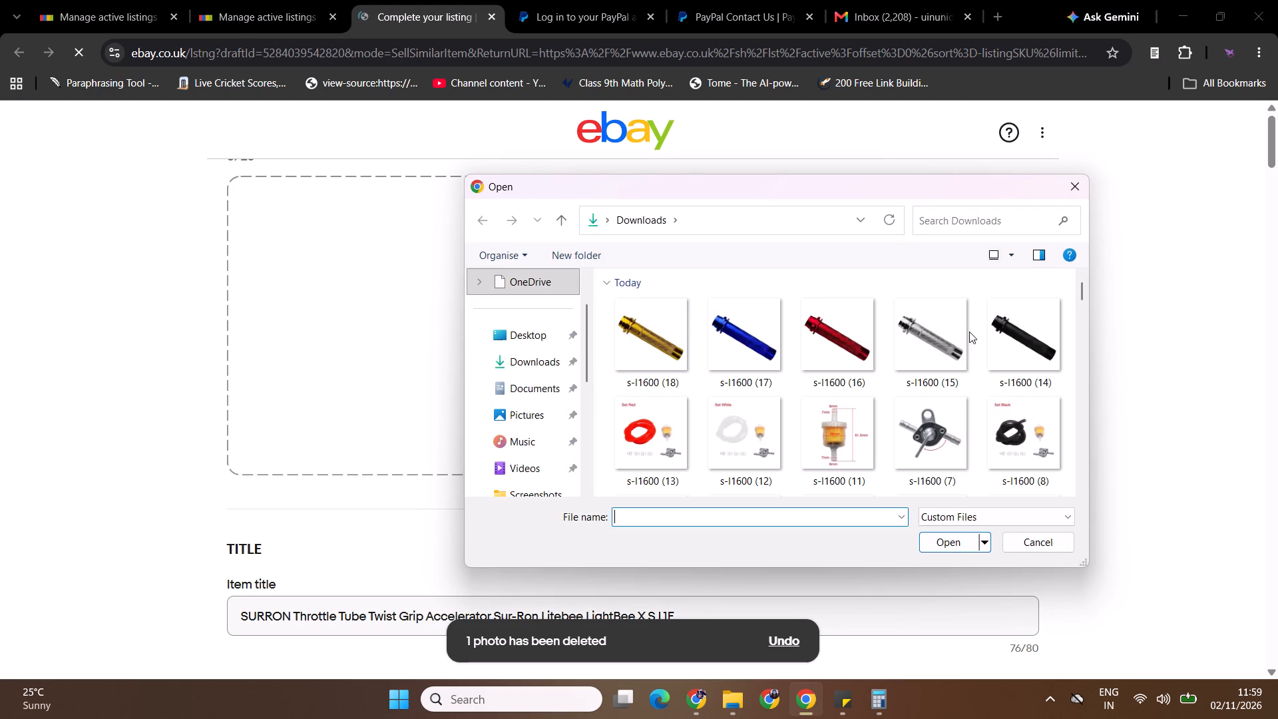
{"action": "left_click", "coordinate": [815, 334]}
{"action": "left_click", "coordinate": [936, 549]}
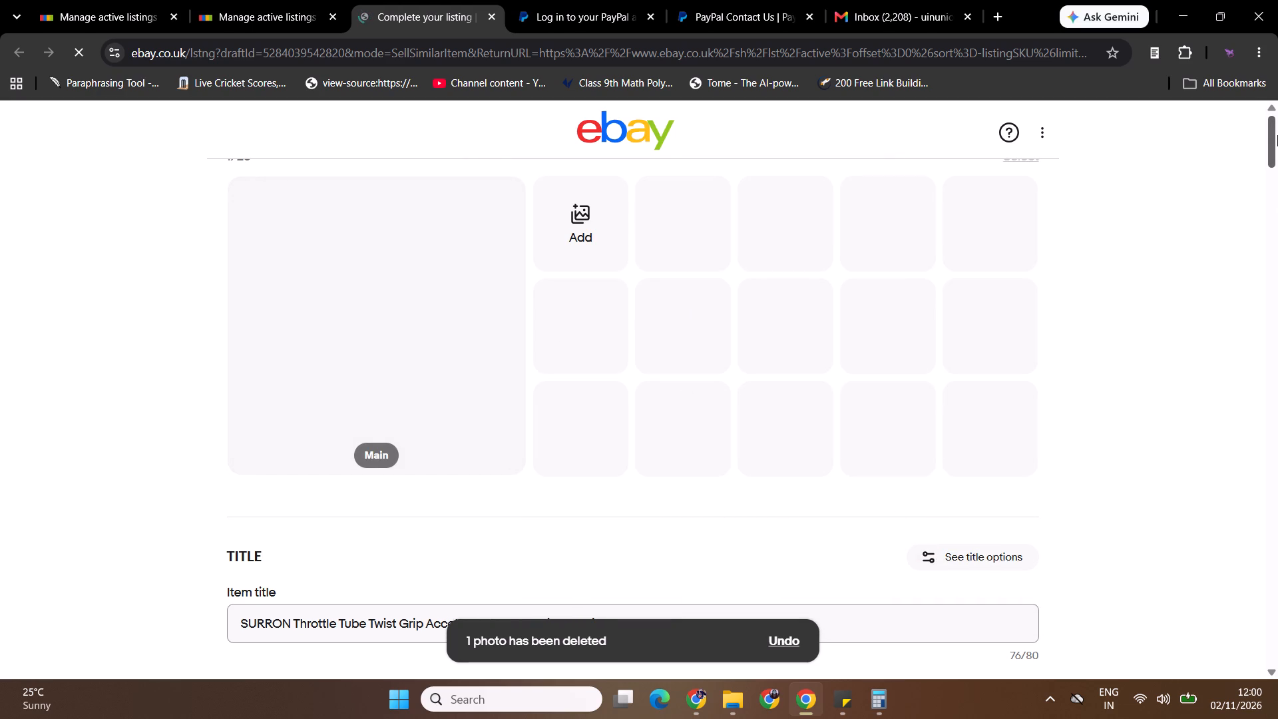
Set the Colour in the draft's optional item specifics to Red.
{"action": "left_click_drag", "start_coordinate": [1277, 135], "coordinate": [1260, 166]}
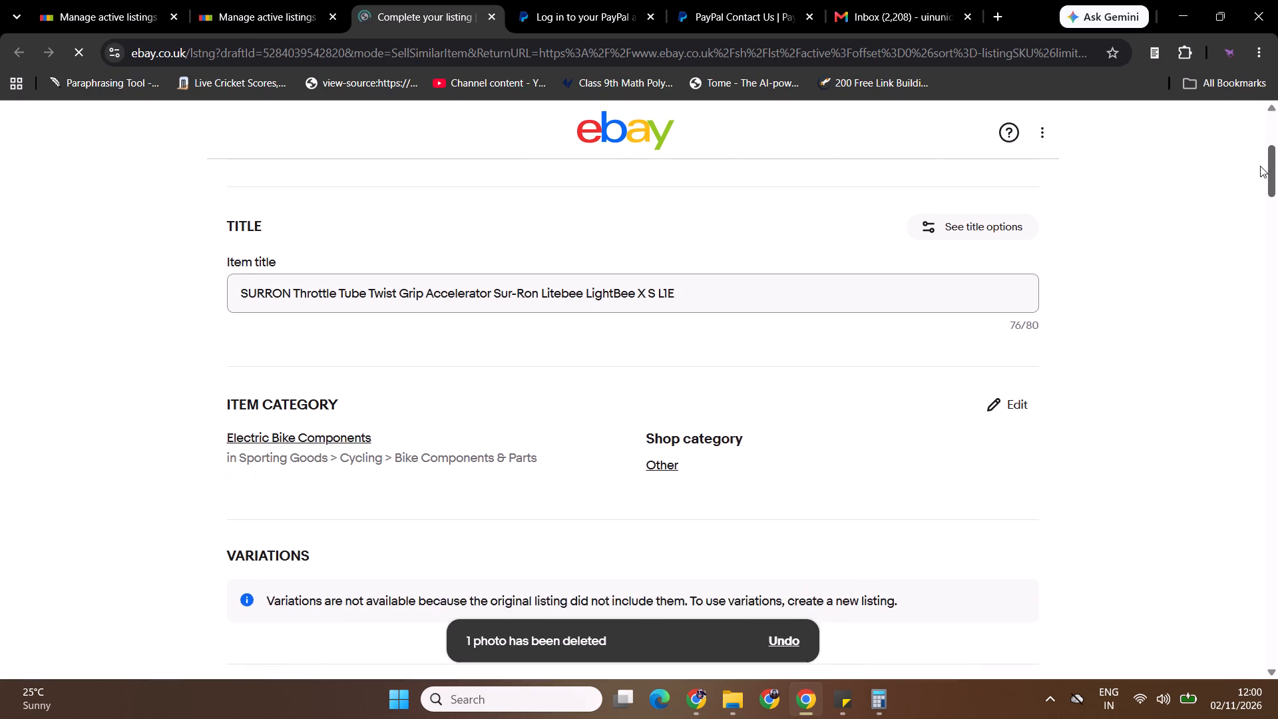
{"action": "left_click_drag", "start_coordinate": [1260, 166], "coordinate": [1243, 270]}
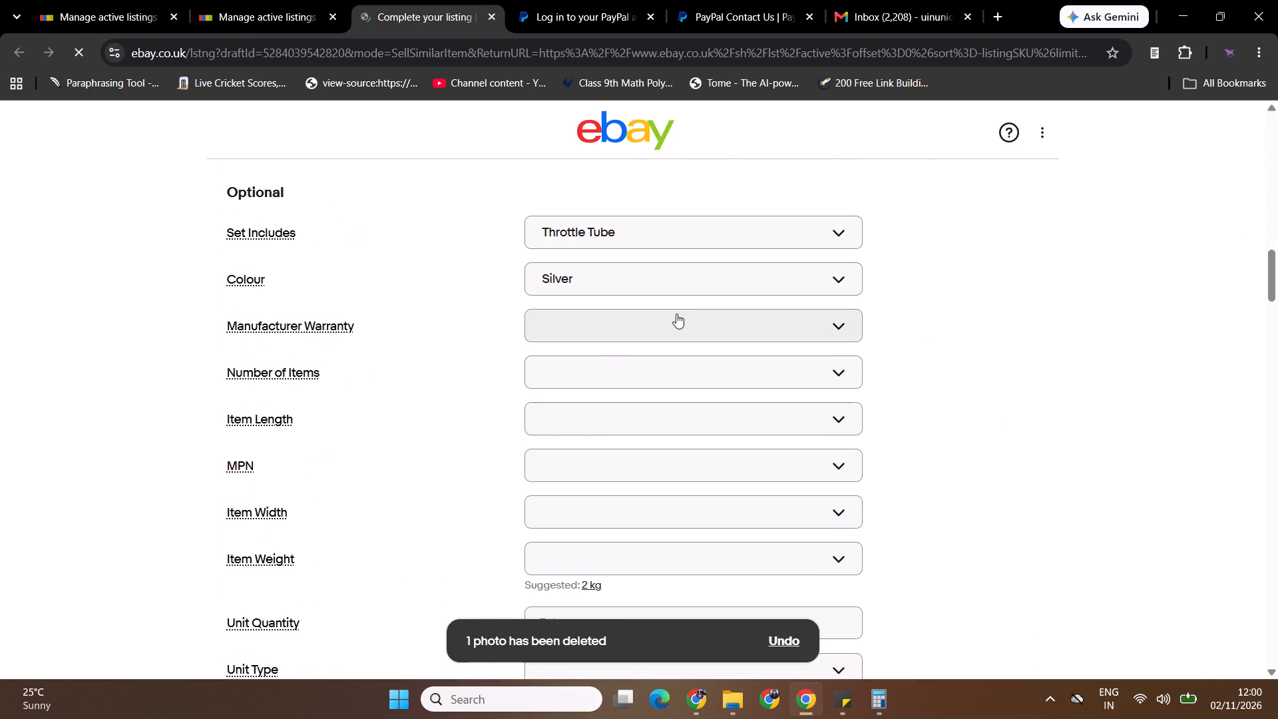
{"action": "left_click", "coordinate": [659, 298]}
{"action": "left_click", "coordinate": [667, 284]}
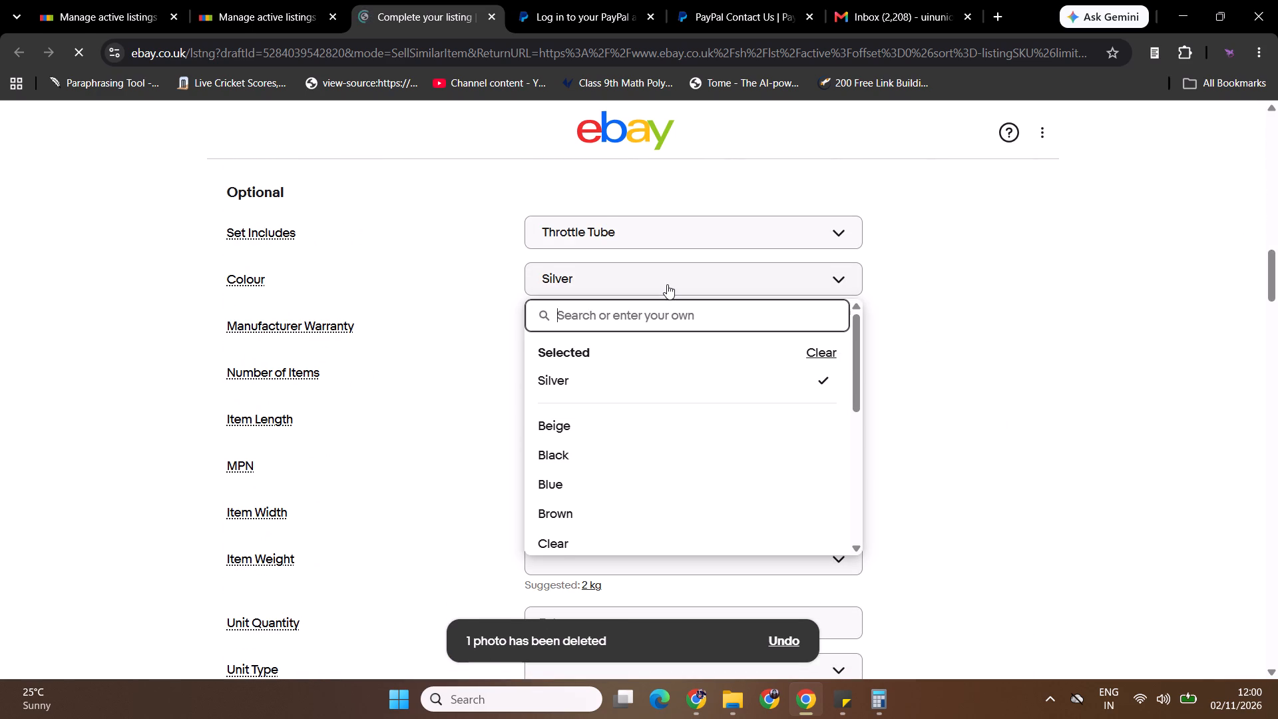
{"action": "type", "text": "red"}
{"action": "left_click_drag", "start_coordinate": [1277, 293], "coordinate": [1277, 237]}
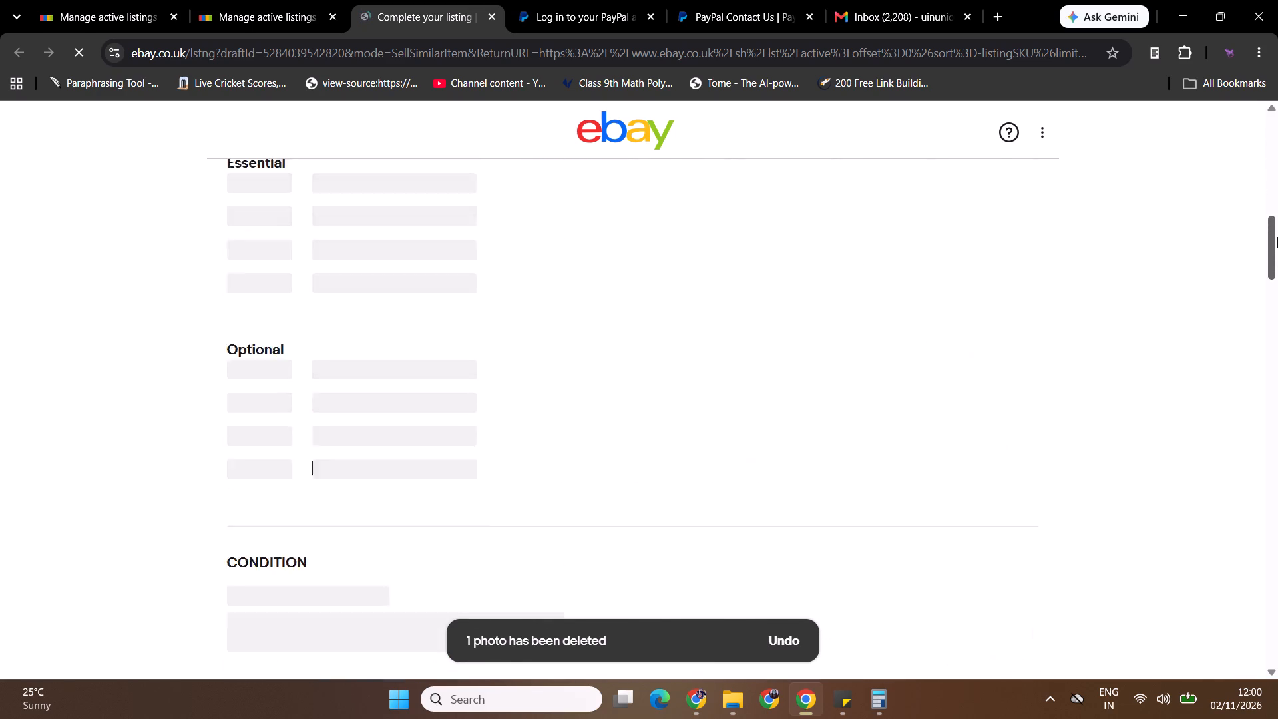
{"action": "left_click_drag", "start_coordinate": [1277, 237], "coordinate": [1267, 415]}
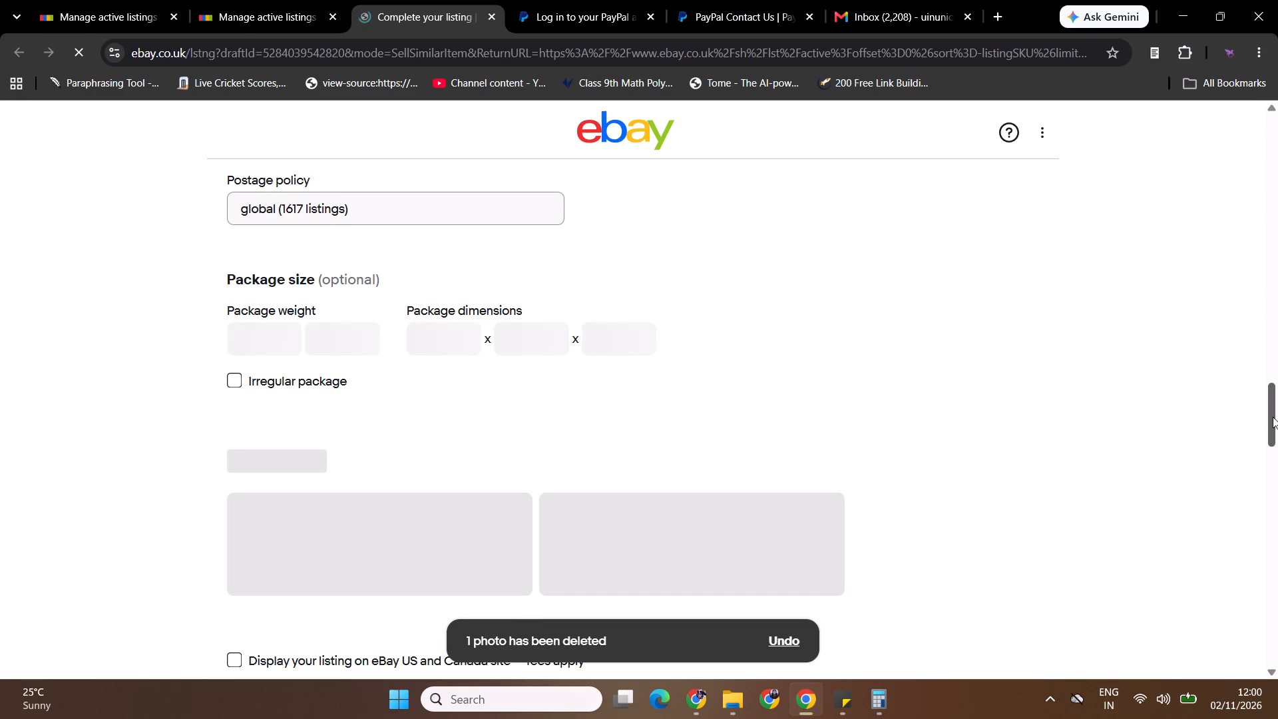
{"action": "left_click_drag", "start_coordinate": [1273, 417], "coordinate": [1277, 252]}
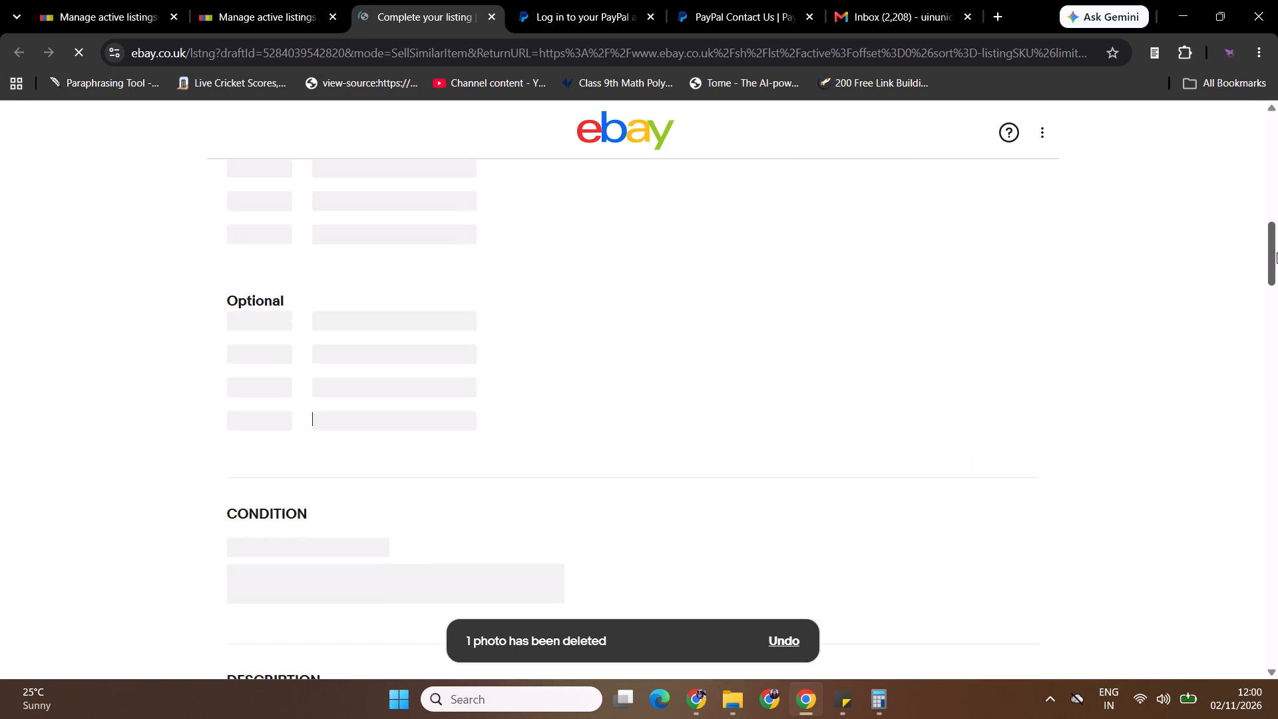
{"action": "left_click_drag", "start_coordinate": [1277, 252], "coordinate": [1277, 229]}
{"action": "left_click_drag", "start_coordinate": [1276, 222], "coordinate": [1275, 258]}
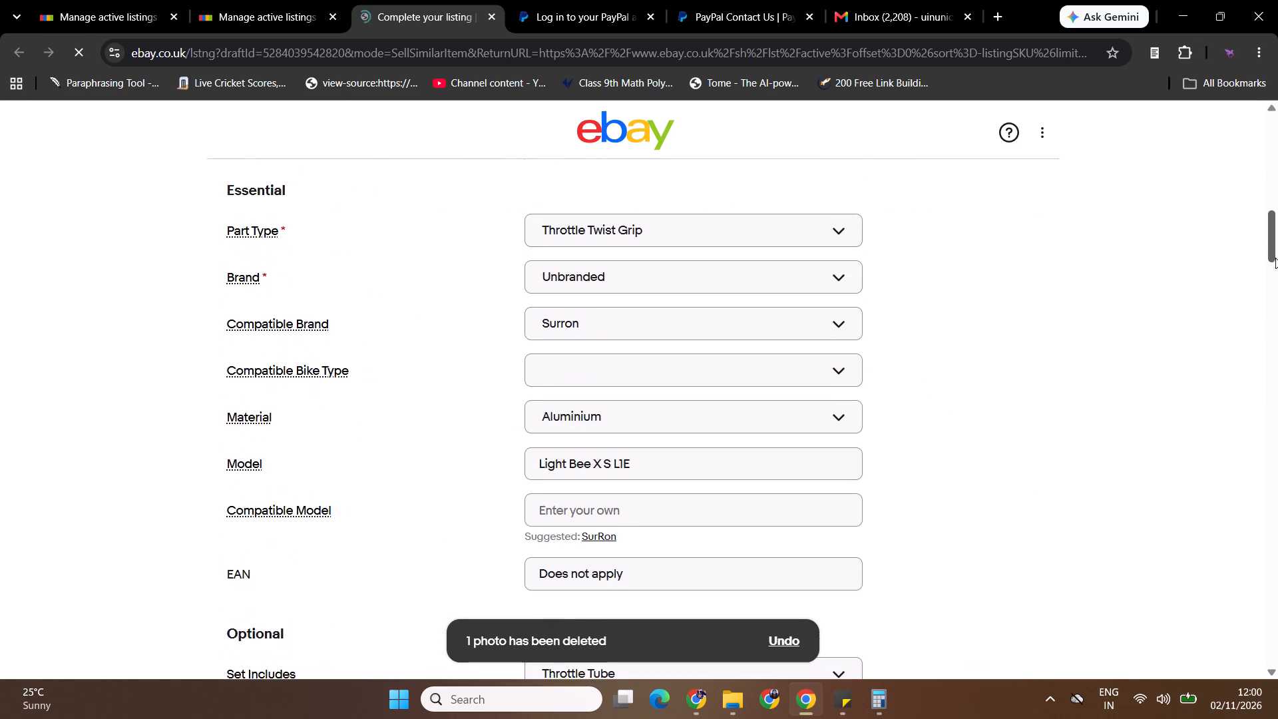
{"action": "left_click_drag", "start_coordinate": [1275, 258], "coordinate": [1272, 292]}
{"action": "left_click", "coordinate": [729, 290]}
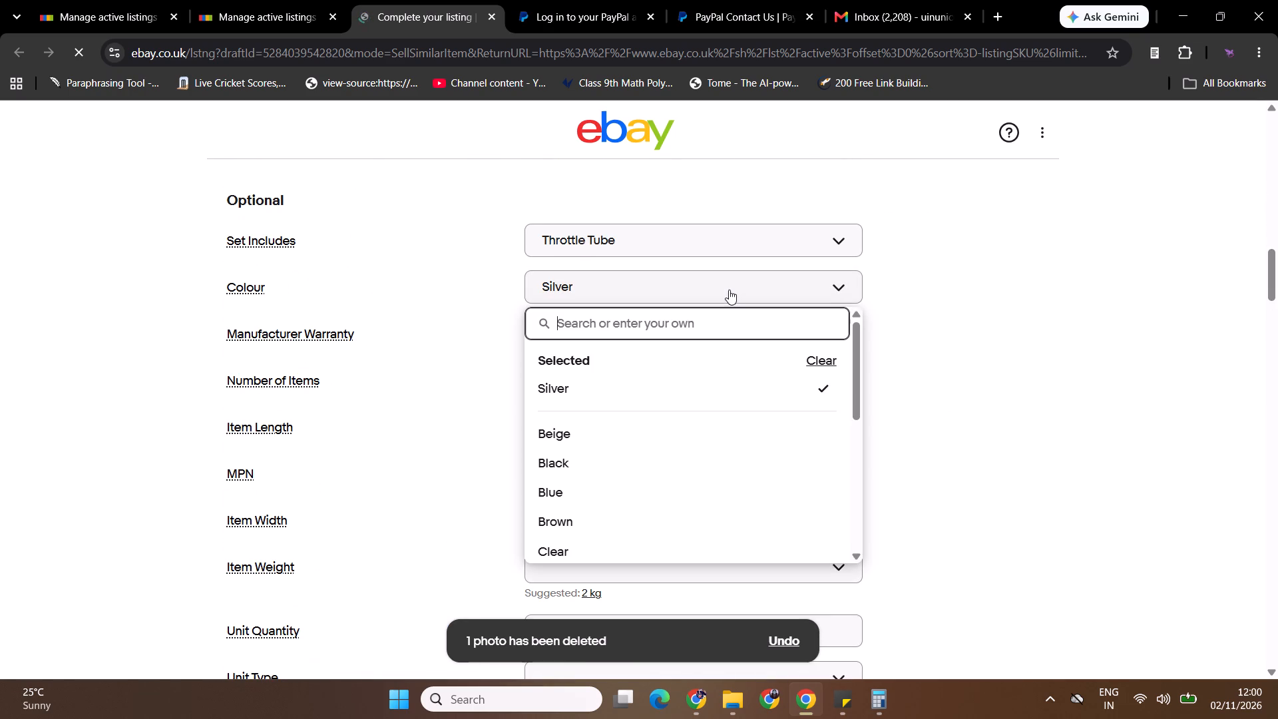
{"action": "type", "text": "red"}
{"action": "left_click", "coordinate": [556, 425]}
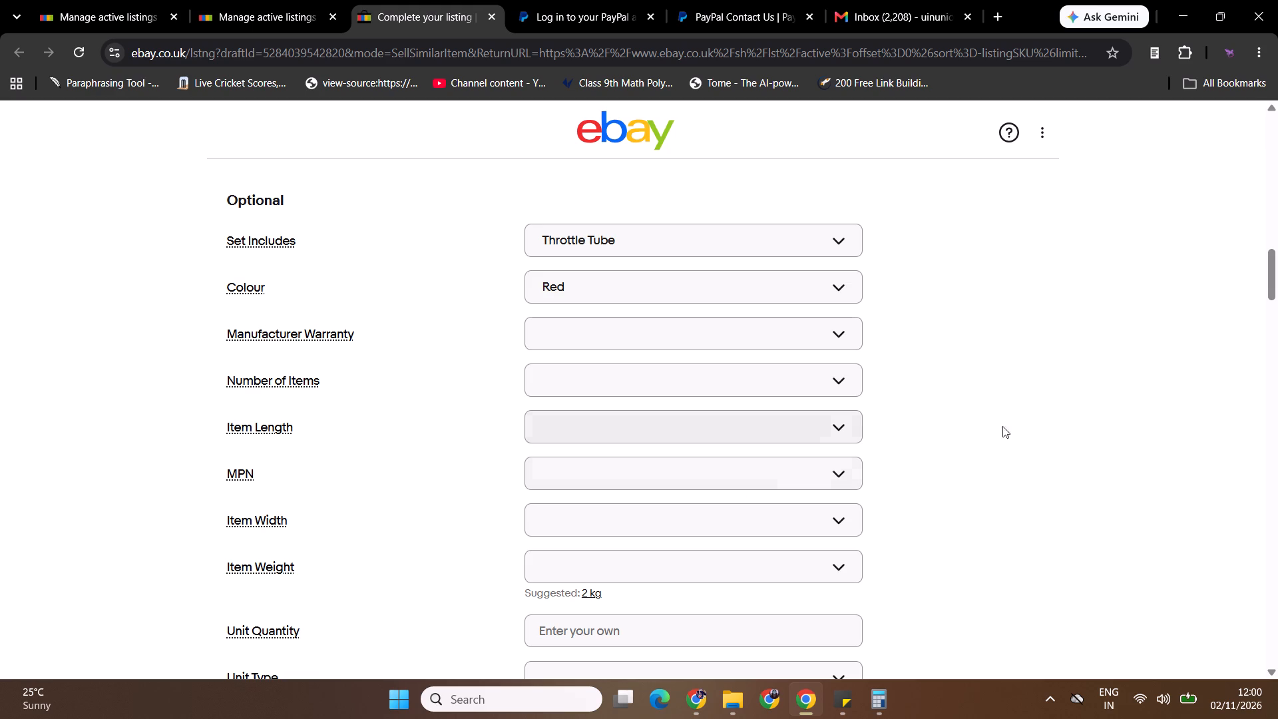
Review the draft's description, pricing, delivery details, item origin and preferences, and check the item specifics and main photo again.
{"action": "left_click_drag", "start_coordinate": [1277, 256], "coordinate": [1277, 338]}
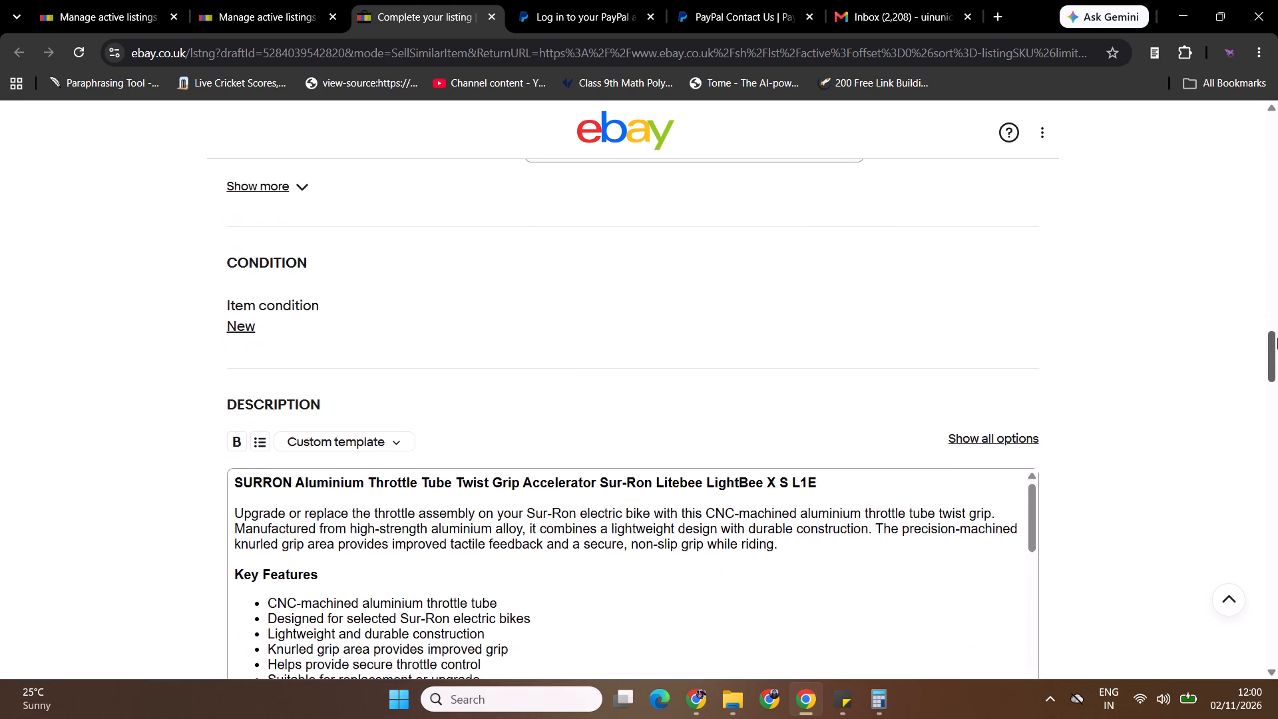
{"action": "left_click_drag", "start_coordinate": [1277, 338], "coordinate": [1277, 356]}
{"action": "left_click_drag", "start_coordinate": [1034, 333], "coordinate": [1033, 377]}
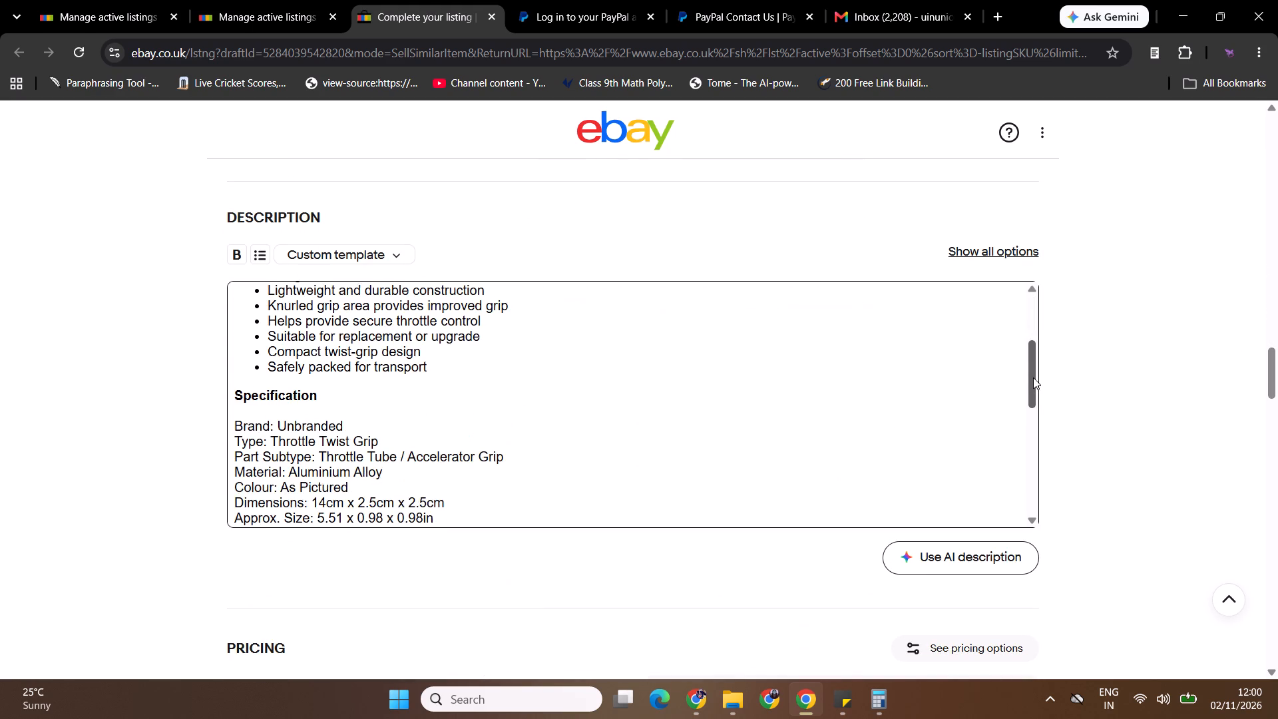
{"action": "left_click_drag", "start_coordinate": [1033, 377], "coordinate": [1048, 496]}
{"action": "left_click_drag", "start_coordinate": [1277, 389], "coordinate": [1277, 391]}
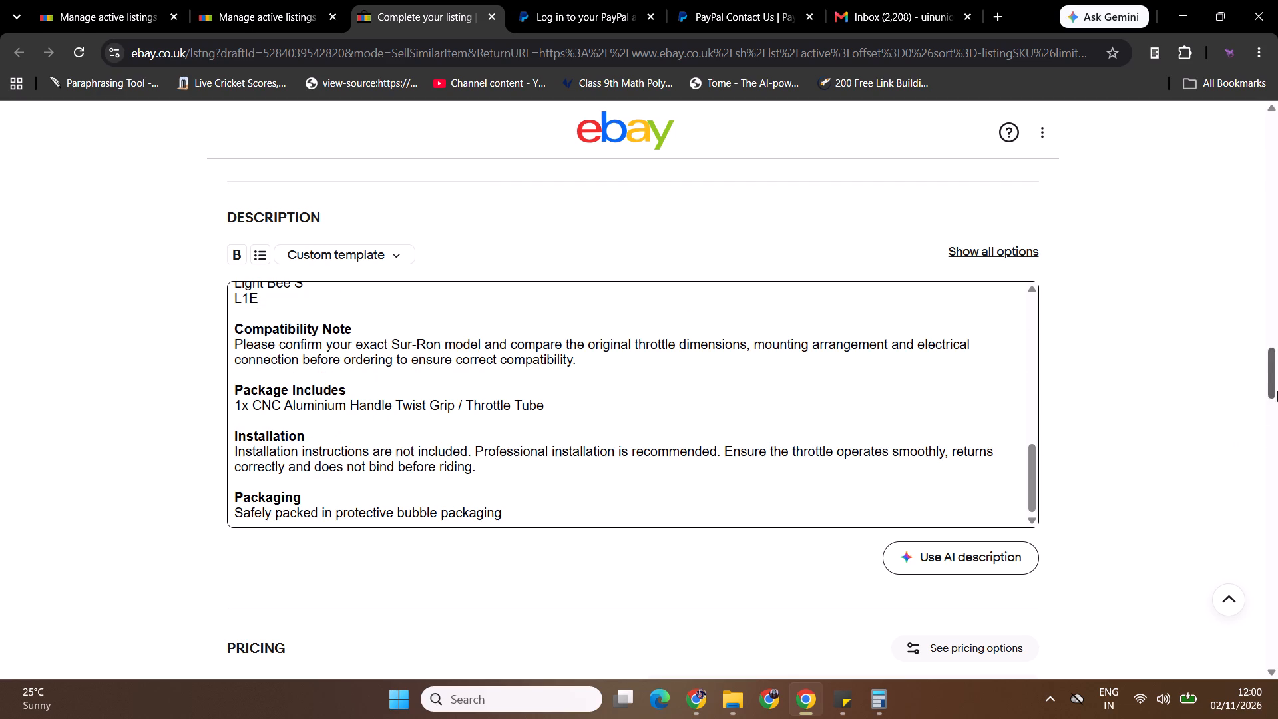
{"action": "left_click_drag", "start_coordinate": [1277, 391], "coordinate": [1271, 453]}
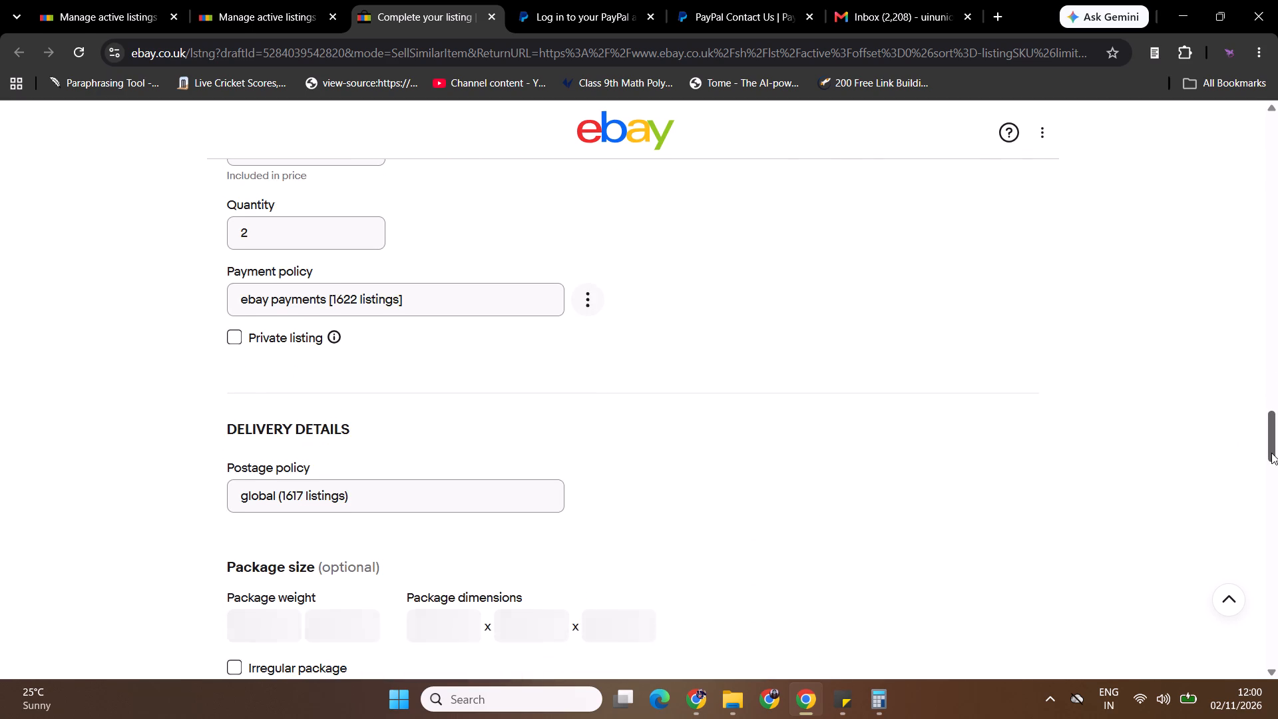
{"action": "left_click_drag", "start_coordinate": [1271, 453], "coordinate": [1263, 497]}
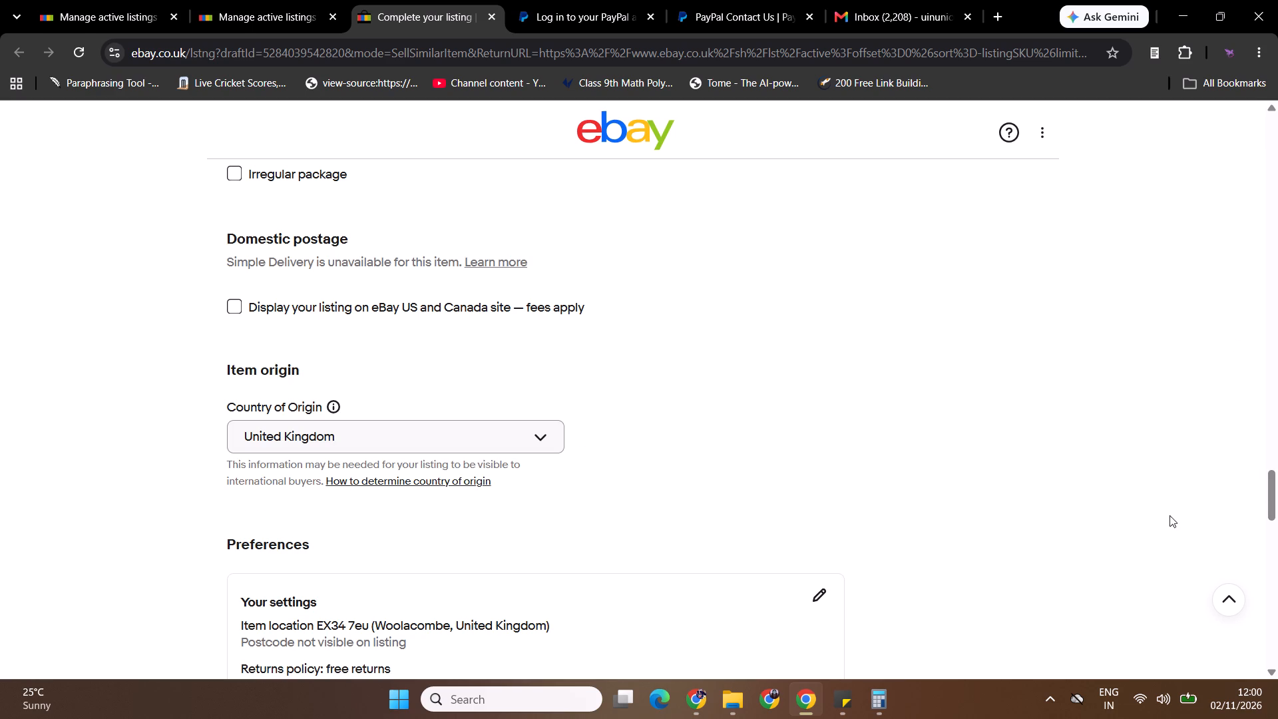
{"action": "left_click_drag", "start_coordinate": [1277, 488], "coordinate": [1271, 493]}
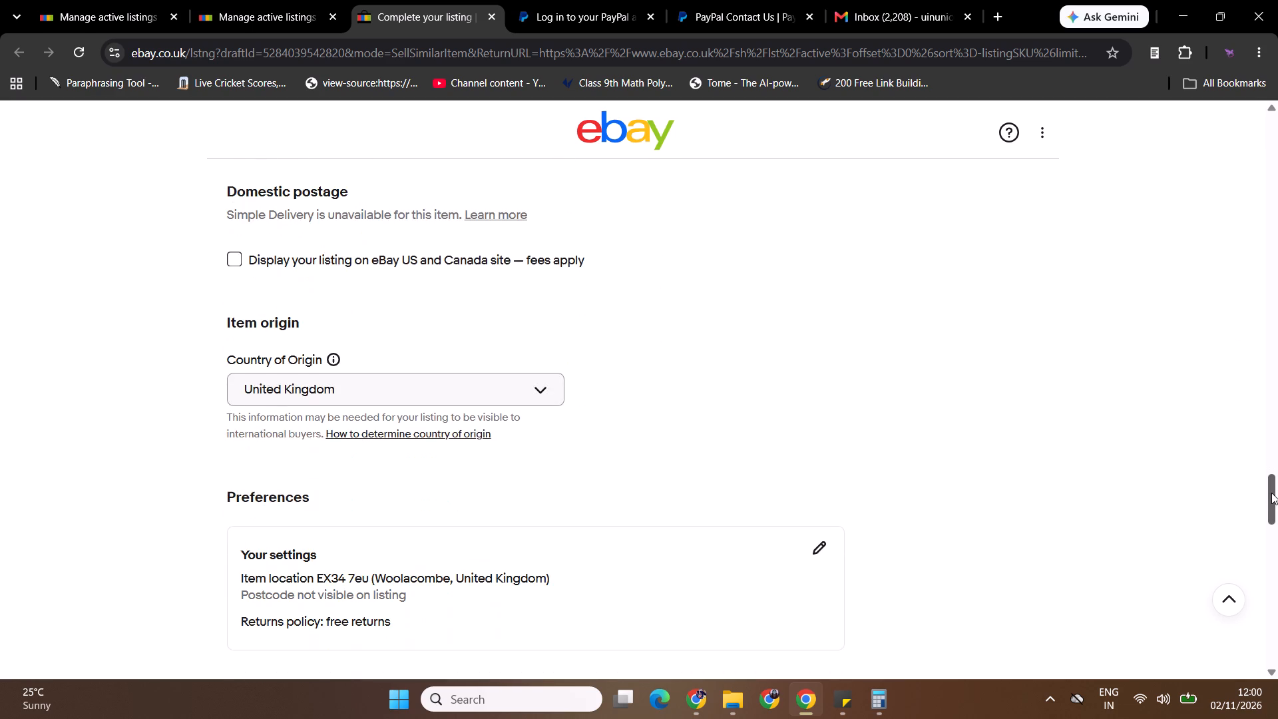
{"action": "left_click_drag", "start_coordinate": [1271, 493], "coordinate": [1277, 453]}
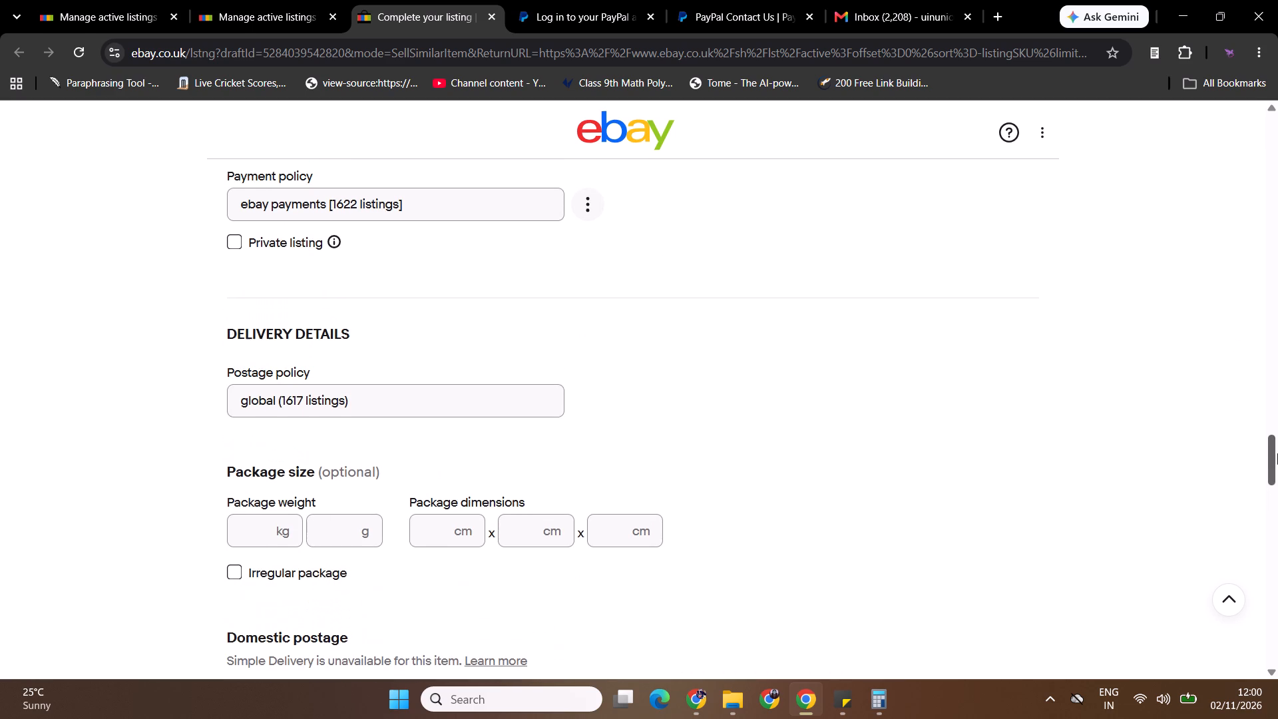
{"action": "left_click_drag", "start_coordinate": [1277, 453], "coordinate": [1277, 427]}
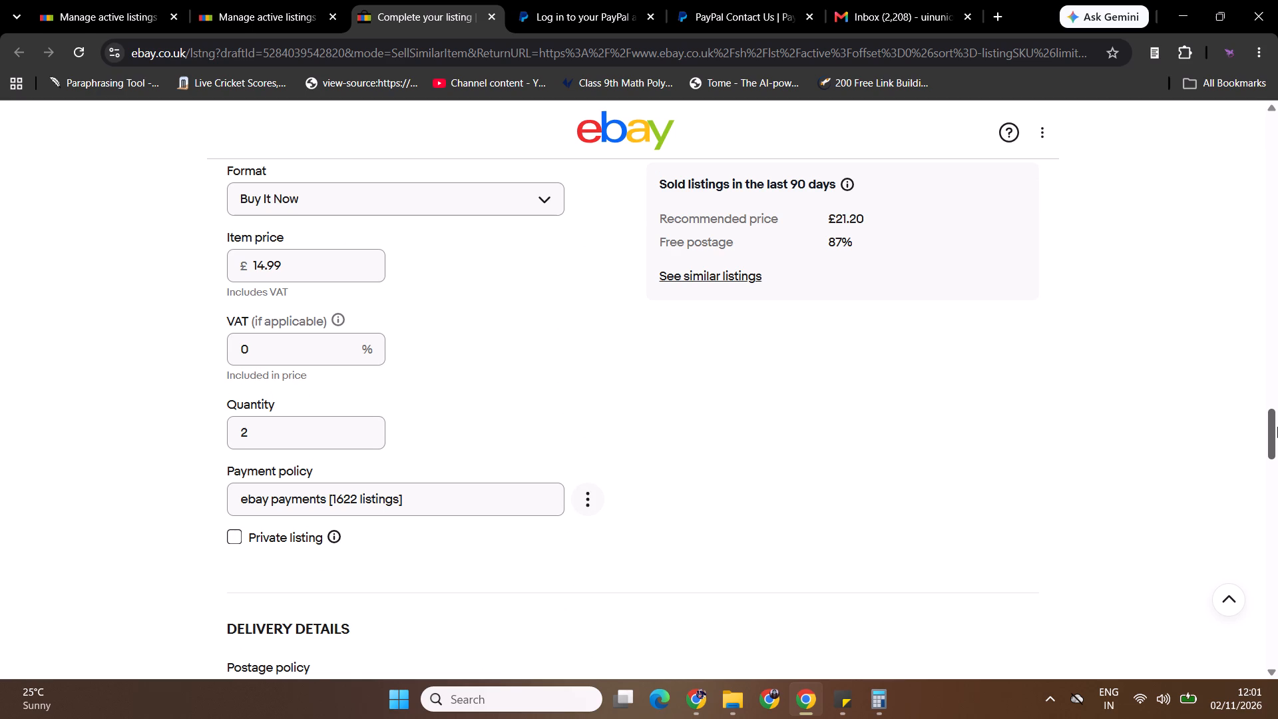
{"action": "left_click_drag", "start_coordinate": [1277, 427], "coordinate": [1269, 330]}
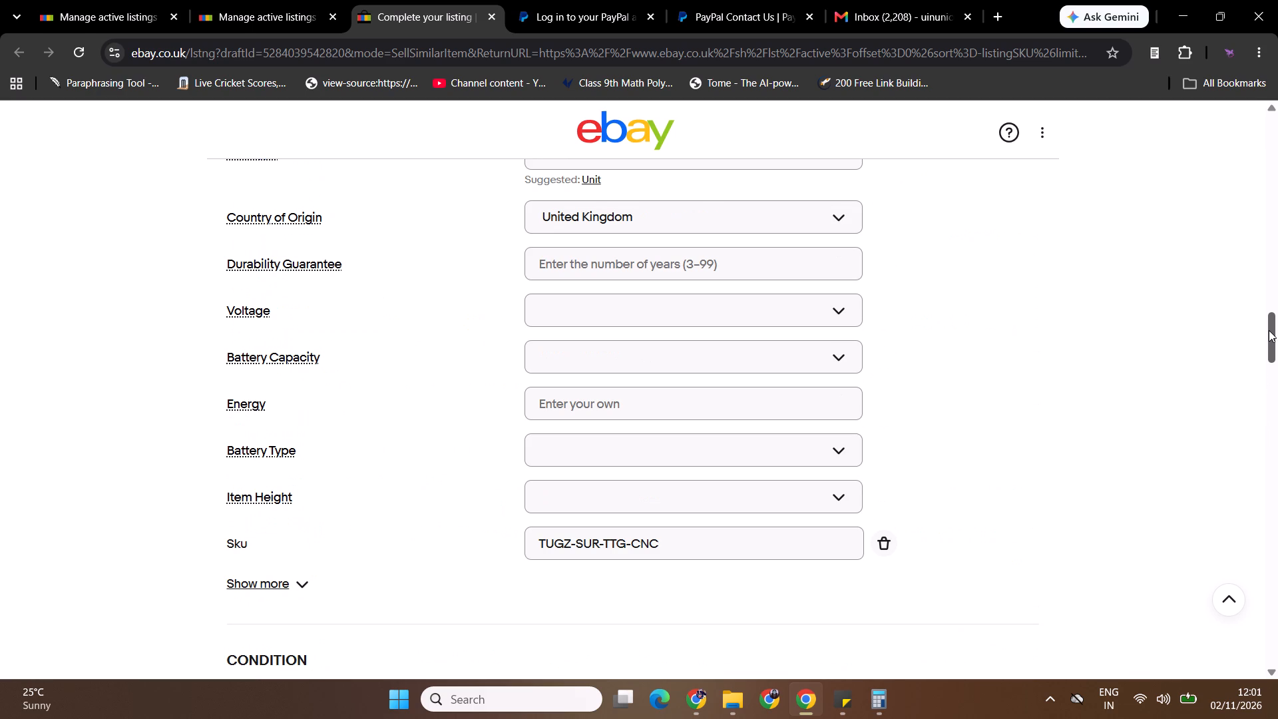
{"action": "left_click_drag", "start_coordinate": [1269, 330], "coordinate": [1277, 131]}
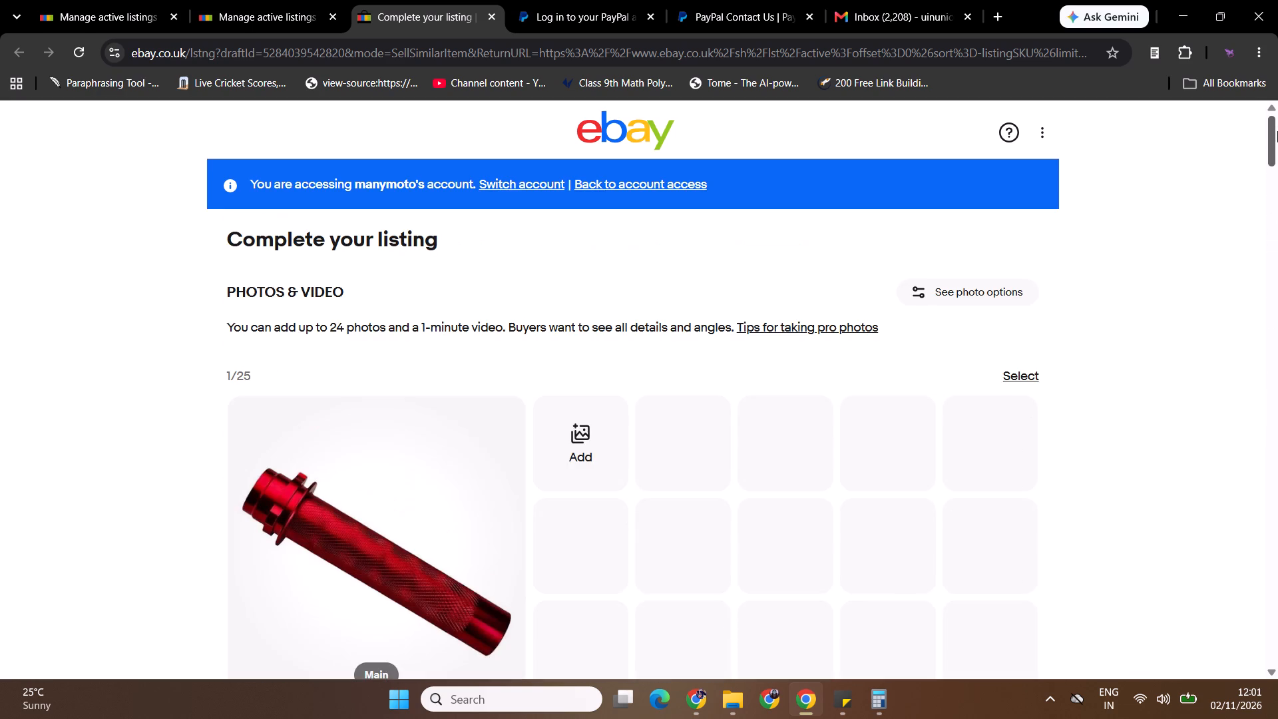
Submit the completed red throttle tube draft for listing on the manymoto account.
{"action": "left_click_drag", "start_coordinate": [1277, 131], "coordinate": [1264, 192]}
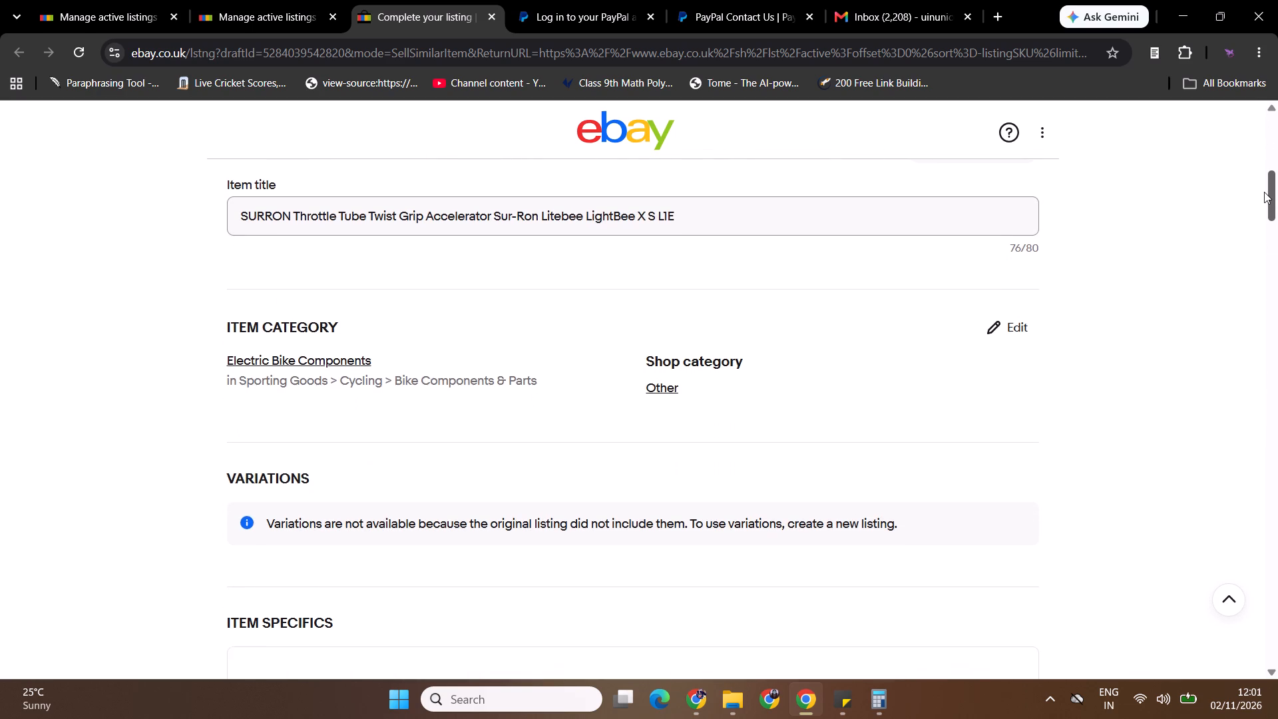
{"action": "left_click_drag", "start_coordinate": [1264, 192], "coordinate": [1251, 398]}
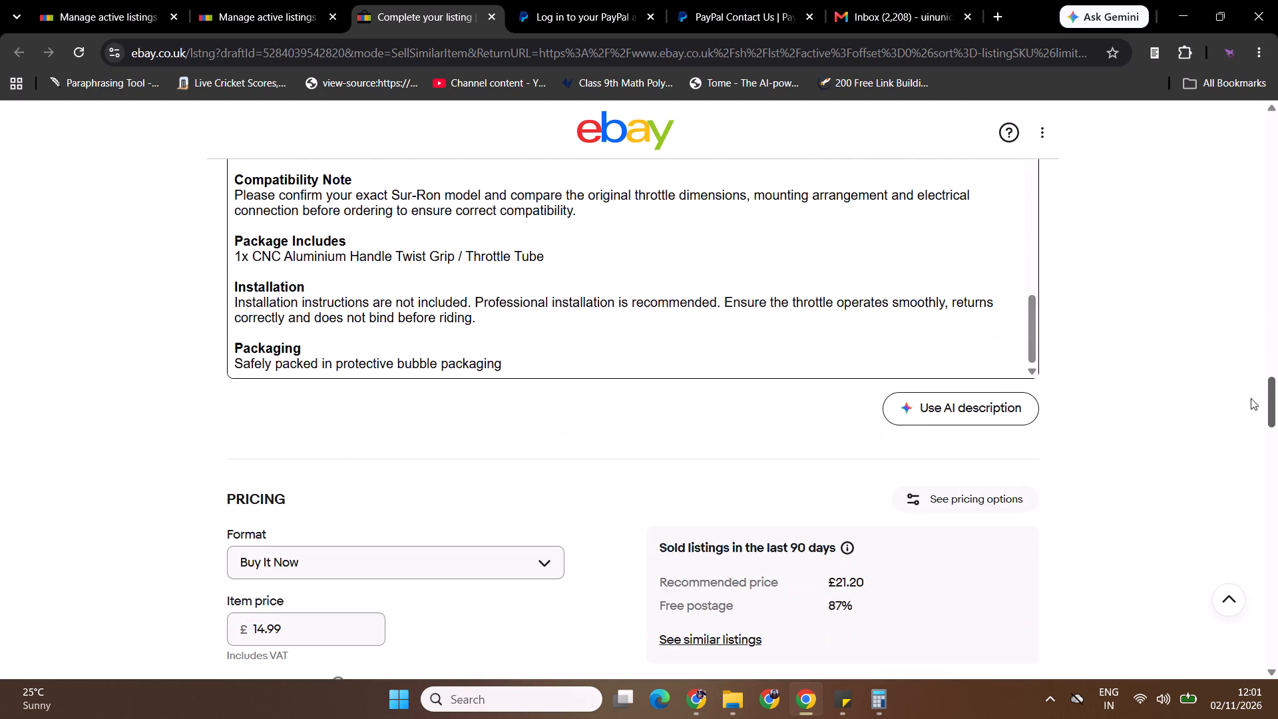
{"action": "left_click_drag", "start_coordinate": [1251, 398], "coordinate": [1249, 718]}
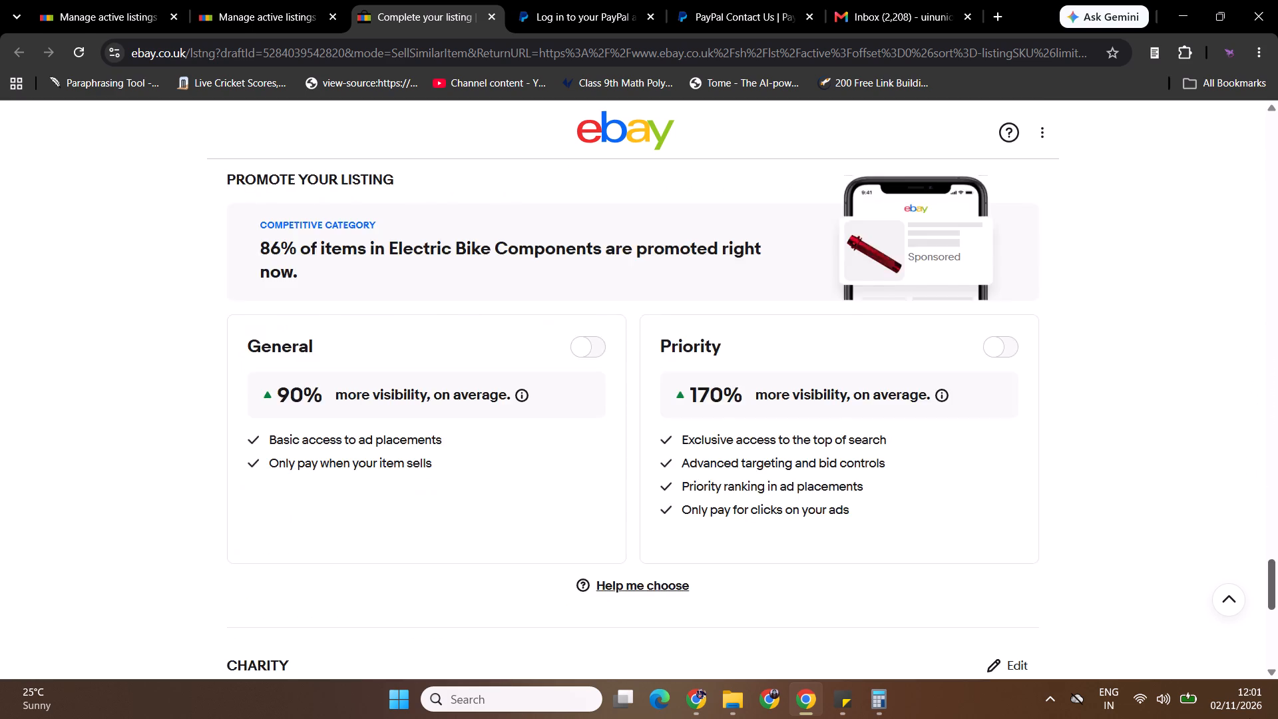
{"action": "left_click_drag", "start_coordinate": [1249, 718], "coordinate": [1255, 718]}
{"action": "left_click", "coordinate": [691, 393]}
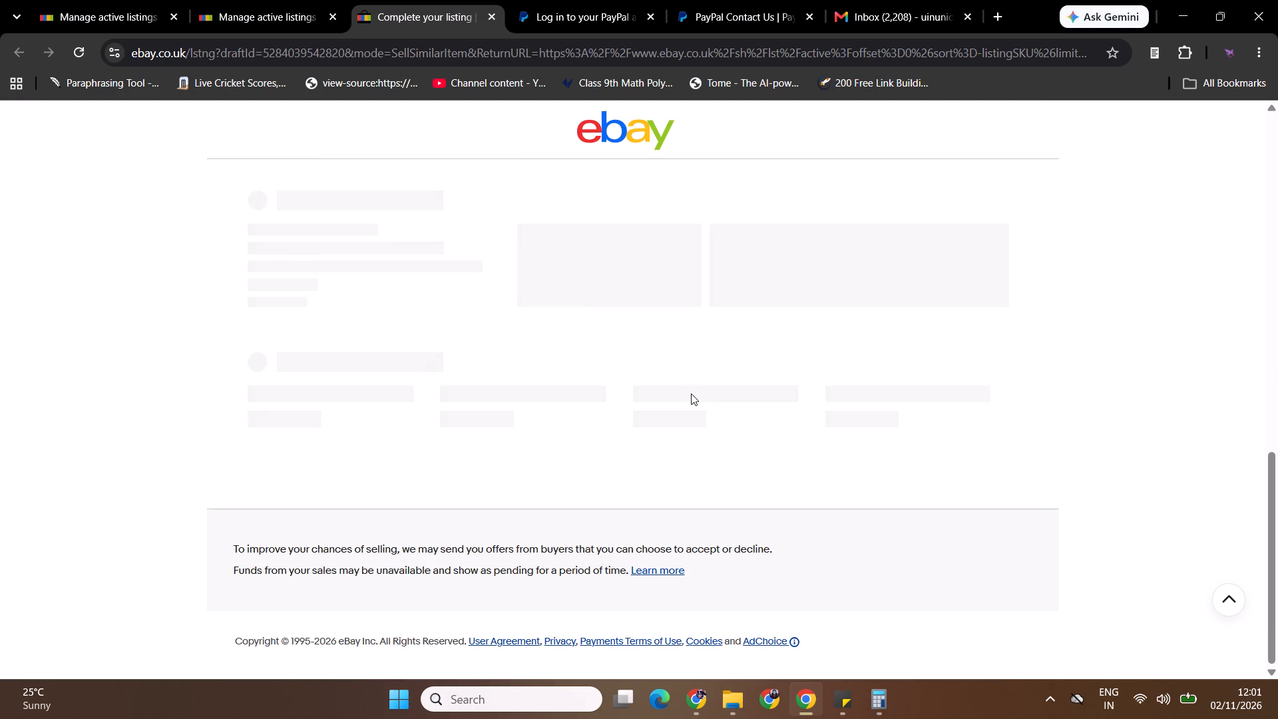
Switch to the incognito browser window and close the competitor's first three SURRON throttle tube listings, keeping the blue and gold ones open.
{"action": "key", "text": "alt+Tab"}
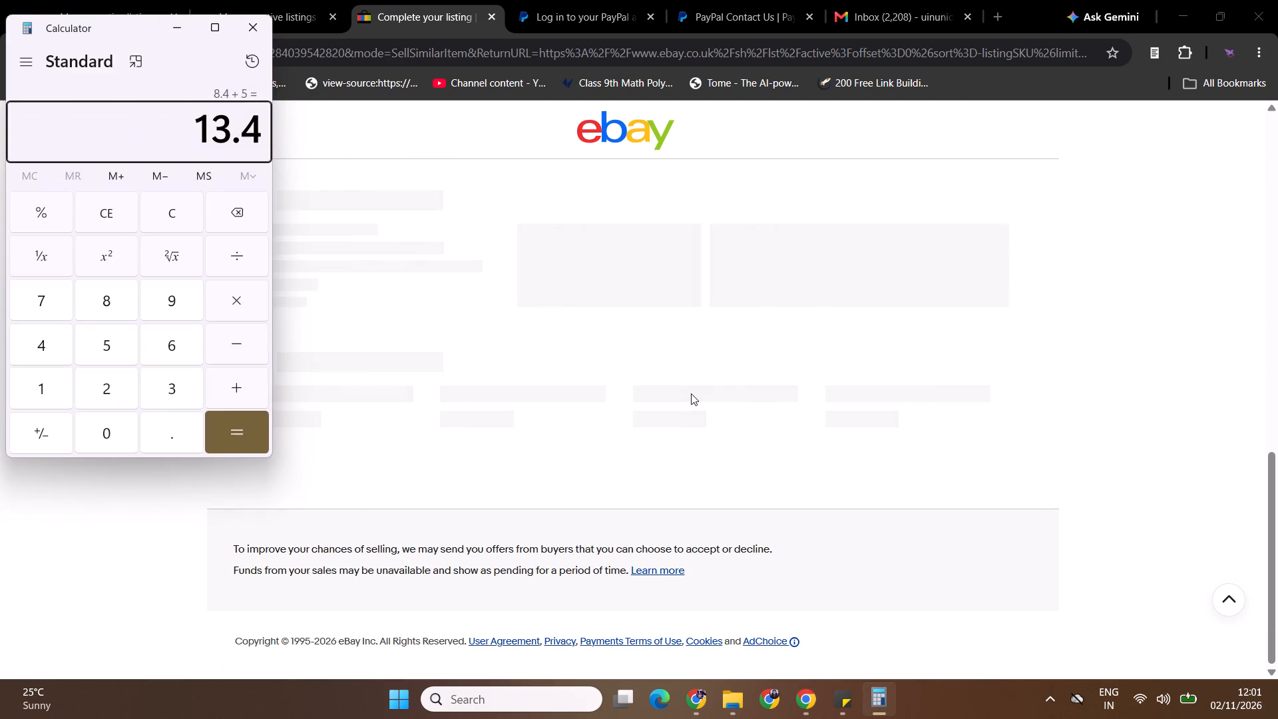
{"action": "key", "text": "alt+Tab"}
{"action": "key", "text": "alt+Tab"}
{"action": "key", "text": "alt+Tab"}
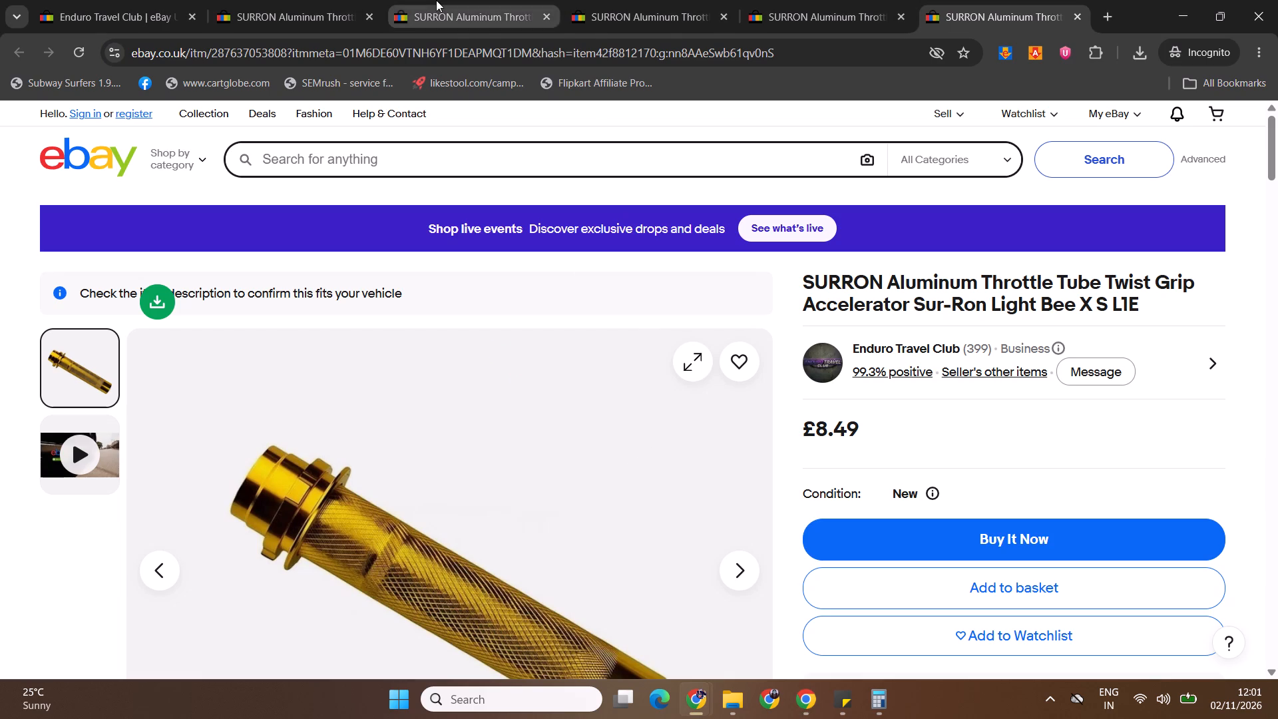
{"action": "left_click", "coordinate": [436, 0]}
{"action": "left_click", "coordinate": [312, 0]}
{"action": "left_click", "coordinate": [366, 19]}
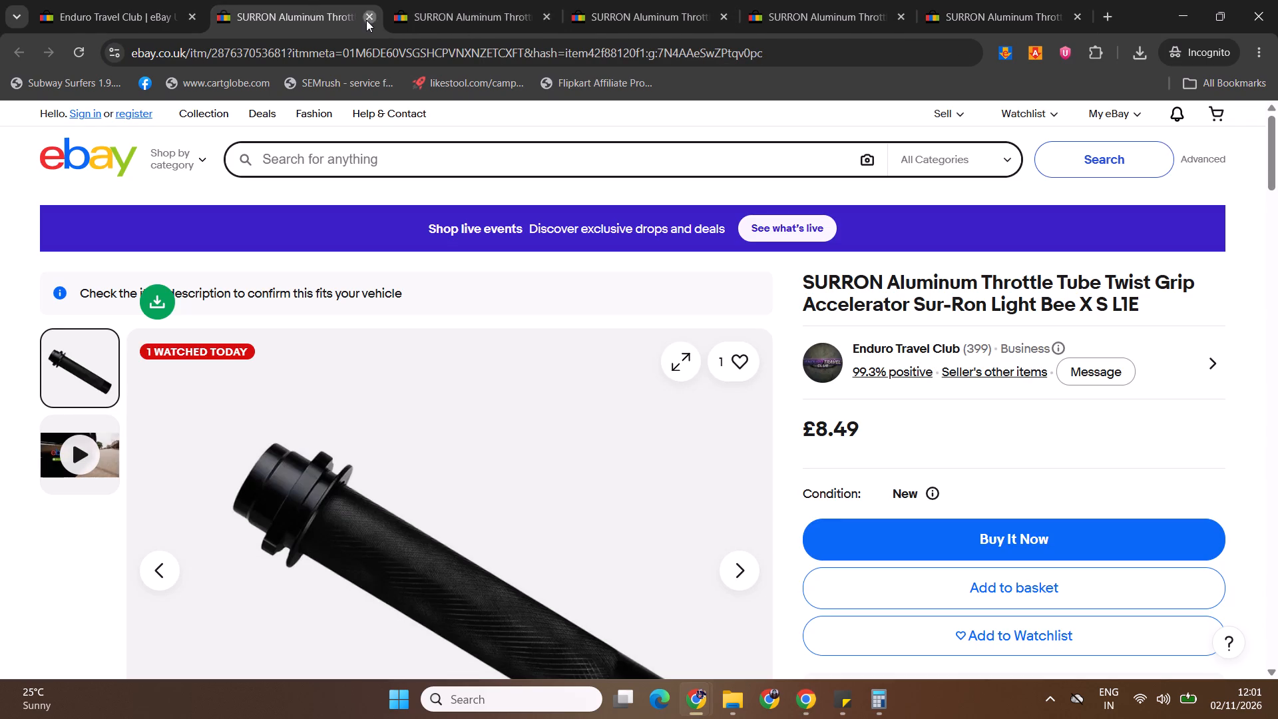
{"action": "left_click", "coordinate": [366, 20]}
{"action": "left_click", "coordinate": [366, 20]}
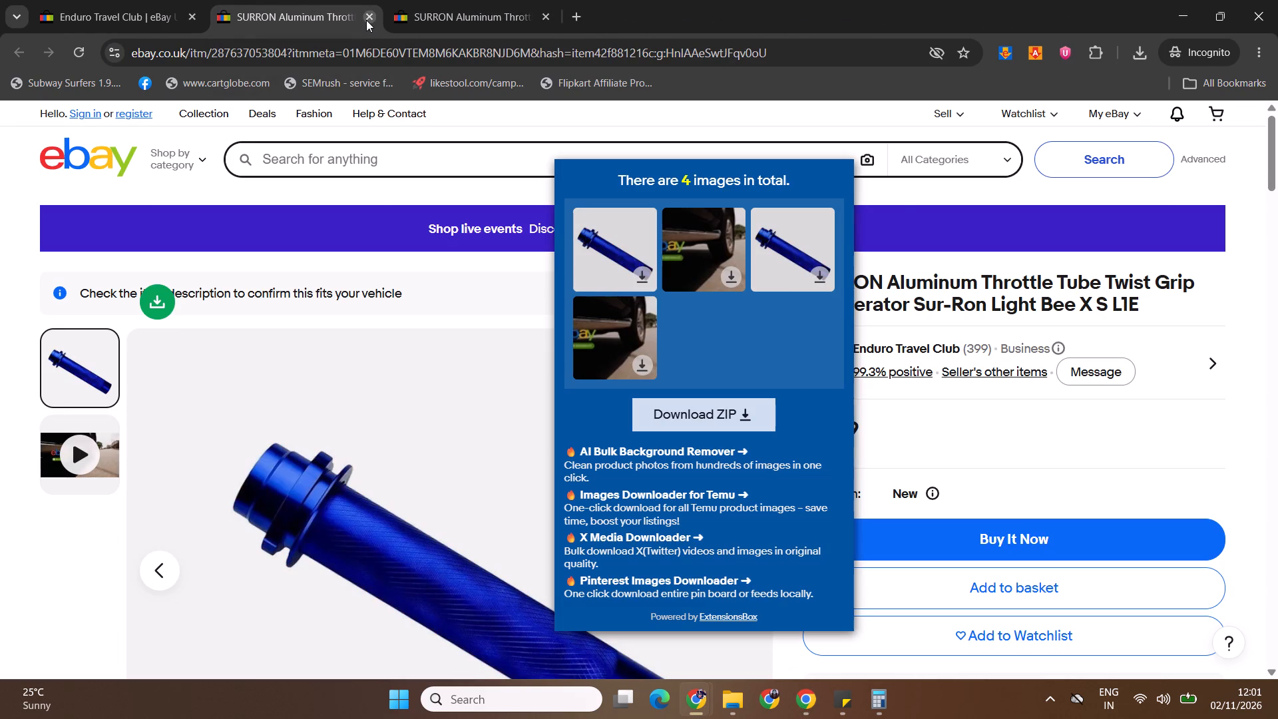
{"action": "left_click", "coordinate": [849, 165]}
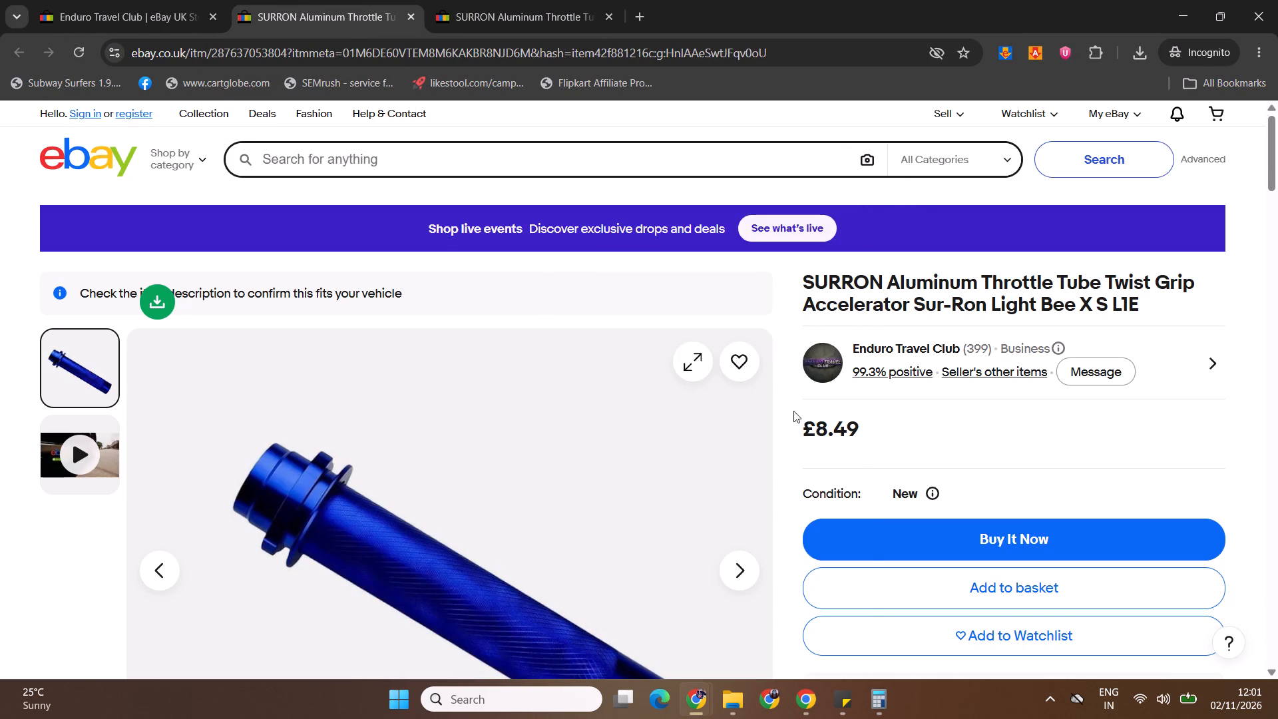
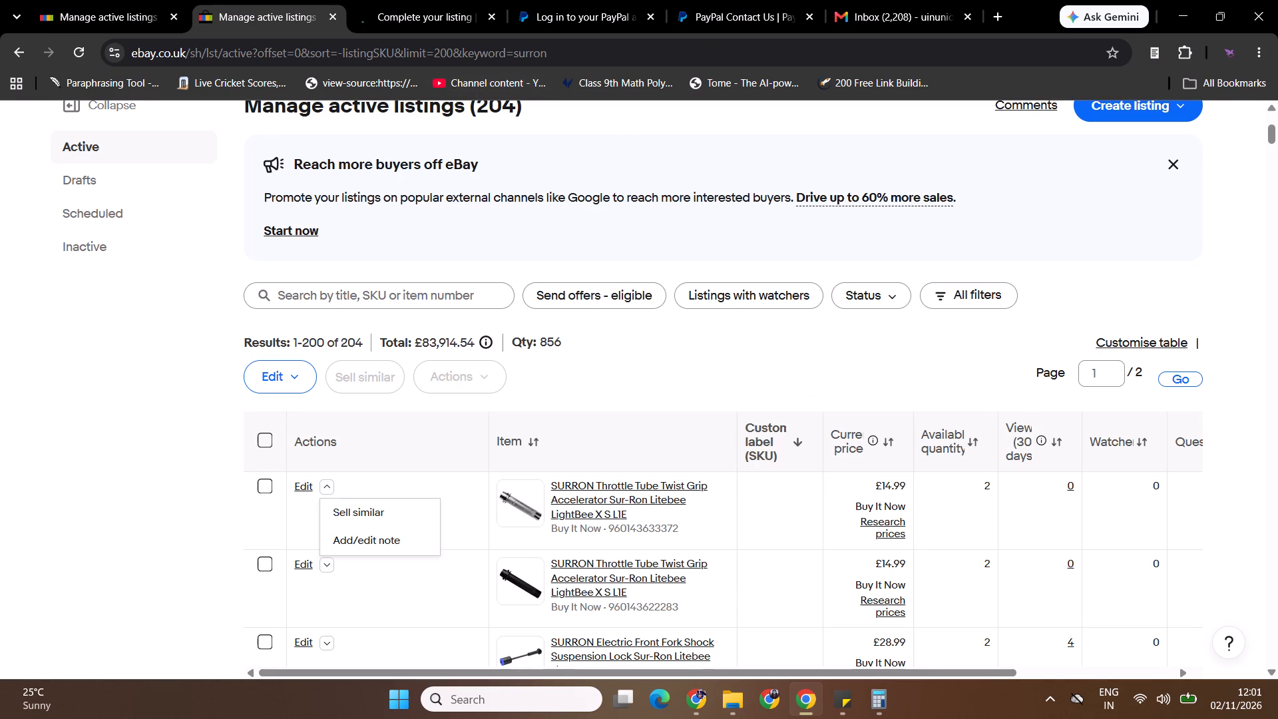
Return from the submitted red throttle tube listing to the updated active listings, and close the outdated active listings tab.
{"action": "left_click", "coordinate": [1277, 134]}
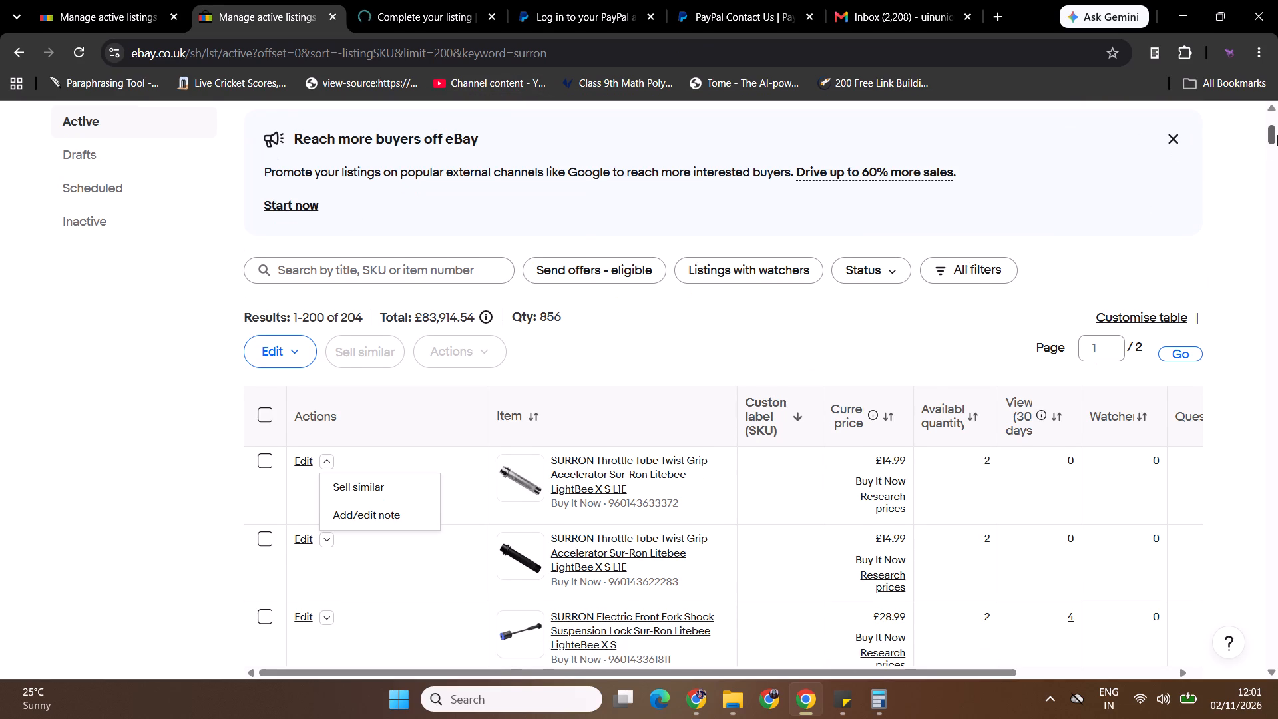
{"action": "left_click", "coordinate": [425, 0]}
{"action": "left_click", "coordinate": [833, 370]}
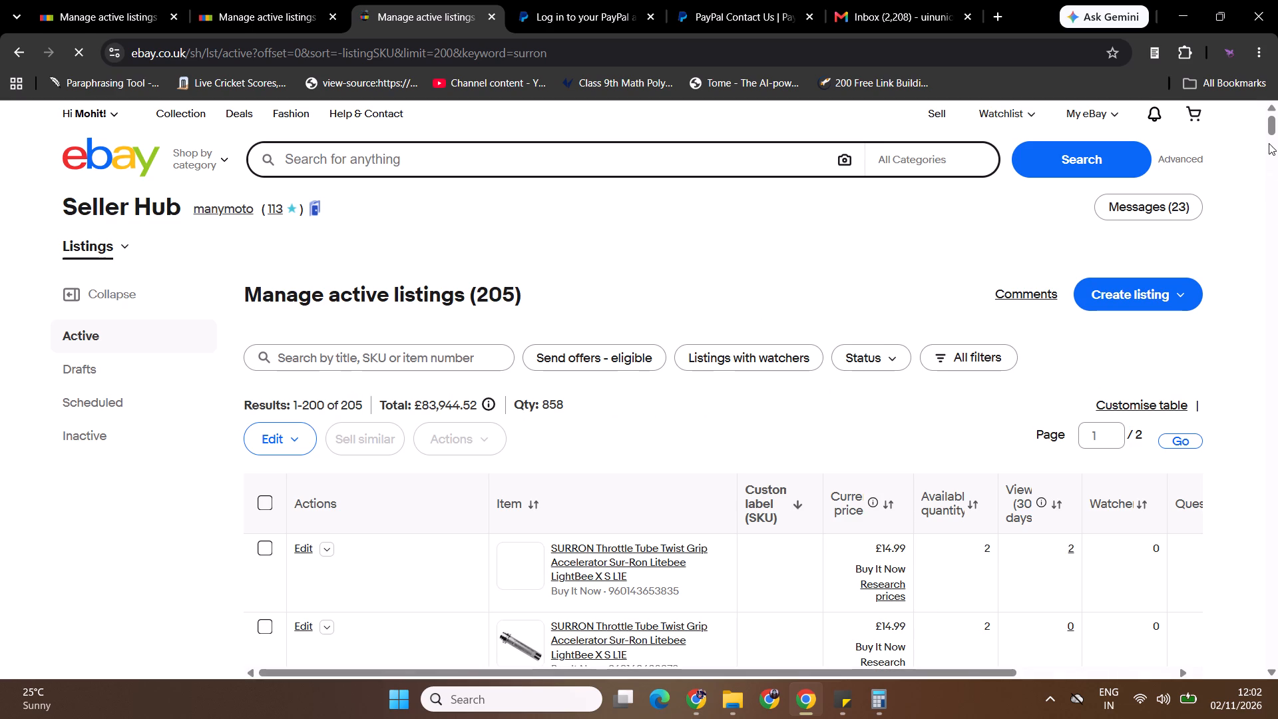
{"action": "left_click_drag", "start_coordinate": [1275, 118], "coordinate": [1277, 125]}
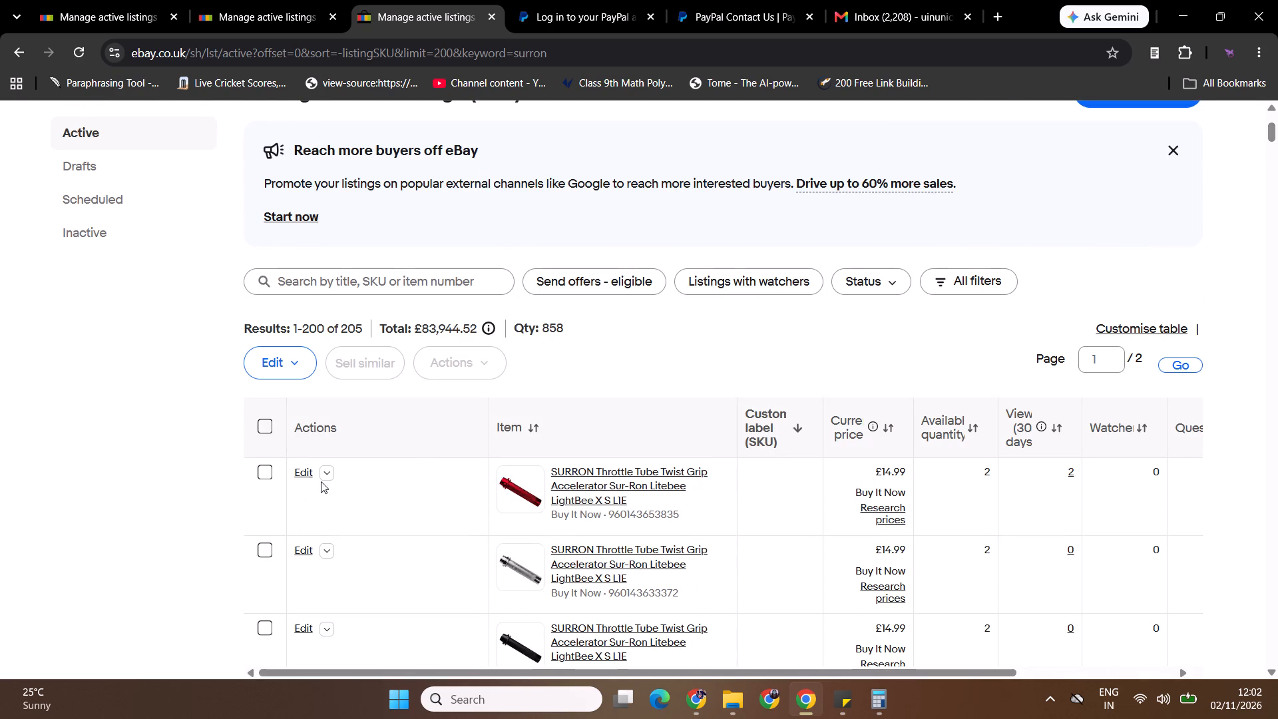
{"action": "left_click", "coordinate": [333, 23]}
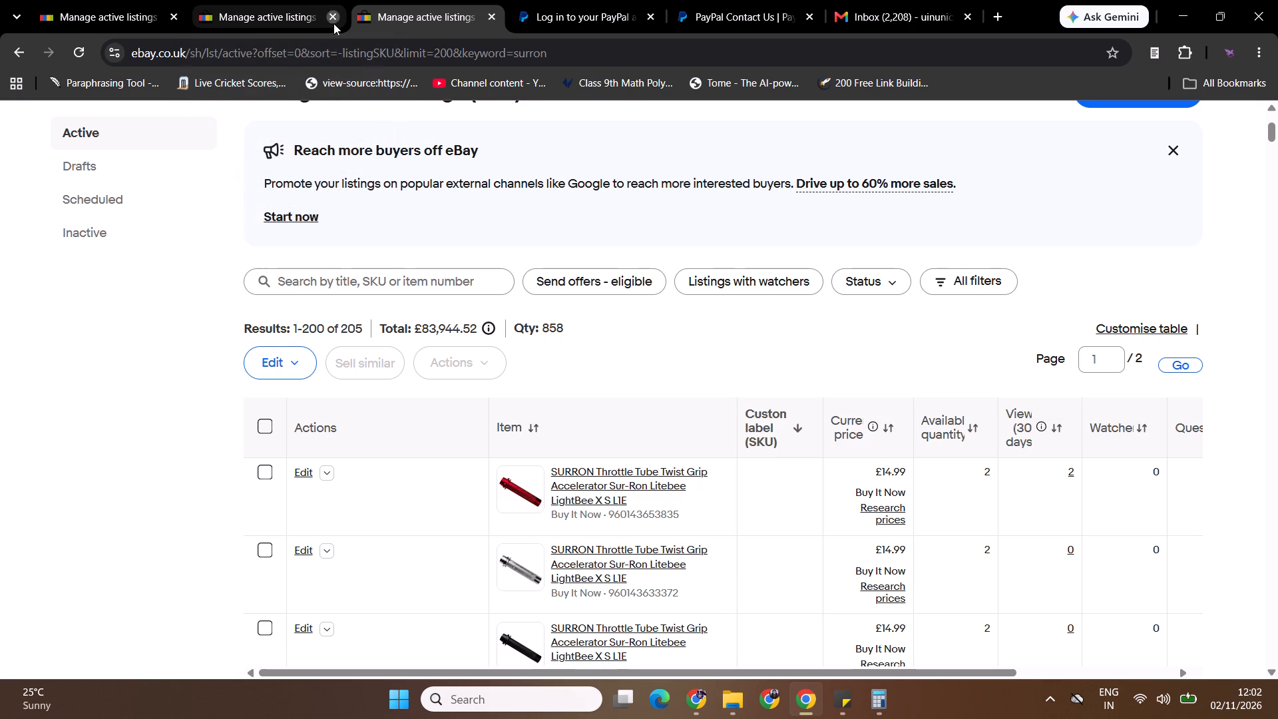
Create a sell-similar draft from the red SURRON throttle tube listing and bring the draft into view.
{"action": "left_click", "coordinate": [325, 476]}
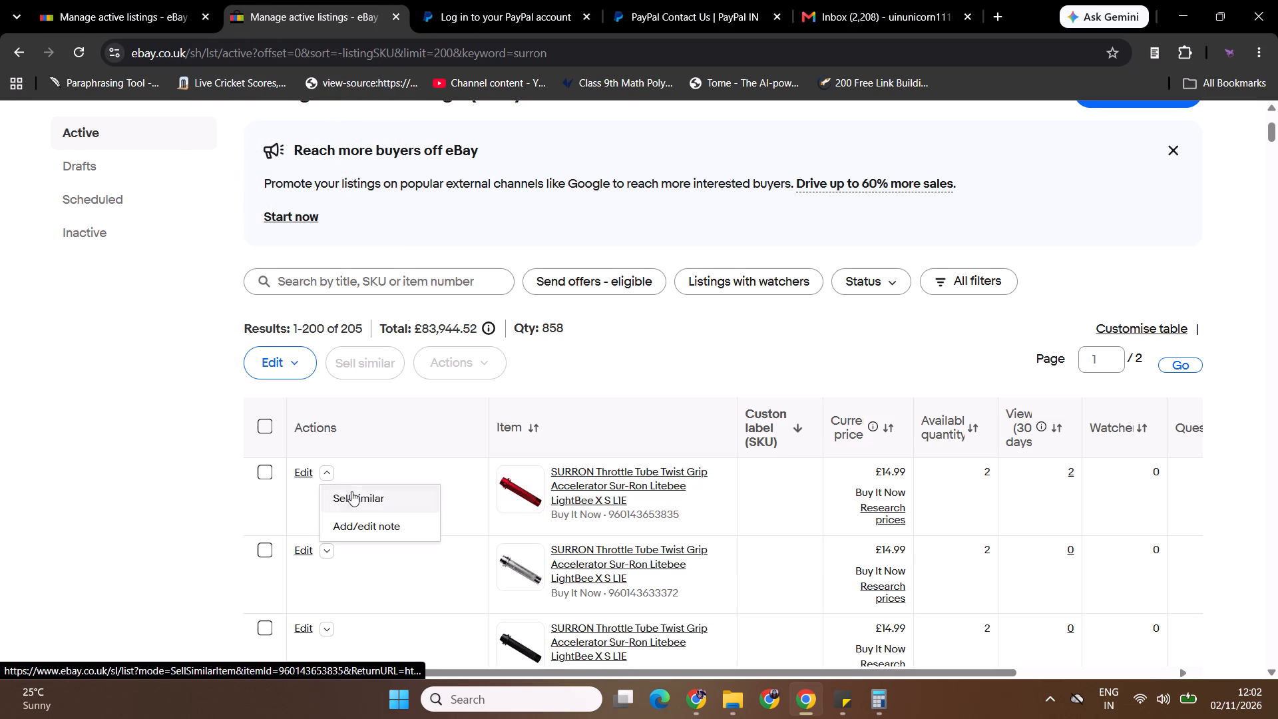
{"action": "middle_click", "coordinate": [351, 491]}
{"action": "left_click", "coordinate": [417, 0]}
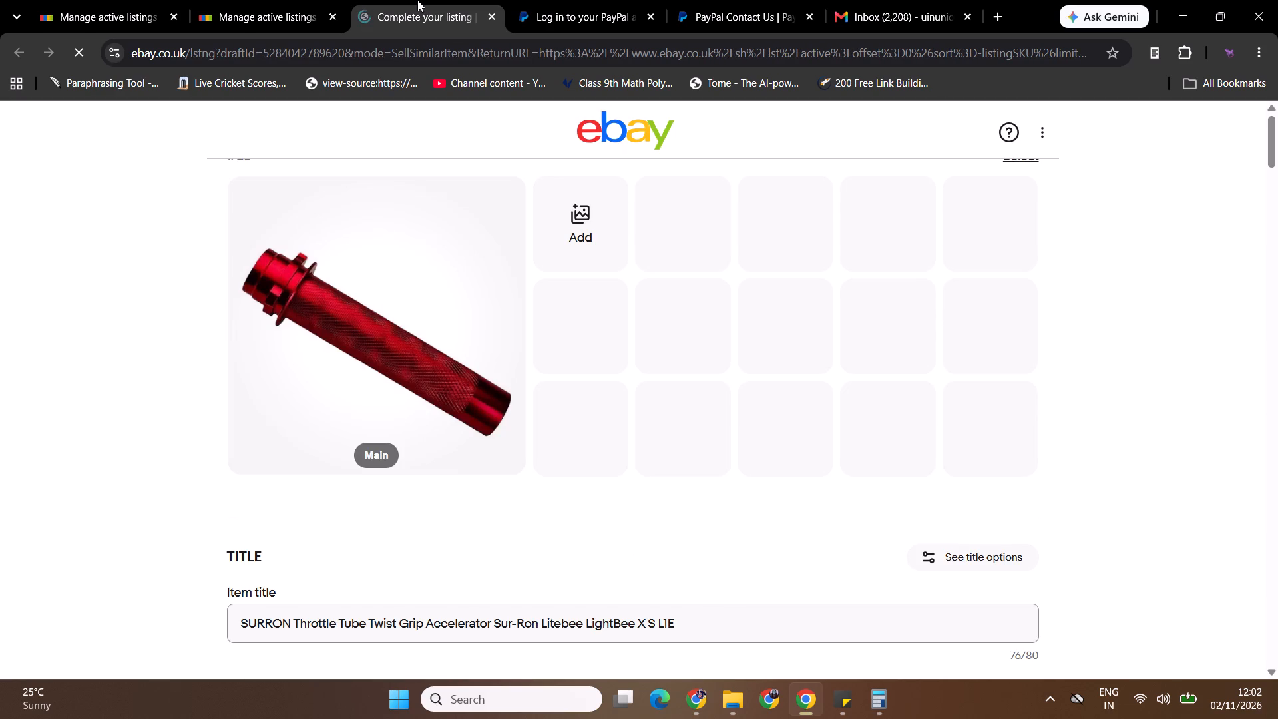
Replace the draft's red throttle tube photo with the blue throttle tube image s-l1600 (17) from the Downloads folder.
{"action": "left_click", "coordinate": [501, 204]}
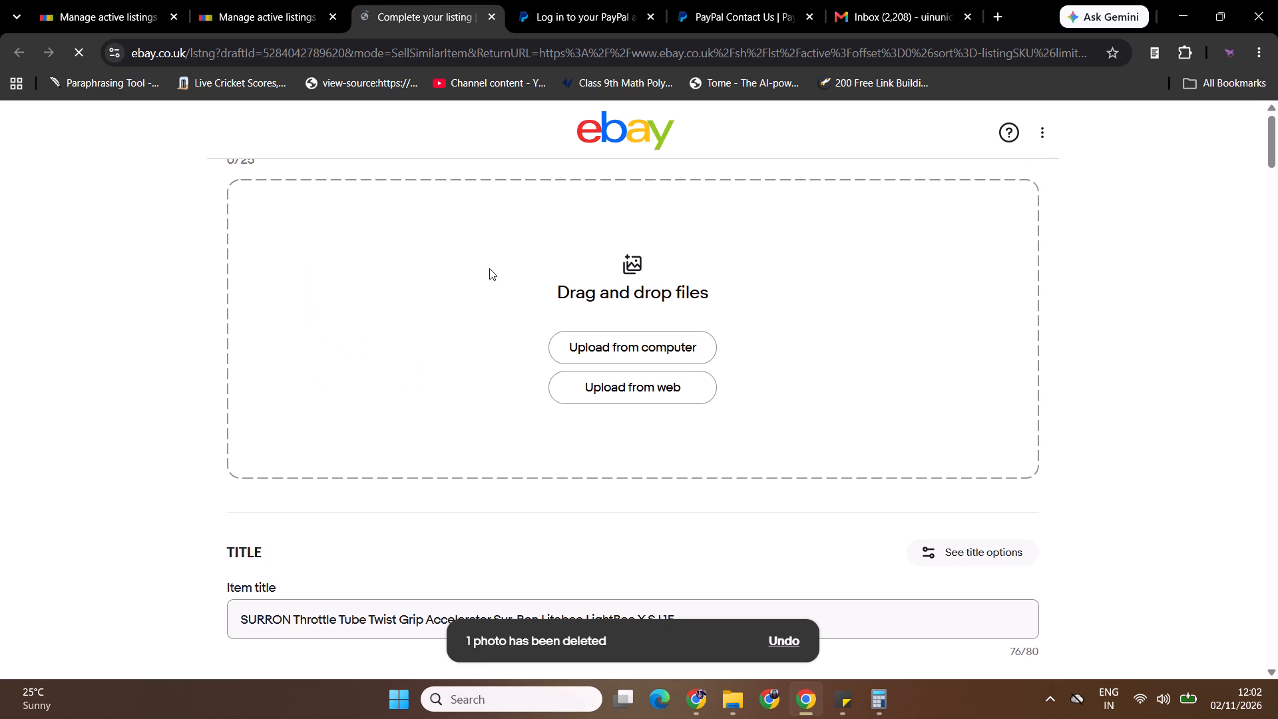
{"action": "left_click", "coordinate": [619, 348]}
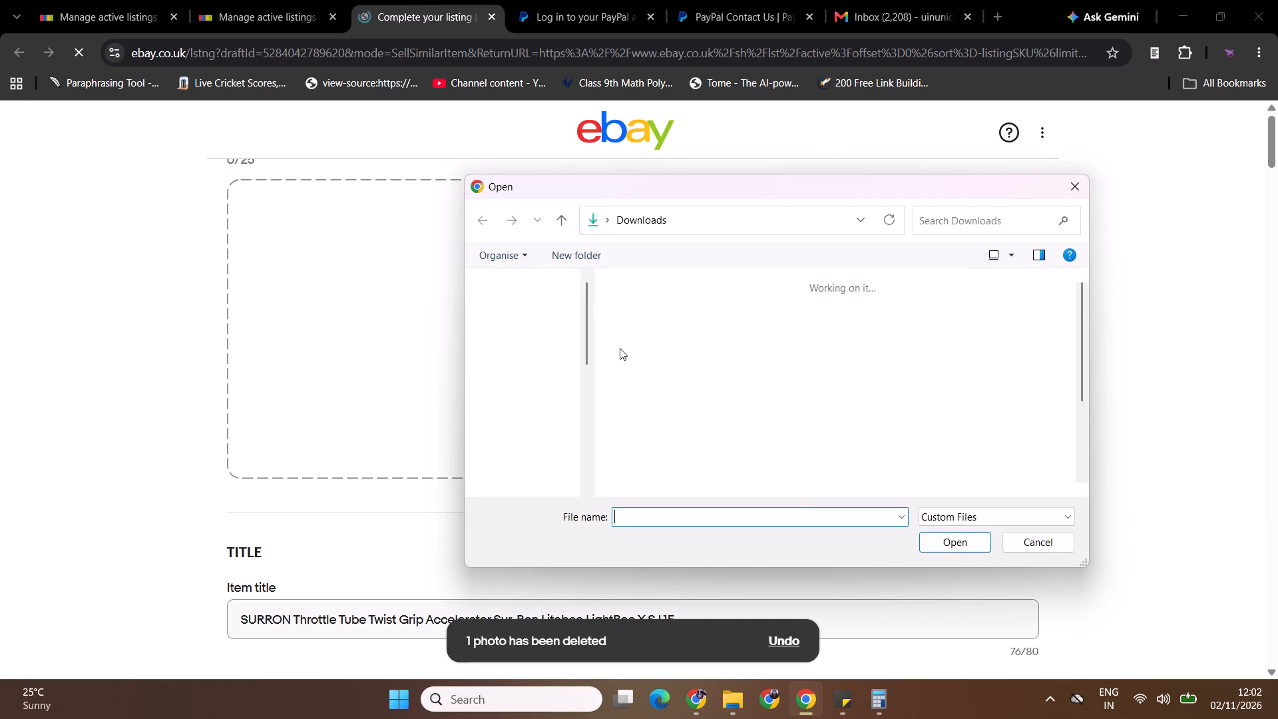
{"action": "left_click", "coordinate": [744, 369]}
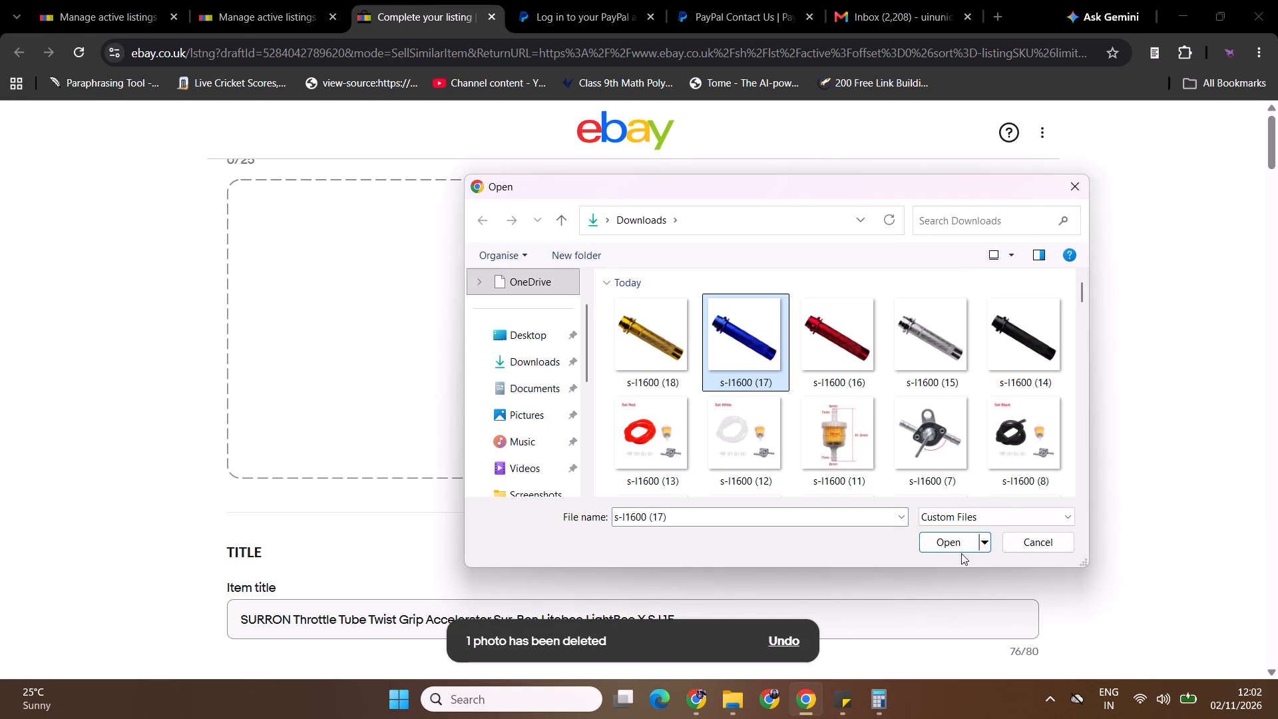
{"action": "left_click", "coordinate": [960, 549]}
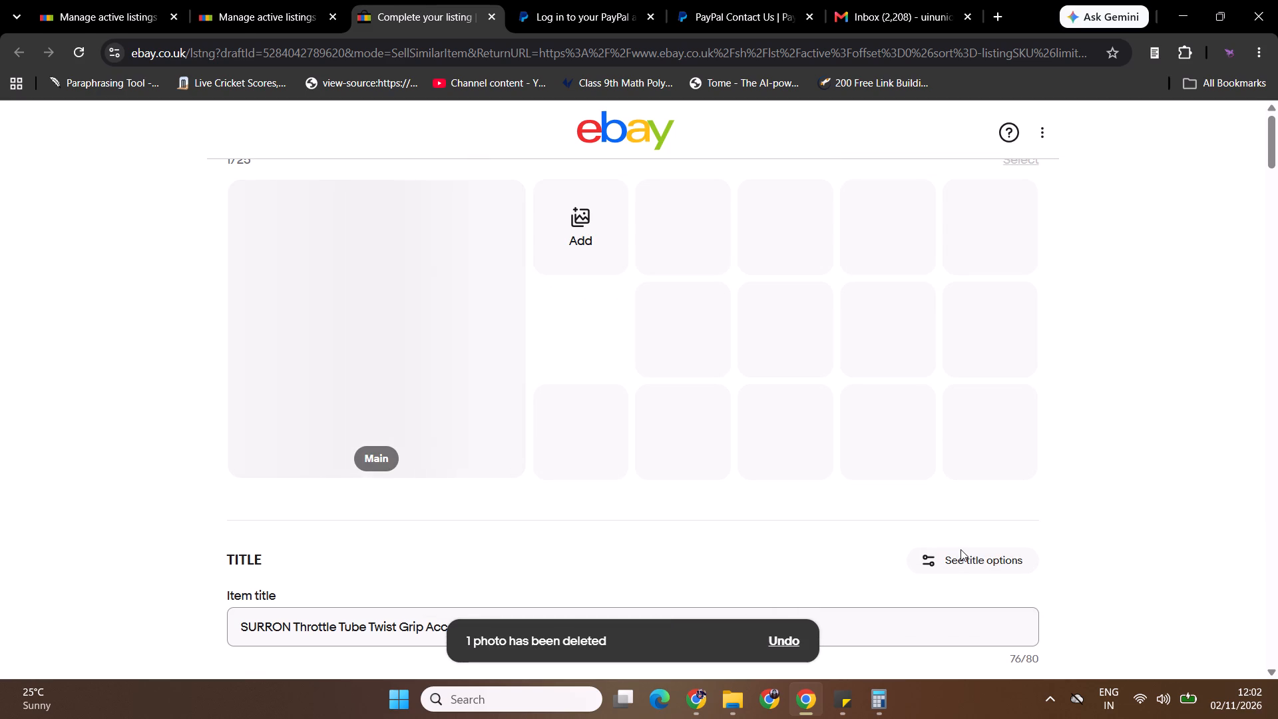
Set the Colour in the draft's optional item specifics to Blue.
{"action": "left_click", "coordinate": [1277, 135]}
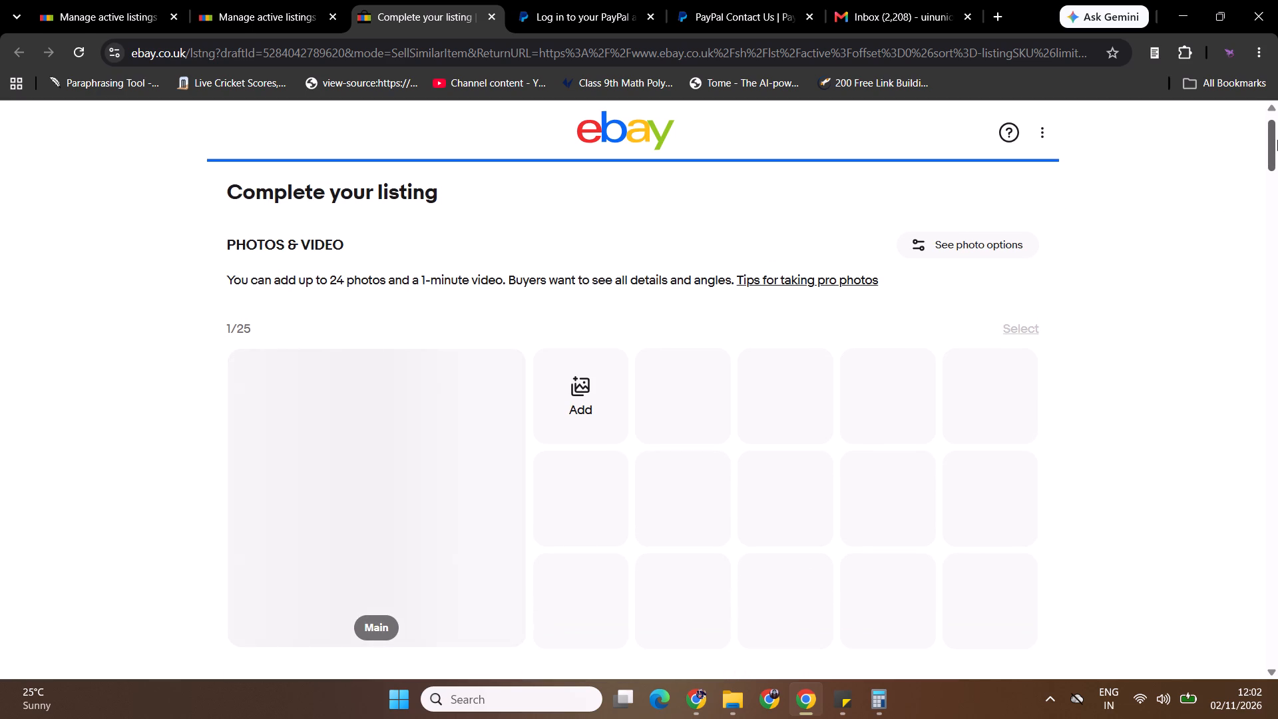
{"action": "left_click_drag", "start_coordinate": [1277, 140], "coordinate": [1262, 245]}
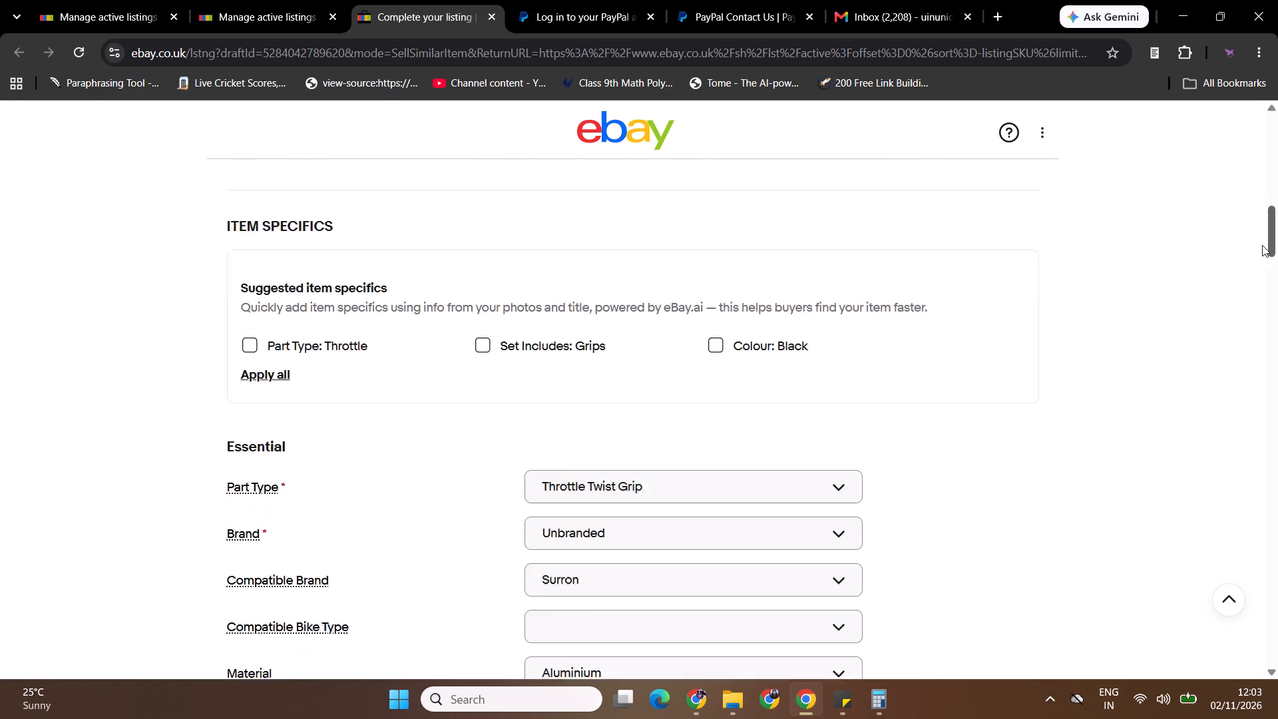
{"action": "left_click_drag", "start_coordinate": [1262, 245], "coordinate": [1259, 292]}
{"action": "left_click", "coordinate": [668, 388]}
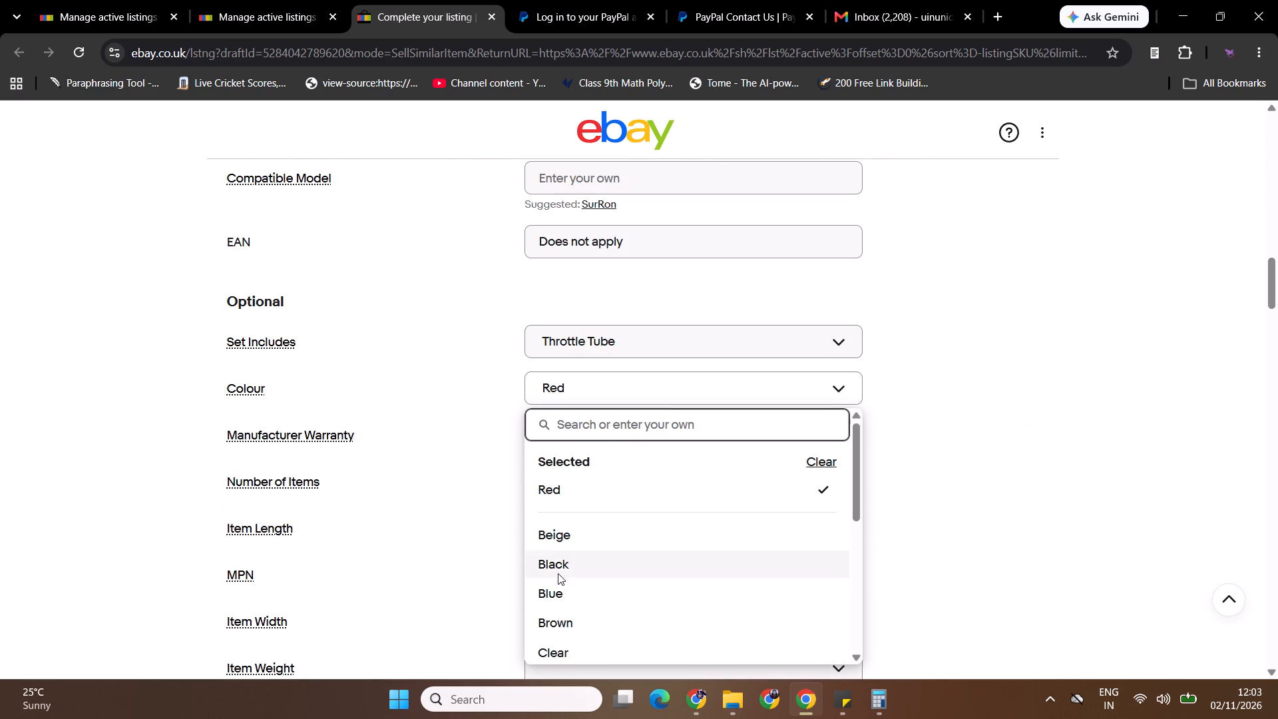
{"action": "left_click", "coordinate": [558, 585]}
{"action": "left_click", "coordinate": [1101, 433]}
Review the draft's remaining item specifics, the full description text and the pricing section through to the listing fee.
{"action": "left_click_drag", "start_coordinate": [1277, 271], "coordinate": [1277, 278]}
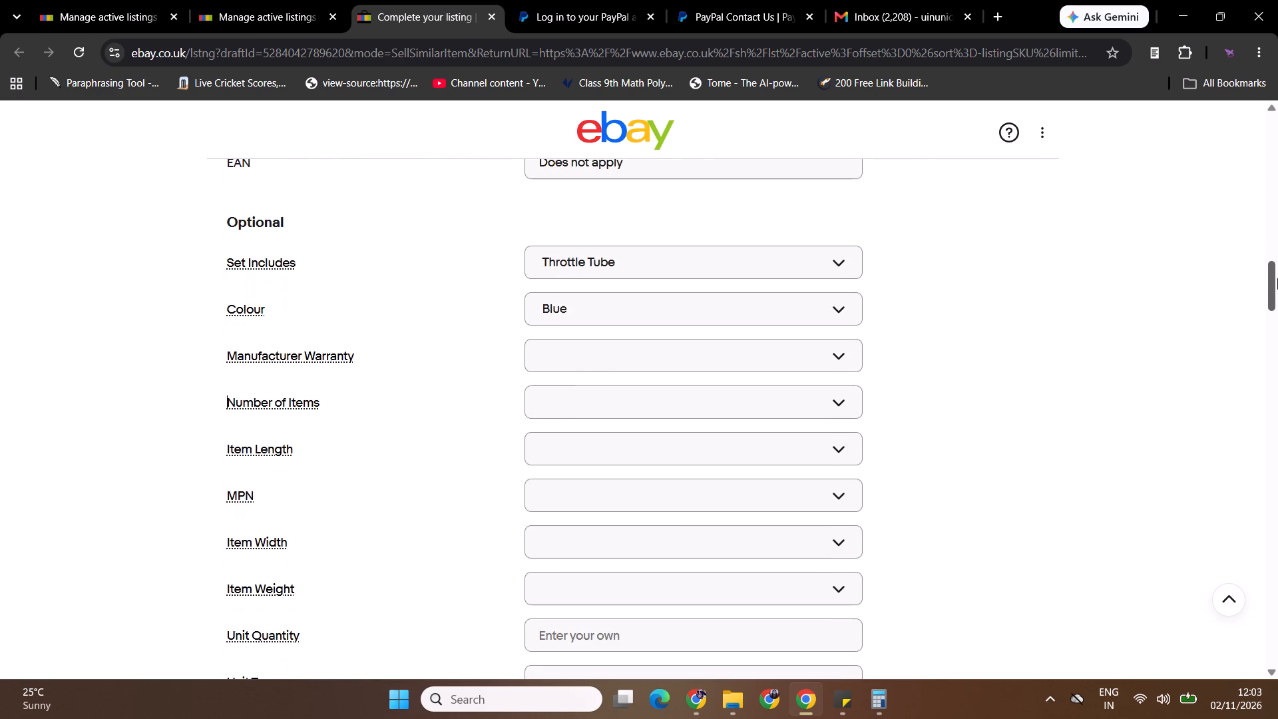
{"action": "left_click_drag", "start_coordinate": [1277, 278], "coordinate": [1276, 322]}
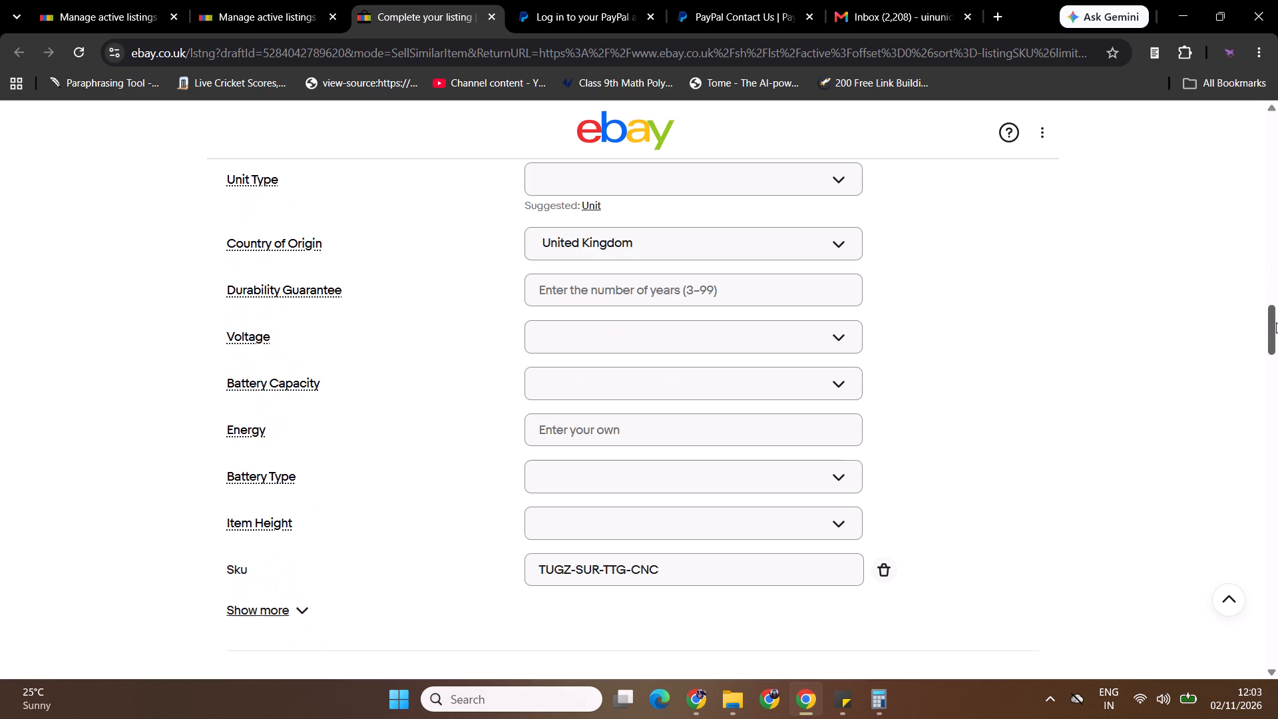
{"action": "left_click_drag", "start_coordinate": [1276, 322], "coordinate": [1247, 367]}
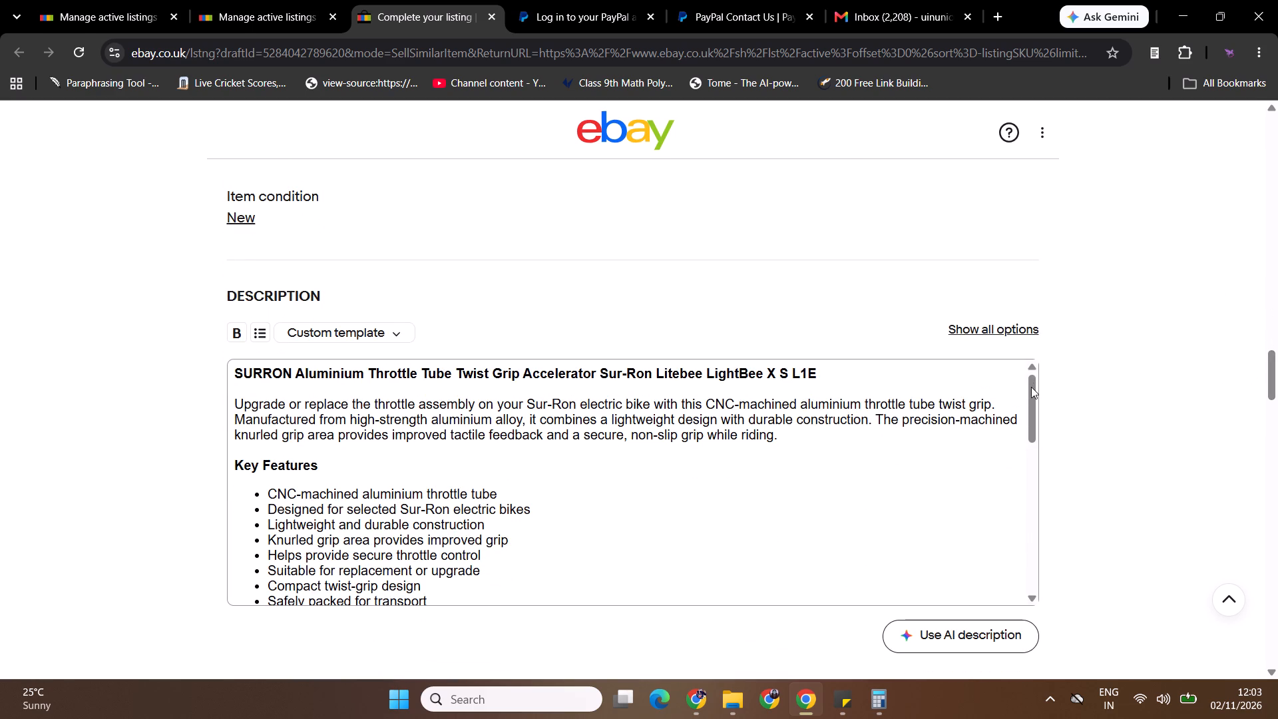
{"action": "left_click_drag", "start_coordinate": [1031, 388], "coordinate": [1034, 432]}
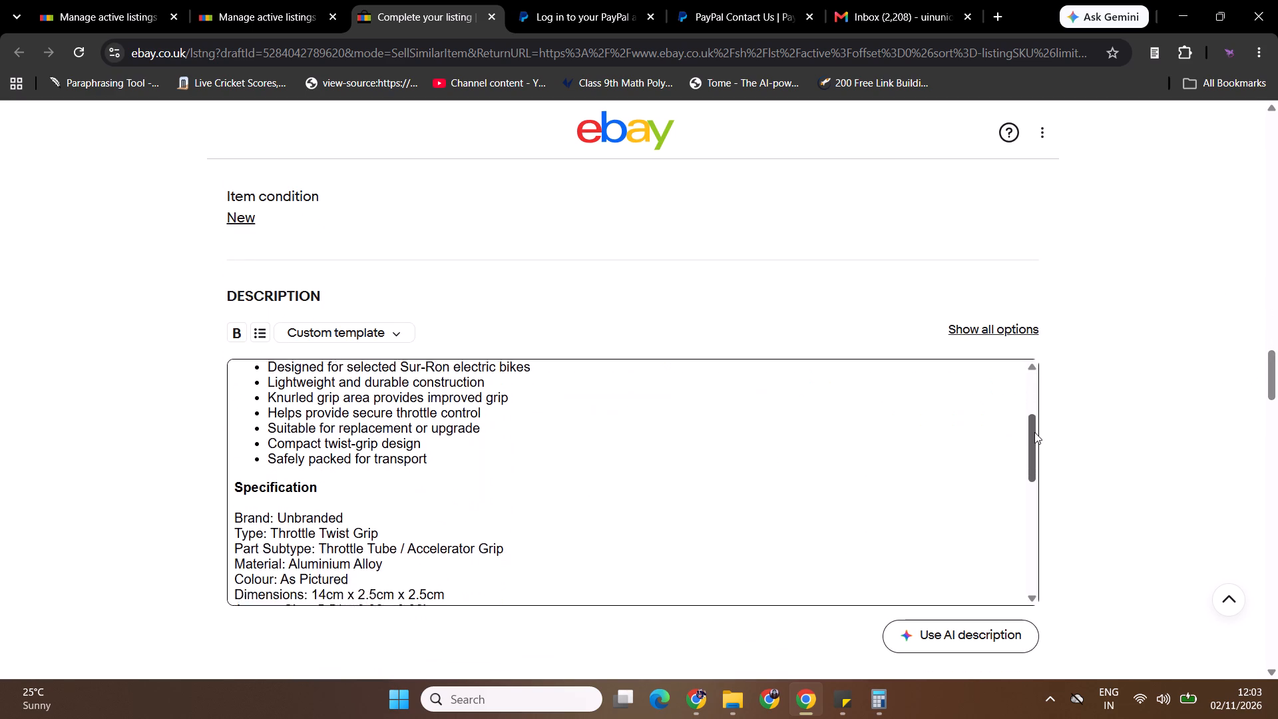
{"action": "left_click_drag", "start_coordinate": [1034, 432], "coordinate": [1034, 548]}
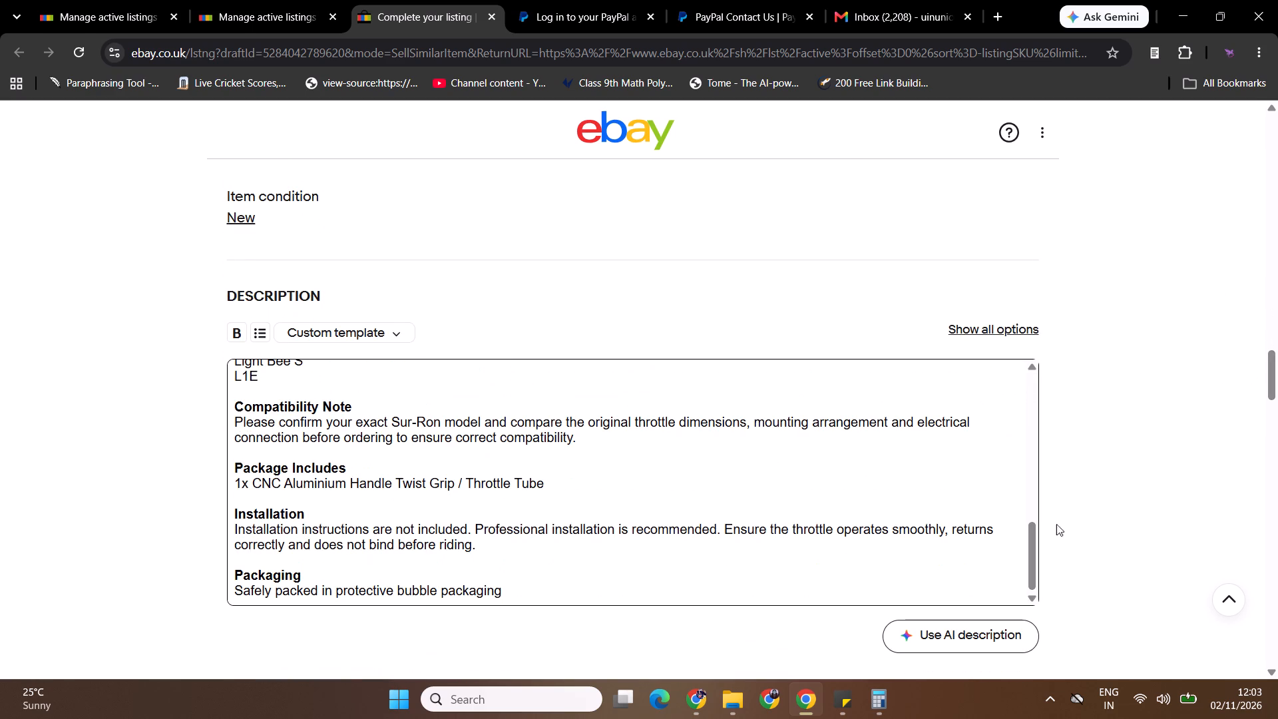
{"action": "left_click_drag", "start_coordinate": [1277, 335], "coordinate": [1277, 371]}
{"action": "left_click_drag", "start_coordinate": [1277, 322], "coordinate": [1277, 389]}
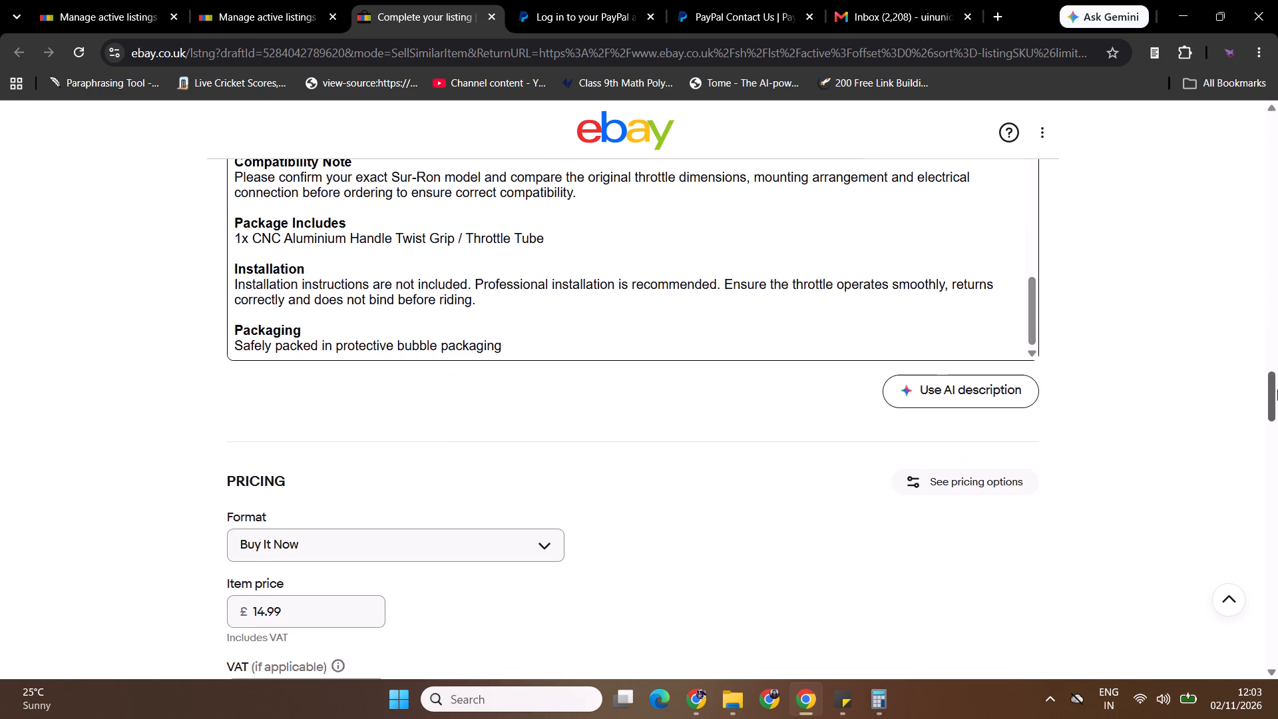
{"action": "left_click_drag", "start_coordinate": [1277, 389], "coordinate": [1216, 623]}
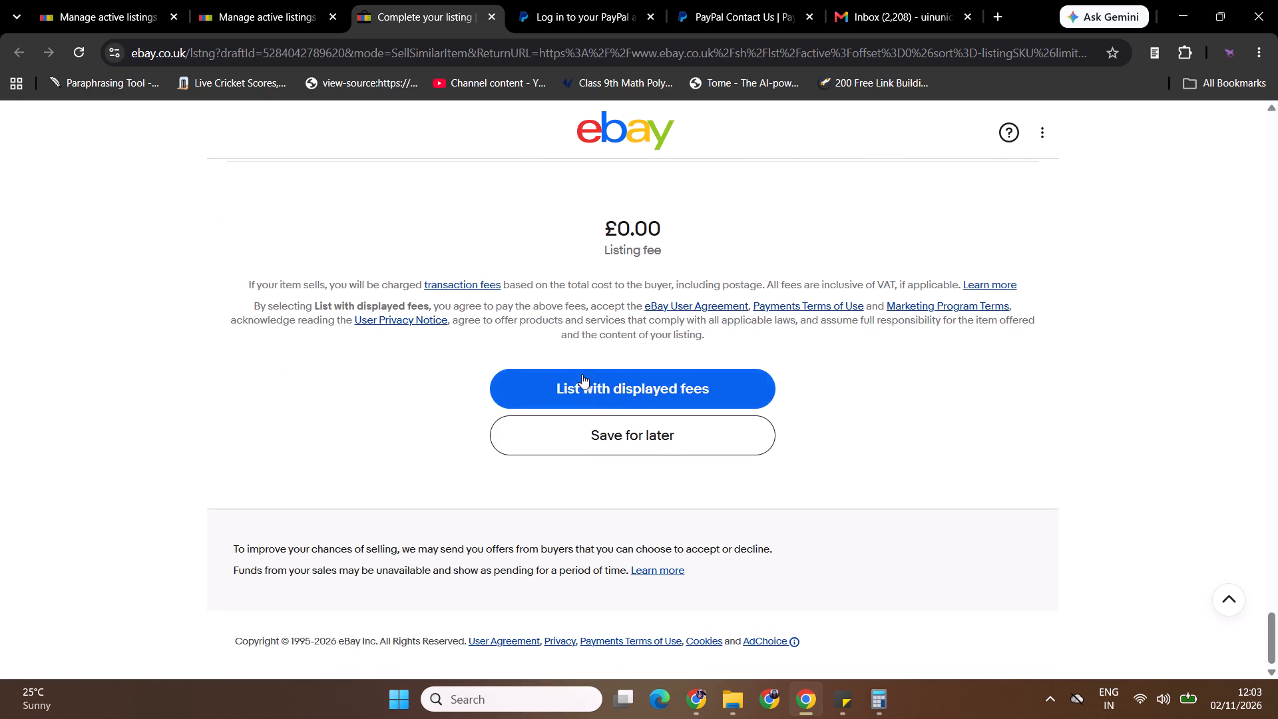
Submit the blue throttle tube draft for listing with the displayed fees and check on its submission.
{"action": "left_click", "coordinate": [582, 374]}
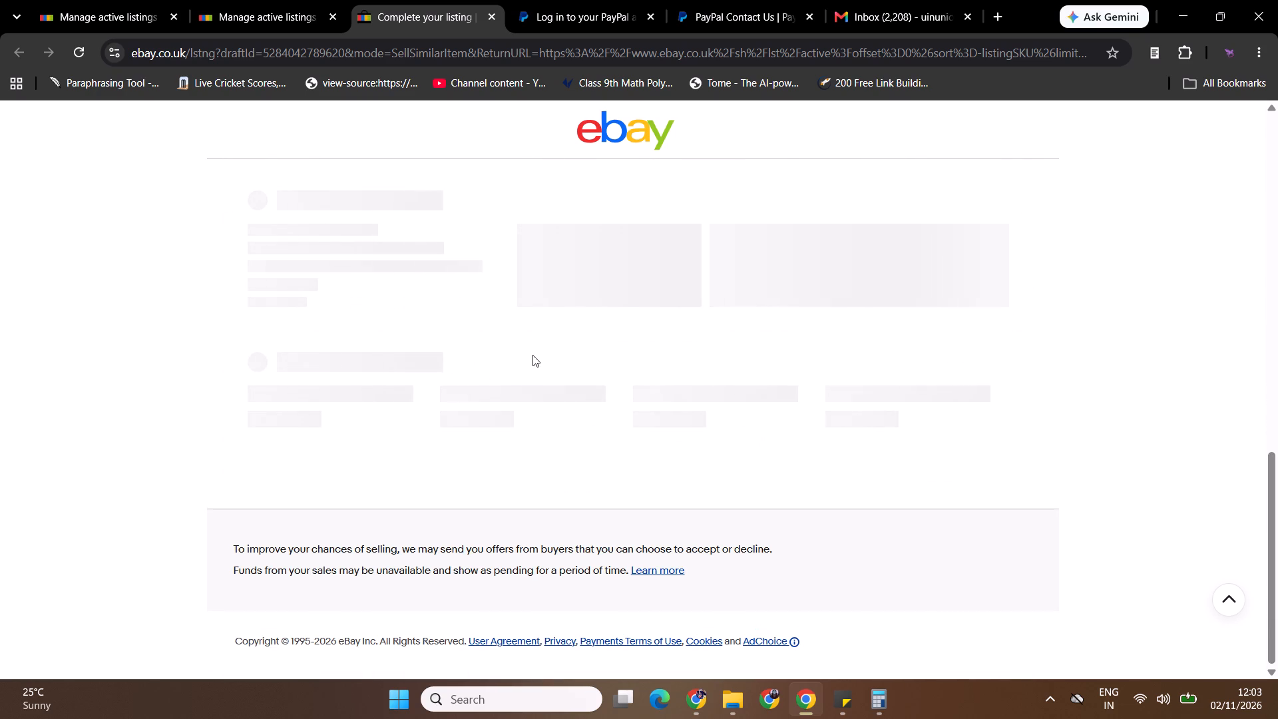
{"action": "left_click", "coordinate": [224, 0]}
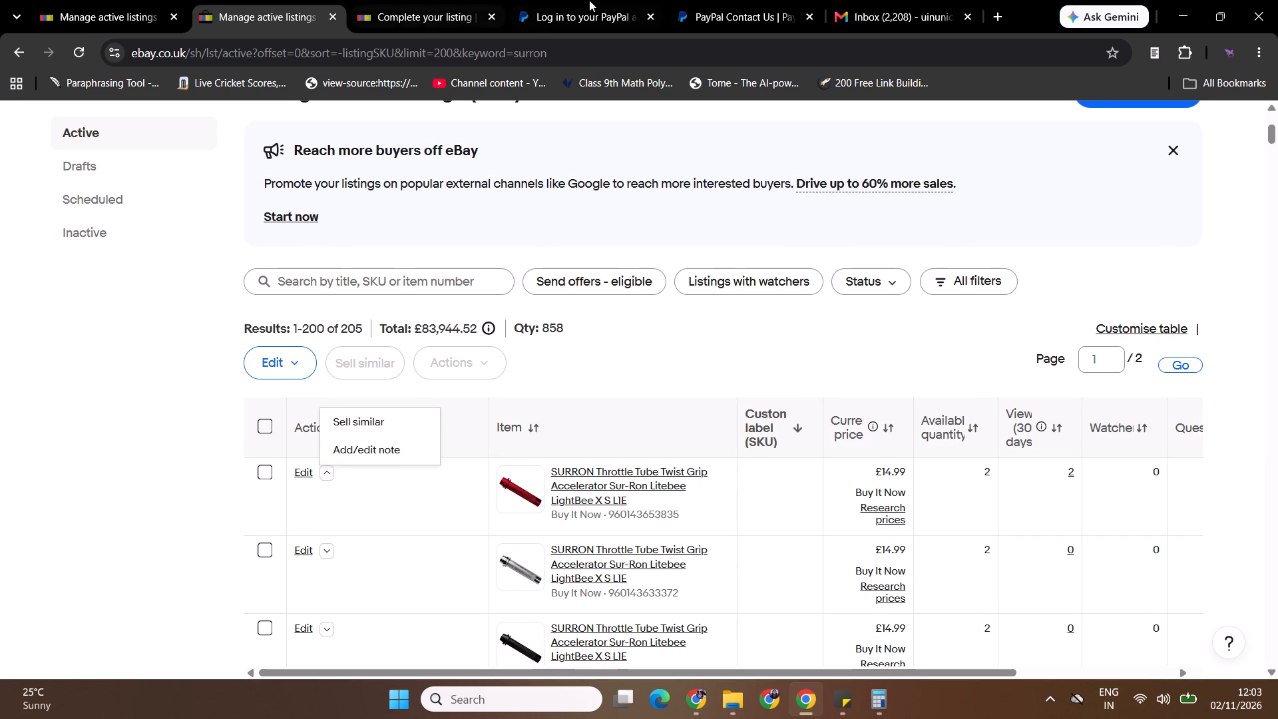
{"action": "left_click", "coordinate": [455, 0]}
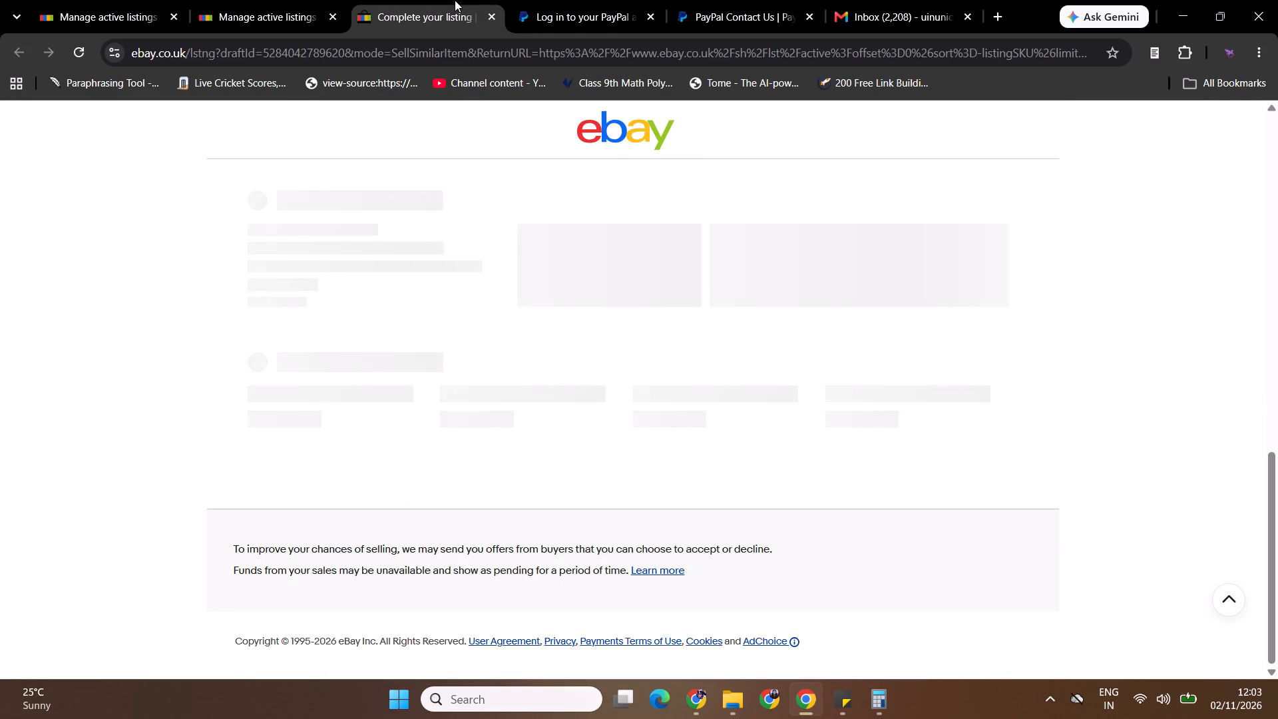
Complete the blue throttle tube's listing confirmation and close the older surron active listings tab beside it.
{"action": "left_click", "coordinate": [1138, 700]}
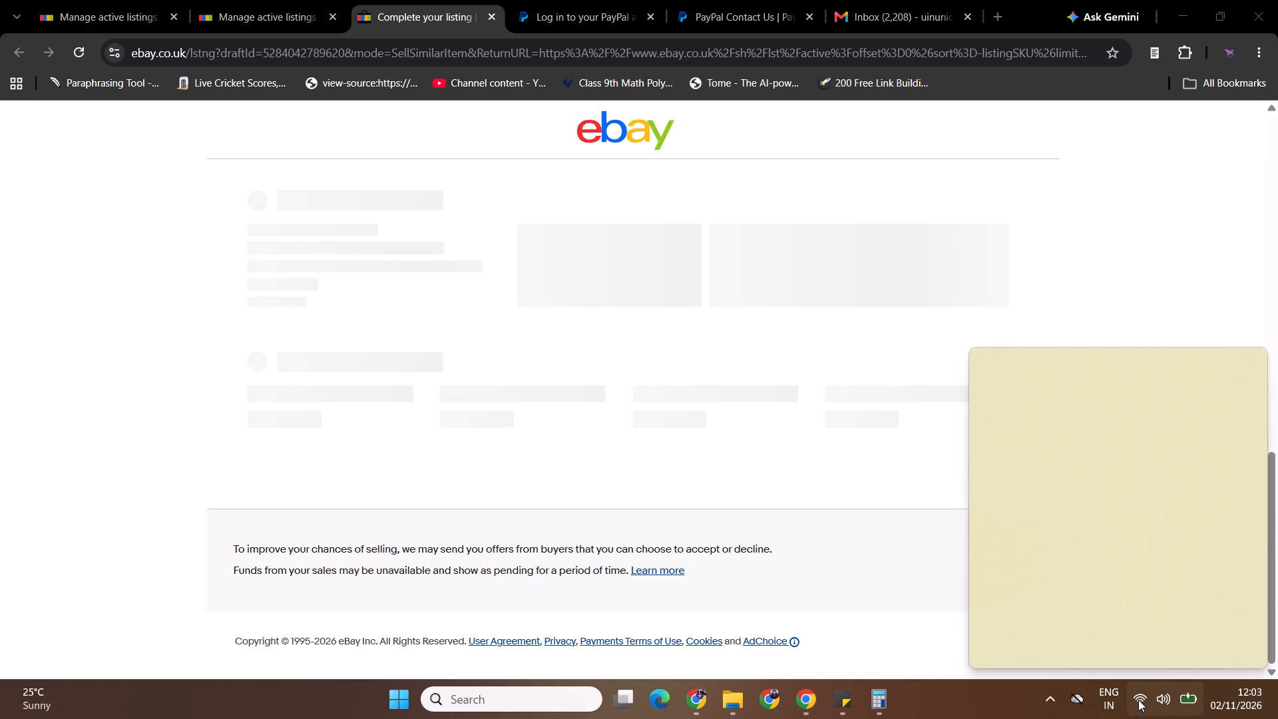
{"action": "left_click", "coordinate": [857, 384]}
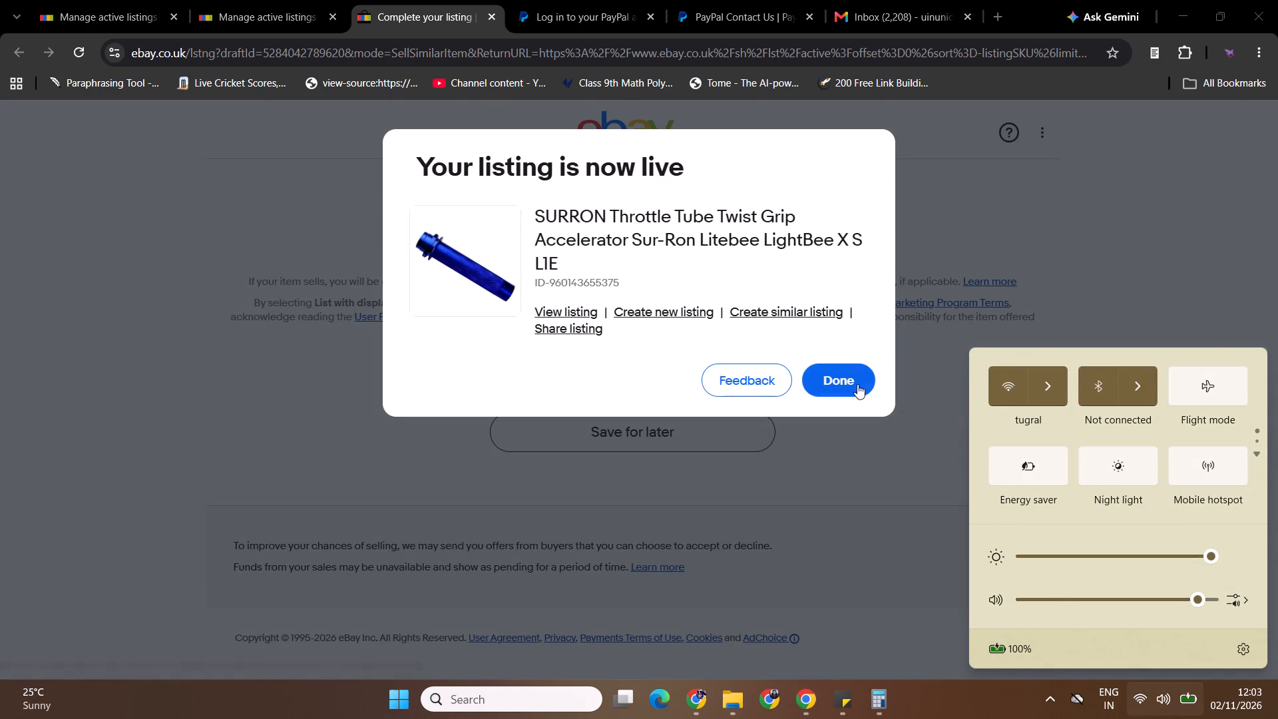
{"action": "left_click", "coordinate": [296, 0]}
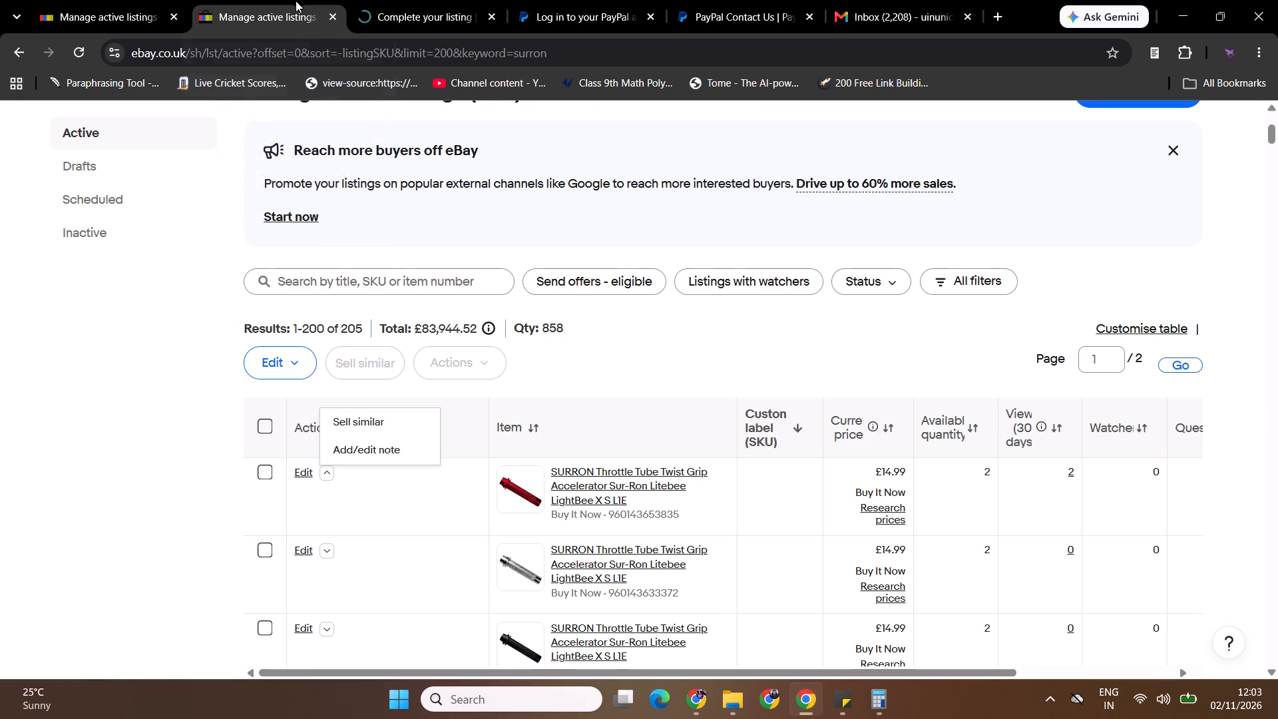
{"action": "left_click", "coordinate": [393, 0]}
{"action": "left_click", "coordinate": [331, 18]}
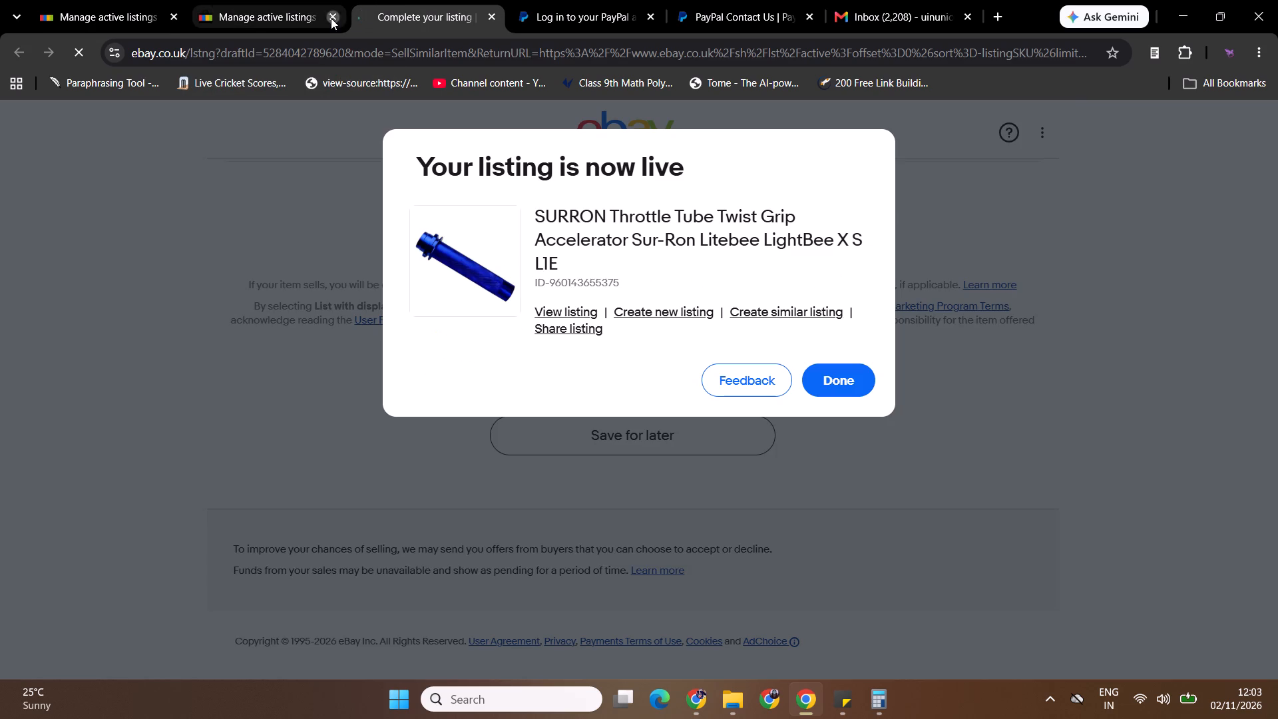
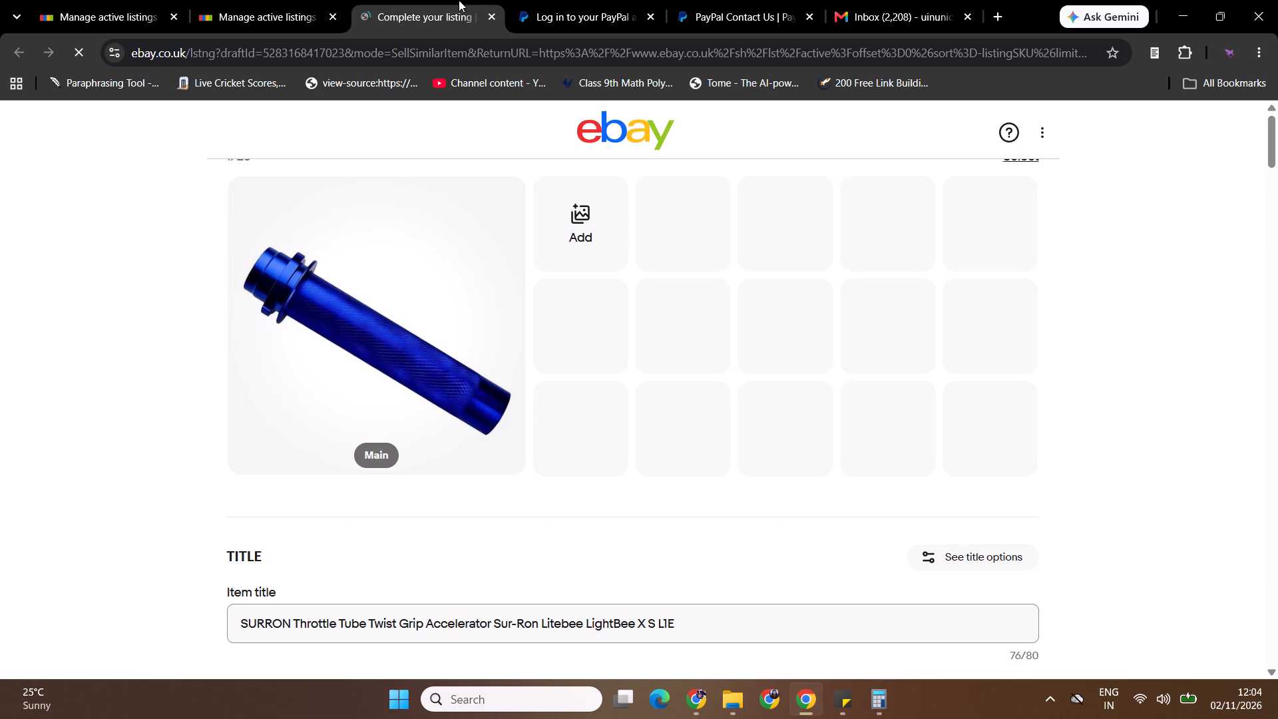
Replace the draft's blue throttle tube photo with the gold throttle tube image s-l1600 (18) from the Downloads folder.
{"action": "left_click", "coordinate": [497, 208]}
{"action": "left_click", "coordinate": [622, 346]}
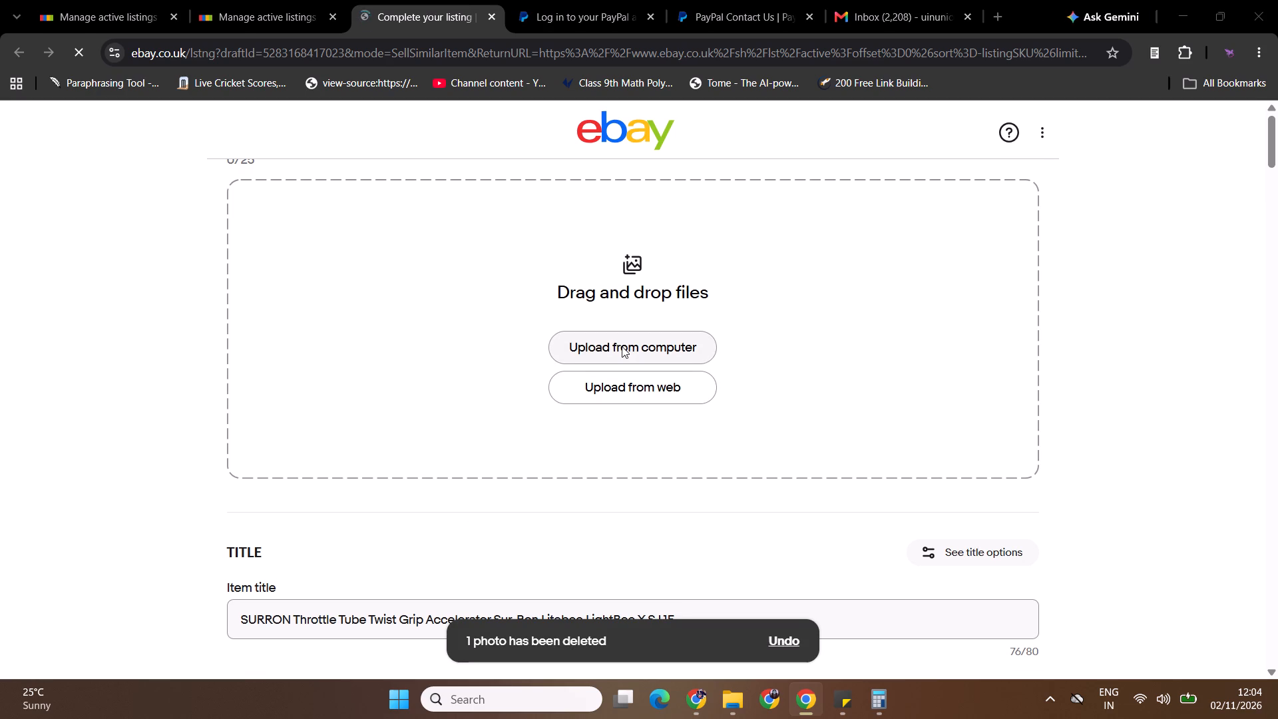
{"action": "left_click", "coordinate": [644, 345]}
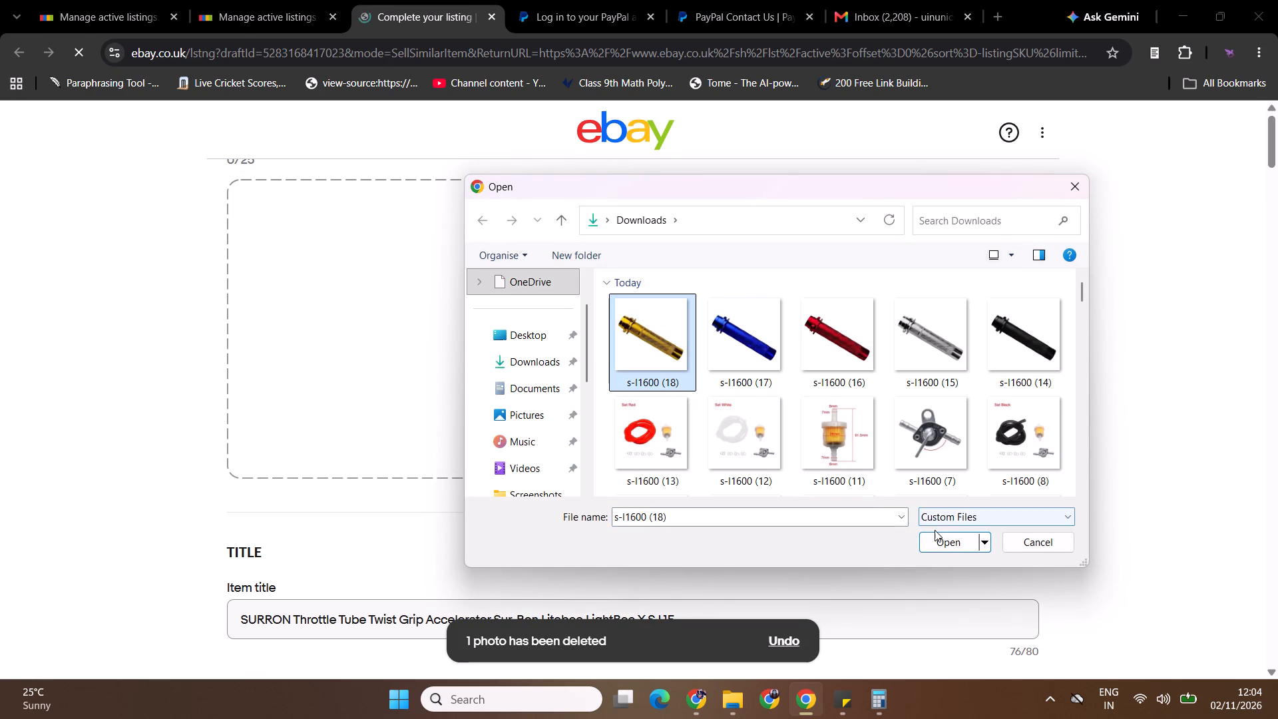
{"action": "left_click_drag", "start_coordinate": [935, 530], "coordinate": [939, 540]}
{"action": "left_click", "coordinate": [941, 547]}
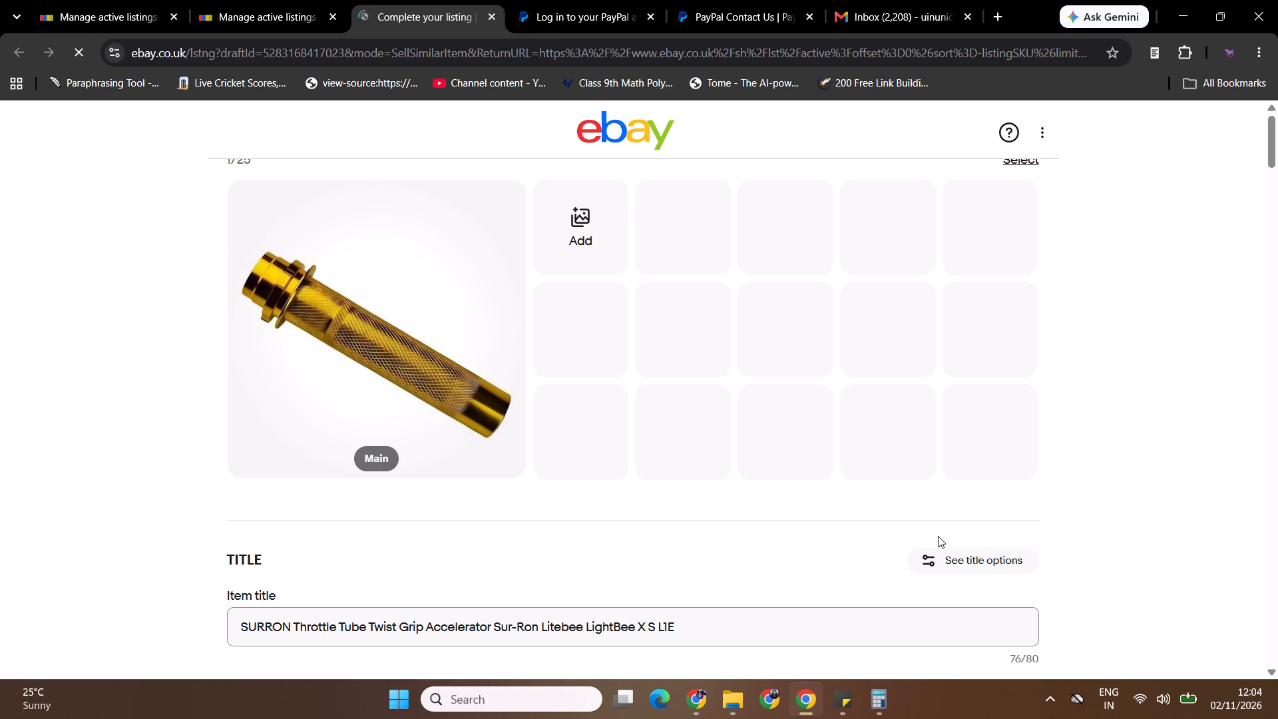
Set the Colour in the draft's optional item specifics to Gold.
{"action": "left_click_drag", "start_coordinate": [1277, 164], "coordinate": [1277, 182]}
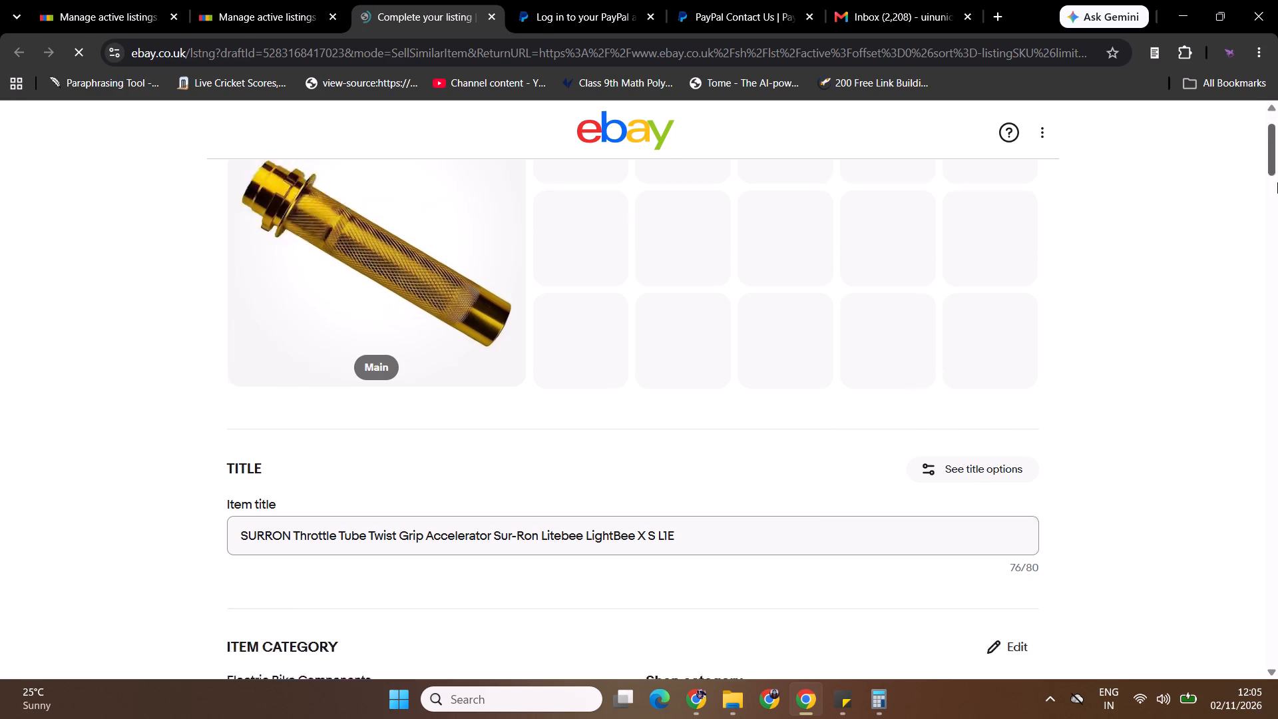
{"action": "left_click_drag", "start_coordinate": [1277, 182], "coordinate": [1277, 293]}
{"action": "left_click", "coordinate": [586, 366]}
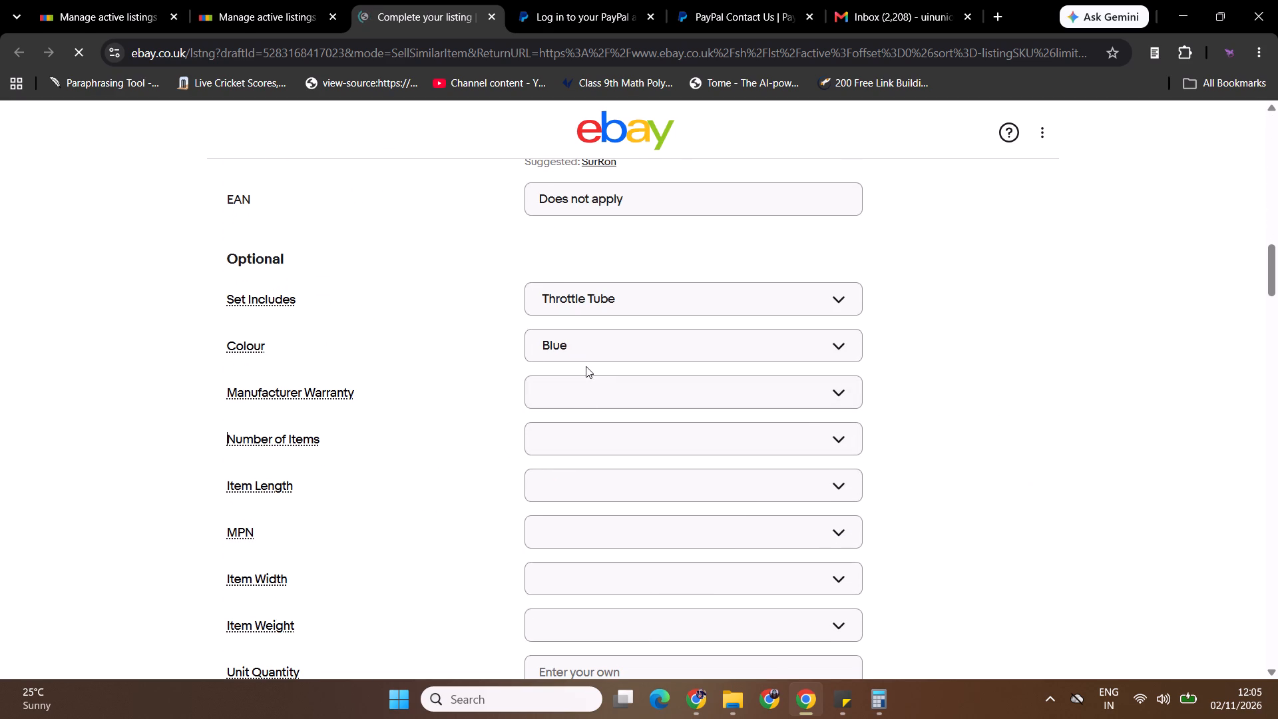
{"action": "left_click", "coordinate": [598, 351]}
{"action": "left_click_drag", "start_coordinate": [857, 429], "coordinate": [857, 503]}
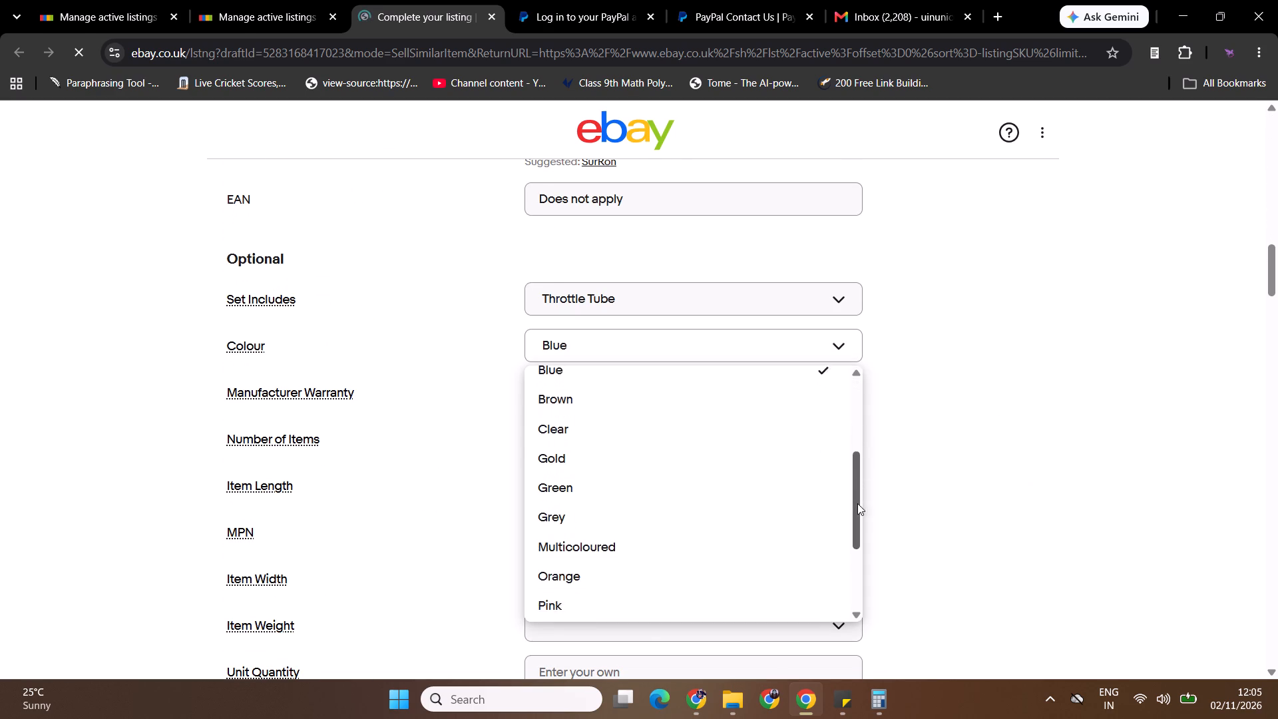
{"action": "left_click_drag", "start_coordinate": [857, 503], "coordinate": [859, 515]}
{"action": "left_click", "coordinate": [615, 413]}
{"action": "left_click", "coordinate": [1047, 431]}
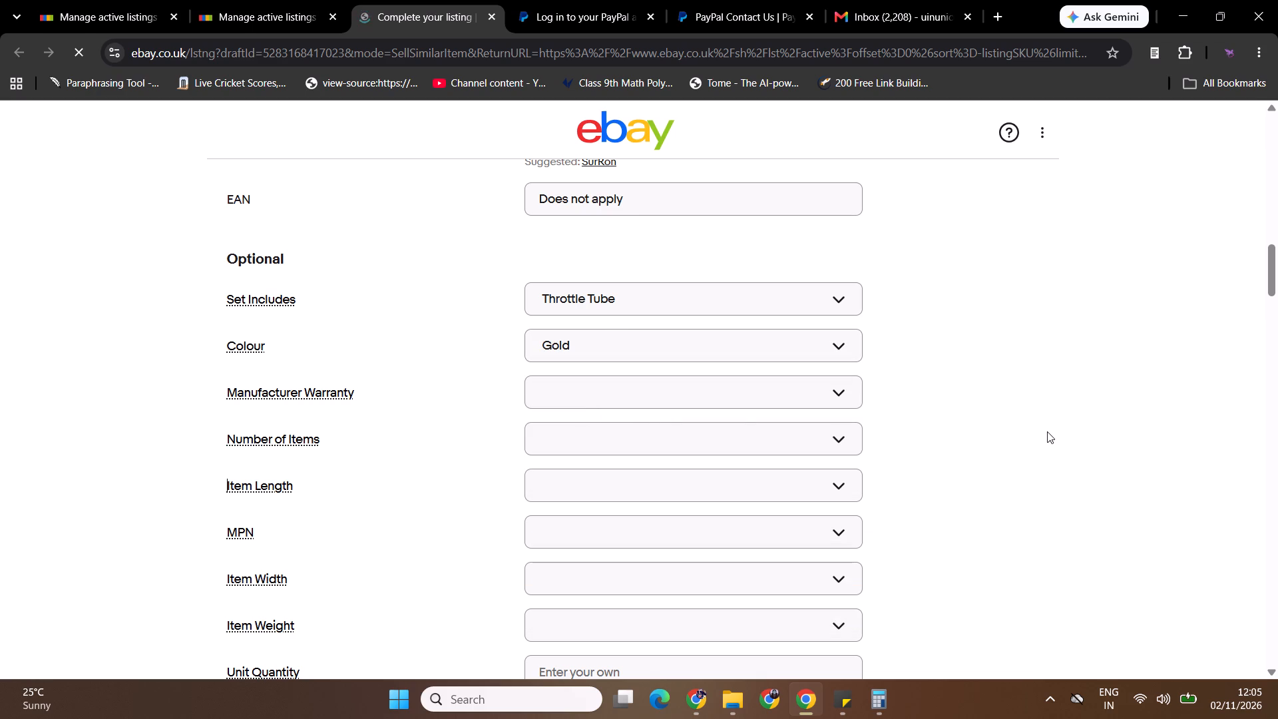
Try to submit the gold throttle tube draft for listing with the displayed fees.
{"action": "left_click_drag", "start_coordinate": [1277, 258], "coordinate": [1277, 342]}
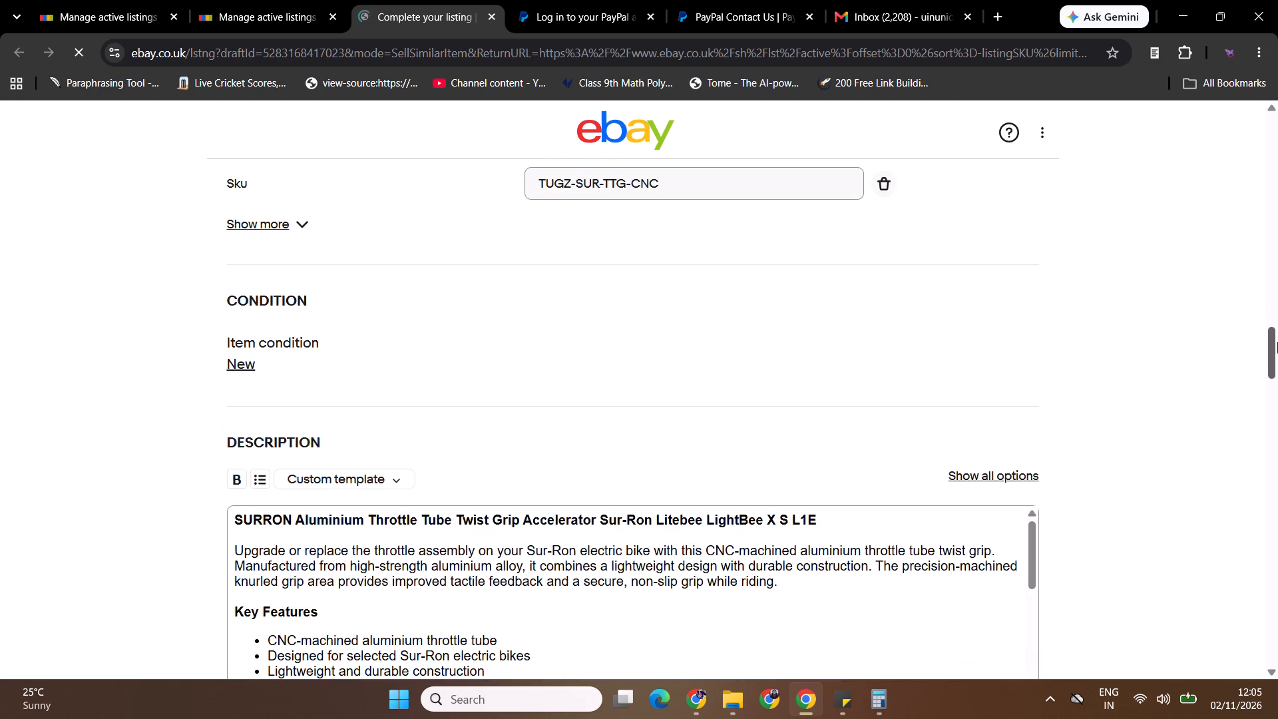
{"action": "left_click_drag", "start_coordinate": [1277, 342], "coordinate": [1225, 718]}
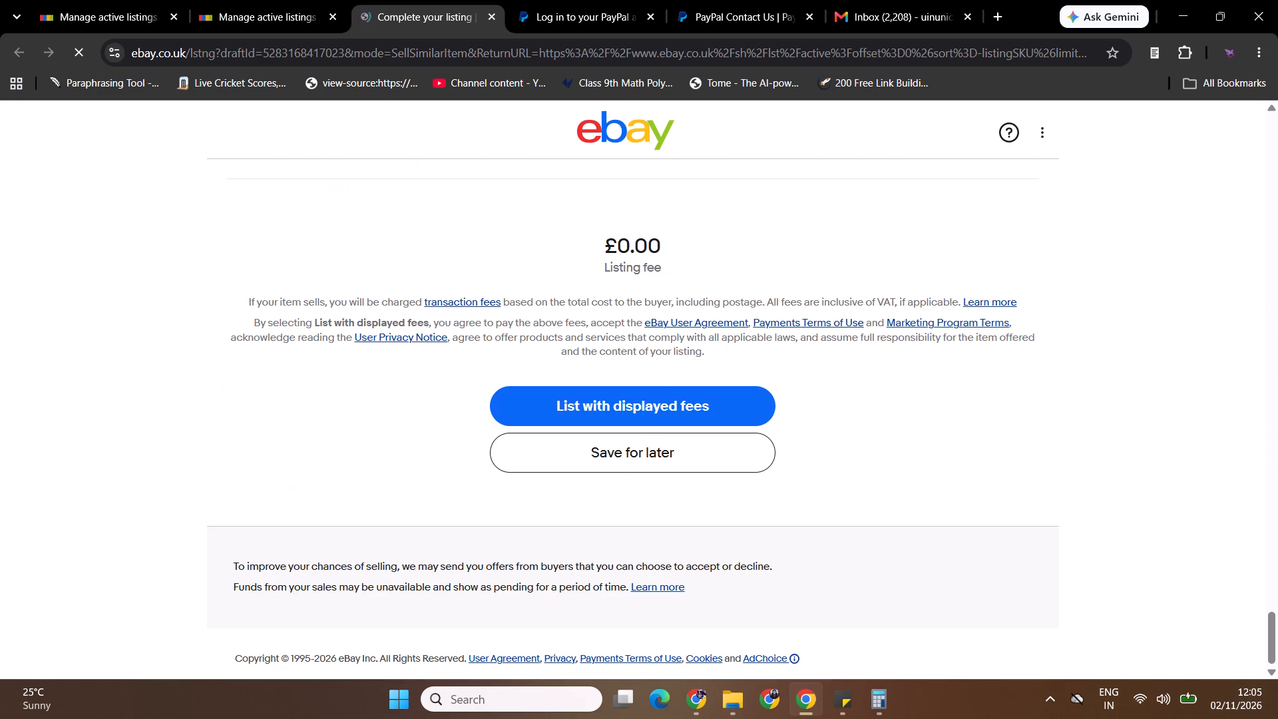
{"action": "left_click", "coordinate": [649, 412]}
Close the spare Manage active listings page showing the earlier SURRON results.
{"action": "left_click", "coordinate": [304, 0]}
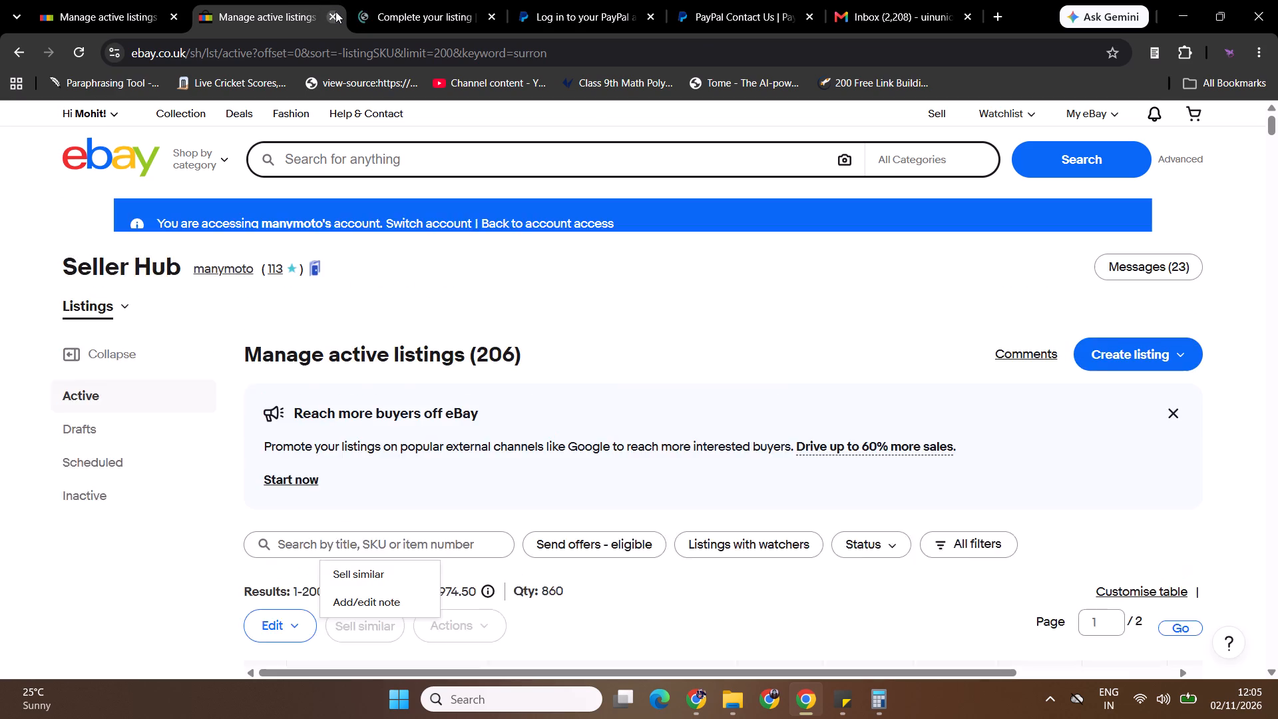
{"action": "left_click", "coordinate": [335, 11]}
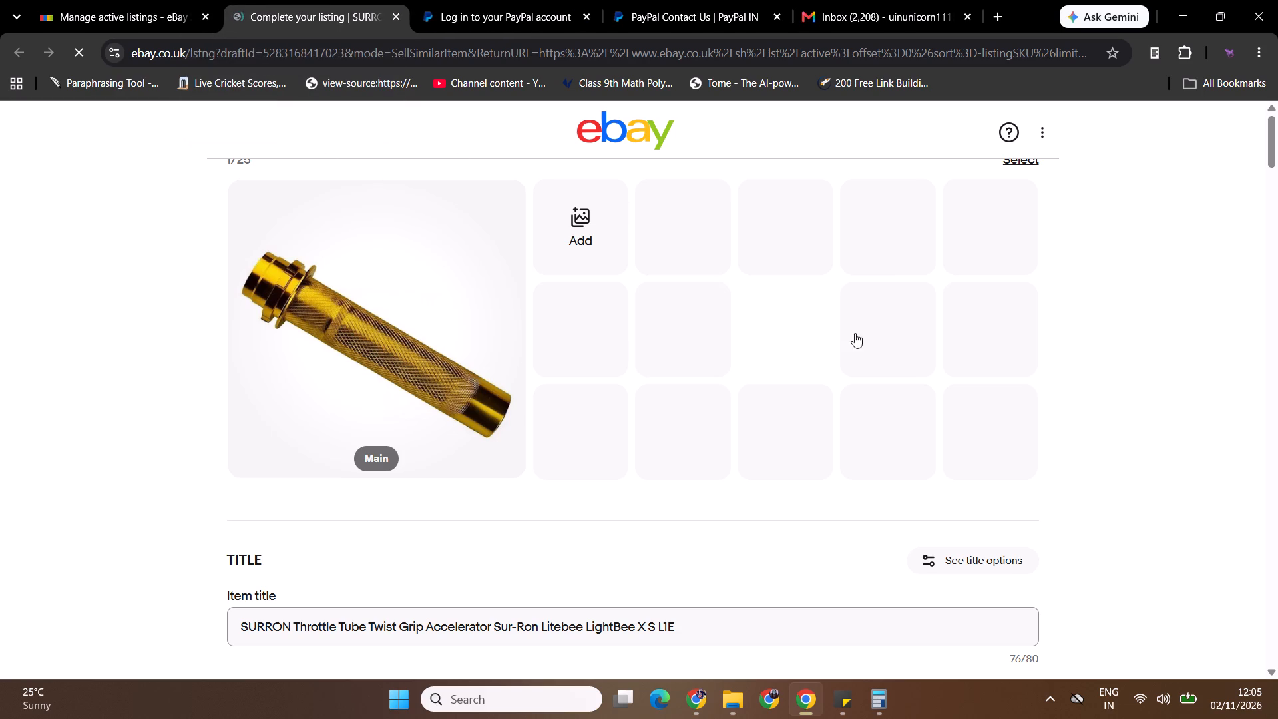
List the gold throttle tube draft with the displayed fees, finish the confirmation and check the throttle tubes in the active listings.
{"action": "left_click_drag", "start_coordinate": [1277, 156], "coordinate": [1276, 274]}
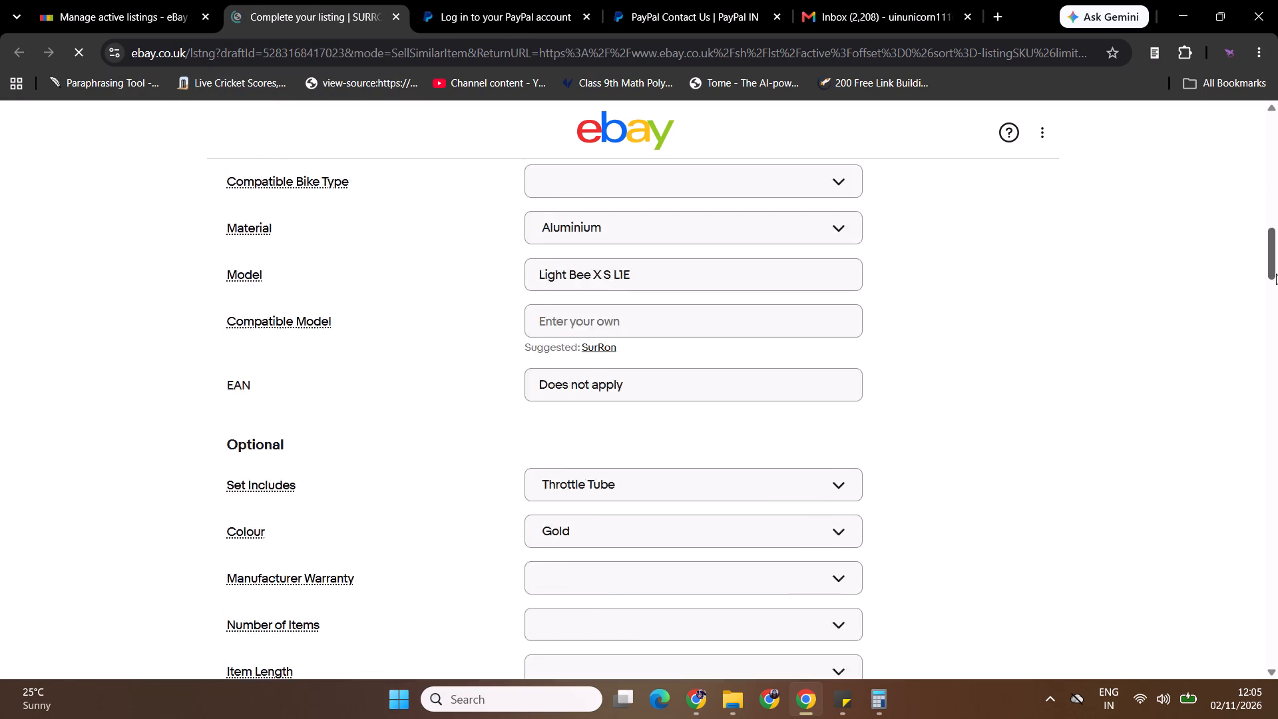
{"action": "left_click_drag", "start_coordinate": [1276, 274], "coordinate": [1257, 712]}
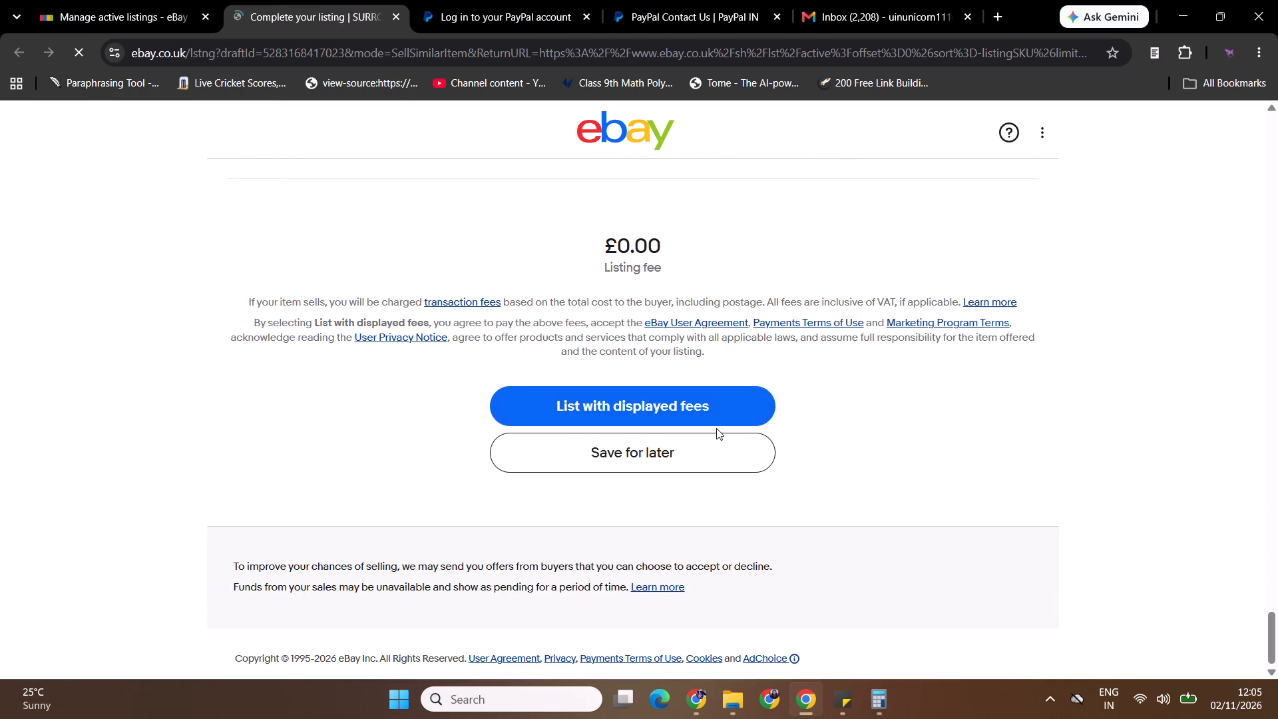
{"action": "left_click", "coordinate": [650, 407]}
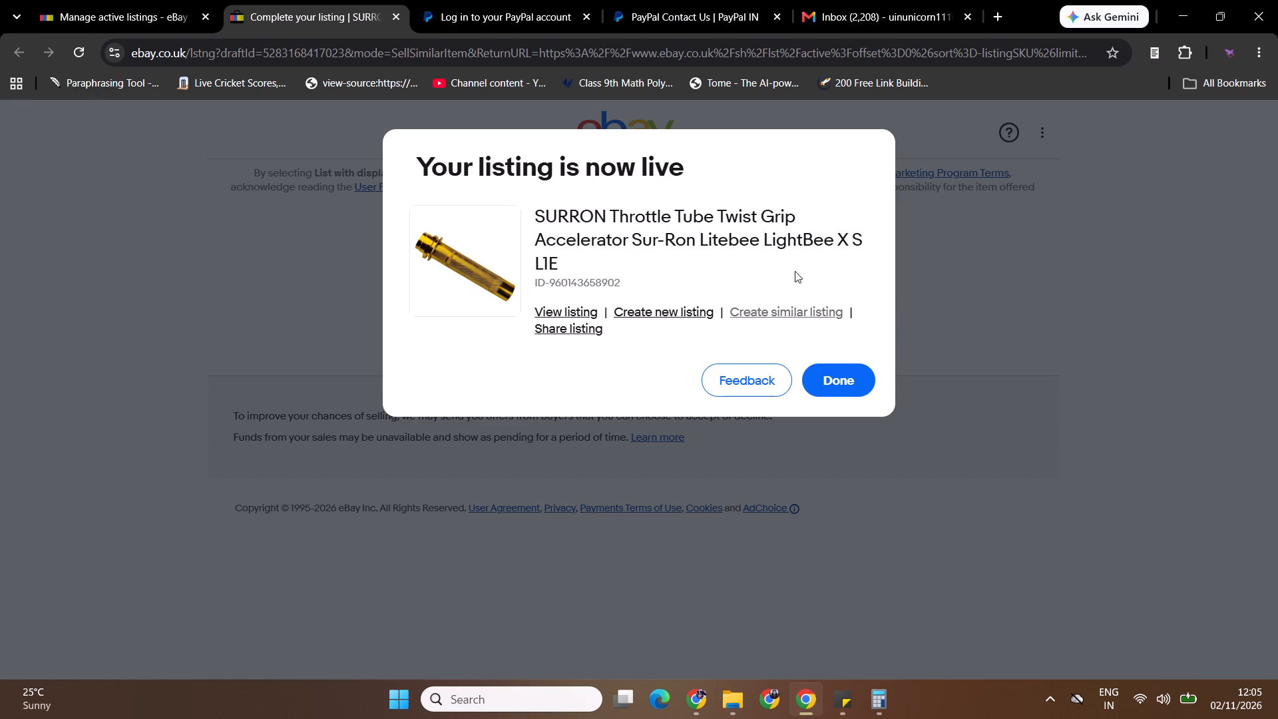
{"action": "left_click", "coordinate": [857, 372]}
{"action": "key", "text": "Pause"}
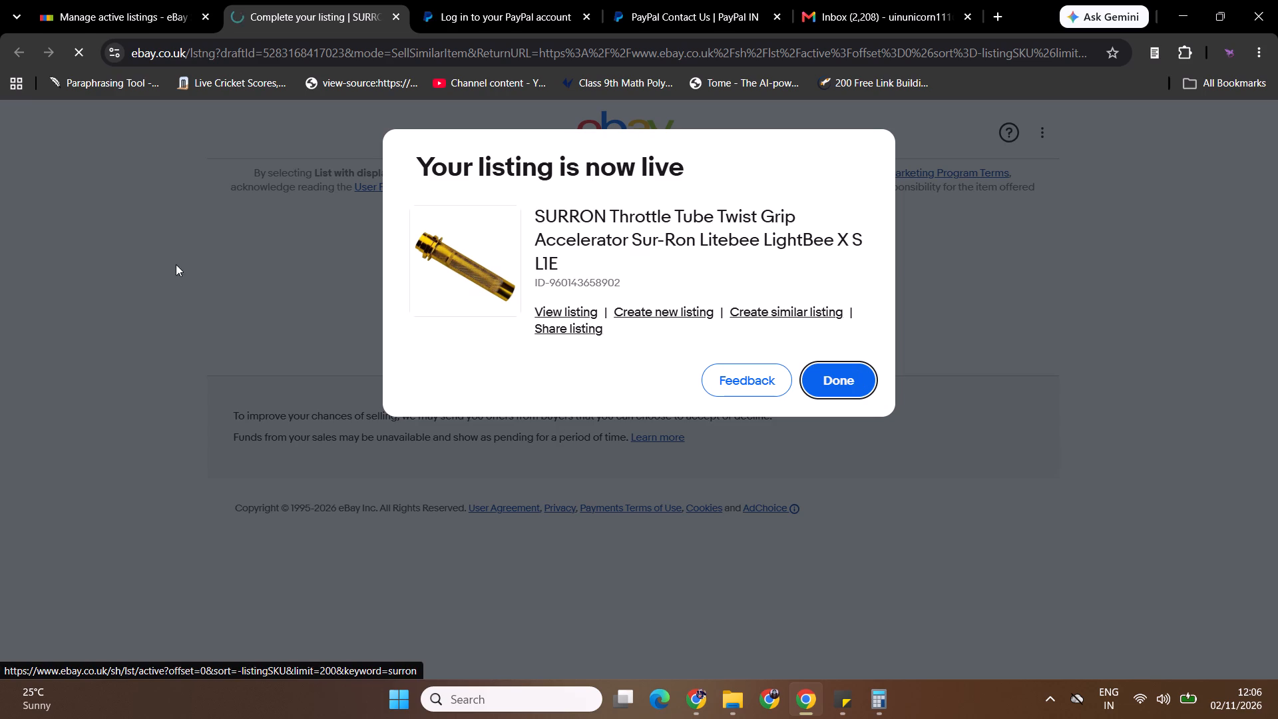
{"action": "left_click", "coordinate": [1129, 706]}
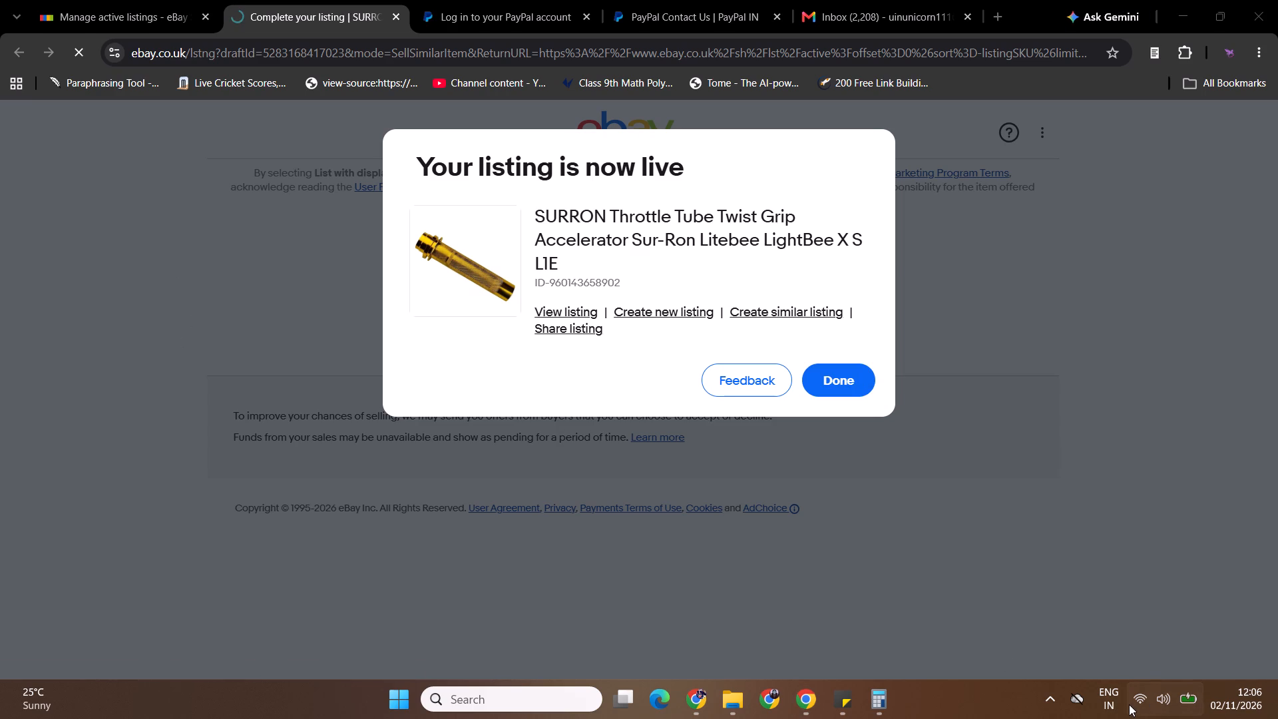
{"action": "left_click", "coordinate": [855, 387]}
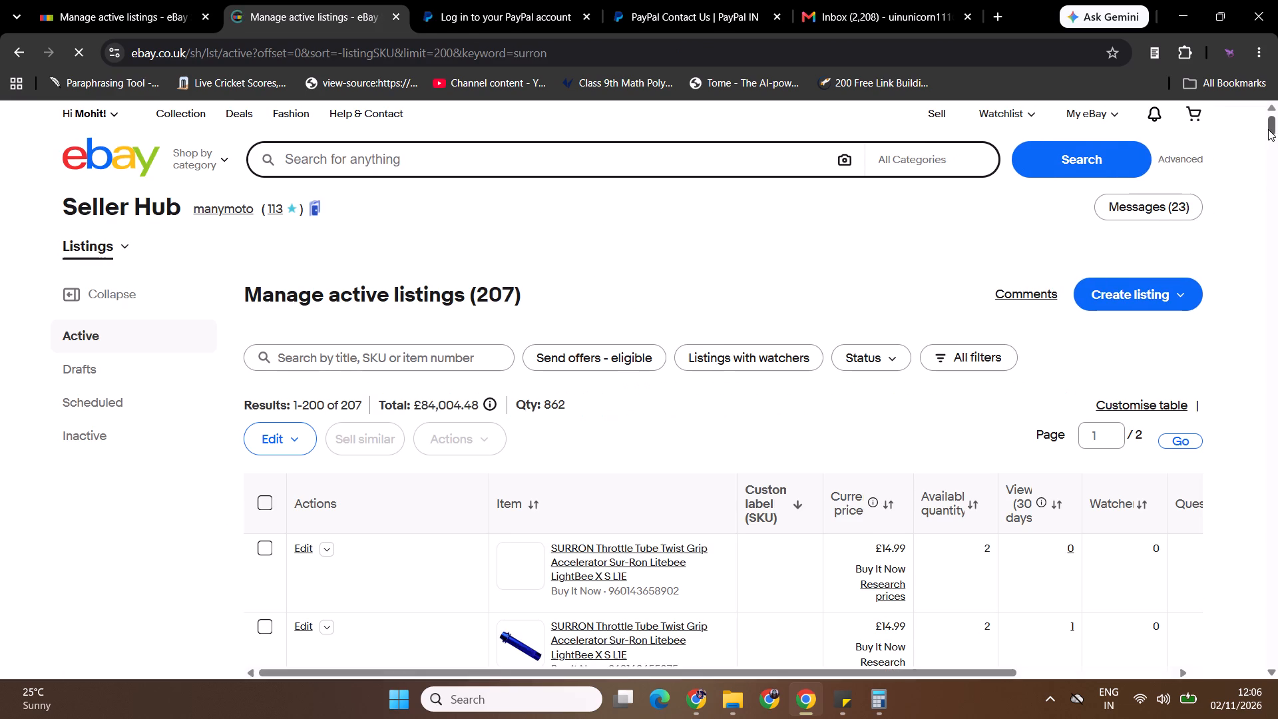
{"action": "left_click_drag", "start_coordinate": [1277, 129], "coordinate": [1277, 136]}
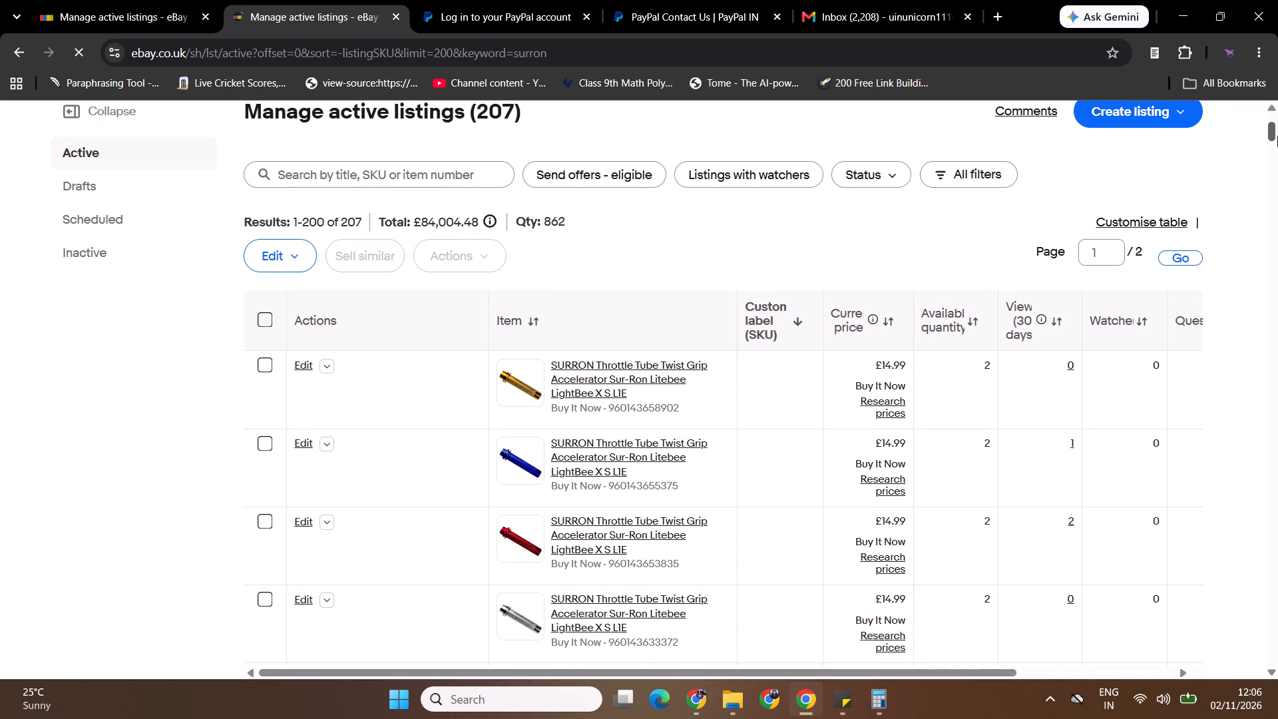
{"action": "left_click_drag", "start_coordinate": [1277, 136], "coordinate": [1277, 144]}
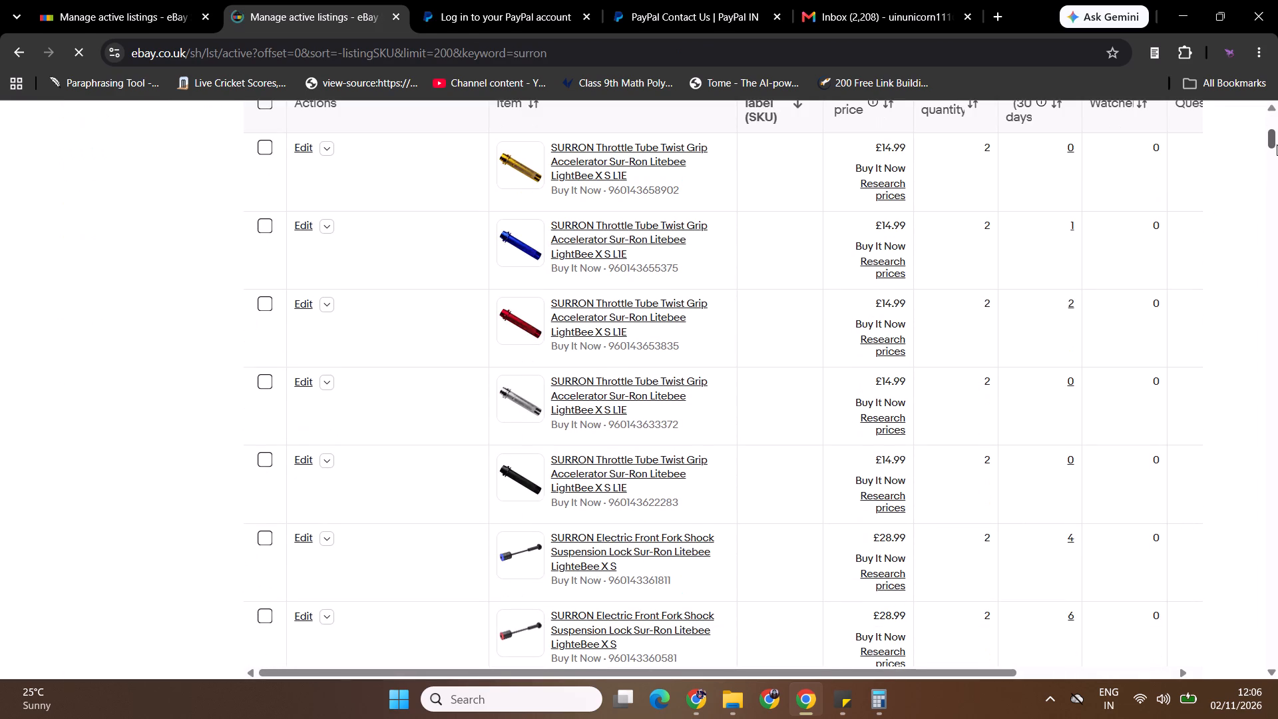
{"action": "left_click_drag", "start_coordinate": [1277, 144], "coordinate": [1277, 143]}
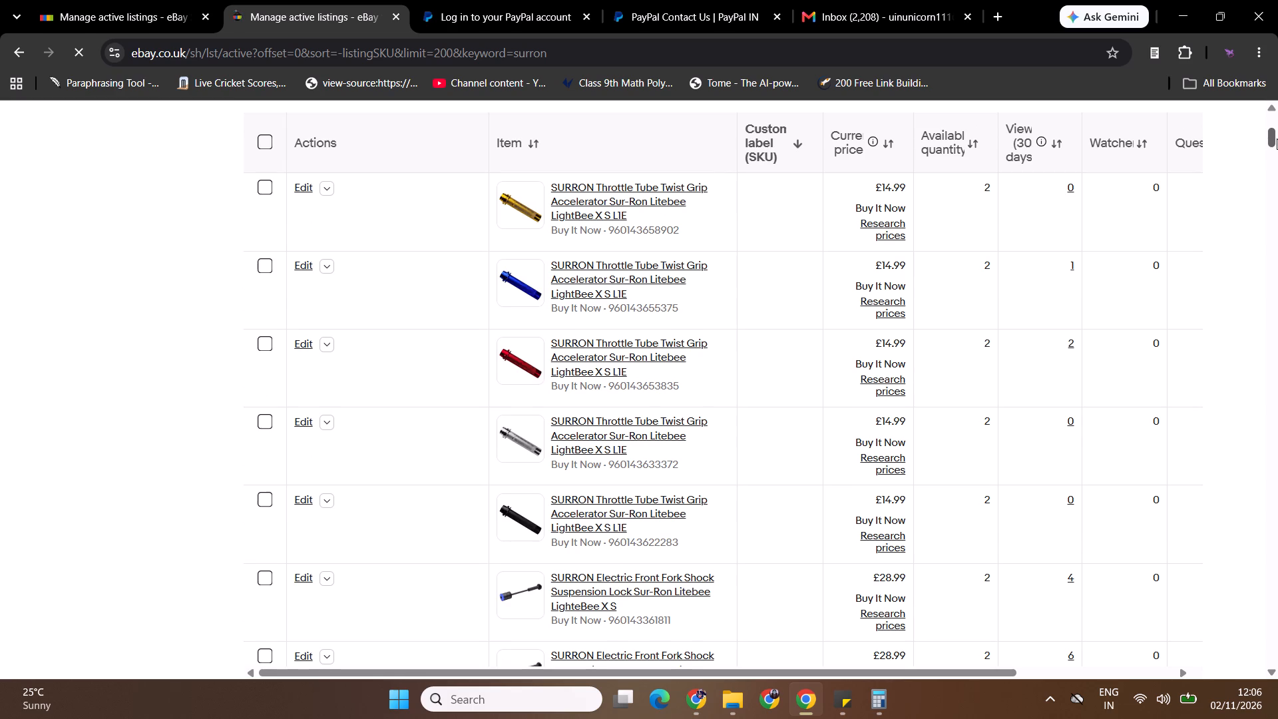
Switch to the incognito browser window and close the blue and gold SURRON throttle tube reference pages.
{"action": "key", "text": "alt+Tab"}
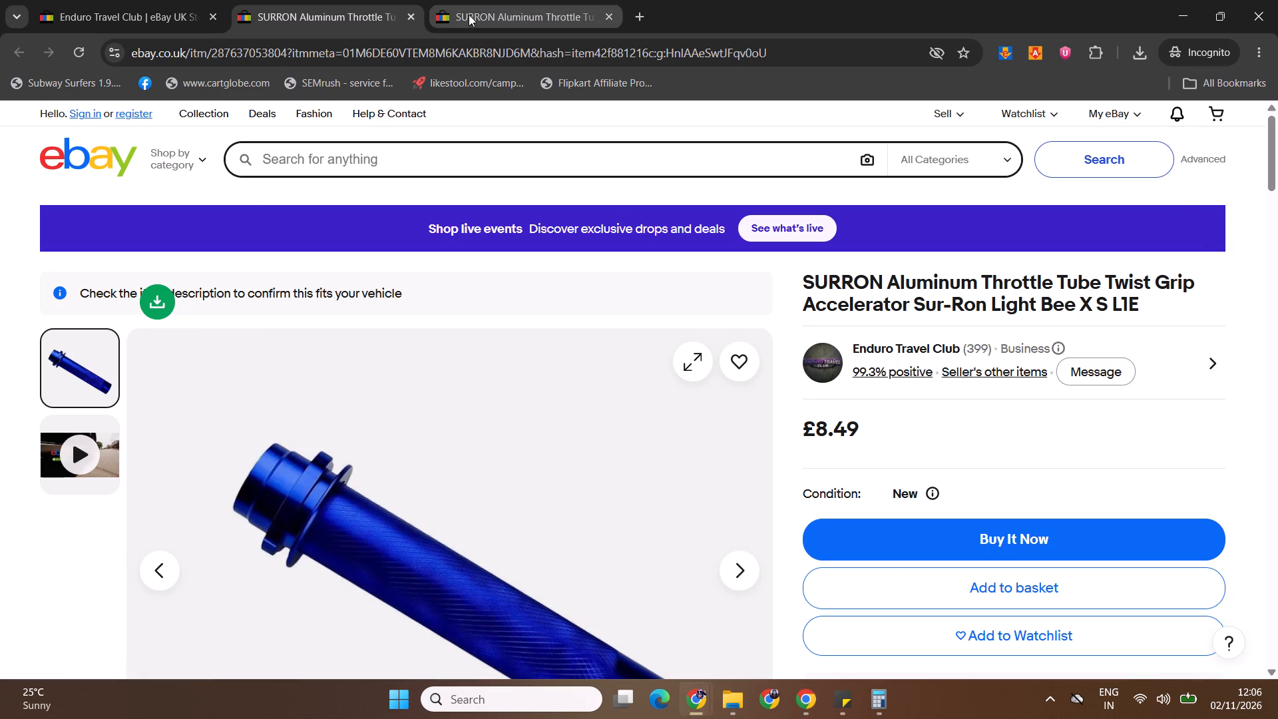
{"action": "left_click", "coordinate": [407, 17]}
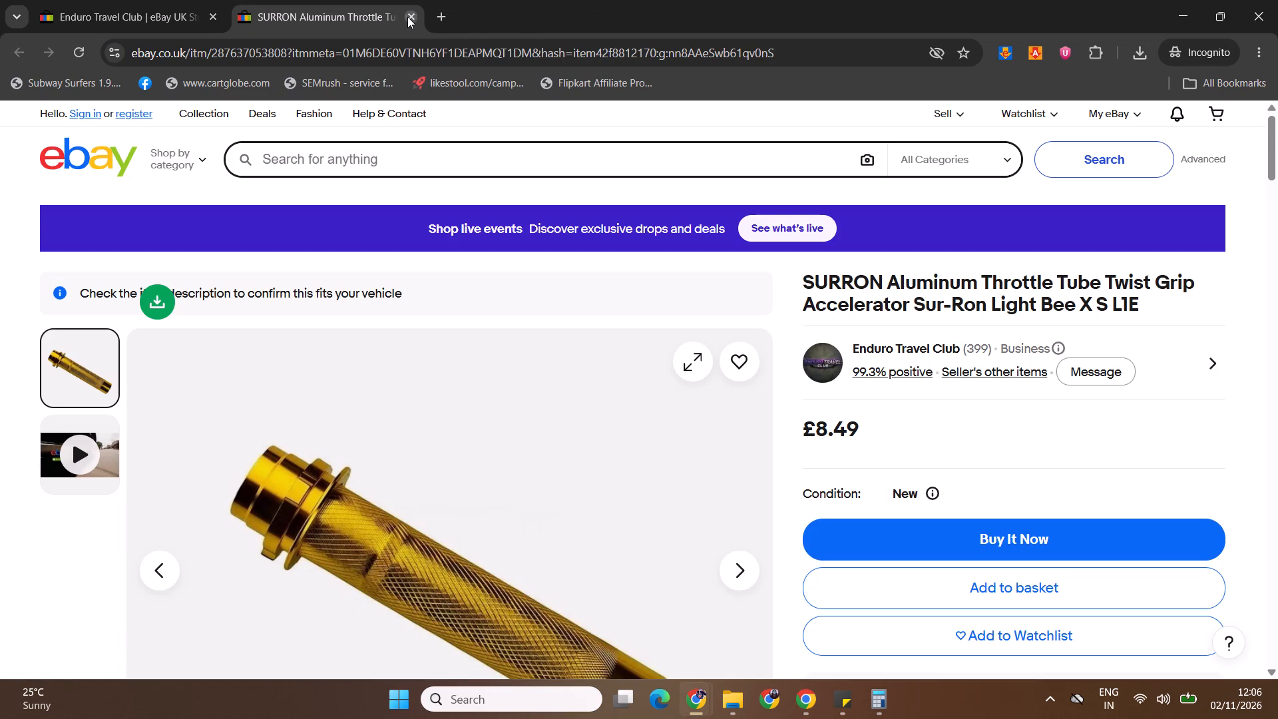
{"action": "left_click", "coordinate": [407, 17]}
Open the YAMAHA Fuel Tank Switch Petcock Valve Gas Tap item from the Enduro Travel Club store in its own page.
{"action": "left_click_drag", "start_coordinate": [1277, 274], "coordinate": [1277, 280]}
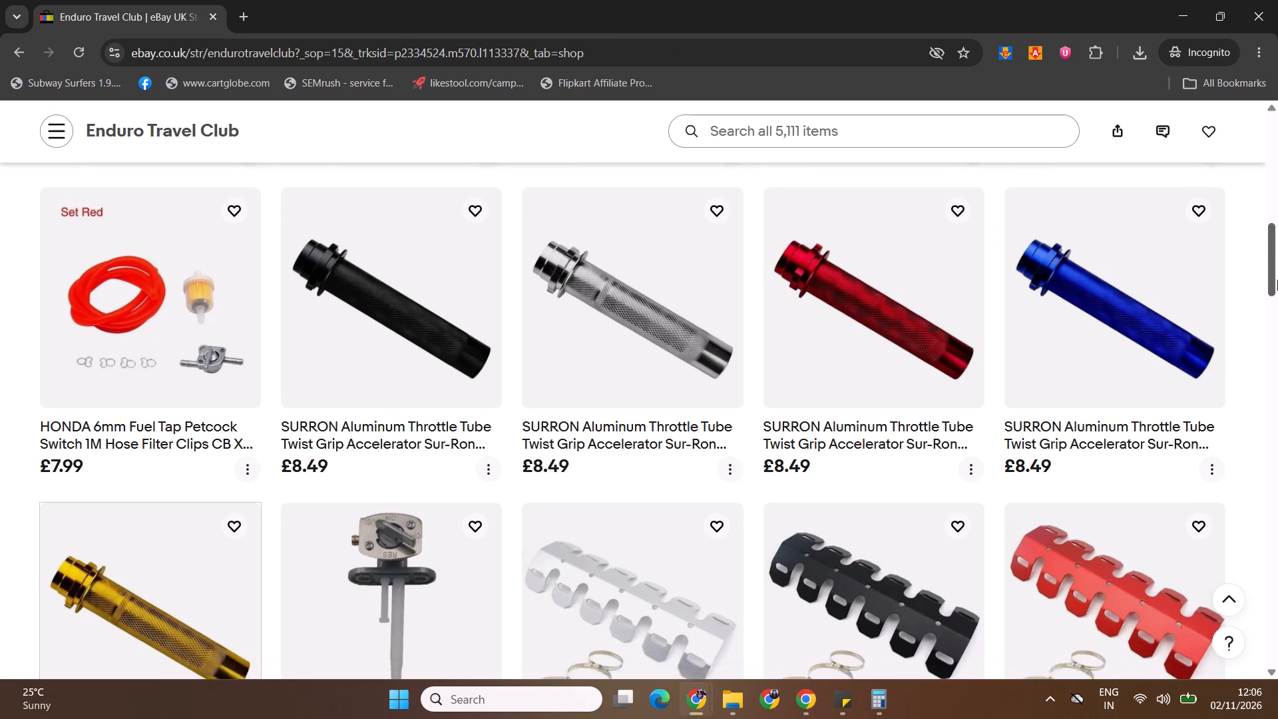
{"action": "left_click_drag", "start_coordinate": [1277, 280], "coordinate": [1277, 308]}
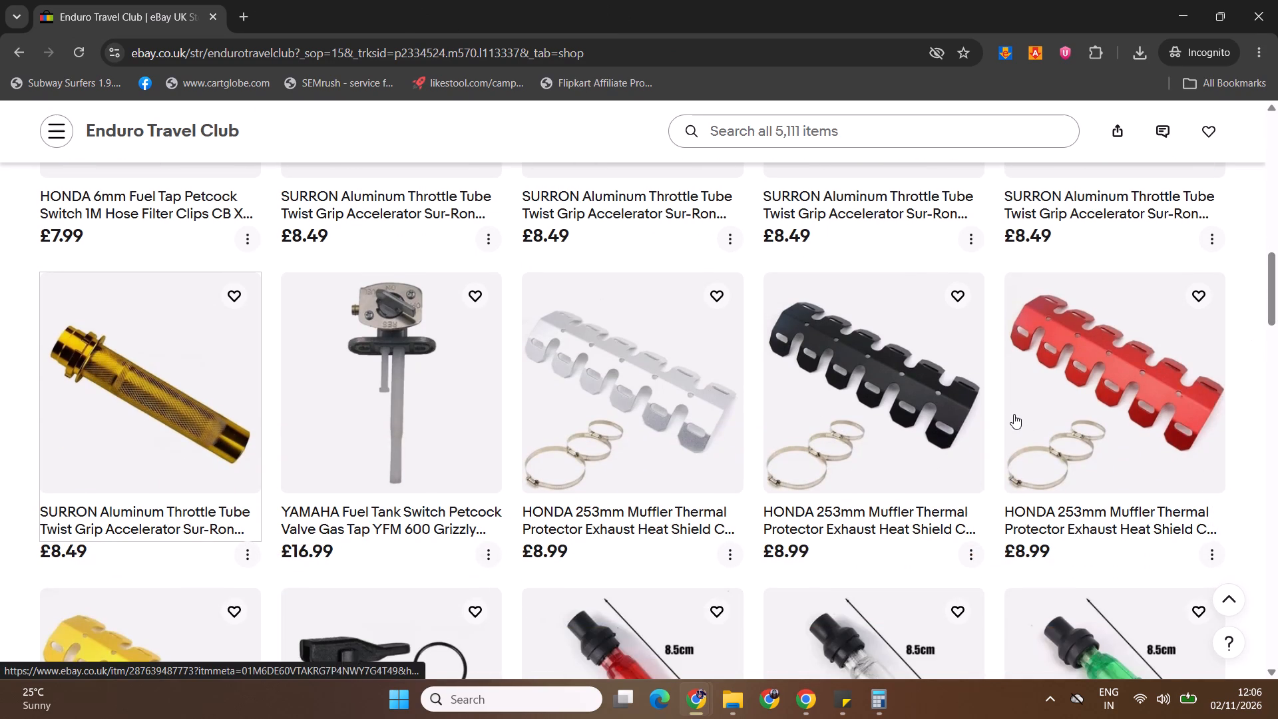
{"action": "left_click", "coordinate": [426, 408], "text": "ctrl"}
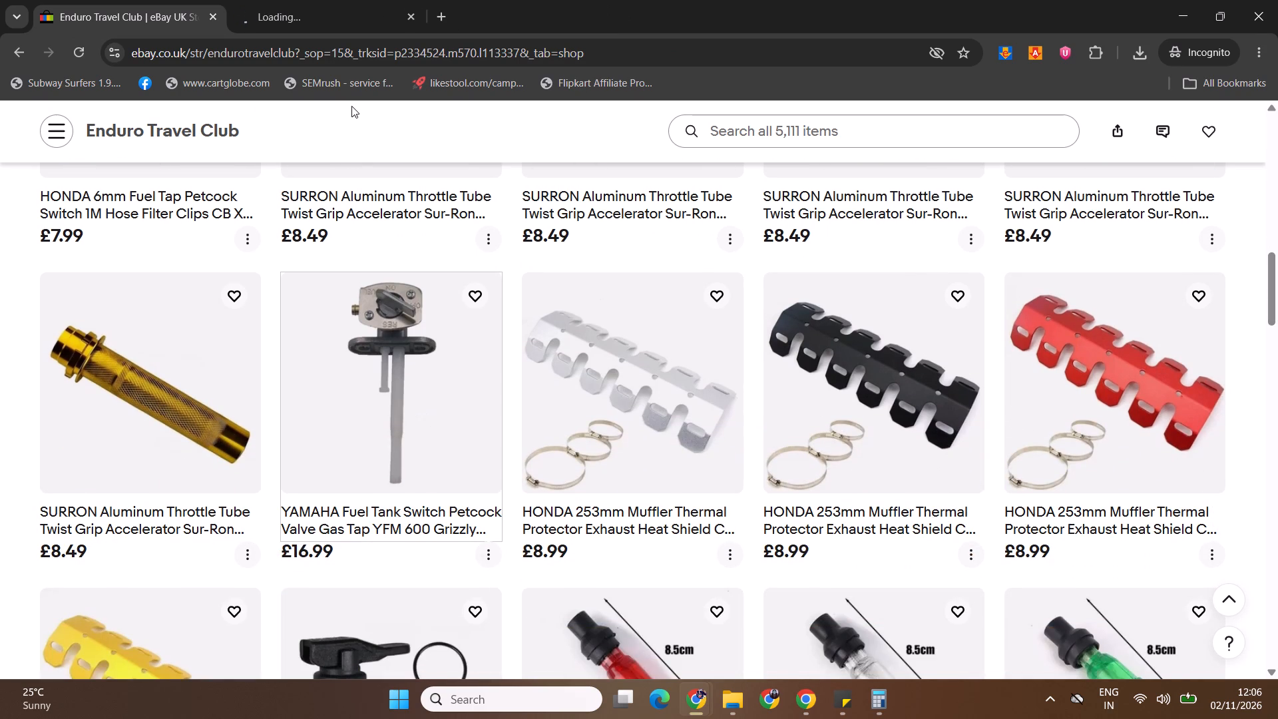
{"action": "left_click_drag", "start_coordinate": [1277, 304], "coordinate": [1277, 325]}
{"action": "left_click", "coordinate": [345, 20]}
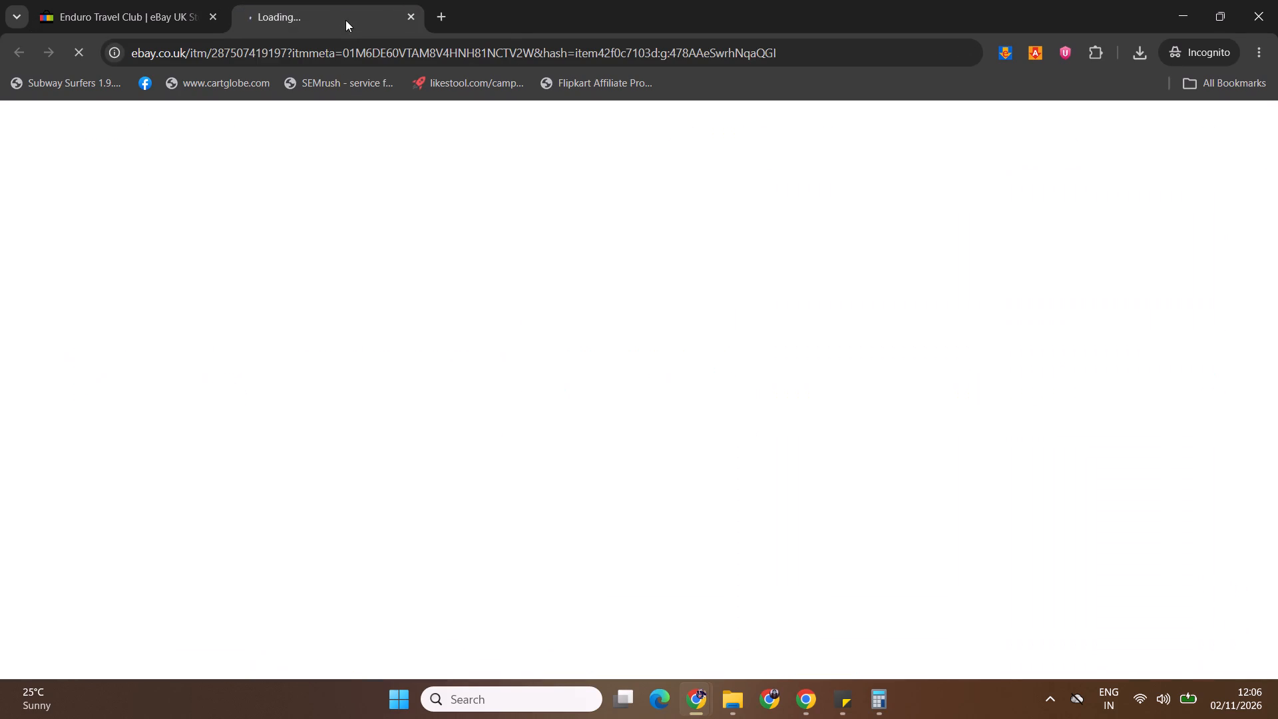
Switch to the manymoto active listings and search them for yamaha.
{"action": "key", "text": "alt+Tab"}
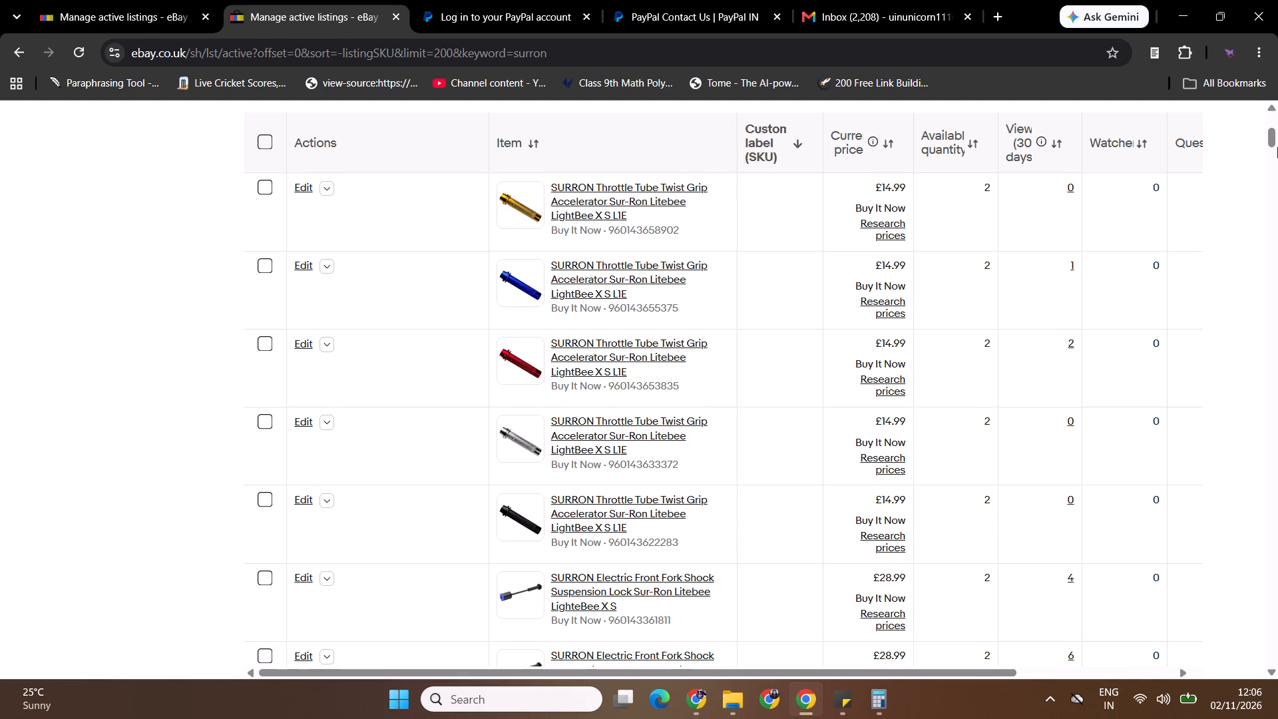
{"action": "left_click_drag", "start_coordinate": [1273, 136], "coordinate": [1275, 120]}
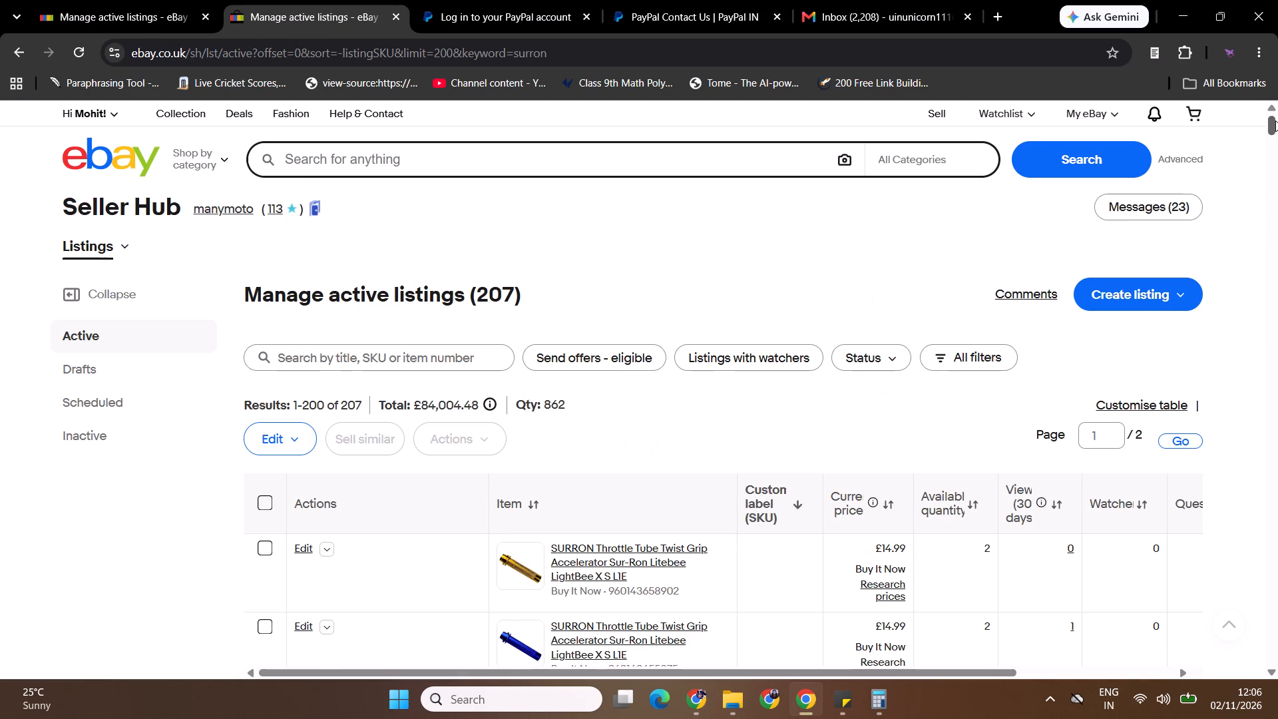
{"action": "left_click", "coordinate": [459, 356]}
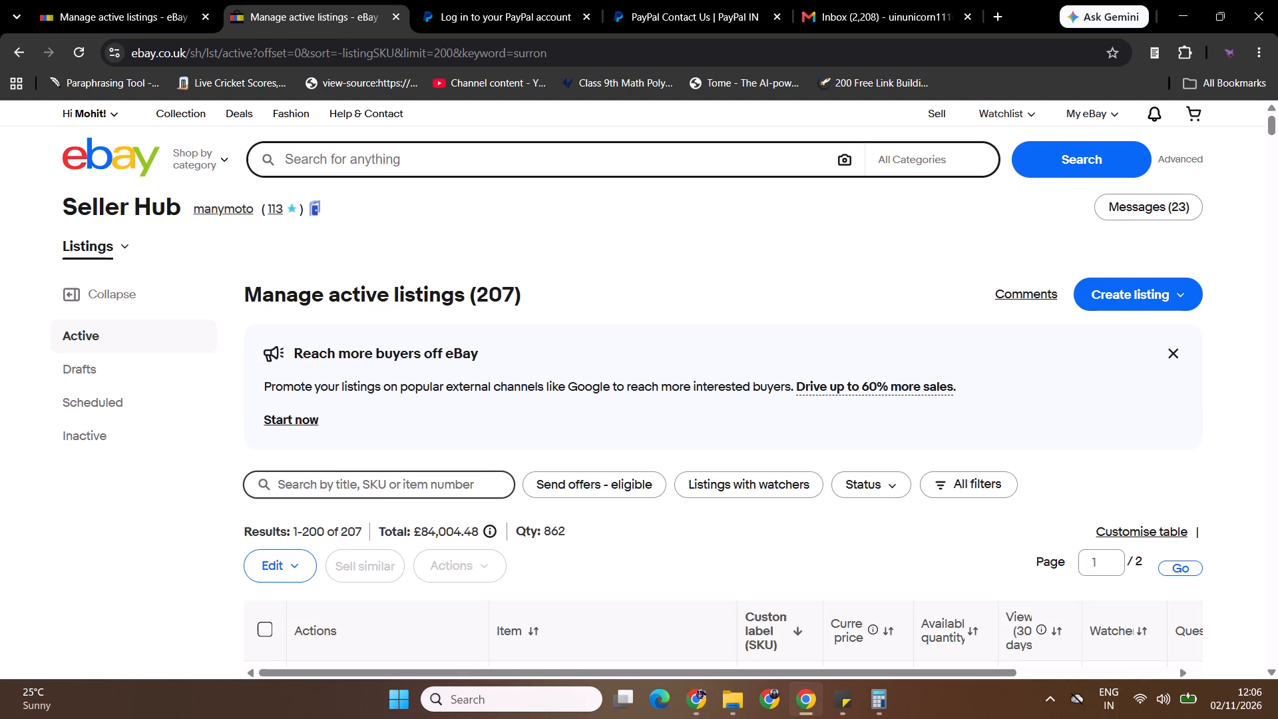
{"action": "type", "text": "yamaha"}
{"action": "key", "text": "Return"}
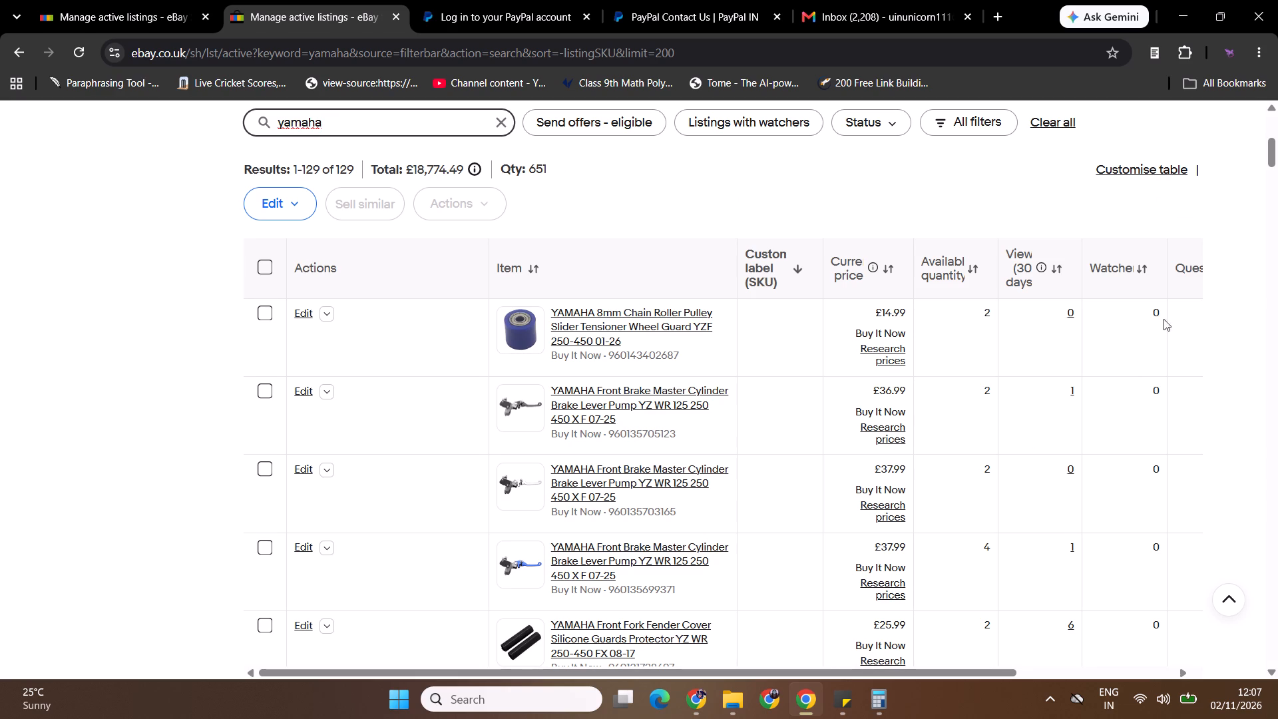
Look through the YAMAHA active listings for an existing fuel tank petcock valve.
{"action": "left_click_drag", "start_coordinate": [1277, 142], "coordinate": [1273, 185]}
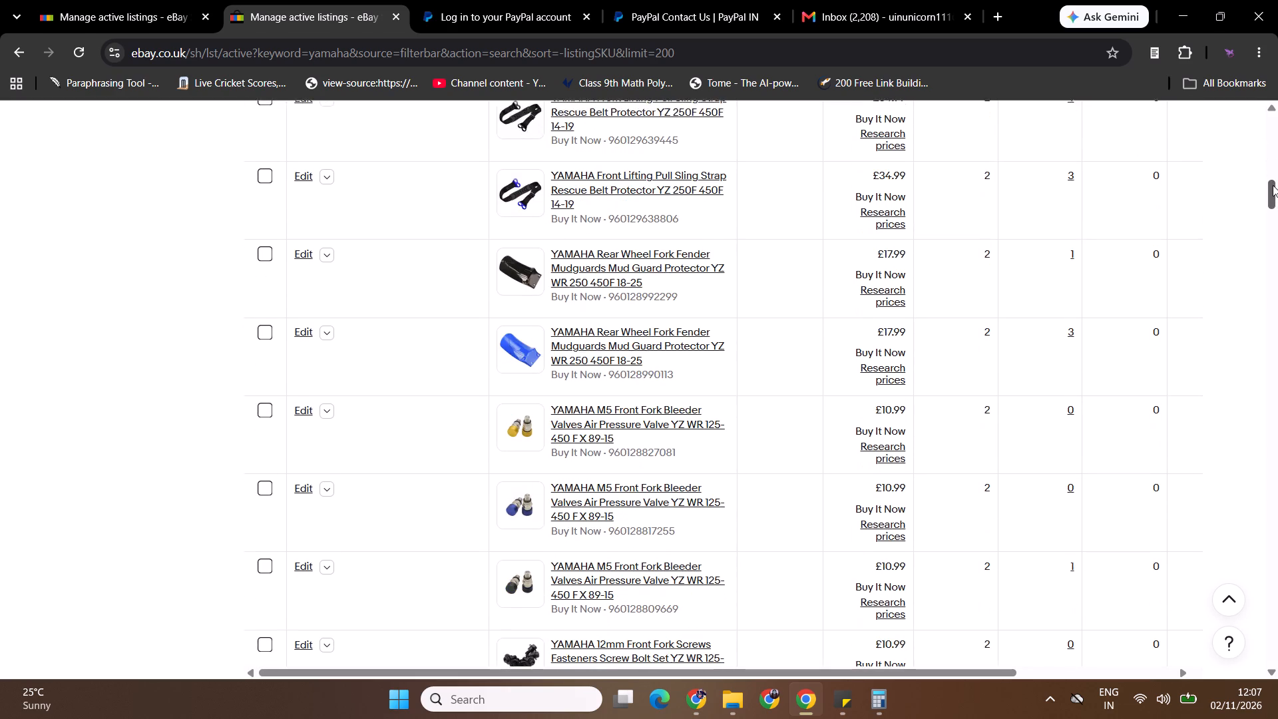
{"action": "left_click_drag", "start_coordinate": [1273, 185], "coordinate": [1271, 212]}
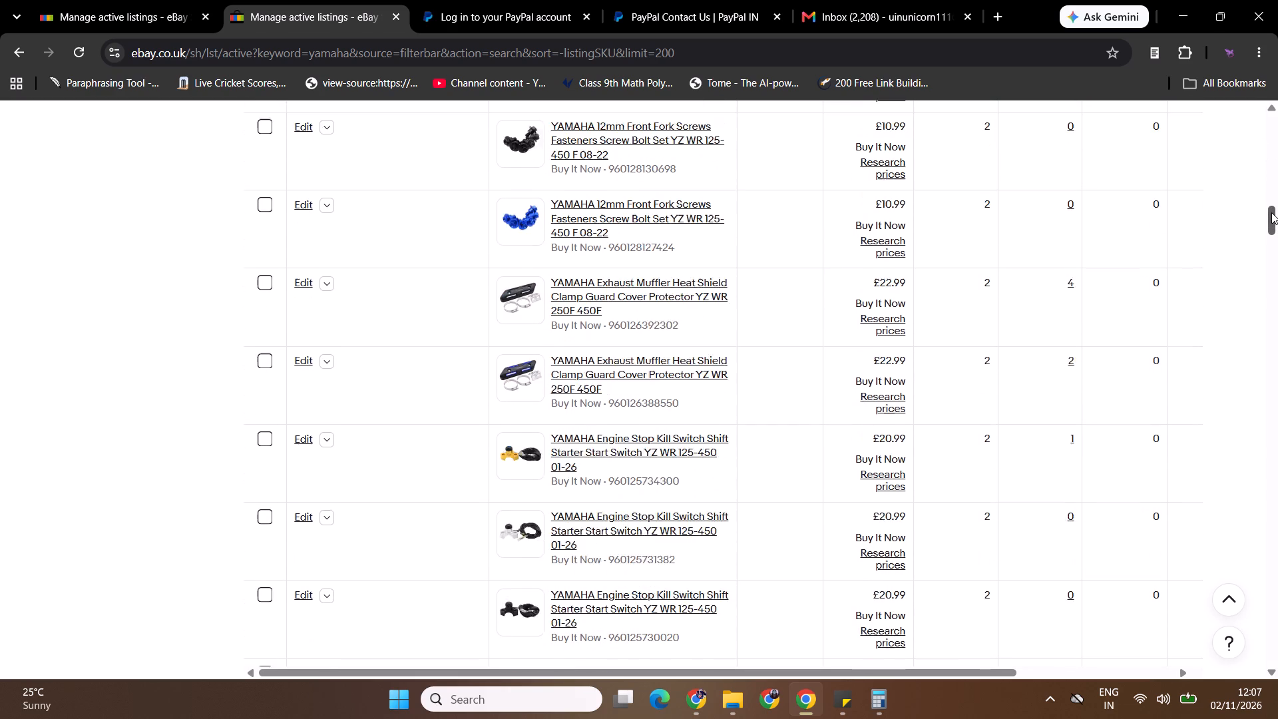
{"action": "left_click_drag", "start_coordinate": [1271, 212], "coordinate": [1269, 264]}
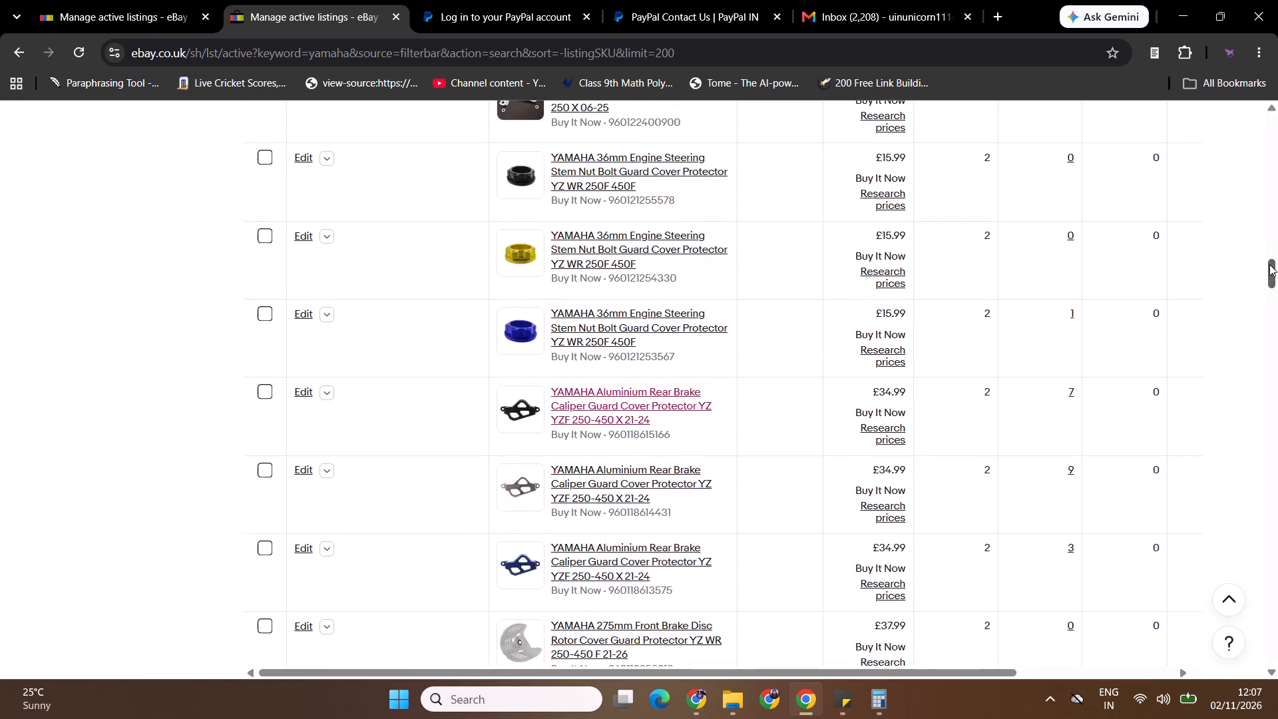
{"action": "left_click_drag", "start_coordinate": [1269, 264], "coordinate": [1271, 291]}
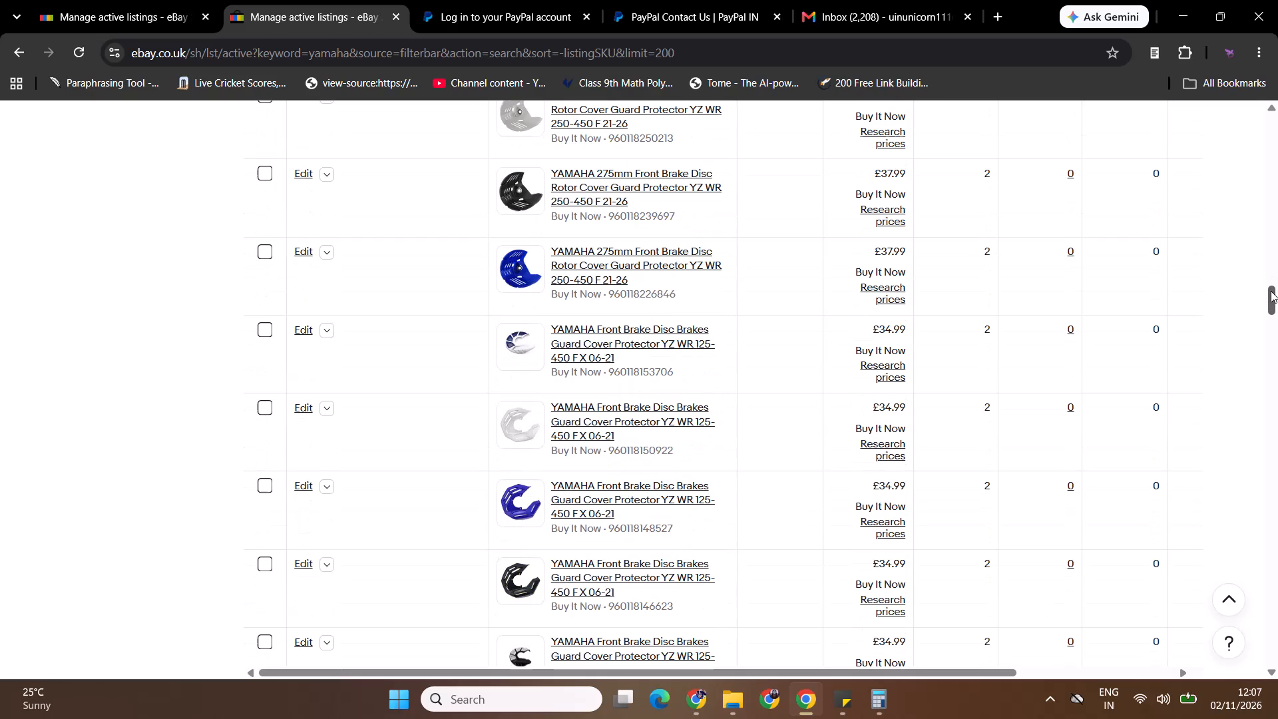
{"action": "left_click_drag", "start_coordinate": [1271, 291], "coordinate": [1269, 298]}
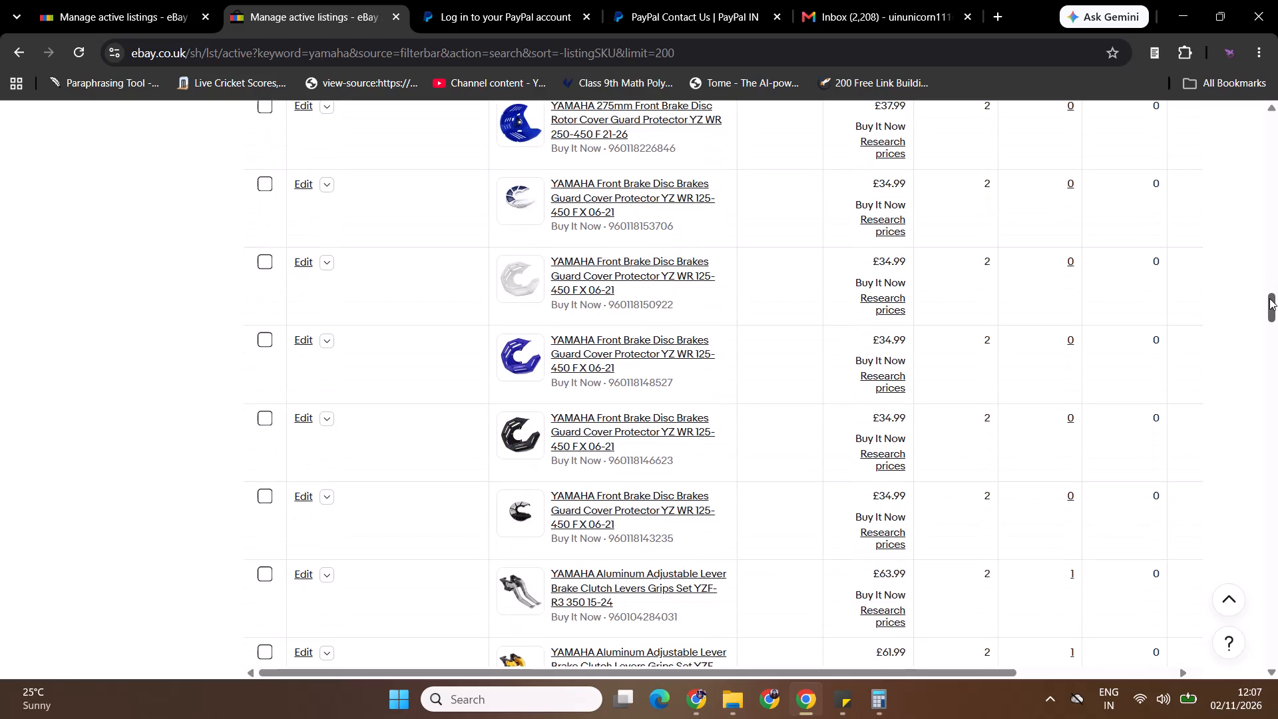
{"action": "left_click_drag", "start_coordinate": [1269, 298], "coordinate": [1259, 331]}
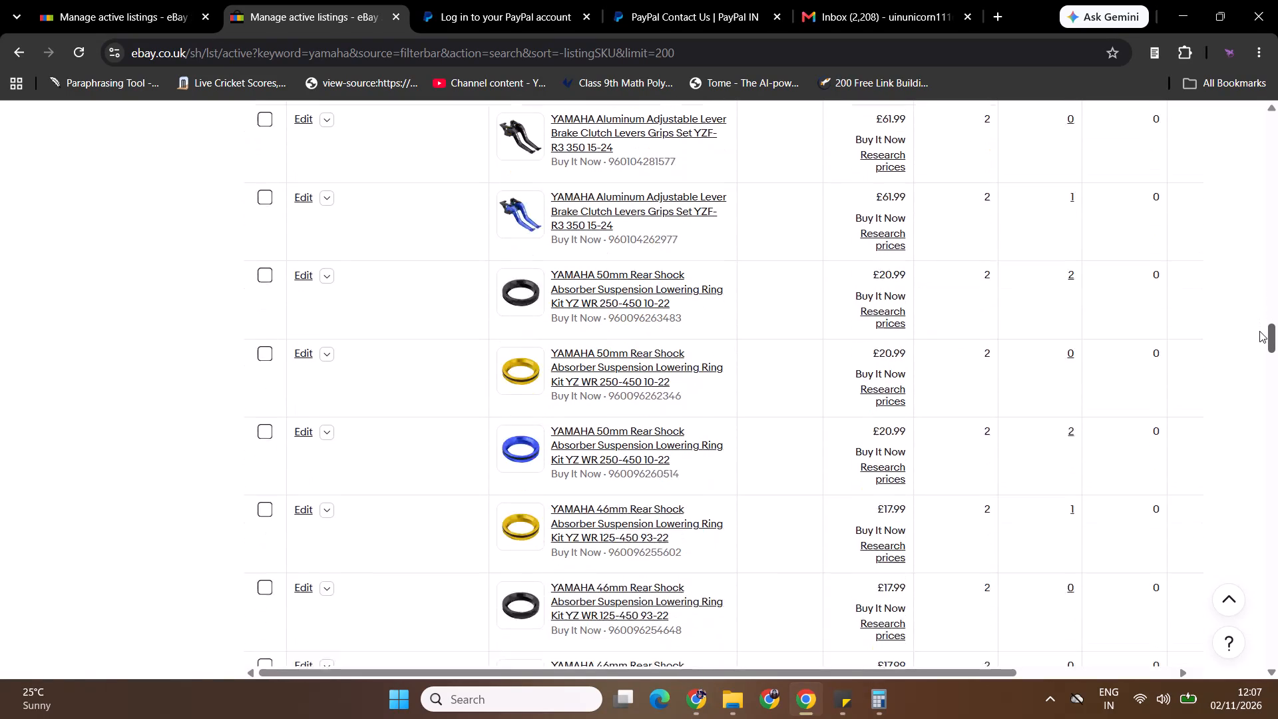
{"action": "left_click_drag", "start_coordinate": [1259, 331], "coordinate": [1259, 350]}
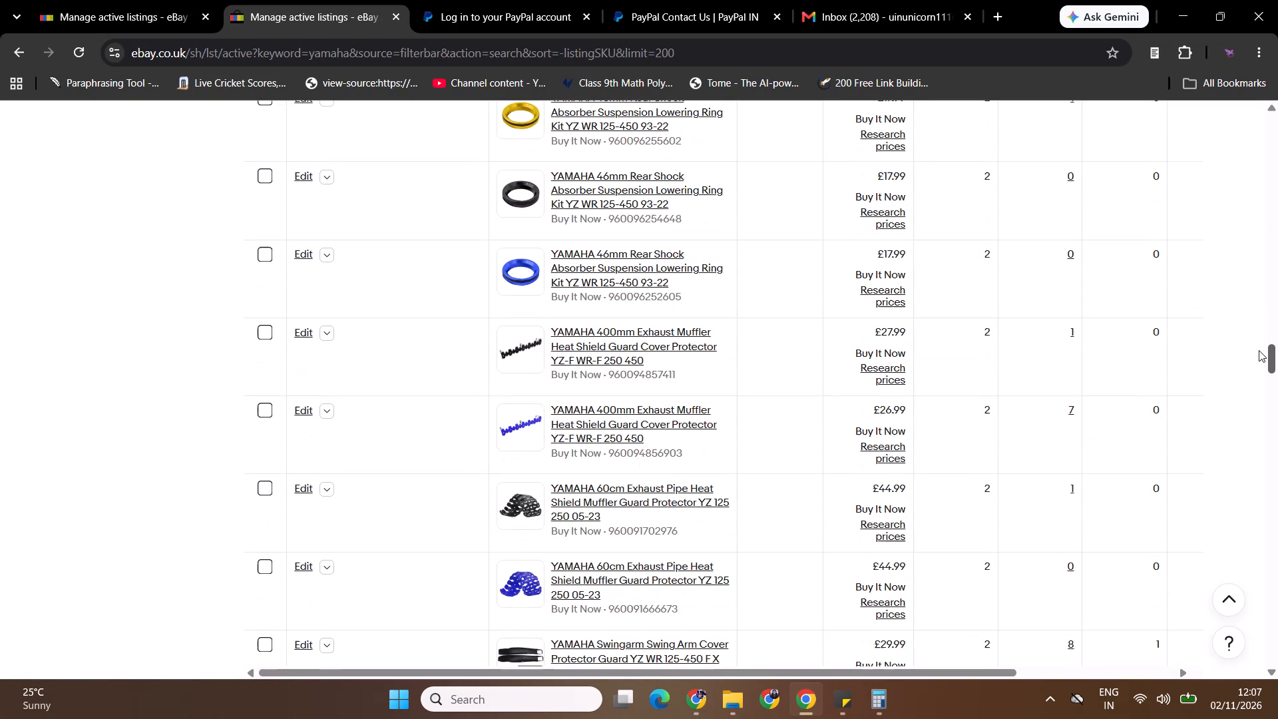
{"action": "left_click_drag", "start_coordinate": [1259, 350], "coordinate": [1257, 378]}
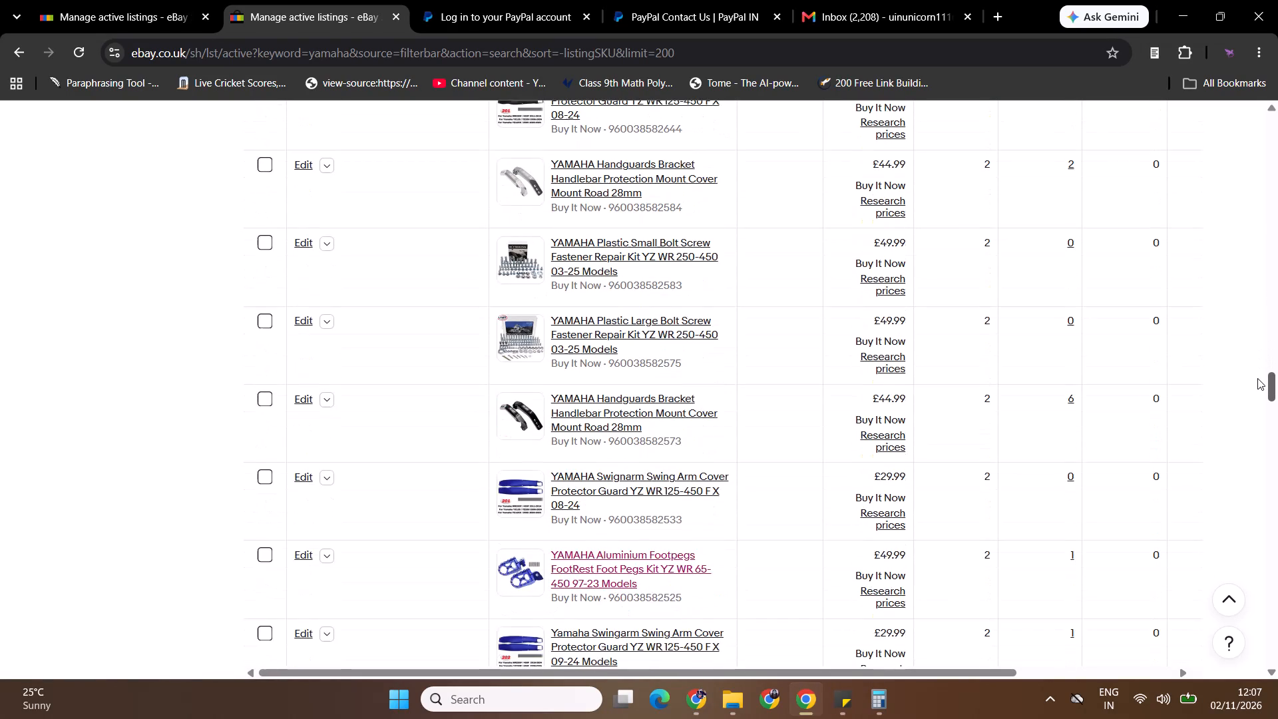
{"action": "left_click_drag", "start_coordinate": [1257, 378], "coordinate": [1257, 394]}
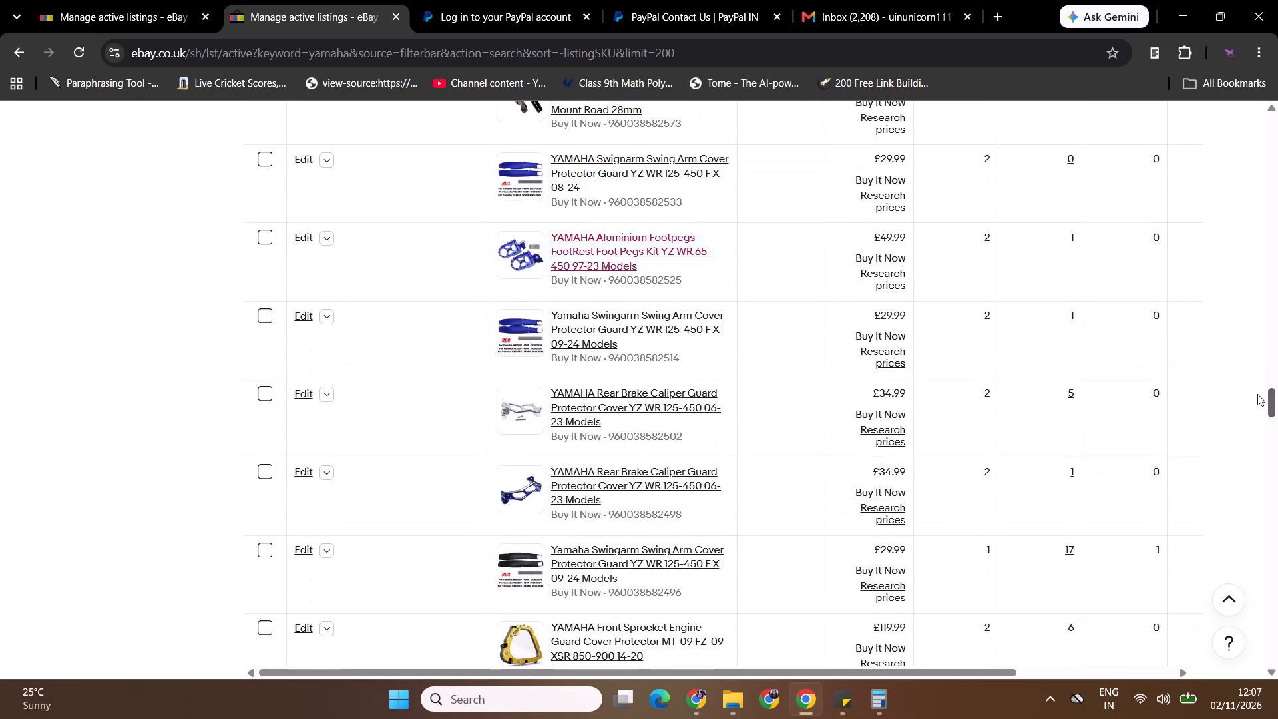
{"action": "left_click_drag", "start_coordinate": [1257, 394], "coordinate": [1257, 405]}
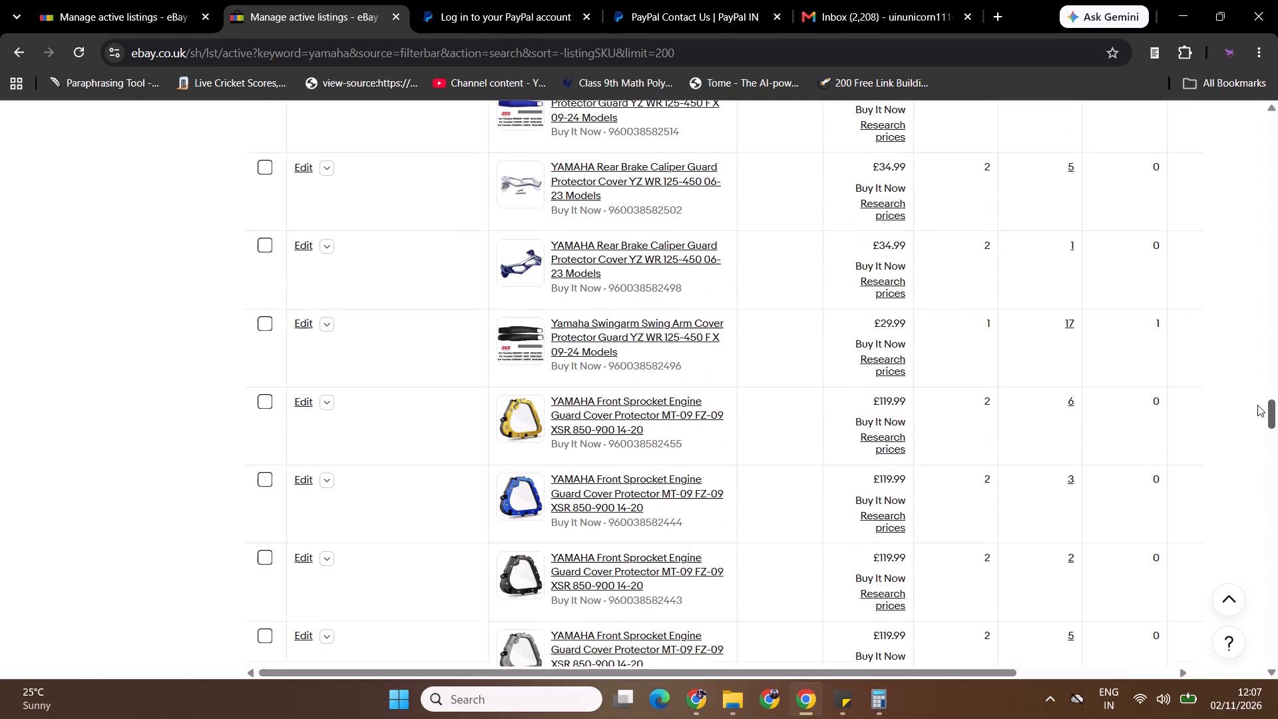
{"action": "left_click_drag", "start_coordinate": [1257, 405], "coordinate": [1257, 411]}
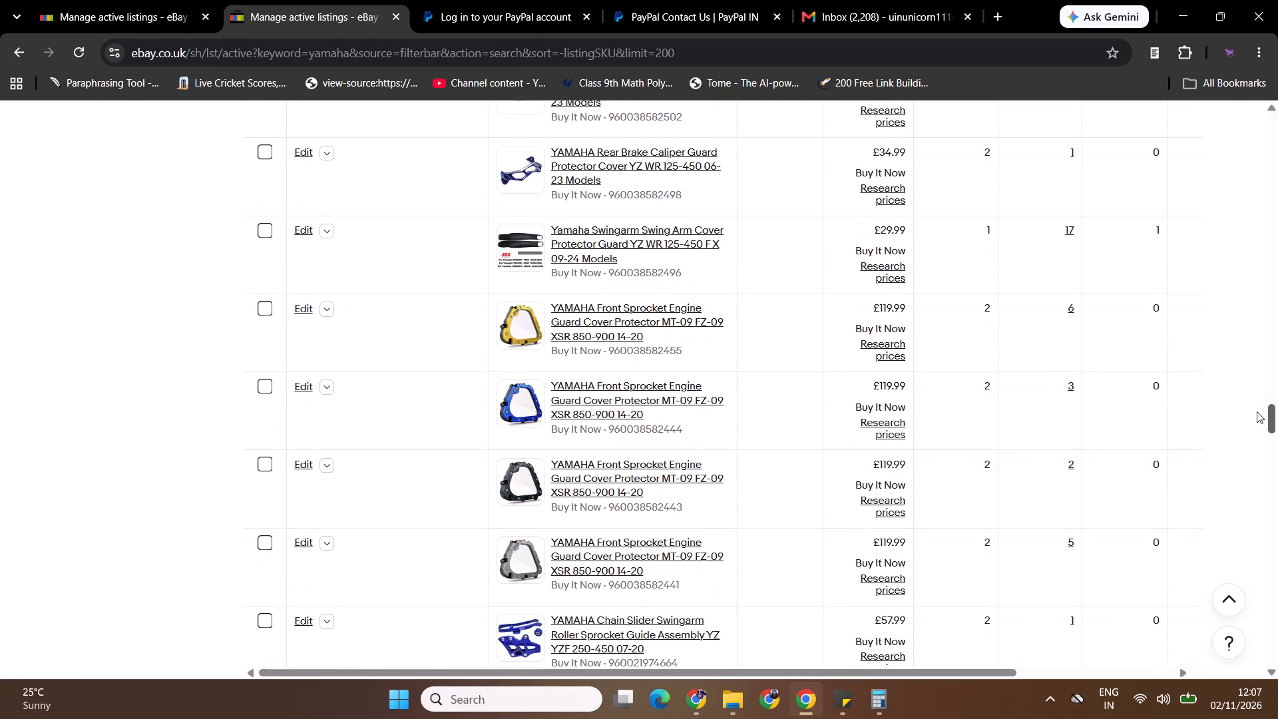
{"action": "left_click_drag", "start_coordinate": [1257, 411], "coordinate": [1255, 446]}
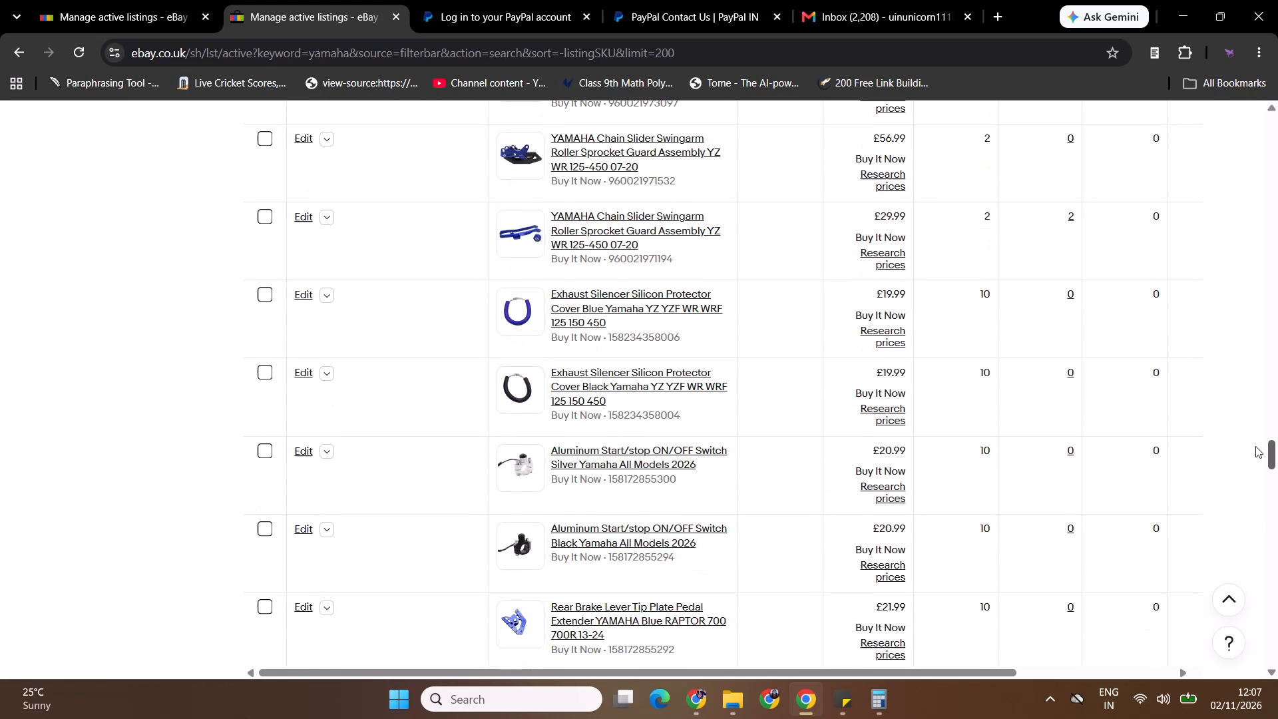
{"action": "left_click_drag", "start_coordinate": [1255, 446], "coordinate": [1255, 457]}
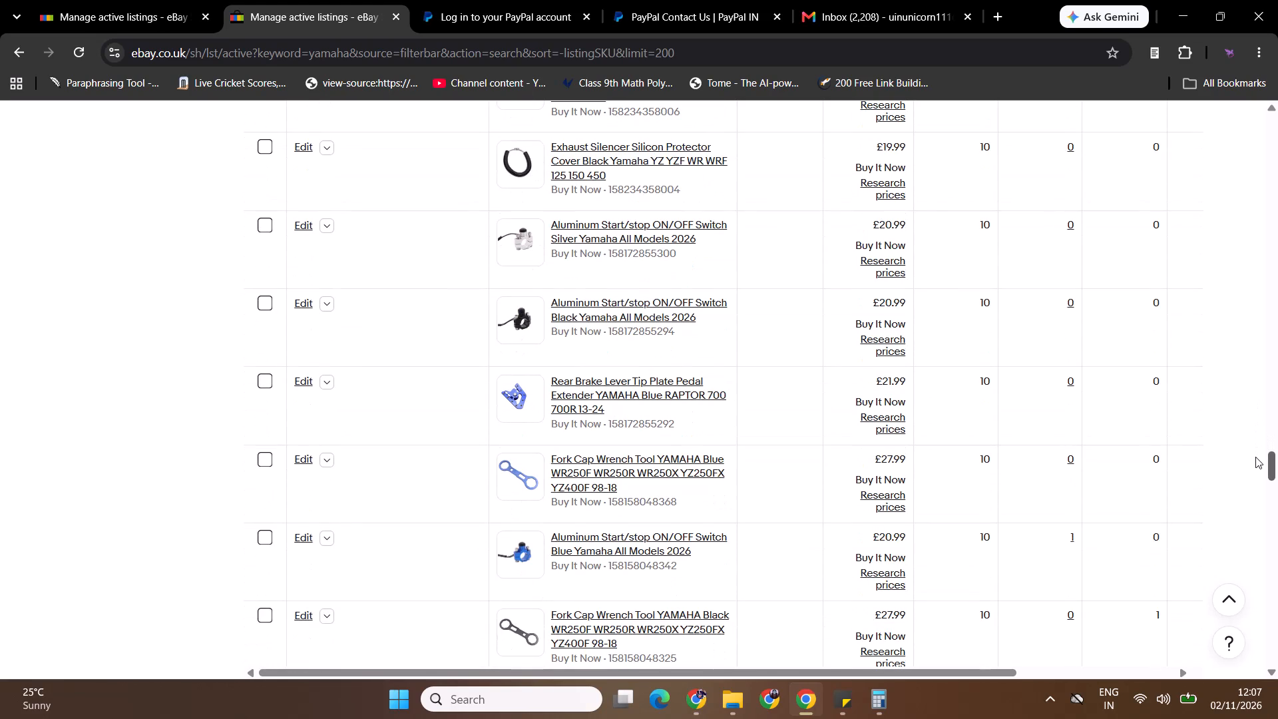
{"action": "left_click_drag", "start_coordinate": [1255, 457], "coordinate": [1253, 511]}
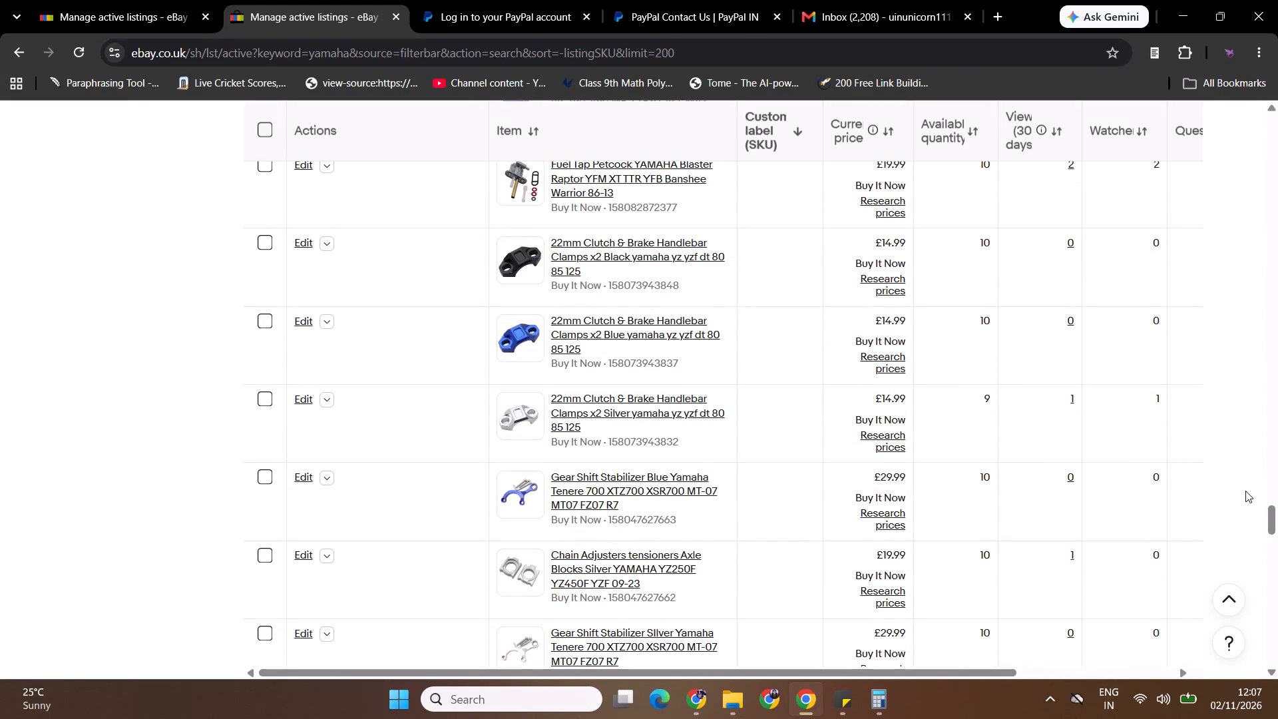
Compare the Fuel Tap Petcock YAMAHA Blaster listing with the reference petcock item, and check the remaining YAMAHA listings for a match.
{"action": "key", "text": "alt+Tab"}
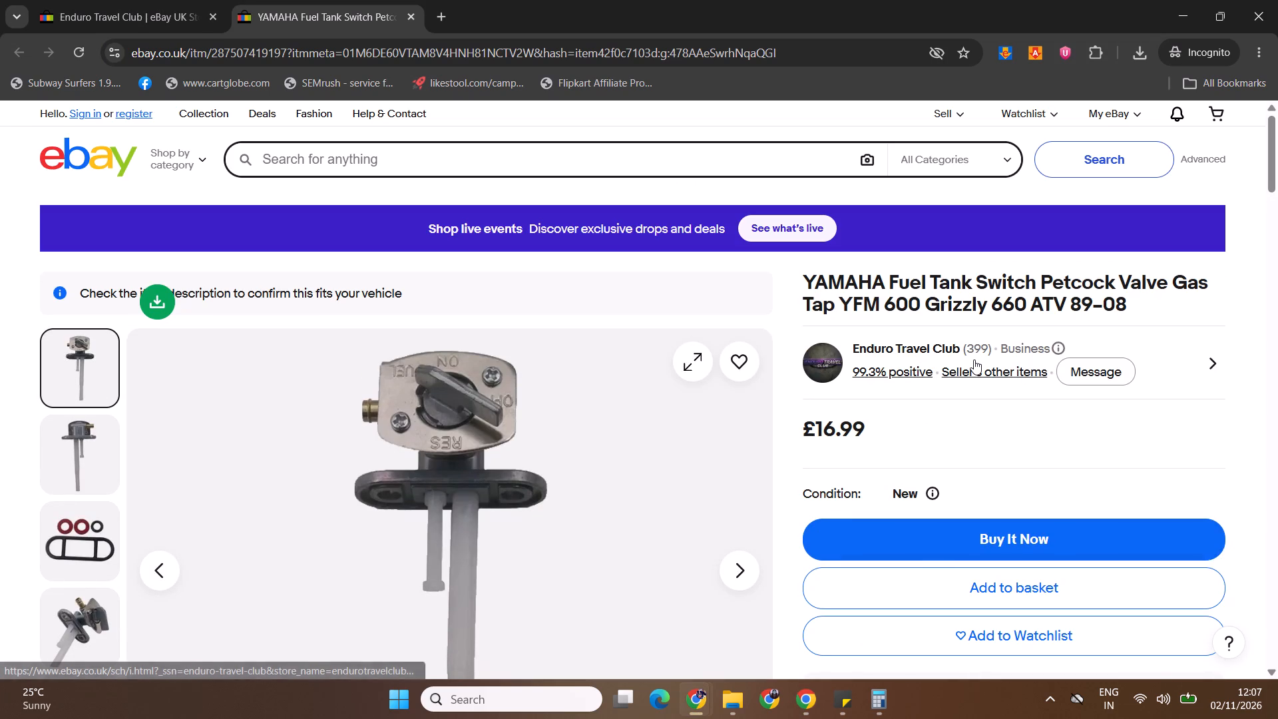
{"action": "key", "text": "alt+Tab"}
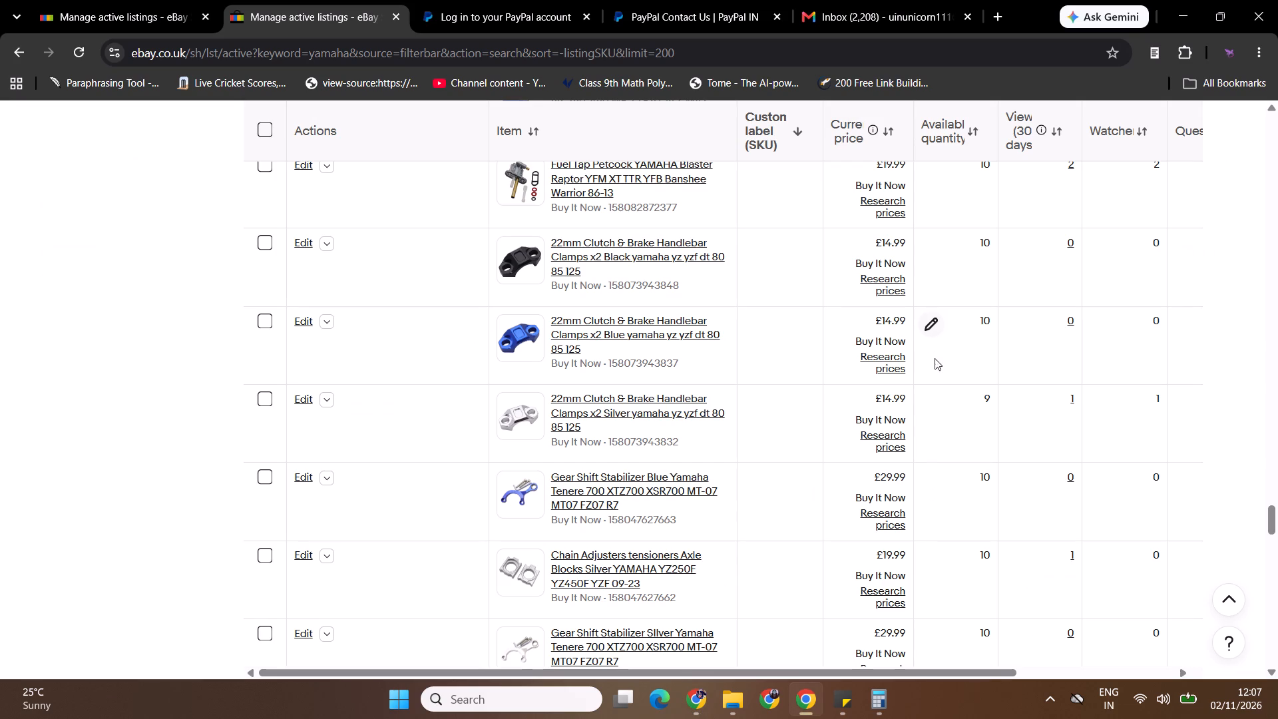
{"action": "left_click", "coordinate": [1277, 511]}
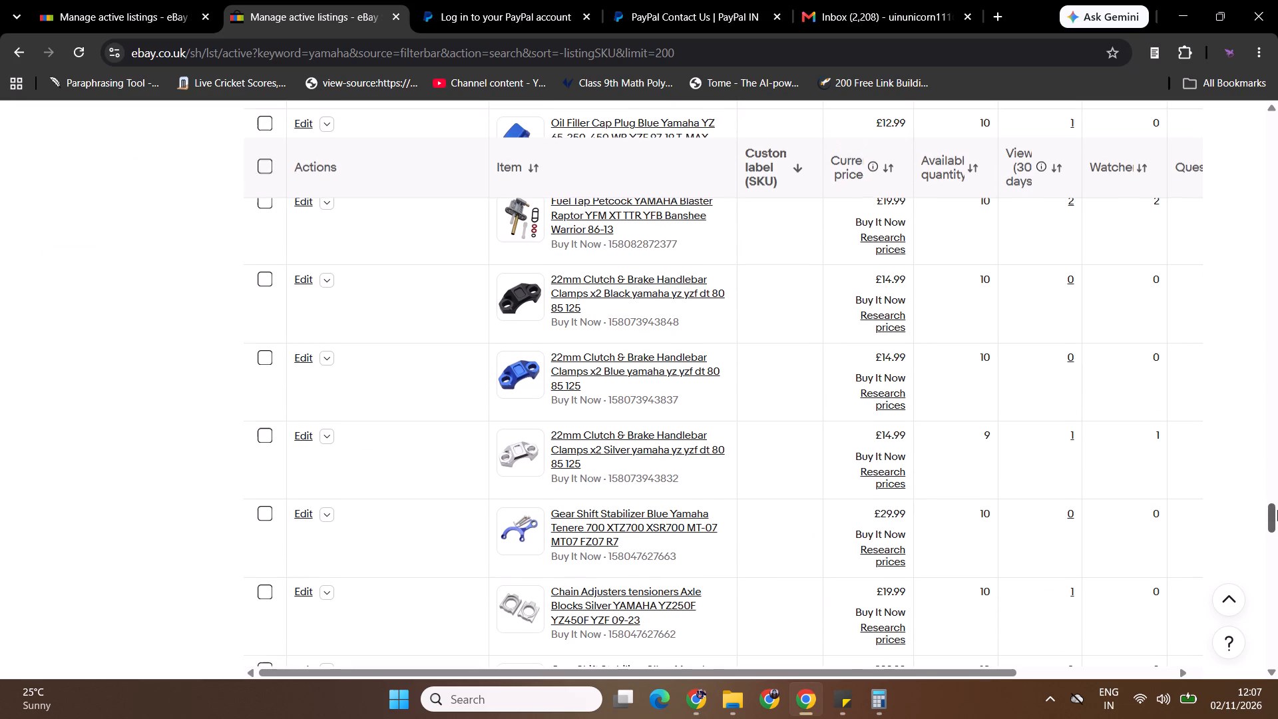
{"action": "key", "text": "alt+Tab"}
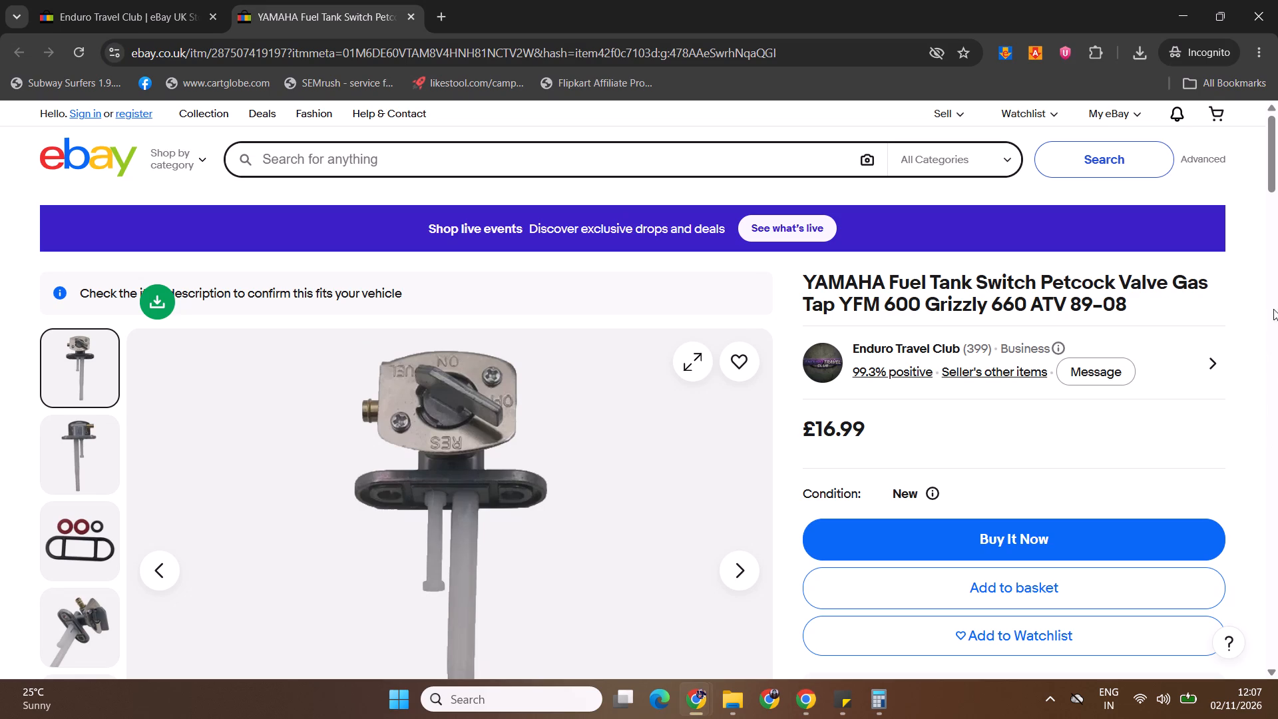
{"action": "key", "text": "alt+Tab"}
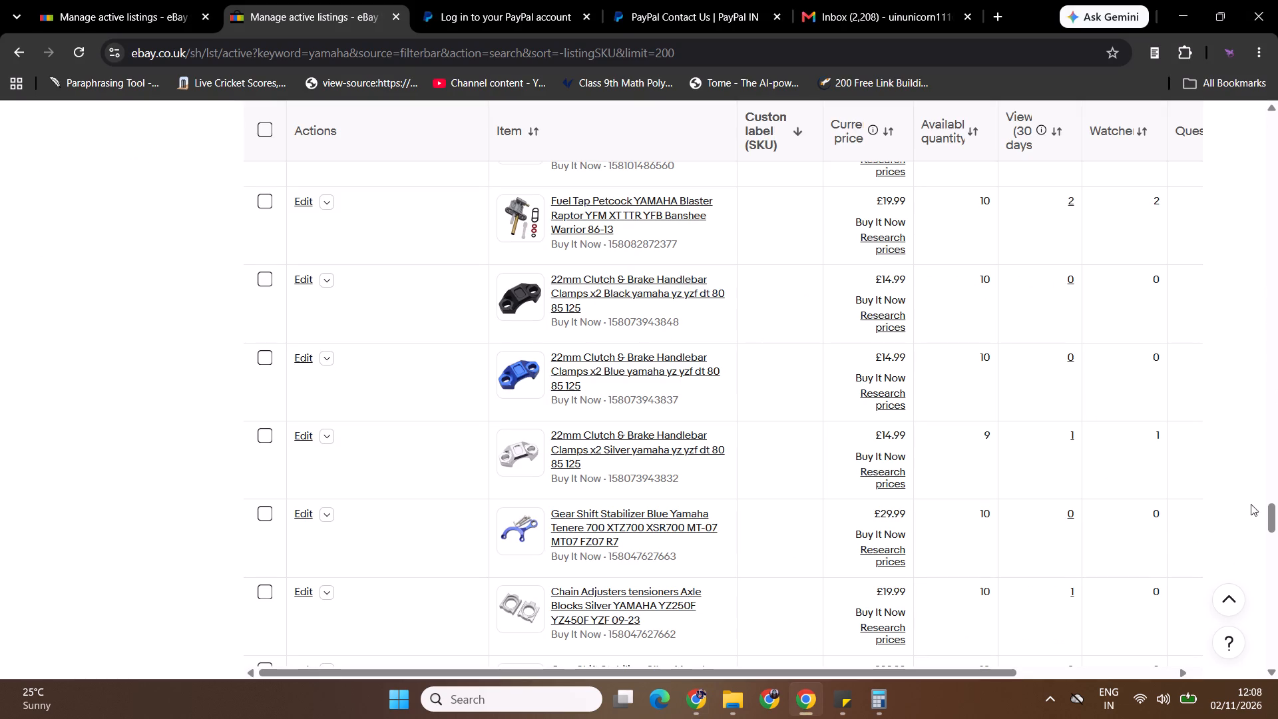
{"action": "left_click_drag", "start_coordinate": [1269, 519], "coordinate": [1267, 553]}
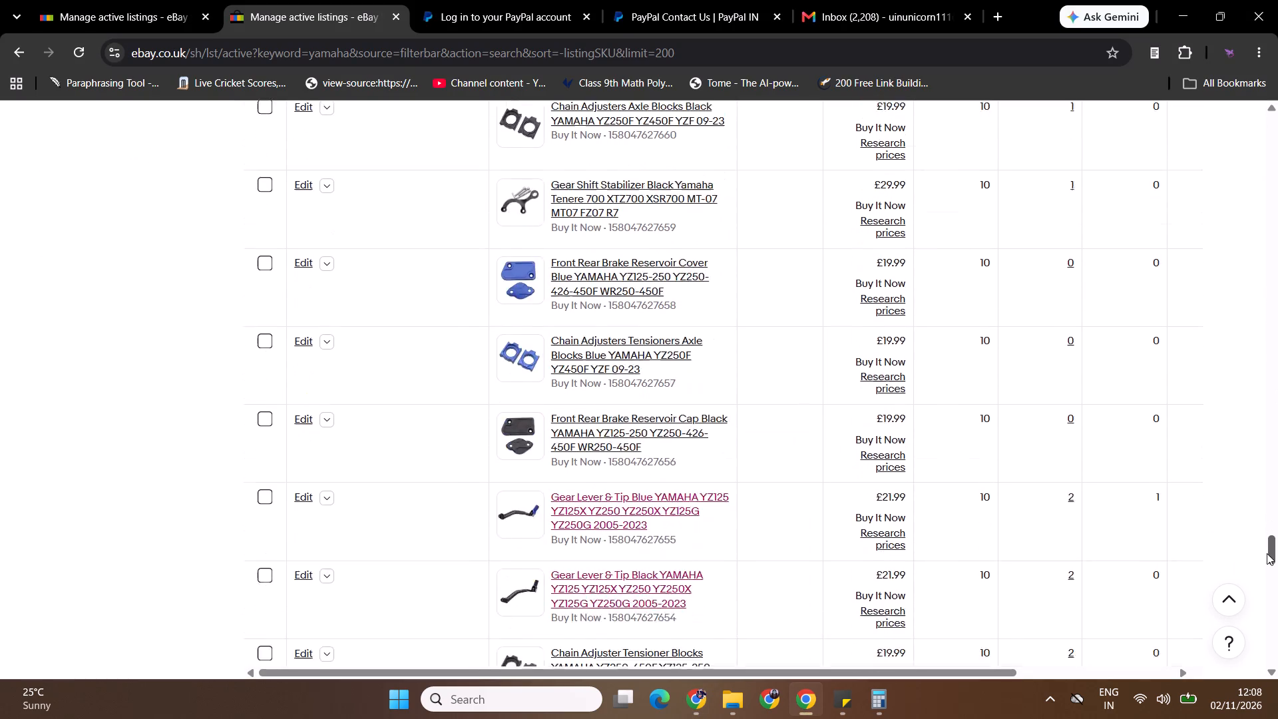
{"action": "left_click_drag", "start_coordinate": [1267, 553], "coordinate": [1260, 606]}
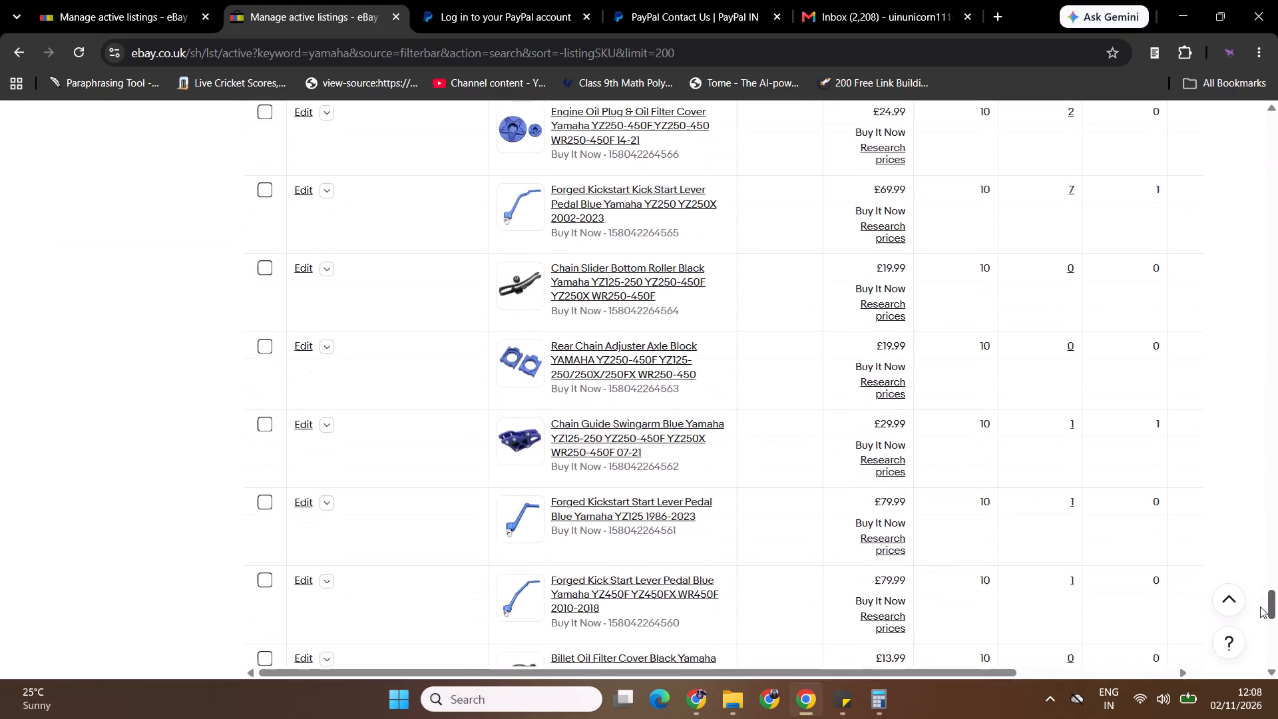
{"action": "left_click_drag", "start_coordinate": [1260, 606], "coordinate": [1260, 654]}
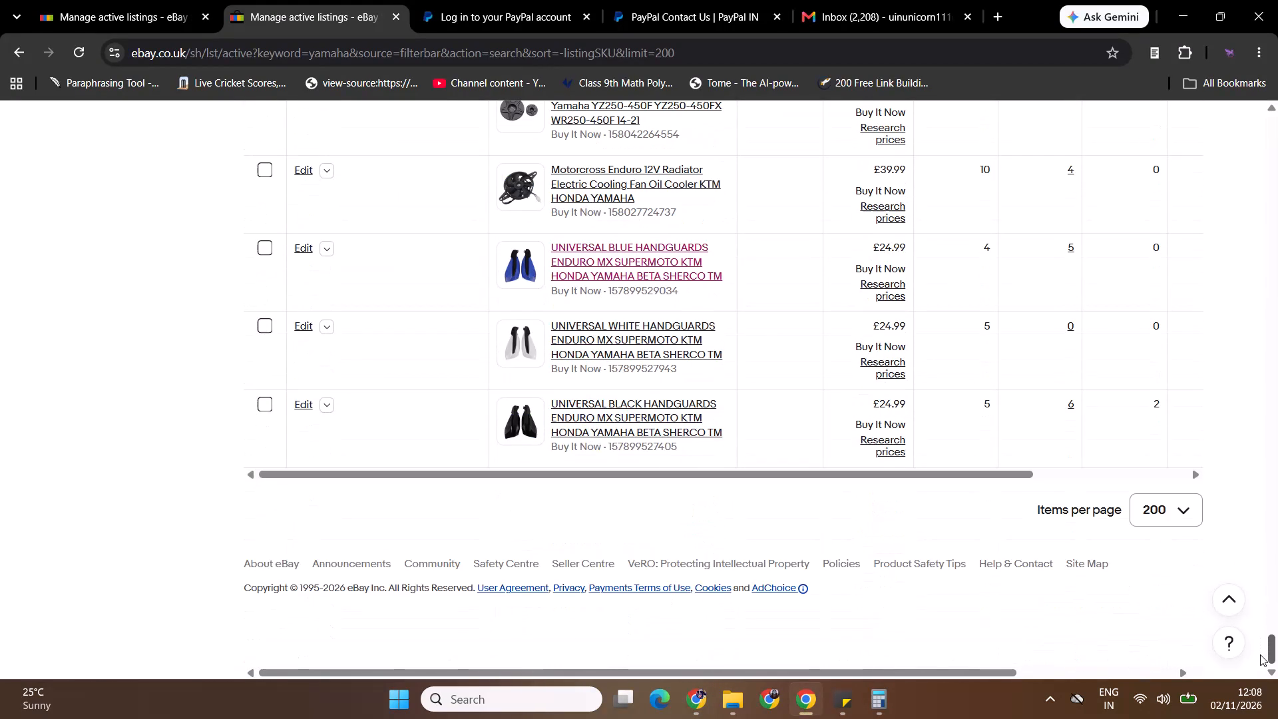
{"action": "left_click_drag", "start_coordinate": [1260, 654], "coordinate": [1269, 640]}
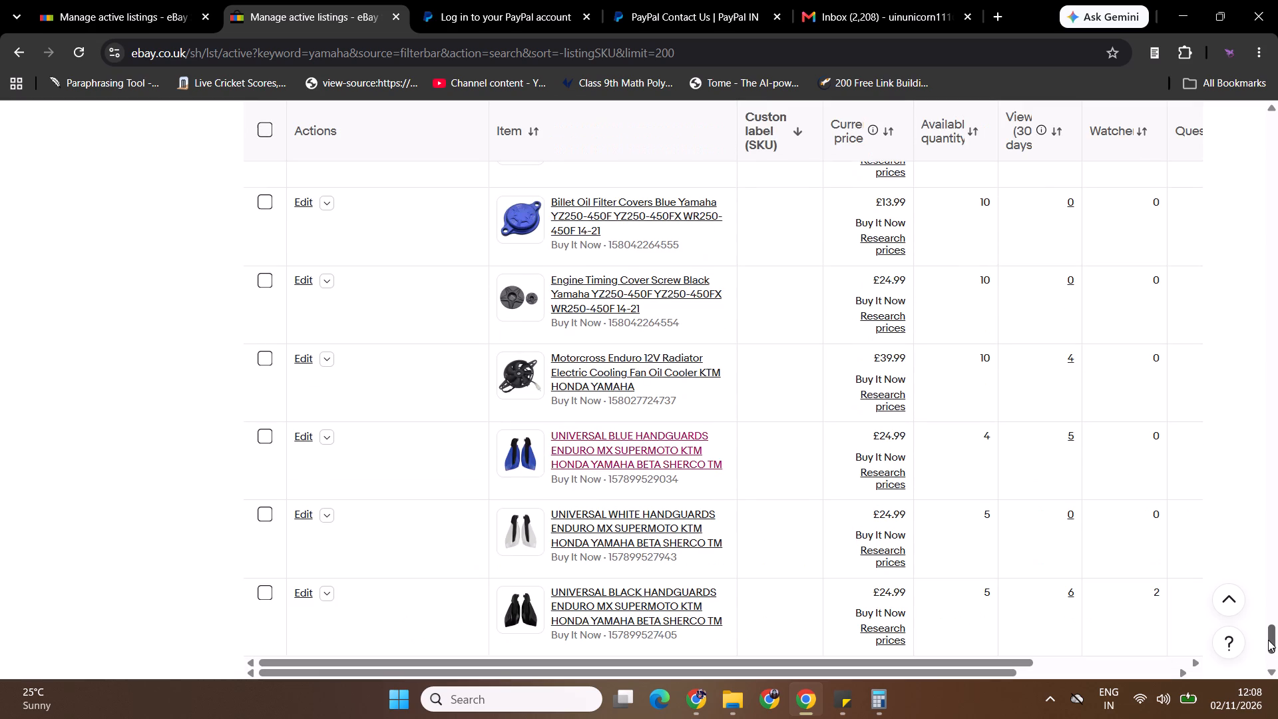
From the reference YAMAHA petcock valve page, download the first five product photos individually with the image downloader and close it.
{"action": "key", "text": "alt+Tab"}
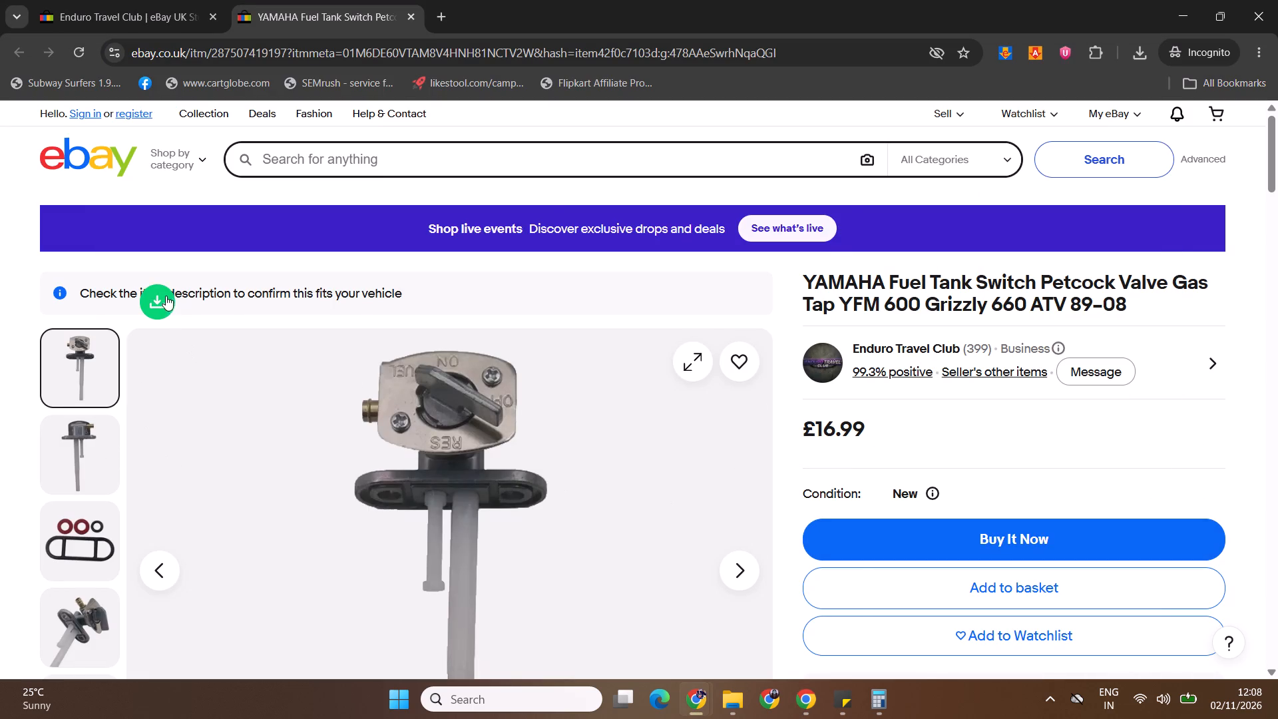
{"action": "left_click", "coordinate": [160, 292]}
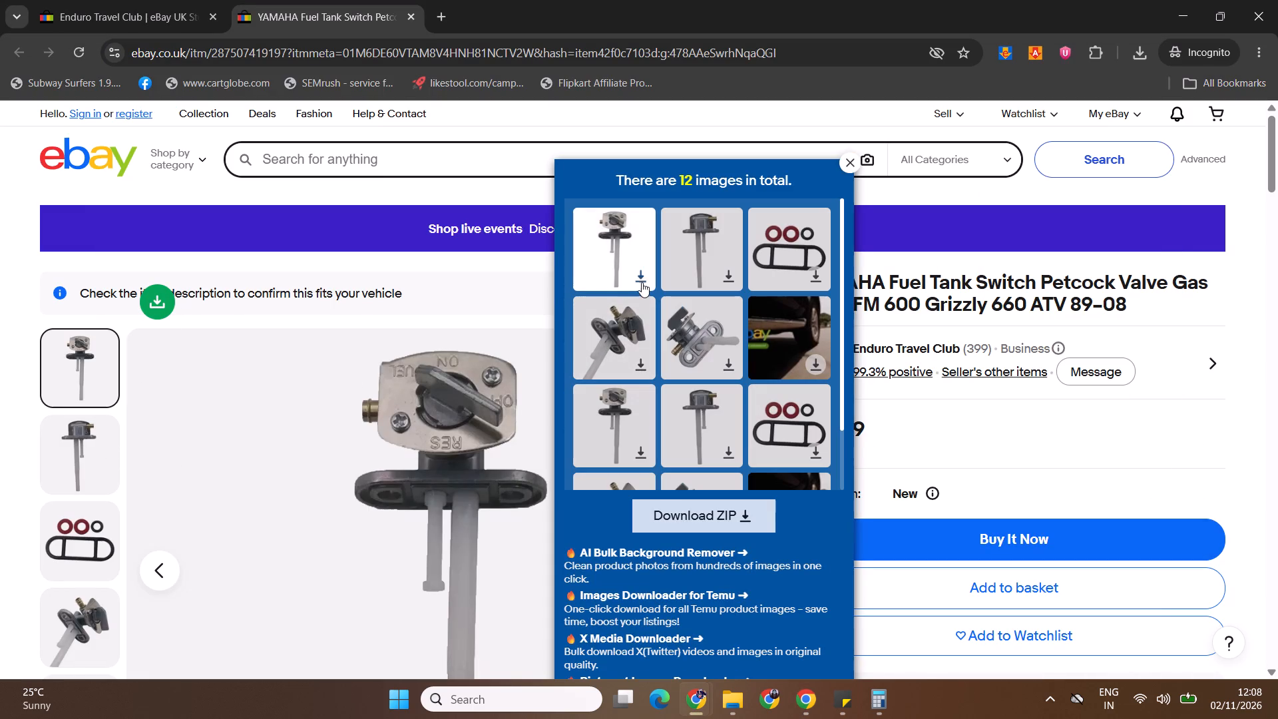
{"action": "left_click", "coordinate": [642, 282]}
{"action": "left_click", "coordinate": [736, 288]}
{"action": "left_click", "coordinate": [731, 277]}
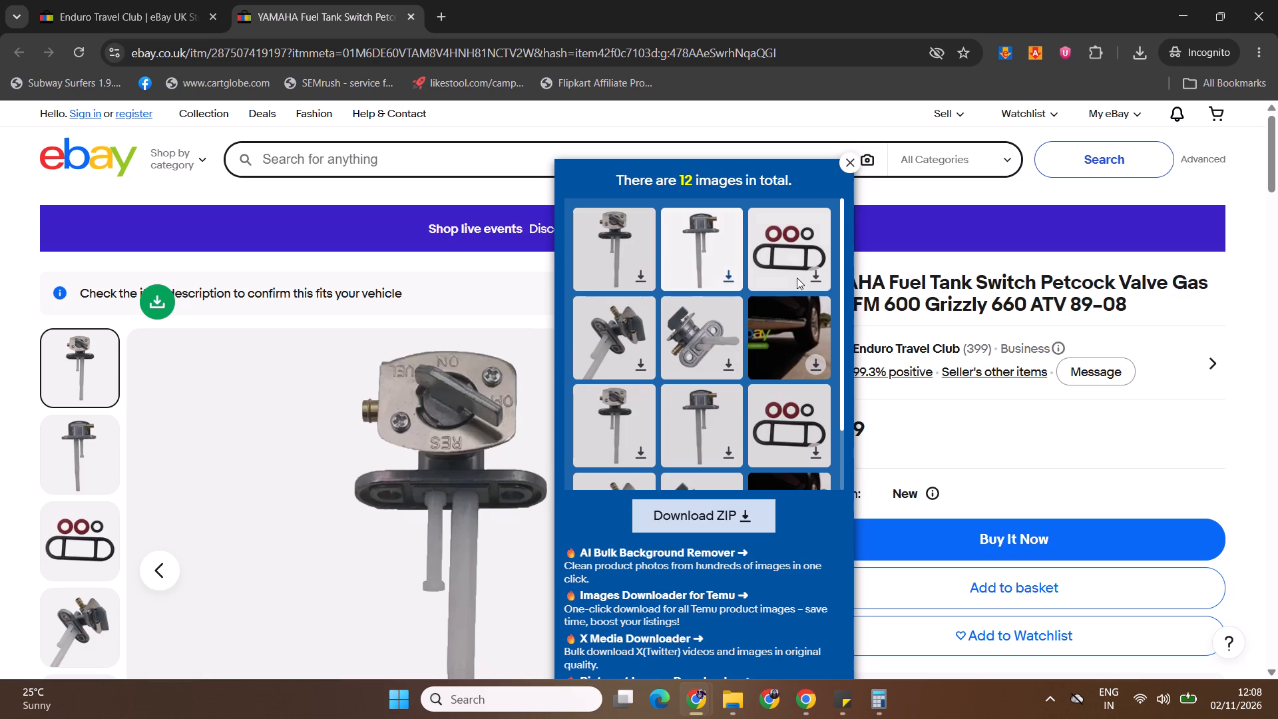
{"action": "left_click", "coordinate": [819, 275]}
{"action": "left_click", "coordinate": [643, 368]}
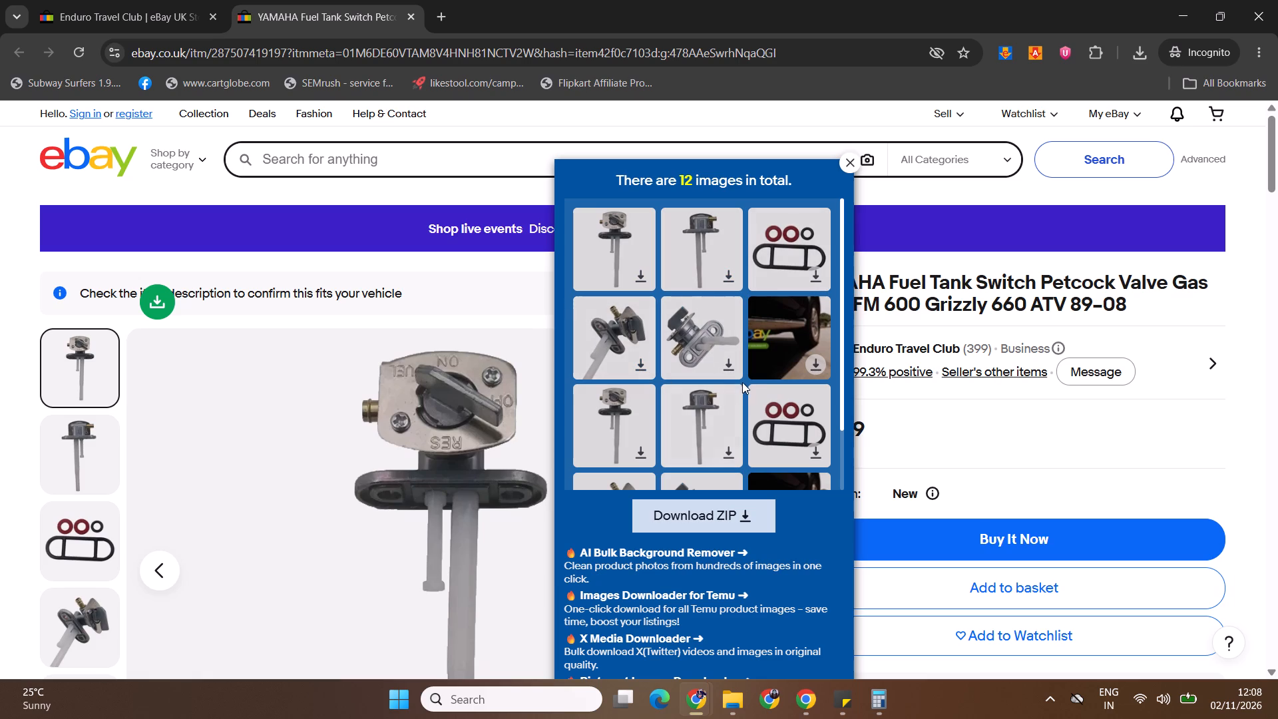
{"action": "left_click", "coordinate": [727, 367]}
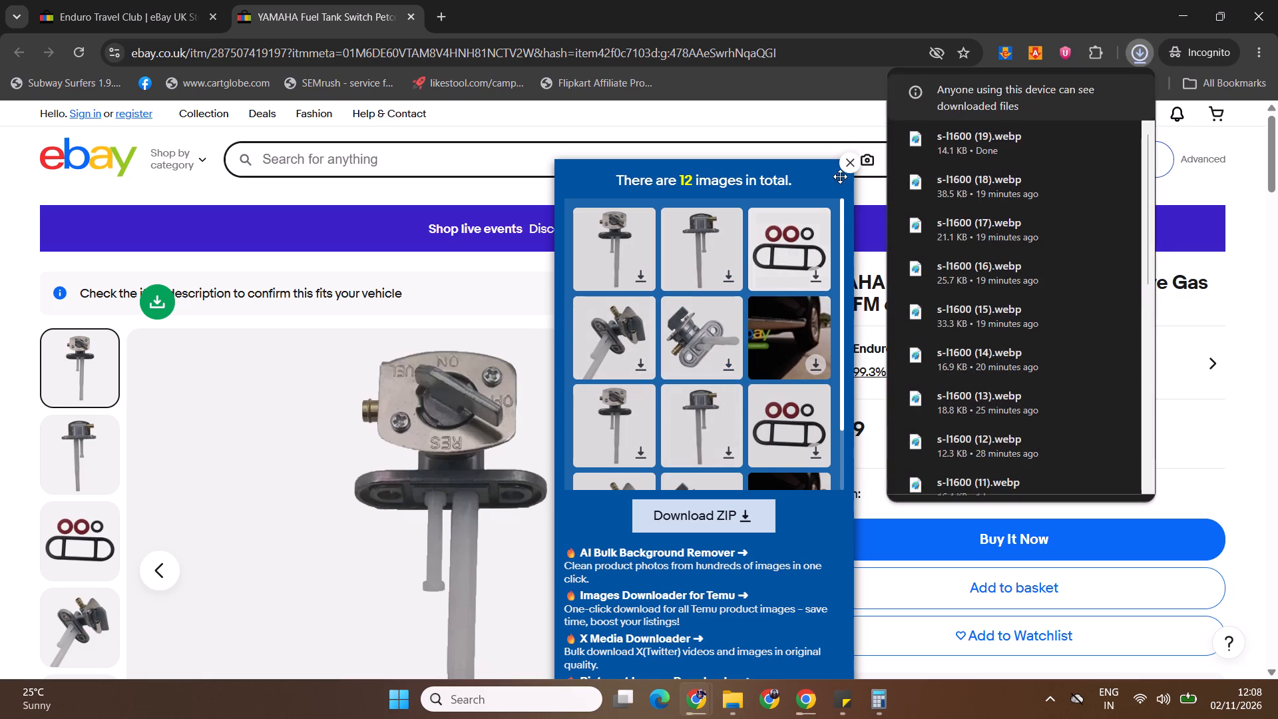
{"action": "left_click", "coordinate": [847, 160]}
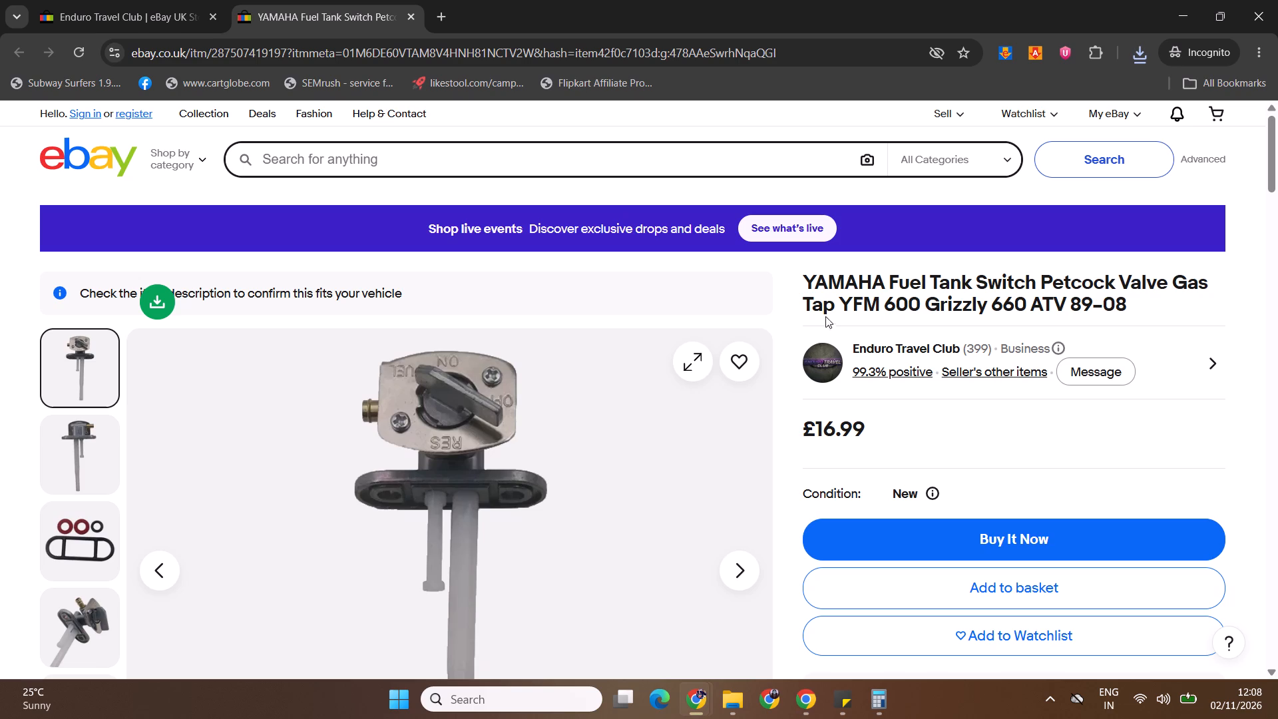
Switch to the manymoto active listings and start a sell-similar draft from the UNIVERSAL BLUE HANDGUARDS listing.
{"action": "key", "text": "alt+Tab"}
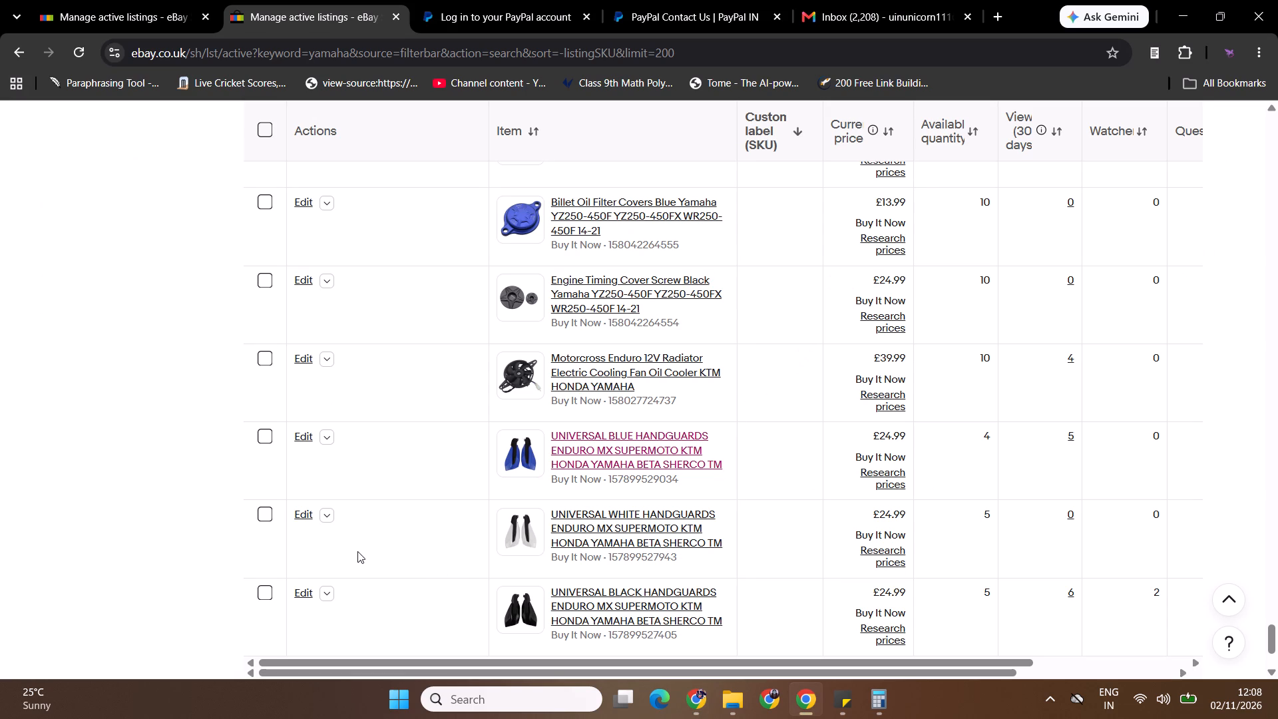
{"action": "left_click", "coordinate": [328, 437]}
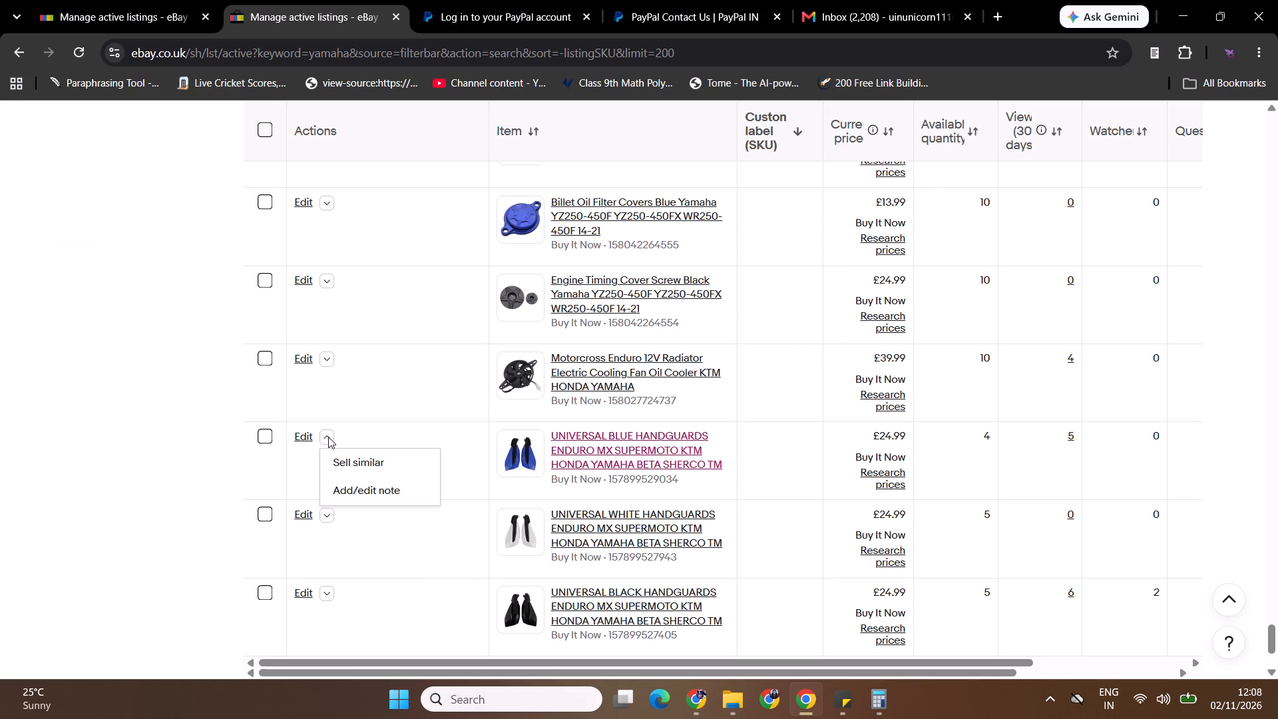
{"action": "left_click", "coordinate": [359, 462], "text": "ctrl"}
{"action": "left_click", "coordinate": [389, 20]}
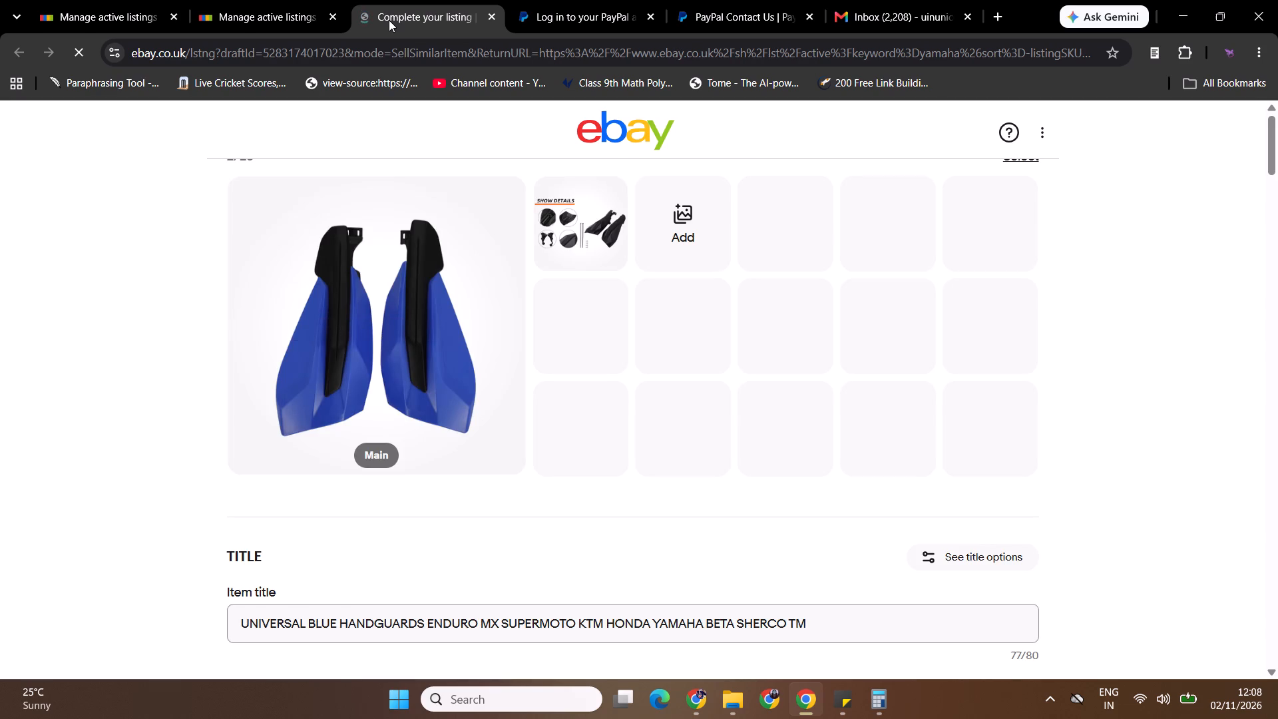
Replace the draft's two handguard photos with the five downloaded petcock photos, s-l1600 (19) to s-l1600 (23).
{"action": "left_click", "coordinate": [502, 210]}
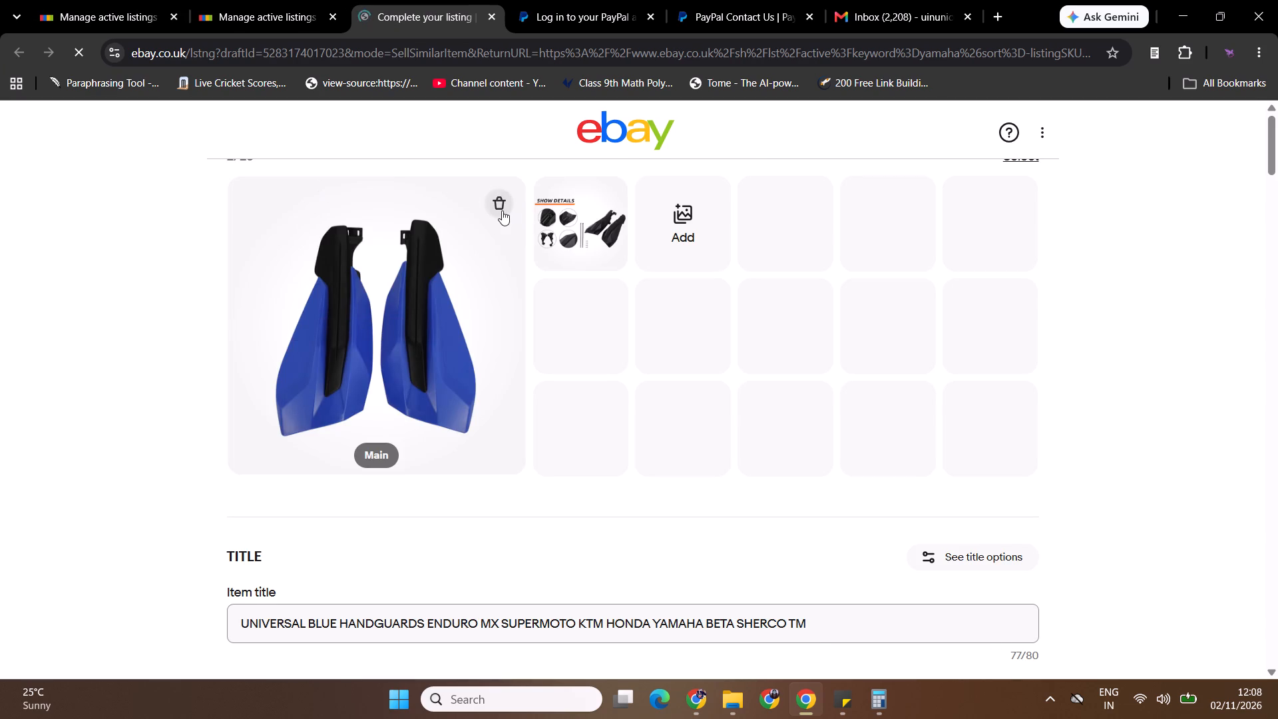
{"action": "left_click", "coordinate": [502, 210]}
{"action": "left_click", "coordinate": [618, 347]}
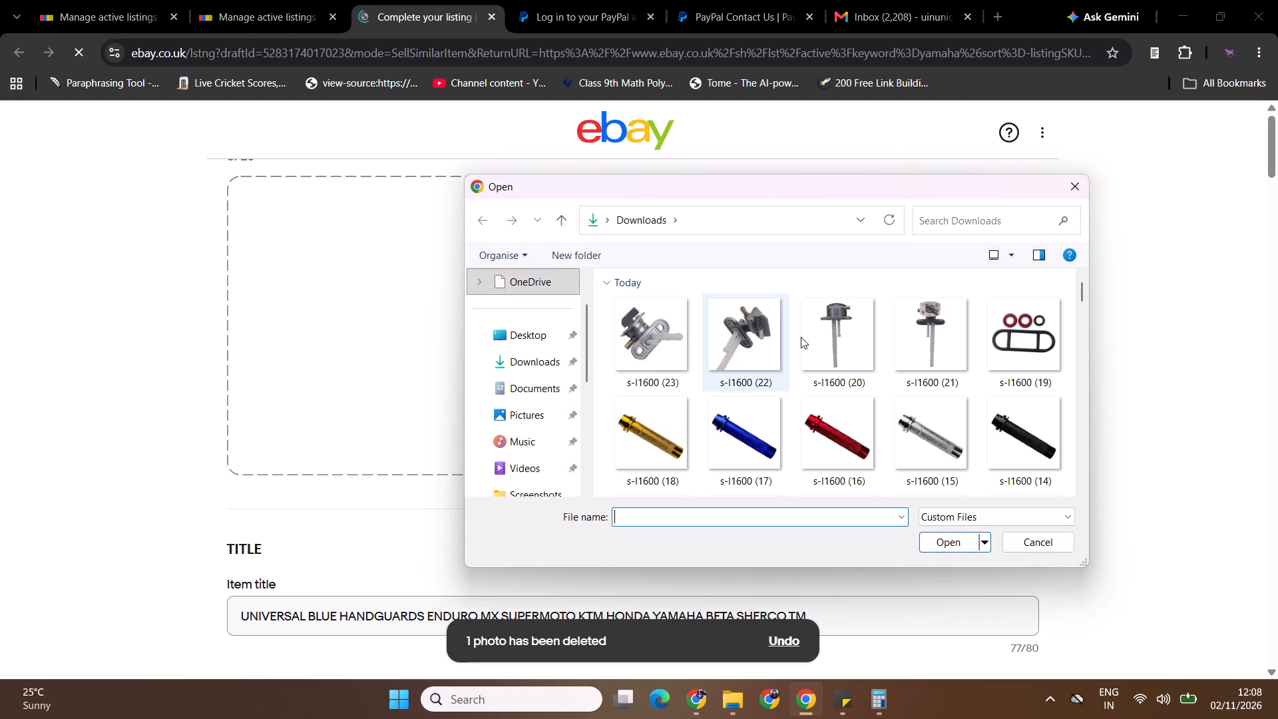
{"action": "left_click", "coordinate": [646, 354], "text": "ctrl"}
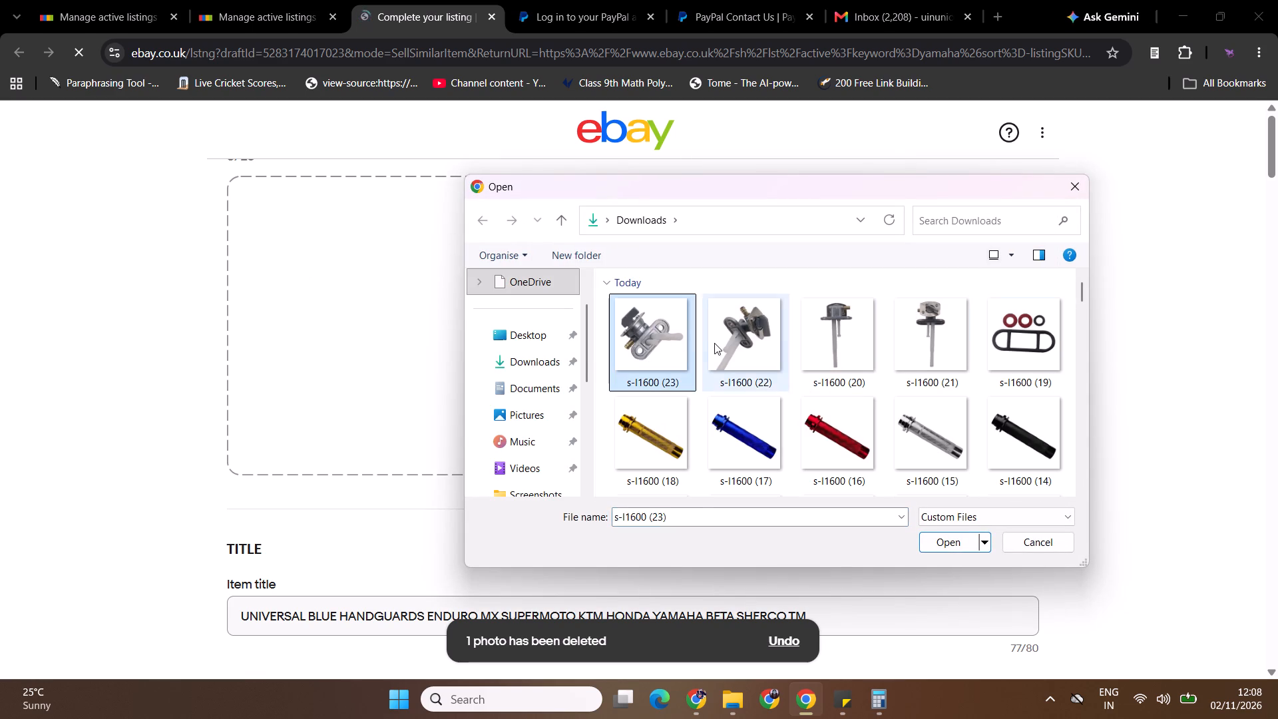
{"action": "left_click", "coordinate": [714, 343], "text": "ctrl"}
{"action": "left_click", "coordinate": [820, 342], "text": "ctrl"}
{"action": "left_click", "coordinate": [914, 342], "text": "ctrl"}
{"action": "left_click", "coordinate": [1020, 324], "text": "ctrl"}
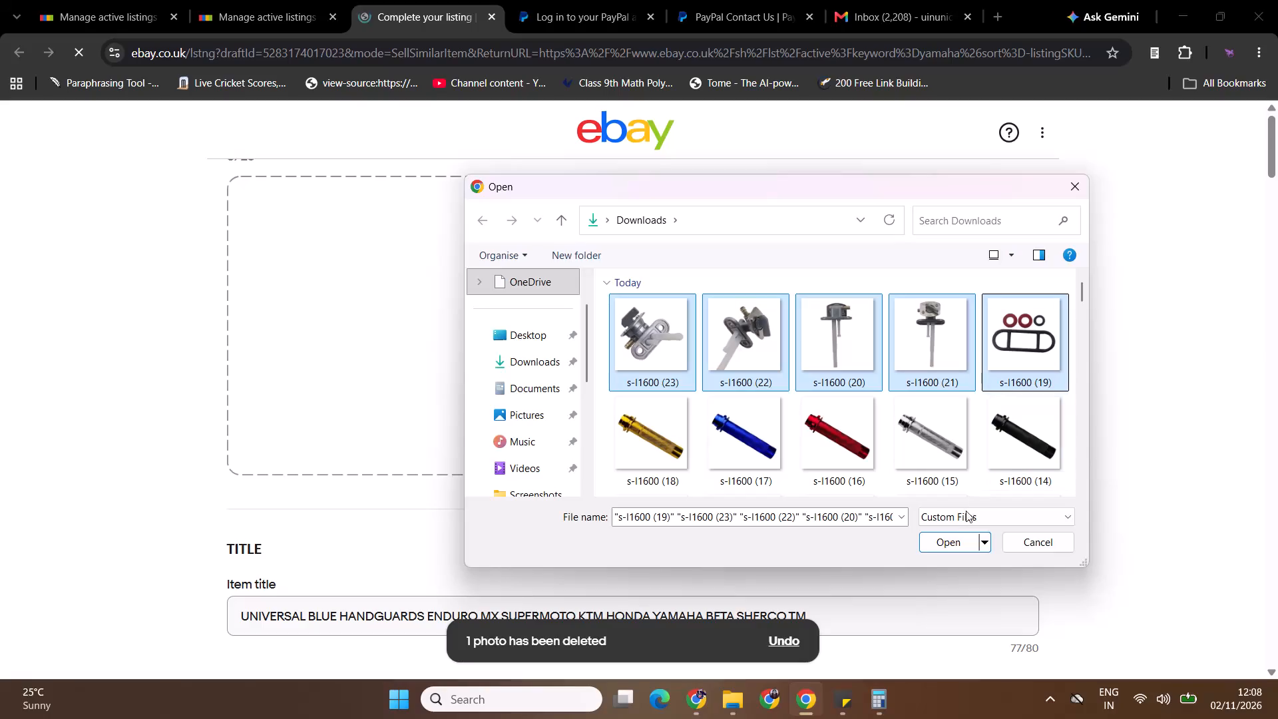
{"action": "left_click", "coordinate": [939, 538]}
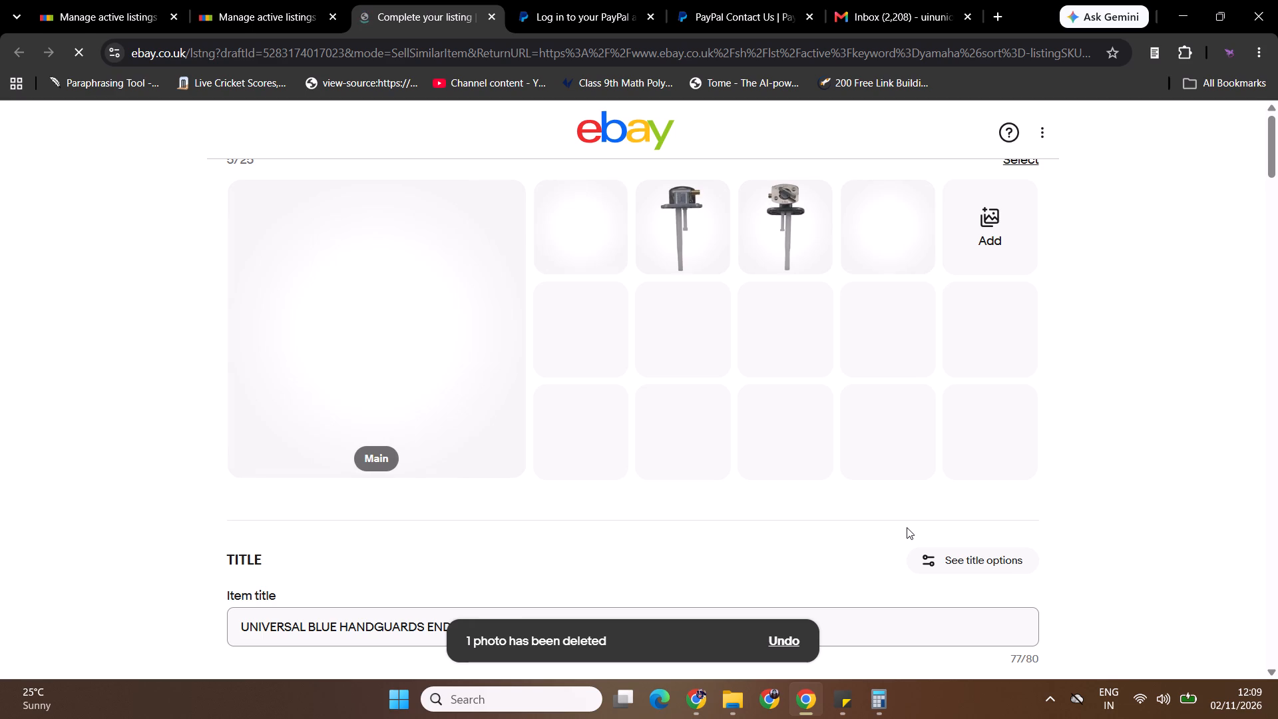
Reorder the photos: front ON/RES dial view as main, followed by rear view, angled view, underside view and gasket set.
{"action": "left_click_drag", "start_coordinate": [775, 232], "coordinate": [741, 240]}
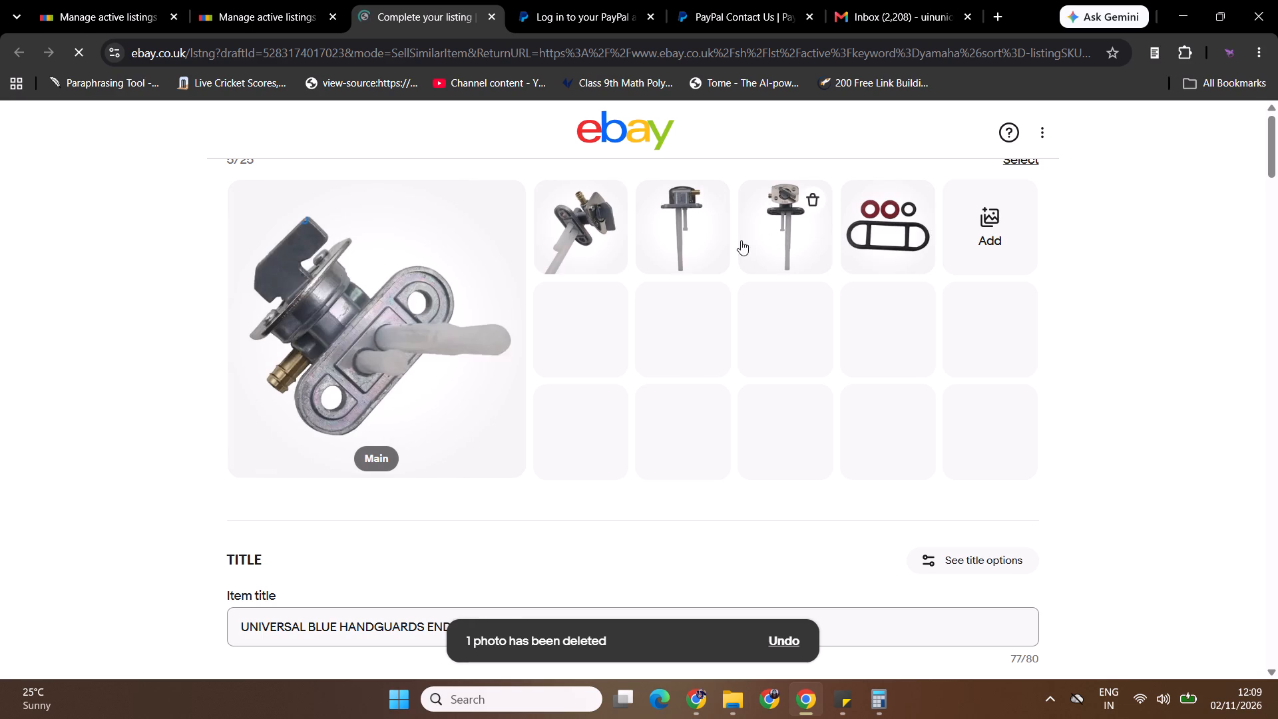
{"action": "left_click_drag", "start_coordinate": [741, 240], "coordinate": [321, 289]}
{"action": "left_click_drag", "start_coordinate": [791, 238], "coordinate": [614, 252]}
{"action": "left_click_drag", "start_coordinate": [800, 251], "coordinate": [698, 252]}
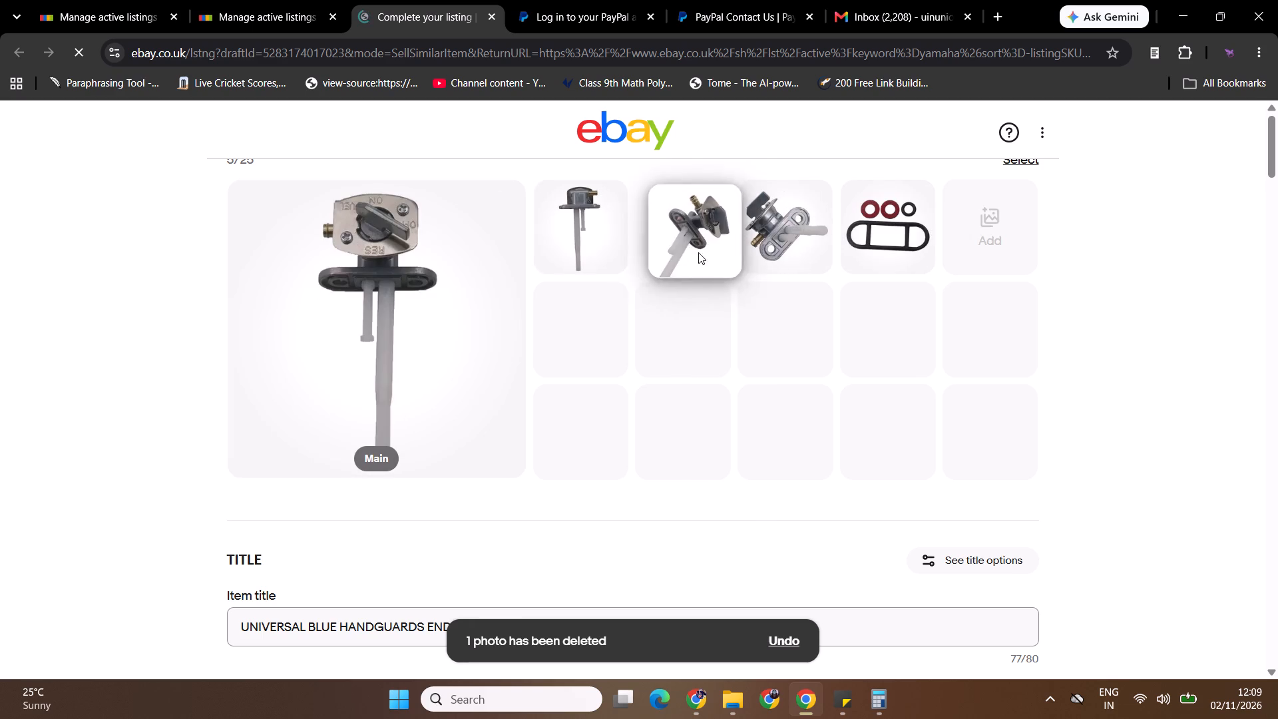
{"action": "left_click_drag", "start_coordinate": [698, 252], "coordinate": [683, 252]}
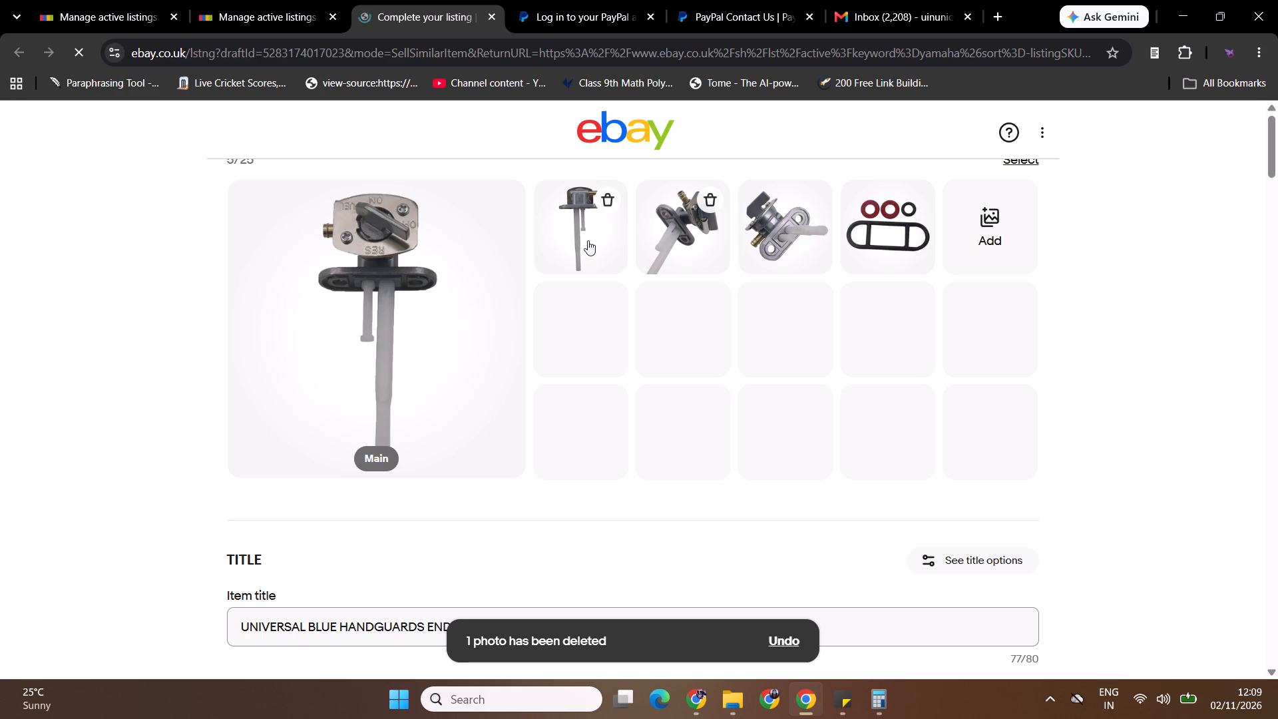
{"action": "left_click_drag", "start_coordinate": [581, 232], "coordinate": [507, 295]}
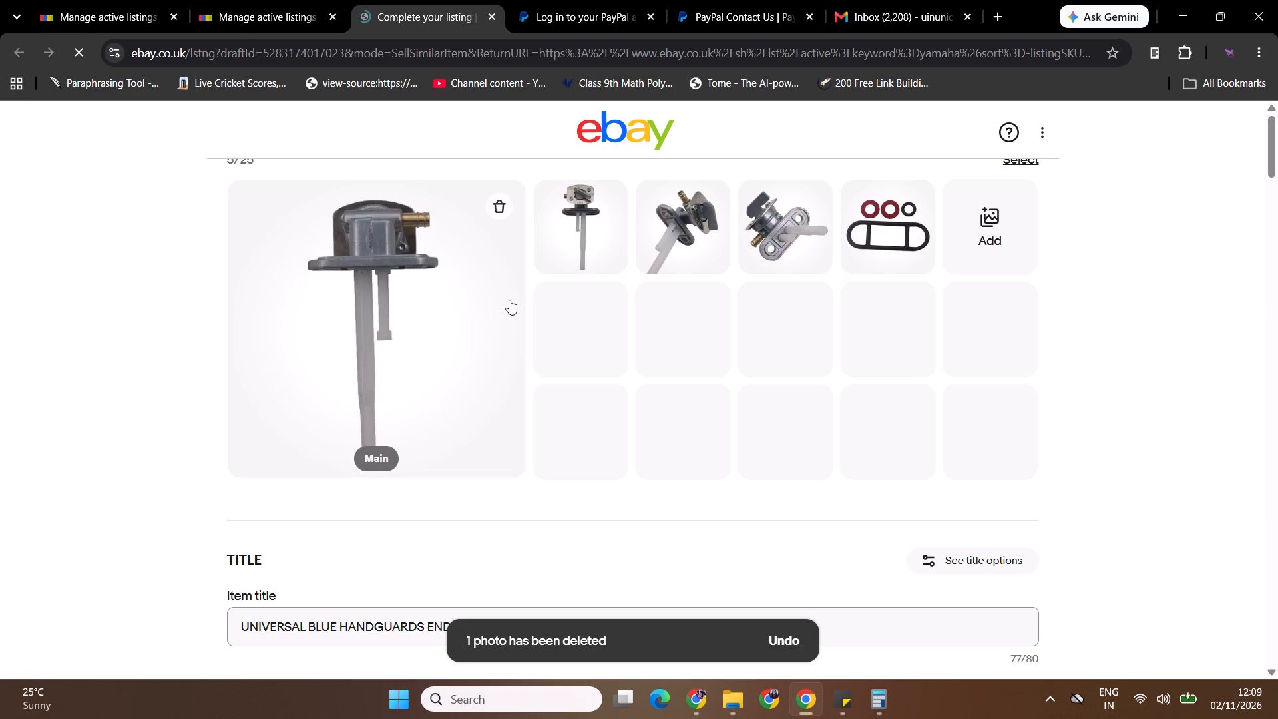
{"action": "left_click_drag", "start_coordinate": [577, 241], "coordinate": [464, 307]}
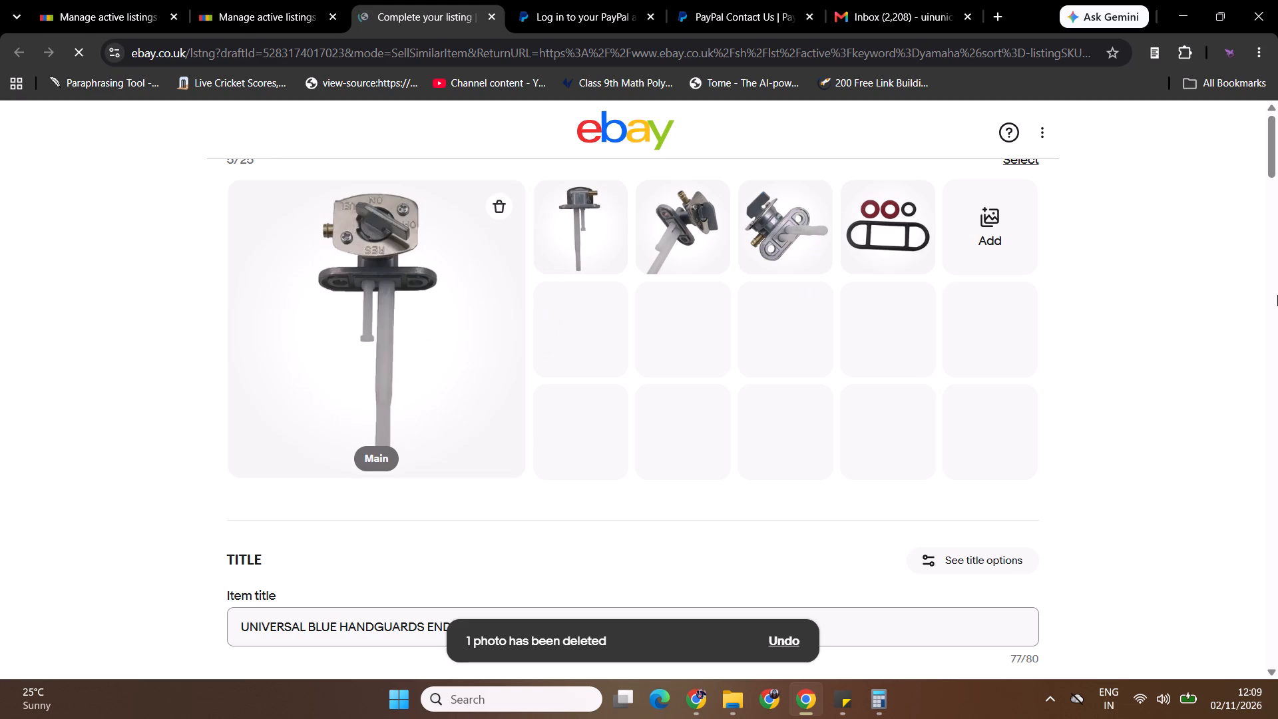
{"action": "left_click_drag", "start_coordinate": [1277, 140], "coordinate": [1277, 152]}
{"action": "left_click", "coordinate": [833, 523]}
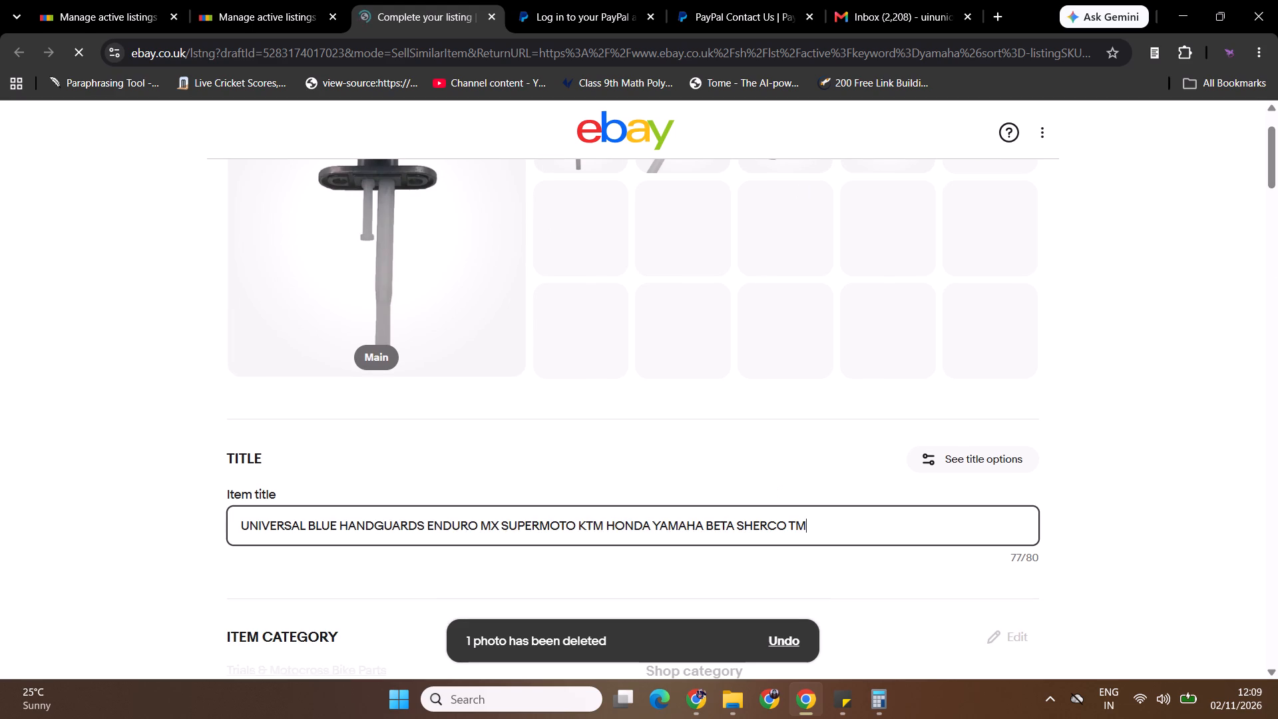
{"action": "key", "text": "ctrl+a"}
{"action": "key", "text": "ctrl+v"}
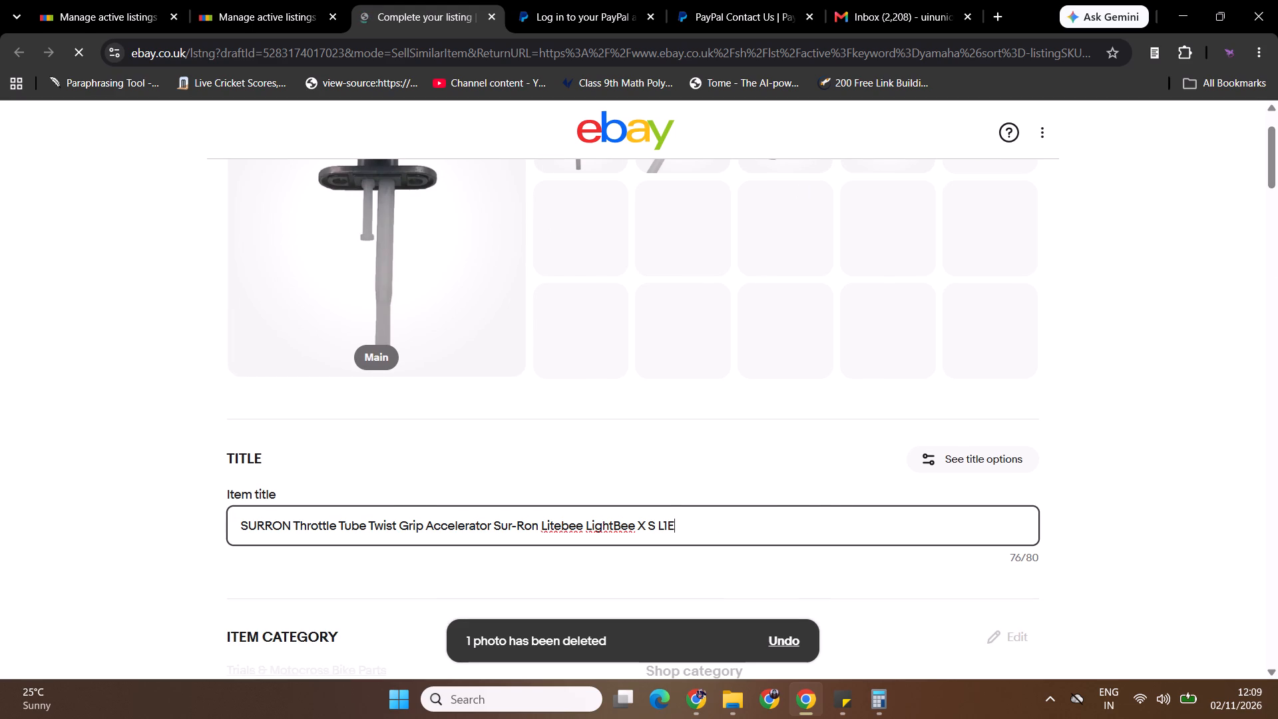
Copy the reference item's title, "YAMAHA Fuel Tank Switch Petcock Valve Gas Tap YFM 600 Grizzly 660 ATV 89–08", into the draft's item title.
{"action": "key", "text": "alt+Tab"}
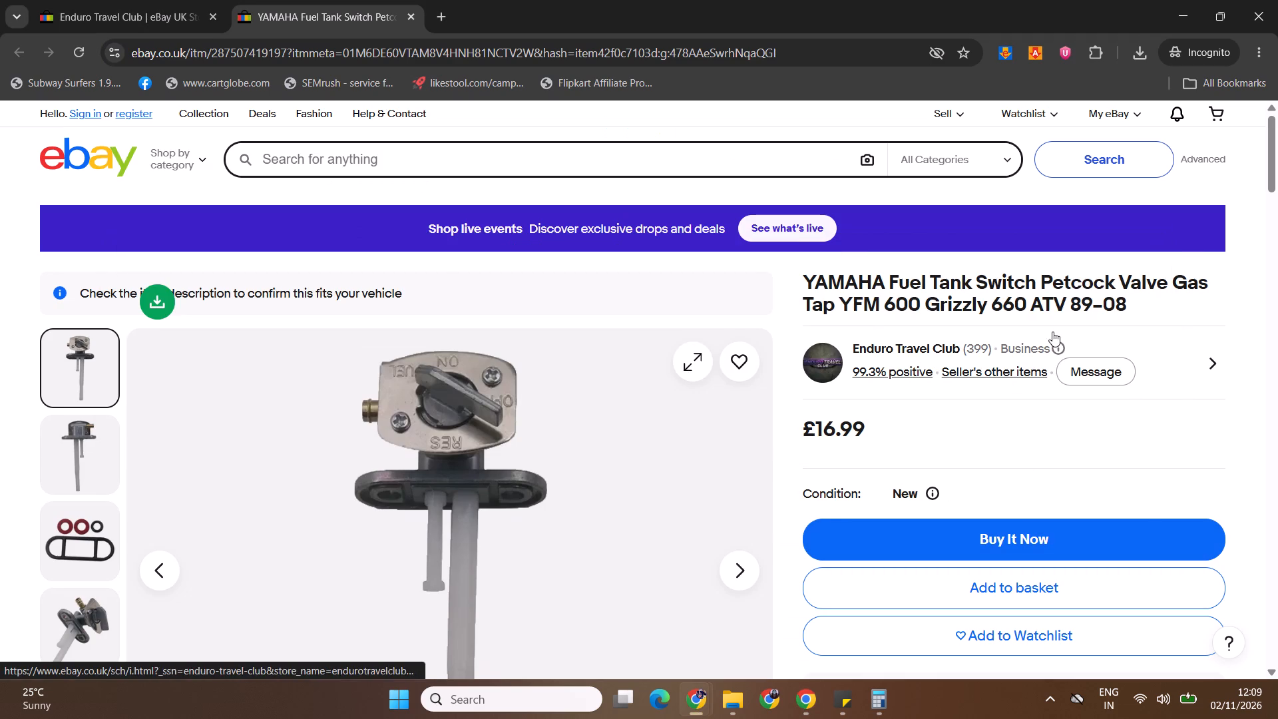
{"action": "triple_click", "coordinate": [1065, 294]}
{"action": "key", "text": "ctrl+c"}
{"action": "key", "text": "alt+Tab"}
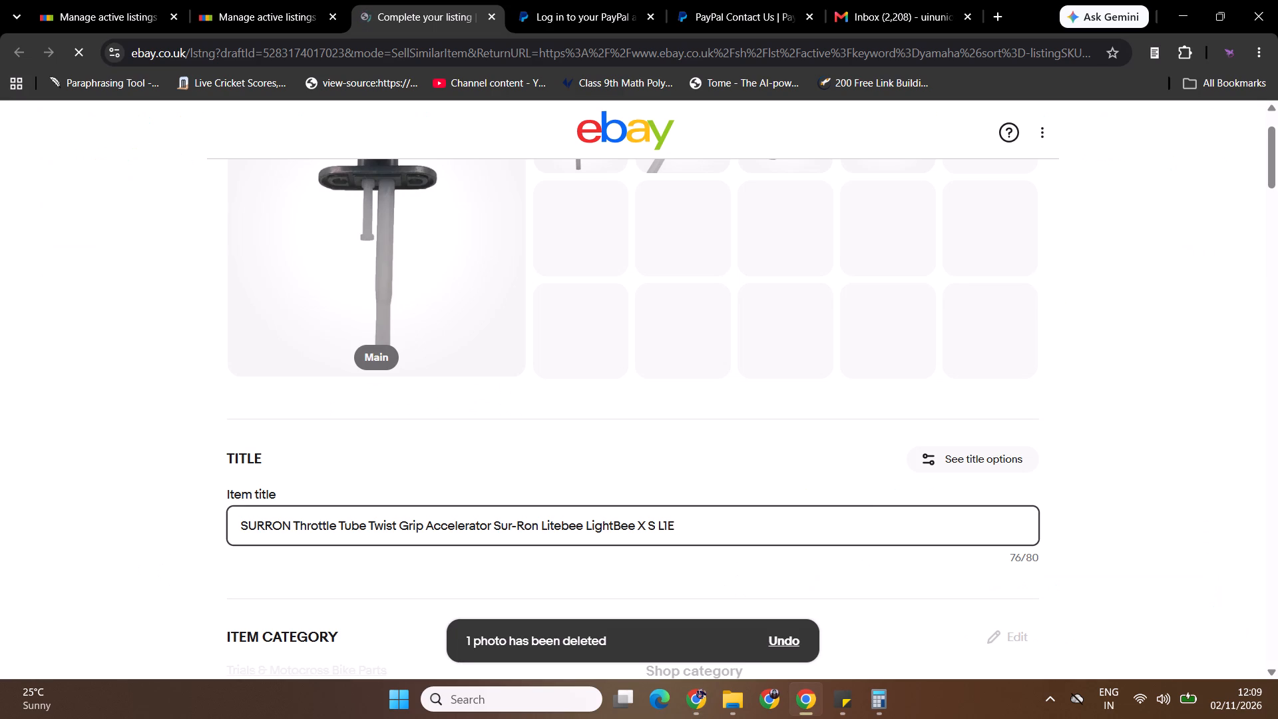
{"action": "key", "text": "ctrl+a"}
{"action": "left_click", "coordinate": [853, 534], "text": "ctrl"}
{"action": "key", "text": "ctrl+a"}
{"action": "key", "text": "ctrl+v"}
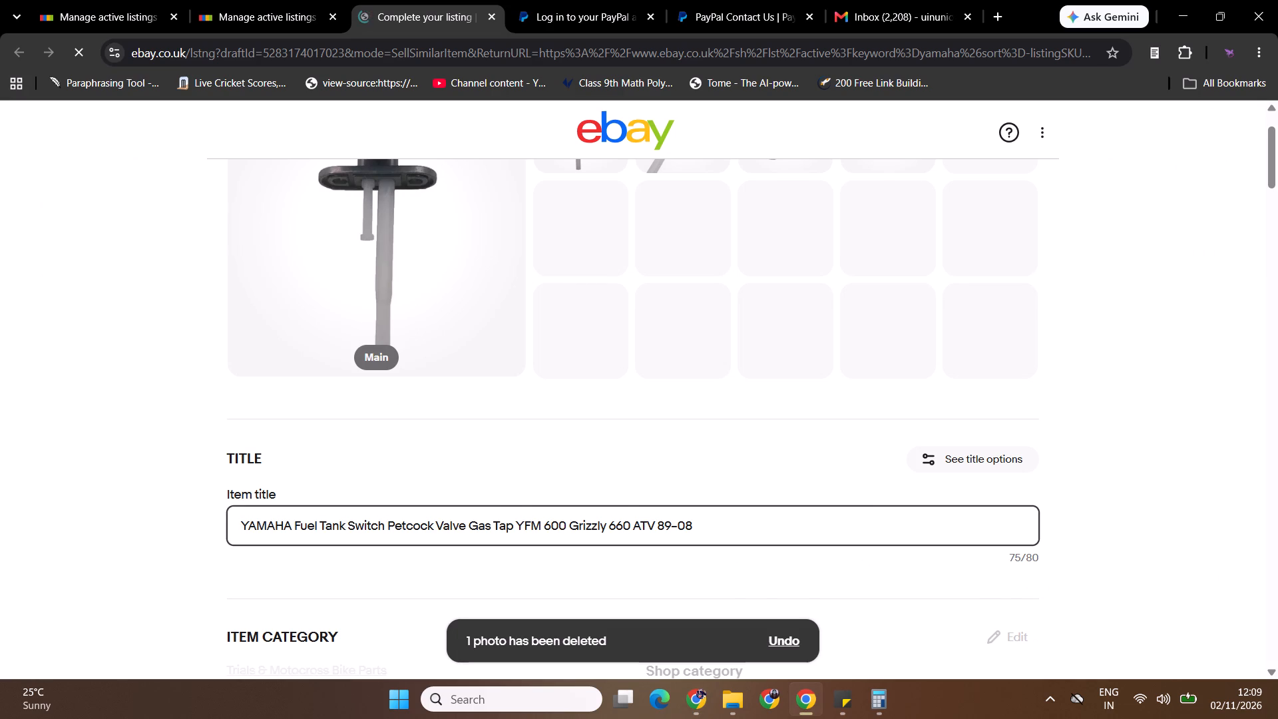
Open the draft's item category selection and browse all categories into Vehicle Parts & Accessories.
{"action": "left_click_drag", "start_coordinate": [1277, 137], "coordinate": [1277, 162]}
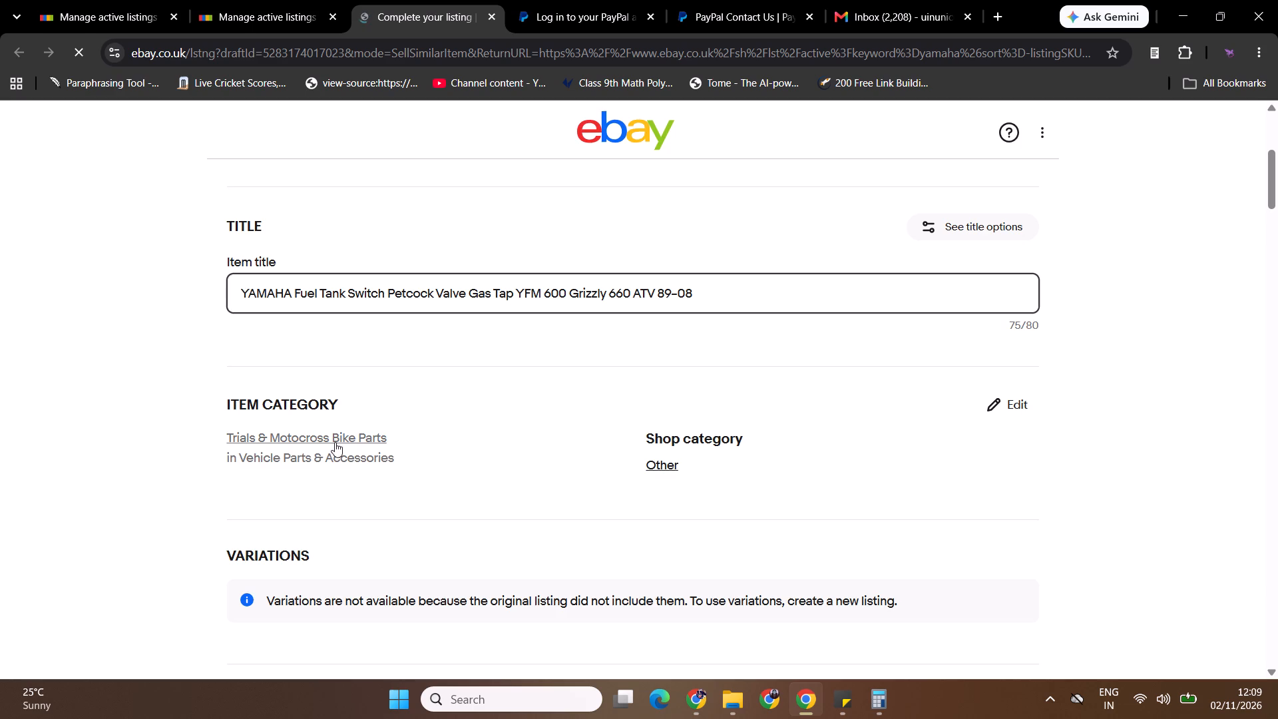
{"action": "left_click", "coordinate": [335, 442]}
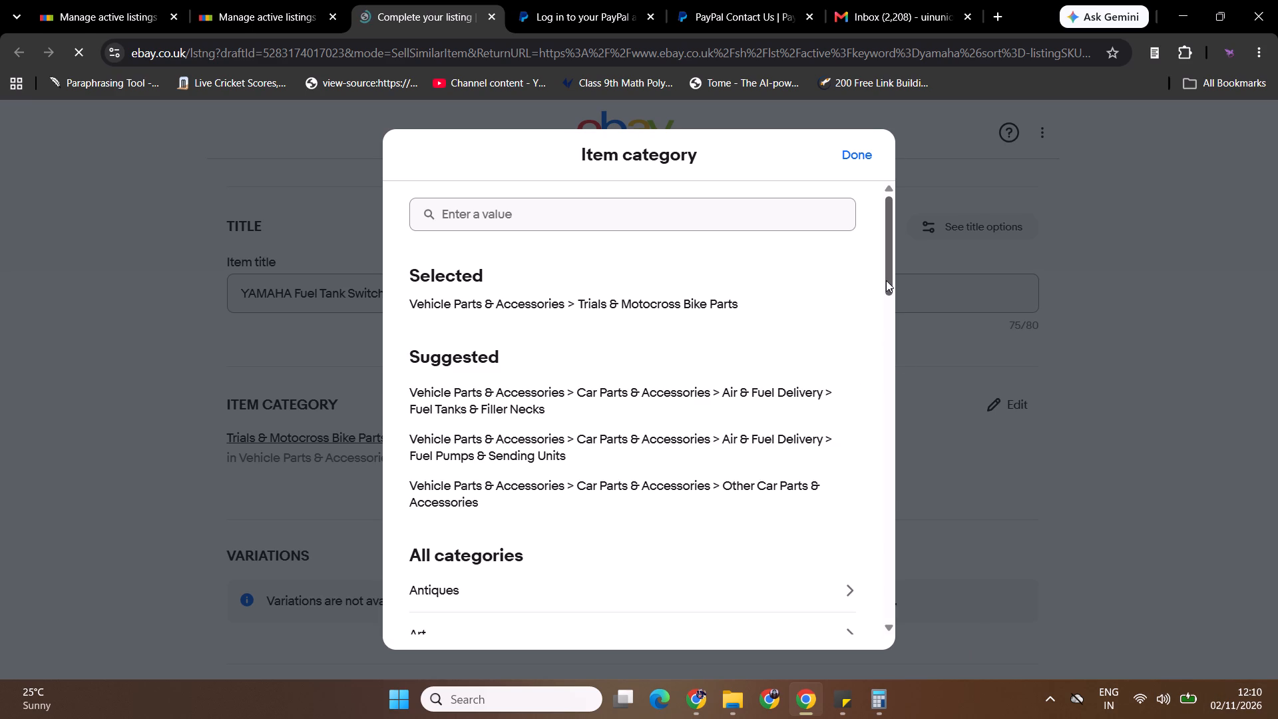
{"action": "left_click_drag", "start_coordinate": [891, 280], "coordinate": [903, 614]}
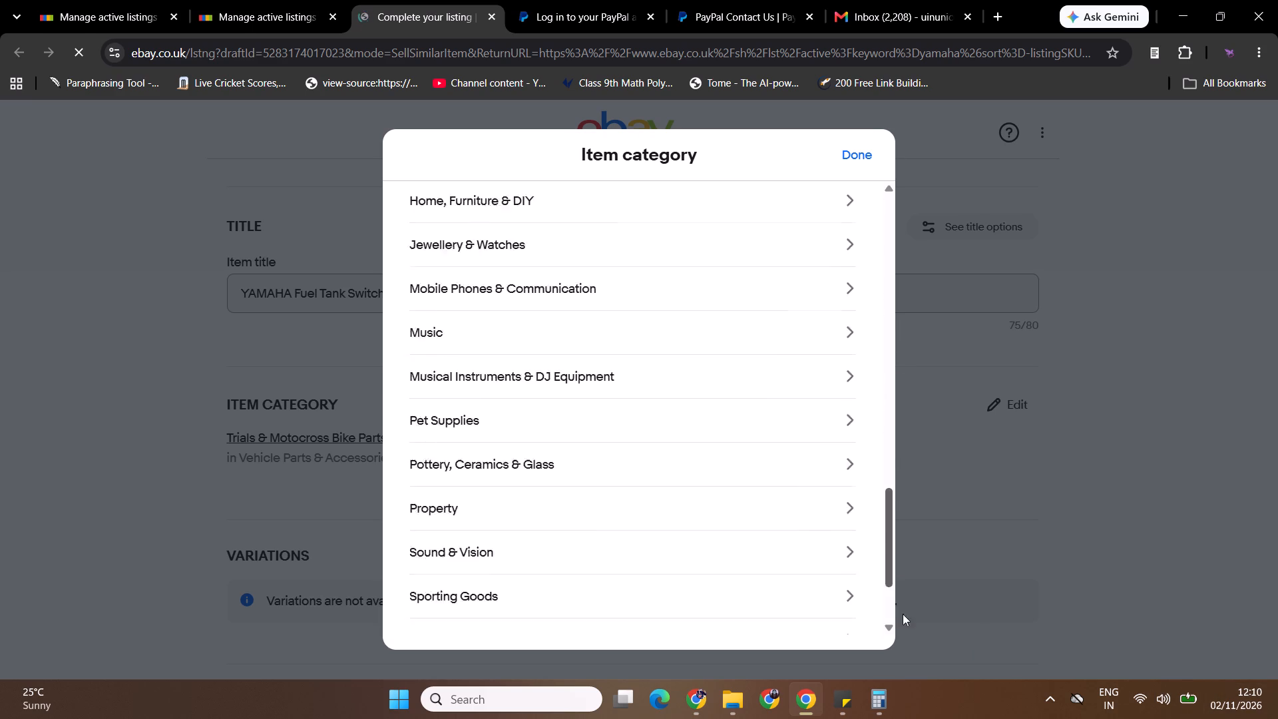
{"action": "left_click_drag", "start_coordinate": [903, 614], "coordinate": [904, 640]}
{"action": "left_click", "coordinate": [632, 521]}
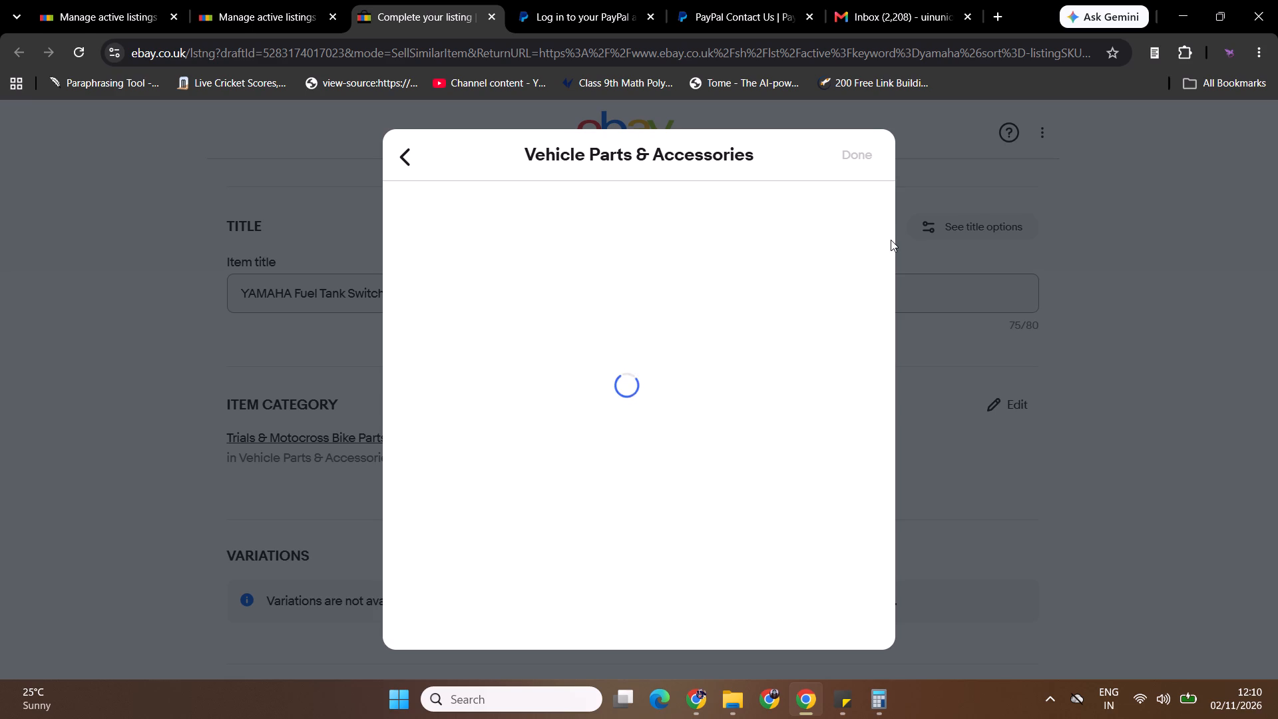
Open the system quick settings to check the Wi-Fi connection.
{"action": "left_click", "coordinate": [1128, 701]}
{"action": "left_click", "coordinate": [1144, 701]}
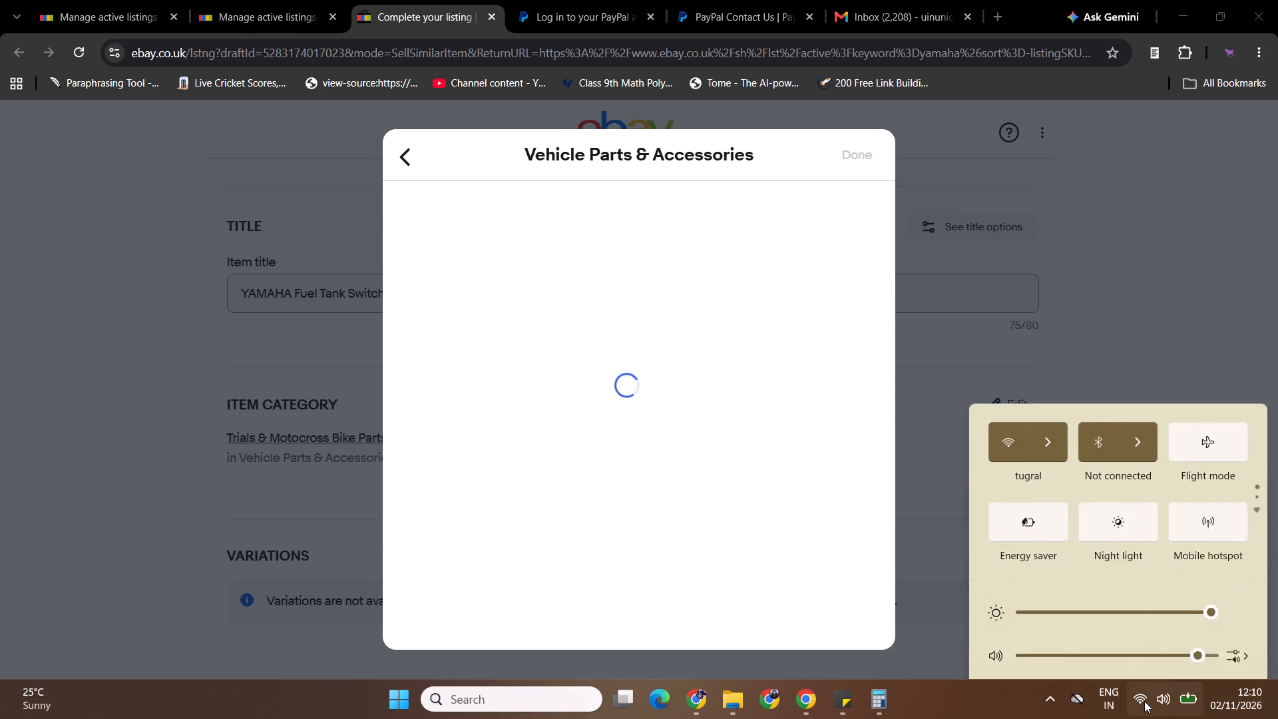
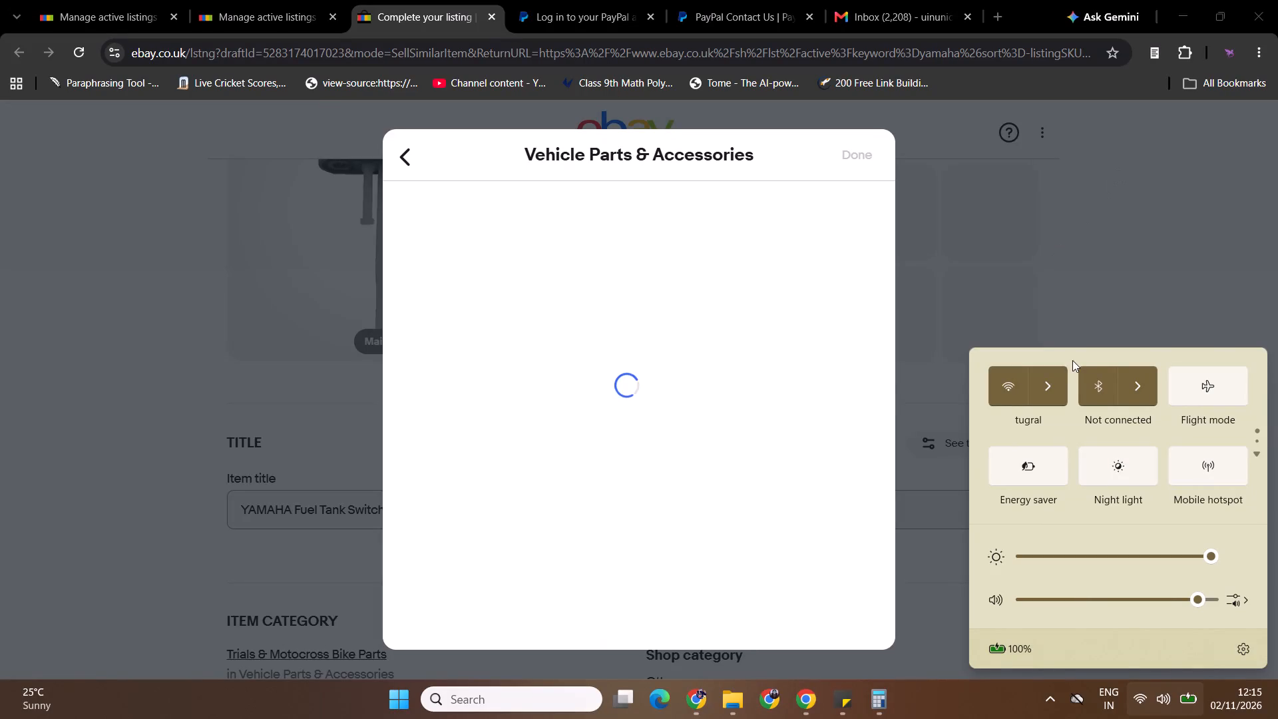
Turn Wi-Fi off and back on to restart the connection, and open the list of available networks.
{"action": "left_click", "coordinate": [1026, 393]}
{"action": "left_click", "coordinate": [1018, 393]}
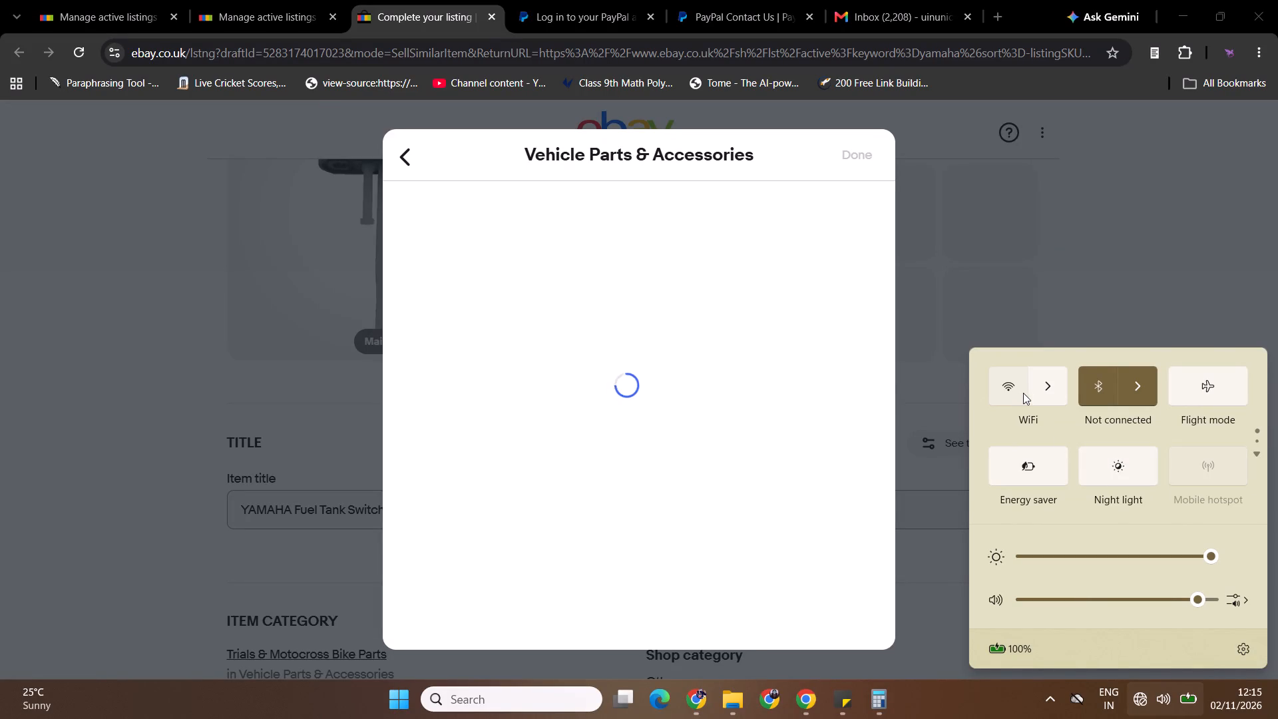
{"action": "left_click", "coordinate": [1013, 391]}
{"action": "left_click", "coordinate": [1058, 392]}
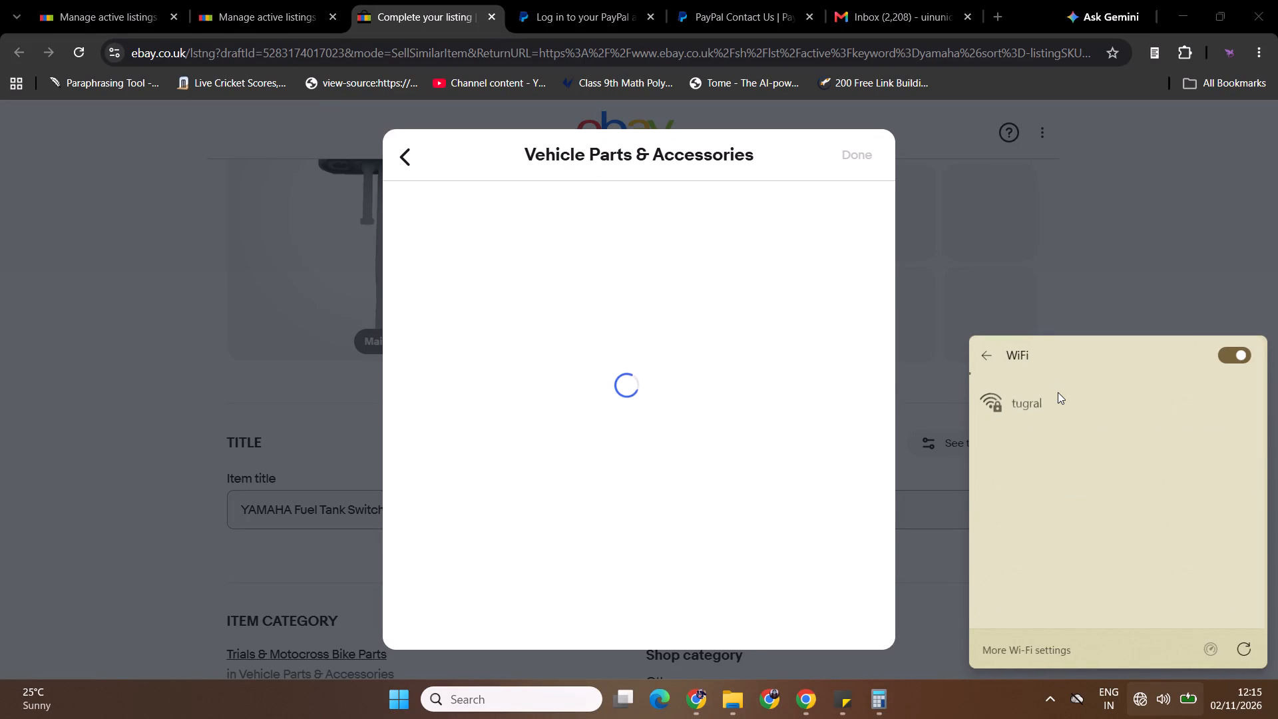
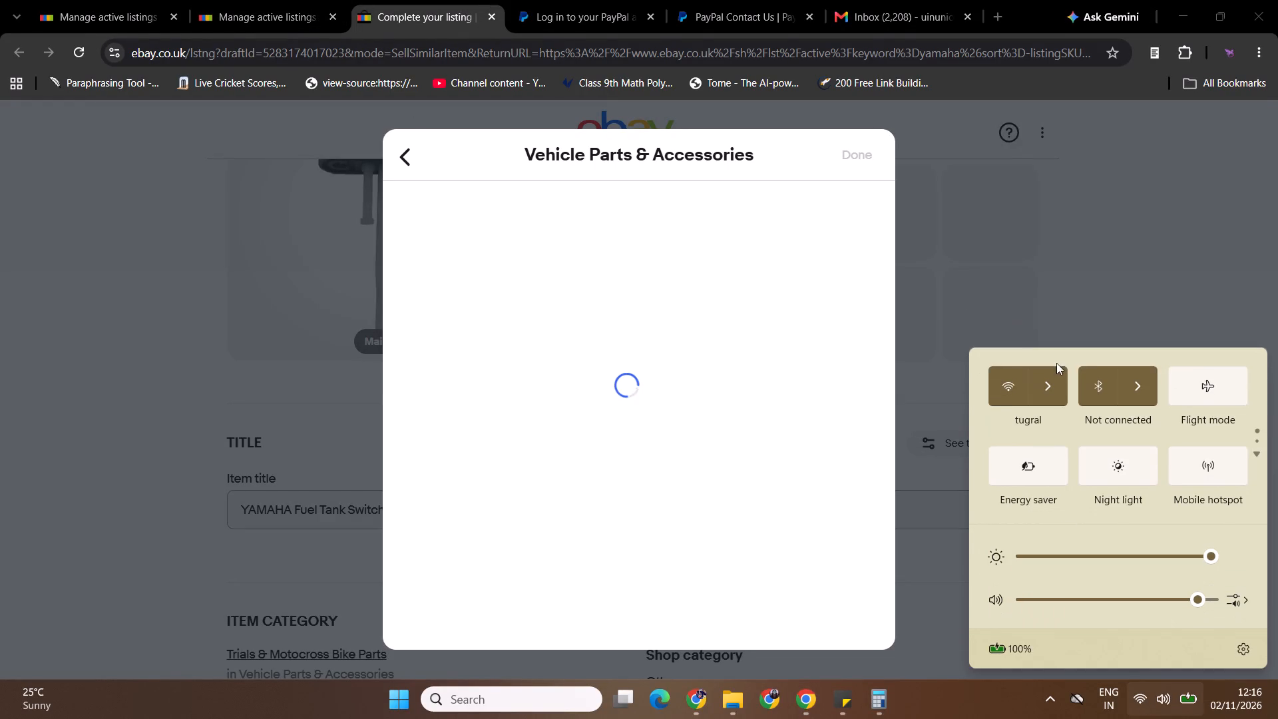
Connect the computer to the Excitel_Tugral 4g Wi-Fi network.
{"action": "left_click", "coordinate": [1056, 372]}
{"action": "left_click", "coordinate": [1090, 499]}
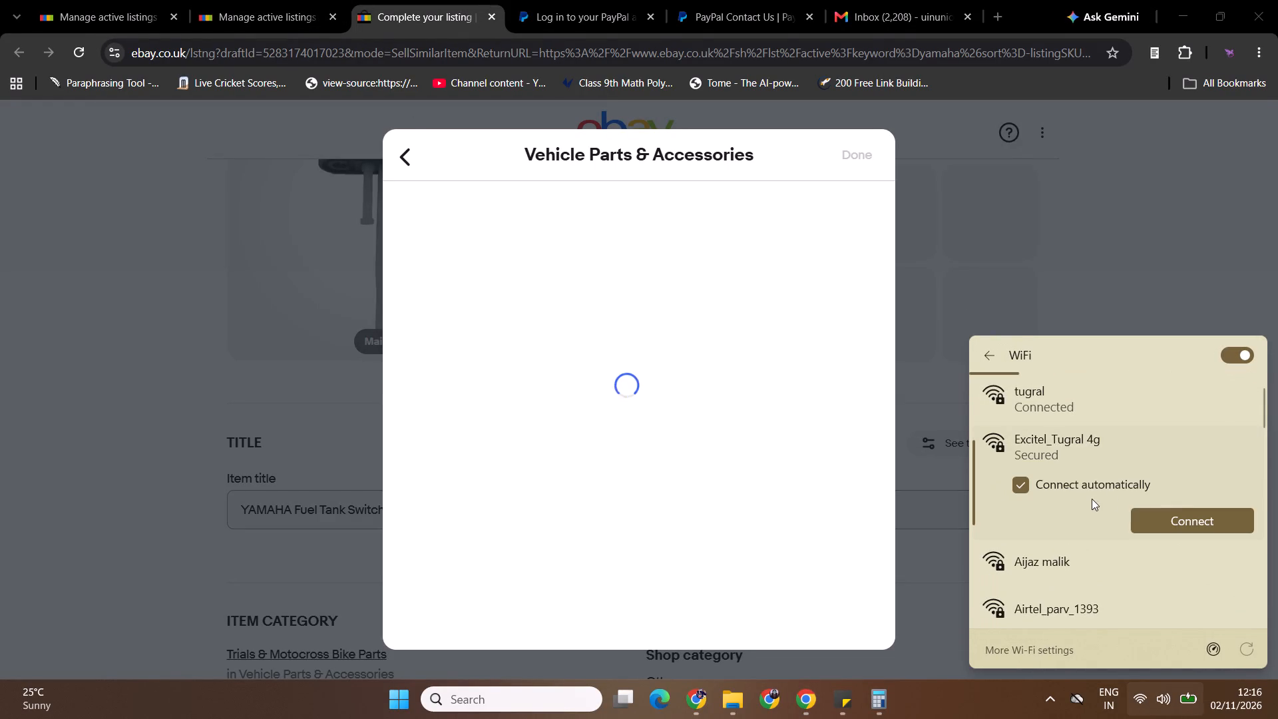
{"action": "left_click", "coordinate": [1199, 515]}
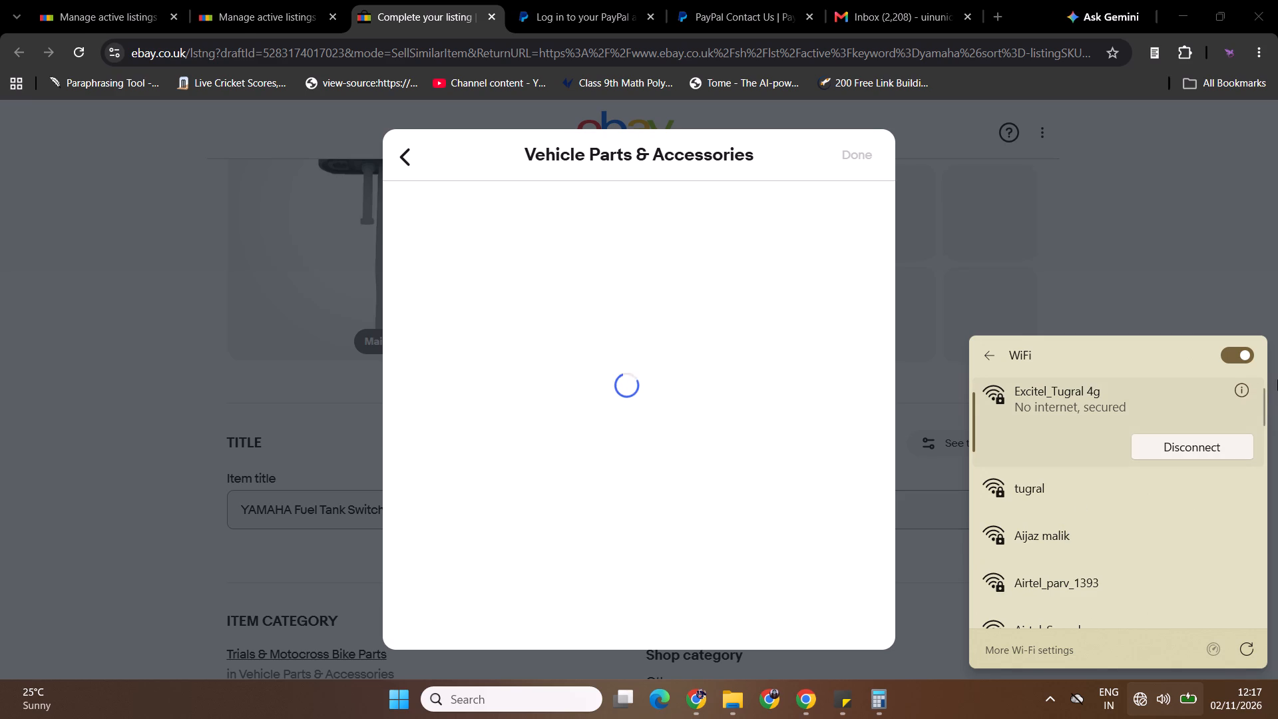
Look through the available Wi-Fi networks and reconnect to the tugral network.
{"action": "left_click_drag", "start_coordinate": [1264, 393], "coordinate": [1264, 433]}
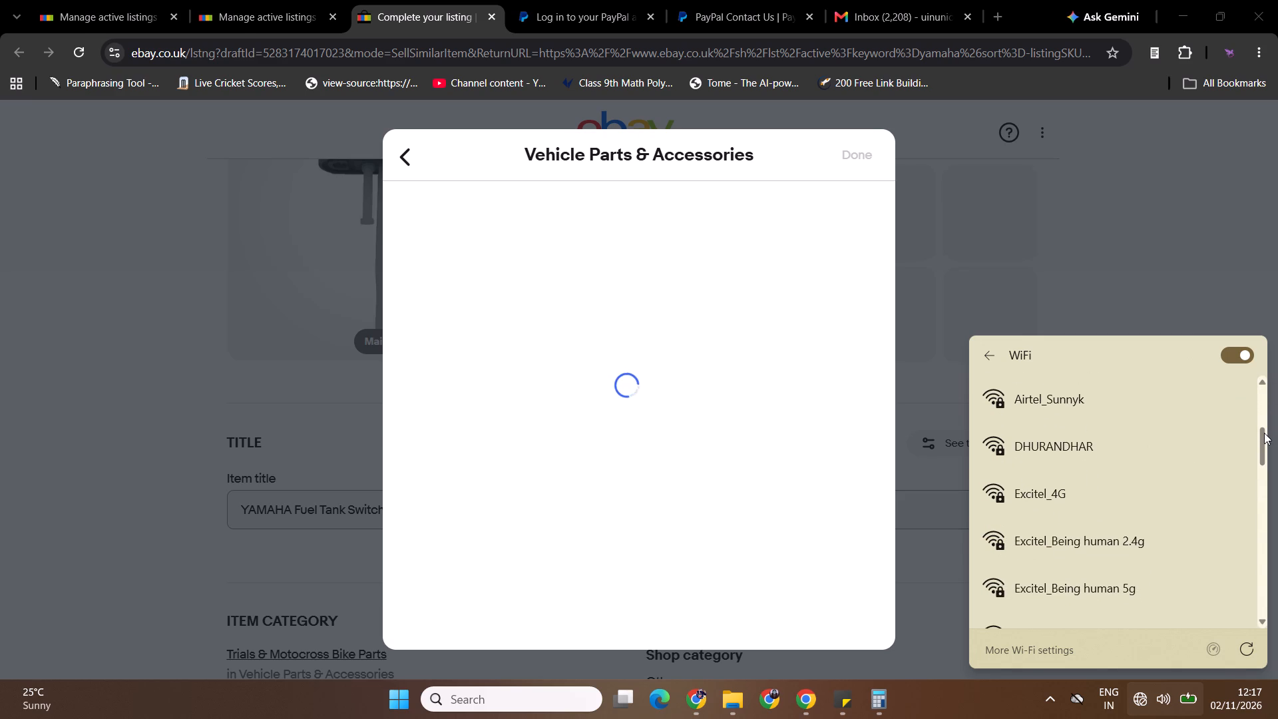
{"action": "left_click_drag", "start_coordinate": [1264, 433], "coordinate": [1259, 470]}
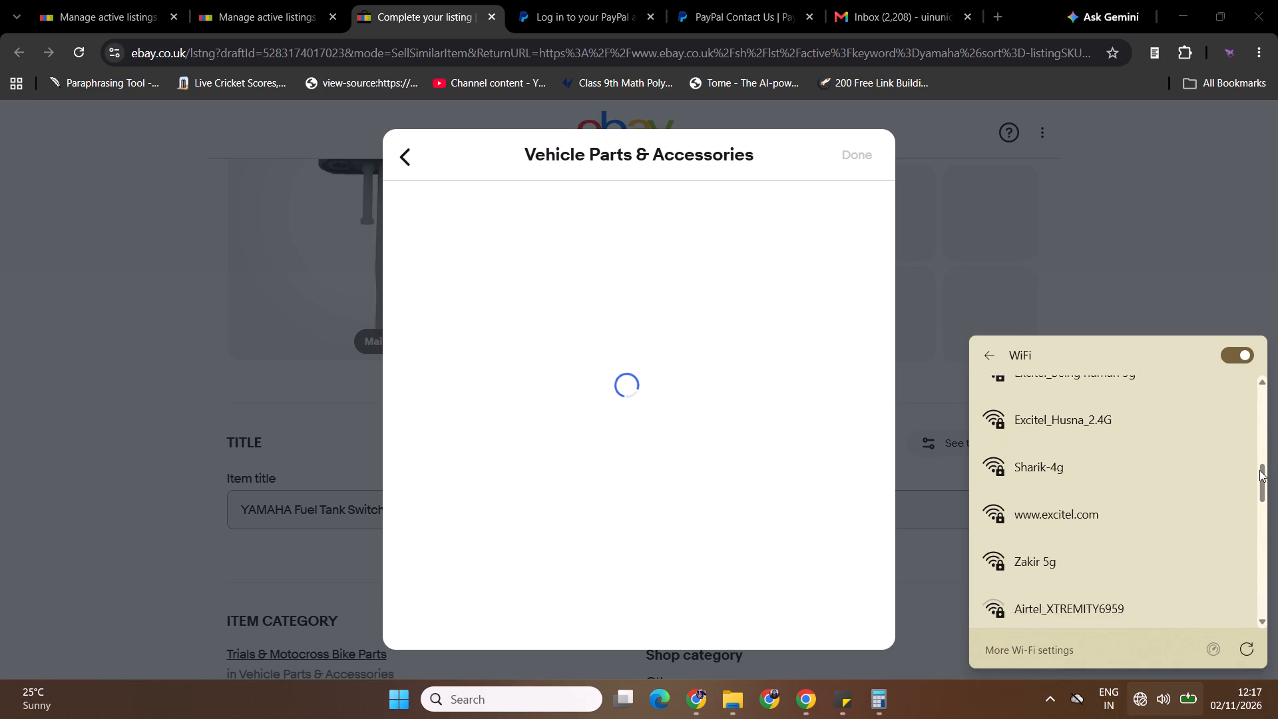
{"action": "left_click_drag", "start_coordinate": [1259, 470], "coordinate": [1265, 506]}
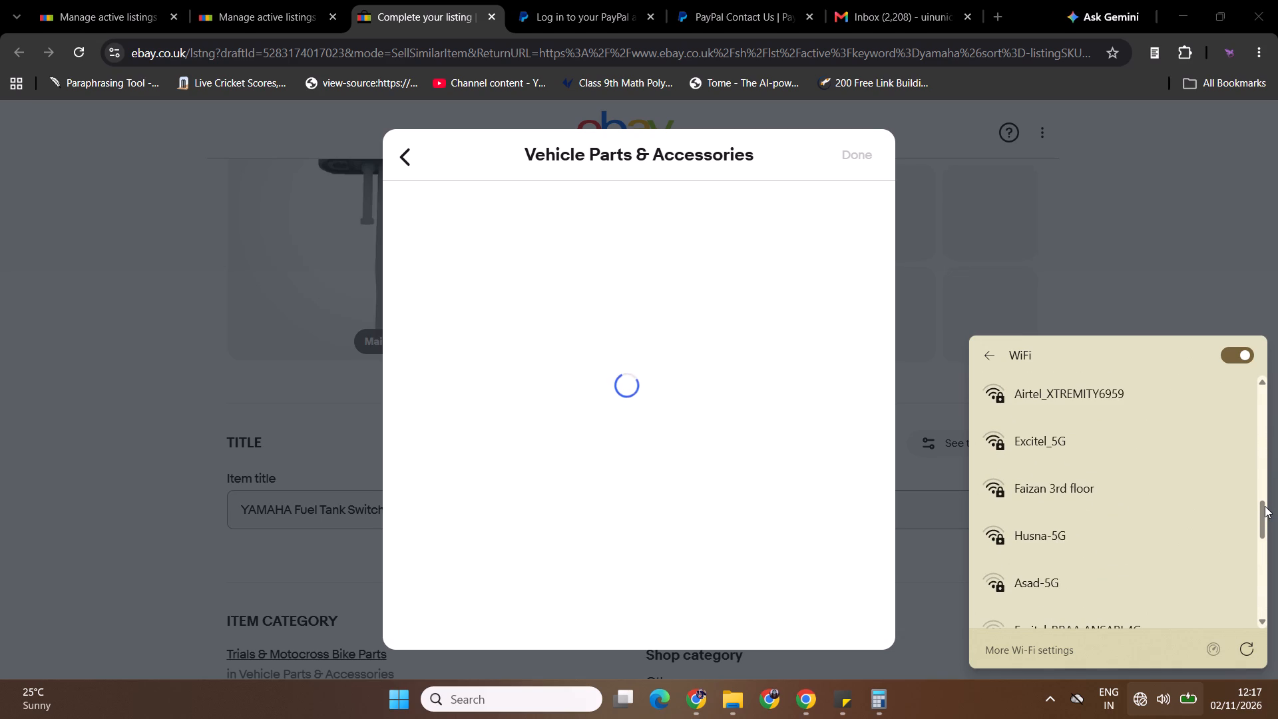
{"action": "left_click_drag", "start_coordinate": [1265, 506], "coordinate": [1259, 533]}
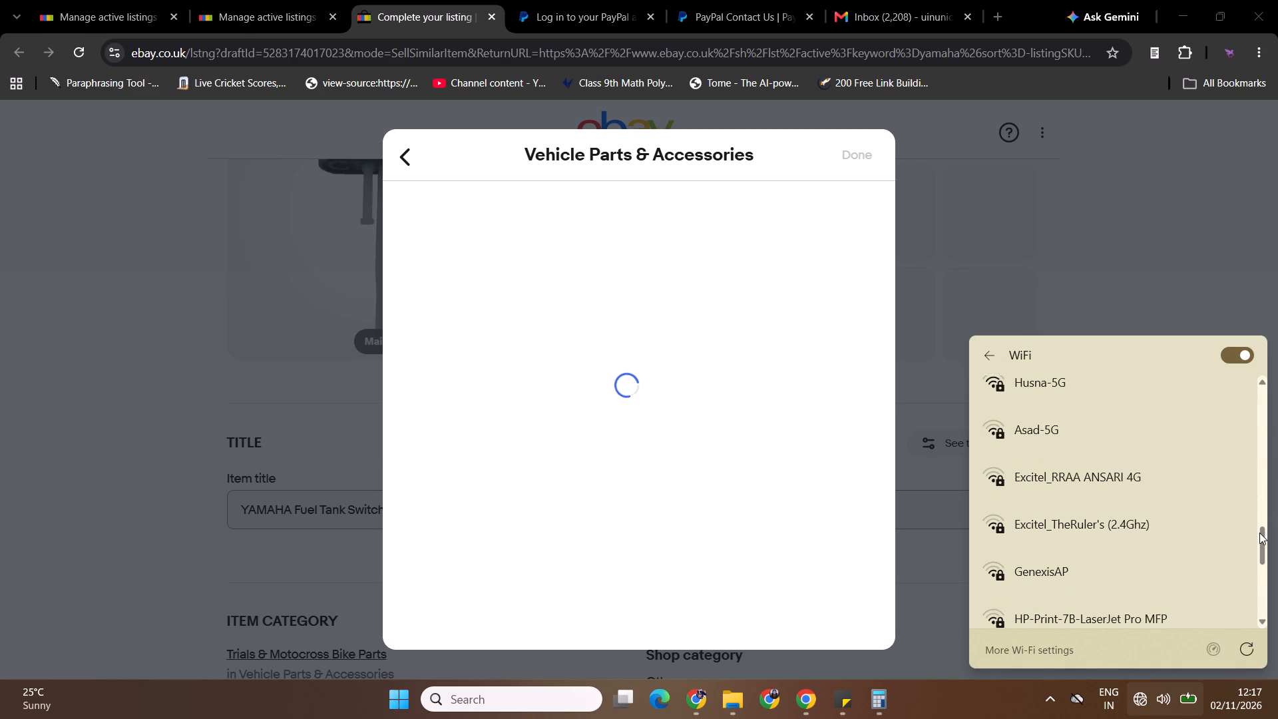
{"action": "left_click_drag", "start_coordinate": [1259, 533], "coordinate": [1257, 537]}
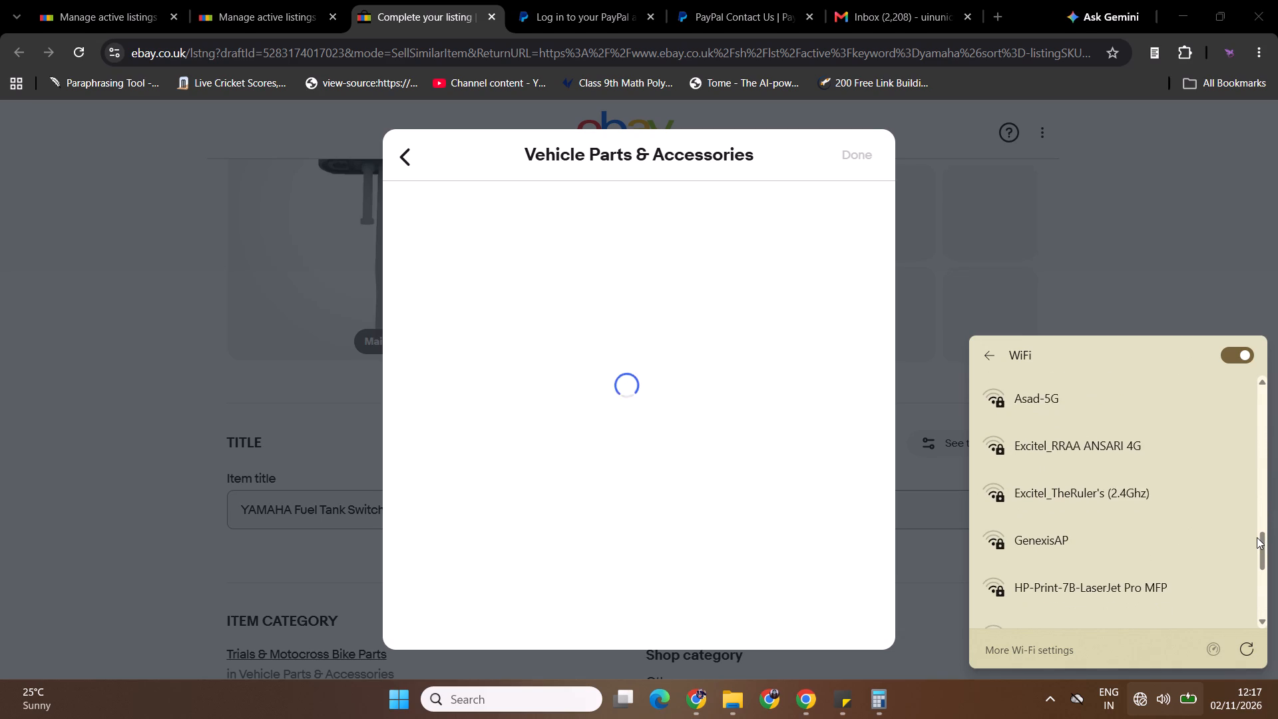
{"action": "left_click_drag", "start_coordinate": [1257, 537], "coordinate": [1253, 572]}
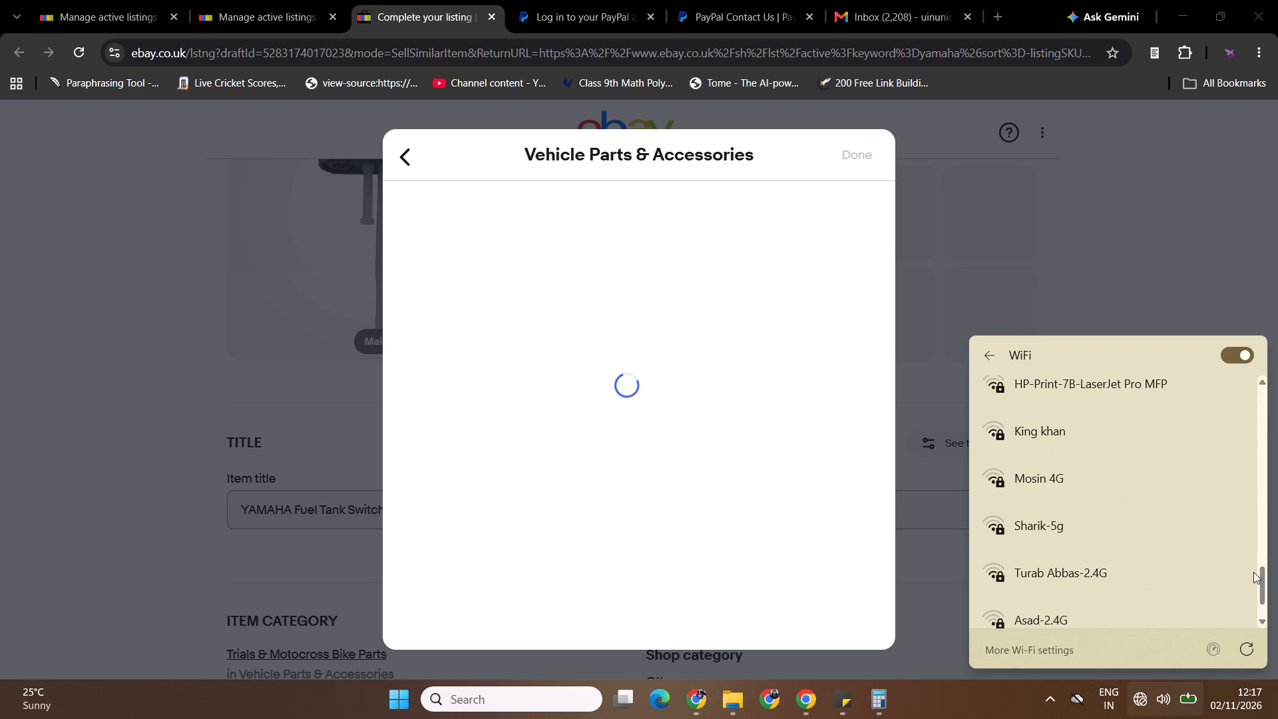
{"action": "left_click_drag", "start_coordinate": [1253, 572], "coordinate": [1271, 379]}
{"action": "left_click", "coordinate": [1078, 500]}
{"action": "left_click", "coordinate": [1194, 526]}
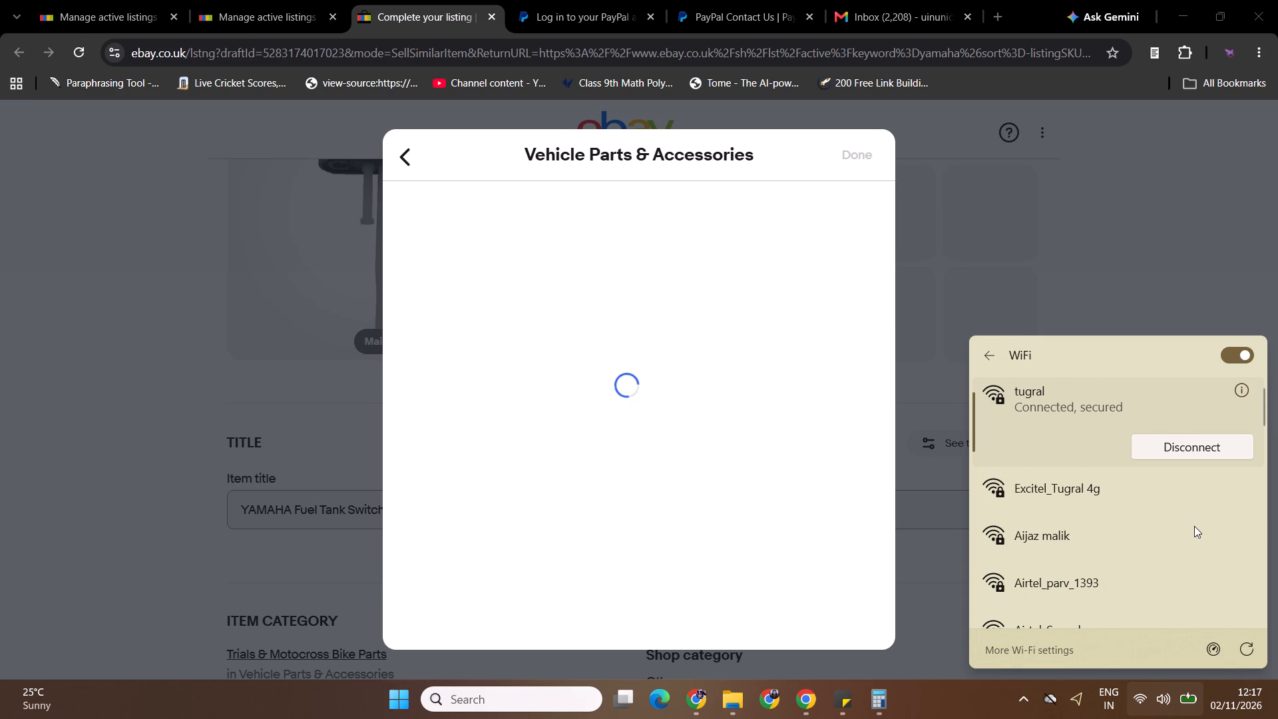
{"action": "left_click", "coordinate": [641, 314]}
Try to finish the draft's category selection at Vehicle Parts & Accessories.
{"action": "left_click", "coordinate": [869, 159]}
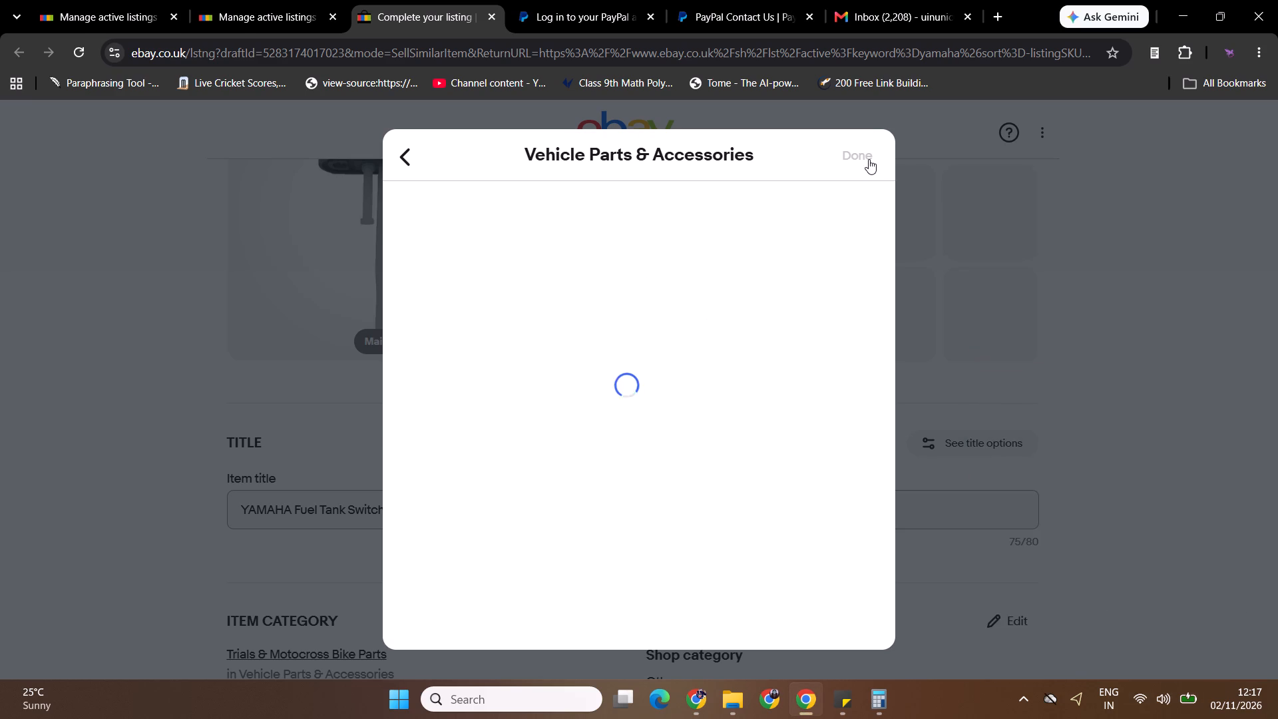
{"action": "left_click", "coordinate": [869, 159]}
Check the active listings filtered by yamaha, going back up to the top of the list.
{"action": "left_click", "coordinate": [290, 0]}
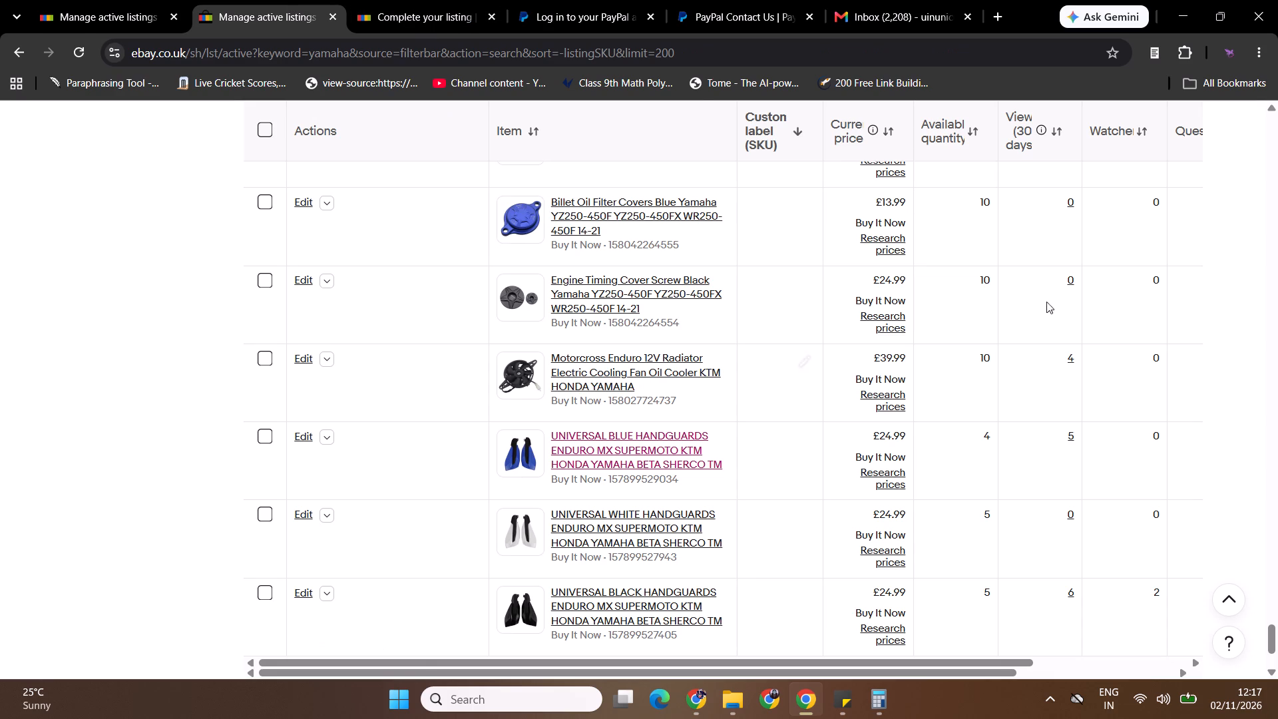
{"action": "left_click", "coordinate": [1277, 278]}
{"action": "left_click_drag", "start_coordinate": [1277, 278], "coordinate": [1277, 210]}
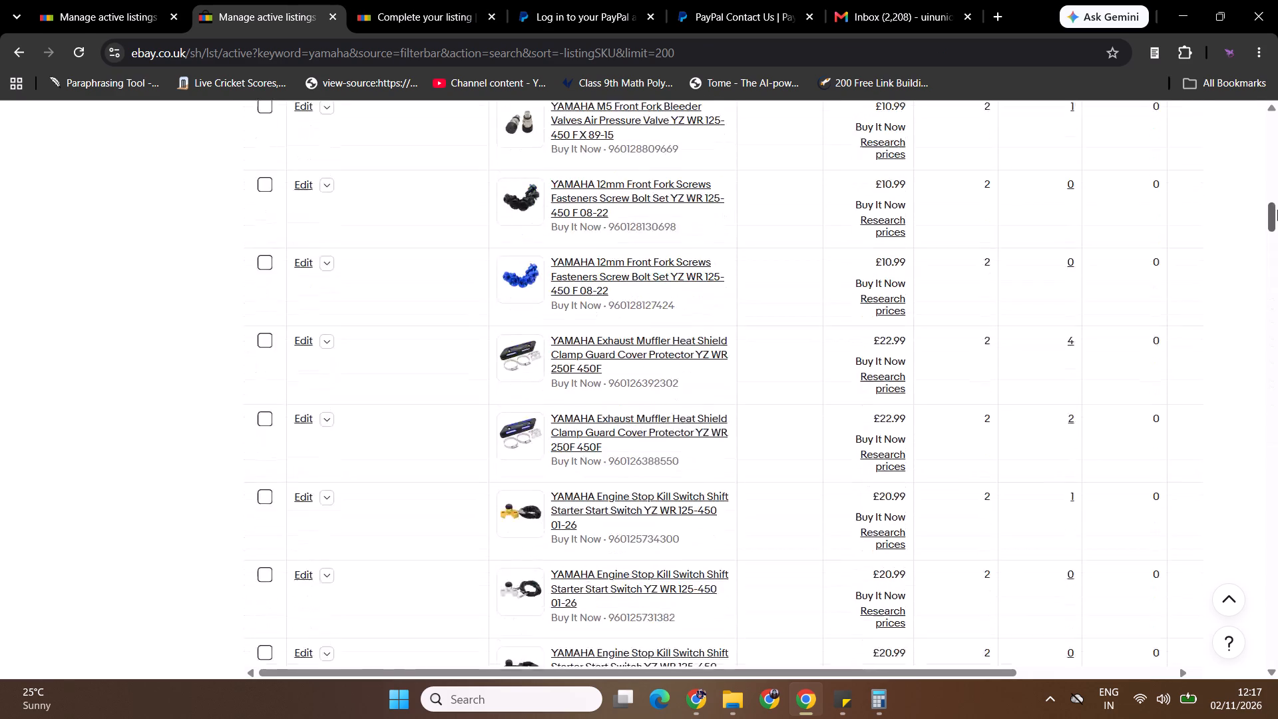
{"action": "left_click_drag", "start_coordinate": [1277, 210], "coordinate": [1277, 135]}
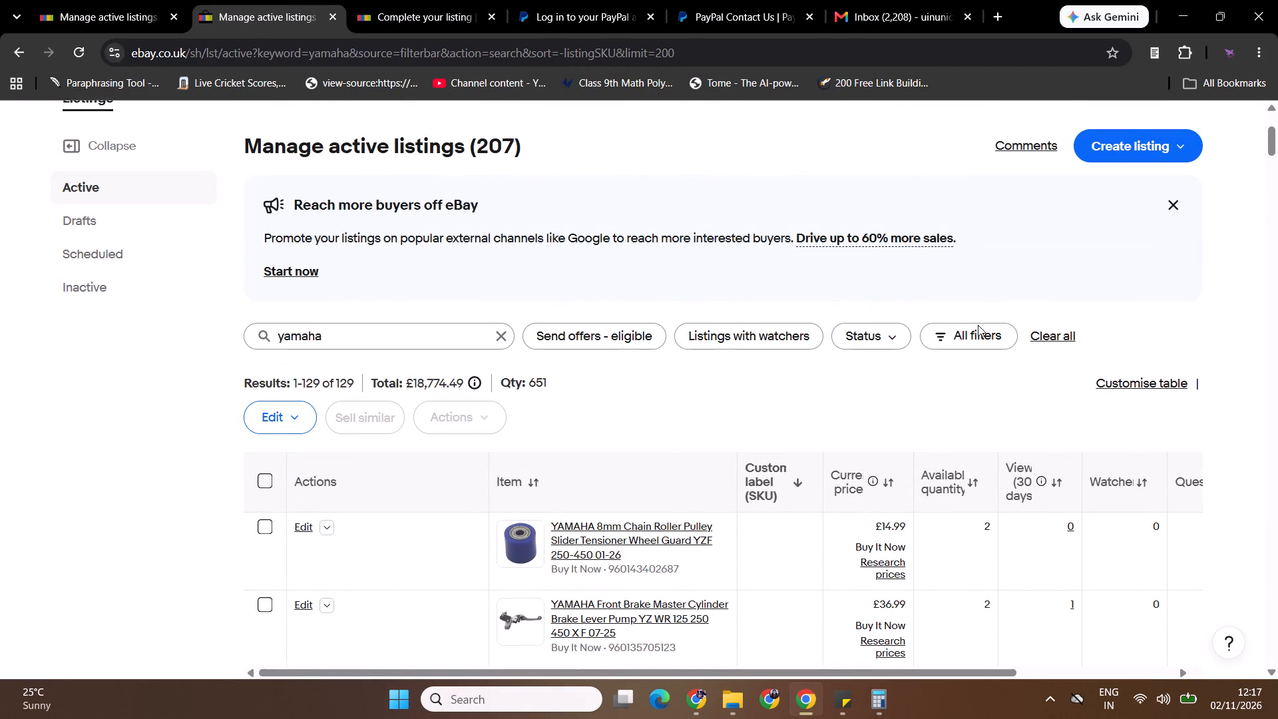
Return to the petcock listing draft and close the PayPal login page.
{"action": "left_click", "coordinate": [450, 0]}
{"action": "left_click", "coordinate": [648, 20]}
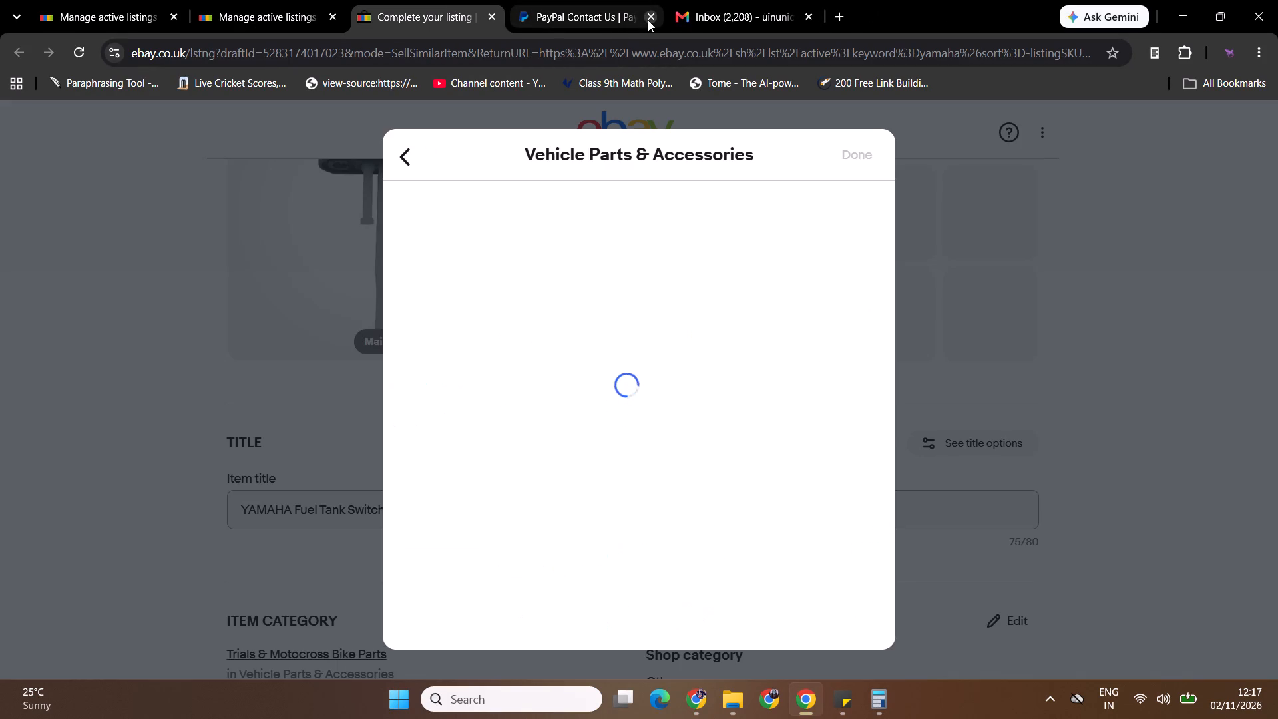
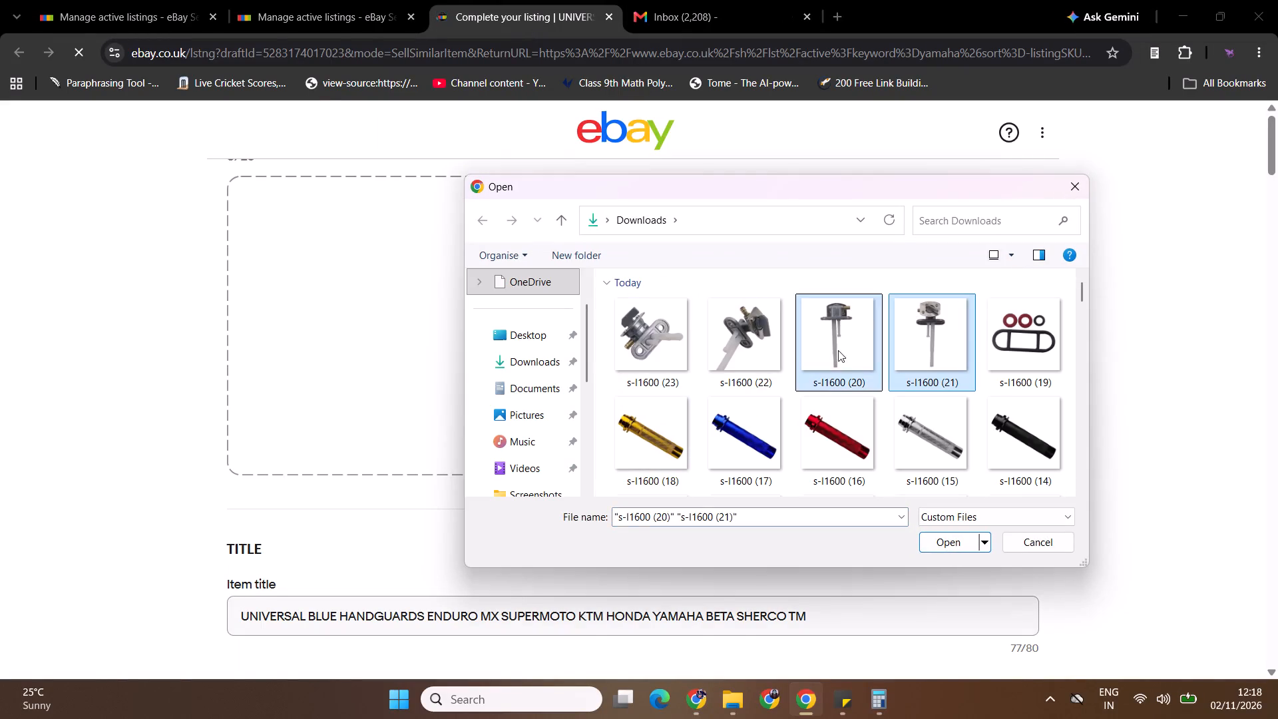
Add s-l1600 (22), (23) and (19) to the selected photos (20) and (21), and upload all five to the listing.
{"action": "left_click", "coordinate": [740, 348], "text": "ctrl"}
{"action": "left_click", "coordinate": [660, 336], "text": "ctrl"}
{"action": "left_click", "coordinate": [1008, 327], "text": "ctrl"}
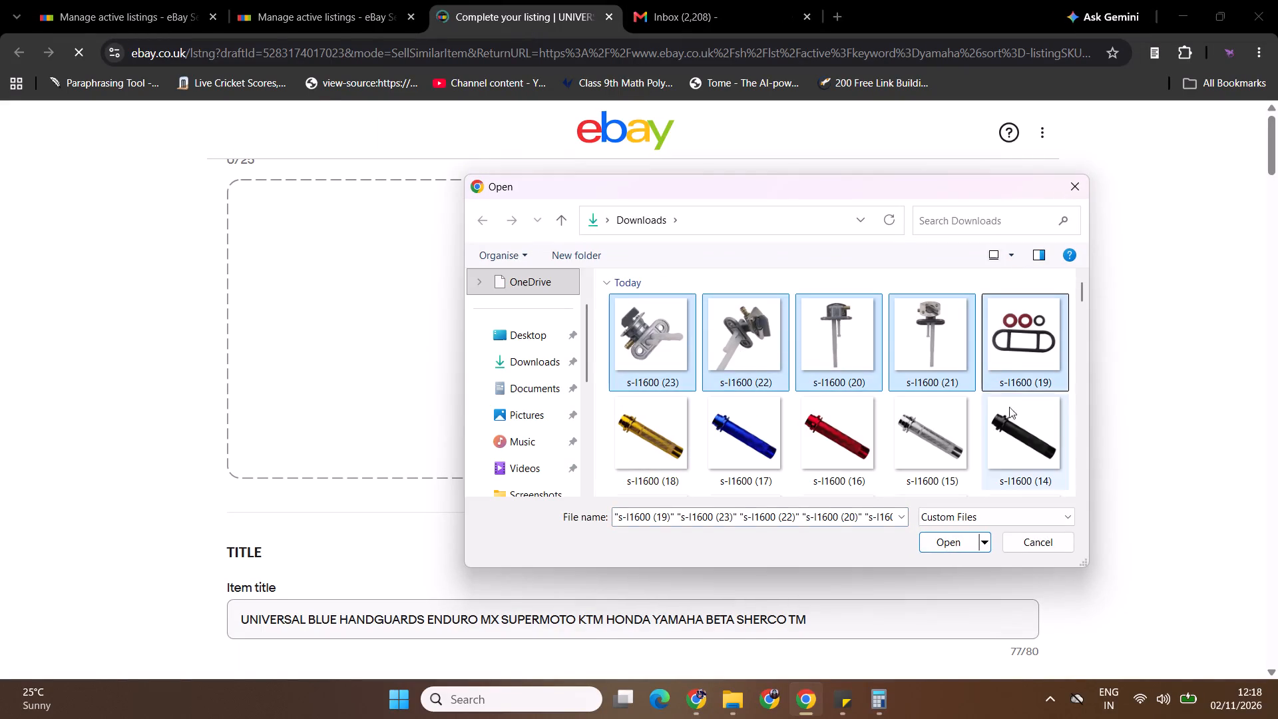
{"action": "left_click", "coordinate": [965, 547]}
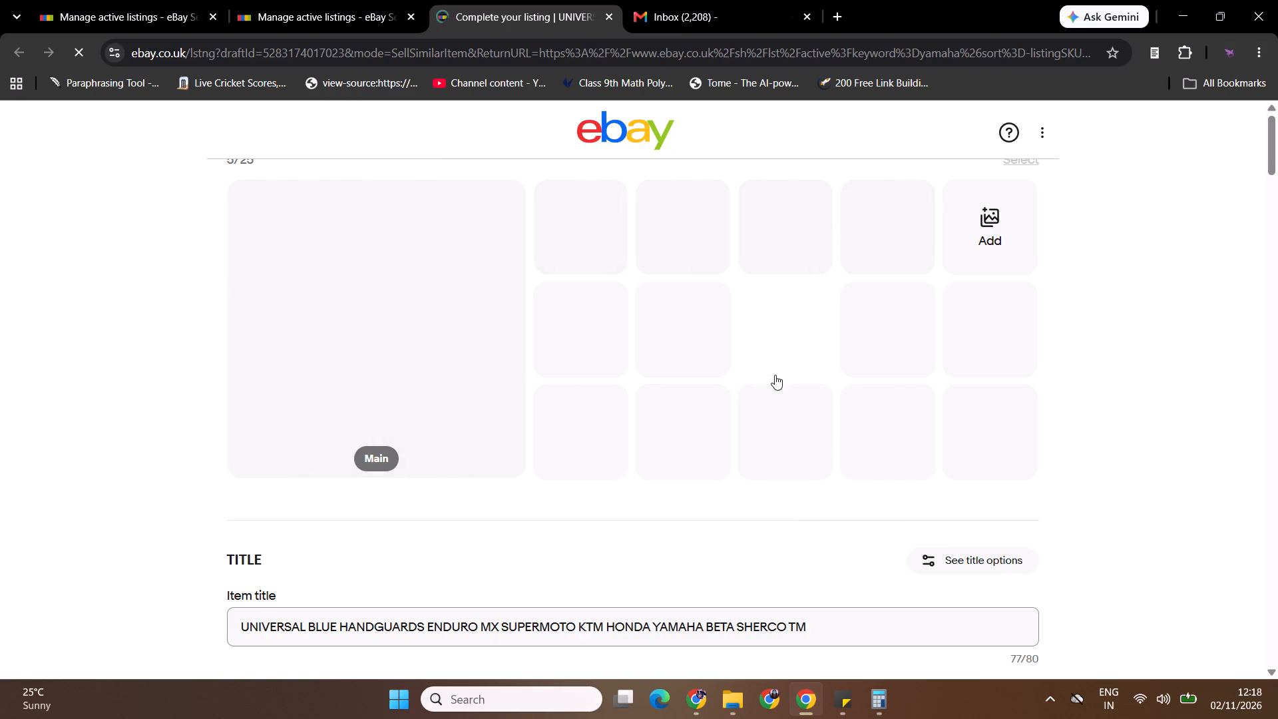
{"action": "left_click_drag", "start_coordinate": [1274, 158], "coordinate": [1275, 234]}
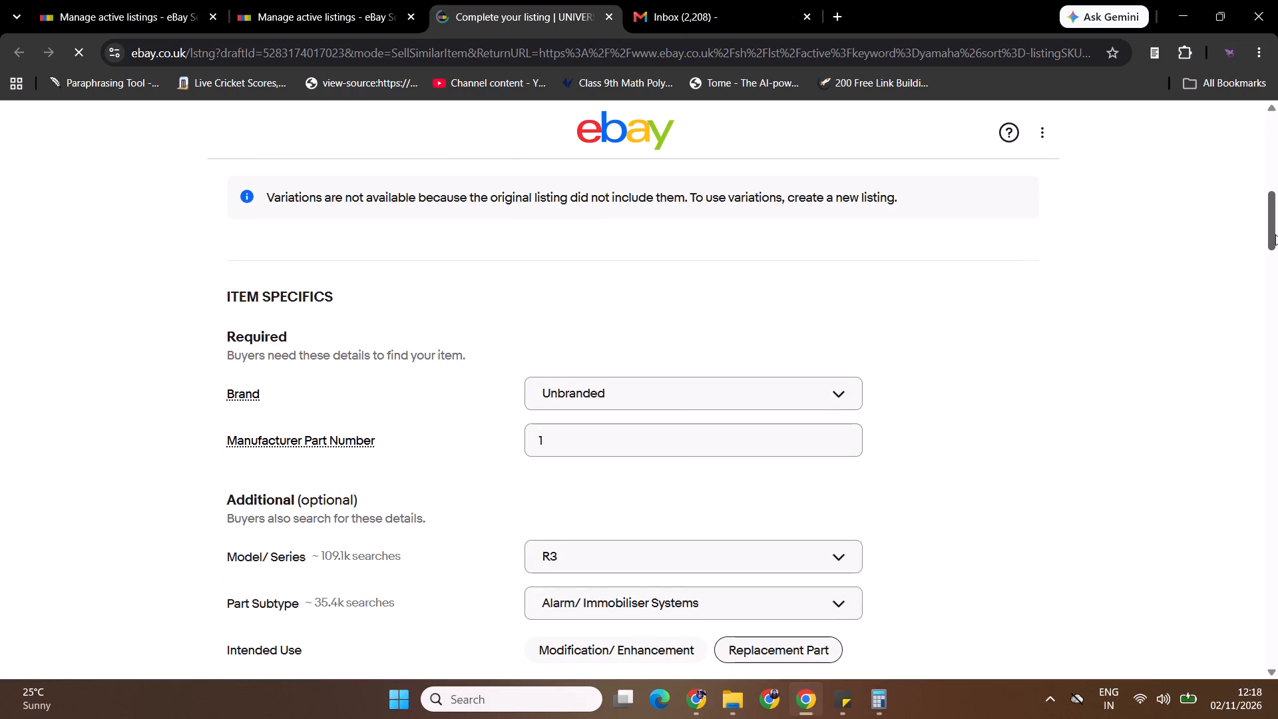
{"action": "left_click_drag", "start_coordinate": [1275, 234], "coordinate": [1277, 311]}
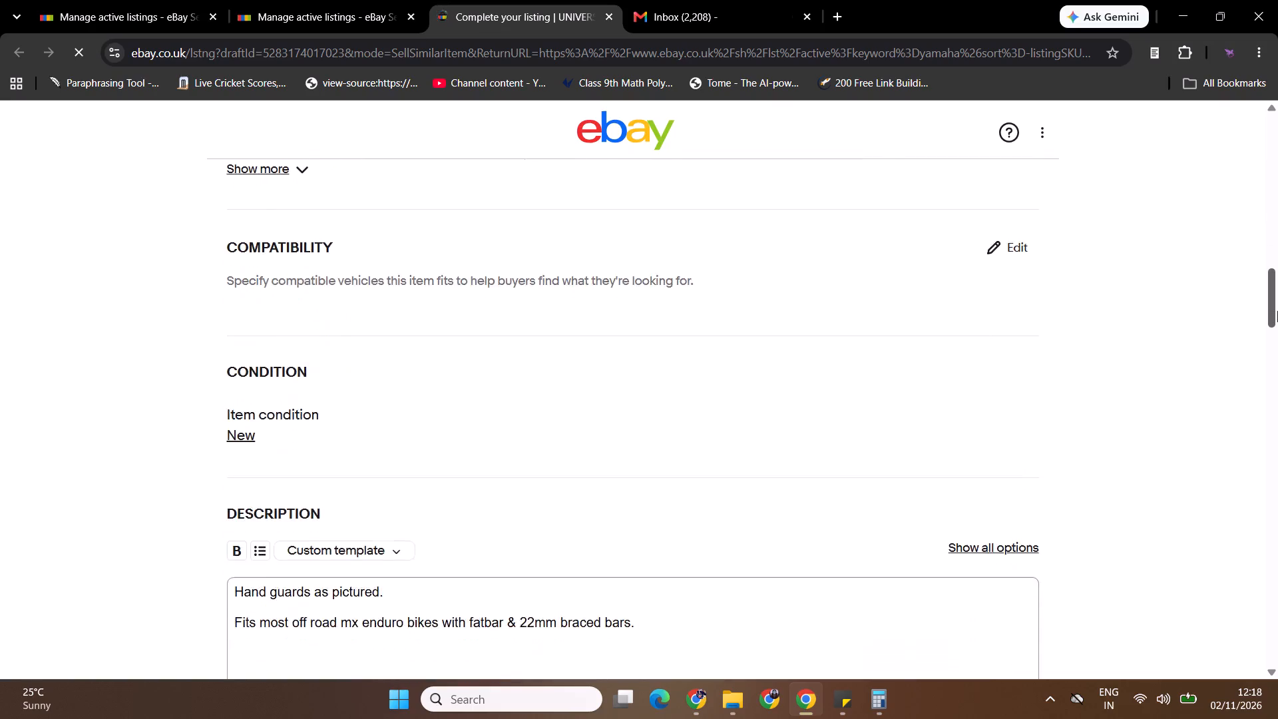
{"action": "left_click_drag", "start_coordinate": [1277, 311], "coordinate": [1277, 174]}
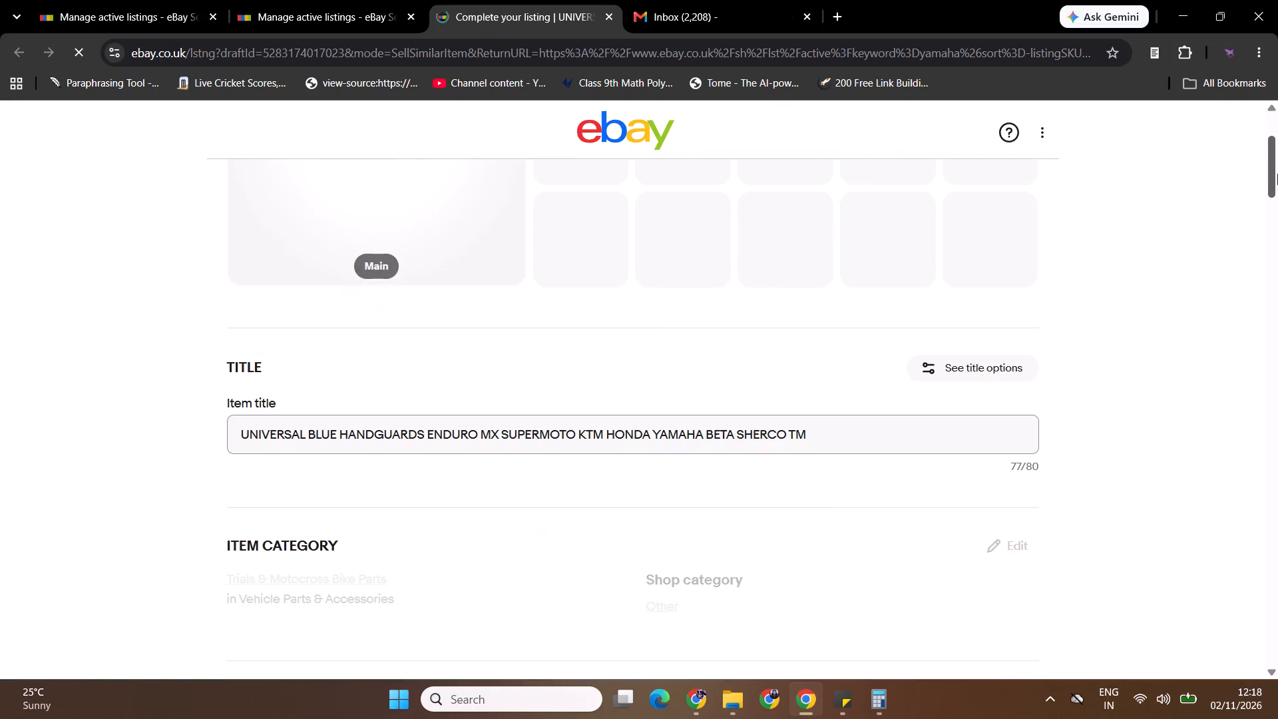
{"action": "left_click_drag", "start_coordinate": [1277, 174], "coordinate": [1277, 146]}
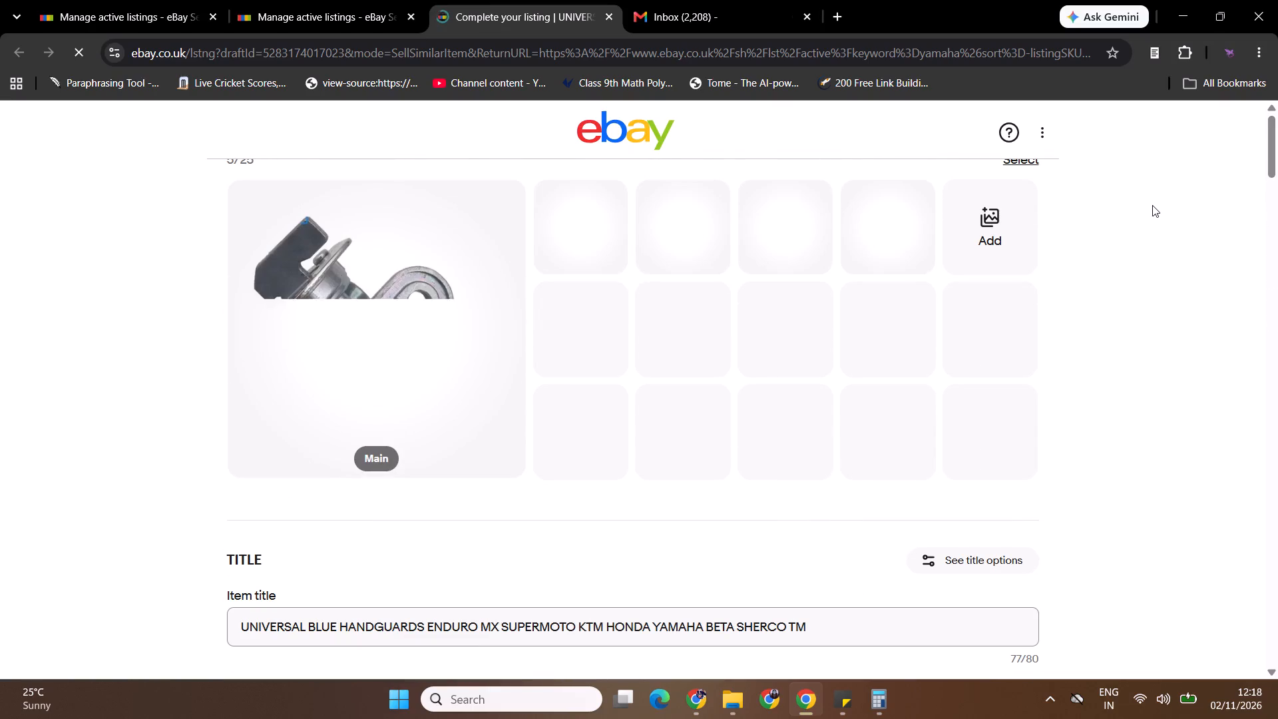
Reorder the listing photos so the upright fuel tap with the visible dial is the main image and the upright side view is second.
{"action": "left_click_drag", "start_coordinate": [803, 236], "coordinate": [393, 285]}
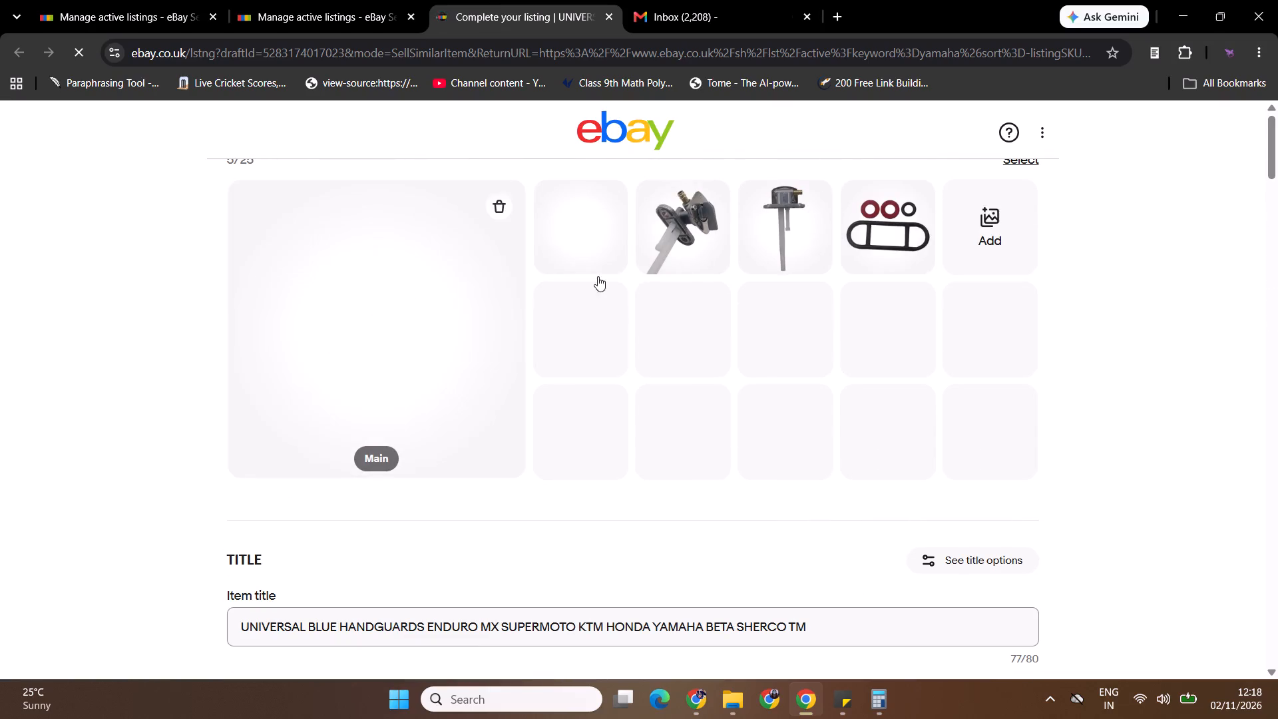
{"action": "left_click_drag", "start_coordinate": [771, 226], "coordinate": [594, 228]}
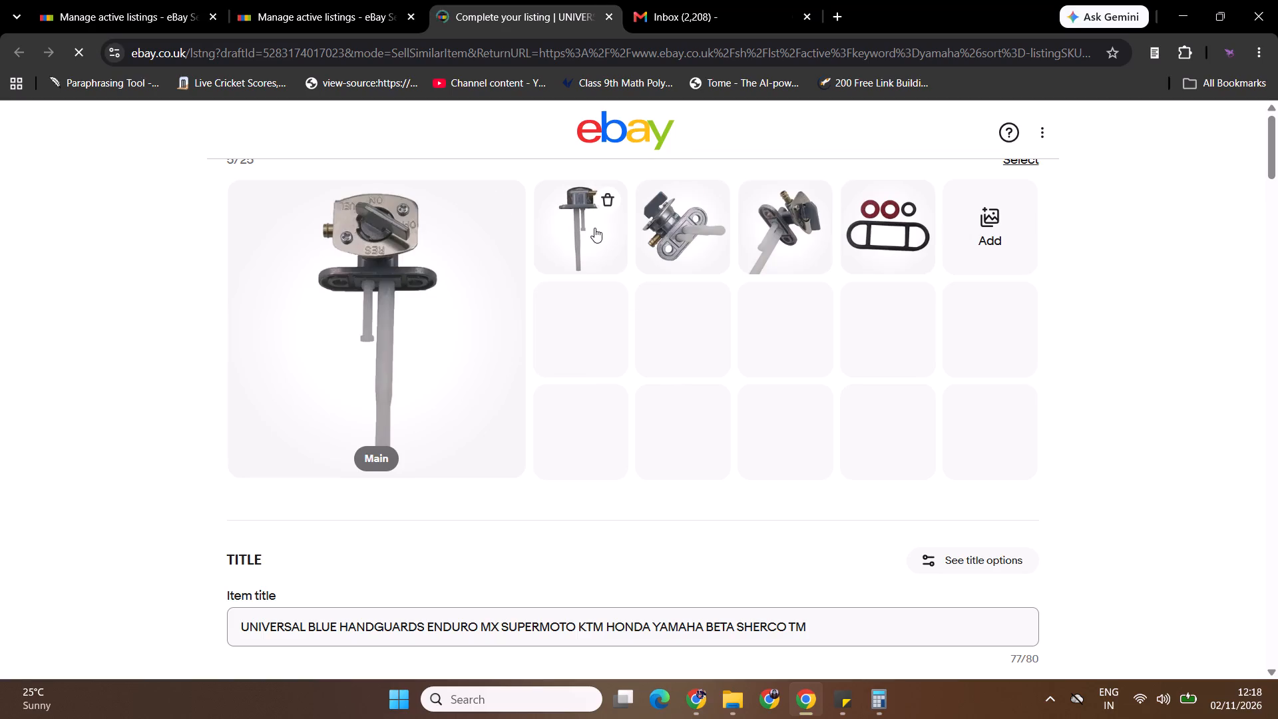
Replace the draft's item title with the reference listing's title, "YAMAHA Fuel Tank Switch Petcock Valve Gas Tap YFM 600 Grizzly 660 ATV 89-08".
{"action": "left_click_drag", "start_coordinate": [1273, 164], "coordinate": [1275, 196]}
{"action": "key", "text": "alt+Tab"}
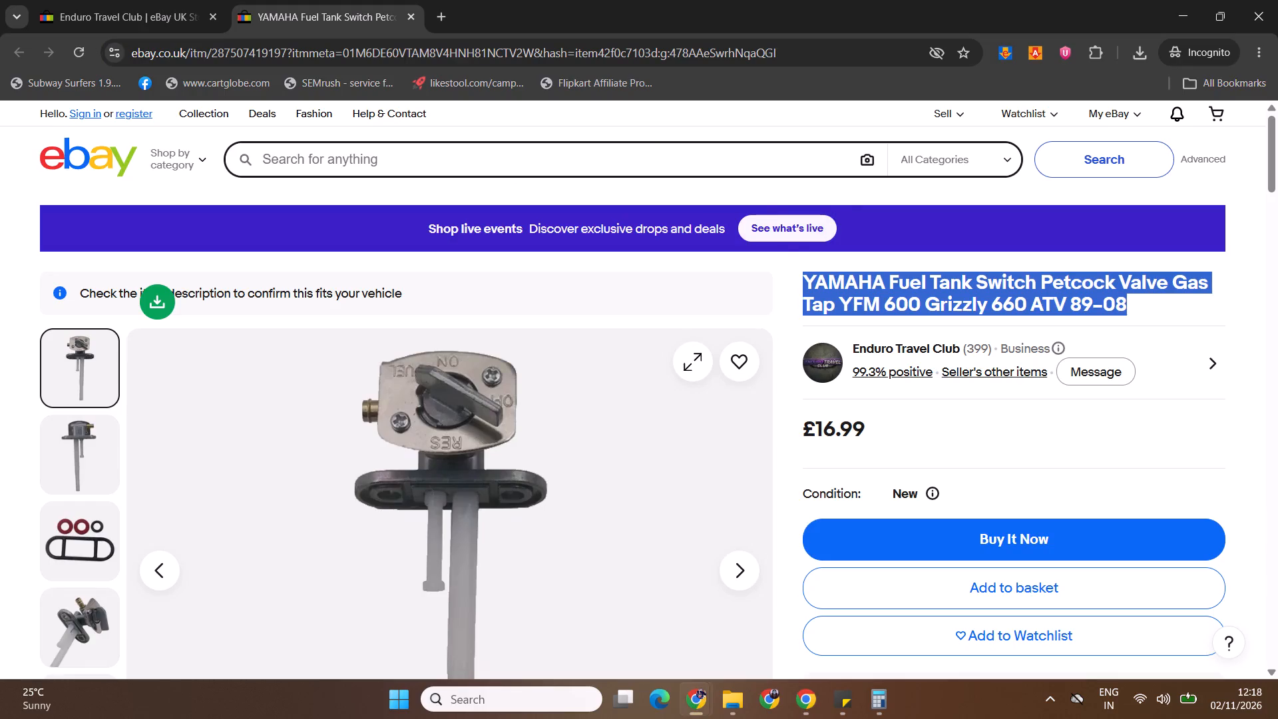
{"action": "key", "text": "ctrl+c"}
{"action": "key", "text": "alt+Tab"}
{"action": "left_click", "coordinate": [868, 338], "text": "ctrl"}
{"action": "key", "text": "ctrl+a"}
{"action": "key", "text": "ctrl+v"}
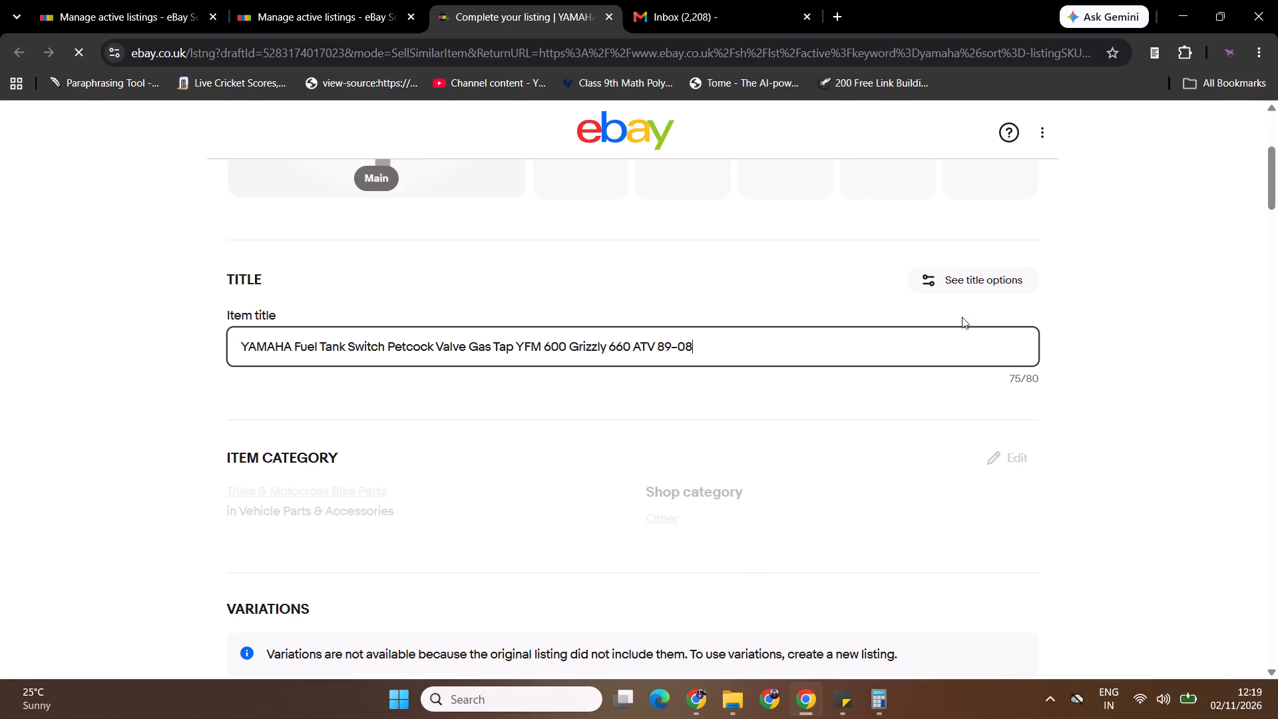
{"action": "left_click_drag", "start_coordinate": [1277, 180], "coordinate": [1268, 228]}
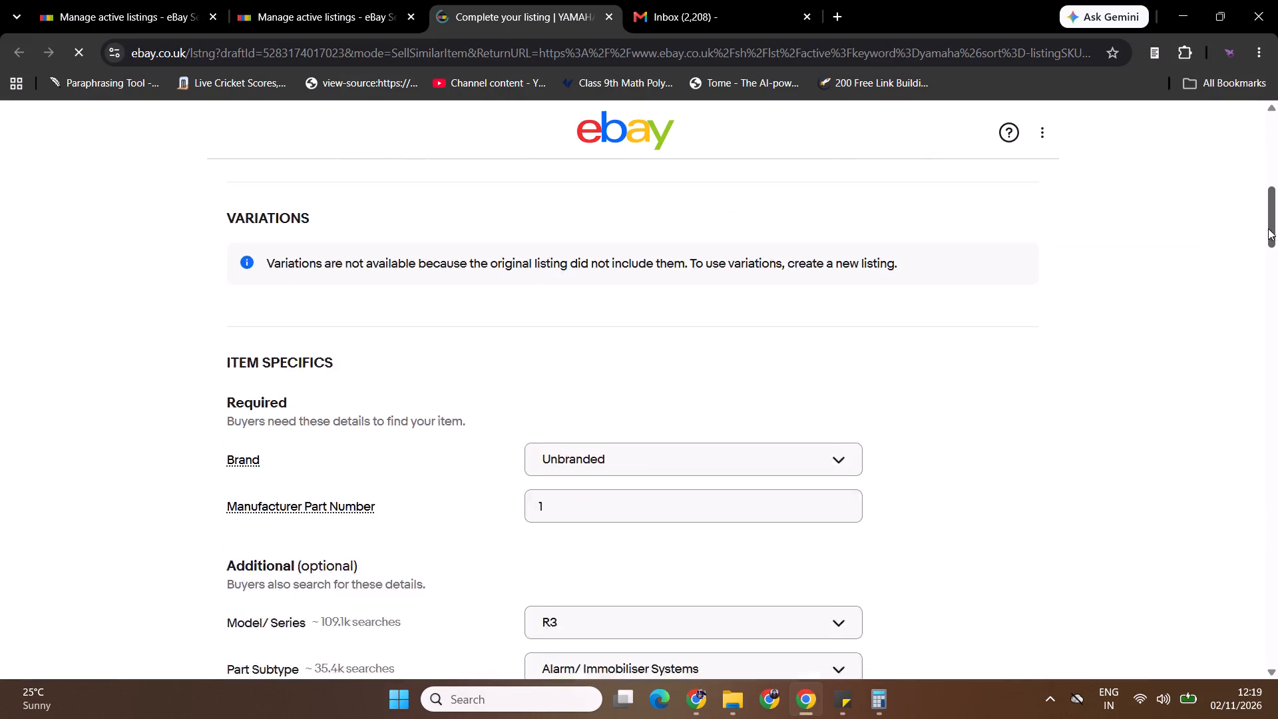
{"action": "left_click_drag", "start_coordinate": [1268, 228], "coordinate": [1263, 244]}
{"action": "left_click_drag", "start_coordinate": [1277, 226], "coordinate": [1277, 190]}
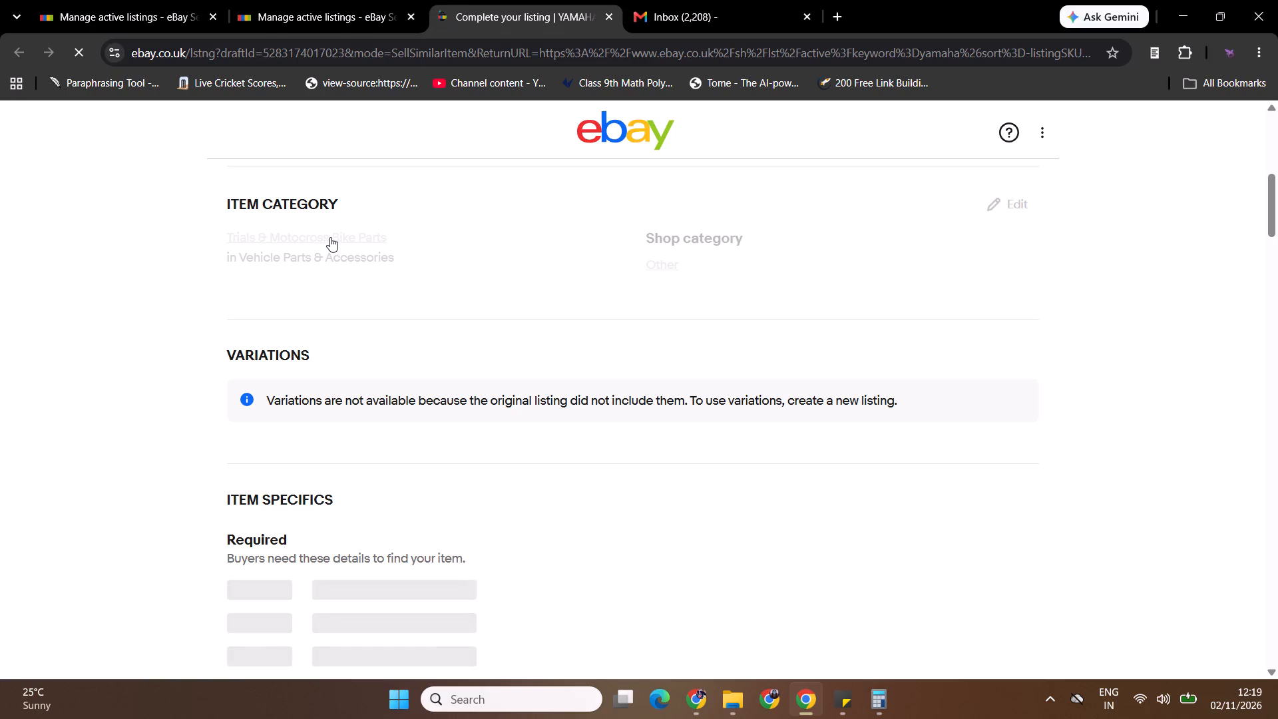
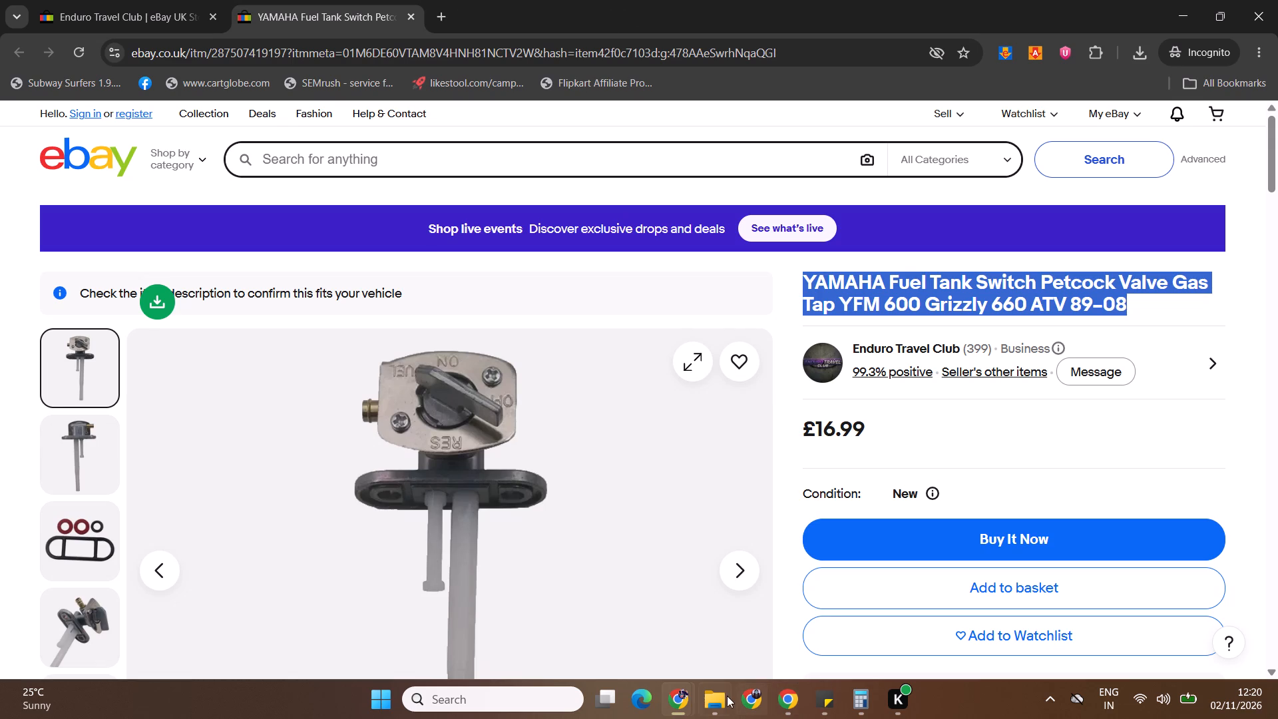
Search Google for "usd to inr" in a new tab of the ChatGPT browser window, and return to the Yamaha petcock reference listing.
{"action": "left_click", "coordinate": [692, 702]}
{"action": "left_click", "coordinate": [624, 637]}
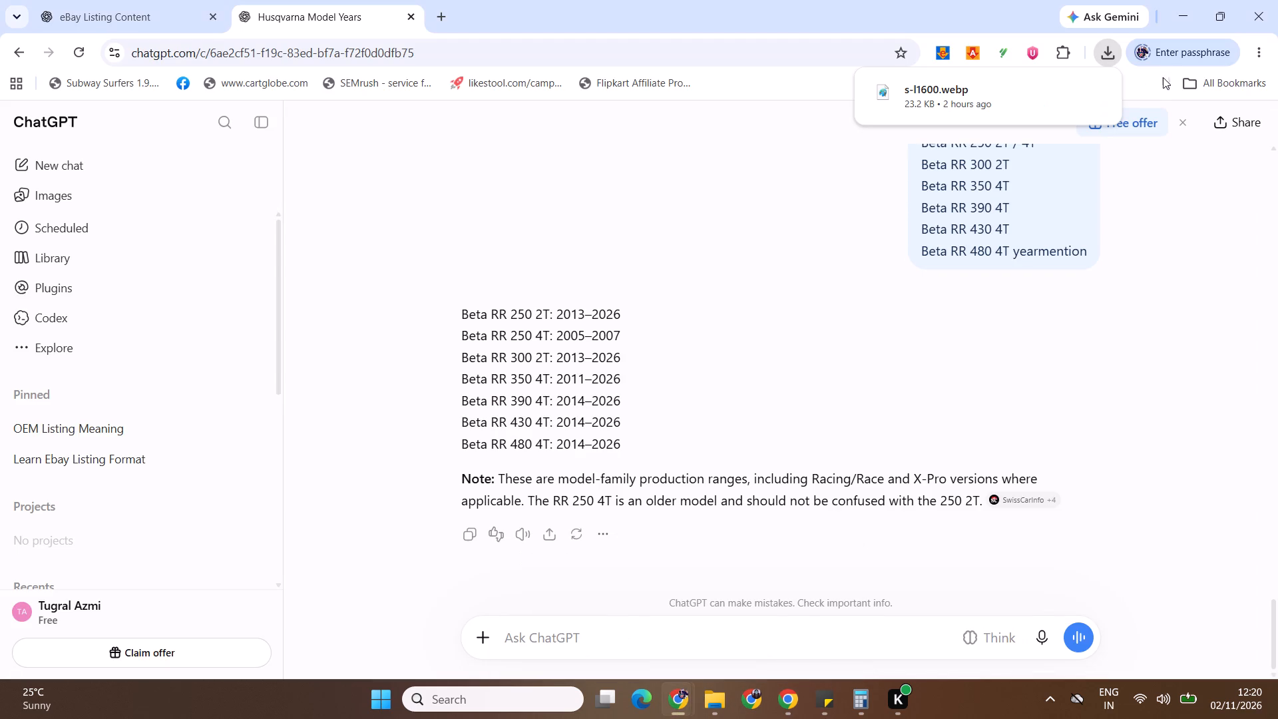
{"action": "left_click", "coordinate": [1222, 240]}
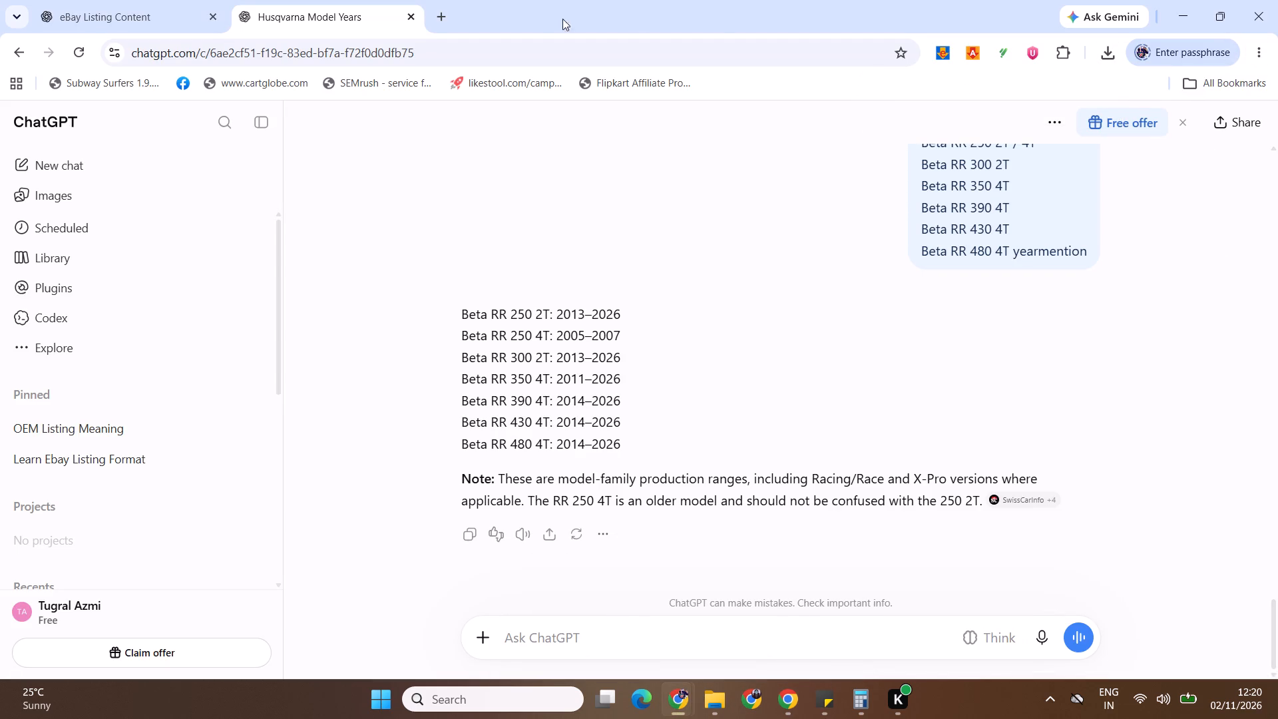
{"action": "left_click", "coordinate": [442, 14]}
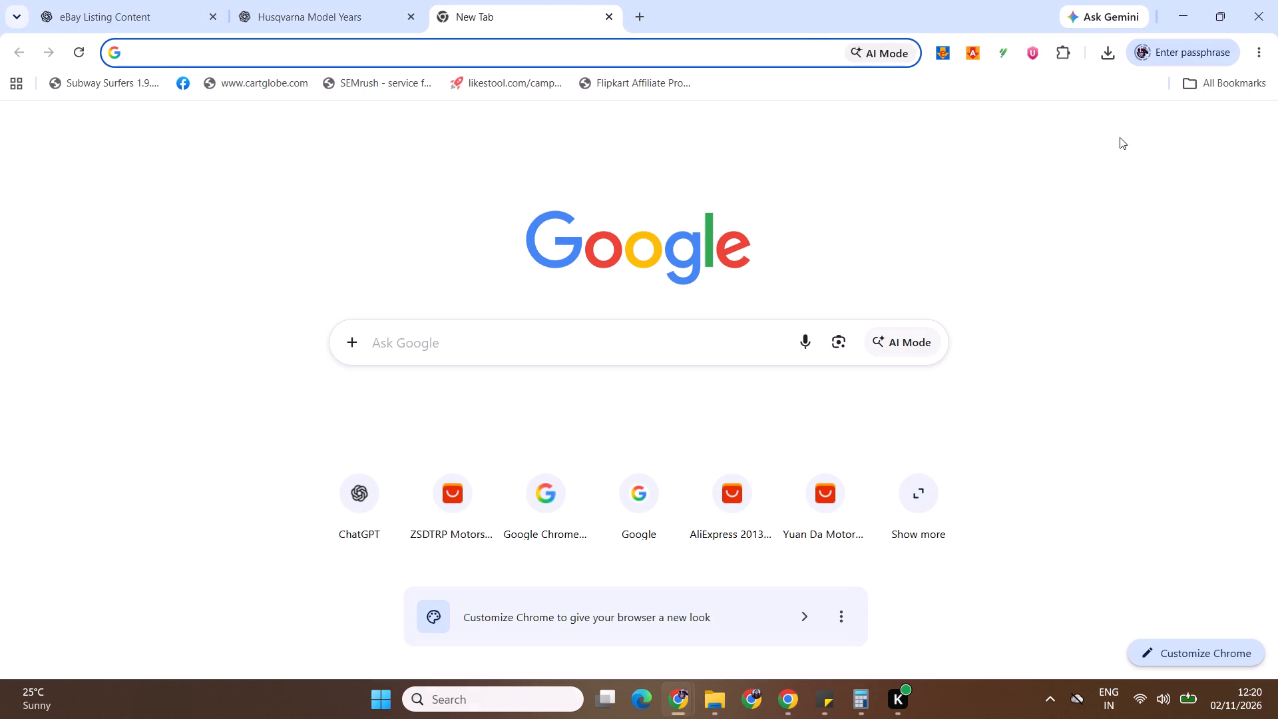
{"action": "left_click", "coordinate": [1259, 61]}
{"action": "left_click", "coordinate": [877, 168]}
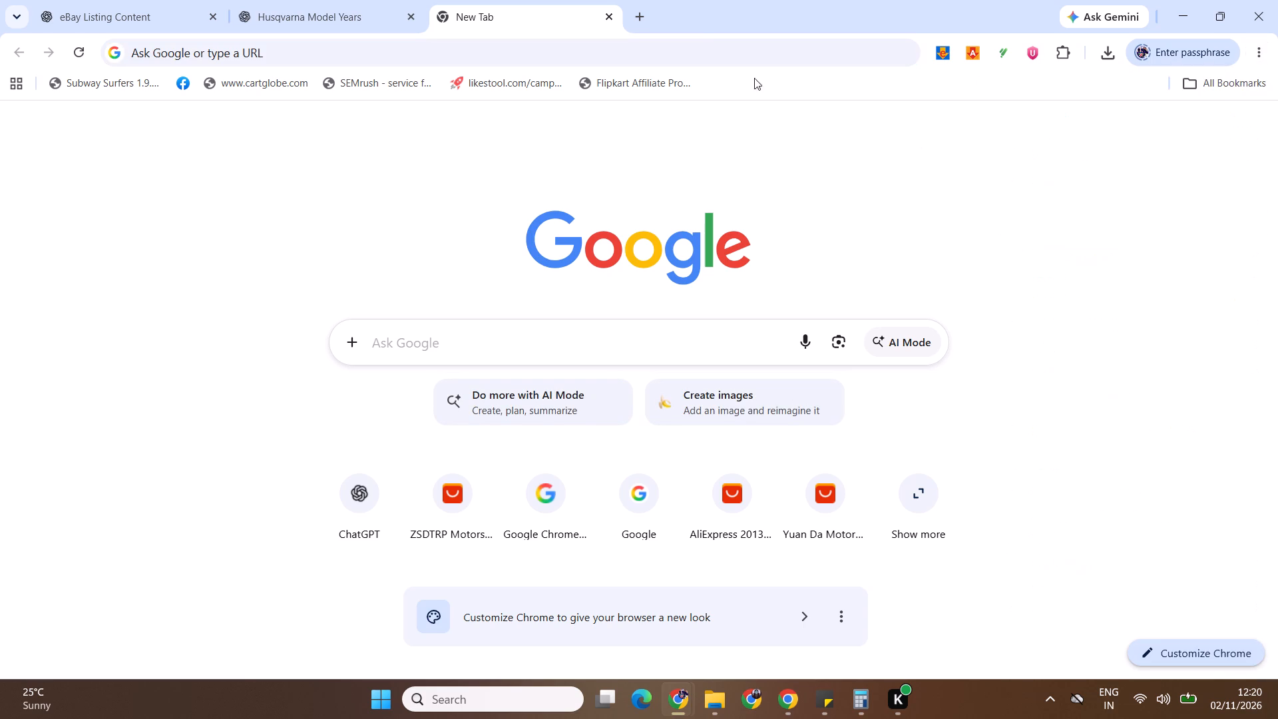
{"action": "left_click", "coordinate": [700, 41]}
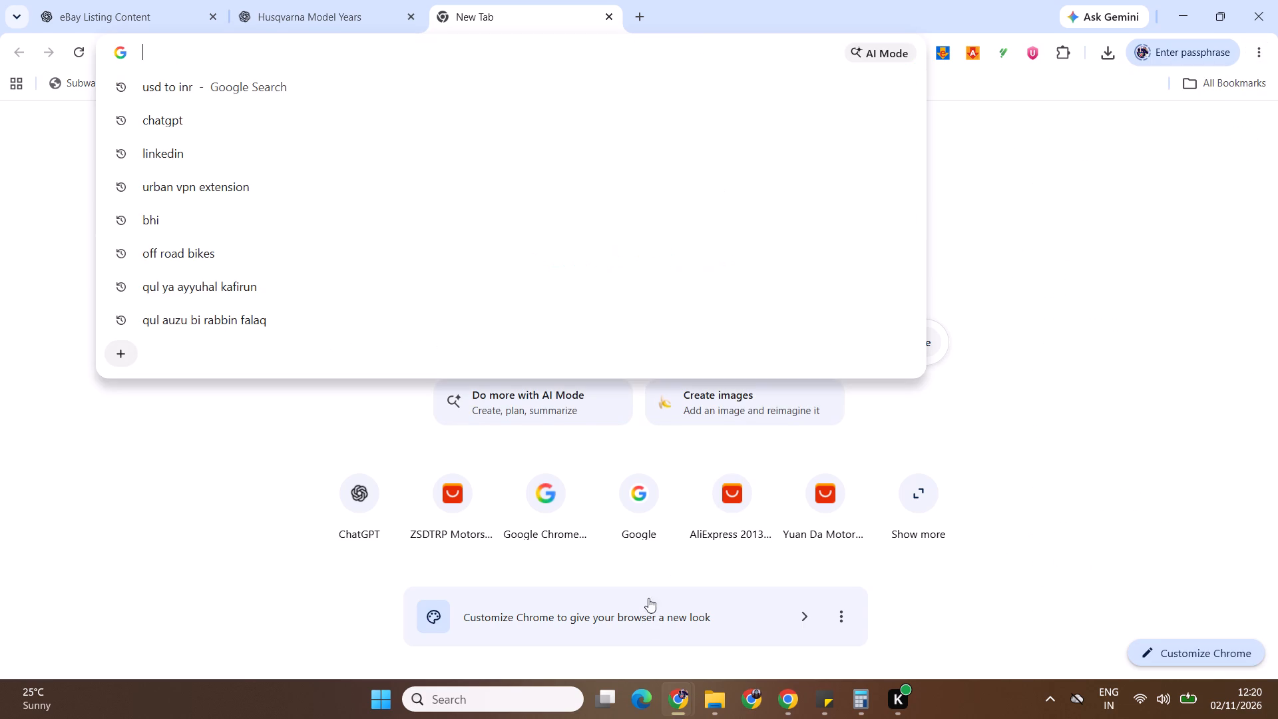
{"action": "left_click", "coordinate": [183, 83]}
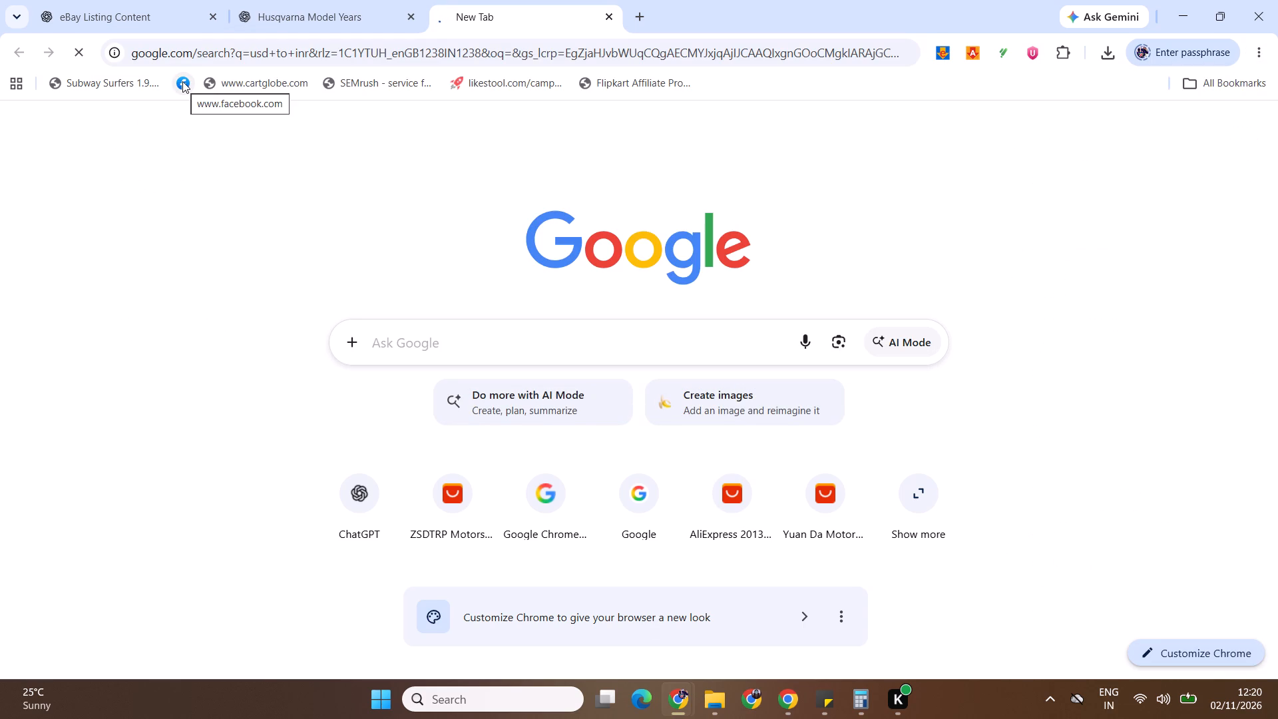
{"action": "key", "text": "alt+Tab"}
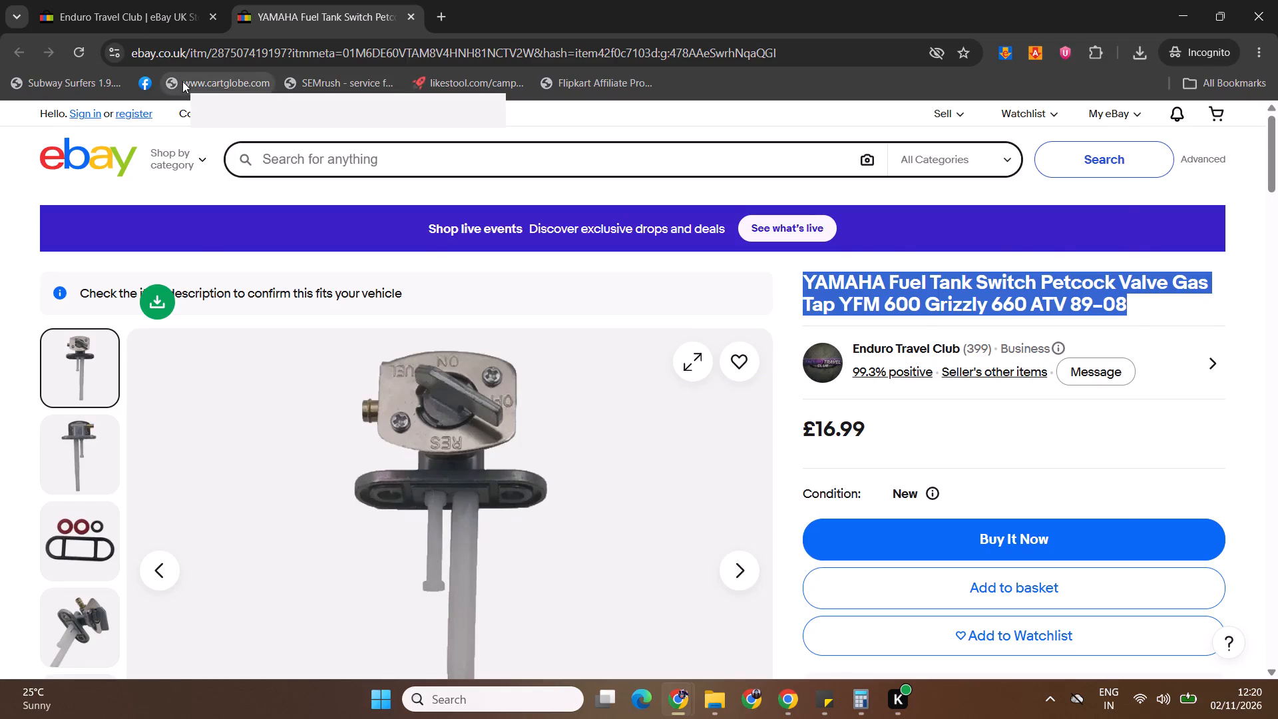
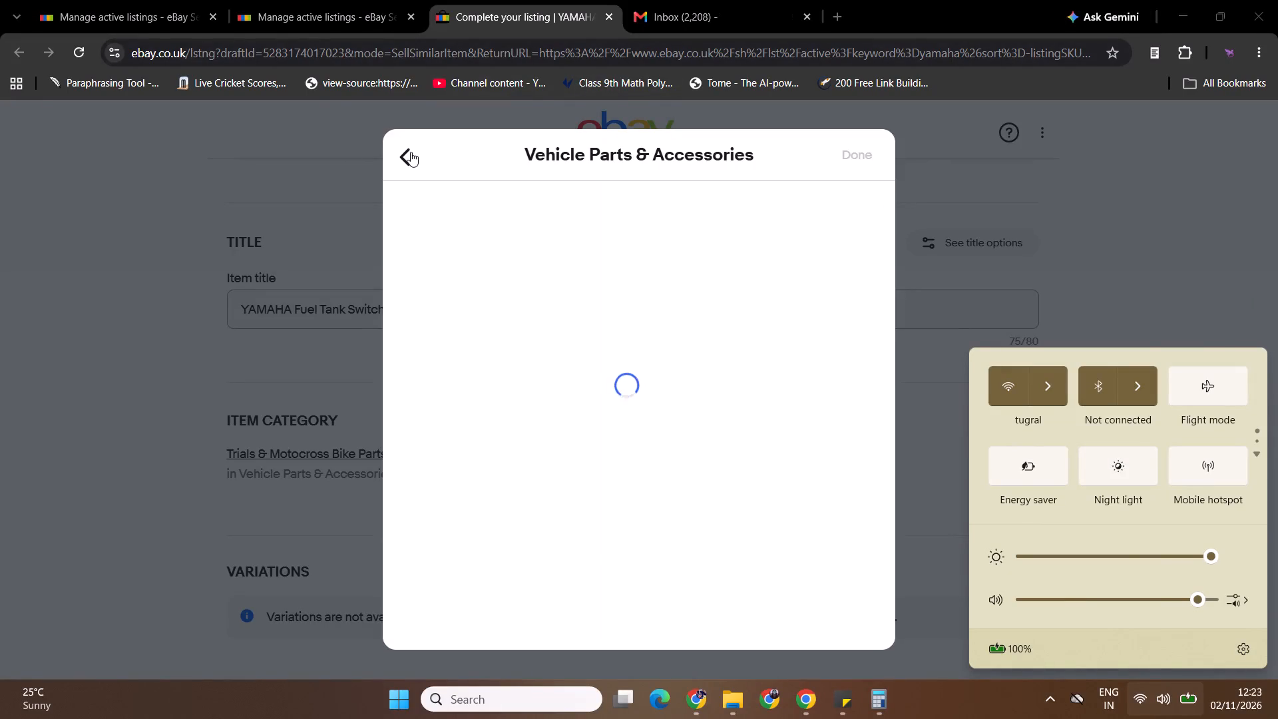
Dismiss the system quick settings and check the uploaded photos in the fuel tank switch draft.
{"action": "left_click", "coordinate": [1207, 224]}
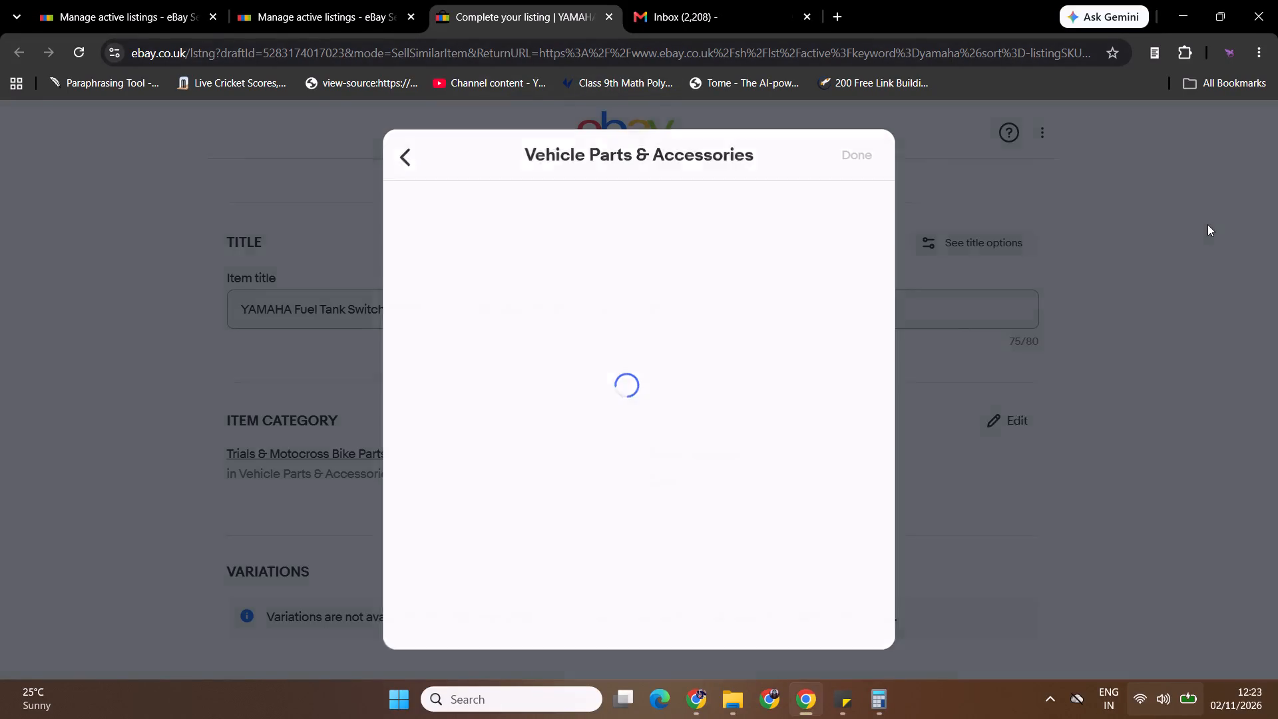
{"action": "left_click_drag", "start_coordinate": [1277, 195], "coordinate": [1277, 113]}
{"action": "left_click_drag", "start_coordinate": [1277, 113], "coordinate": [1277, 148]}
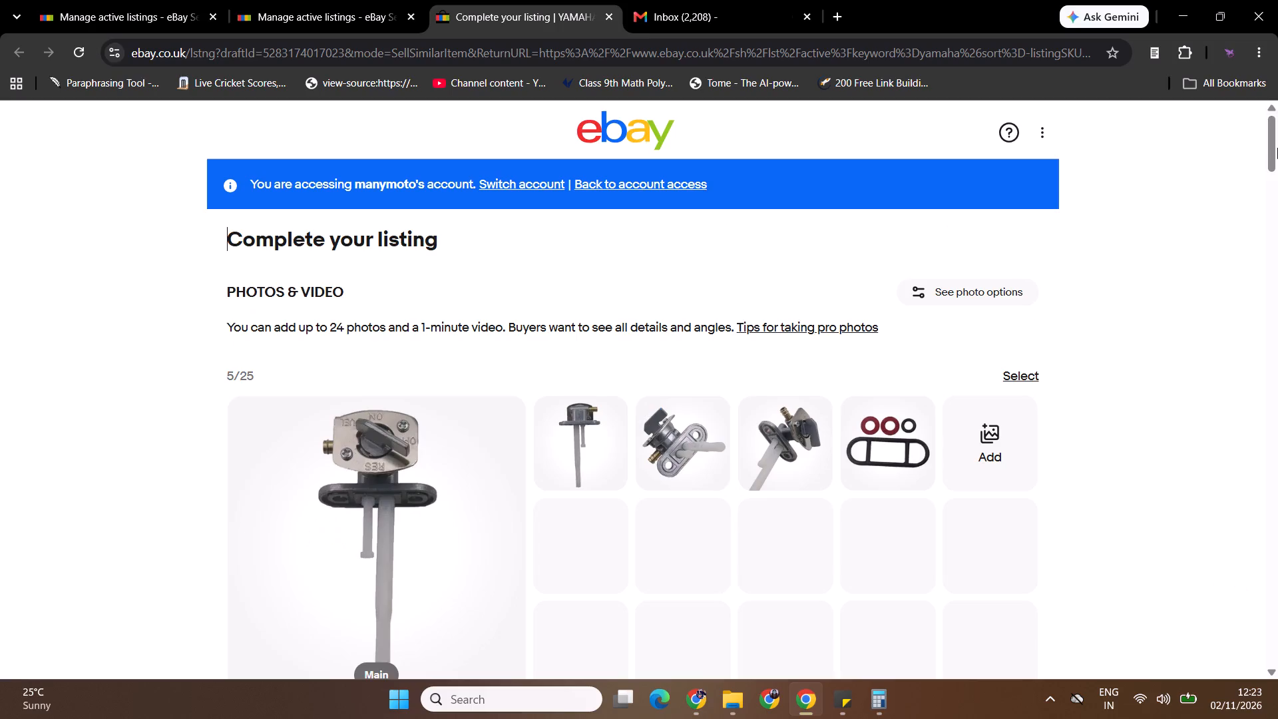
{"action": "left_click_drag", "start_coordinate": [1277, 148], "coordinate": [1277, 159]}
{"action": "left_click_drag", "start_coordinate": [1275, 142], "coordinate": [1275, 150]}
Switch to the first active listings page and reload it.
{"action": "left_click", "coordinate": [132, 0]}
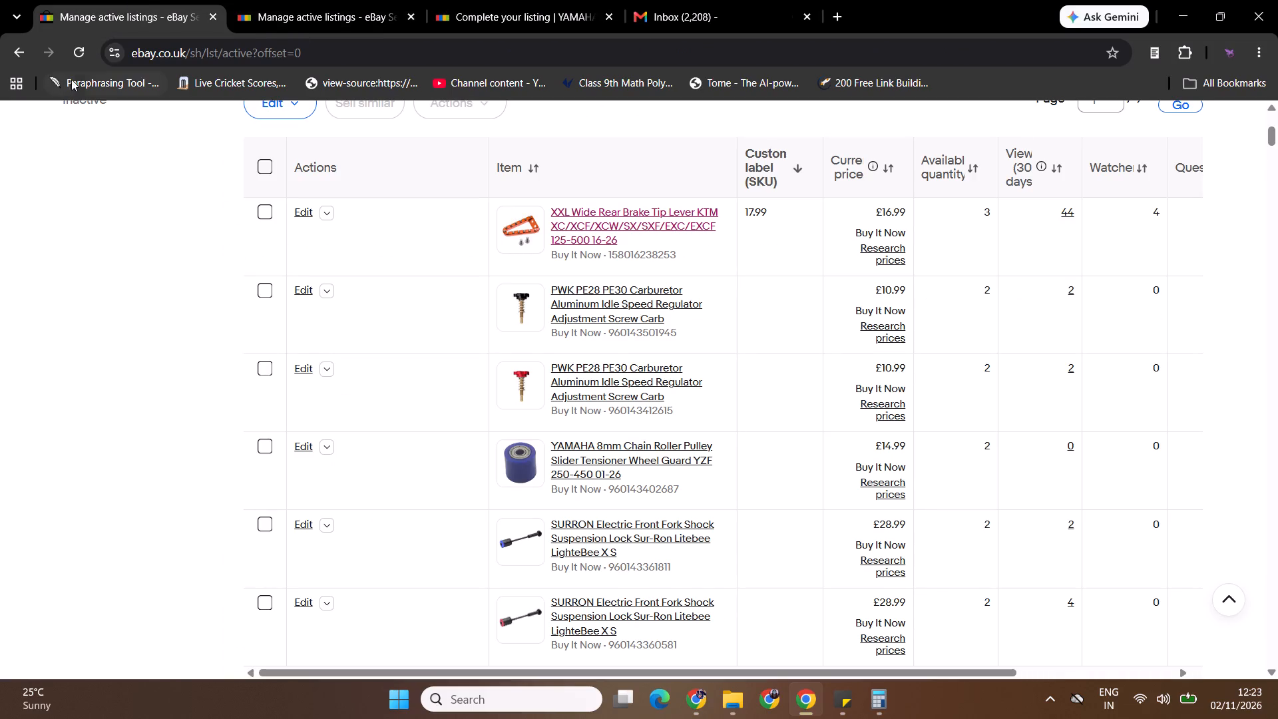
{"action": "left_click", "coordinate": [81, 59]}
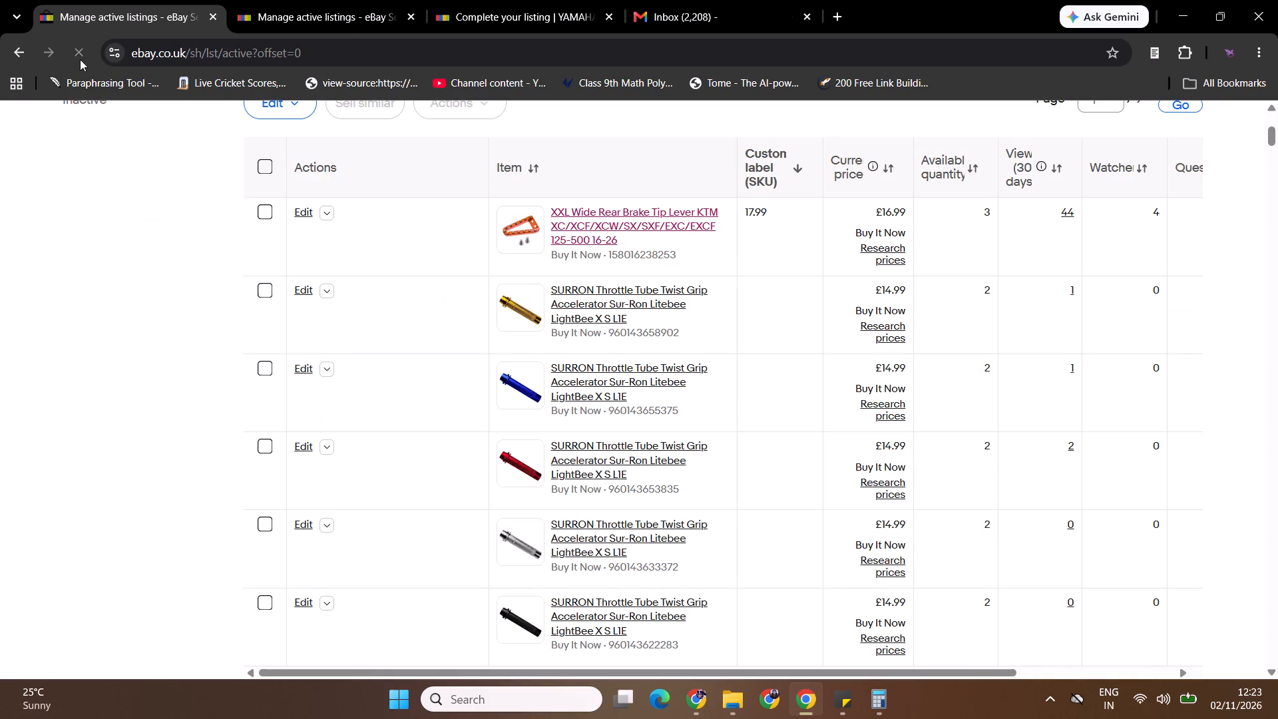
Change the item category to Other Motorcycle & Scooter Parts & Accessories, under Vehicle Parts & Accessories > Motorcycle & Scooter Parts & Accessories.
{"action": "left_click", "coordinate": [459, 0]}
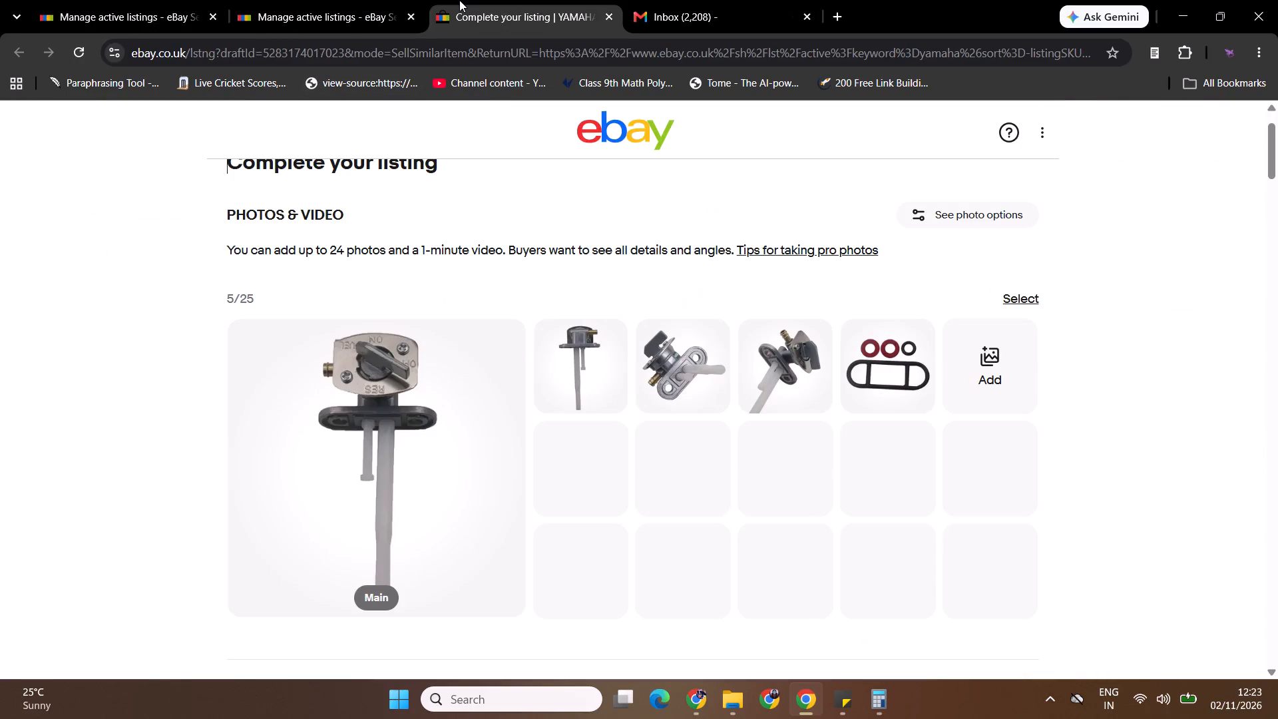
{"action": "left_click_drag", "start_coordinate": [1277, 144], "coordinate": [1277, 189]}
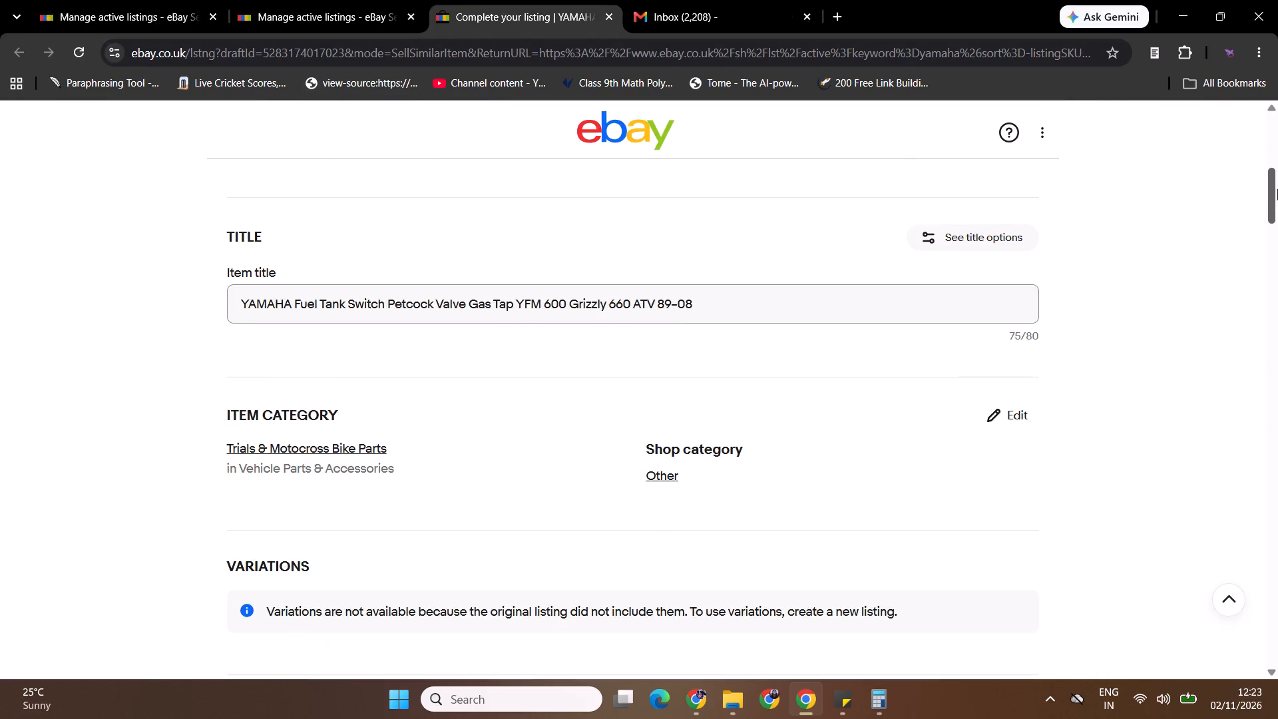
{"action": "left_click_drag", "start_coordinate": [1277, 189], "coordinate": [1275, 261]}
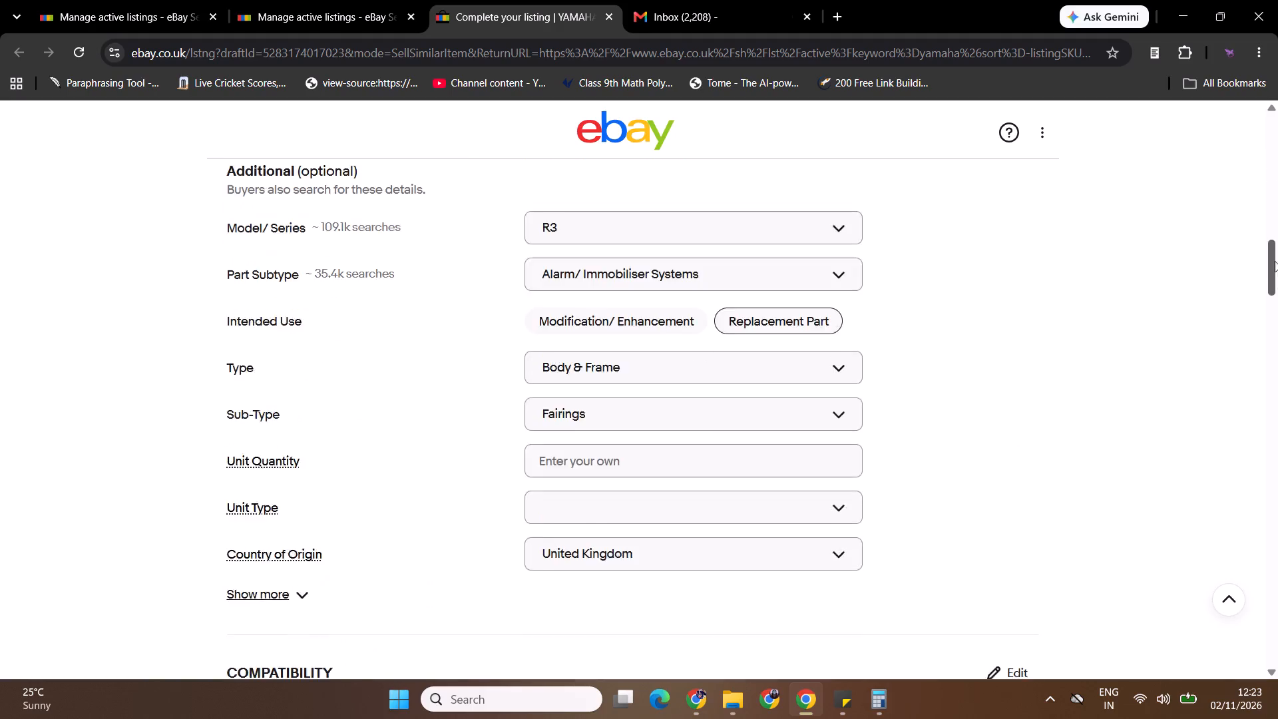
{"action": "left_click_drag", "start_coordinate": [1275, 261], "coordinate": [1277, 196]}
{"action": "left_click", "coordinate": [327, 377]}
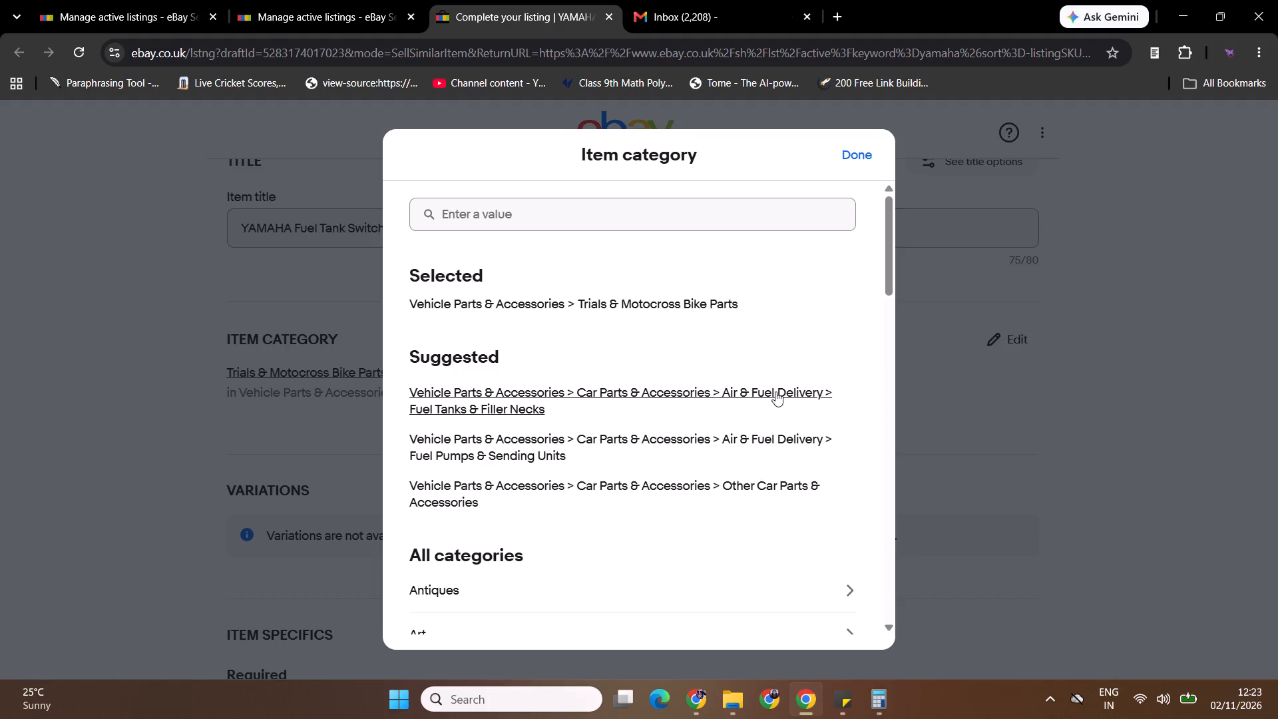
{"action": "left_click_drag", "start_coordinate": [892, 277], "coordinate": [892, 301]}
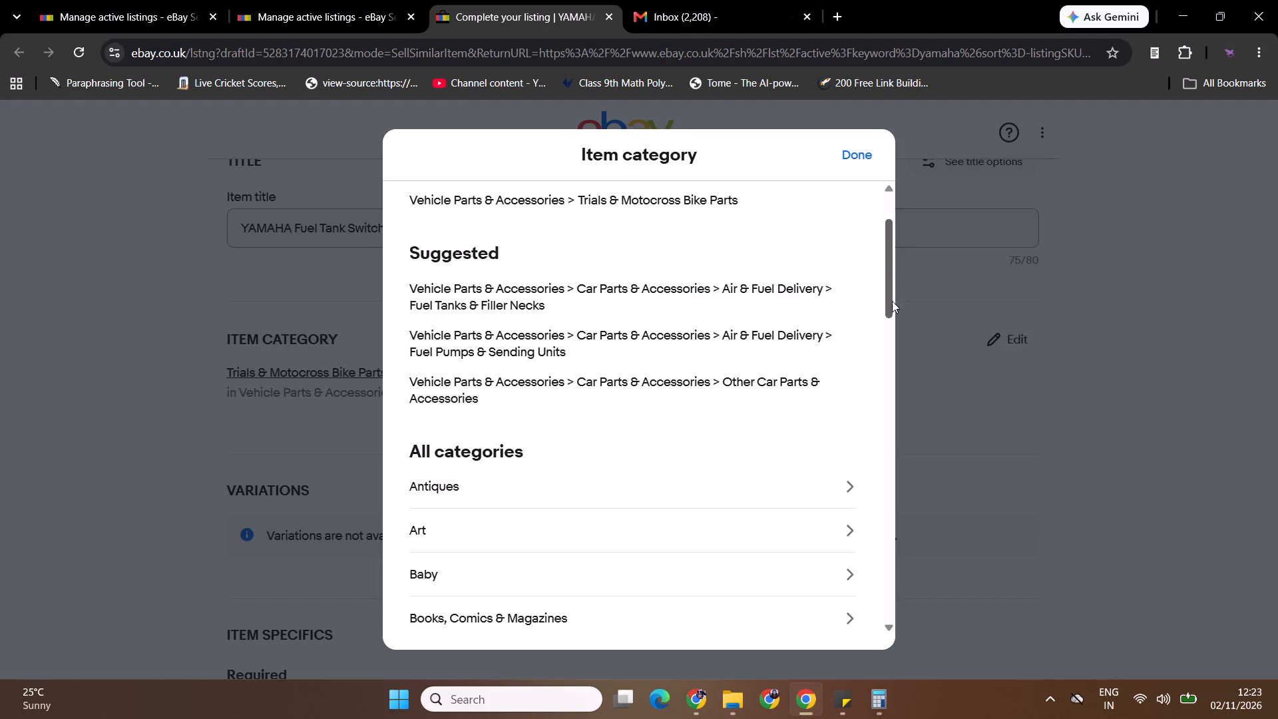
{"action": "left_click_drag", "start_coordinate": [892, 301], "coordinate": [865, 642]}
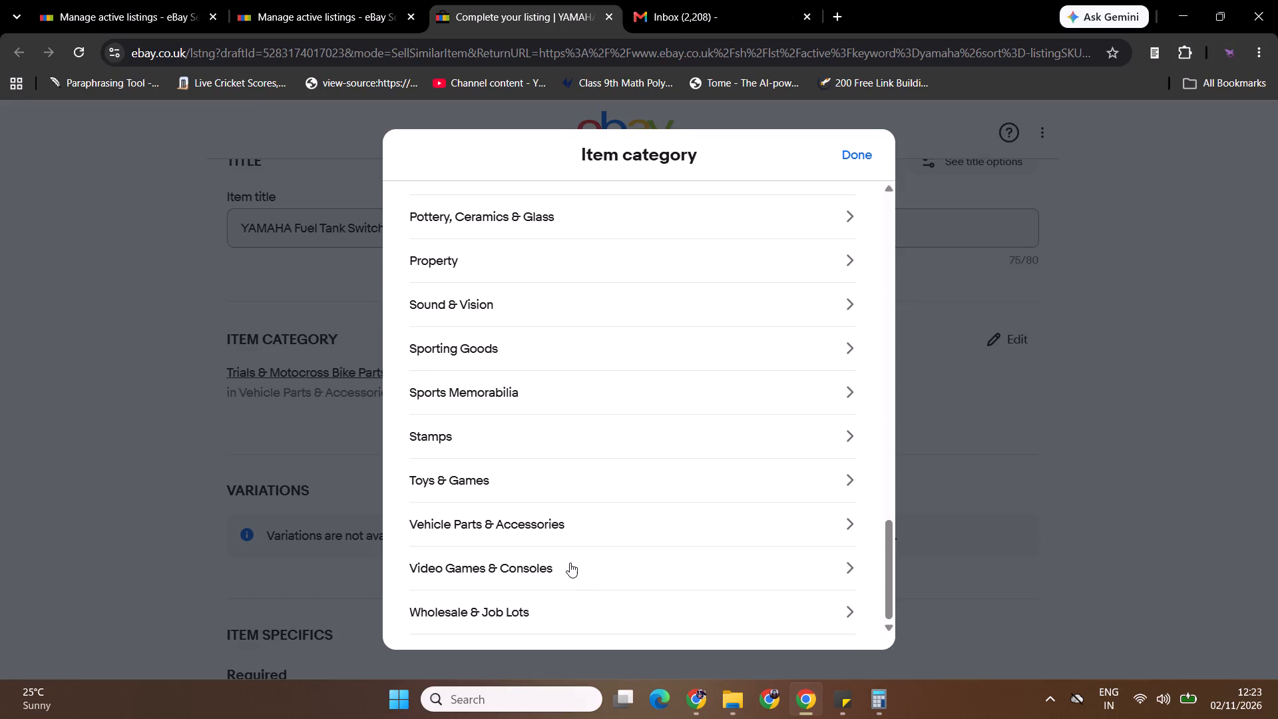
{"action": "left_click", "coordinate": [570, 563]}
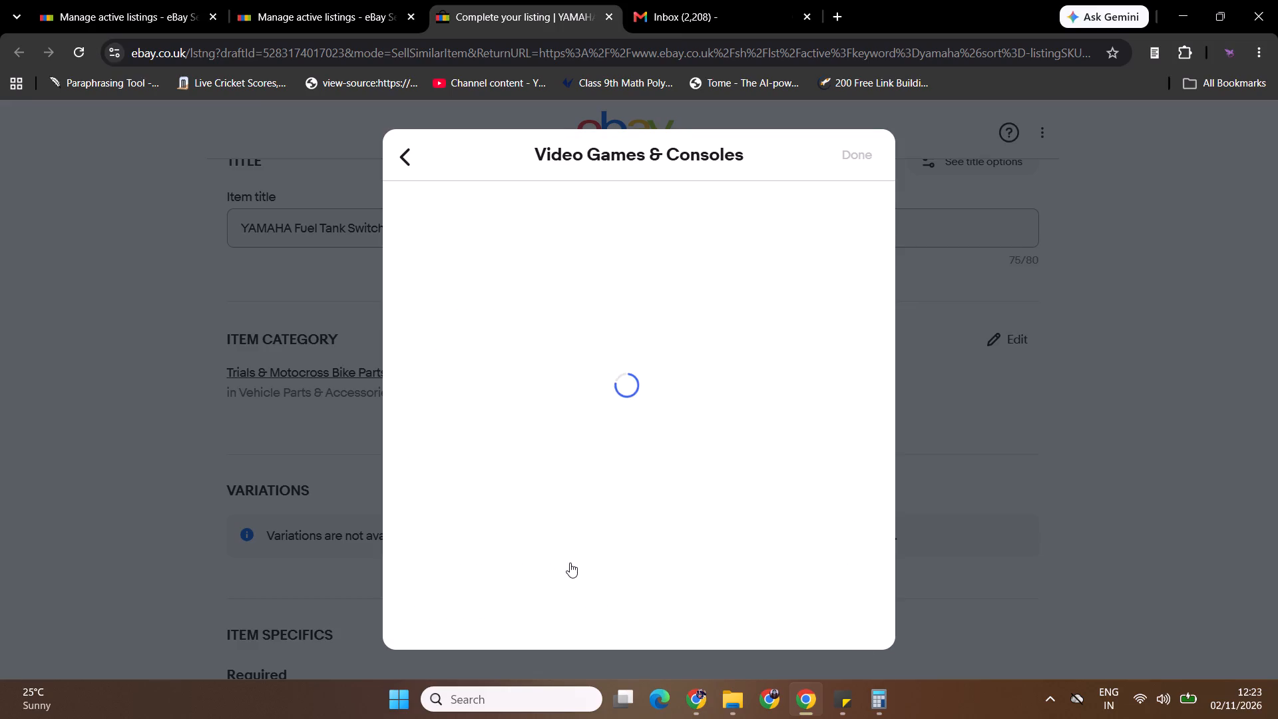
{"action": "left_click", "coordinate": [405, 166]}
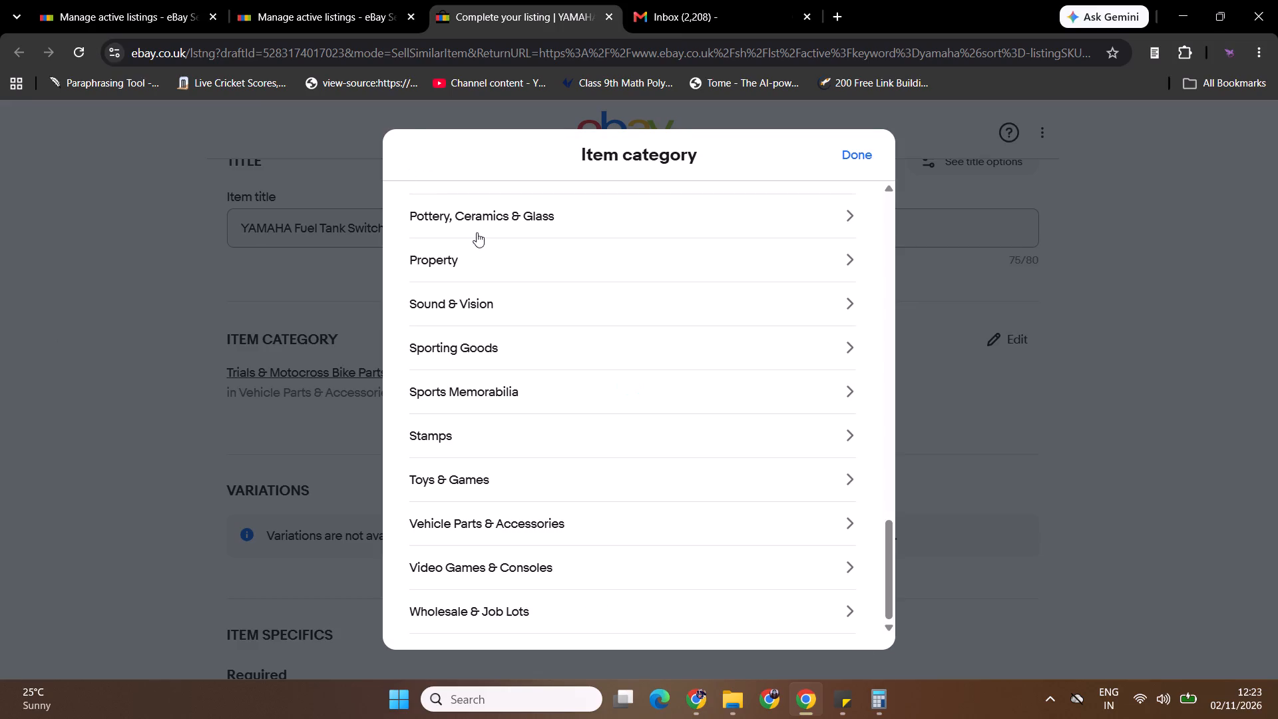
{"action": "left_click", "coordinate": [559, 520]}
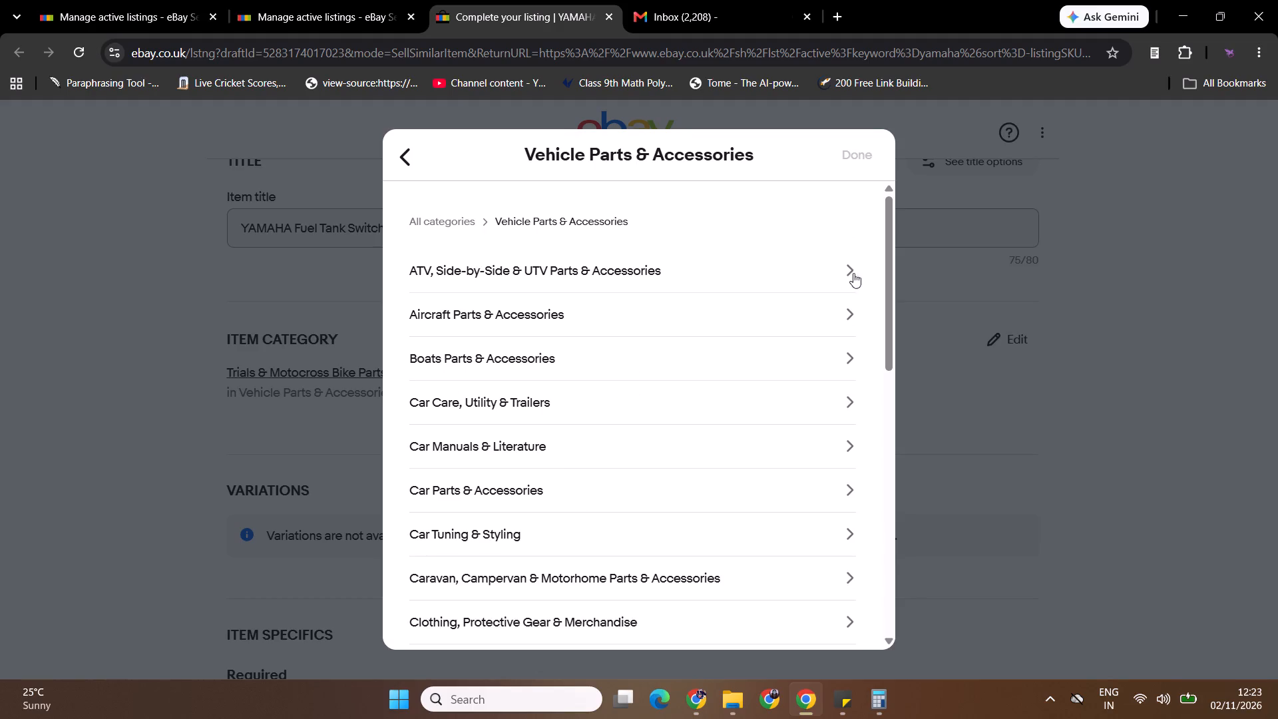
{"action": "left_click_drag", "start_coordinate": [887, 292], "coordinate": [889, 568]}
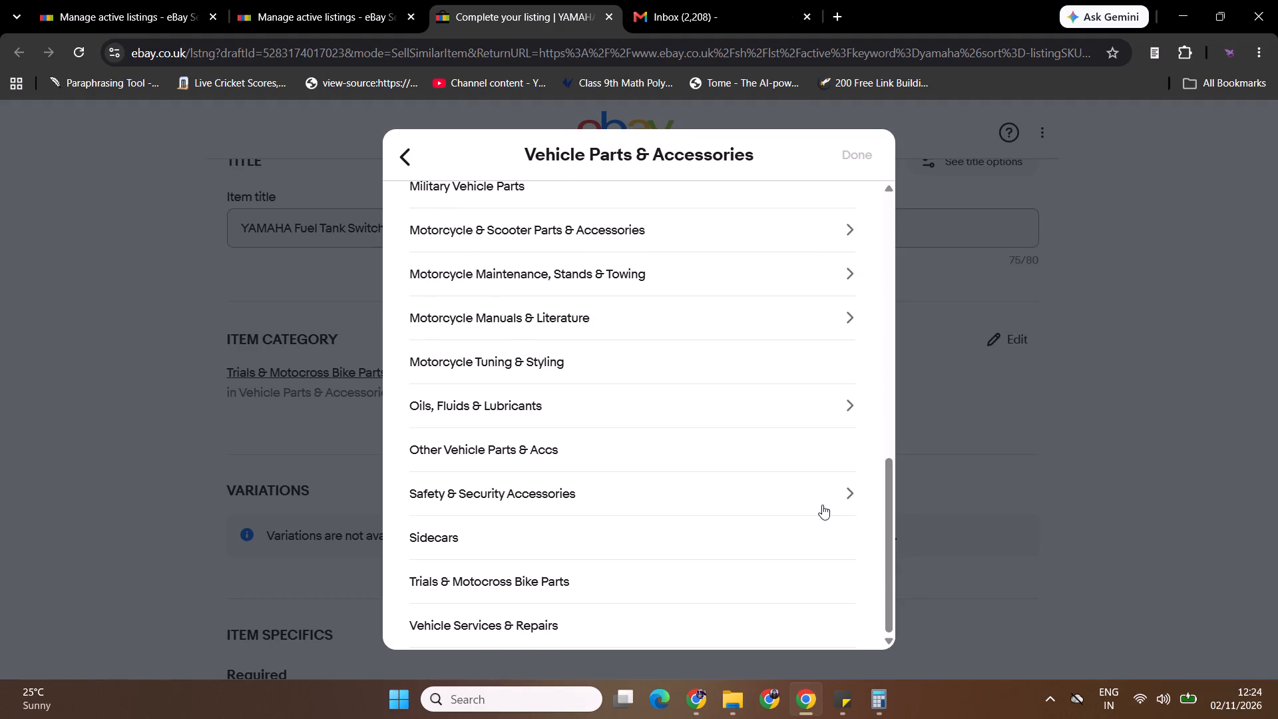
{"action": "left_click", "coordinate": [642, 226]}
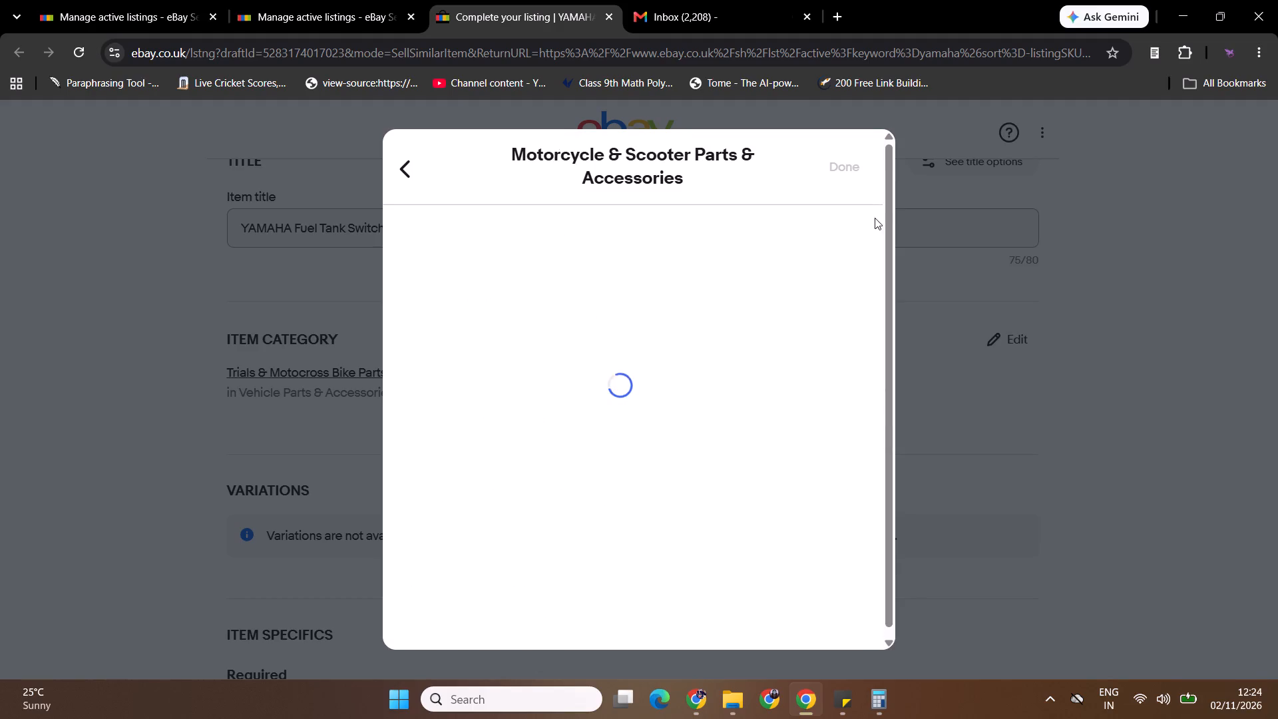
{"action": "left_click_drag", "start_coordinate": [877, 253], "coordinate": [866, 413]}
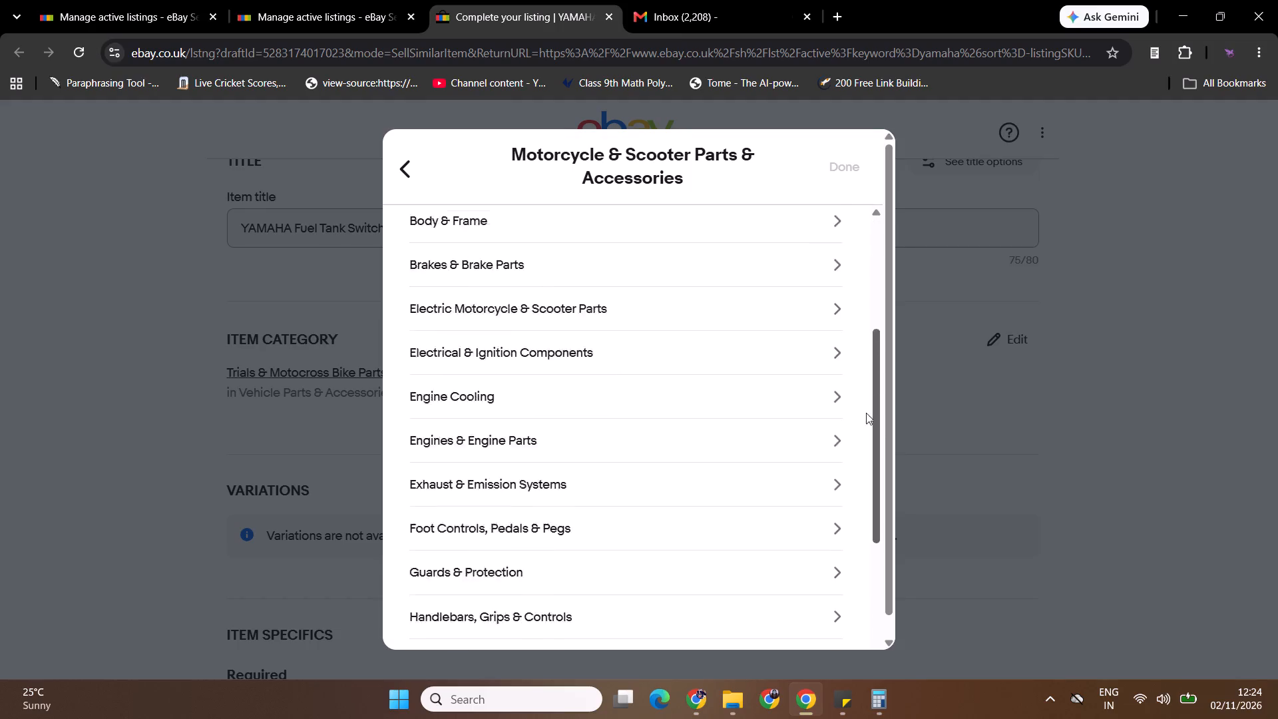
{"action": "left_click_drag", "start_coordinate": [866, 413], "coordinate": [852, 552]}
{"action": "left_click", "coordinate": [632, 510]}
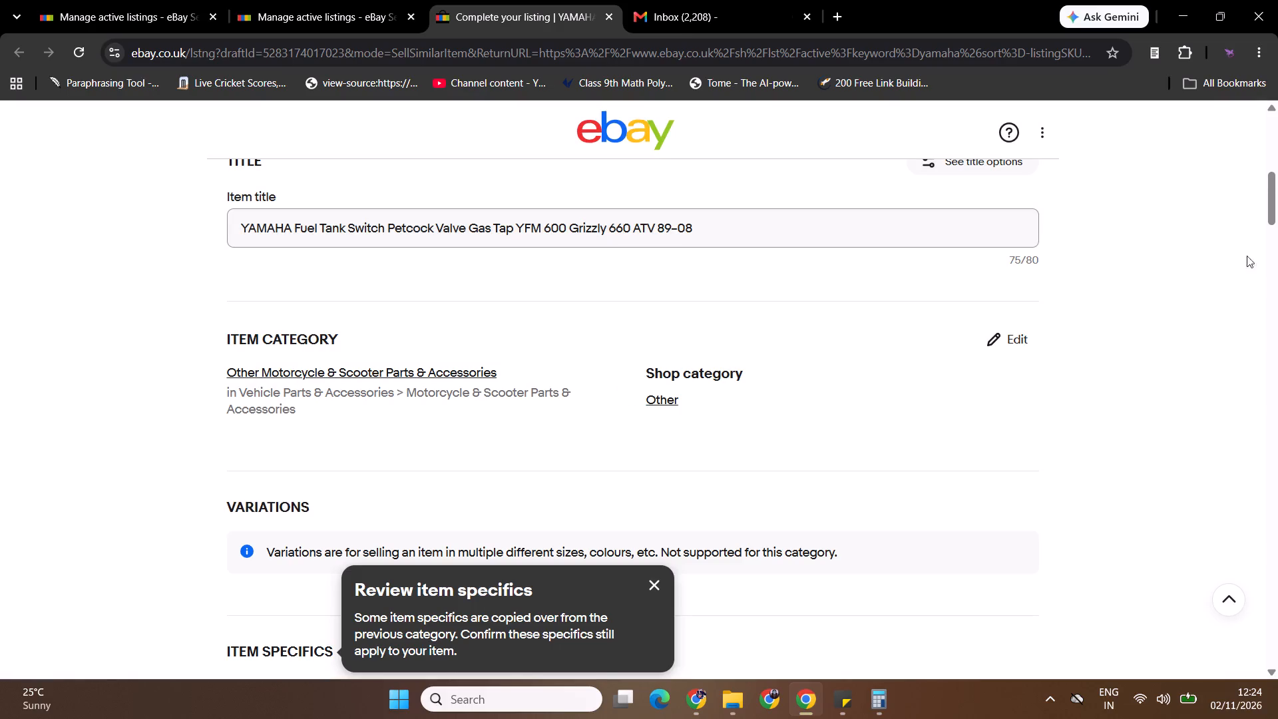
Set the Compatible Make in the item specifics to Yamaha.
{"action": "left_click_drag", "start_coordinate": [1277, 223], "coordinate": [1277, 264]}
{"action": "left_click_drag", "start_coordinate": [658, 466], "coordinate": [658, 473]}
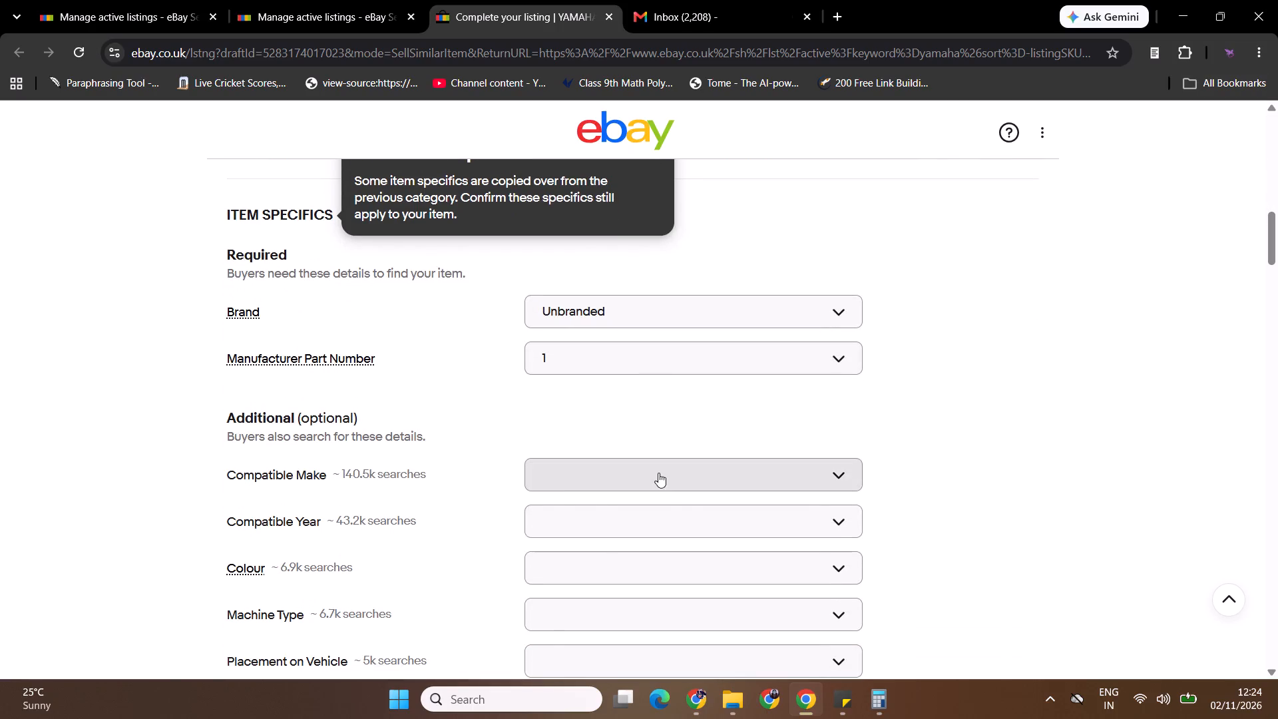
{"action": "left_click_drag", "start_coordinate": [658, 473], "coordinate": [659, 472]}
{"action": "type", "text": "Ya"}
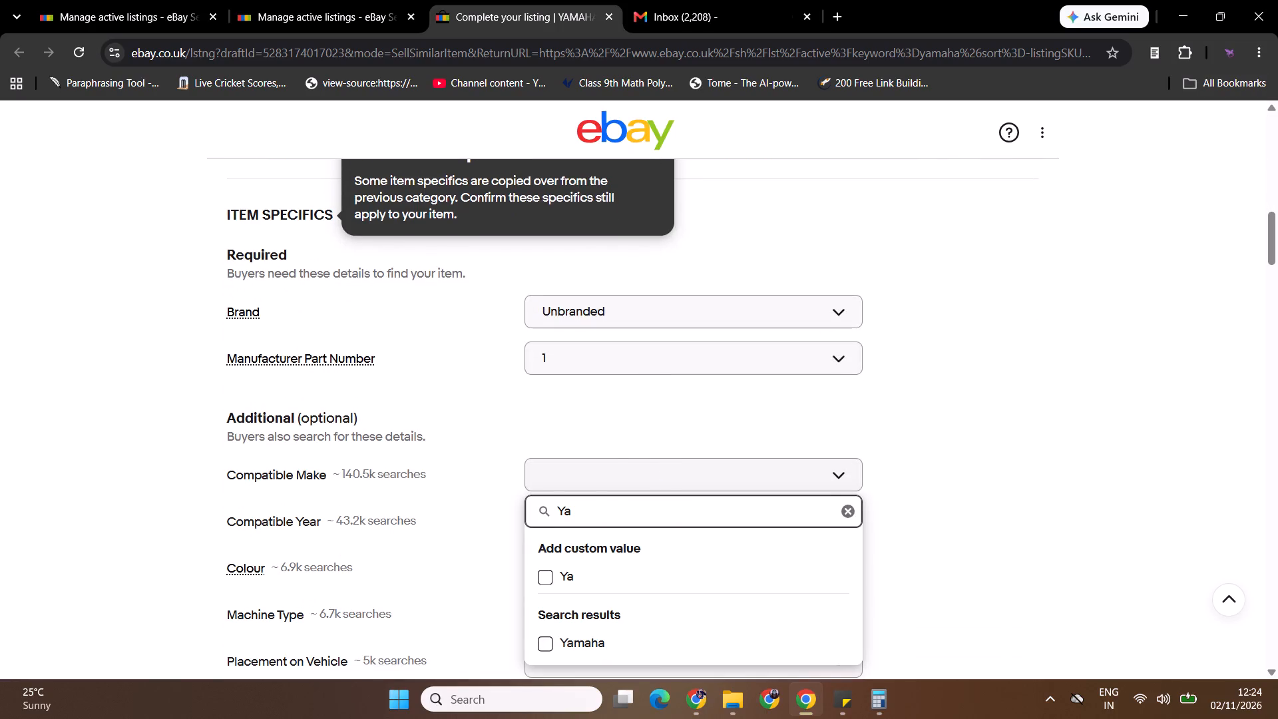
{"action": "left_click", "coordinate": [613, 637]}
{"action": "left_click", "coordinate": [1253, 286]}
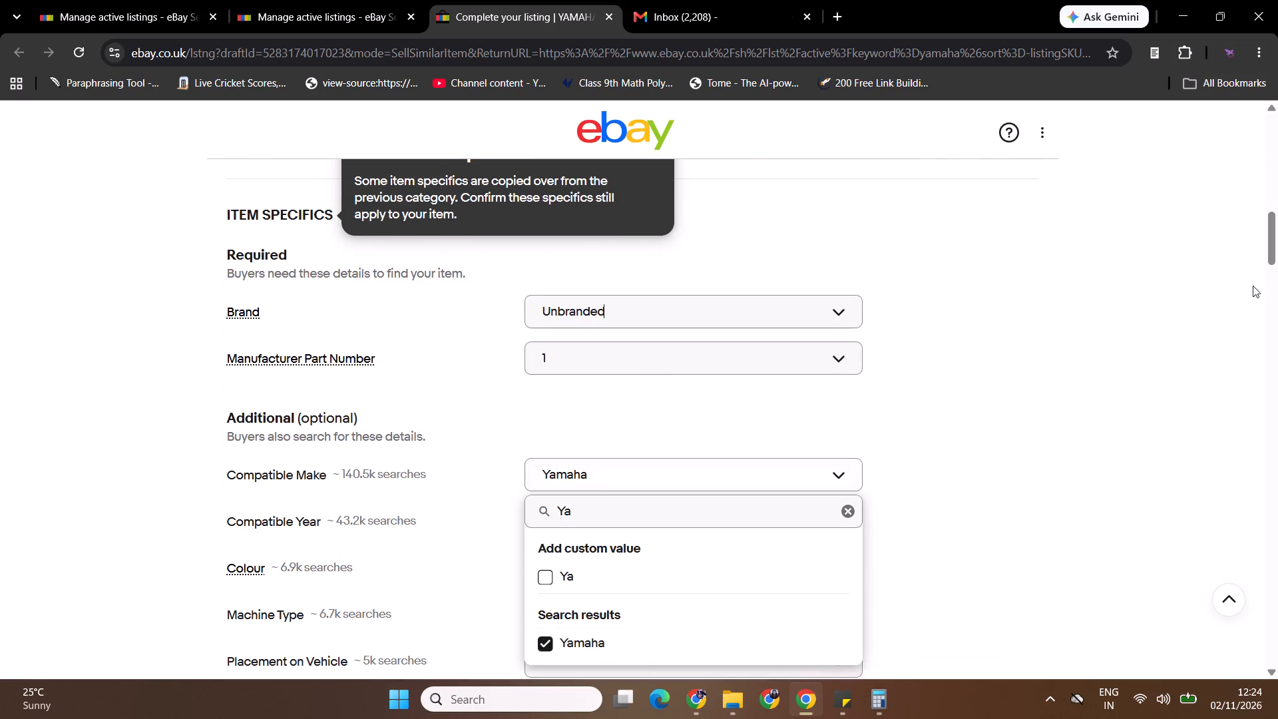
Select 1989 and 2008 as the Compatible Year values in the item specifics.
{"action": "left_click_drag", "start_coordinate": [1277, 253], "coordinate": [1277, 266]}
{"action": "left_click", "coordinate": [581, 379]}
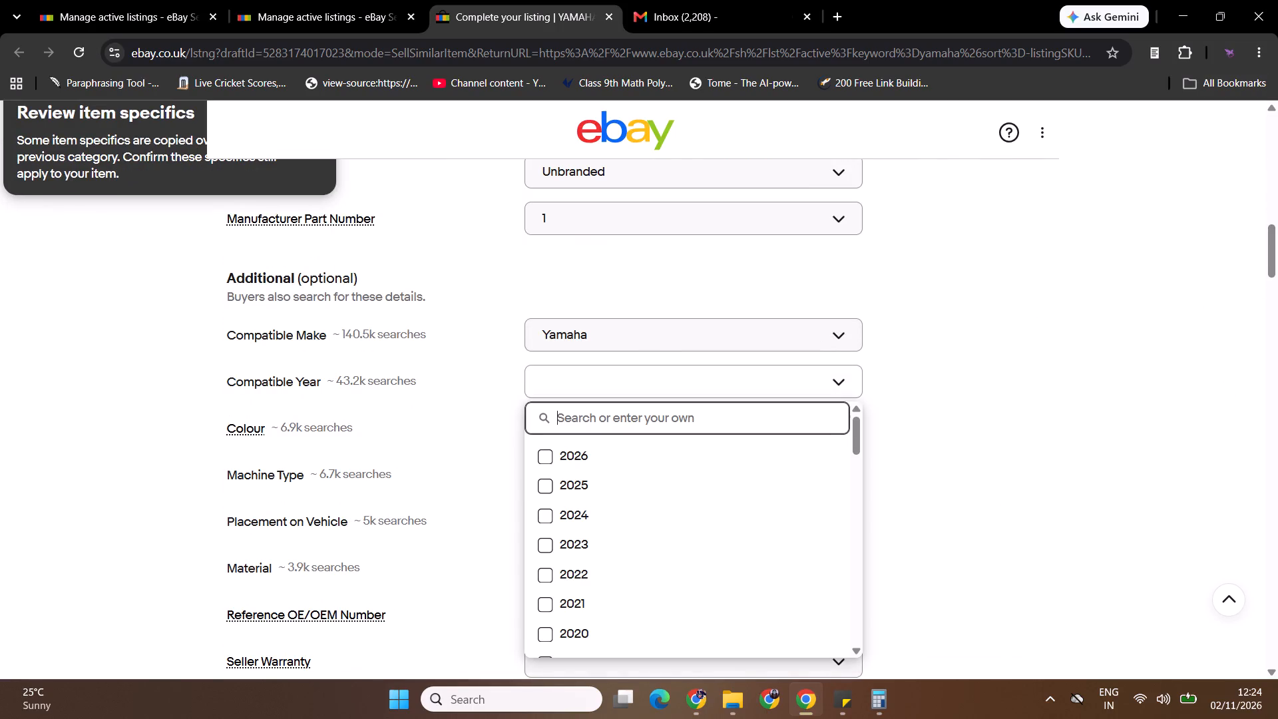
{"action": "key", "text": "8"}
{"action": "key", "text": "9"}
{"action": "left_click", "coordinate": [595, 560]}
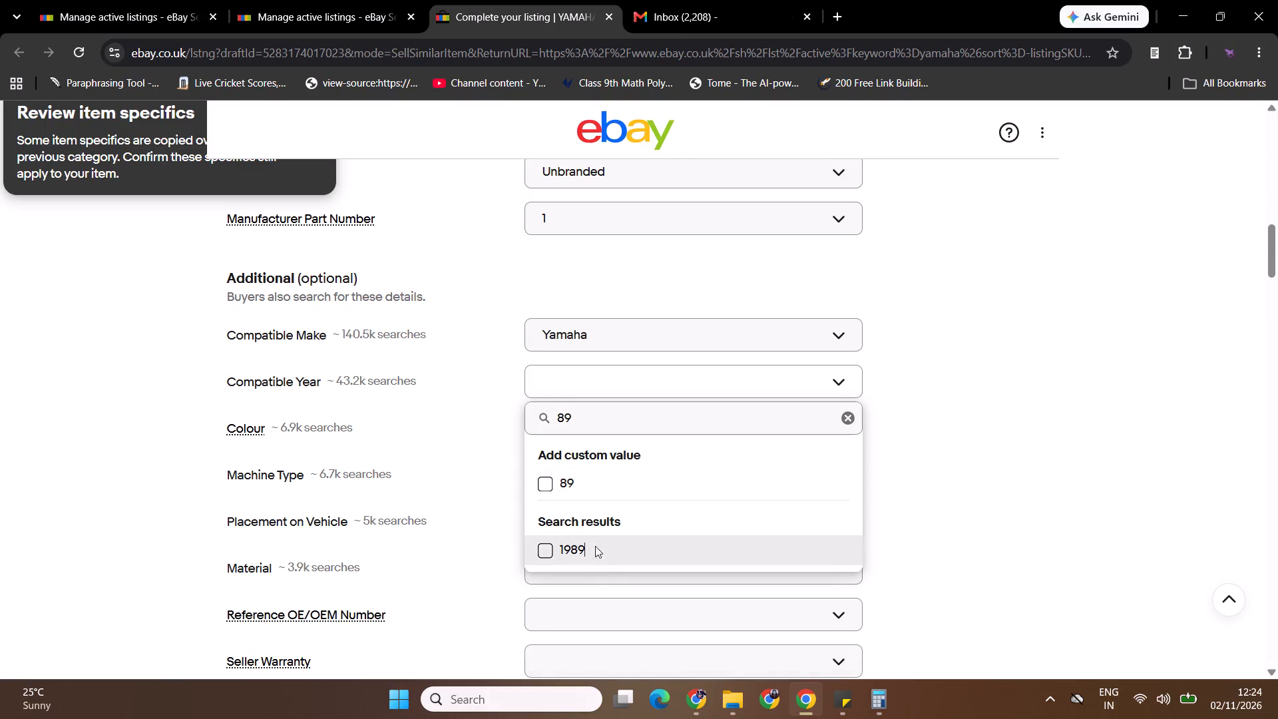
{"action": "left_click", "coordinate": [602, 422]}
{"action": "left_click", "coordinate": [1277, 261]}
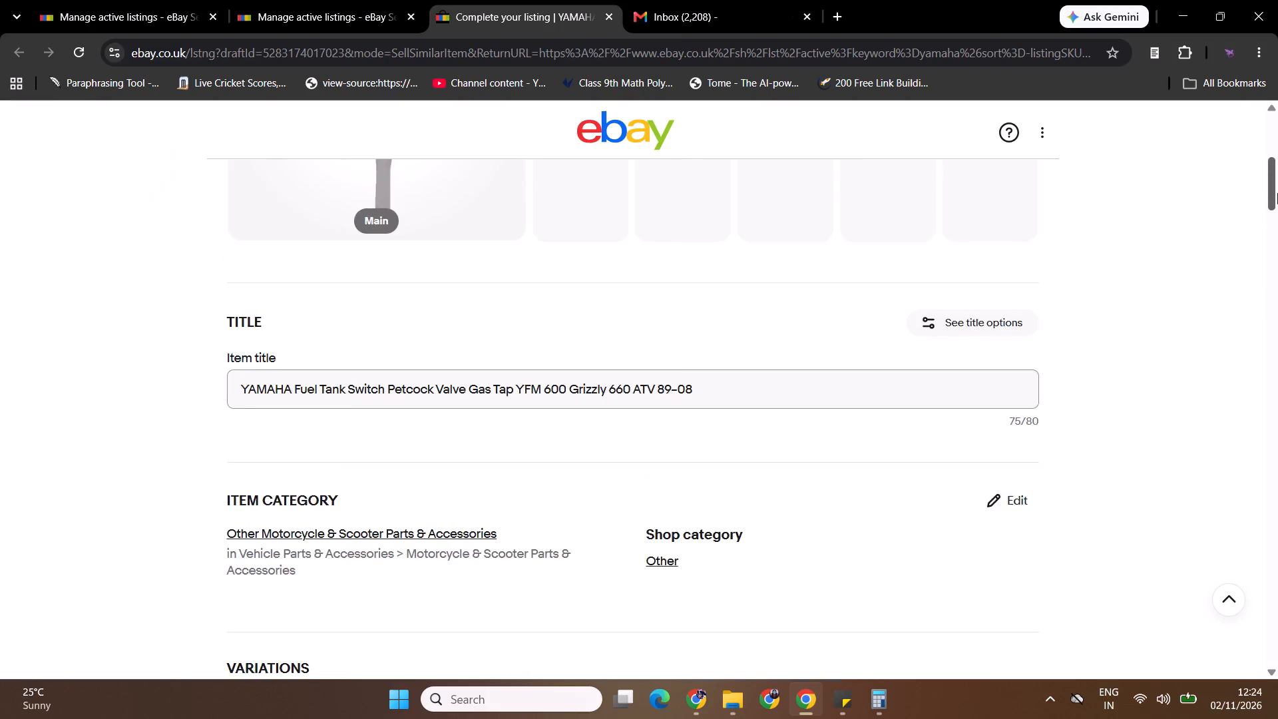
{"action": "key", "text": "BackSpace"}
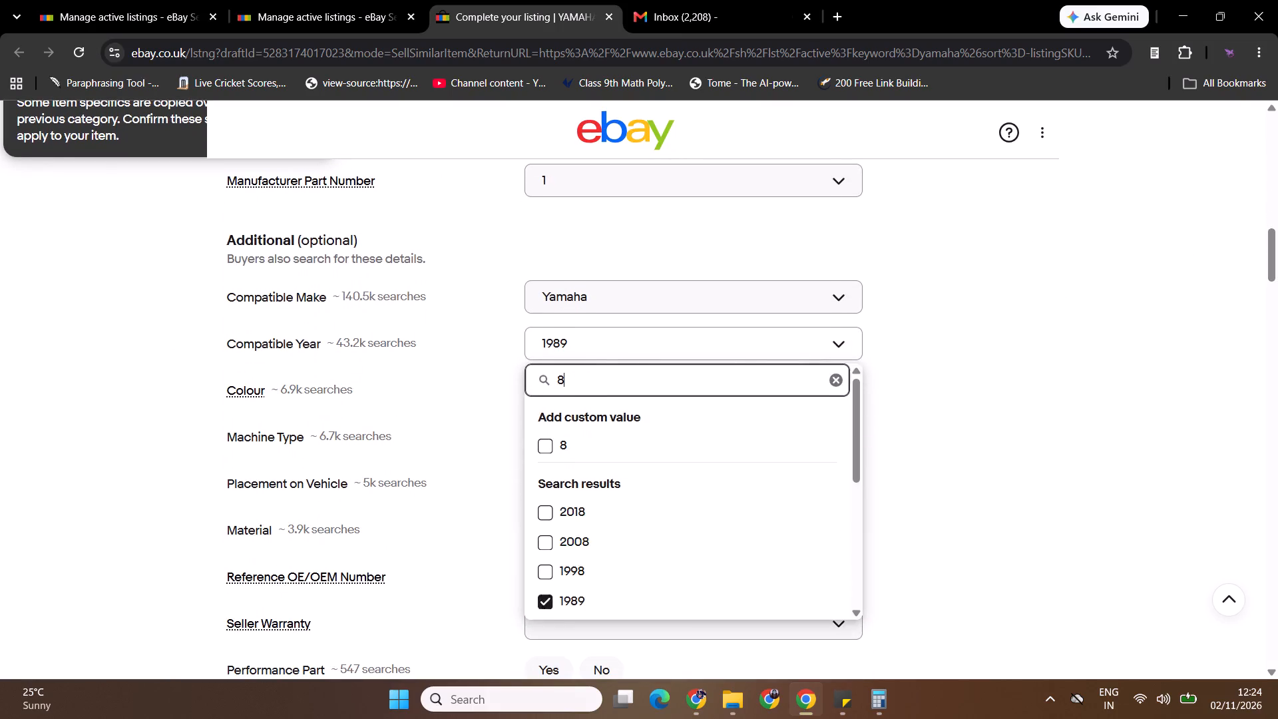
{"action": "key", "text": "BackSpace"}
{"action": "type", "text": "08"}
{"action": "left_click", "coordinate": [607, 513]}
{"action": "left_click", "coordinate": [1128, 431]}
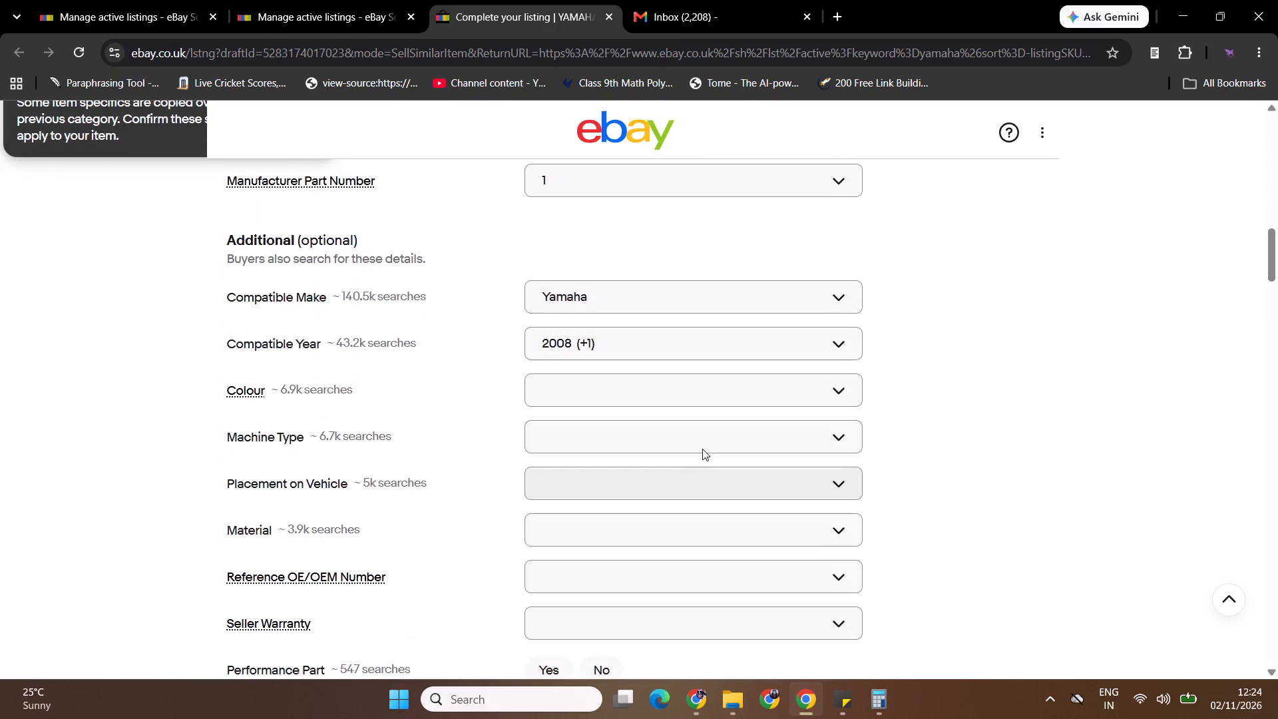
Set the item's Colour to Grey and its Machine Type to Street Motorcycle.
{"action": "left_click", "coordinate": [614, 389]}
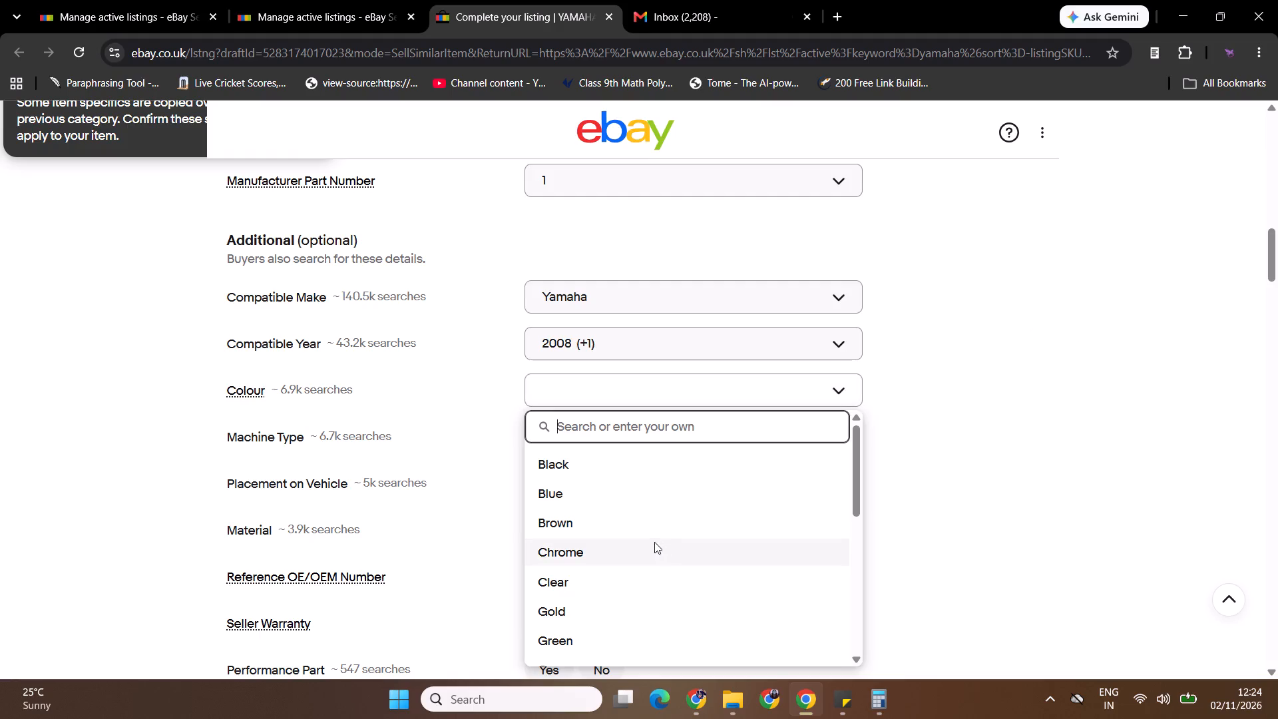
{"action": "type", "text": "gre"}
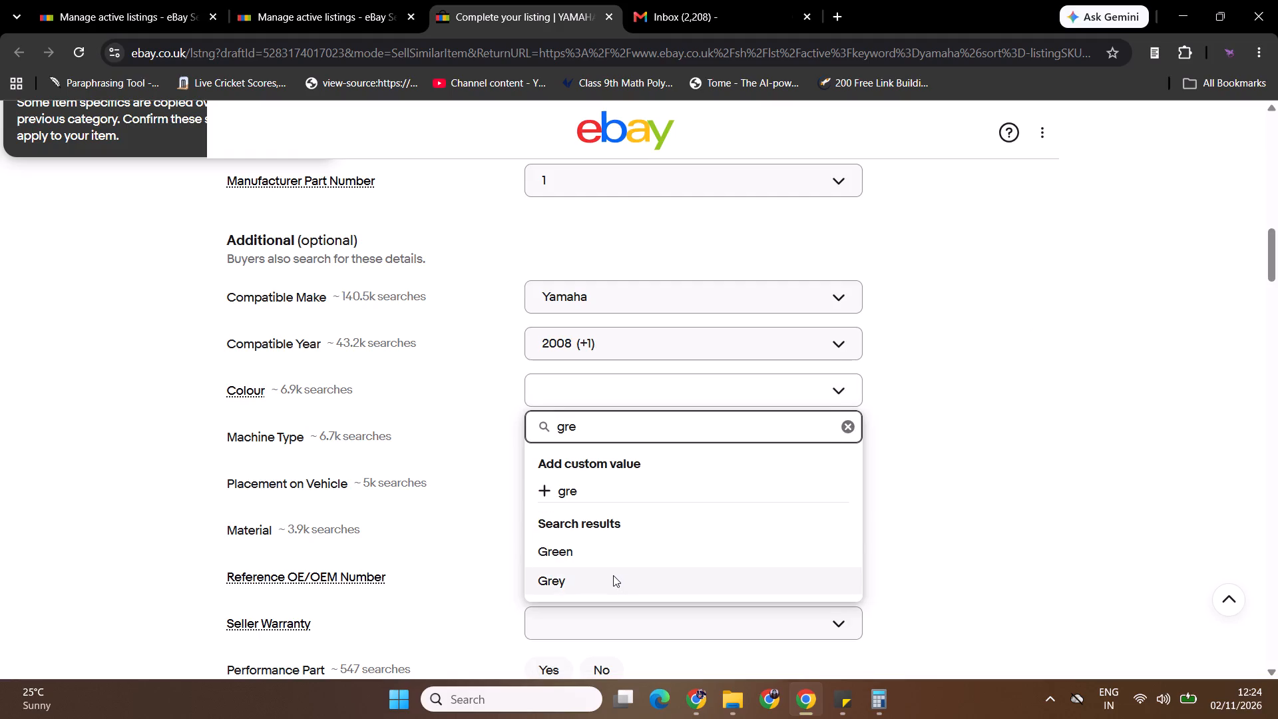
{"action": "left_click", "coordinate": [613, 575]}
{"action": "left_click", "coordinate": [643, 433]}
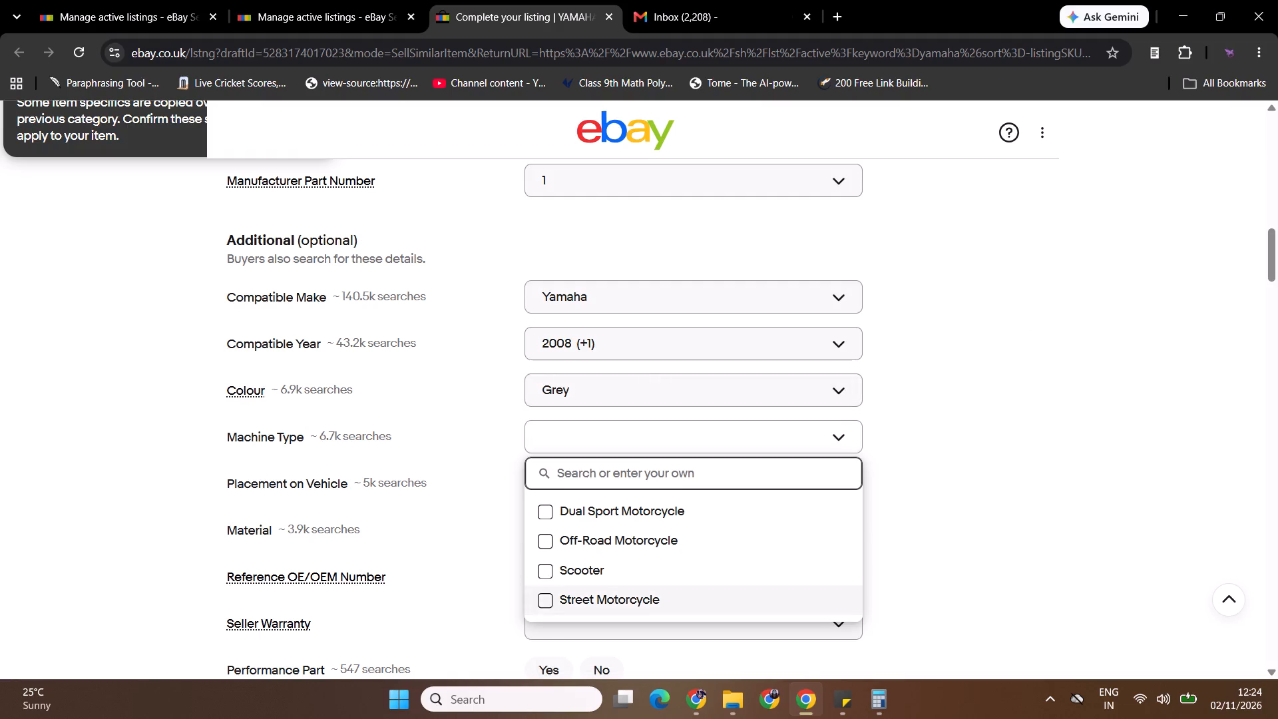
{"action": "left_click", "coordinate": [610, 601]}
{"action": "left_click", "coordinate": [981, 509]}
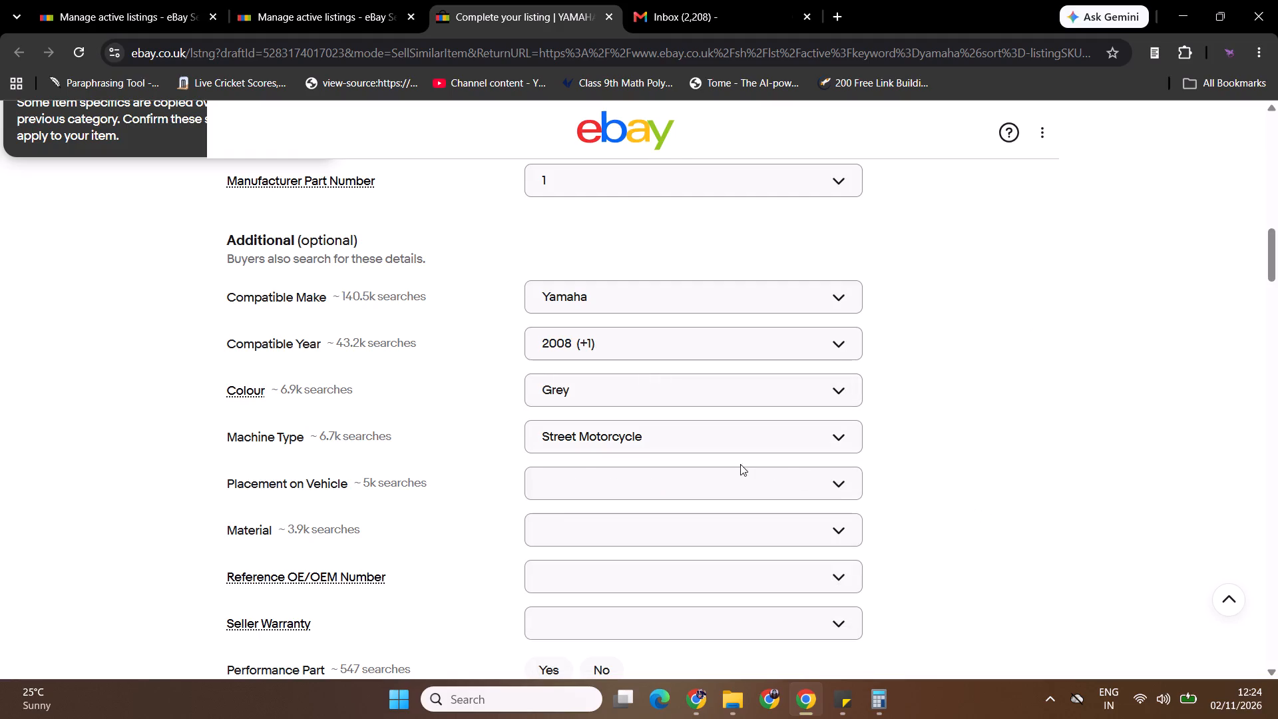
Set Placement on Vehicle to Rear Wheel and Material to Aluminium in the item specifics.
{"action": "left_click", "coordinate": [713, 479]}
{"action": "left_click", "coordinate": [574, 582]}
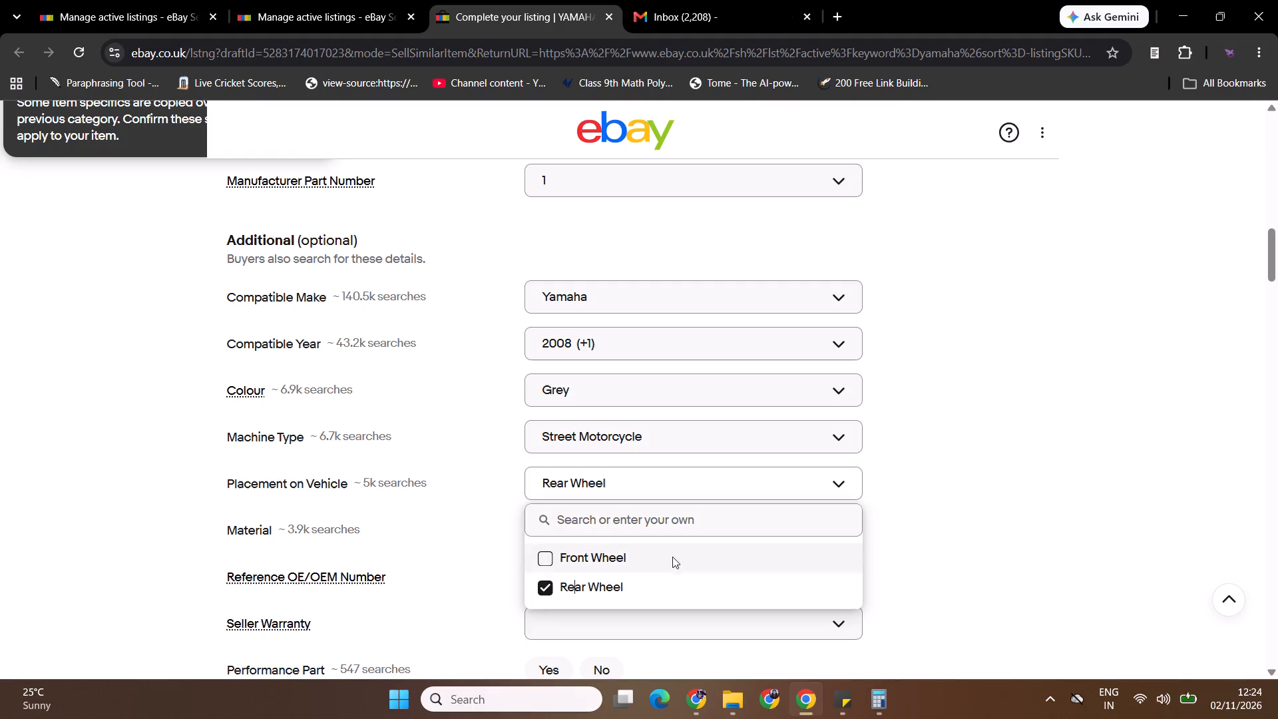
{"action": "left_click", "coordinate": [967, 539]}
{"action": "left_click_drag", "start_coordinate": [1277, 250], "coordinate": [1277, 241]}
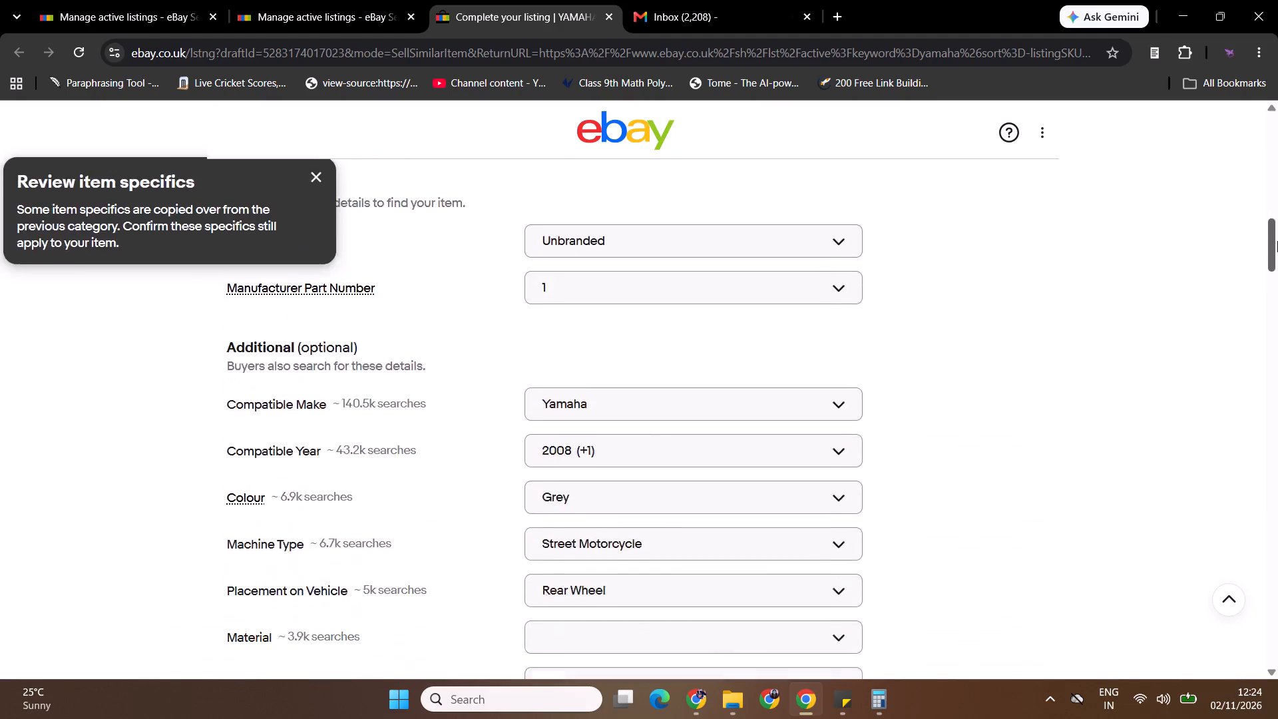
{"action": "left_click_drag", "start_coordinate": [1277, 241], "coordinate": [1277, 272]}
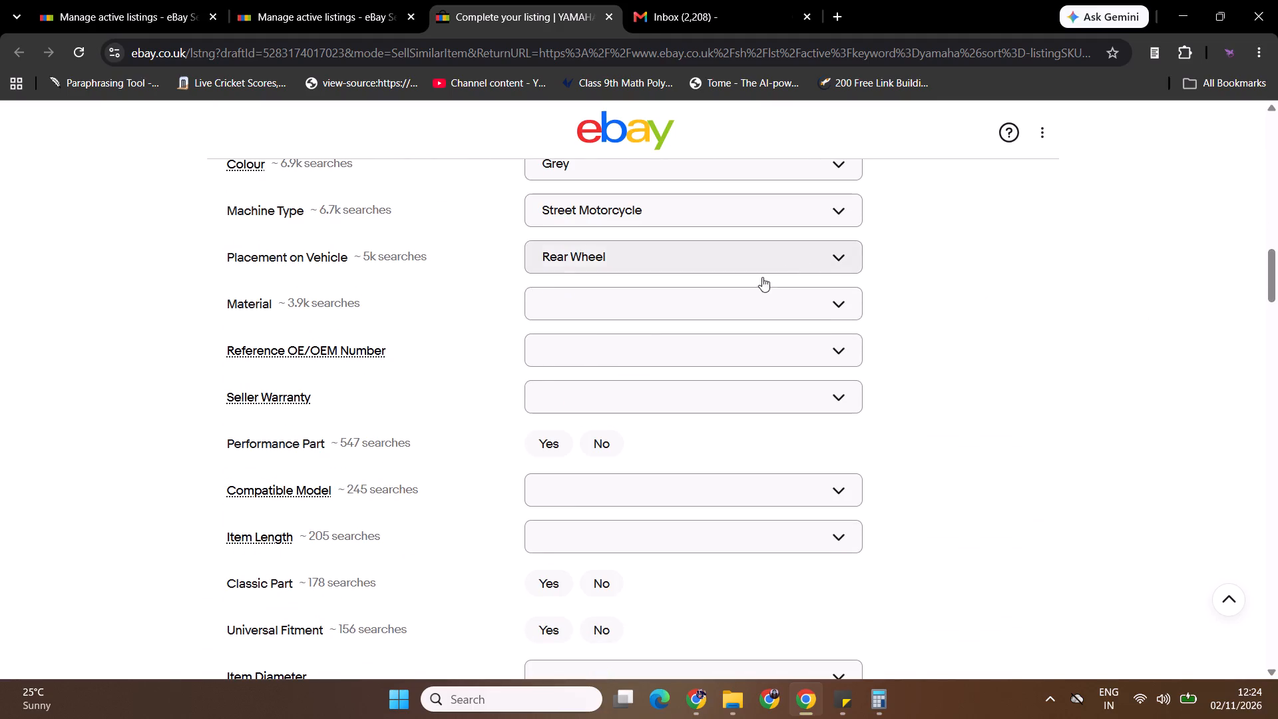
{"action": "left_click", "coordinate": [749, 300]}
{"action": "left_click", "coordinate": [646, 389]}
{"action": "left_click", "coordinate": [1064, 379]}
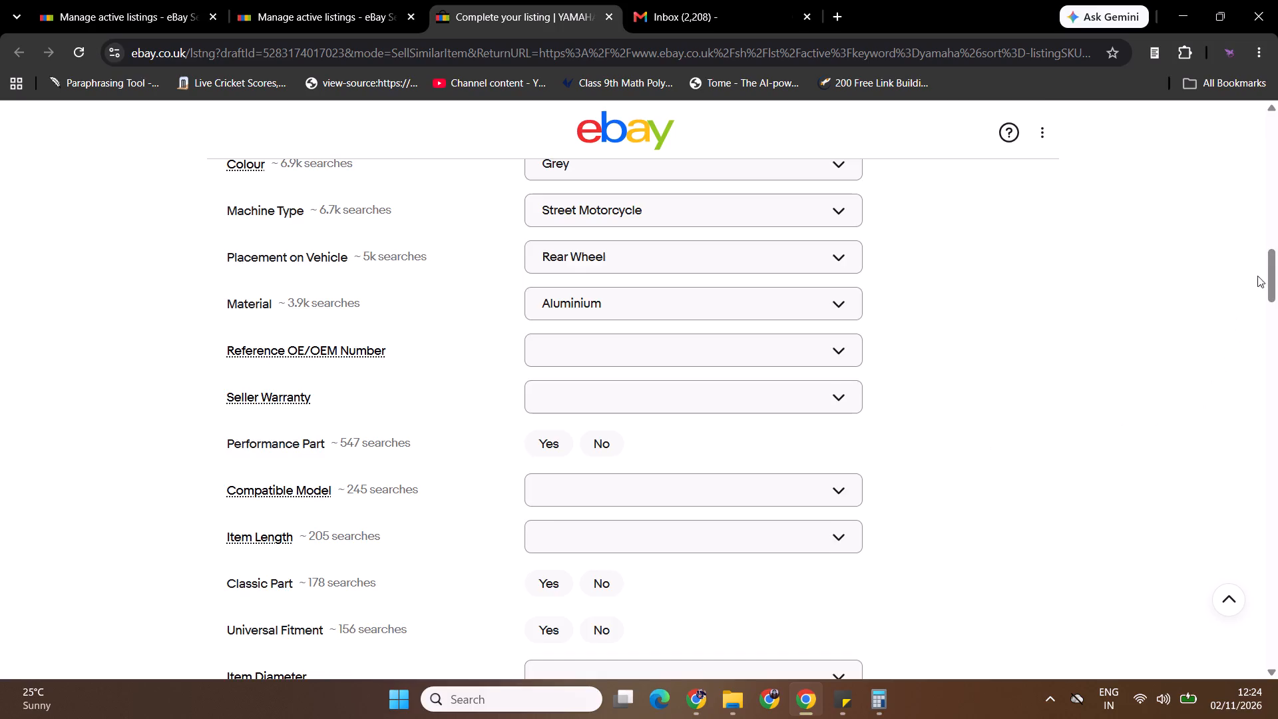
Clear the compatible vehicles carried over in the listing's compatibility section.
{"action": "left_click", "coordinate": [1277, 282]}
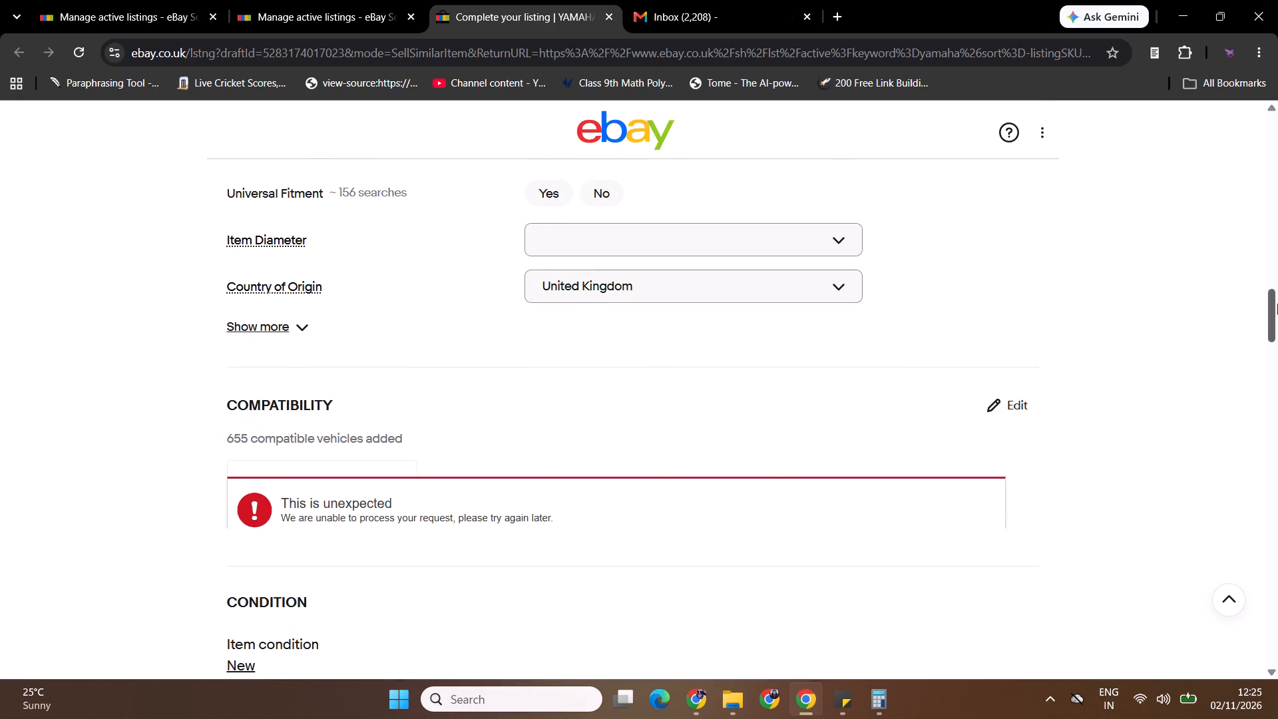
{"action": "left_click_drag", "start_coordinate": [1277, 304], "coordinate": [1277, 218]}
{"action": "left_click", "coordinate": [1007, 330]}
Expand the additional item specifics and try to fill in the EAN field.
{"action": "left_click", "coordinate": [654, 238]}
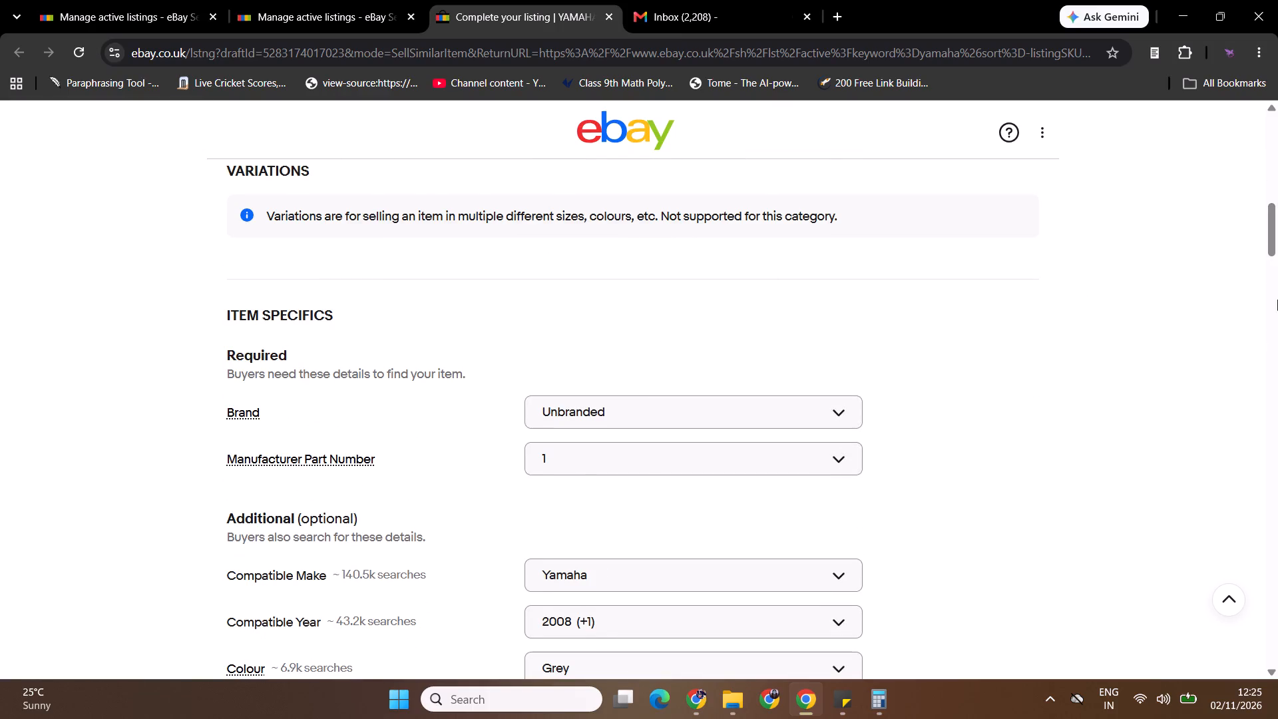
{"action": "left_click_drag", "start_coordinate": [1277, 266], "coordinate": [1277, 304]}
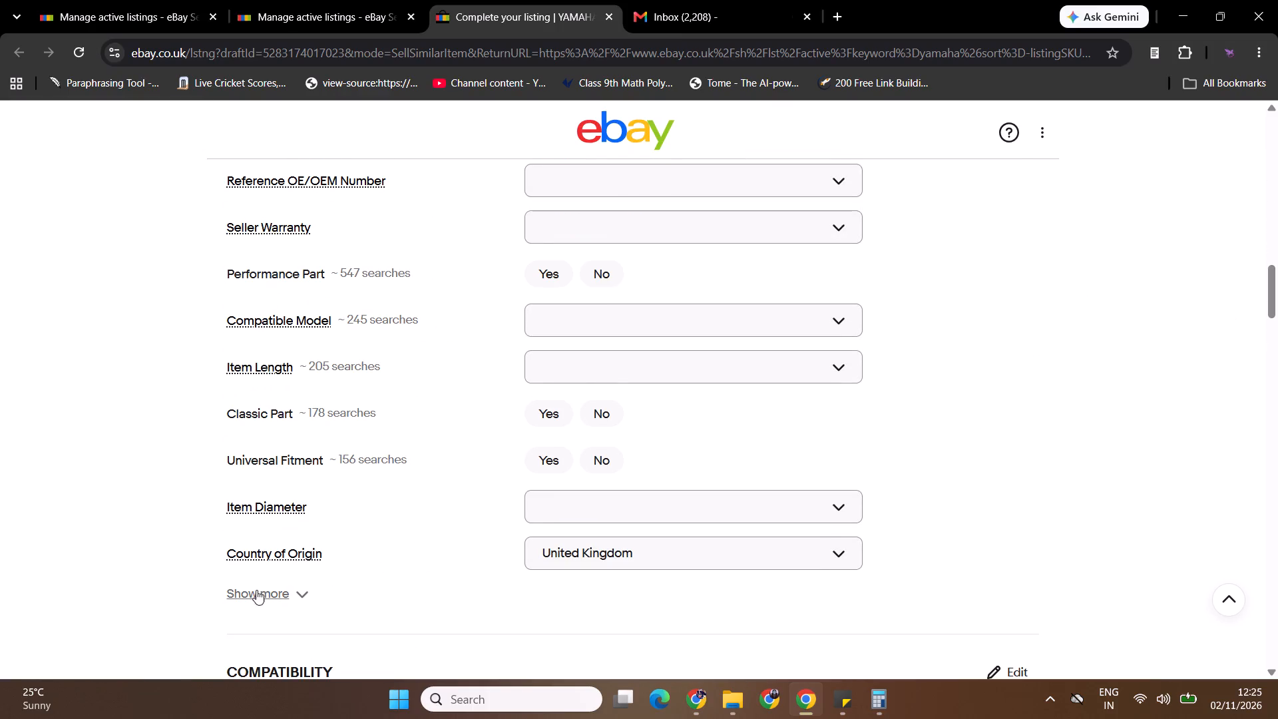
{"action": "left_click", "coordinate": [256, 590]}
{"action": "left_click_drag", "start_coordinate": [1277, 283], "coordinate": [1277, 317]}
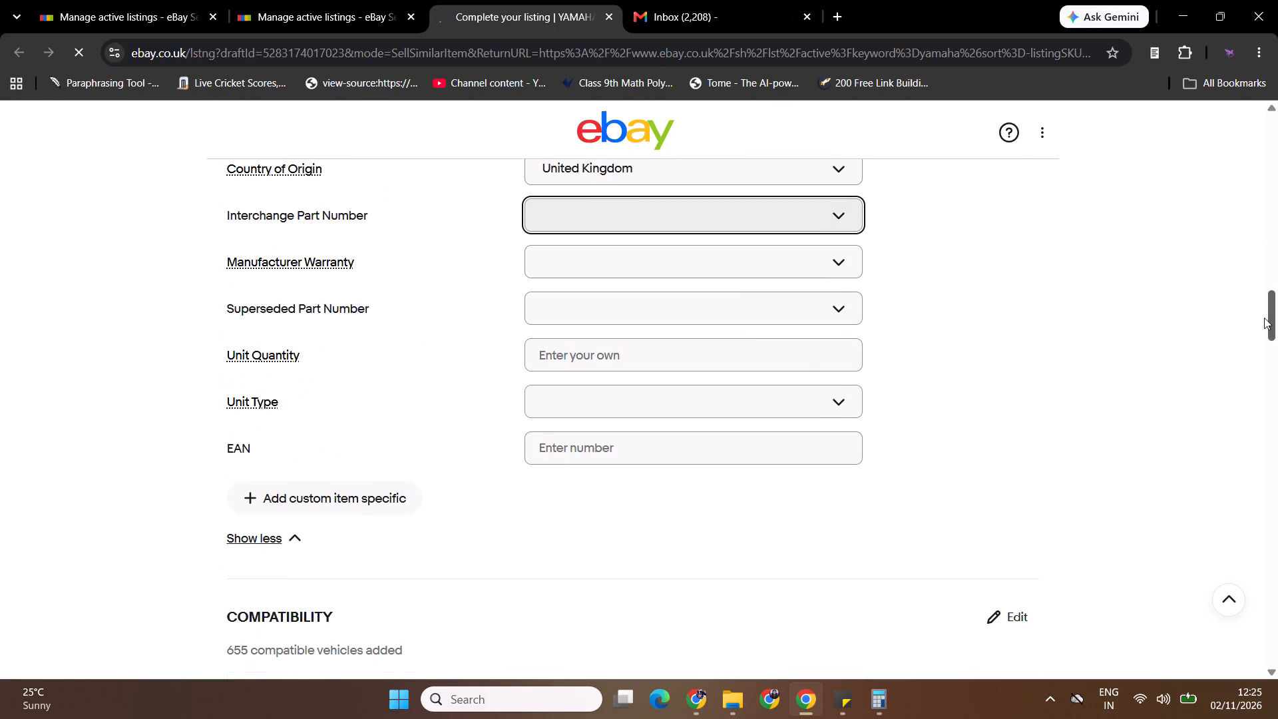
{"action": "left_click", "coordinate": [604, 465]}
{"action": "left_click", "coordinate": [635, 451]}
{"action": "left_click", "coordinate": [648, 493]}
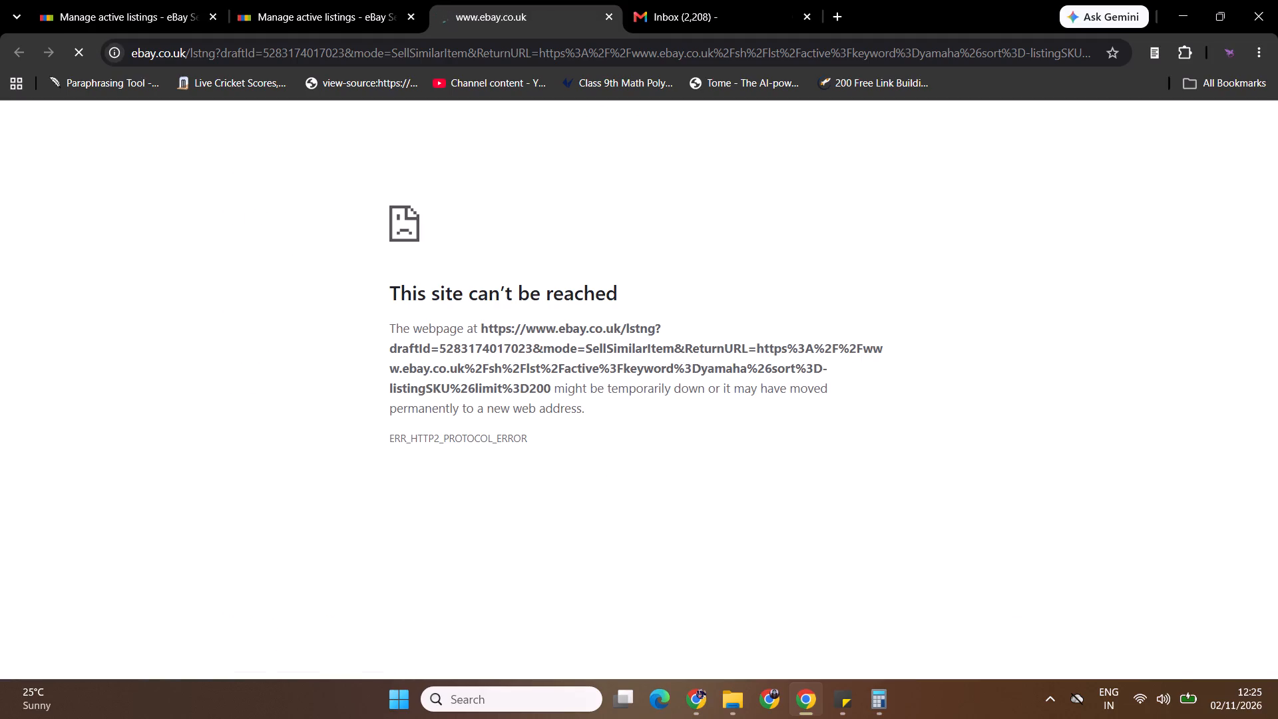
Check the computer's Wi-Fi connection.
{"action": "left_click", "coordinate": [1144, 692]}
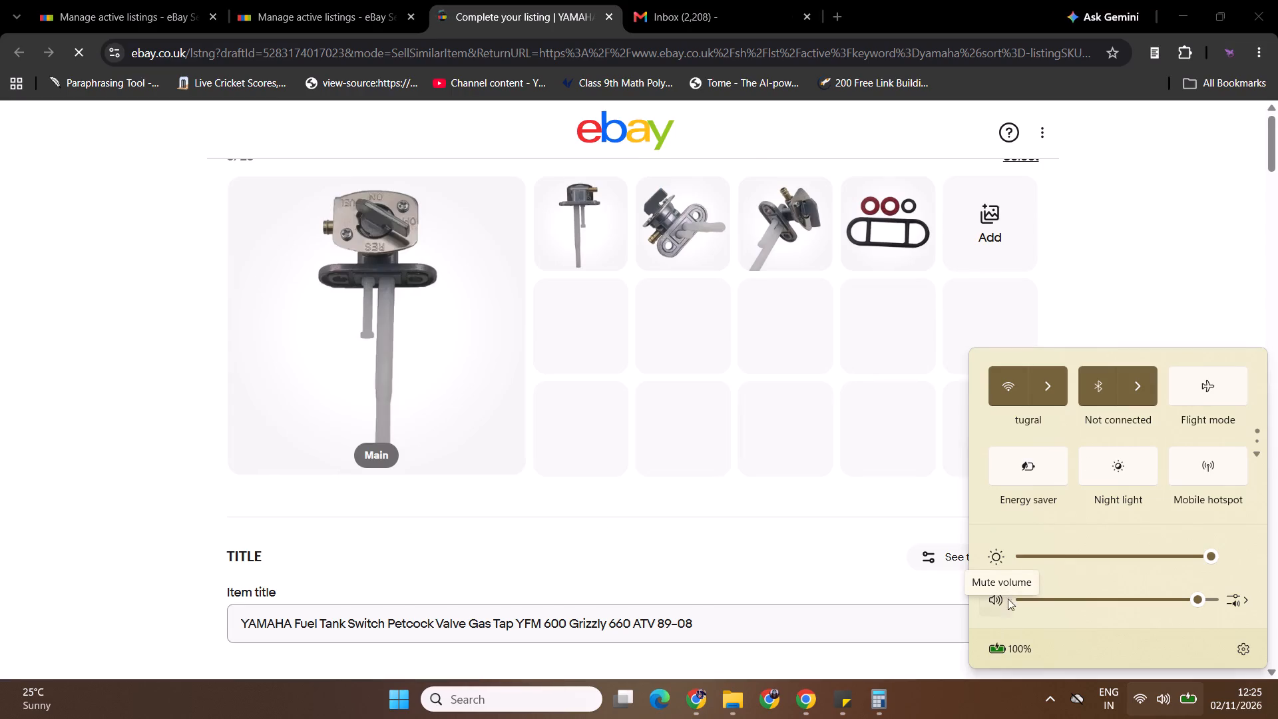
Expand the additional item specifics on the reloaded draft and set the EAN to "Does not apply".
{"action": "left_click_drag", "start_coordinate": [1277, 155], "coordinate": [1277, 205]}
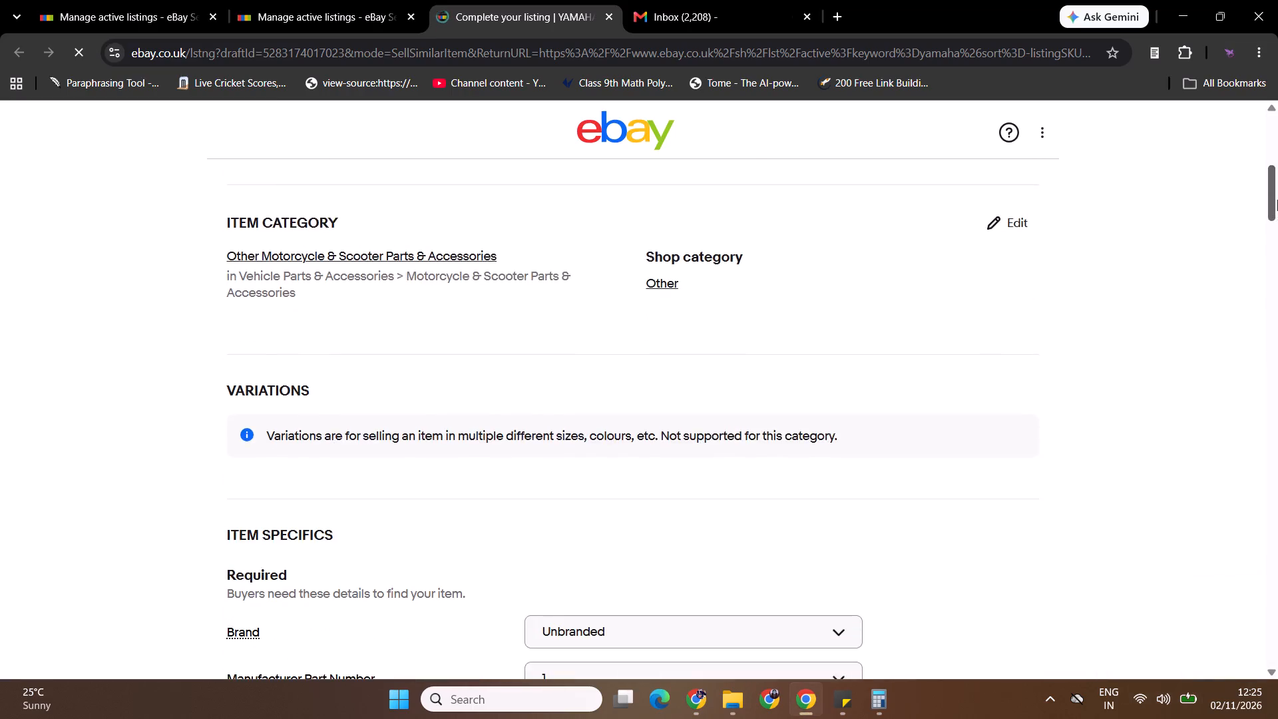
{"action": "left_click_drag", "start_coordinate": [1277, 200], "coordinate": [1277, 350]}
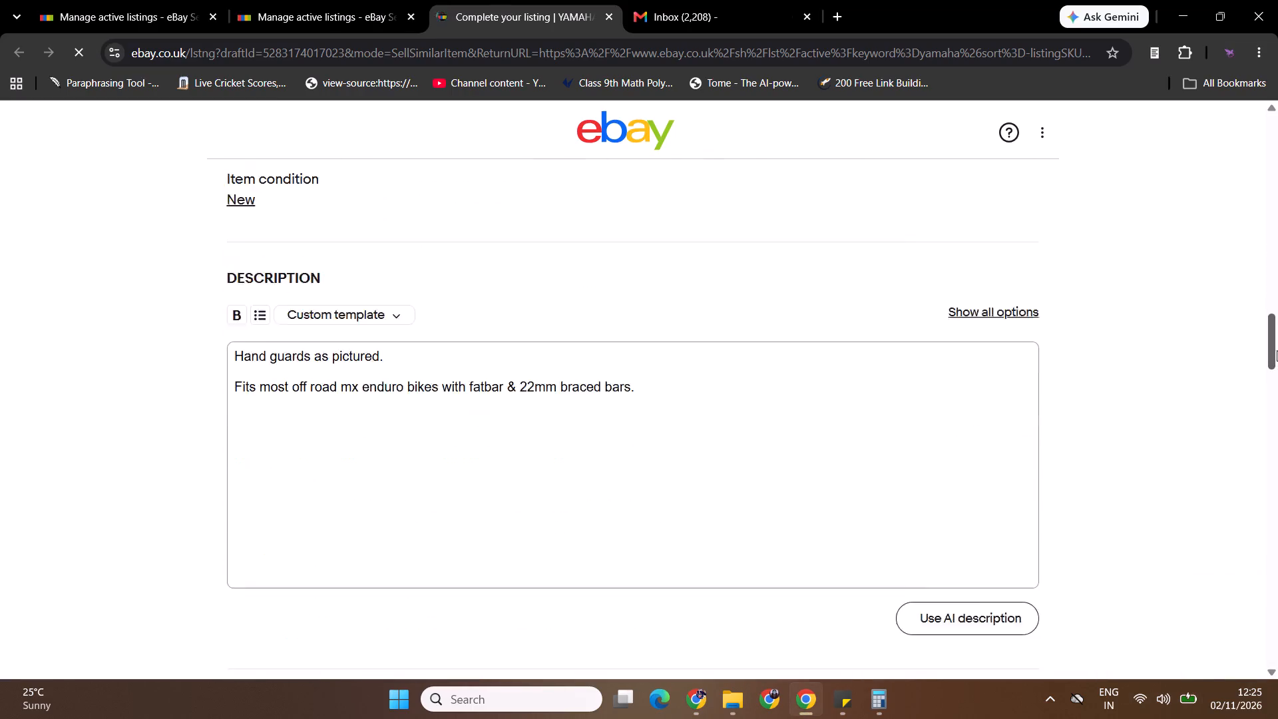
{"action": "left_click_drag", "start_coordinate": [1277, 350], "coordinate": [1277, 308]}
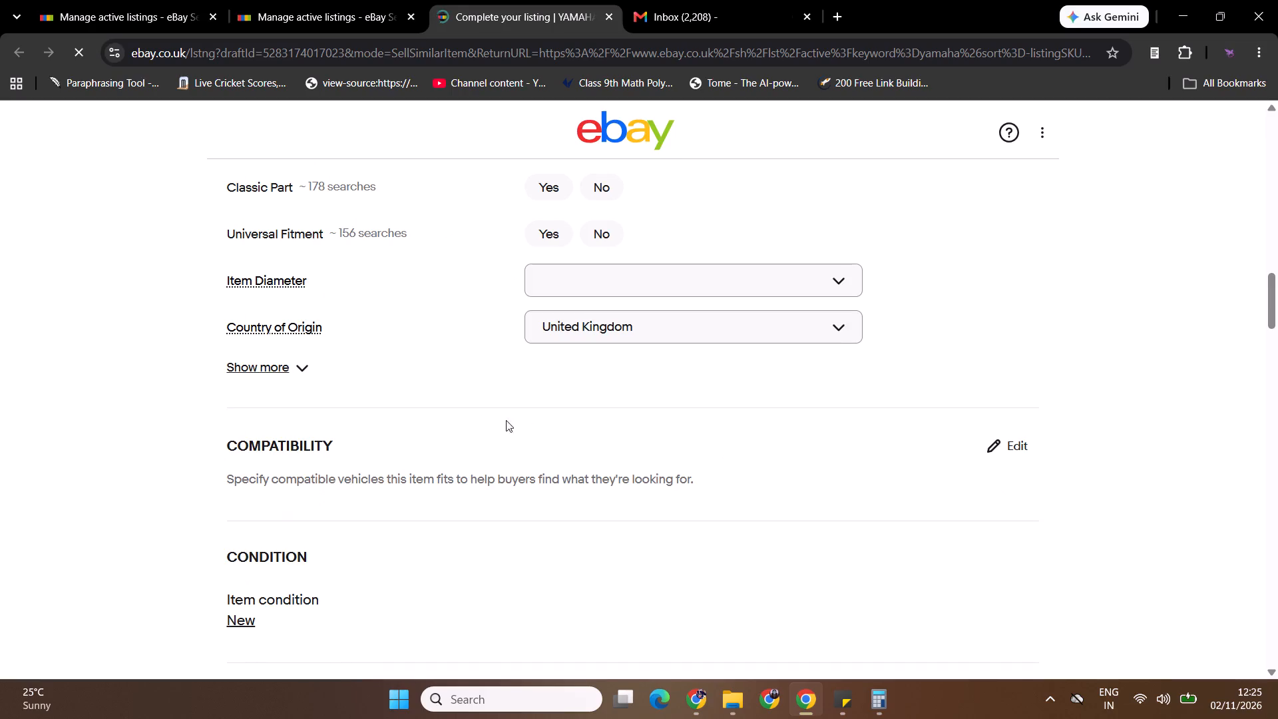
{"action": "left_click", "coordinate": [282, 368]}
{"action": "left_click", "coordinate": [590, 596]}
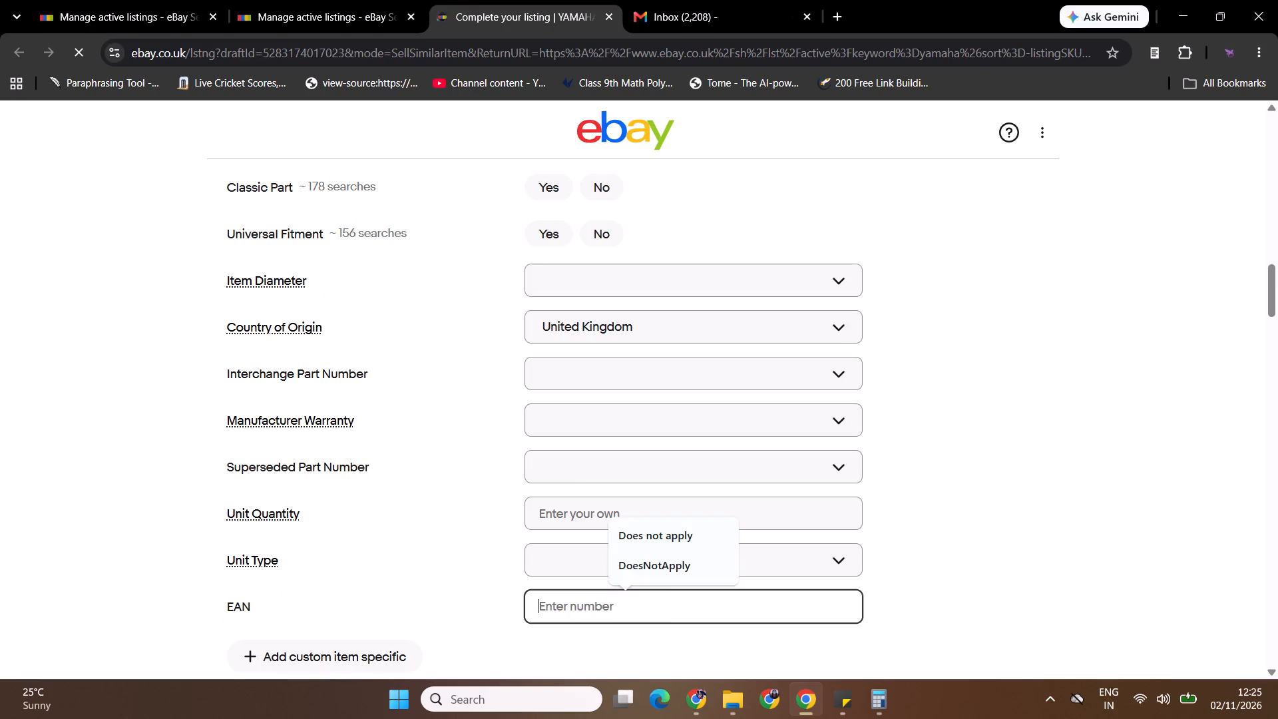
{"action": "left_click", "coordinate": [656, 538]}
Add a custom item specific named Sku with value Tugz-YAM-FTP-1455, copying YAM-FTP-1455 from the reference listing's item specifics.
{"action": "left_click_drag", "start_coordinate": [1277, 272], "coordinate": [1277, 296]}
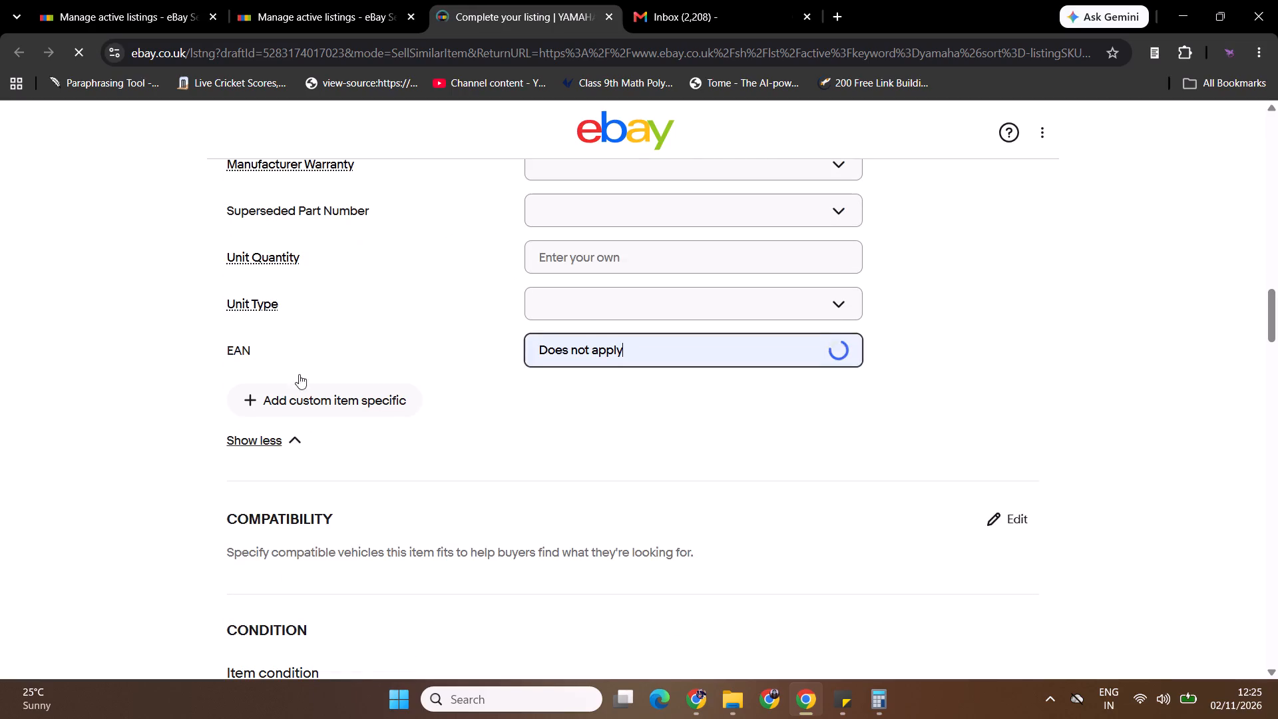
{"action": "left_click", "coordinate": [332, 403]}
{"action": "left_click", "coordinate": [517, 329]}
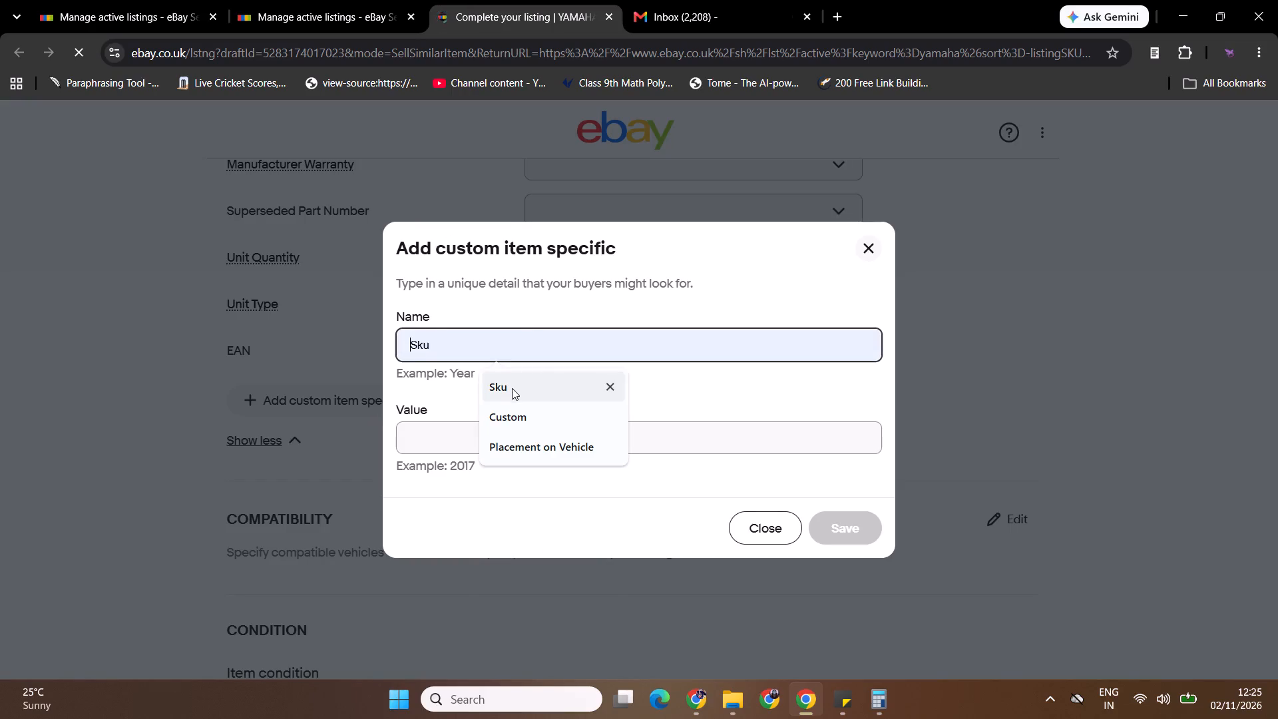
{"action": "left_click", "coordinate": [512, 388]}
{"action": "left_click", "coordinate": [473, 437]}
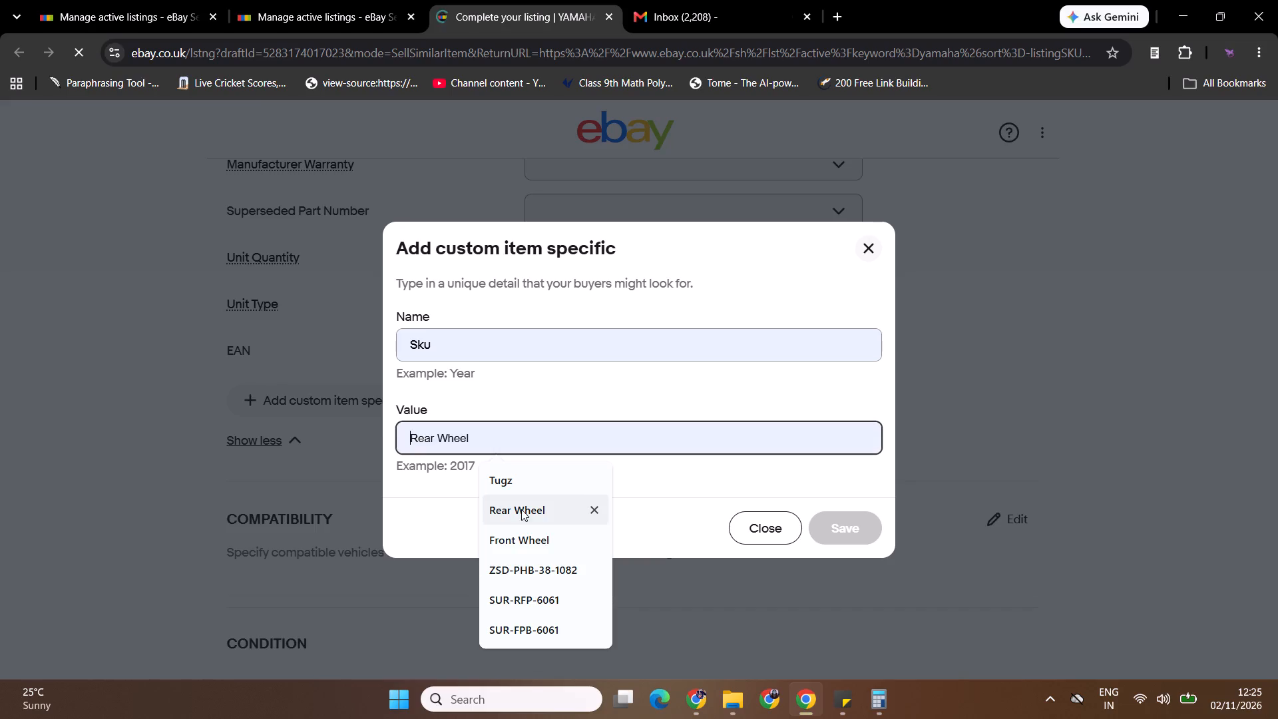
{"action": "left_click", "coordinate": [514, 489]}
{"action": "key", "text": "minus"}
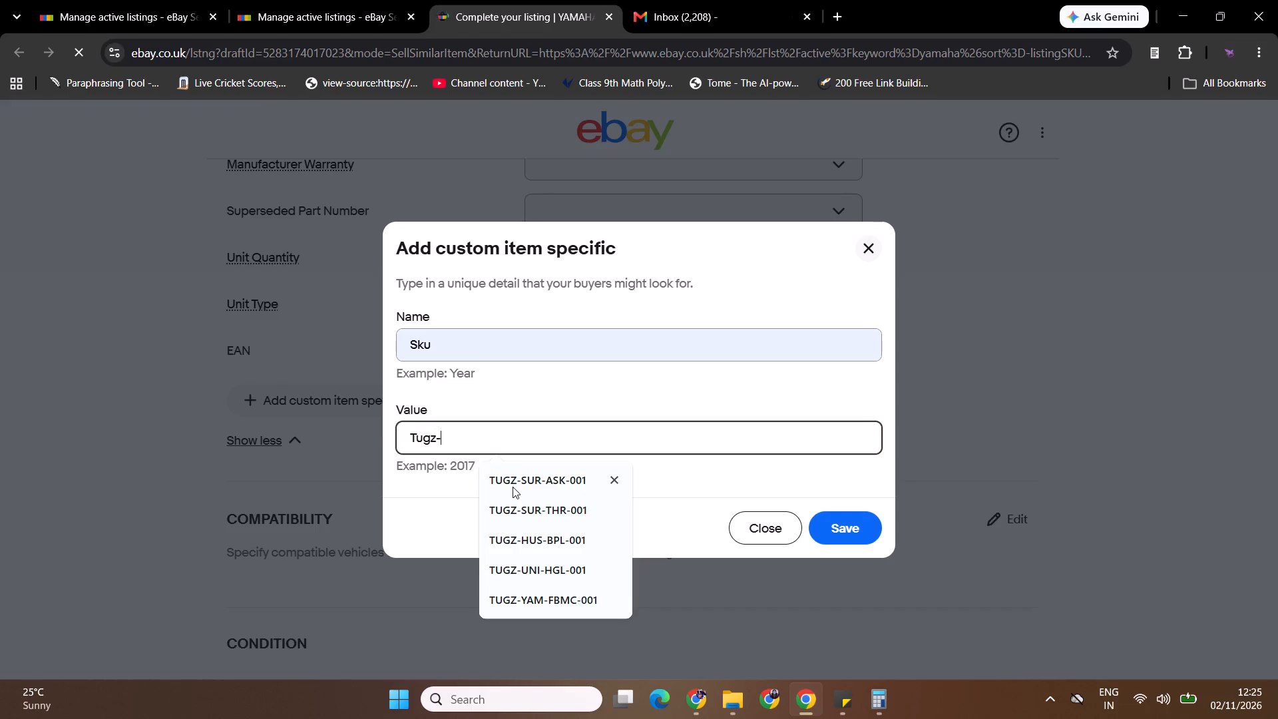
{"action": "key", "text": "alt+Tab"}
{"action": "left_click_drag", "start_coordinate": [1277, 162], "coordinate": [1275, 268]}
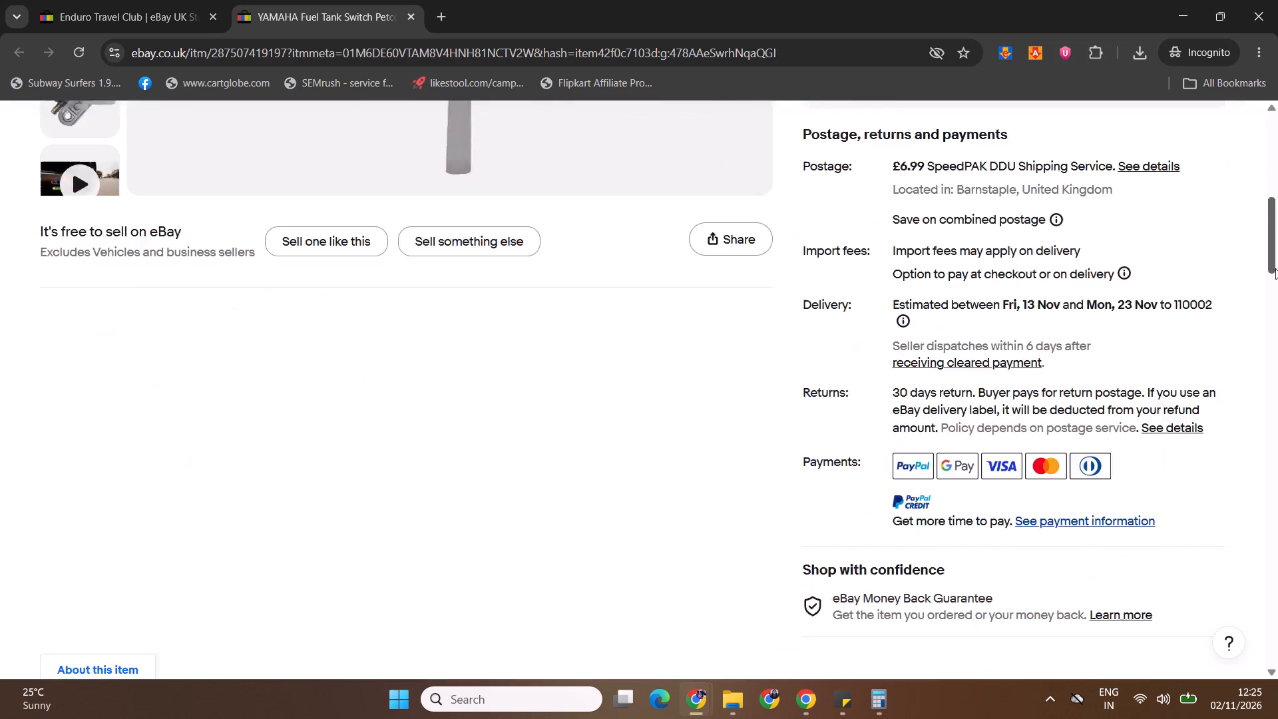
{"action": "left_click_drag", "start_coordinate": [1275, 268], "coordinate": [1277, 405]}
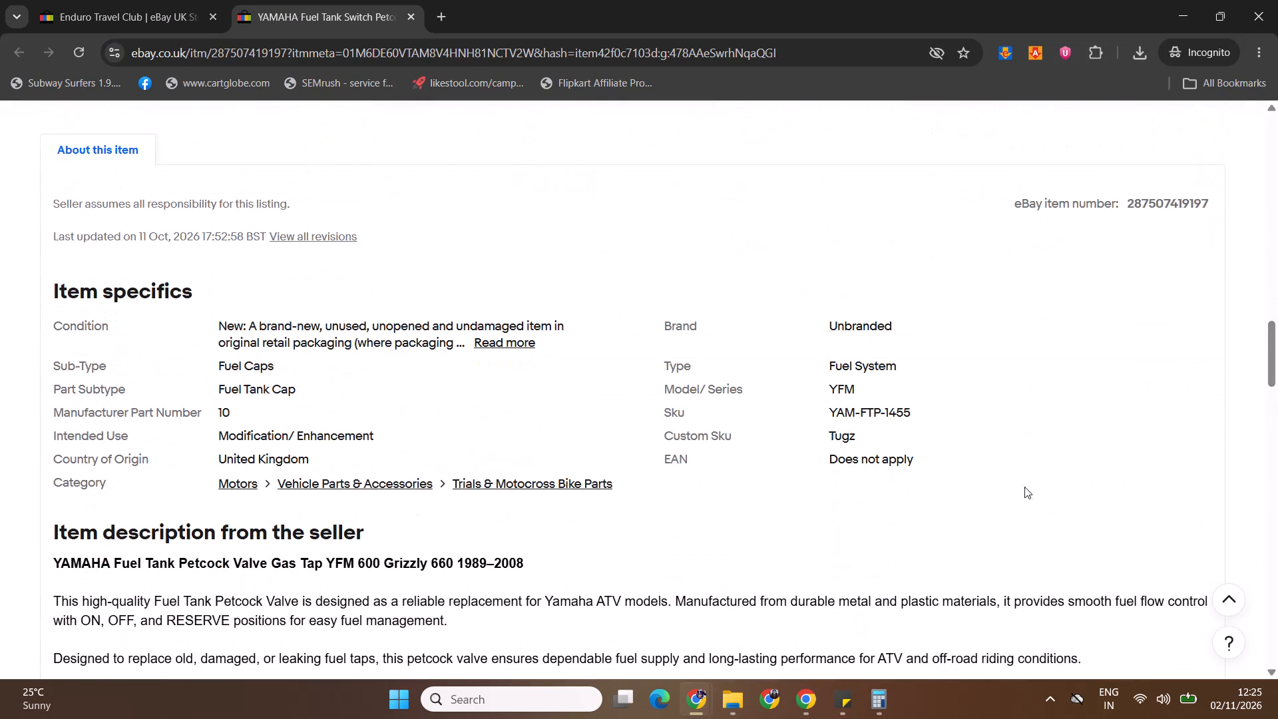
{"action": "left_click_drag", "start_coordinate": [831, 415], "coordinate": [943, 410], "text": "ctrl"}
{"action": "key", "text": "ctrl+c"}
{"action": "key", "text": "ctrl+c"}
{"action": "key", "text": "alt+Tab"}
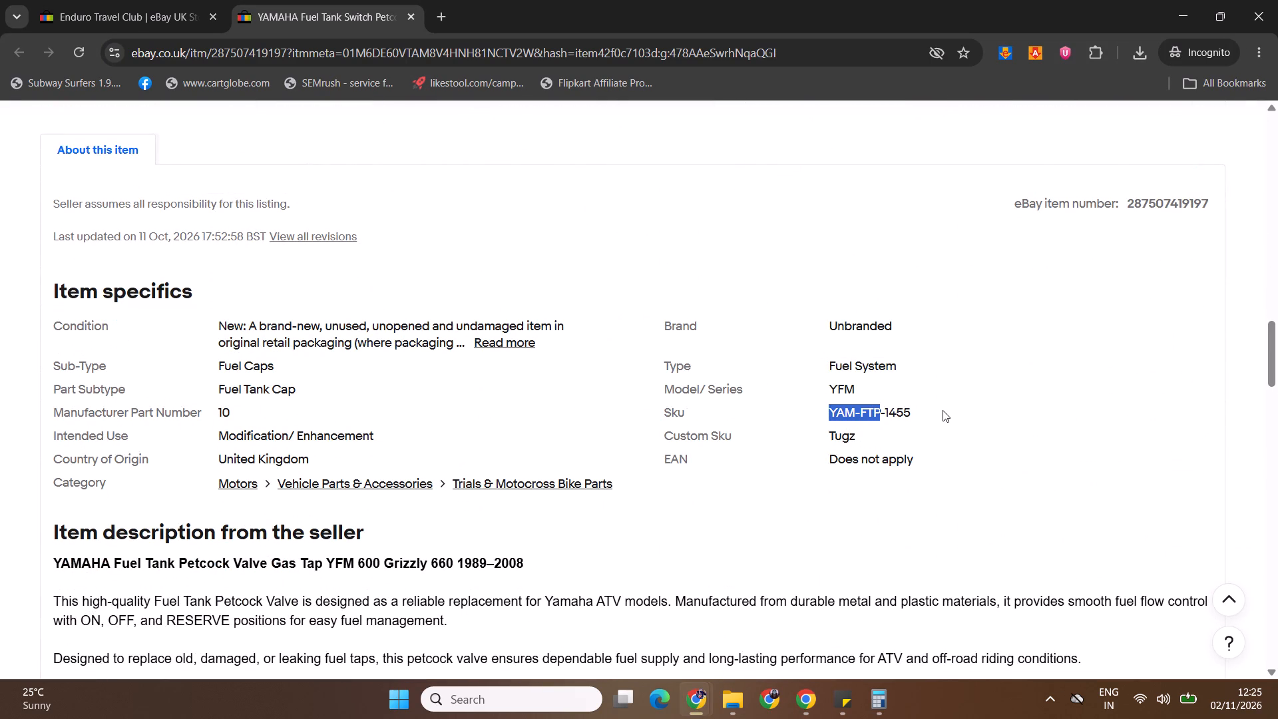
{"action": "key", "text": "ctrl+v"}
{"action": "left_click", "coordinate": [853, 525]}
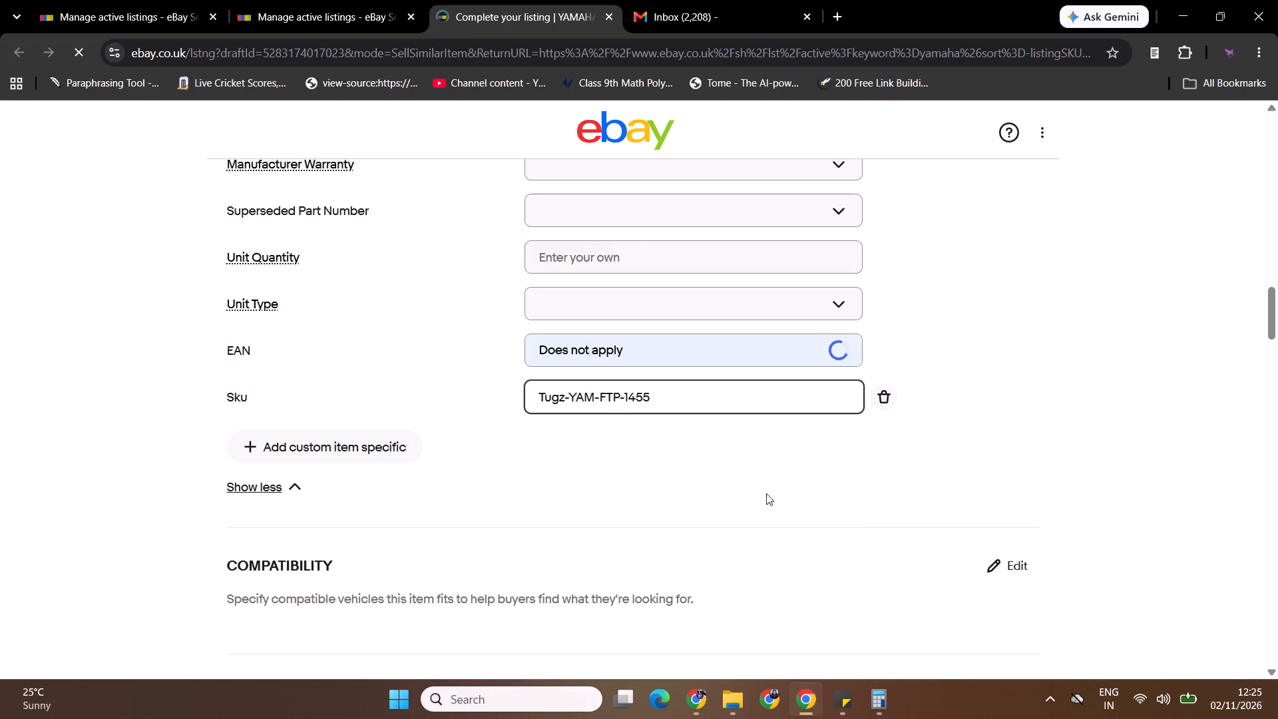
{"action": "left_click", "coordinate": [985, 436]}
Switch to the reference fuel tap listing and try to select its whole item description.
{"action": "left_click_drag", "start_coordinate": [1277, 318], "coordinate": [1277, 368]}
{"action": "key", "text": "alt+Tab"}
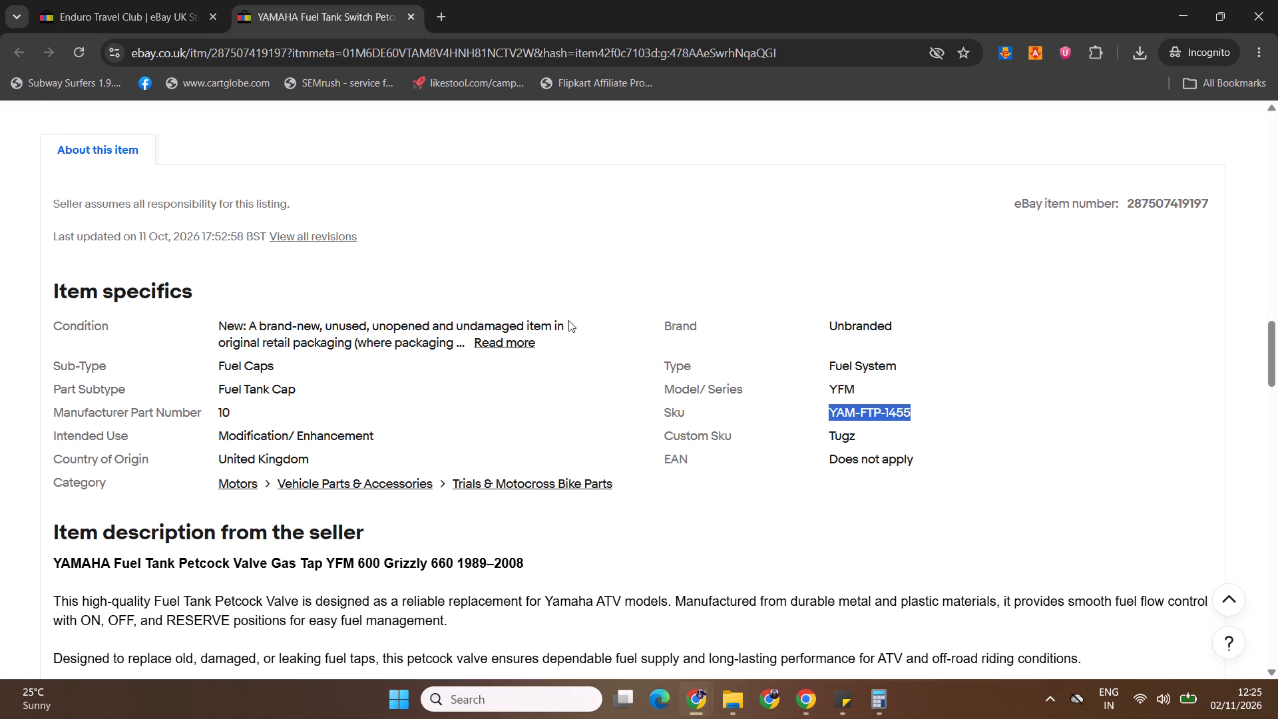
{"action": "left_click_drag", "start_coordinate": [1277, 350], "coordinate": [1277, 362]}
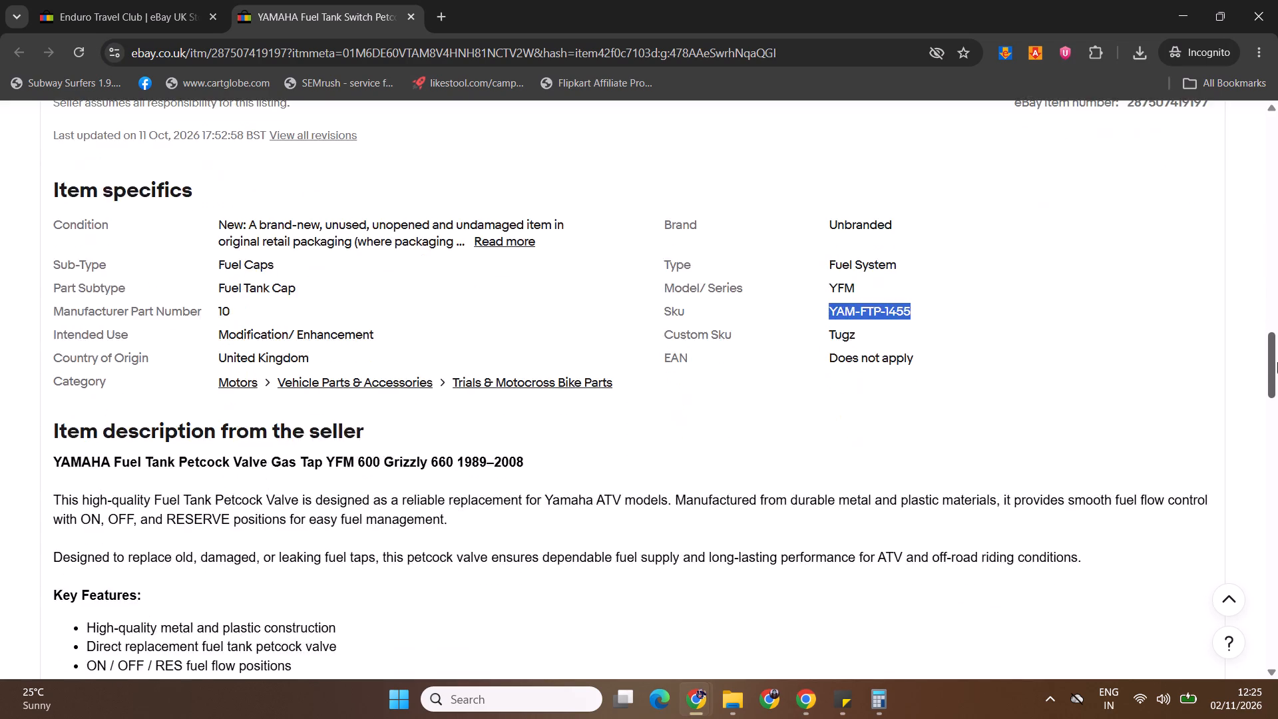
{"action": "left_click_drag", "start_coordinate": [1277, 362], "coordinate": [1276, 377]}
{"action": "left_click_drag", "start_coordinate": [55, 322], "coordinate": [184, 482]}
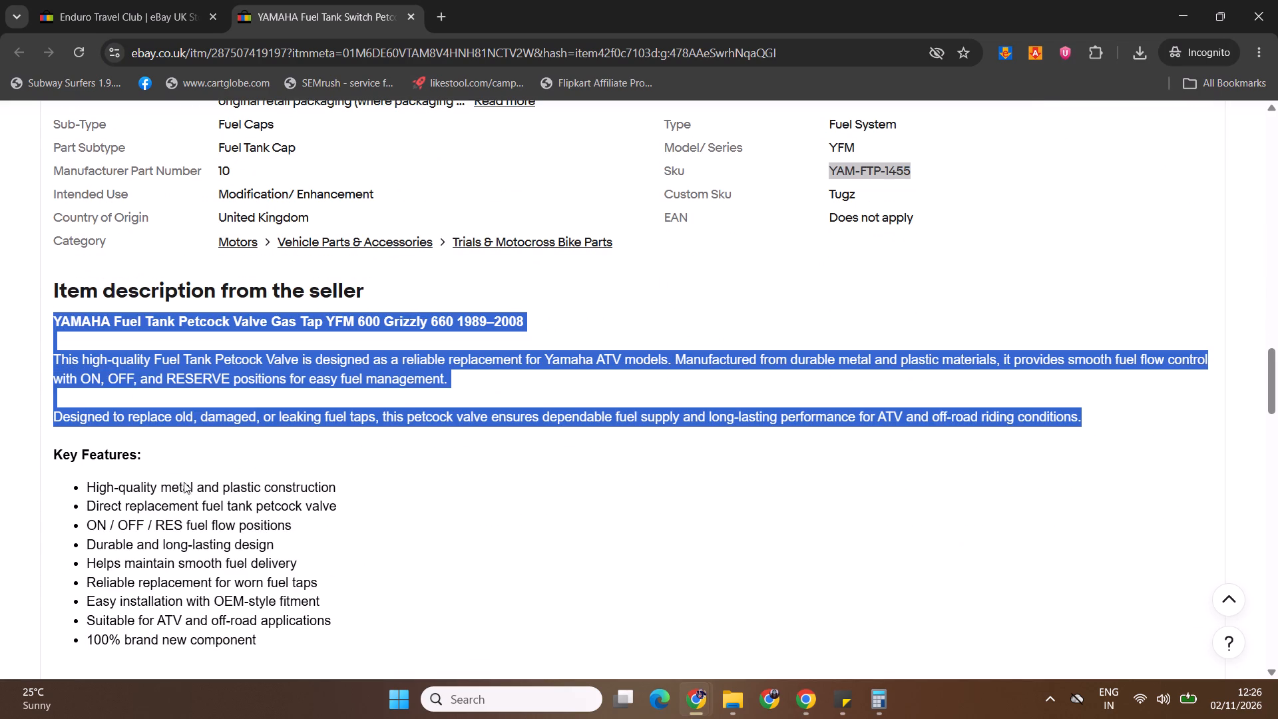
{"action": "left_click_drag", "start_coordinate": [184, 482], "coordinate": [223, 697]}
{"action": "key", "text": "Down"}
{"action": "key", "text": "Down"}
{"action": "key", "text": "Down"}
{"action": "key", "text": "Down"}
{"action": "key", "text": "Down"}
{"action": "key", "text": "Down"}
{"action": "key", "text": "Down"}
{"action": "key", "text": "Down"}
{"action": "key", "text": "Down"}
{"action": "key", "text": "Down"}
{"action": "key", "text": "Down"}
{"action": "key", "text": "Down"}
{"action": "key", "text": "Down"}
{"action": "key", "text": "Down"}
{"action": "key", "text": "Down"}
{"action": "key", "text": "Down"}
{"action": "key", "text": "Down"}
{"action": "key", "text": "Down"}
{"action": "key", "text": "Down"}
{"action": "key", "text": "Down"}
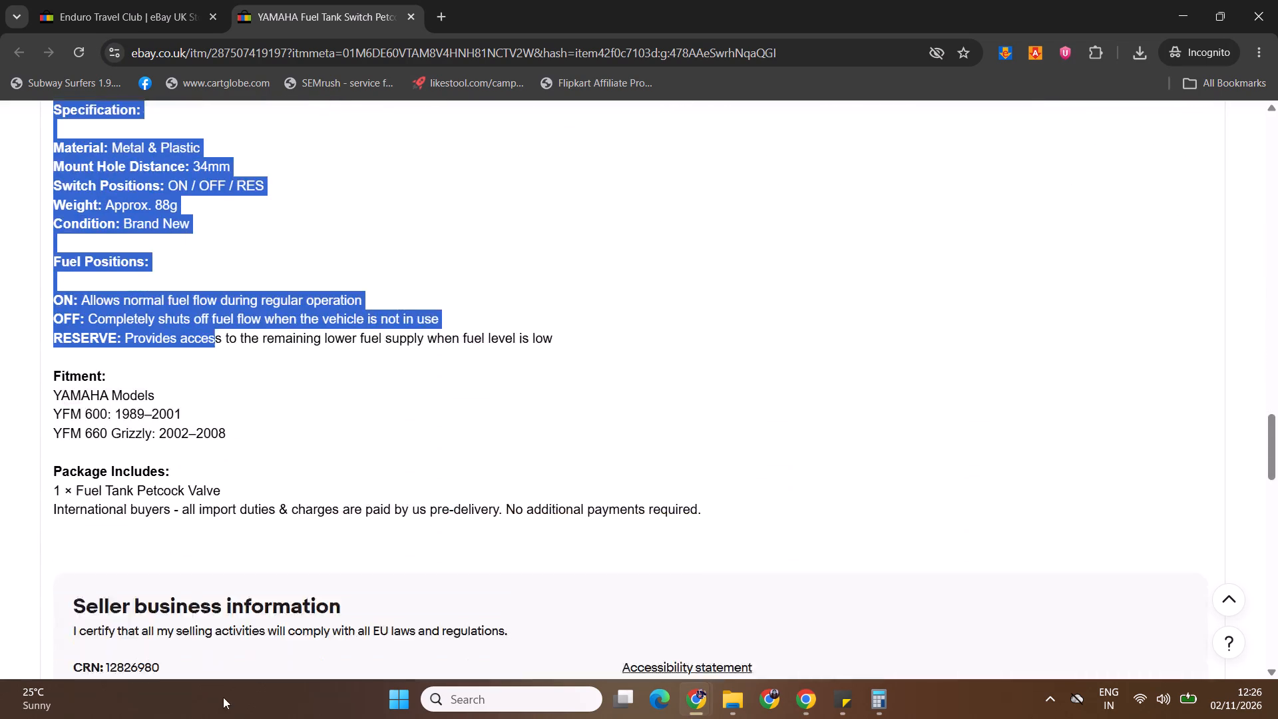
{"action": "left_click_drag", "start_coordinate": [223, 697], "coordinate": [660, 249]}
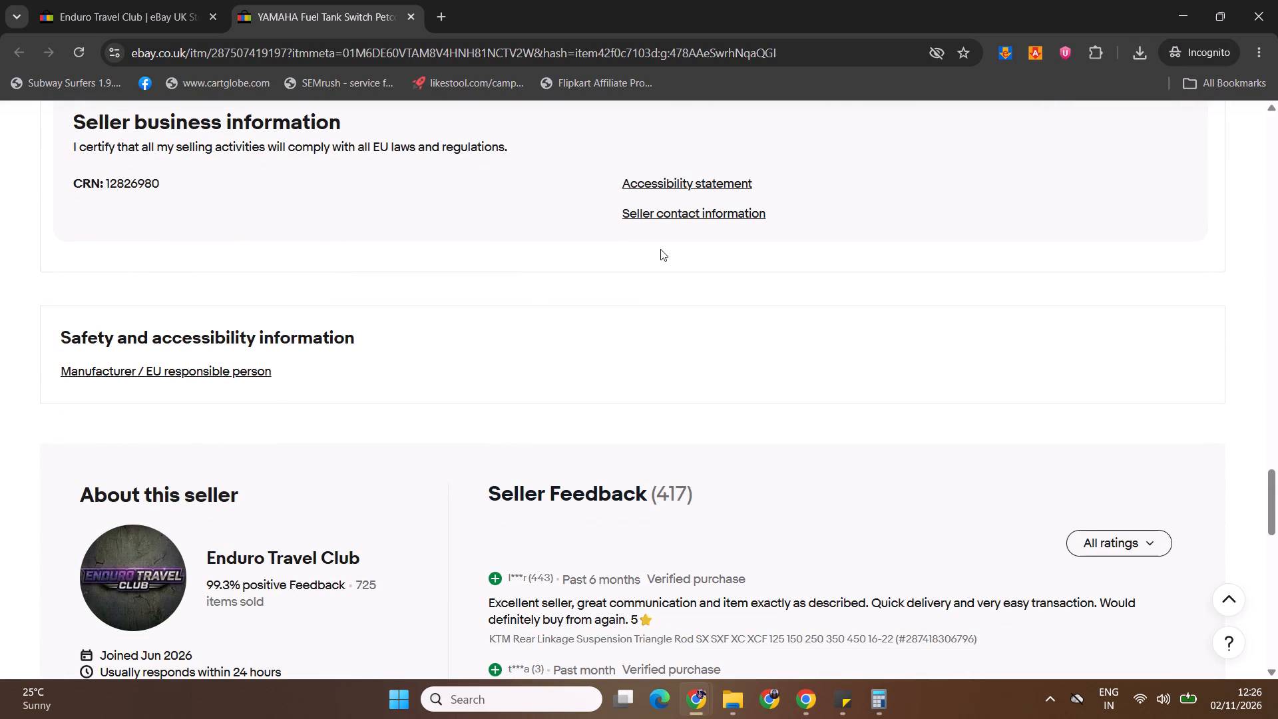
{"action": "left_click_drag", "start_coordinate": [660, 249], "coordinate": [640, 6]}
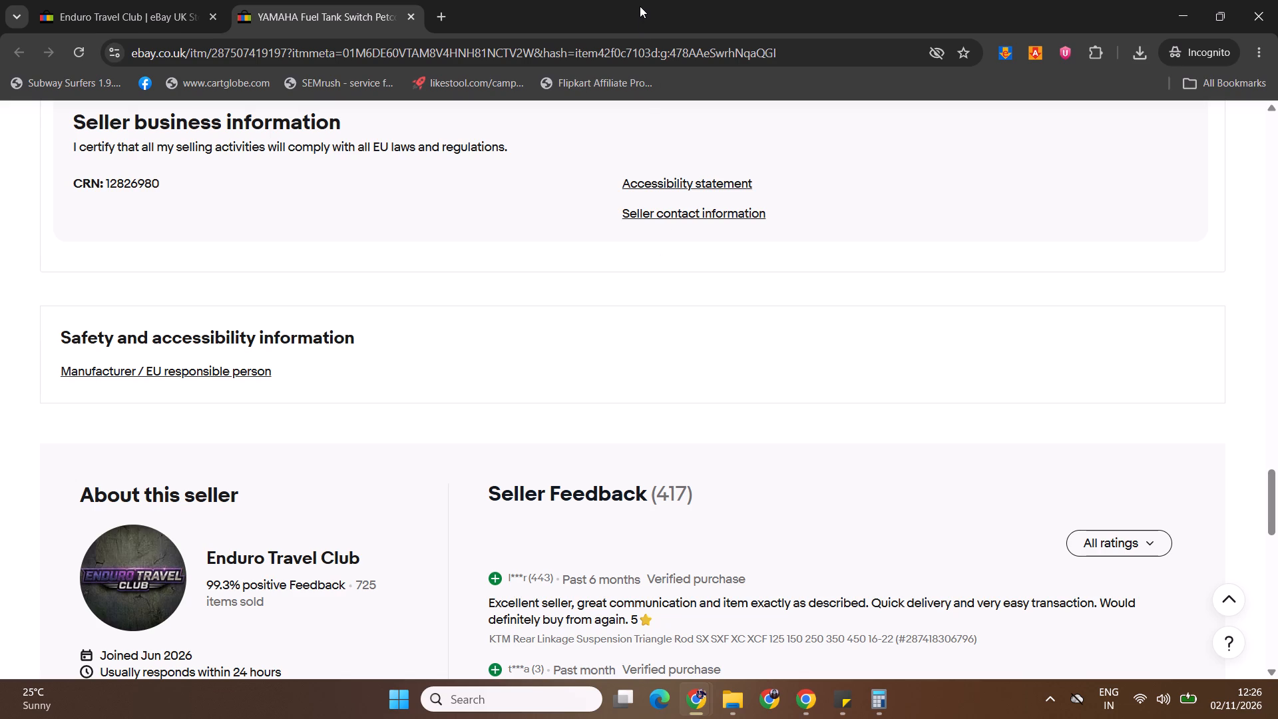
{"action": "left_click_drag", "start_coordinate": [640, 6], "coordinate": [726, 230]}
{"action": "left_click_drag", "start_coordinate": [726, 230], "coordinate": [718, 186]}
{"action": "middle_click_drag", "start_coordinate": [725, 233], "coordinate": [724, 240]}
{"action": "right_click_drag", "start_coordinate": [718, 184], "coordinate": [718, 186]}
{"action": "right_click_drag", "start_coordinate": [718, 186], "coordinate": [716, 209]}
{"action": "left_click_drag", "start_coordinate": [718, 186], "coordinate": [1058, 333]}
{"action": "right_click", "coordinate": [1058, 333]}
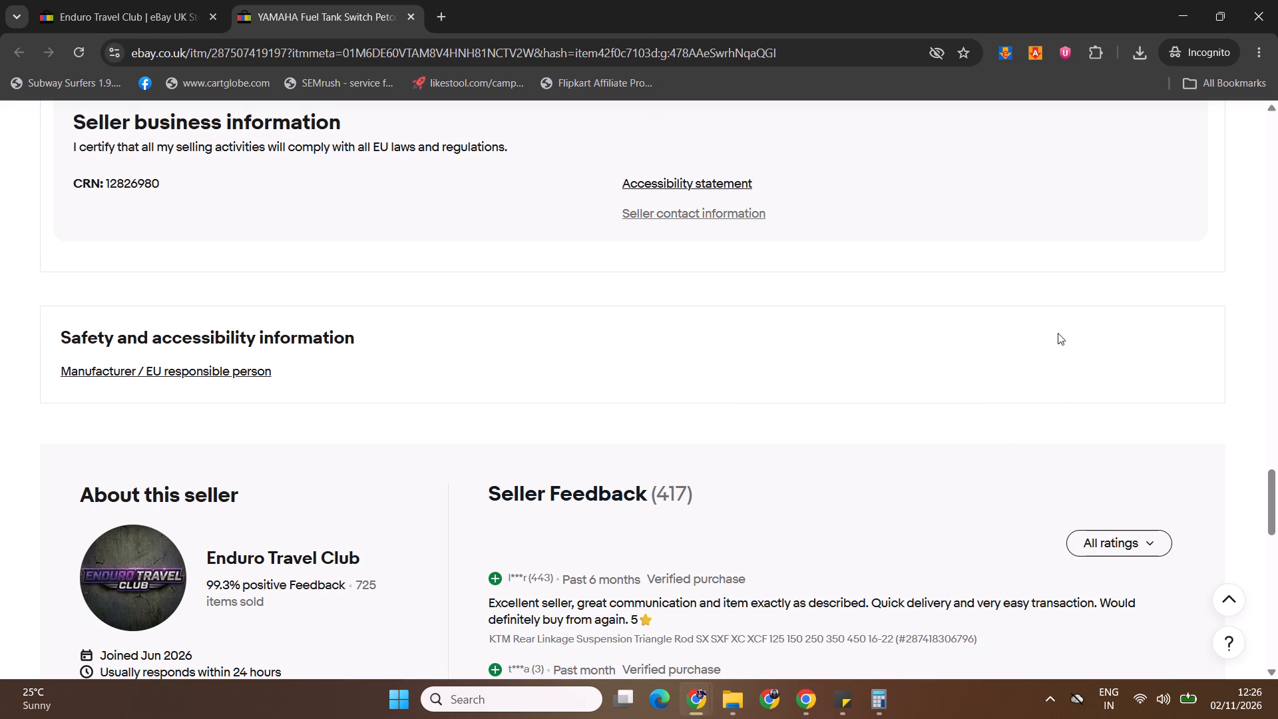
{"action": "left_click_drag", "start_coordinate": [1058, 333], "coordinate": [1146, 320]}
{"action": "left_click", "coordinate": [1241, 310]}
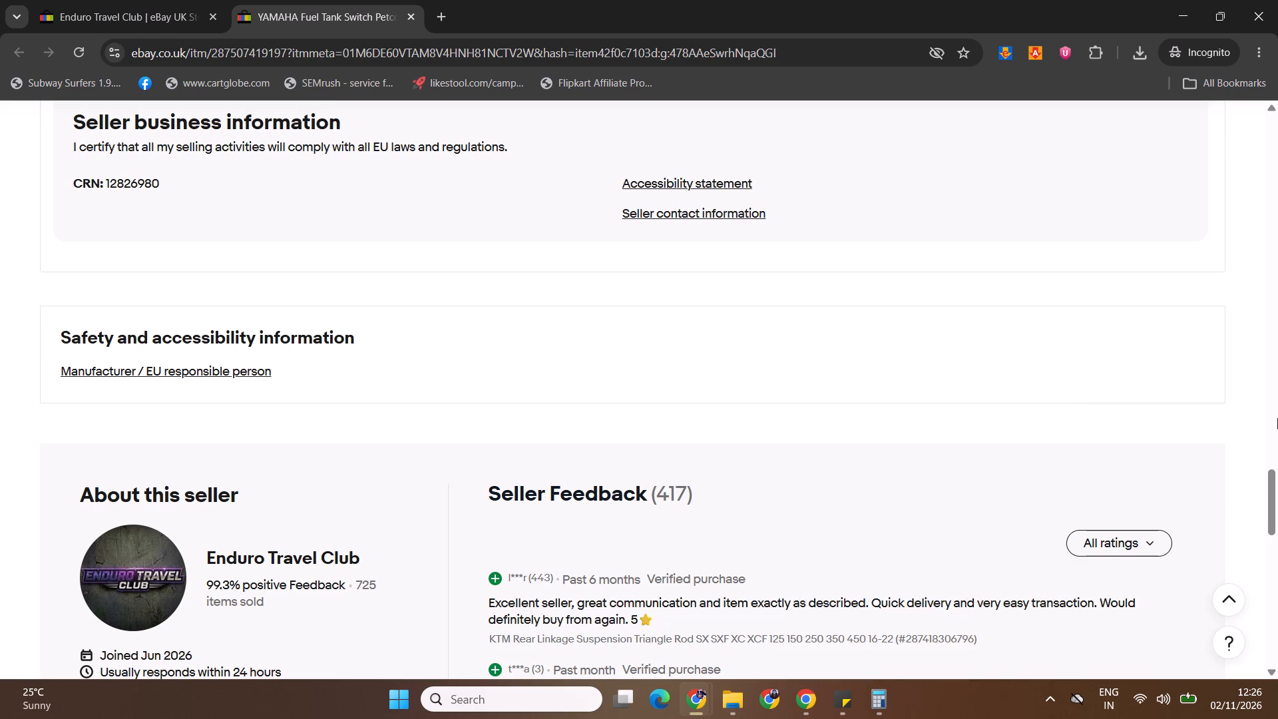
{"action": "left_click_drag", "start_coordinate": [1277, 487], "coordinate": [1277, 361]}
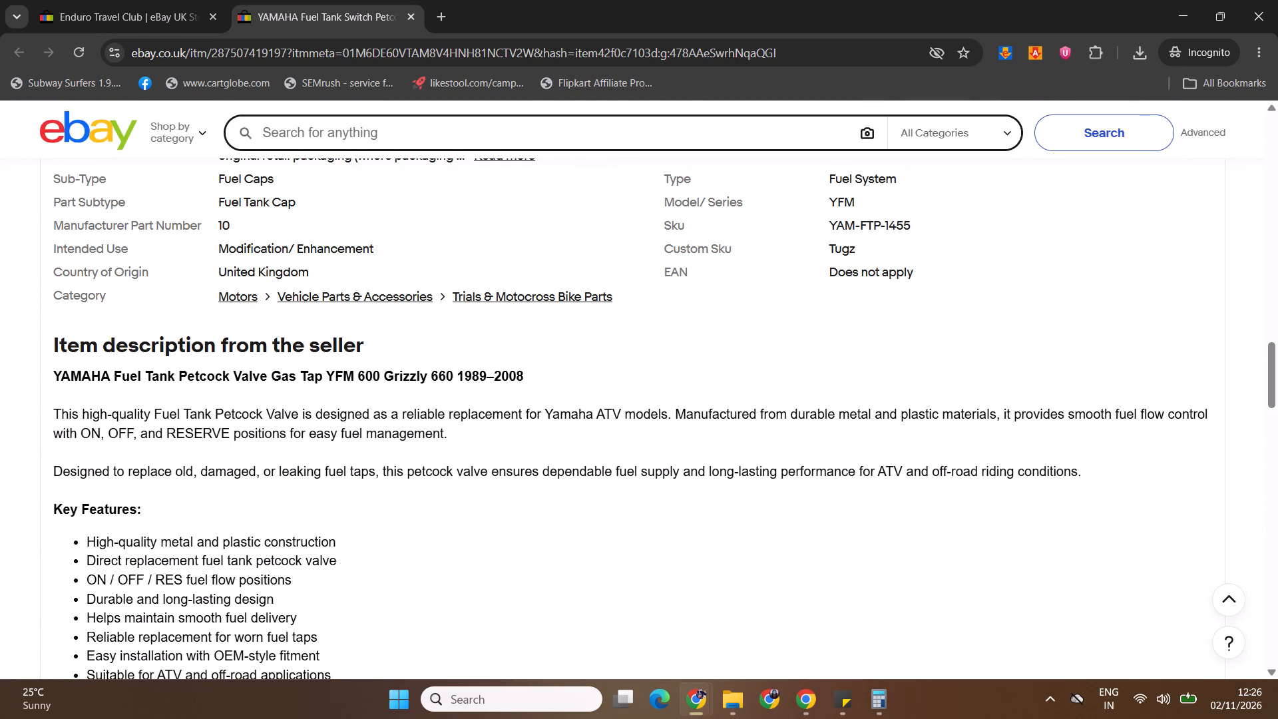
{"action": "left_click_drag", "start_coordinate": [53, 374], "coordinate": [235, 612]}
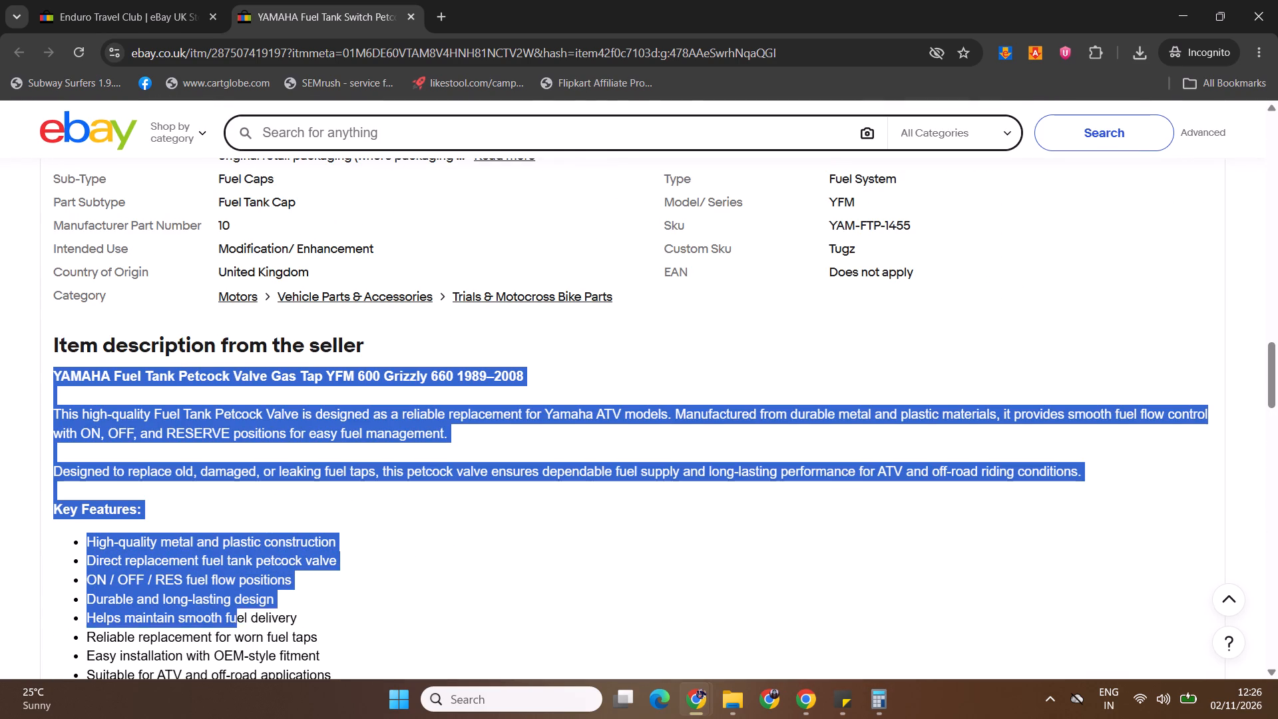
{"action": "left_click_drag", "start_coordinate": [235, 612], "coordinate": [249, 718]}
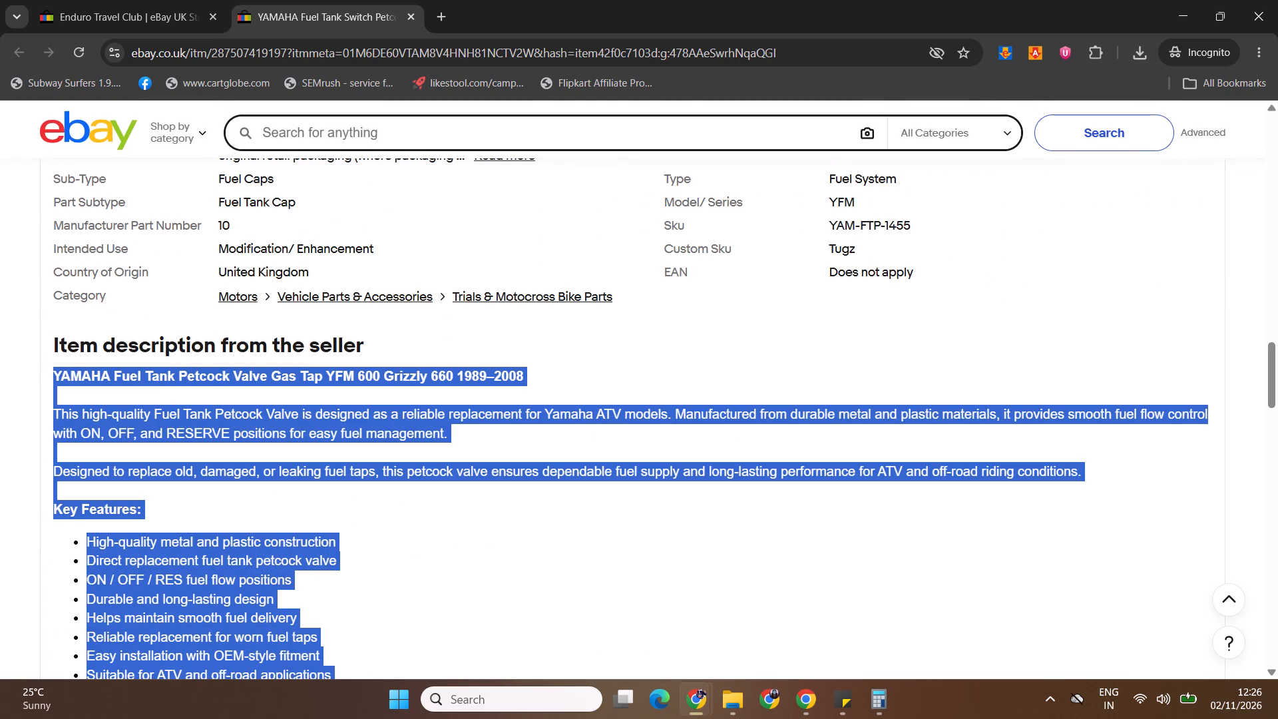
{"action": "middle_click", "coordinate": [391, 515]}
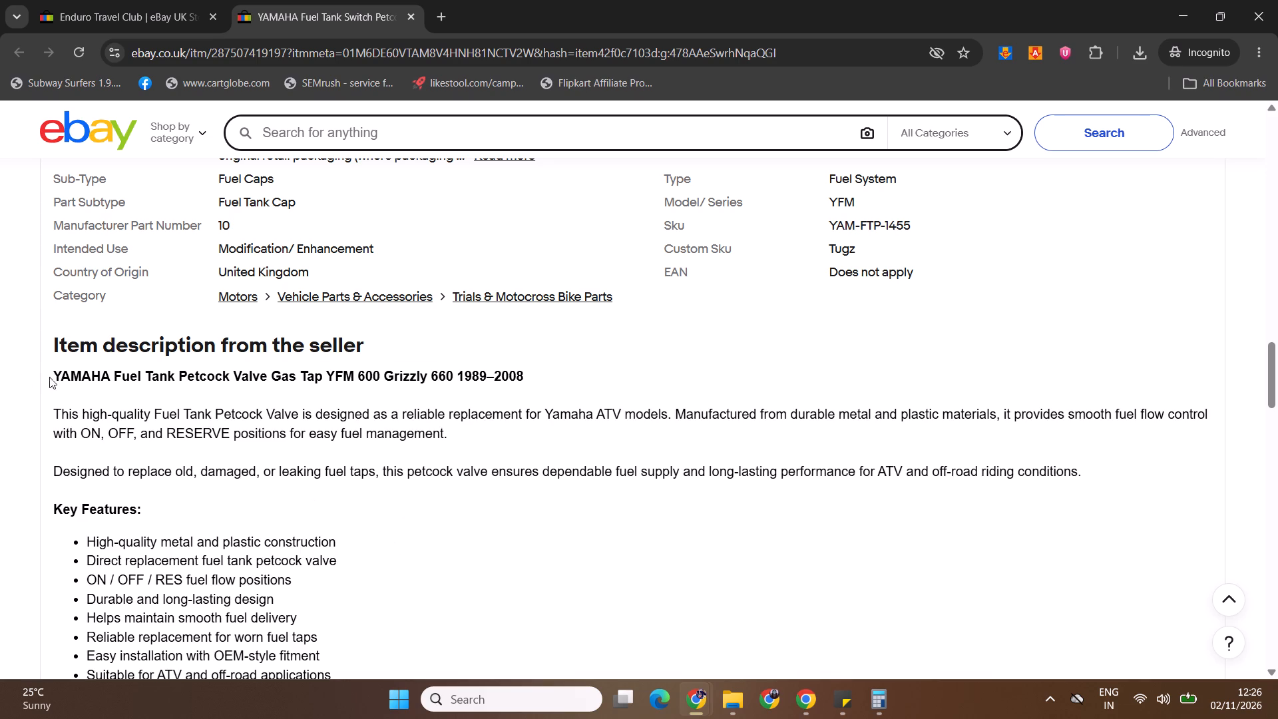
Copy the reference listing's full item description, from the YAMAHA Fuel Tank Petcock Valve heading through the international buyers note.
{"action": "left_click_drag", "start_coordinate": [55, 376], "coordinate": [153, 437]}
{"action": "key", "text": "Down"}
{"action": "key", "text": "Down"}
{"action": "key", "text": "Down"}
{"action": "key", "text": "Down"}
{"action": "key", "text": "Down"}
{"action": "key", "text": "Down"}
{"action": "key", "text": "Down"}
{"action": "key", "text": "Down"}
{"action": "key", "text": "Down"}
{"action": "key", "text": "Down"}
{"action": "key", "text": "Down"}
{"action": "key", "text": "Down"}
{"action": "key", "text": "Down"}
{"action": "key", "text": "Down"}
{"action": "key", "text": "Down"}
{"action": "key", "text": "Down"}
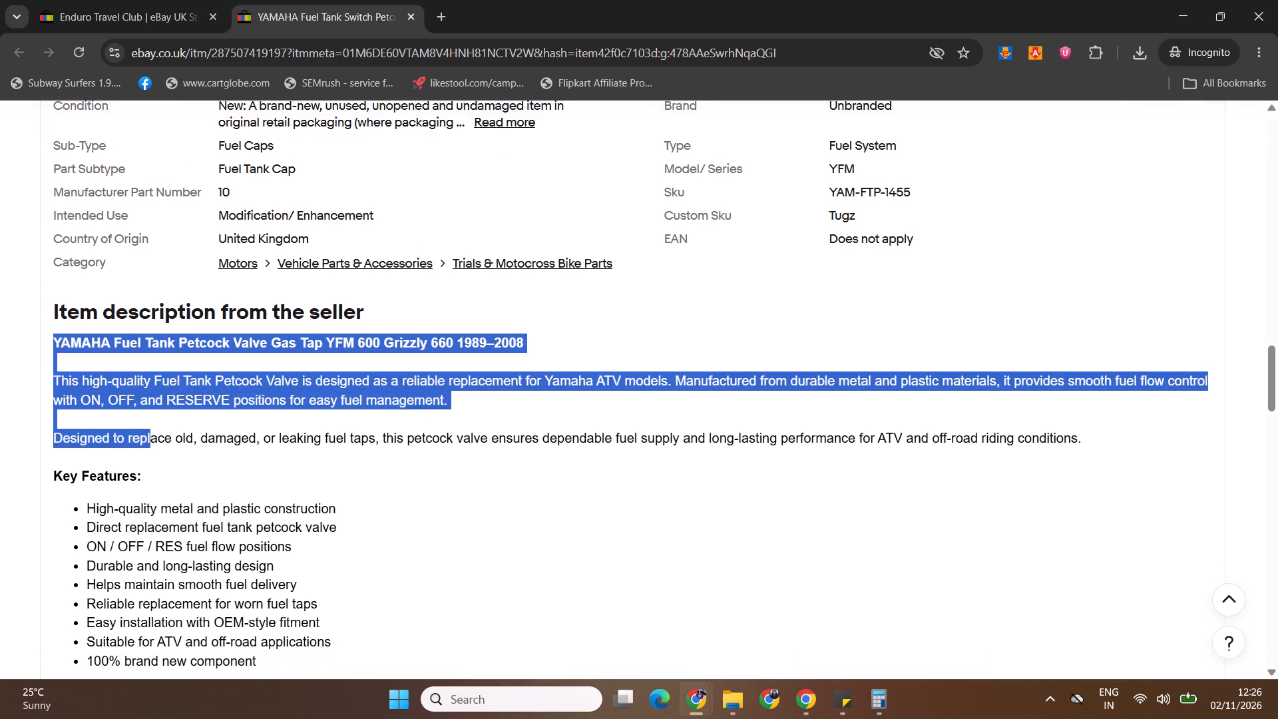
{"action": "left_click_drag", "start_coordinate": [153, 437], "coordinate": [733, 625]}
{"action": "key", "text": "ctrl+c"}
{"action": "key", "text": "ctrl+c"}
{"action": "key", "text": "ctrl+c"}
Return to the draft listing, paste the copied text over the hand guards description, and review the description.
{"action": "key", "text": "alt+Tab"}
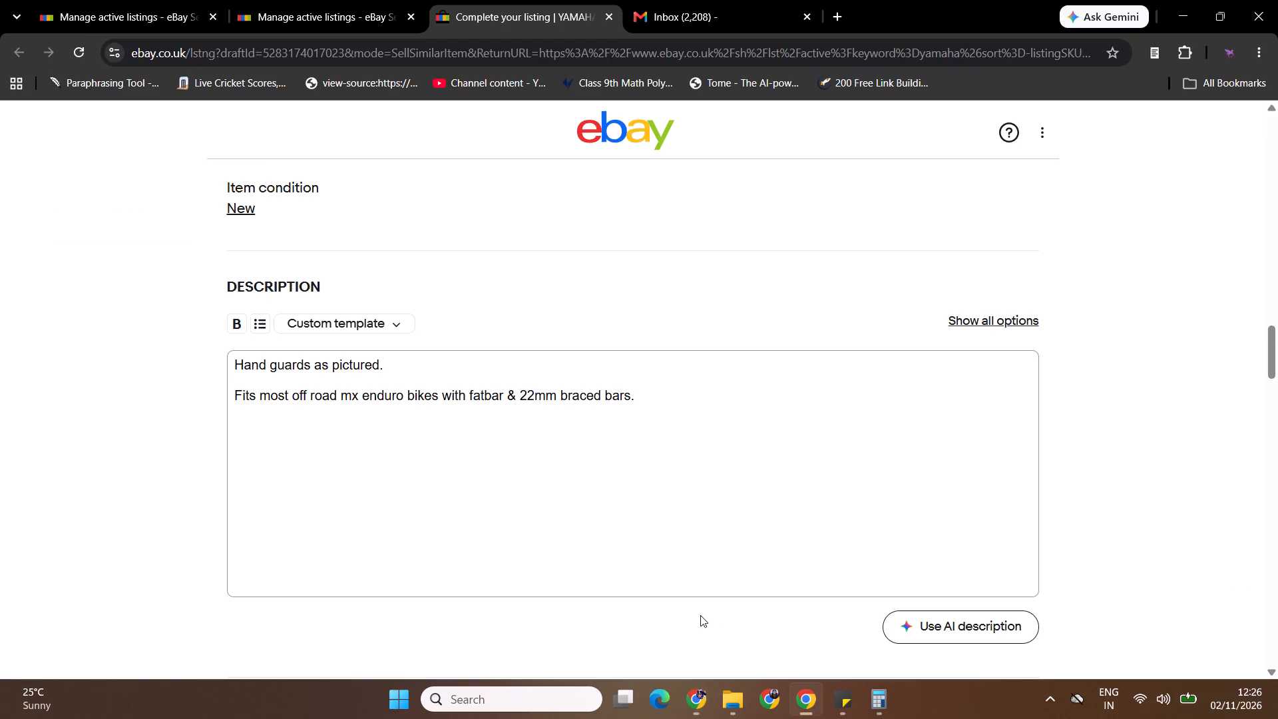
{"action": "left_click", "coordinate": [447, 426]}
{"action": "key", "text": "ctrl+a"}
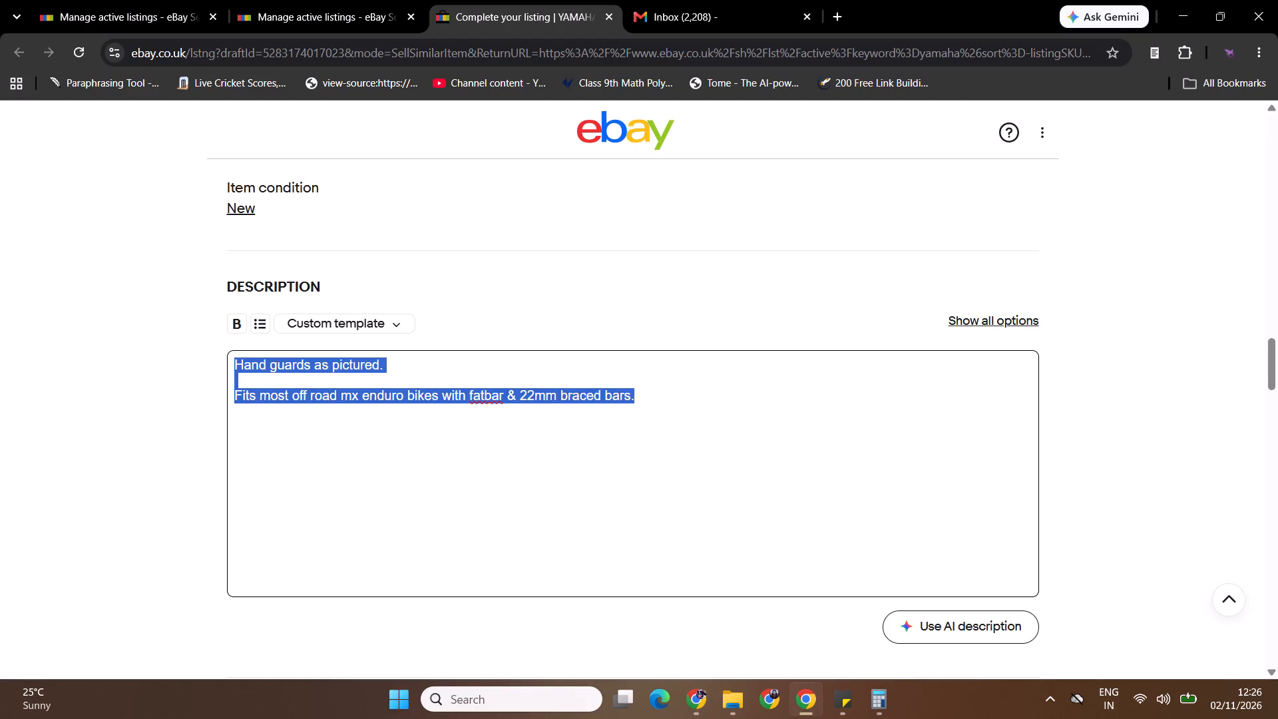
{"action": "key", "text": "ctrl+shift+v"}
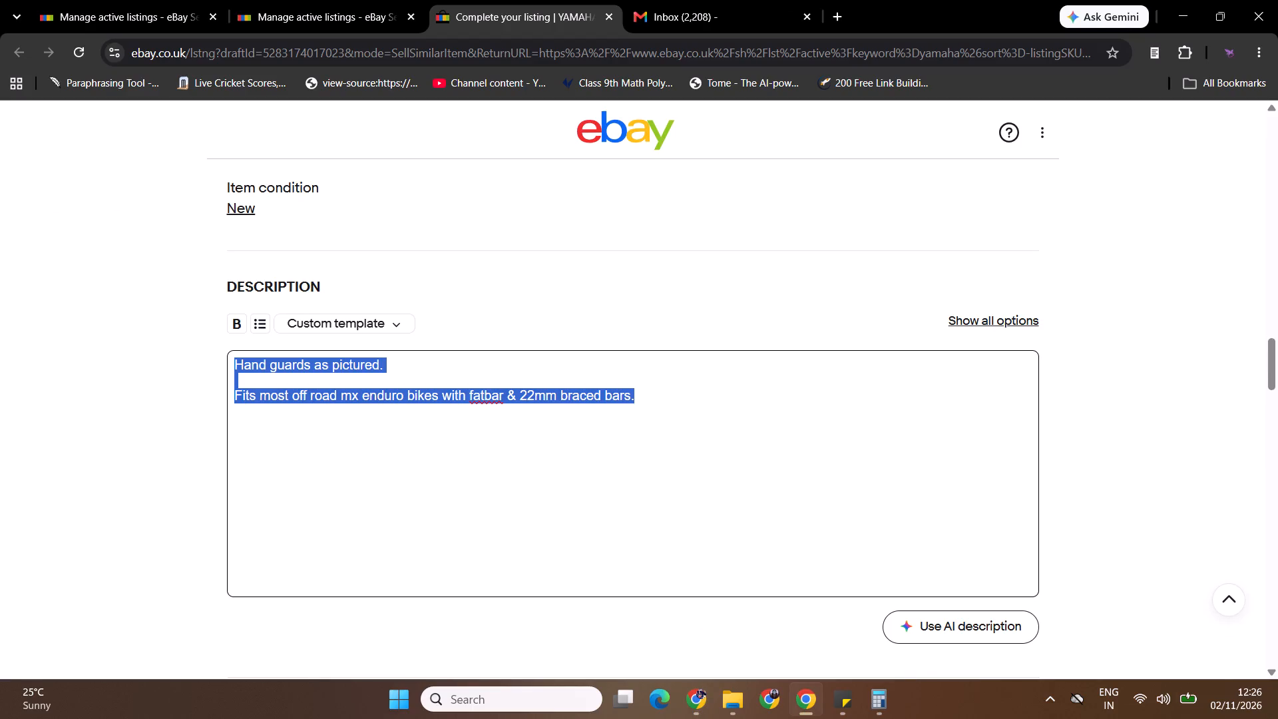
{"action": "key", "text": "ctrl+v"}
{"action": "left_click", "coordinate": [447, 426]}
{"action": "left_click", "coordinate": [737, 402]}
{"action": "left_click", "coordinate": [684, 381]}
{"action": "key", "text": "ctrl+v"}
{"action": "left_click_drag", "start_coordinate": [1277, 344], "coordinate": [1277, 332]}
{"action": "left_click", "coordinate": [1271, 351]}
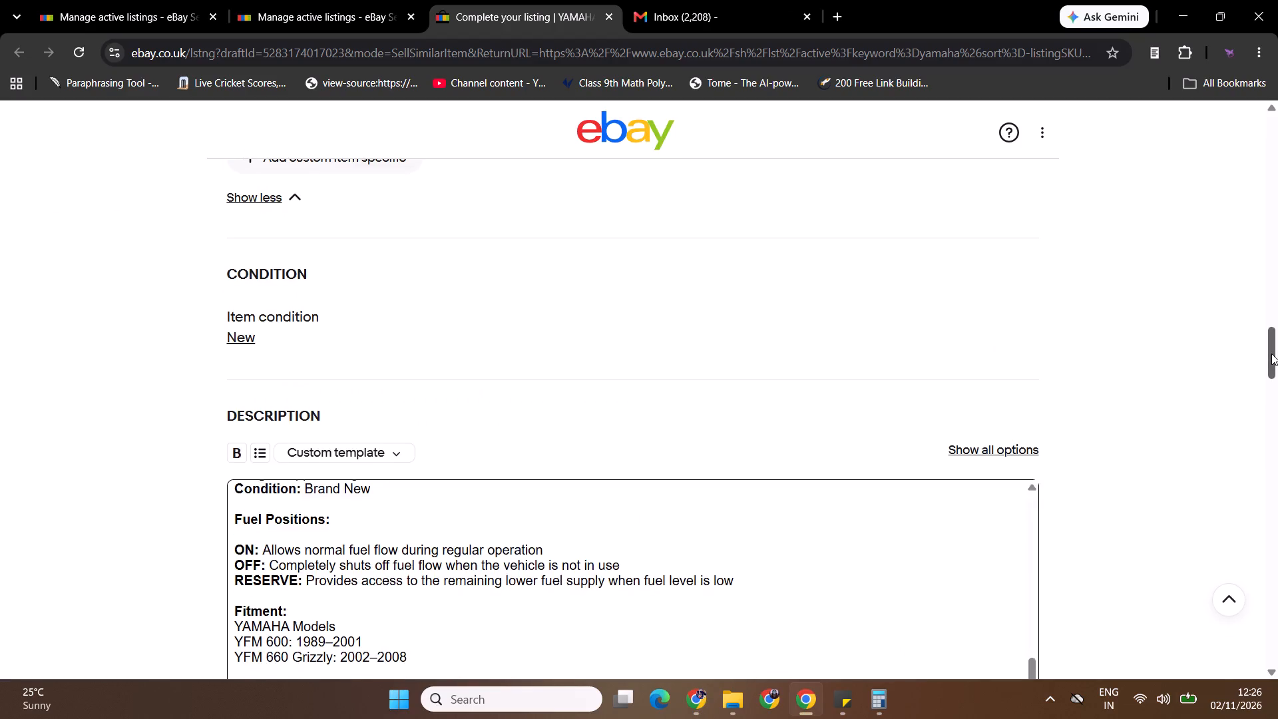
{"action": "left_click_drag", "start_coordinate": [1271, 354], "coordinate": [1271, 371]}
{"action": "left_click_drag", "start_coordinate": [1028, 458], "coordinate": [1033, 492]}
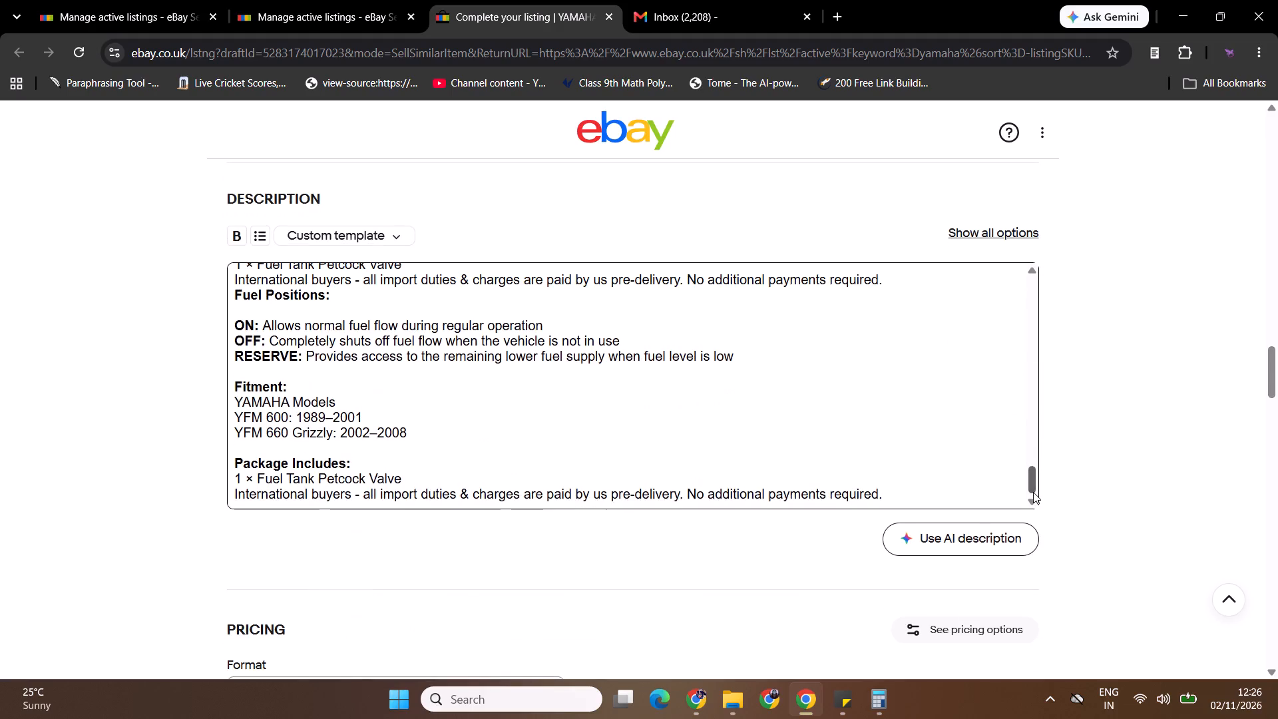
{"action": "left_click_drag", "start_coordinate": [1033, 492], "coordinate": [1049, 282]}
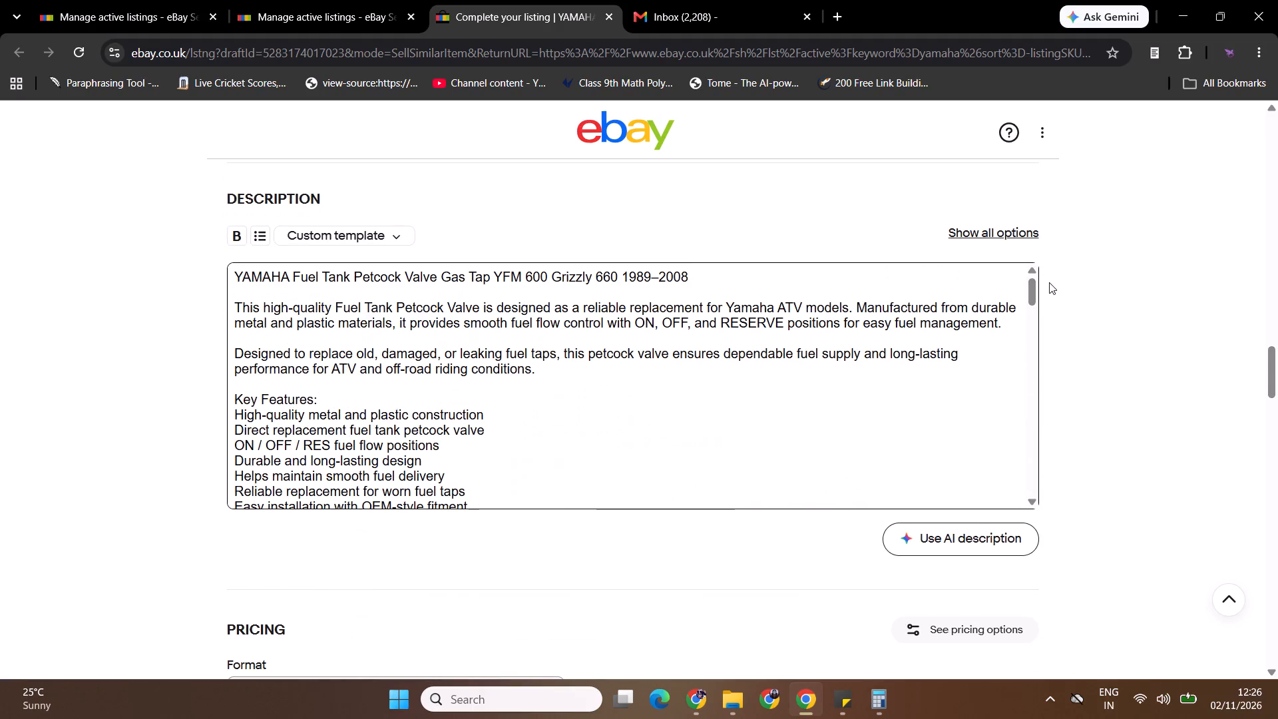
Clear the draft's description completely and paste the copied fuel tap description with its bold headings and bullets.
{"action": "key", "text": "ctrl+a"}
{"action": "key", "text": "Delete"}
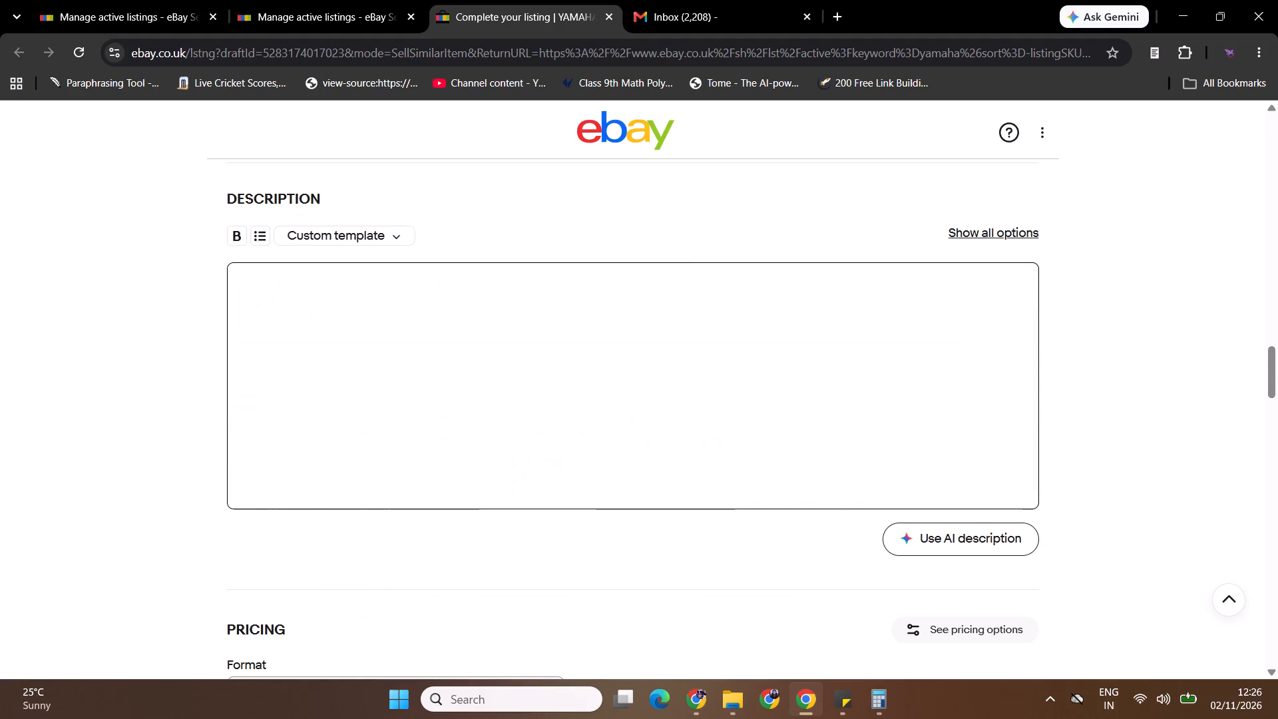
{"action": "key", "text": "ctrl+v"}
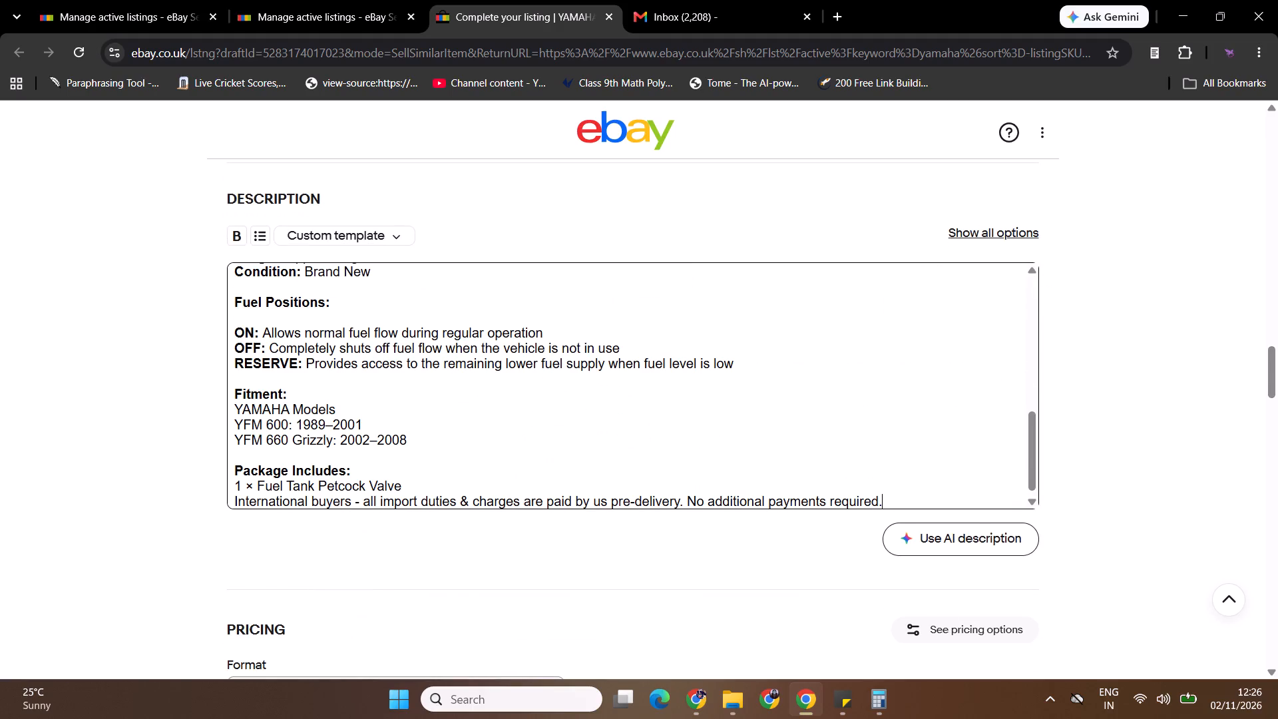
Delete the extra blank line above and the blank line below the Specification heading, and review the whole description.
{"action": "left_click_drag", "start_coordinate": [1030, 442], "coordinate": [1029, 443]}
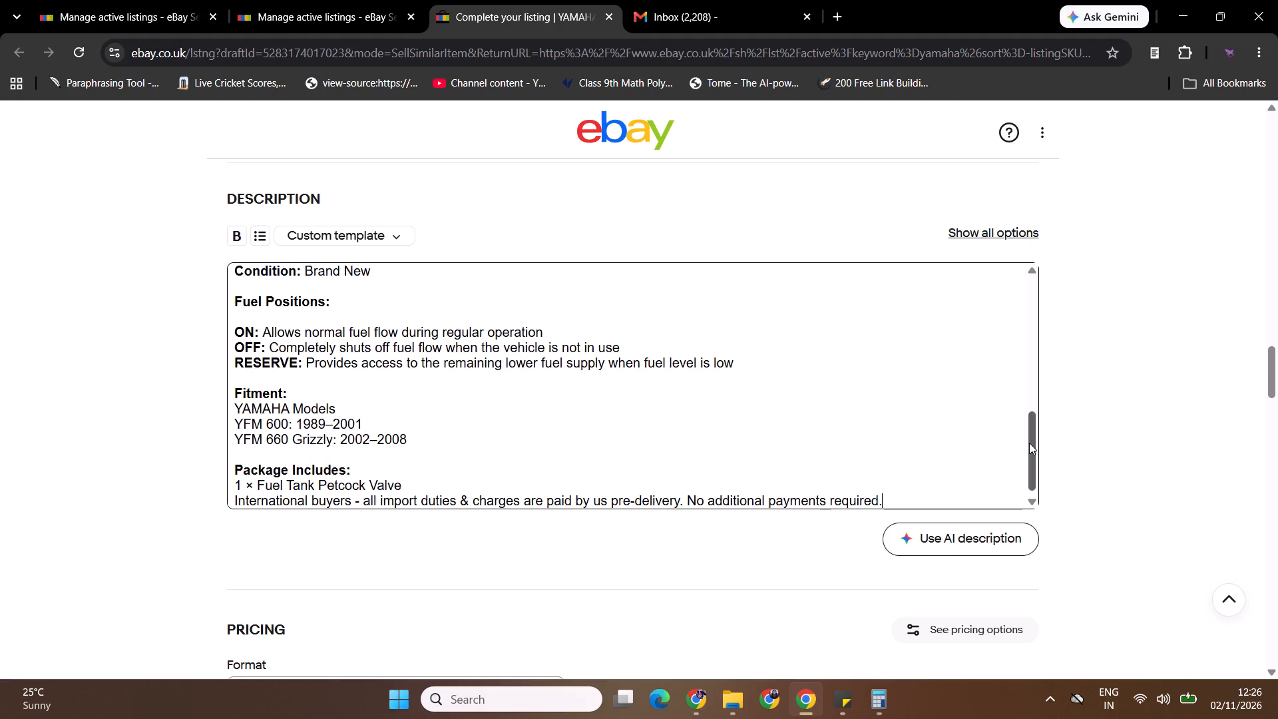
{"action": "left_click_drag", "start_coordinate": [1029, 443], "coordinate": [1032, 465]}
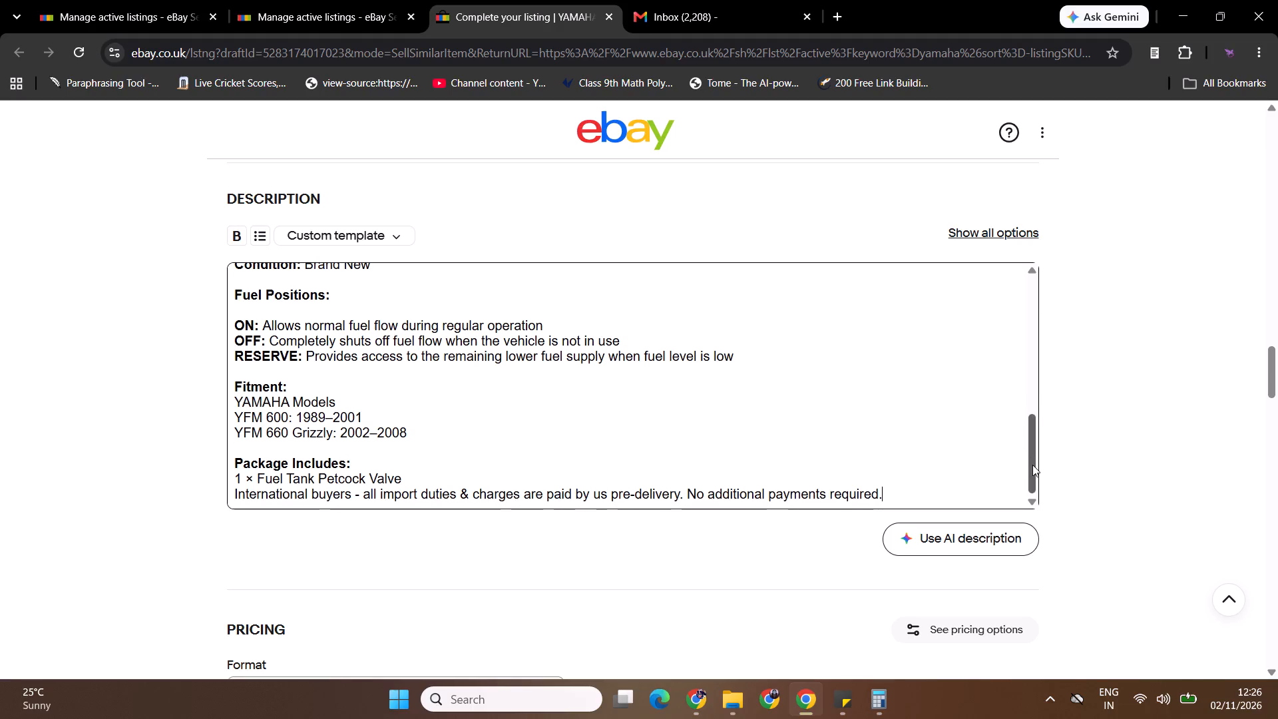
{"action": "left_click_drag", "start_coordinate": [1032, 465], "coordinate": [1028, 379]}
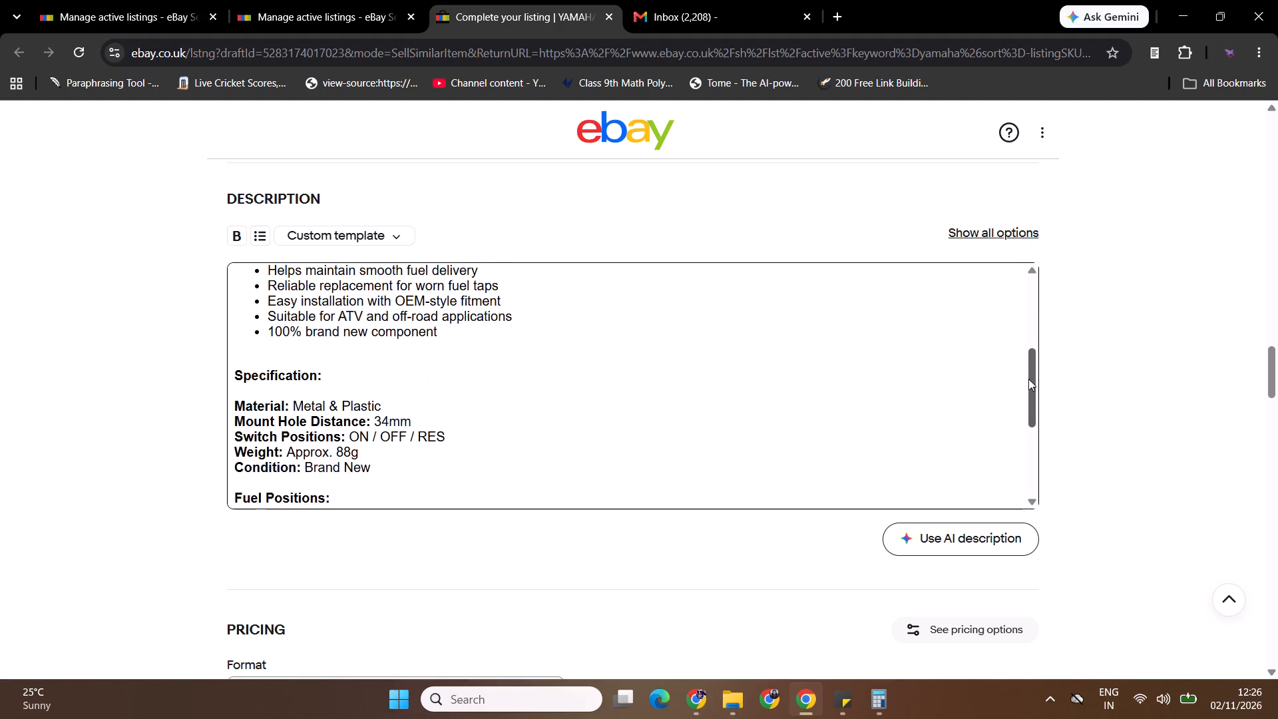
{"action": "left_click_drag", "start_coordinate": [1028, 379], "coordinate": [1019, 320]}
{"action": "left_click_drag", "start_coordinate": [1032, 344], "coordinate": [1032, 377]}
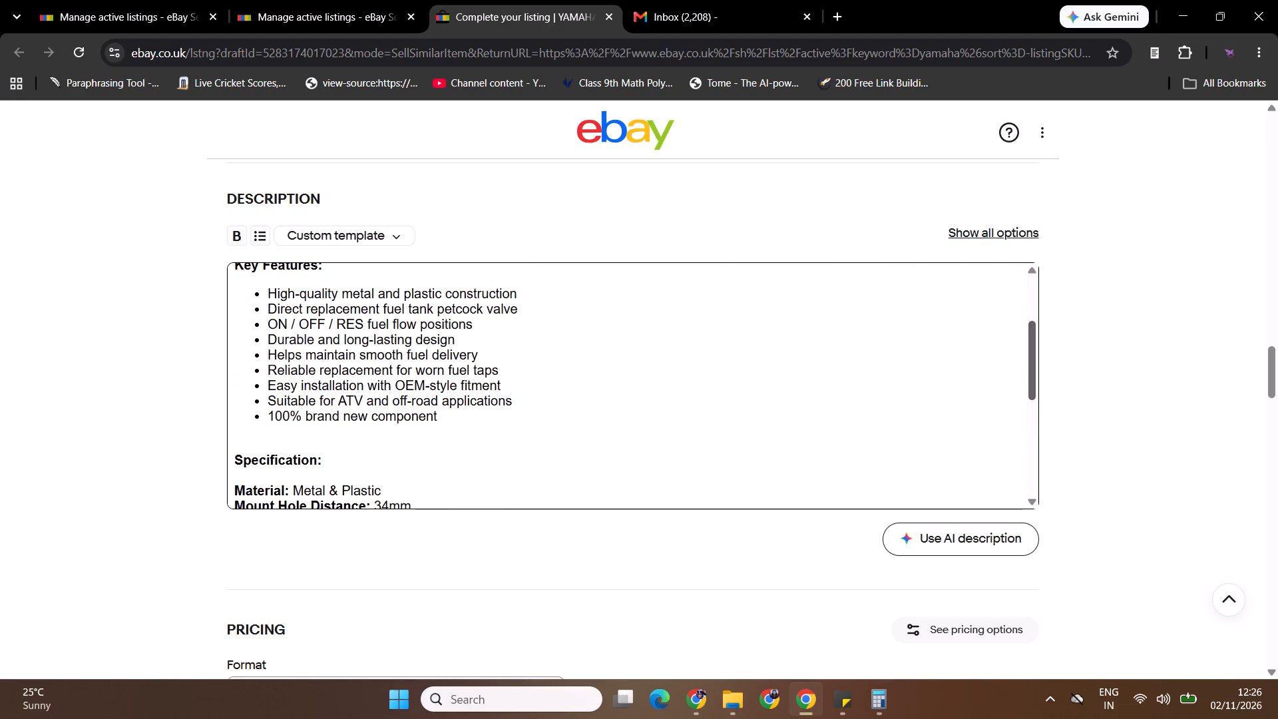
{"action": "left_click", "coordinate": [300, 432]}
{"action": "key", "text": "BackSpace"}
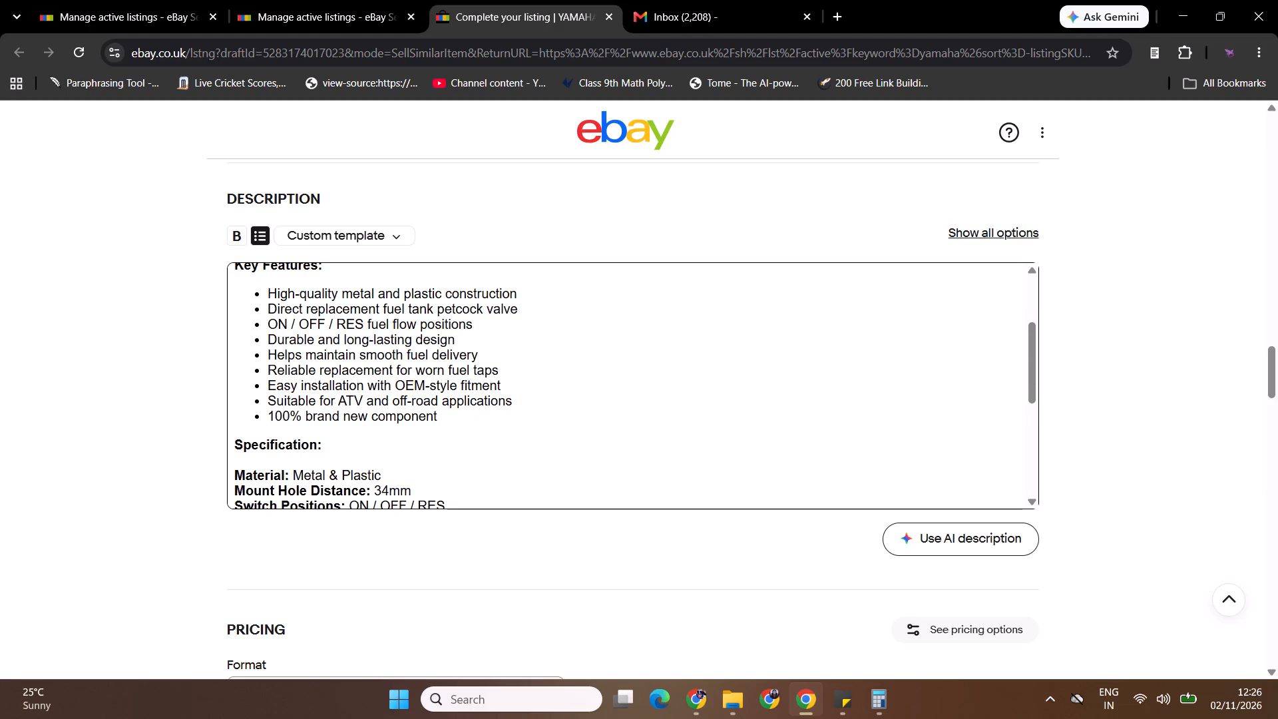
{"action": "left_click", "coordinate": [243, 455]}
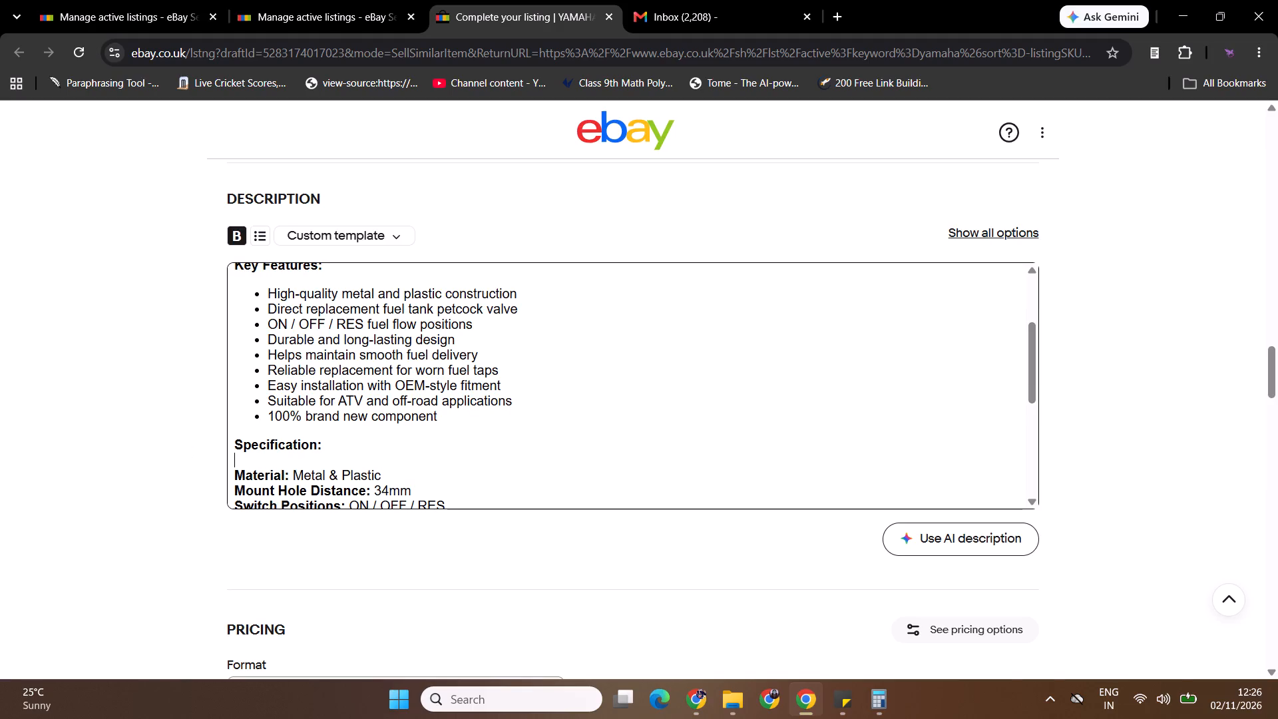
{"action": "key", "text": "BackSpace"}
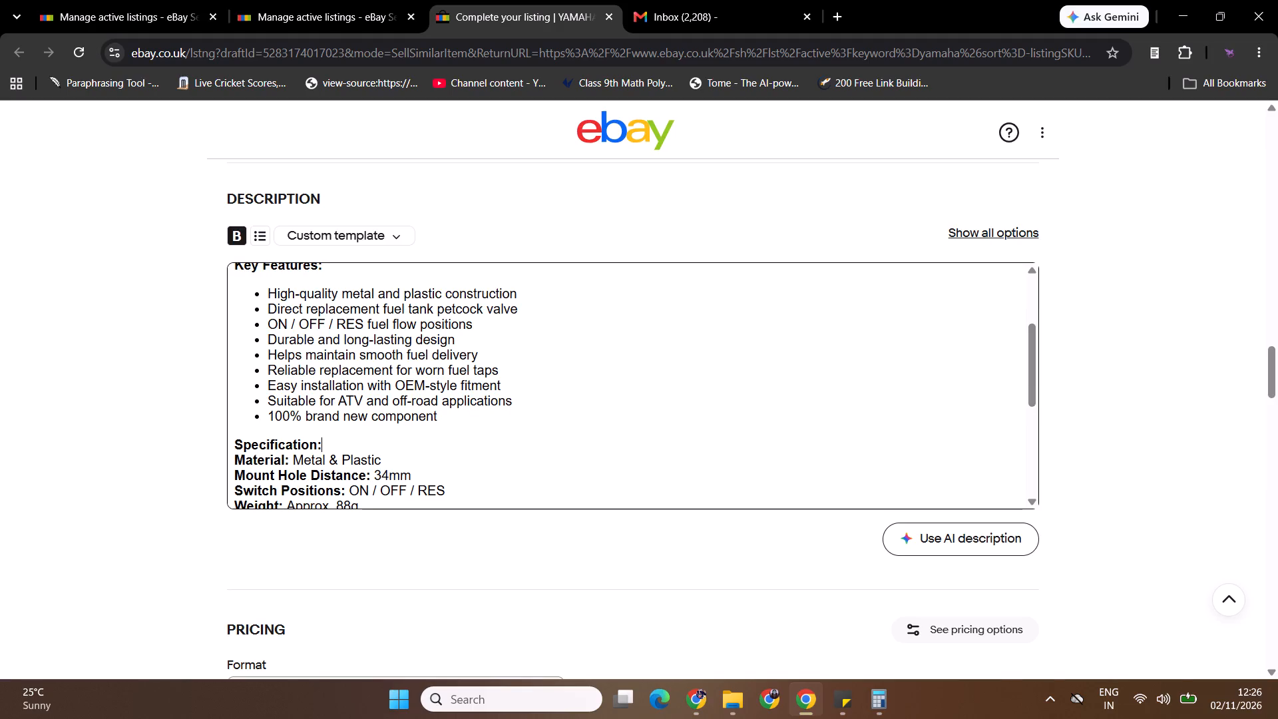
{"action": "left_click_drag", "start_coordinate": [1034, 341], "coordinate": [1048, 252]}
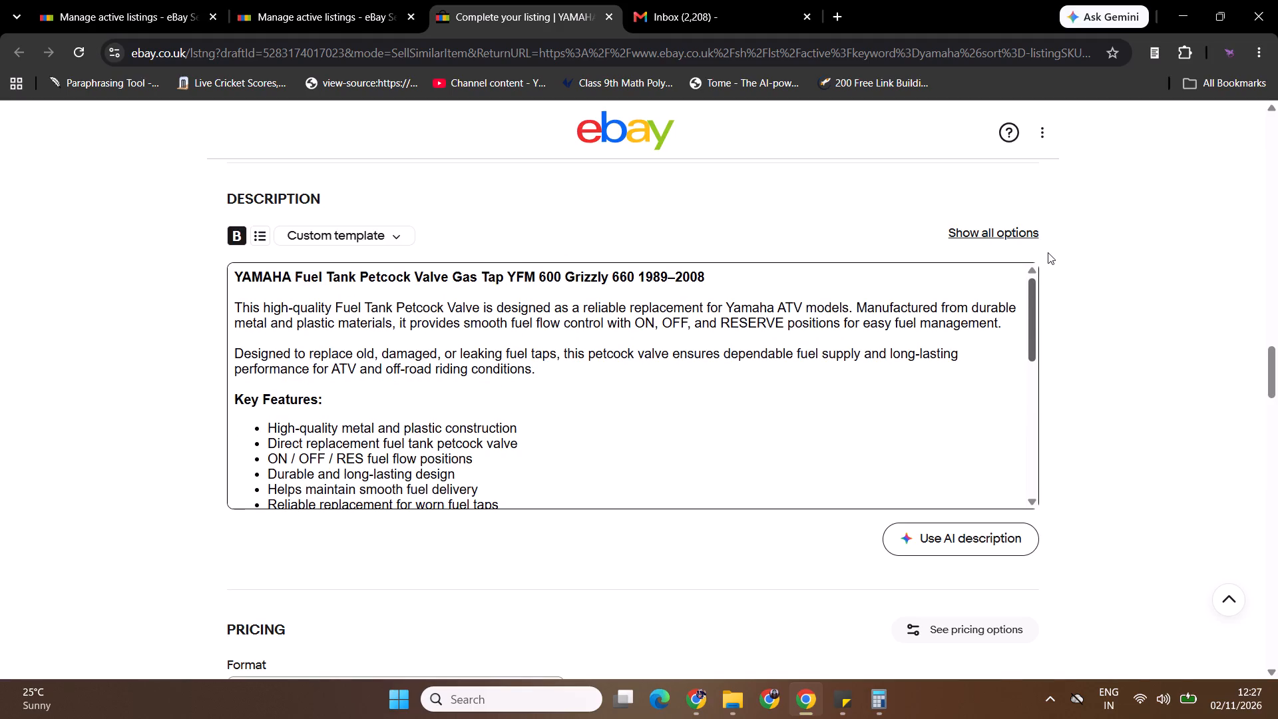
{"action": "left_click_drag", "start_coordinate": [1048, 252], "coordinate": [1035, 514]}
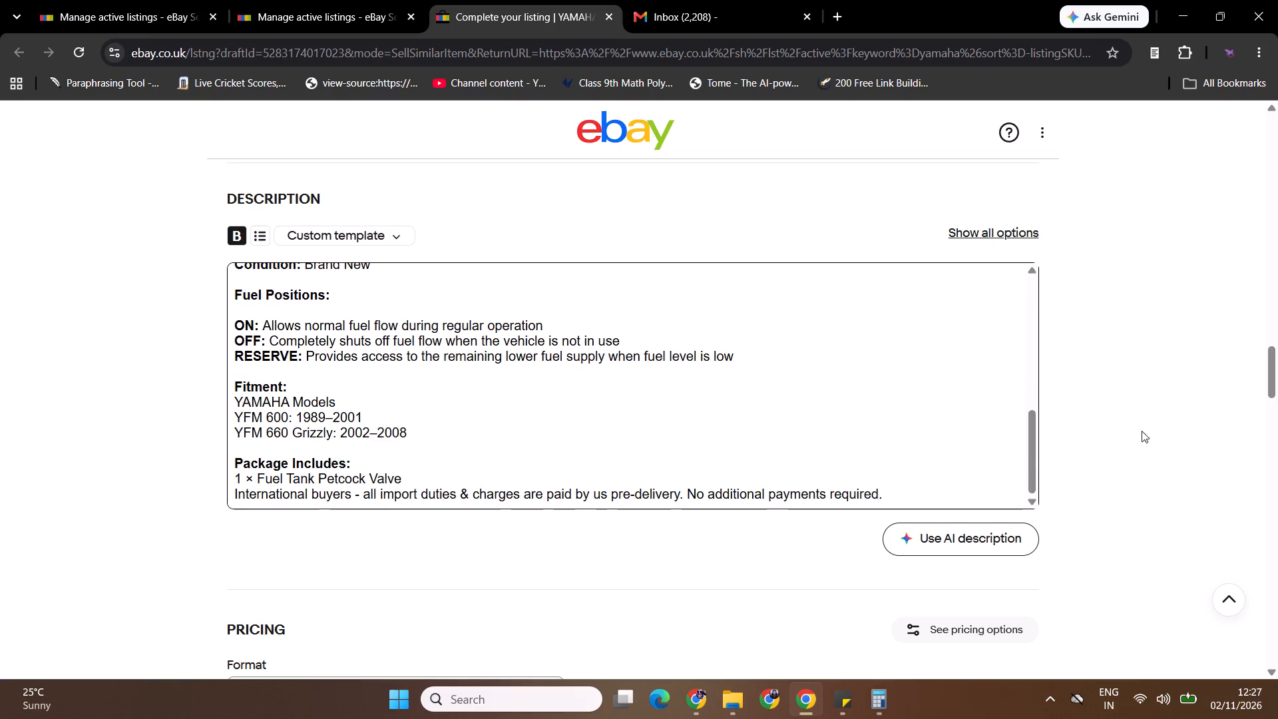
Set the listing's quantity to 2 in the pricing section.
{"action": "left_click_drag", "start_coordinate": [1277, 362], "coordinate": [1277, 403]}
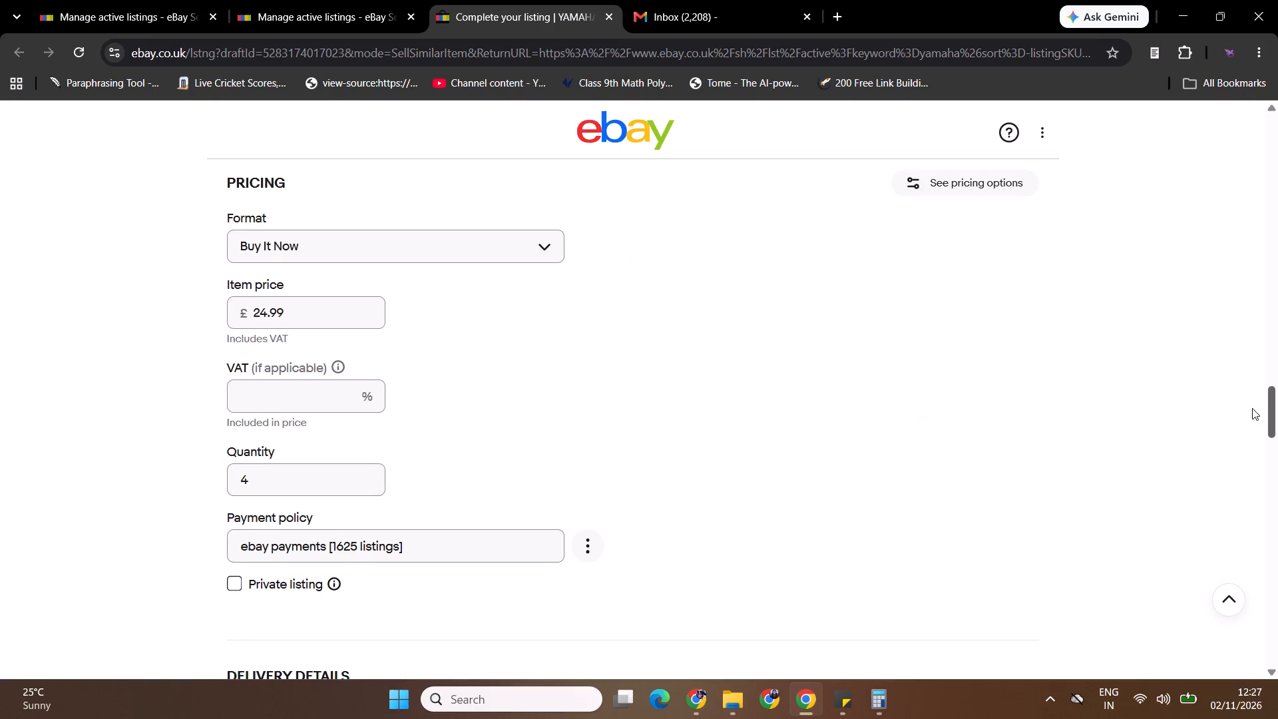
{"action": "left_click", "coordinate": [343, 495]}
{"action": "key", "text": "2"}
{"action": "left_click", "coordinate": [592, 415]}
Check the reference listing in the other window, return to the draft and set its item price to £16.99.
{"action": "key", "text": "alt+Tab"}
{"action": "left_click_drag", "start_coordinate": [1277, 334], "coordinate": [1277, 326]}
{"action": "left_click_drag", "start_coordinate": [1277, 326], "coordinate": [1277, 131]}
{"action": "key", "text": "alt+Tab"}
{"action": "double_click", "coordinate": [266, 311]}
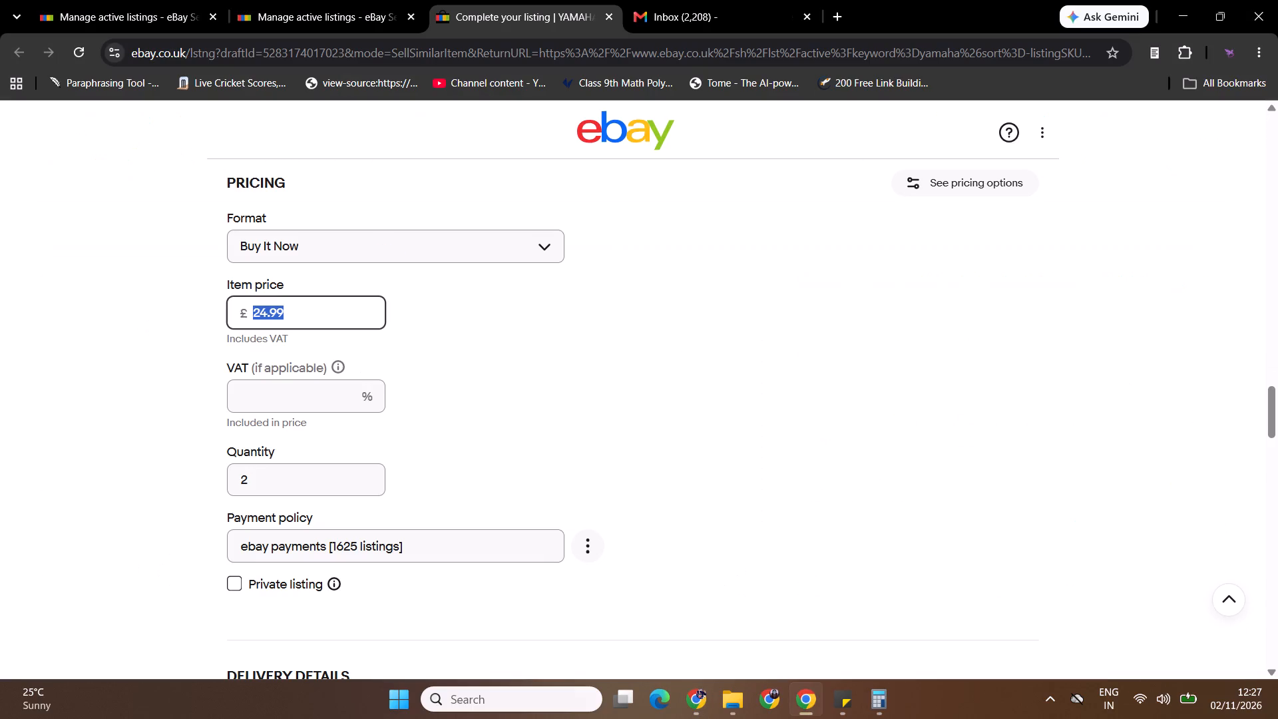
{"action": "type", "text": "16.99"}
{"action": "left_click", "coordinate": [511, 404]}
Submit the completed fuel tap draft for publication with the displayed fees.
{"action": "left_click_drag", "start_coordinate": [1277, 443], "coordinate": [1277, 159]}
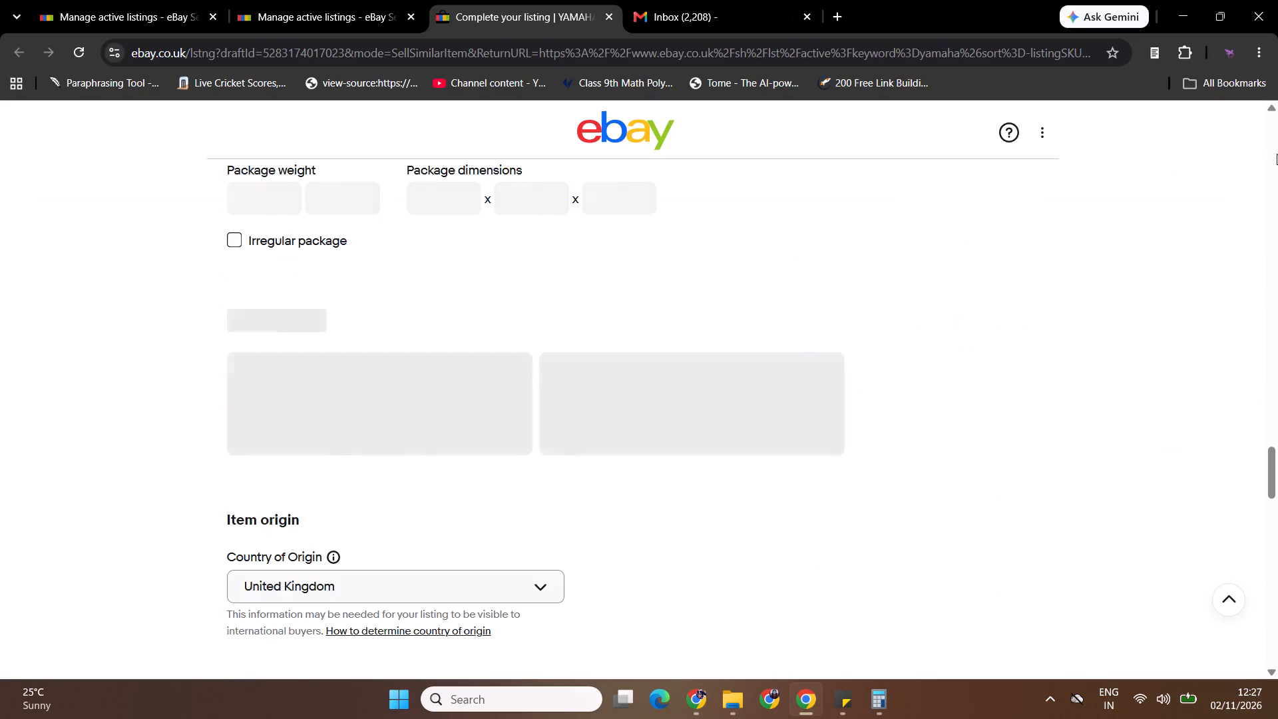
{"action": "left_click", "coordinate": [1277, 154]}
{"action": "left_click_drag", "start_coordinate": [1277, 154], "coordinate": [1182, 718]}
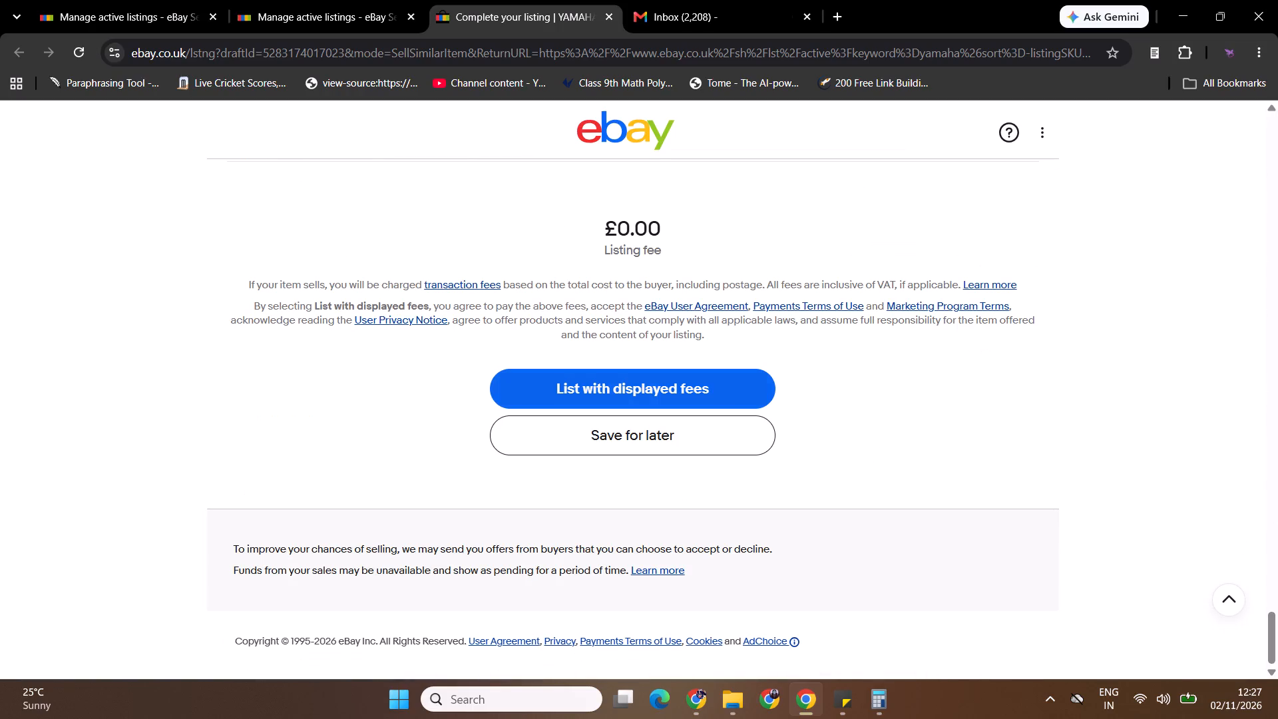
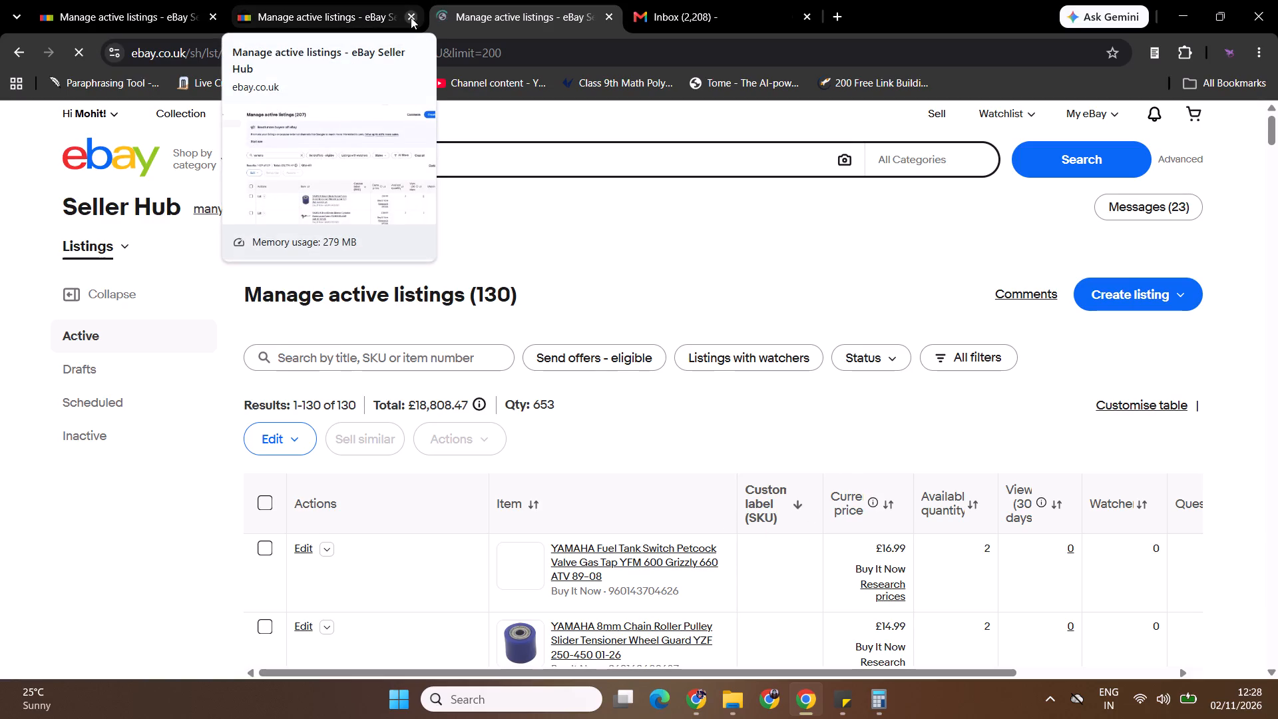
Close the fuel tap page in the Enduro Travel Club window and open the four HONDA 253mm muffler heat shield items in separate tabs.
{"action": "key", "text": "alt+Tab"}
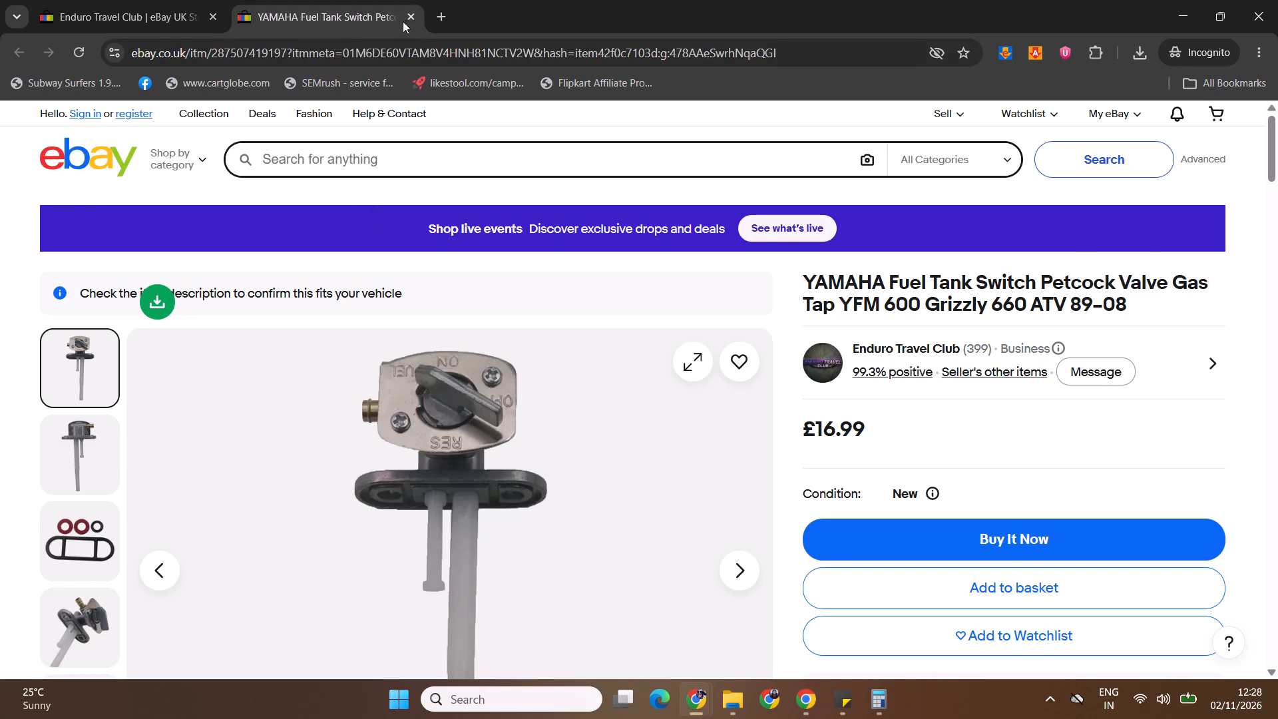
{"action": "left_click", "coordinate": [416, 13]}
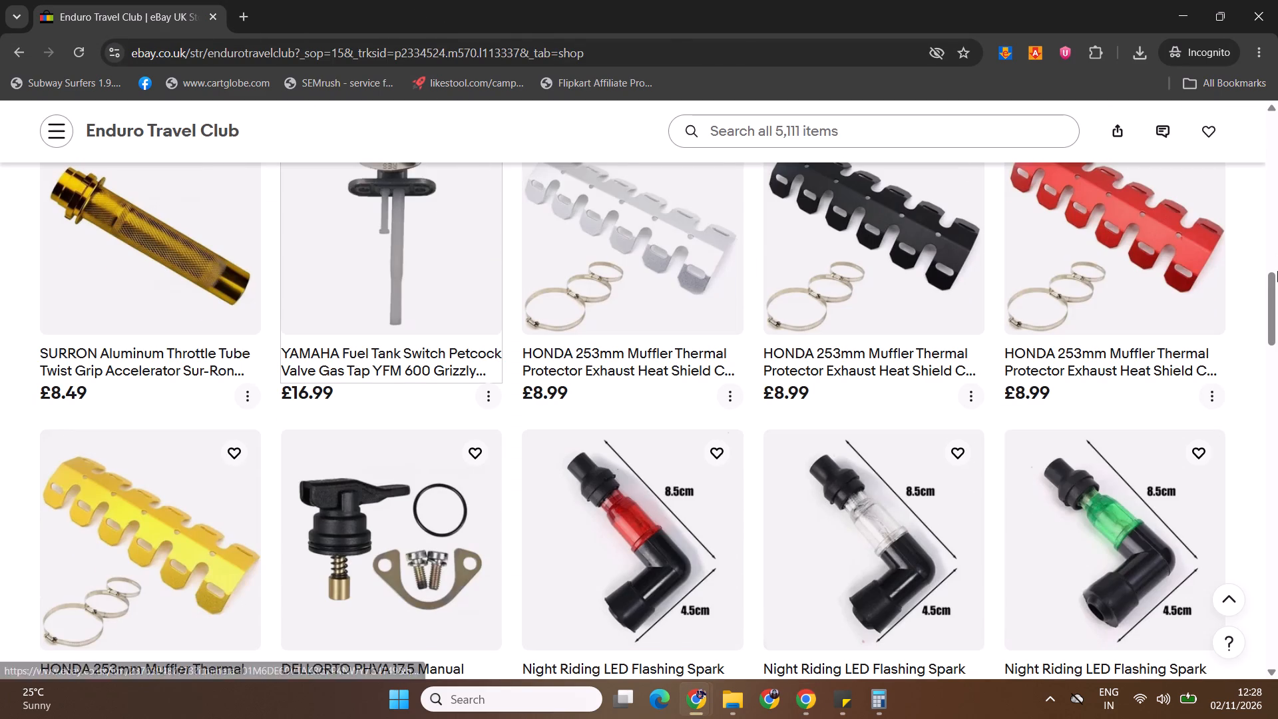
{"action": "left_click_drag", "start_coordinate": [1277, 271], "coordinate": [1277, 260]}
{"action": "left_click_drag", "start_coordinate": [1277, 260], "coordinate": [1277, 318]}
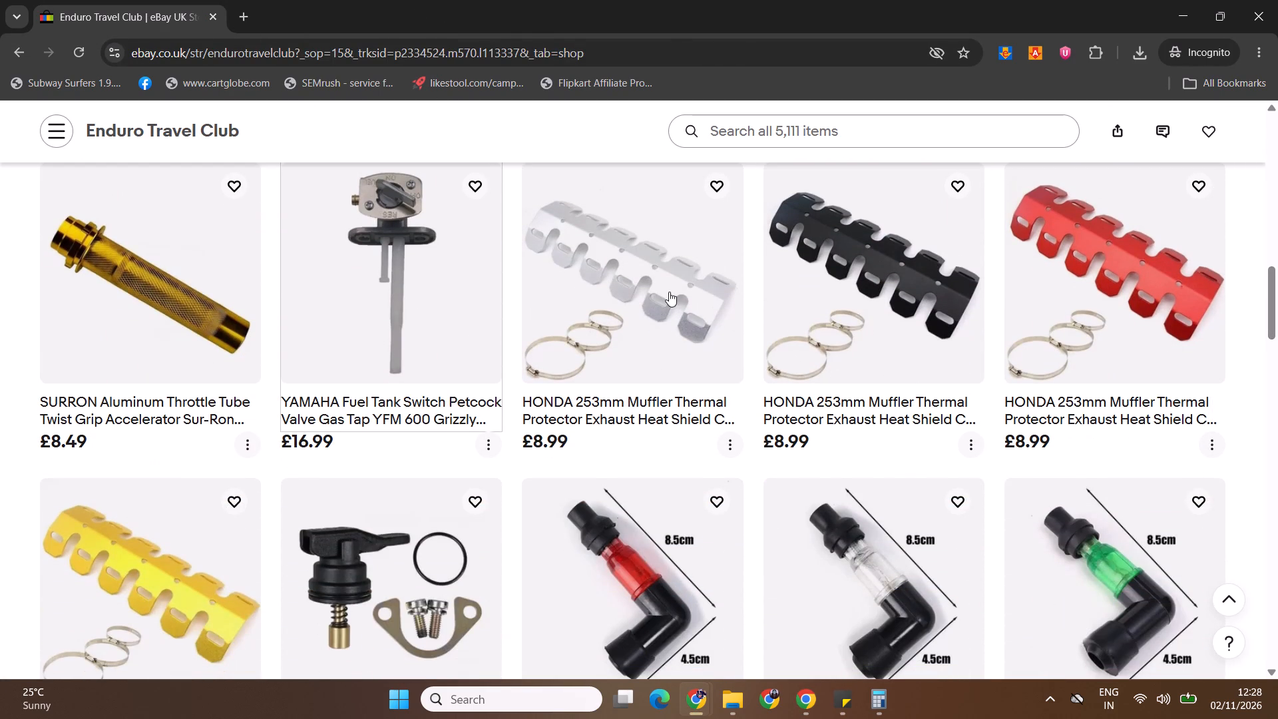
{"action": "left_click", "coordinate": [669, 292], "text": "ctrl"}
{"action": "left_click", "coordinate": [900, 307], "text": "ctrl"}
{"action": "left_click", "coordinate": [1100, 272], "text": "ctrl"}
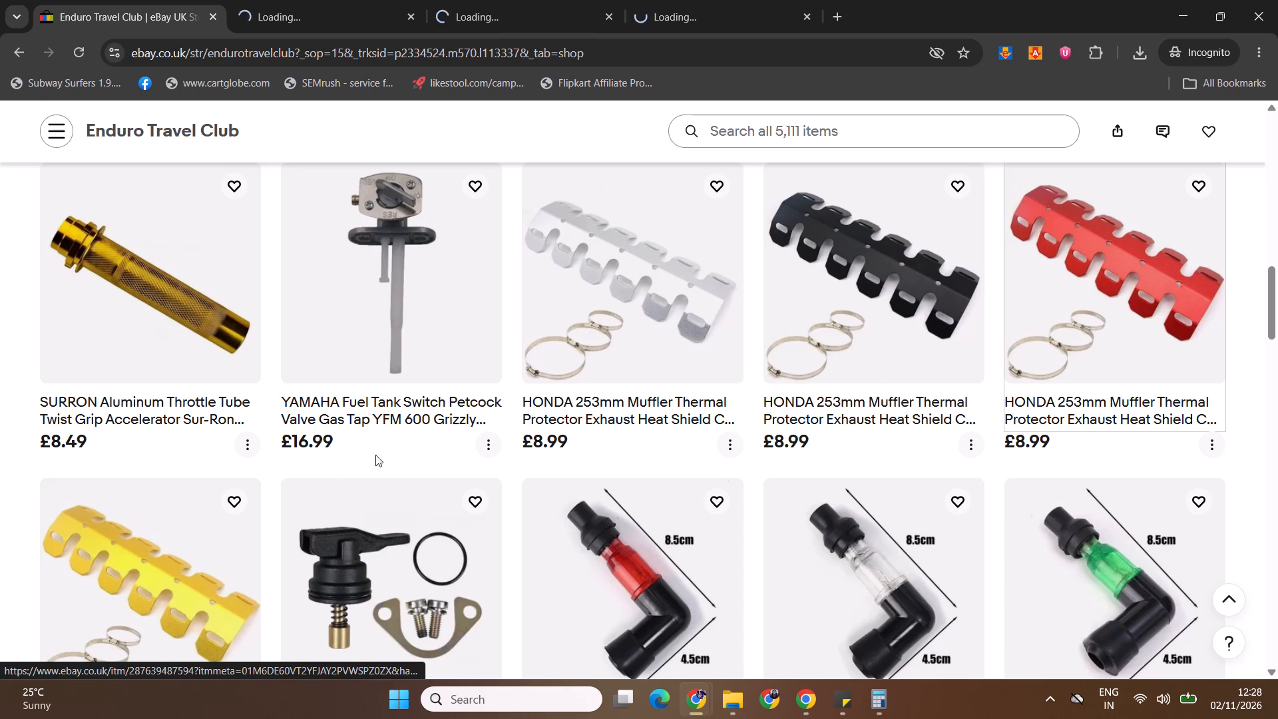
{"action": "left_click", "coordinate": [161, 523], "text": "ctrl"}
{"action": "left_click", "coordinate": [365, 0]}
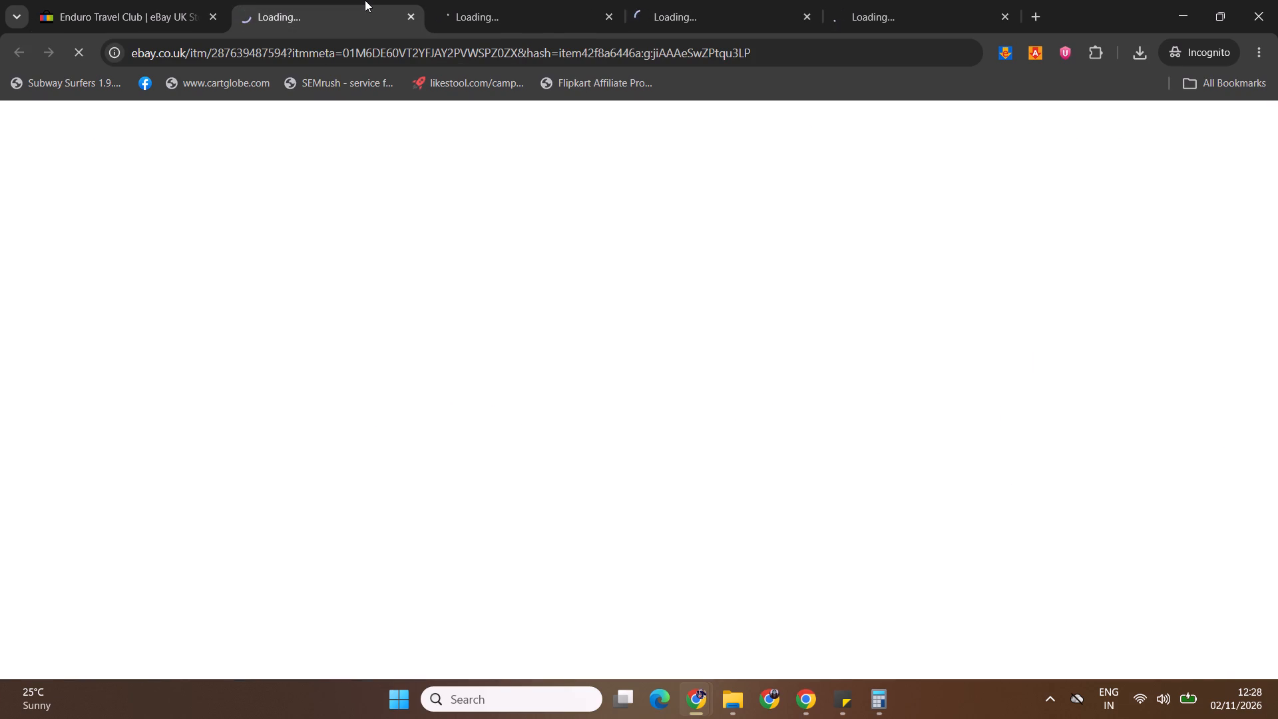
{"action": "left_click", "coordinate": [465, 0]}
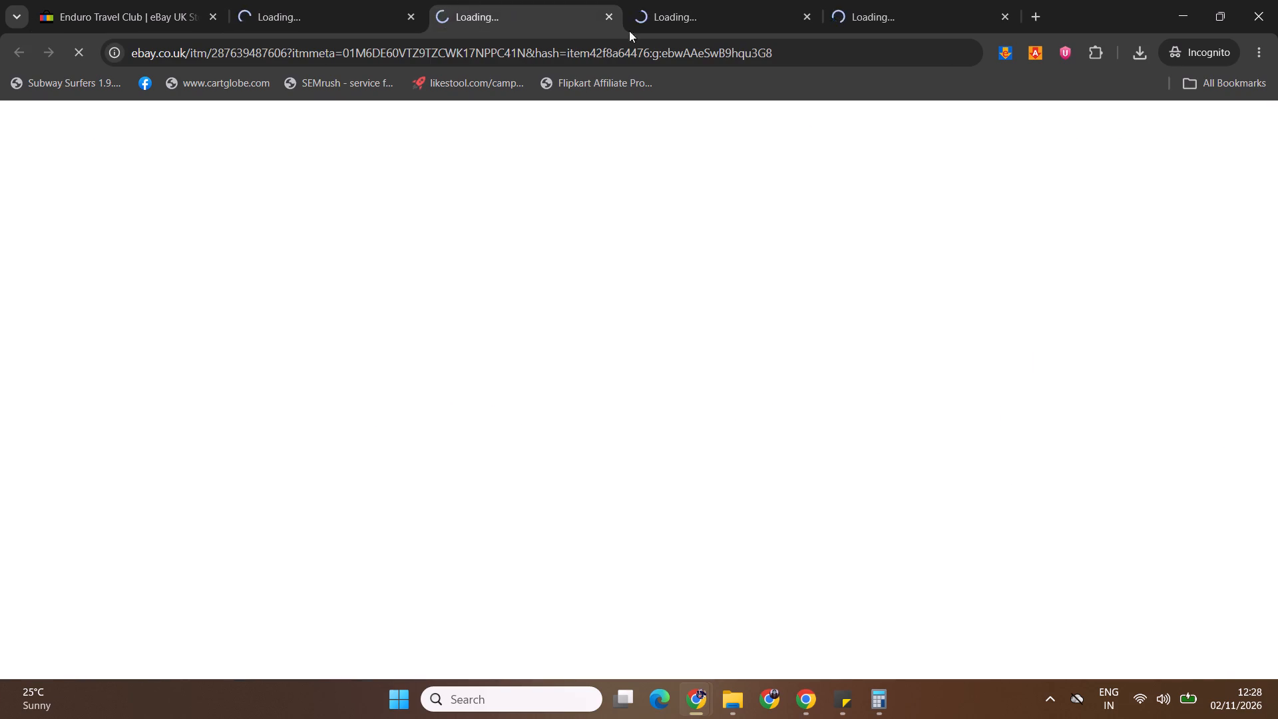
{"action": "left_click", "coordinate": [715, 0]}
{"action": "left_click", "coordinate": [856, 0]}
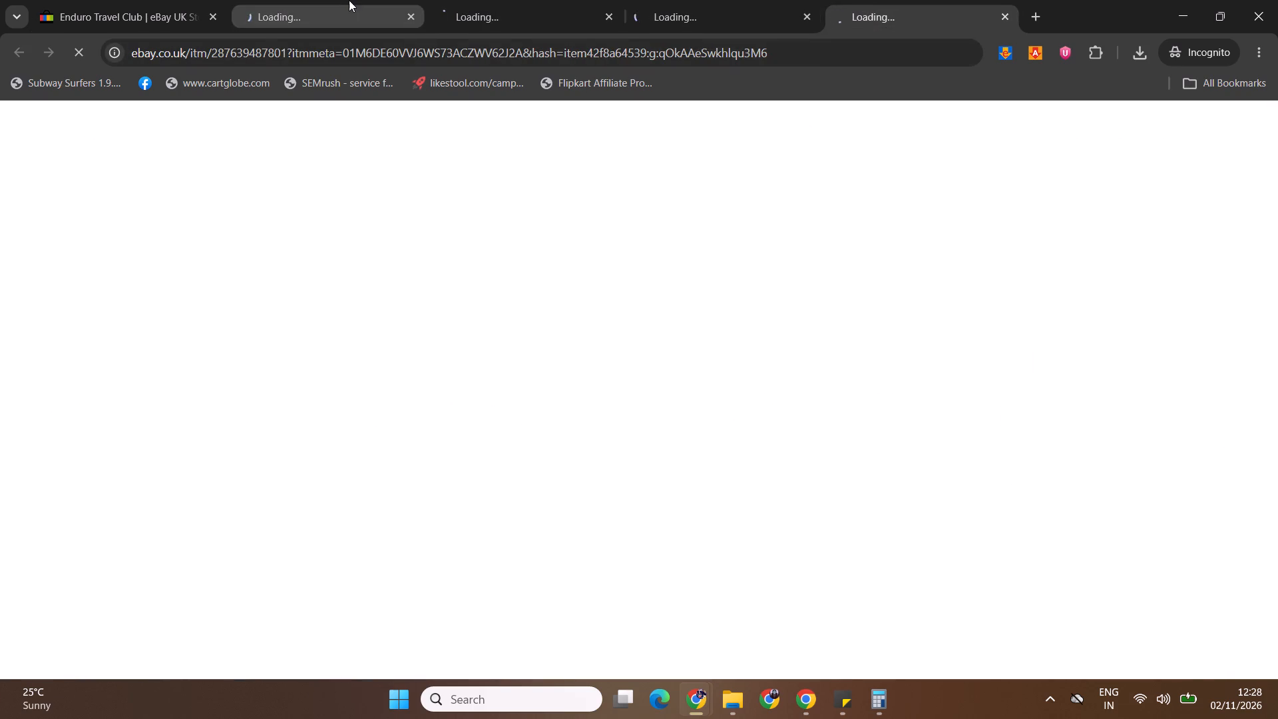
{"action": "left_click", "coordinate": [348, 0]}
Look through the active Yamaha listings in Seller Hub for comparable parts and check the opened heat shield pages.
{"action": "key", "text": "alt+Tab"}
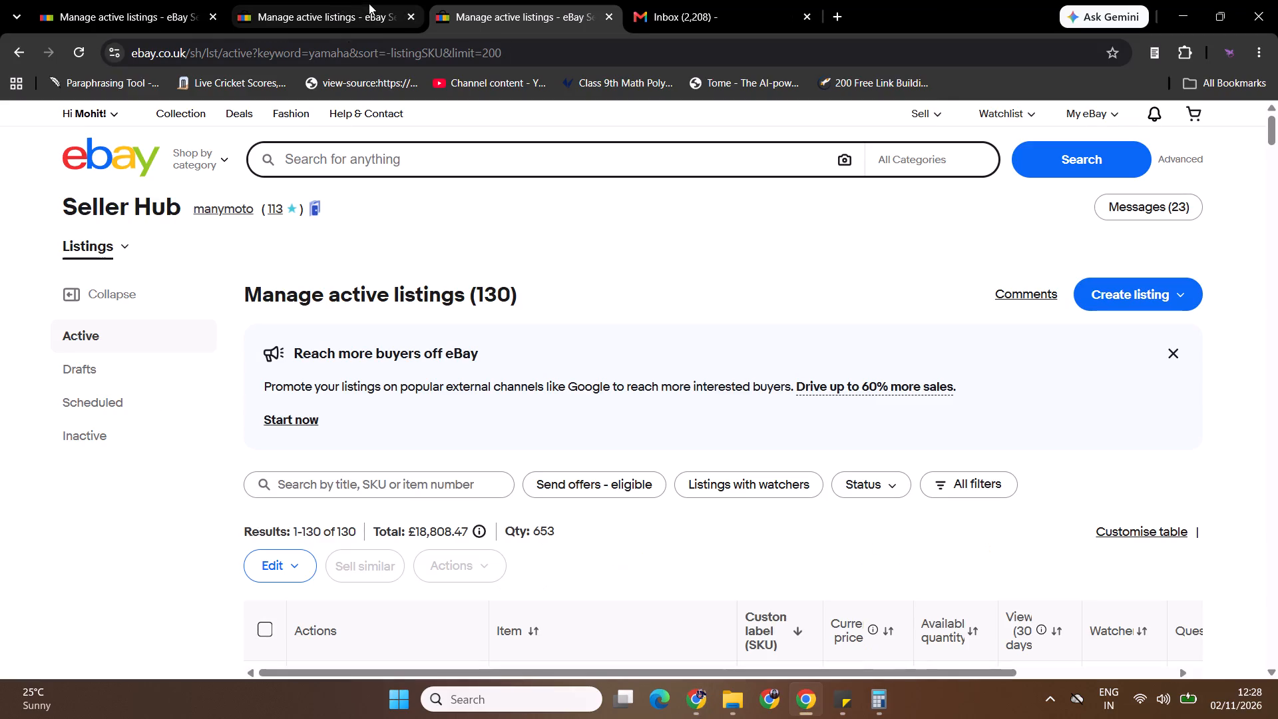
{"action": "left_click_drag", "start_coordinate": [1277, 127], "coordinate": [1275, 194]}
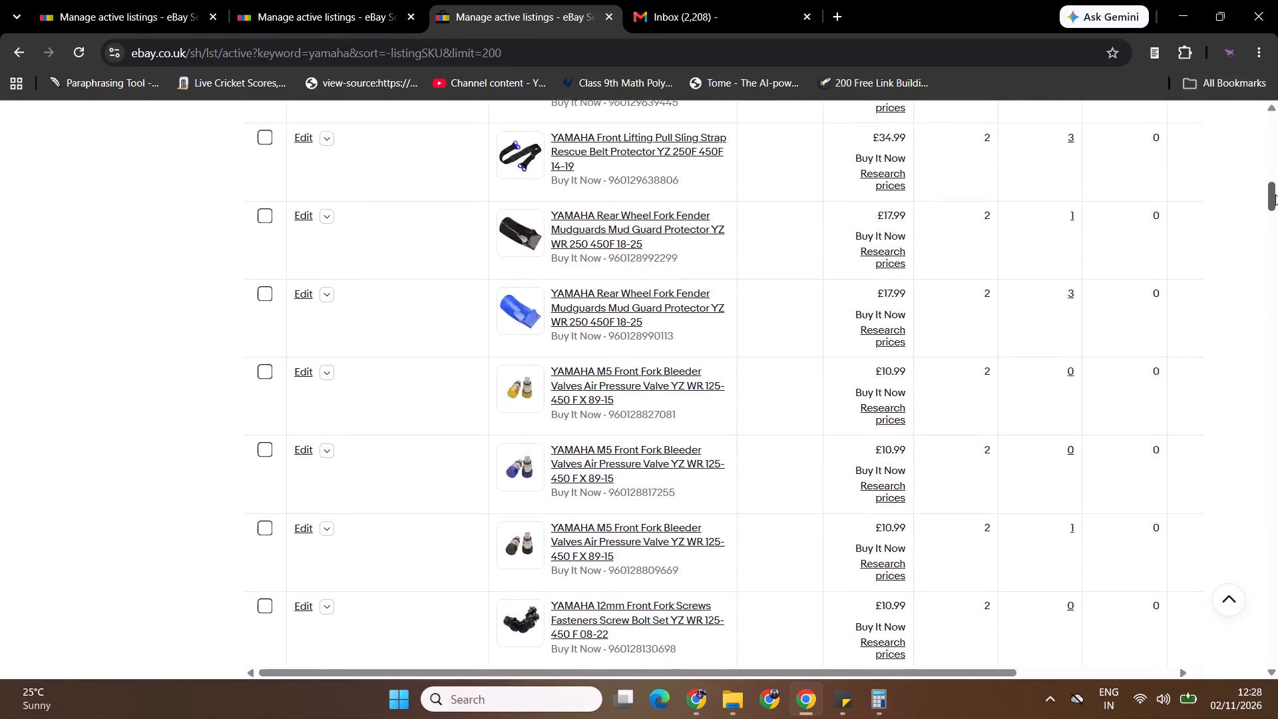
{"action": "left_click_drag", "start_coordinate": [1275, 194], "coordinate": [1277, 275]}
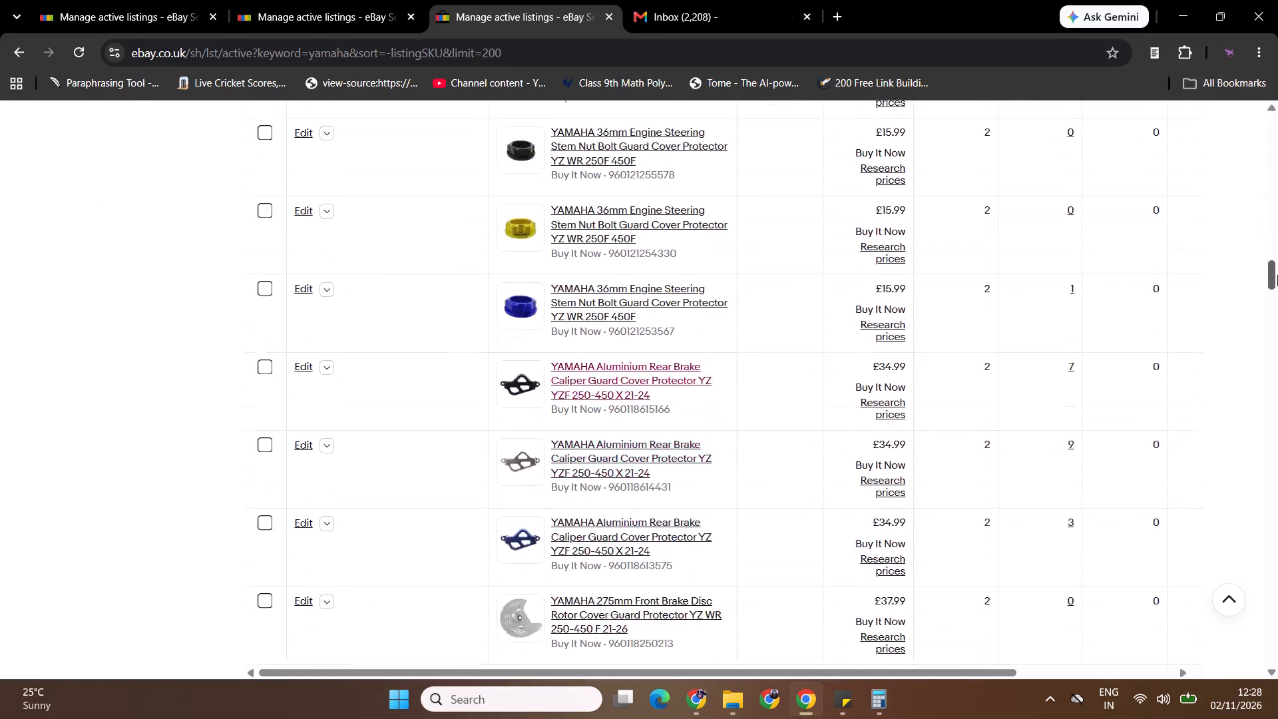
{"action": "left_click_drag", "start_coordinate": [1277, 275], "coordinate": [1277, 377]}
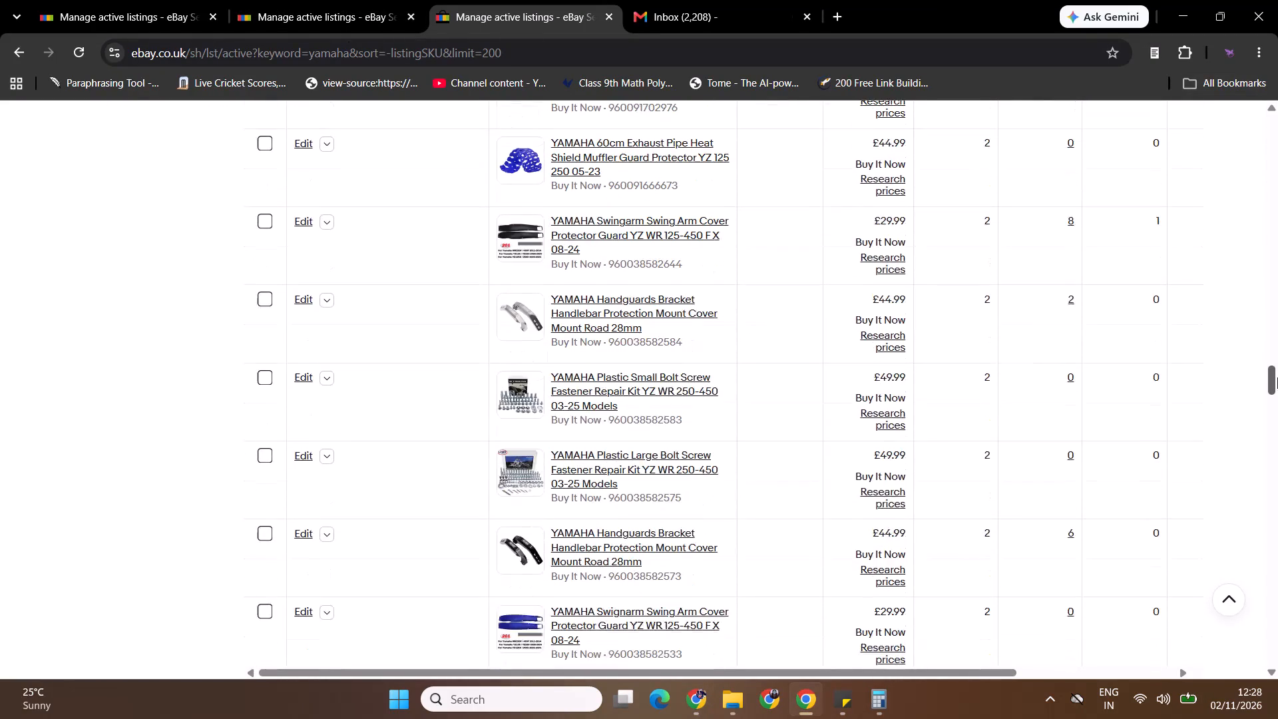
{"action": "left_click_drag", "start_coordinate": [1277, 377], "coordinate": [1277, 354]}
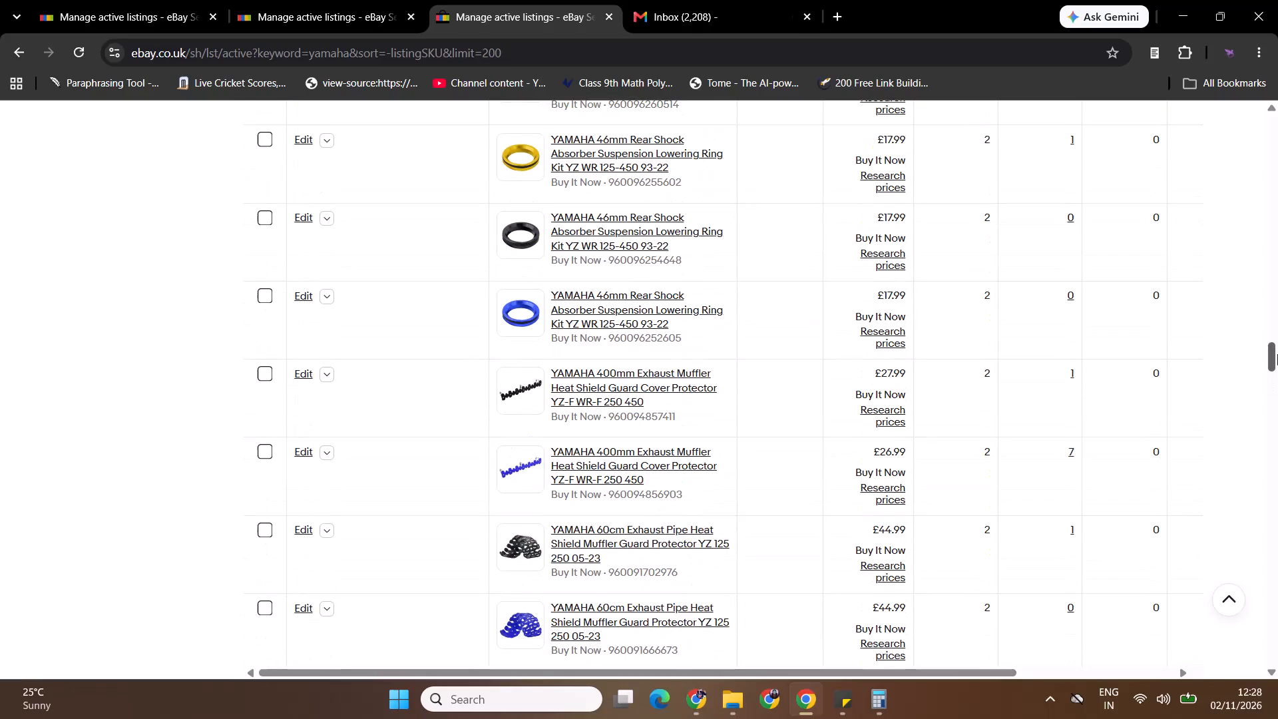
{"action": "key", "text": "alt+Tab"}
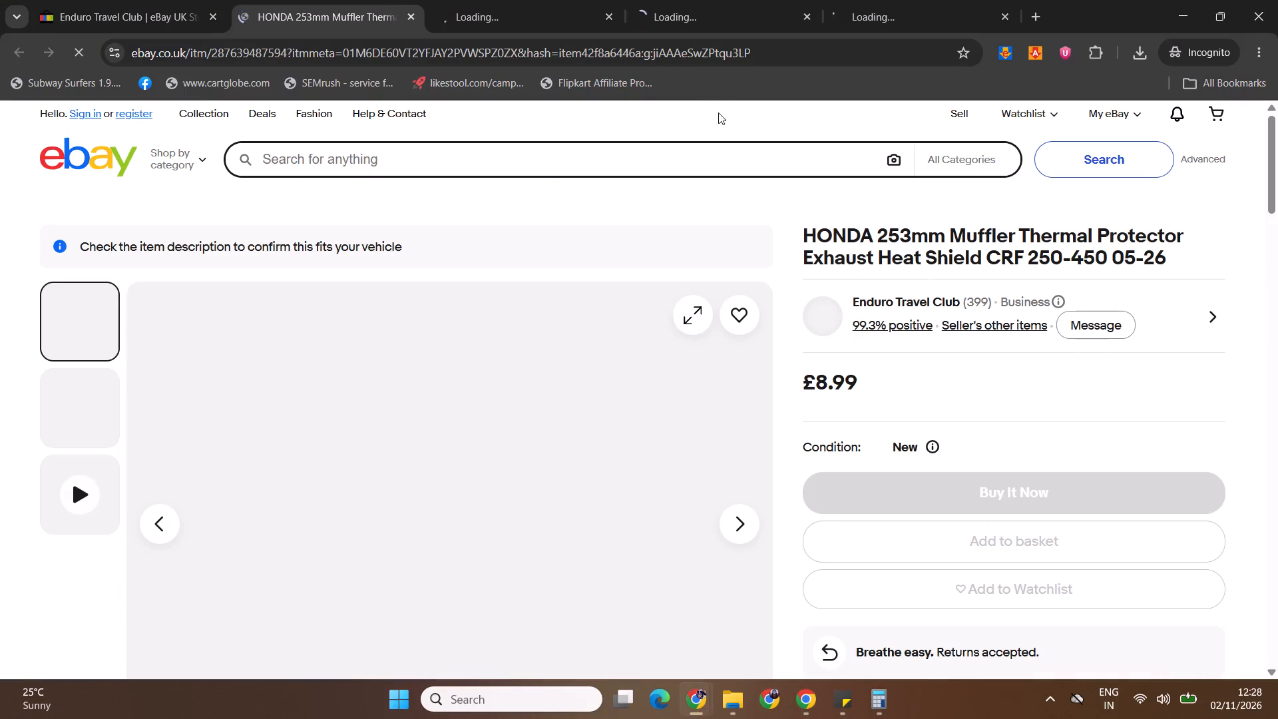
{"action": "left_click", "coordinate": [731, 0]}
{"action": "left_click", "coordinate": [497, 0]}
{"action": "left_click", "coordinate": [333, 0]}
Return to the Seller Hub active listings and search them for "honda".
{"action": "key", "text": "alt+Tab"}
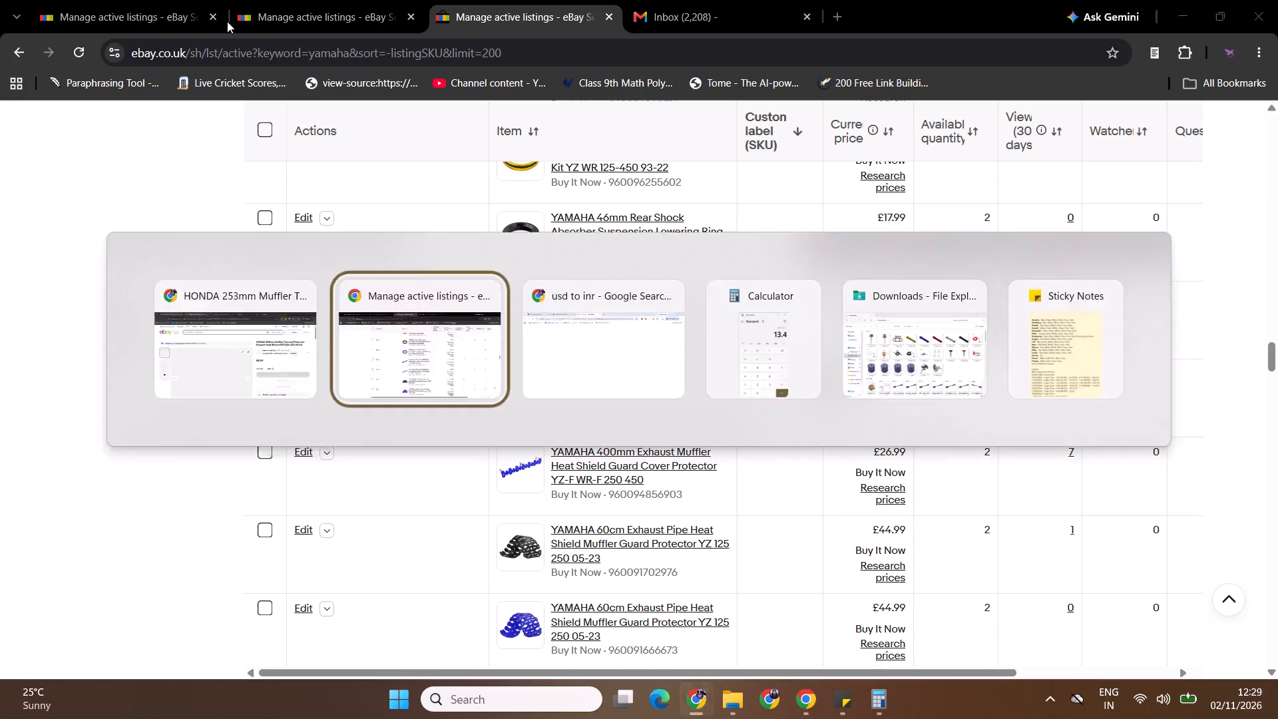
{"action": "left_click", "coordinate": [1277, 179]}
{"action": "left_click_drag", "start_coordinate": [1270, 179], "coordinate": [1271, 173]}
{"action": "left_click_drag", "start_coordinate": [1271, 173], "coordinate": [1275, 126]}
{"action": "left_click", "coordinate": [423, 484]}
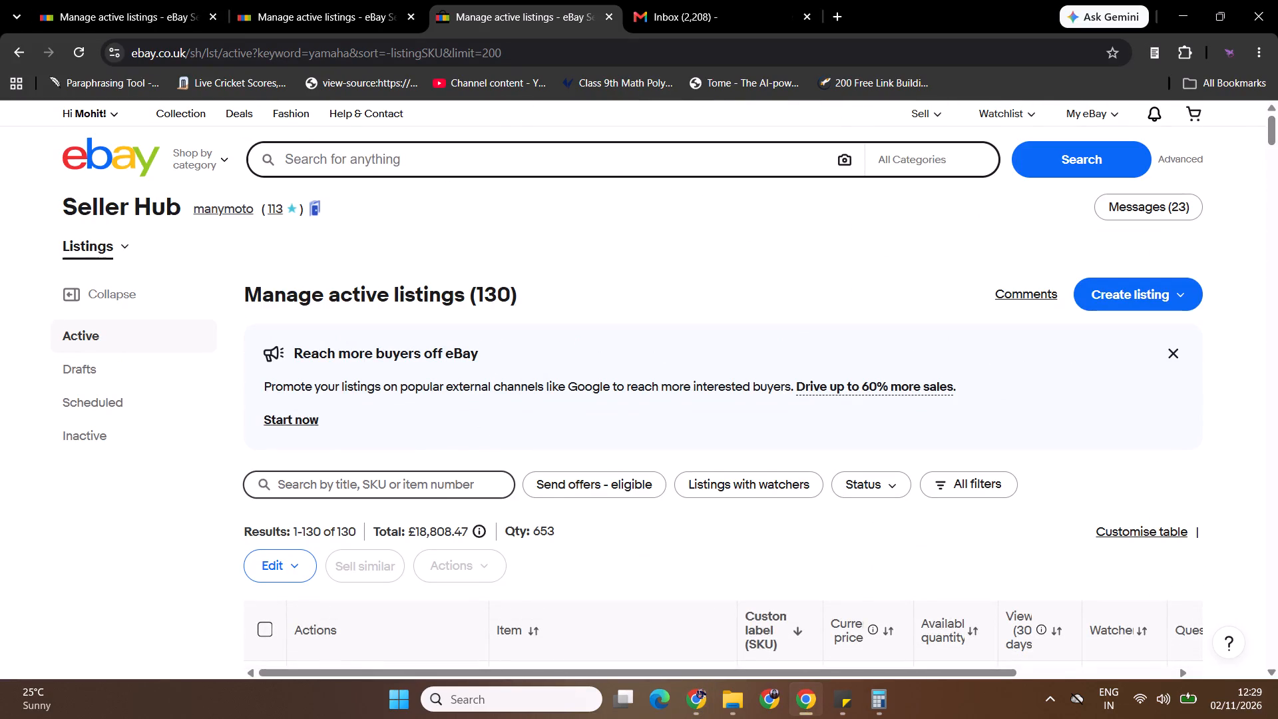
{"action": "type", "text": "honda"}
{"action": "key", "text": "Return"}
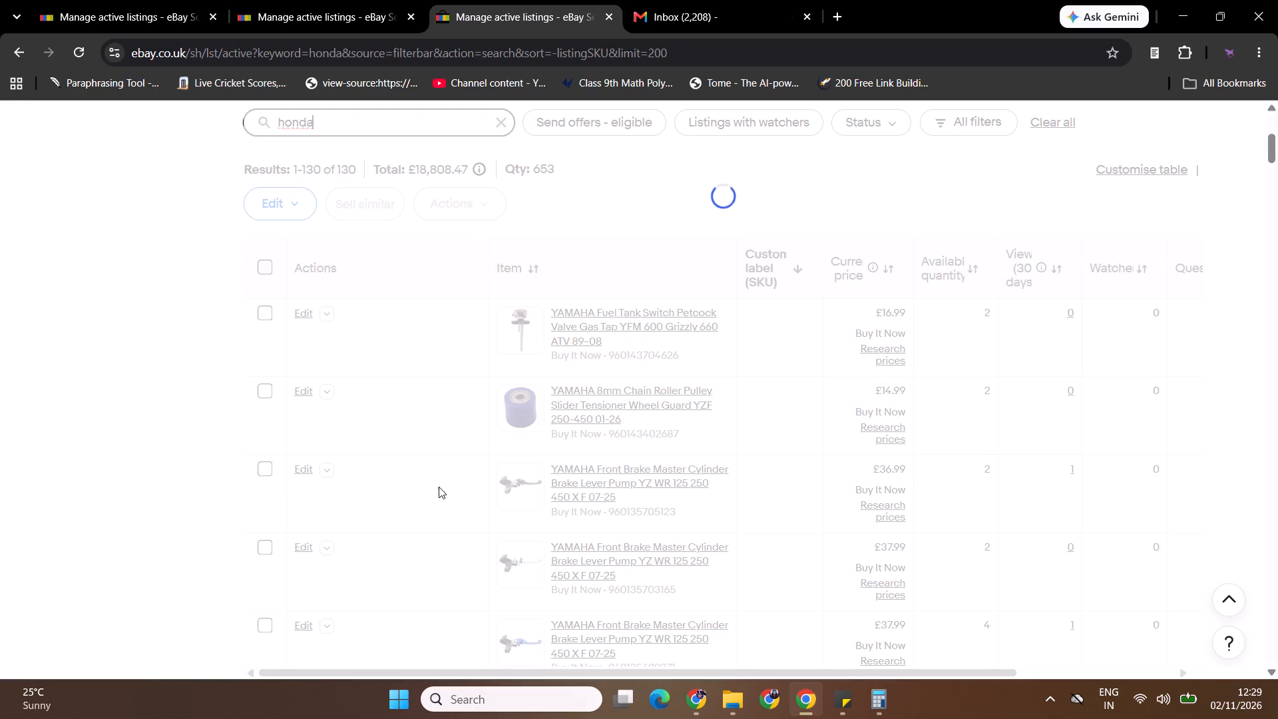
Go back to the shop window and check the opened HONDA muffler heat shield pages, ending on the silver version.
{"action": "key", "text": "alt+Tab"}
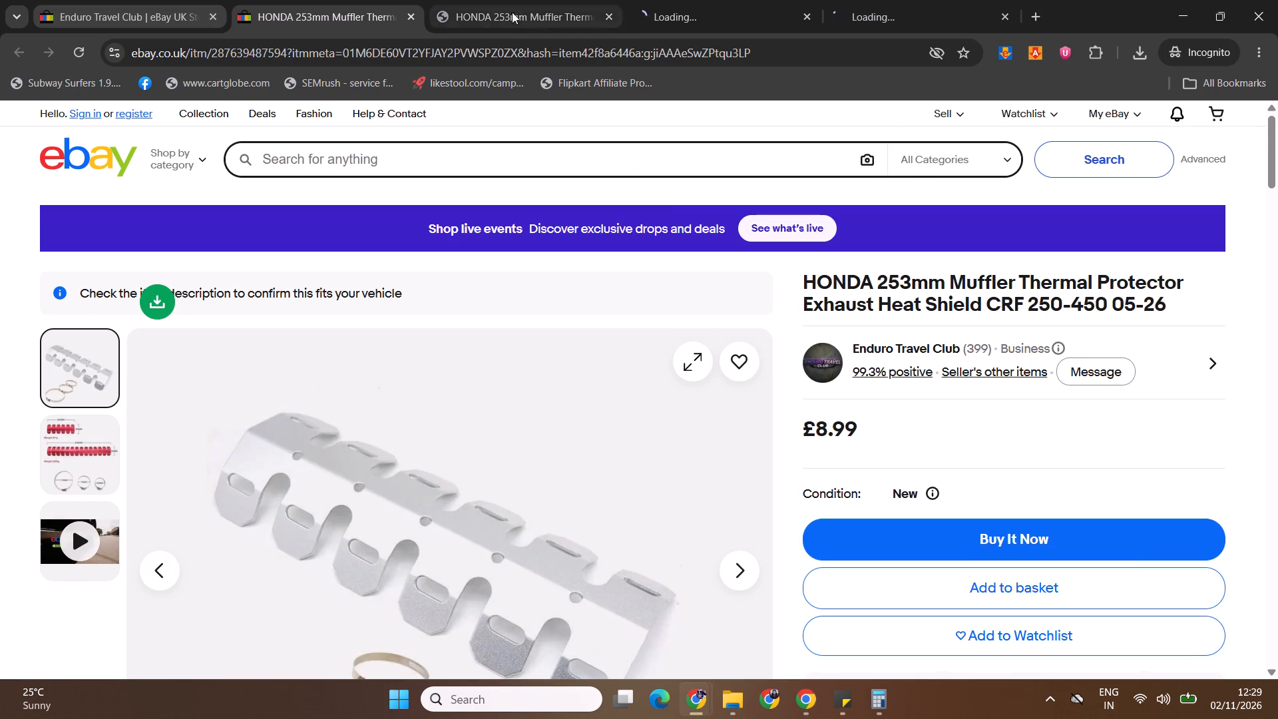
{"action": "left_click", "coordinate": [430, 0]}
{"action": "left_click", "coordinate": [690, 0]}
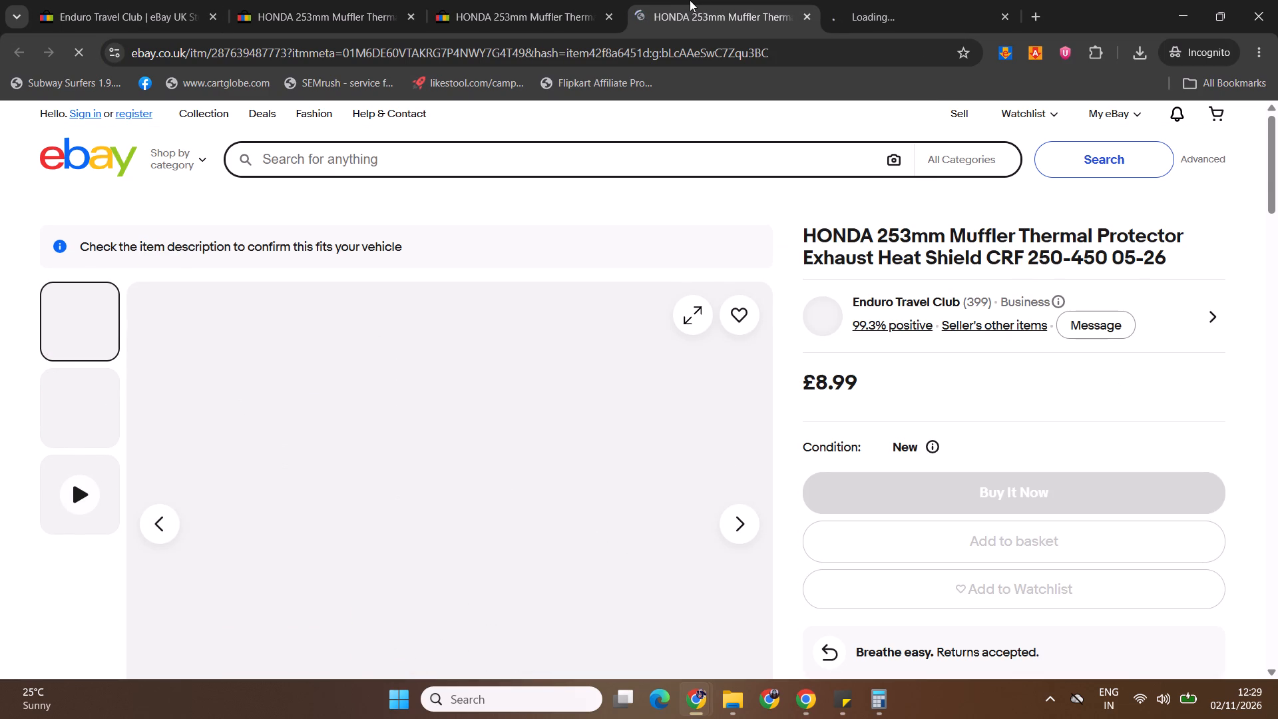
{"action": "left_click", "coordinate": [837, 0]}
{"action": "left_click", "coordinate": [740, 0]}
{"action": "left_click", "coordinate": [592, 0]}
{"action": "left_click", "coordinate": [390, 0]}
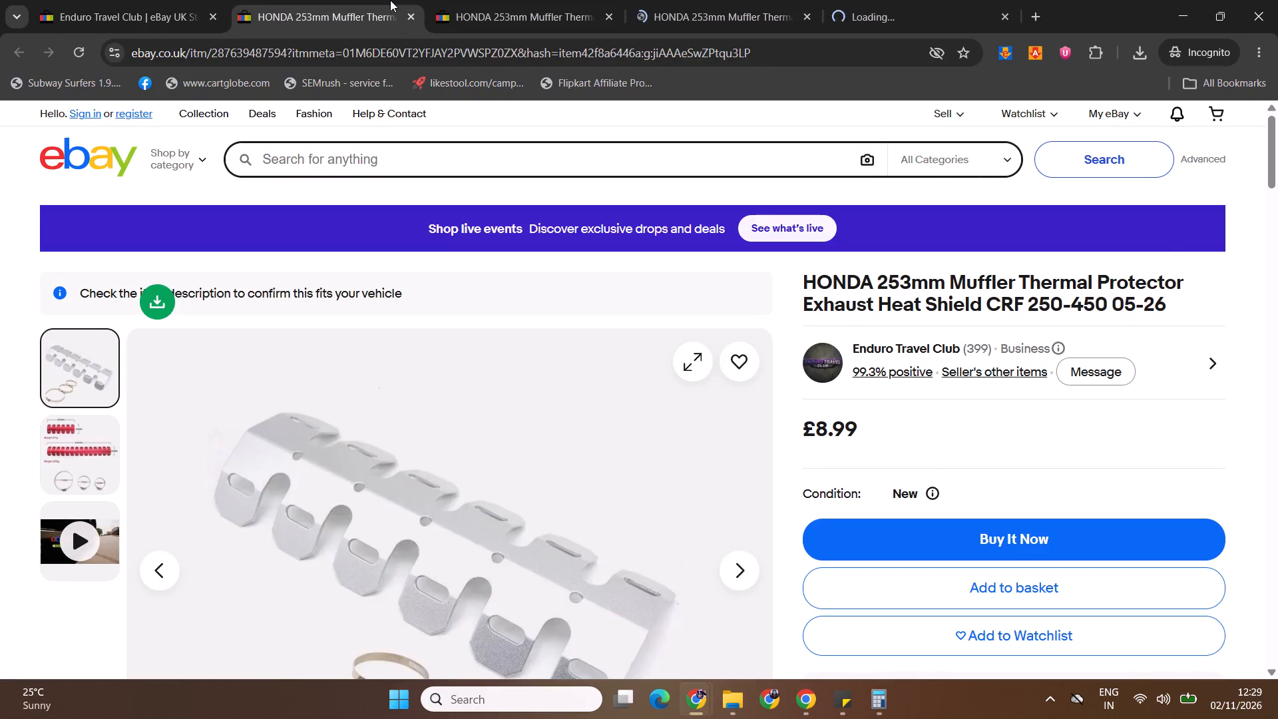
Check the other opened HONDA muffler heat shield pages, including the red version, and return to the Seller Hub "honda" listings search.
{"action": "key", "text": "alt+Tab"}
{"action": "key", "text": "alt+Tab"}
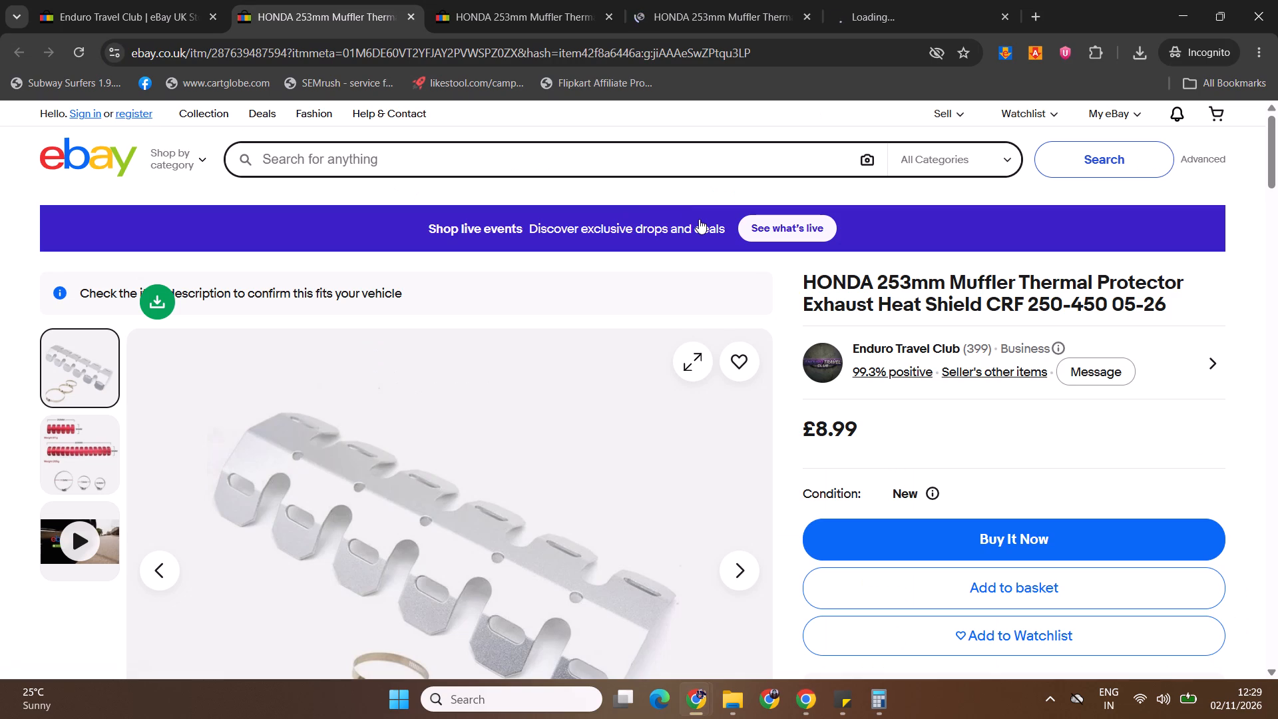
{"action": "key", "text": "ctrl+Tab"}
{"action": "key", "text": "ctrl+Tab"}
{"action": "key", "text": "ctrl+Tab"}
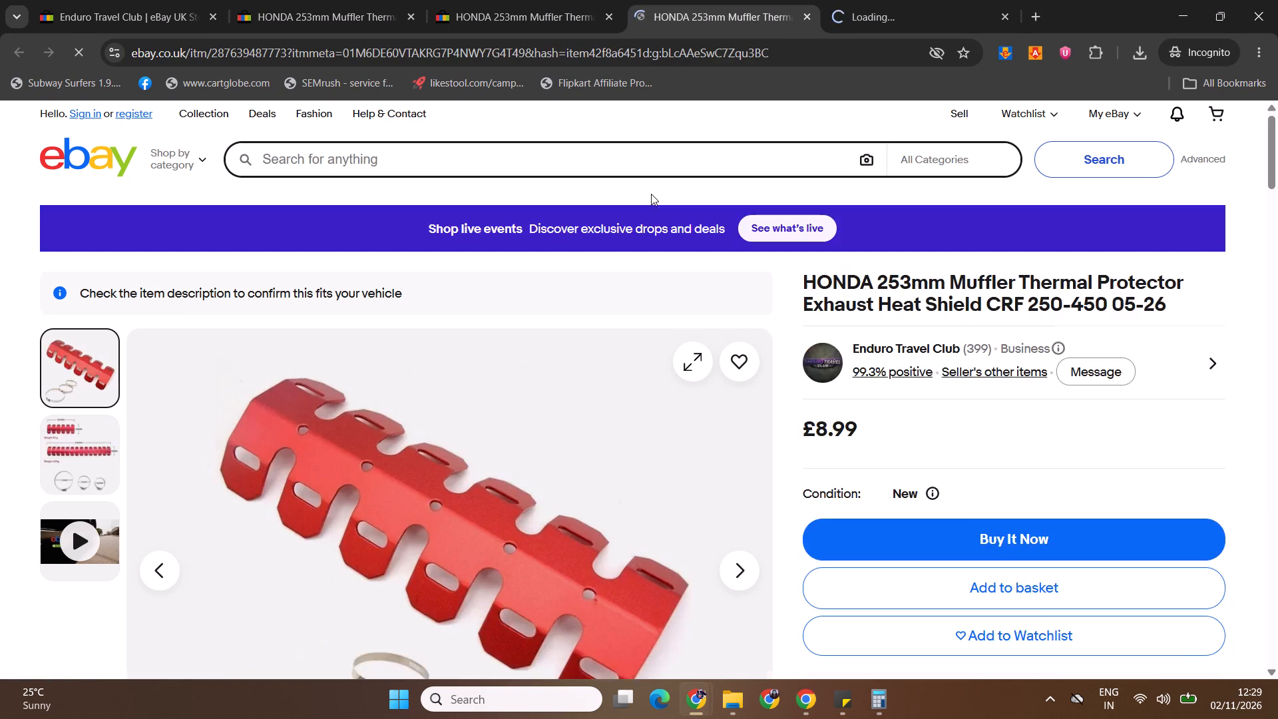
{"action": "key", "text": "alt+Tab"}
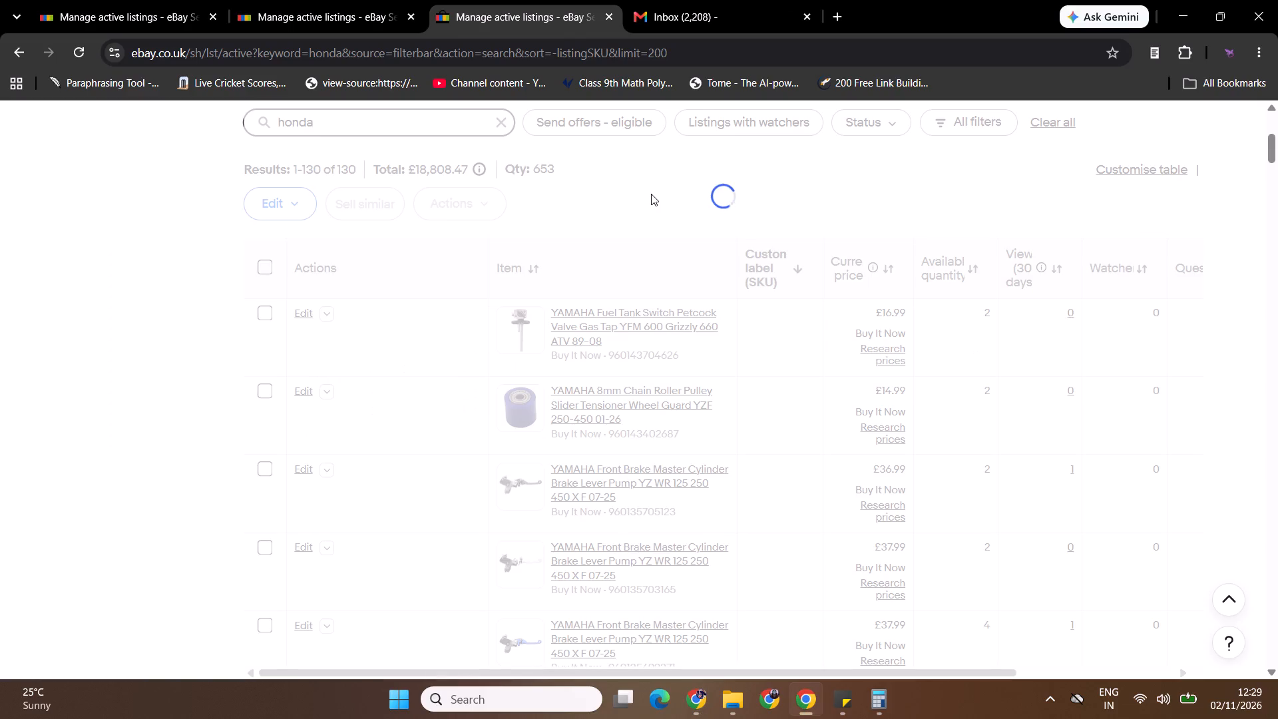
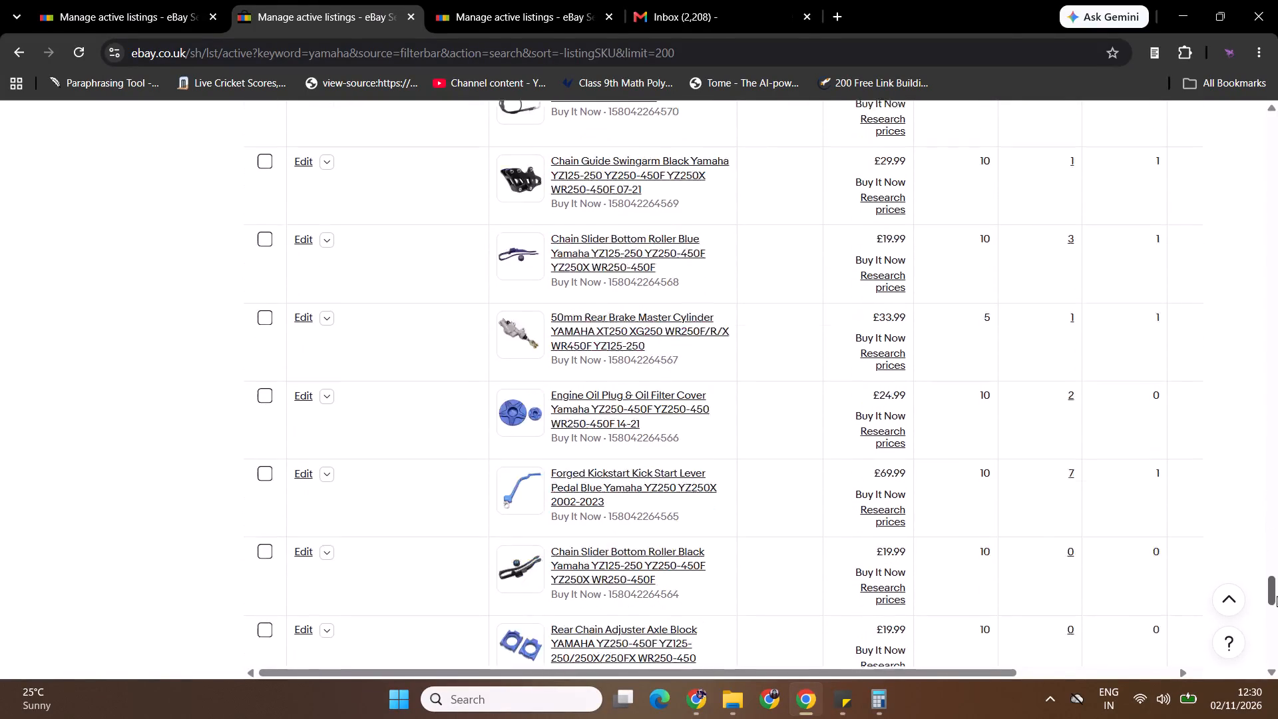
Look through the remaining Yamaha active listings down to the end for a comparable heat shield.
{"action": "left_click_drag", "start_coordinate": [1277, 596], "coordinate": [1277, 636]}
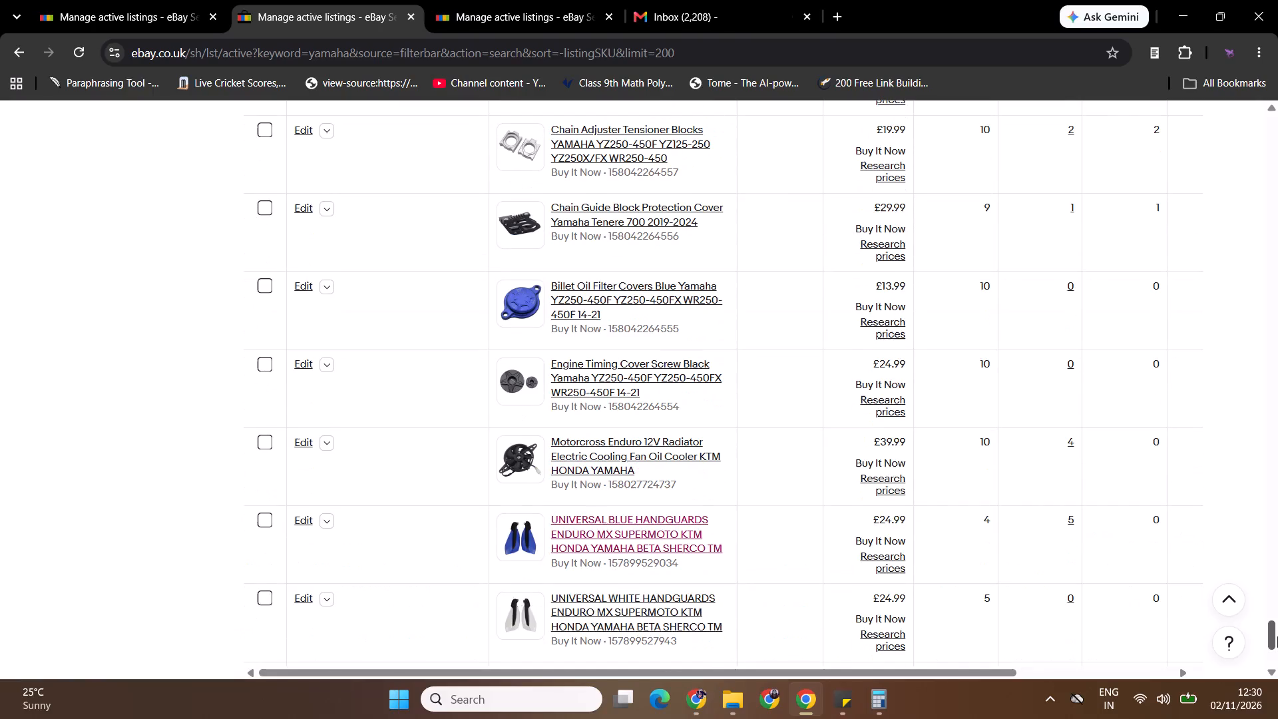
{"action": "left_click_drag", "start_coordinate": [1277, 636], "coordinate": [1276, 645]}
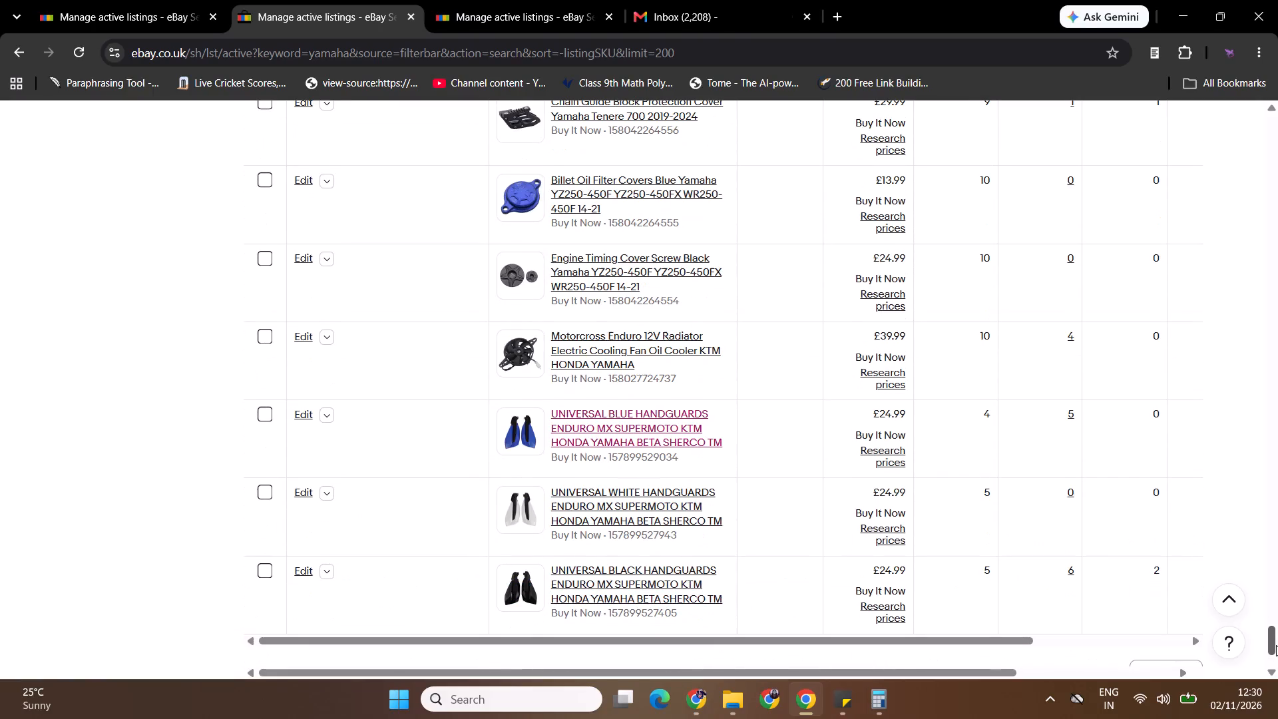
{"action": "left_click_drag", "start_coordinate": [1276, 645], "coordinate": [1265, 139]}
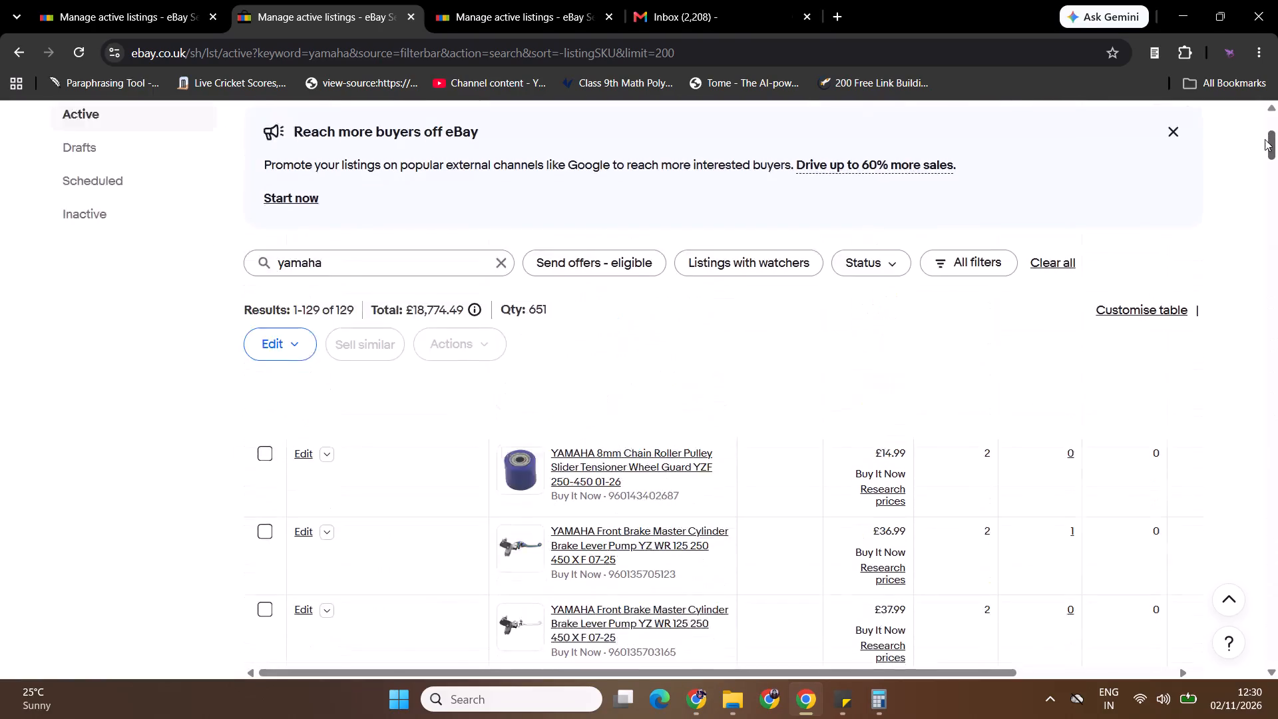
{"action": "left_click_drag", "start_coordinate": [1265, 139], "coordinate": [1262, 111]}
{"action": "double_click", "coordinate": [433, 569]}
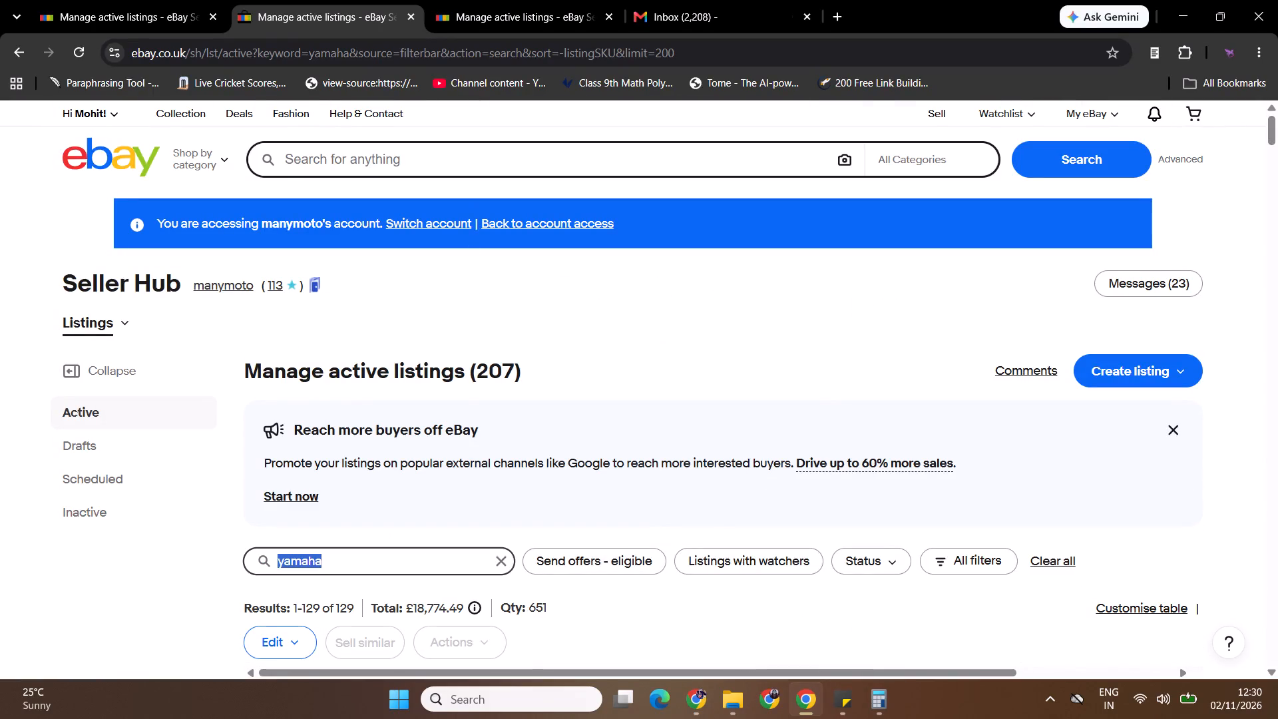
Close the tab with the Yamaha listings, keeping the Honda listings open.
{"action": "left_click", "coordinate": [499, 39]}
{"action": "left_click", "coordinate": [494, 13]}
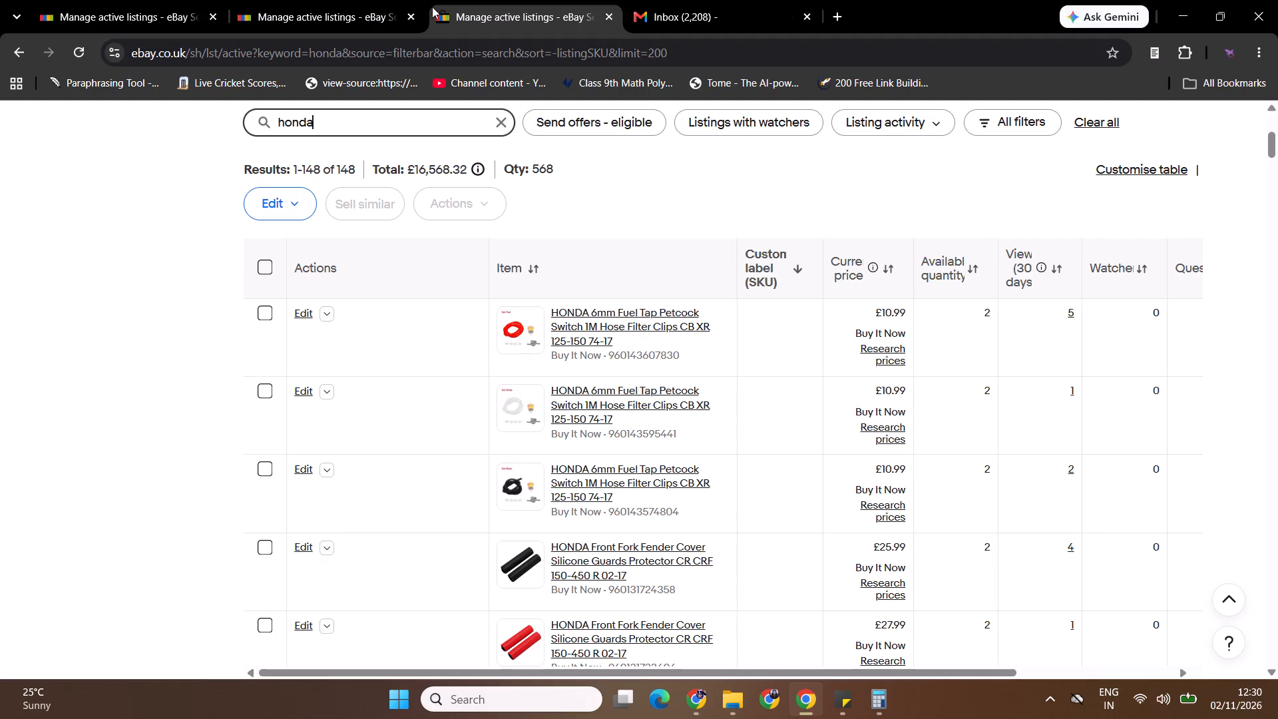
{"action": "left_click", "coordinate": [413, 17]}
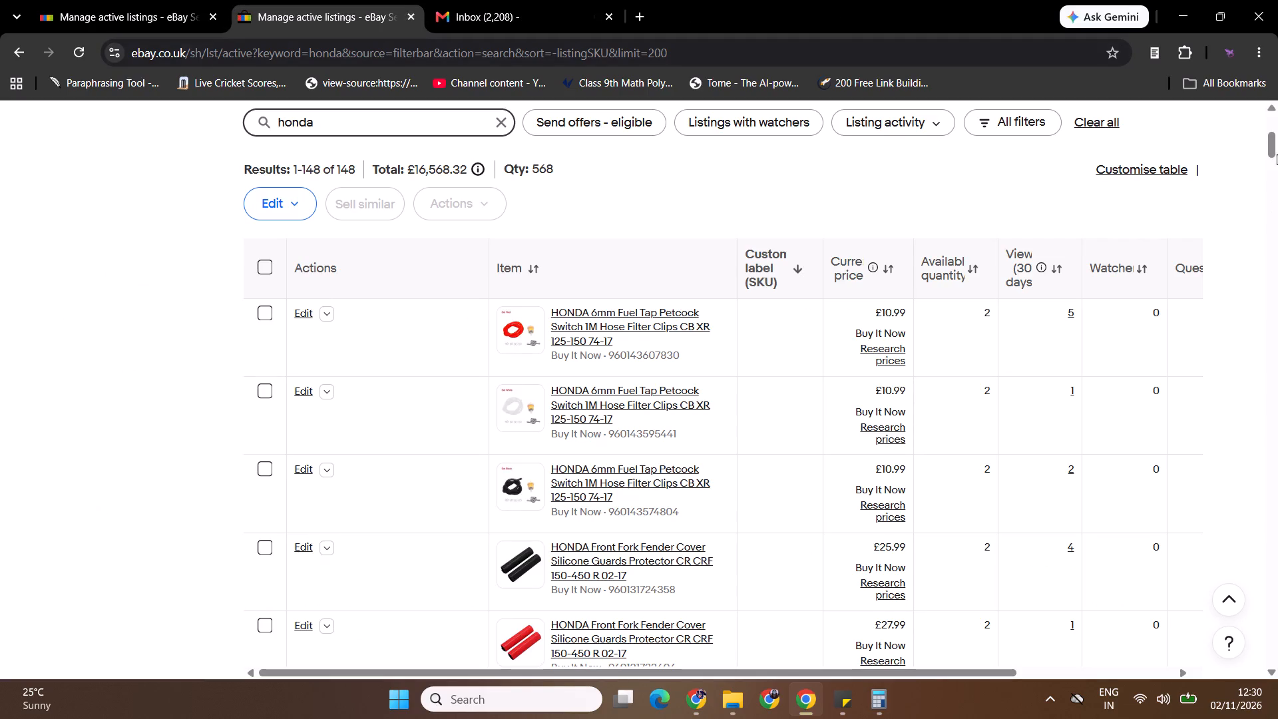
Look through all the Honda active listings for muffler heat shields comparable to the 253mm shop items.
{"action": "left_click_drag", "start_coordinate": [1277, 132], "coordinate": [1277, 140]}
{"action": "left_click_drag", "start_coordinate": [1273, 130], "coordinate": [1272, 167]}
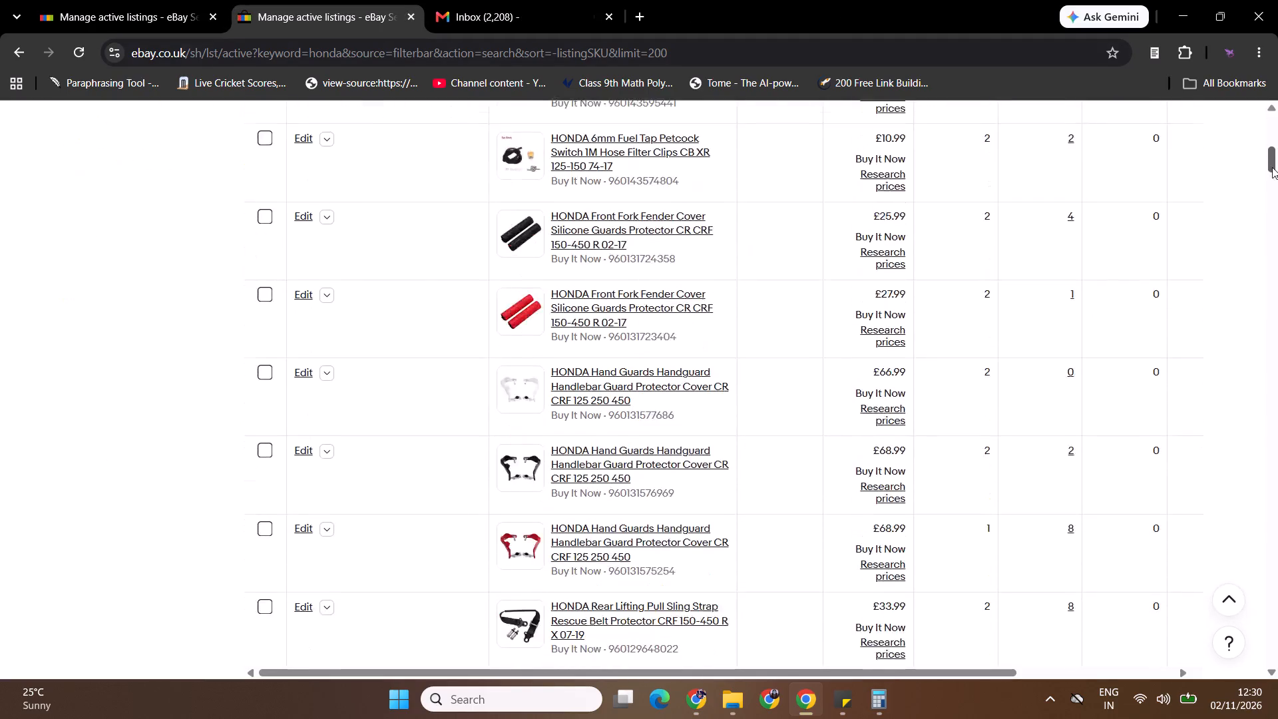
{"action": "left_click_drag", "start_coordinate": [1272, 167], "coordinate": [1270, 204]}
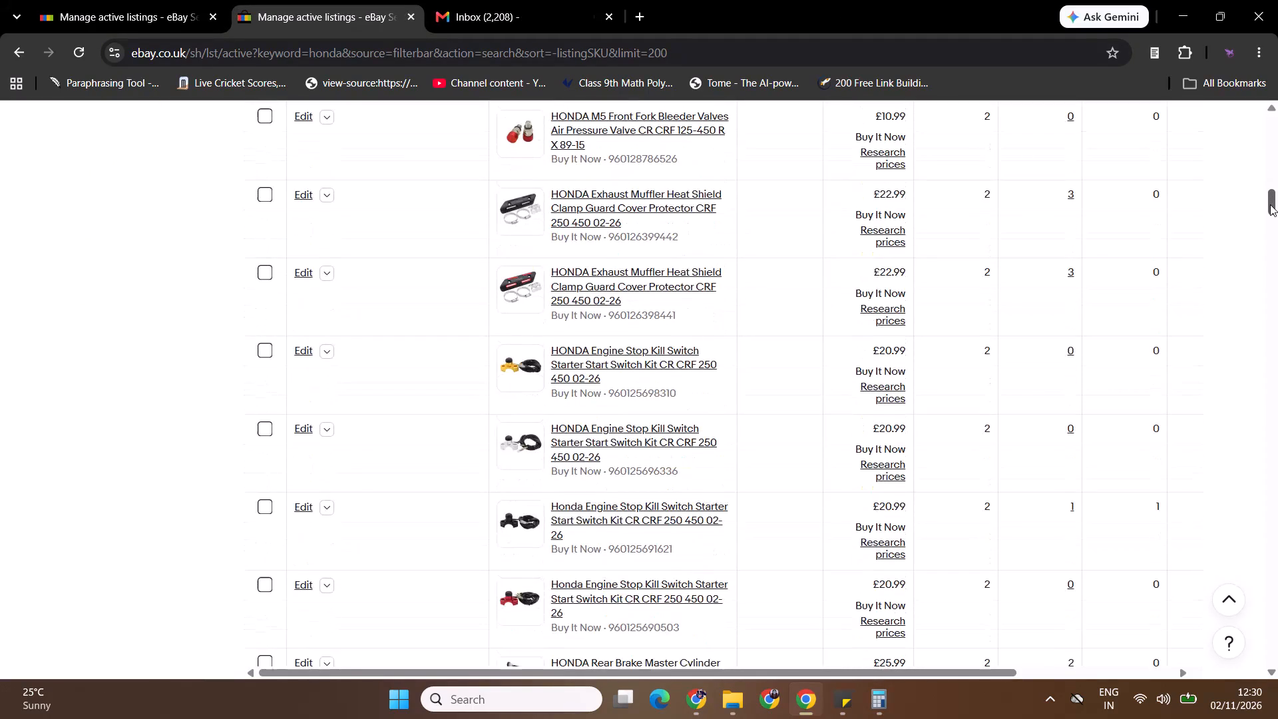
{"action": "left_click_drag", "start_coordinate": [1270, 204], "coordinate": [1269, 256]}
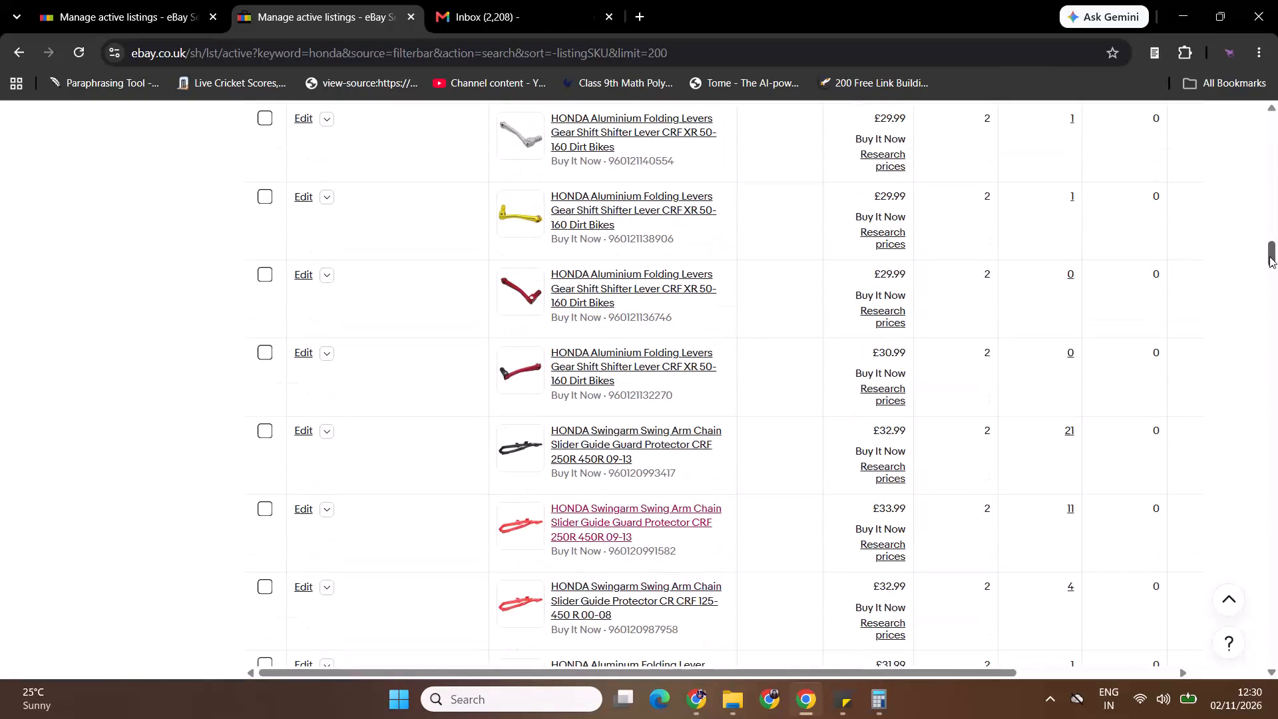
{"action": "left_click_drag", "start_coordinate": [1269, 256], "coordinate": [1265, 316]}
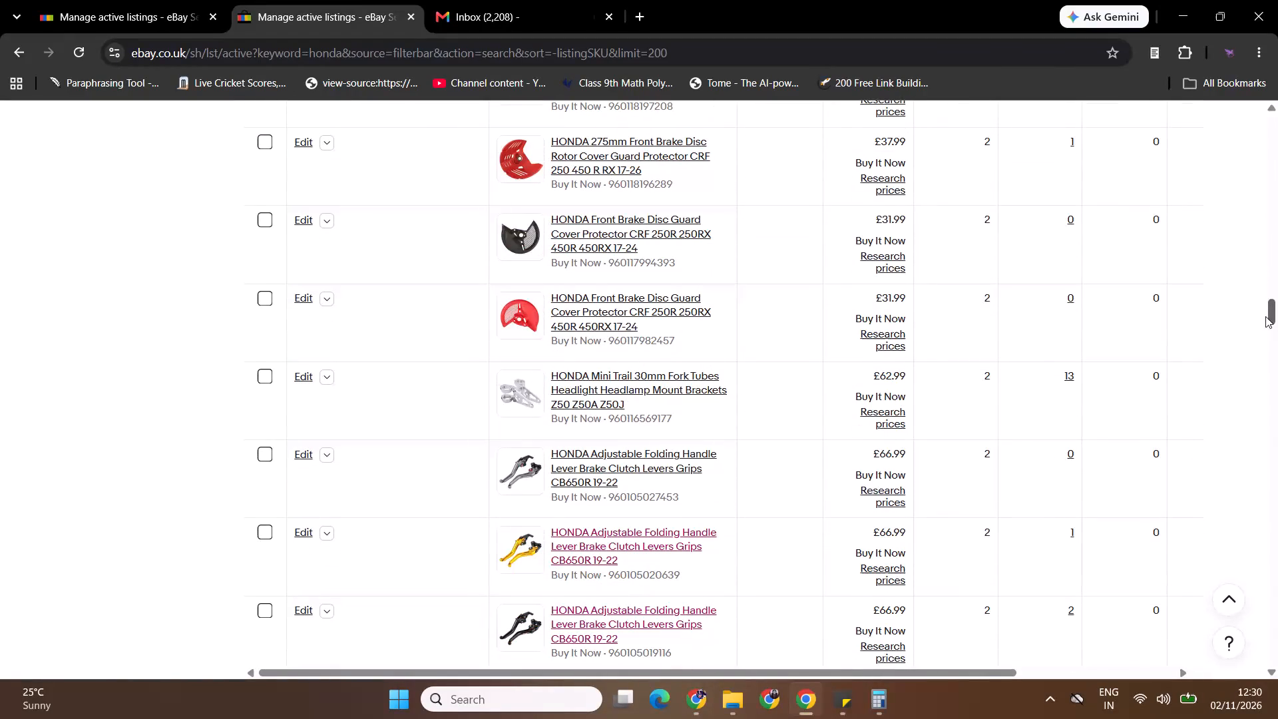
{"action": "left_click_drag", "start_coordinate": [1265, 316], "coordinate": [1265, 350]}
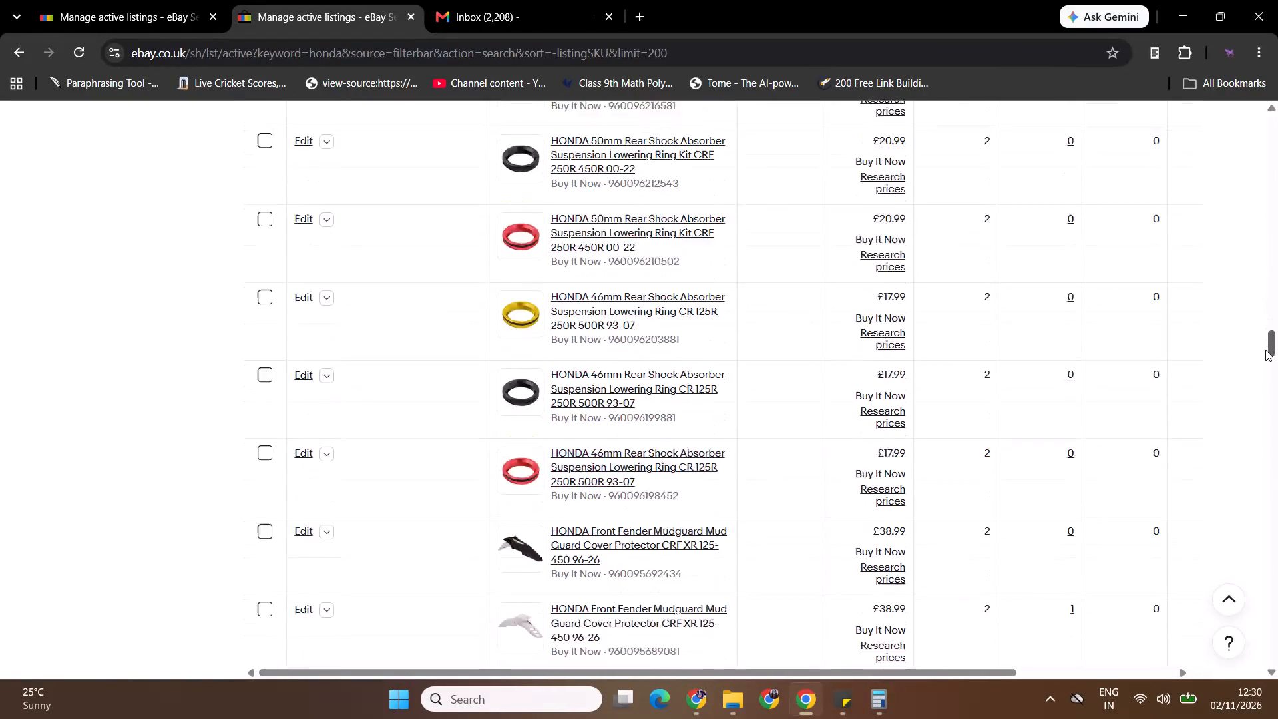
{"action": "left_click_drag", "start_coordinate": [1265, 350], "coordinate": [1265, 373]}
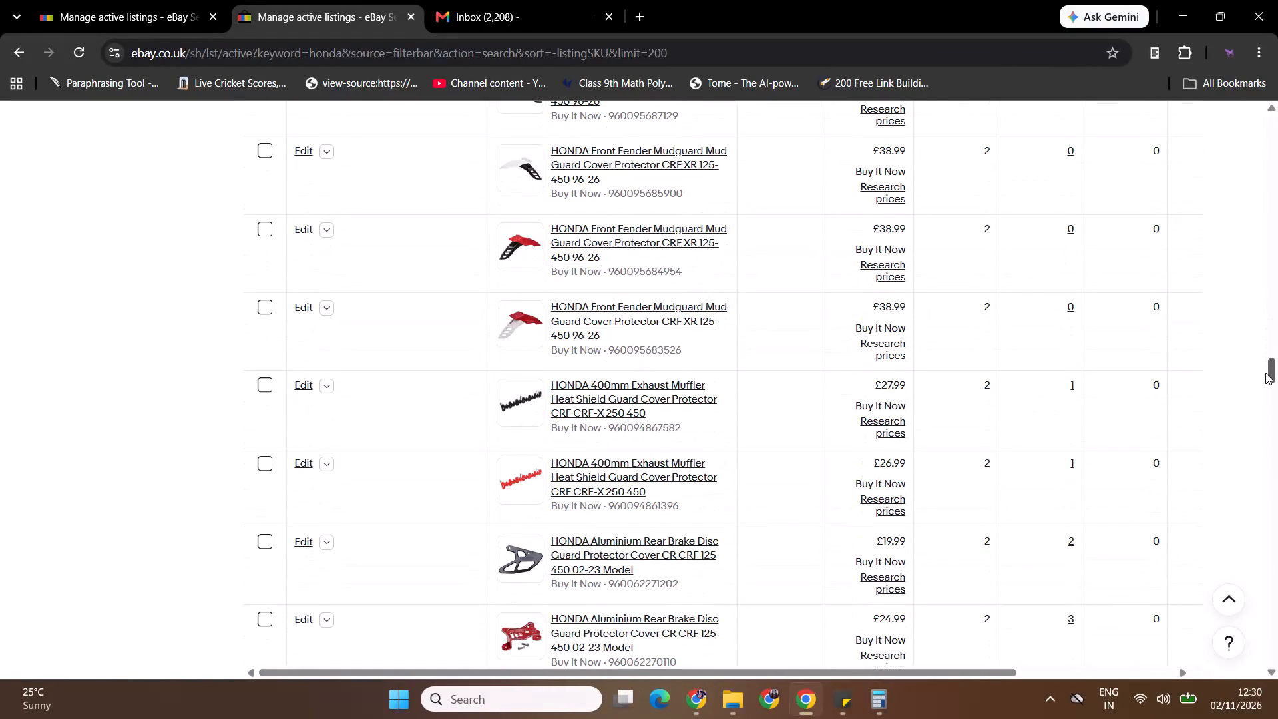
{"action": "left_click_drag", "start_coordinate": [1265, 373], "coordinate": [1267, 381]}
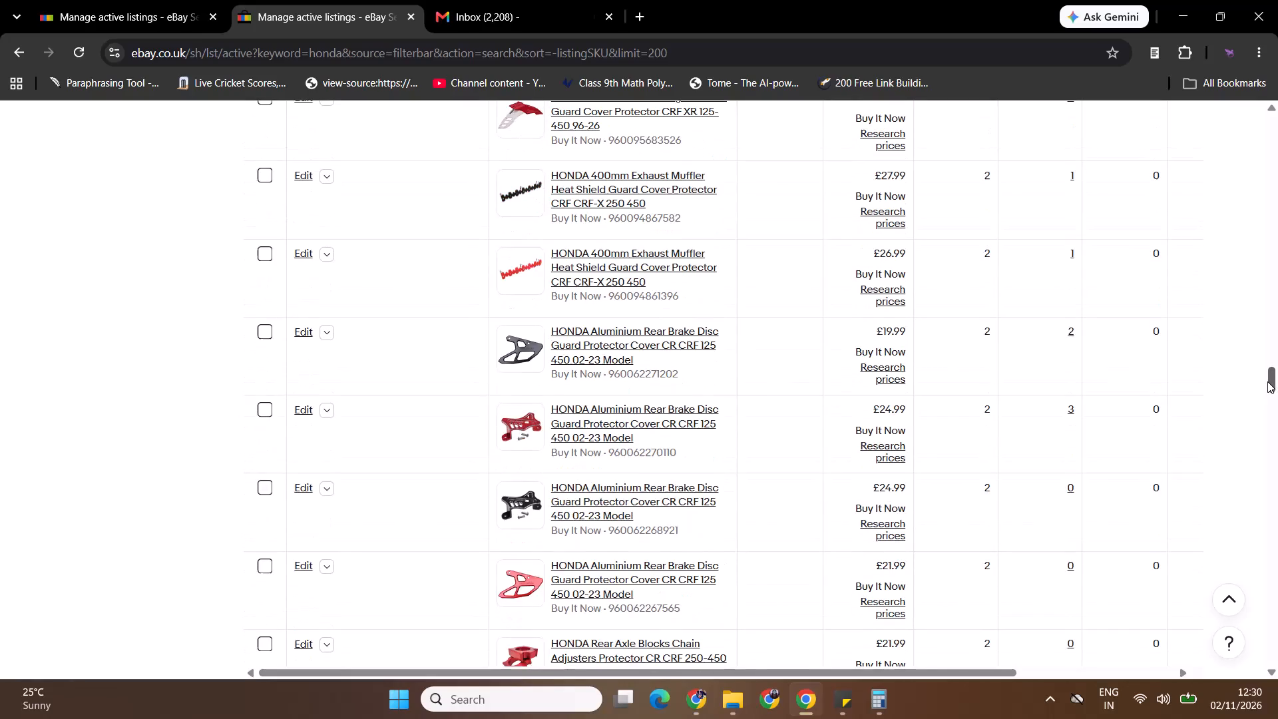
{"action": "left_click_drag", "start_coordinate": [1267, 381], "coordinate": [1268, 406]}
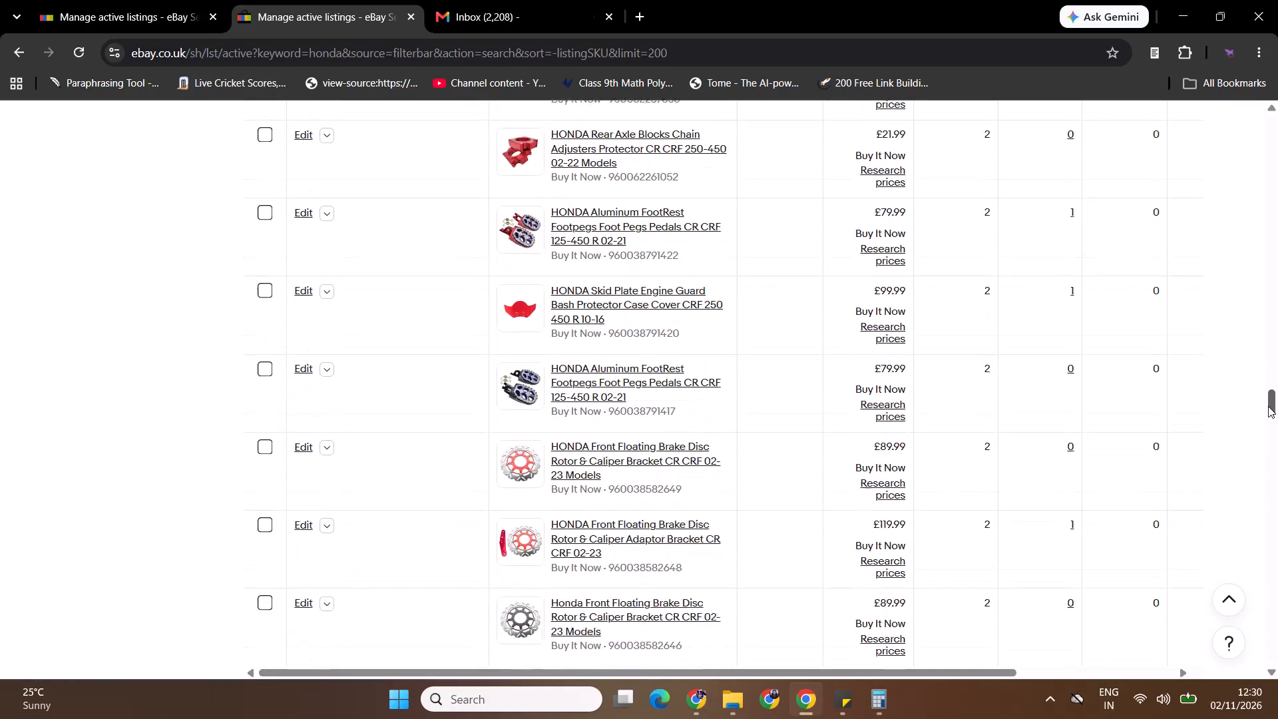
{"action": "left_click_drag", "start_coordinate": [1268, 406], "coordinate": [1271, 435]}
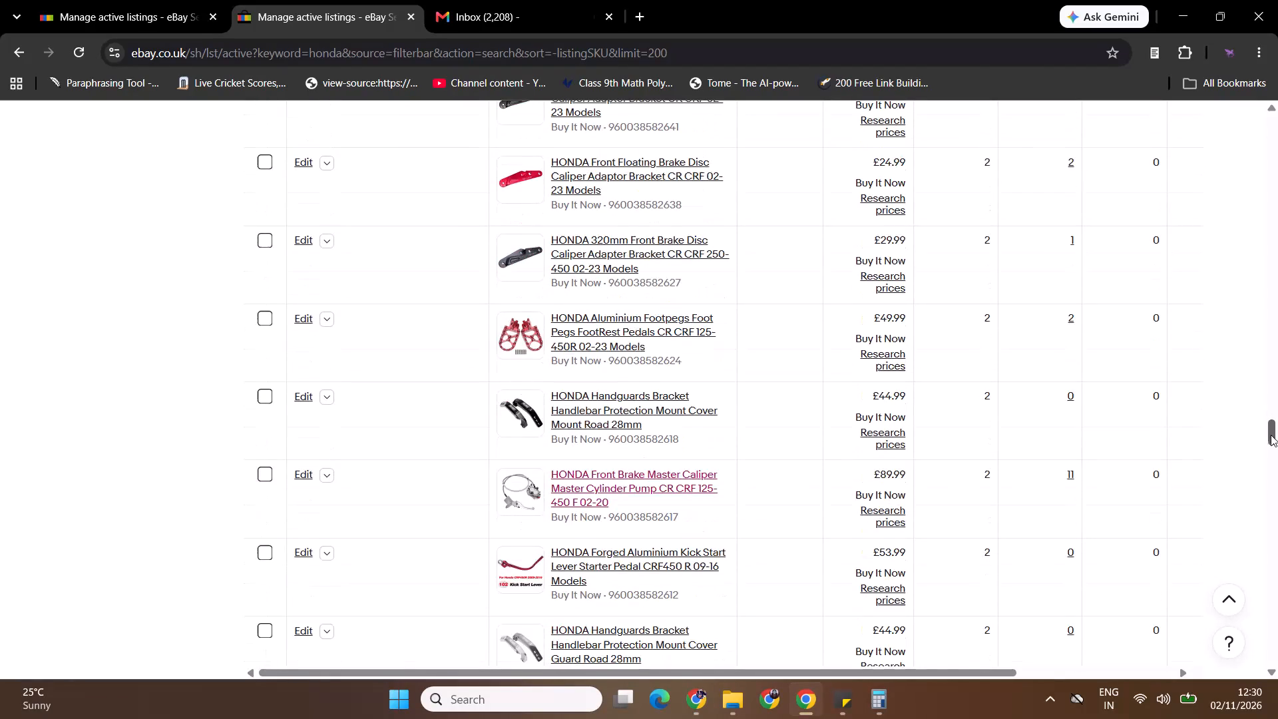
{"action": "left_click_drag", "start_coordinate": [1271, 435], "coordinate": [1271, 458]}
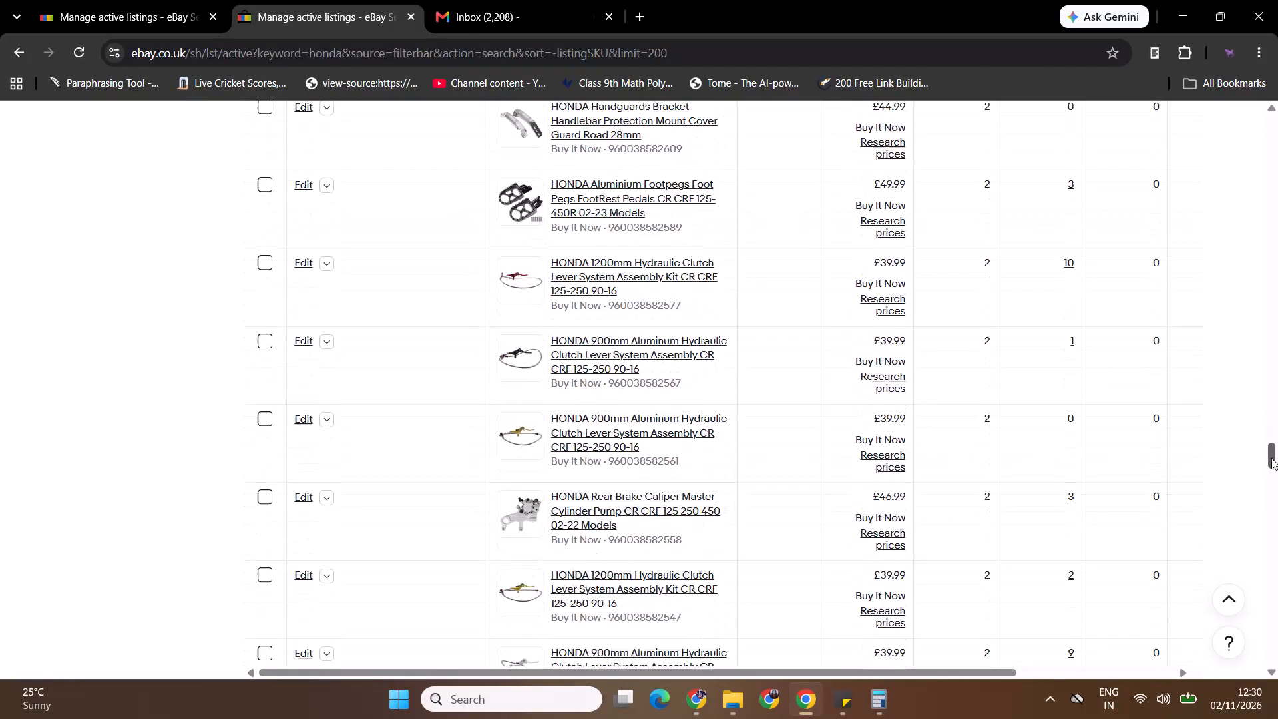
{"action": "left_click_drag", "start_coordinate": [1271, 458], "coordinate": [1271, 505]}
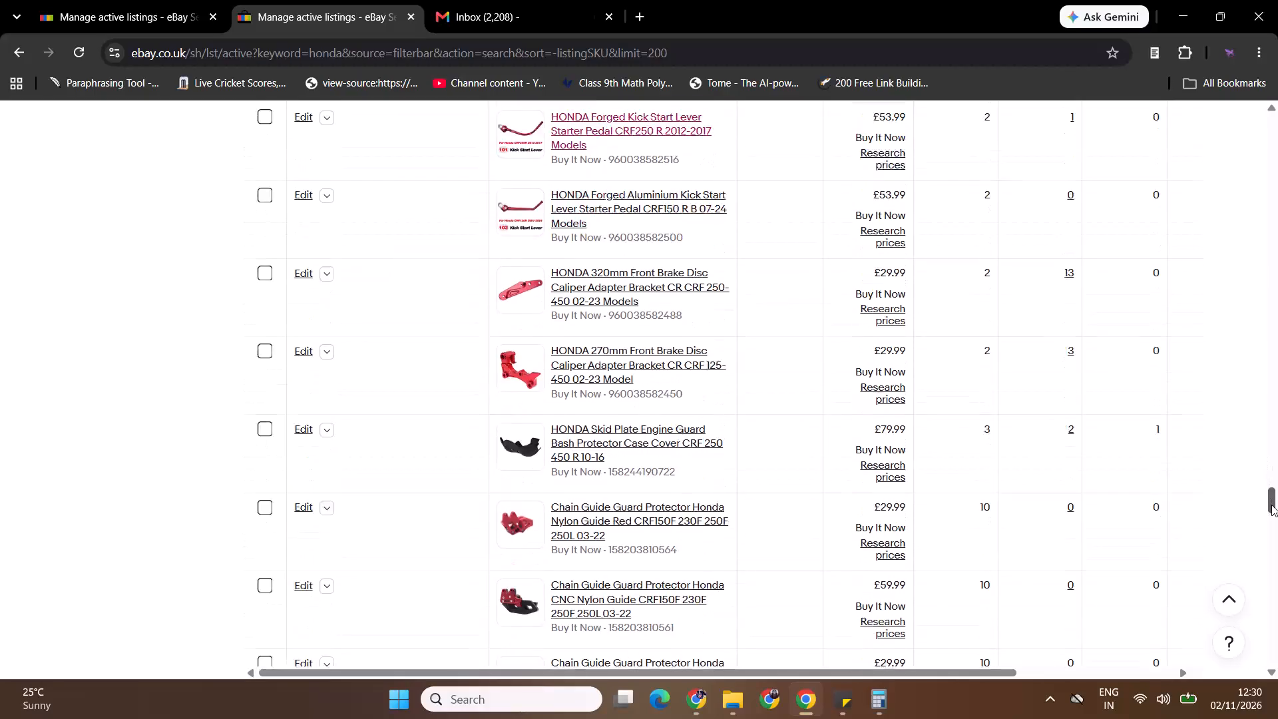
{"action": "left_click_drag", "start_coordinate": [1271, 505], "coordinate": [1270, 511]}
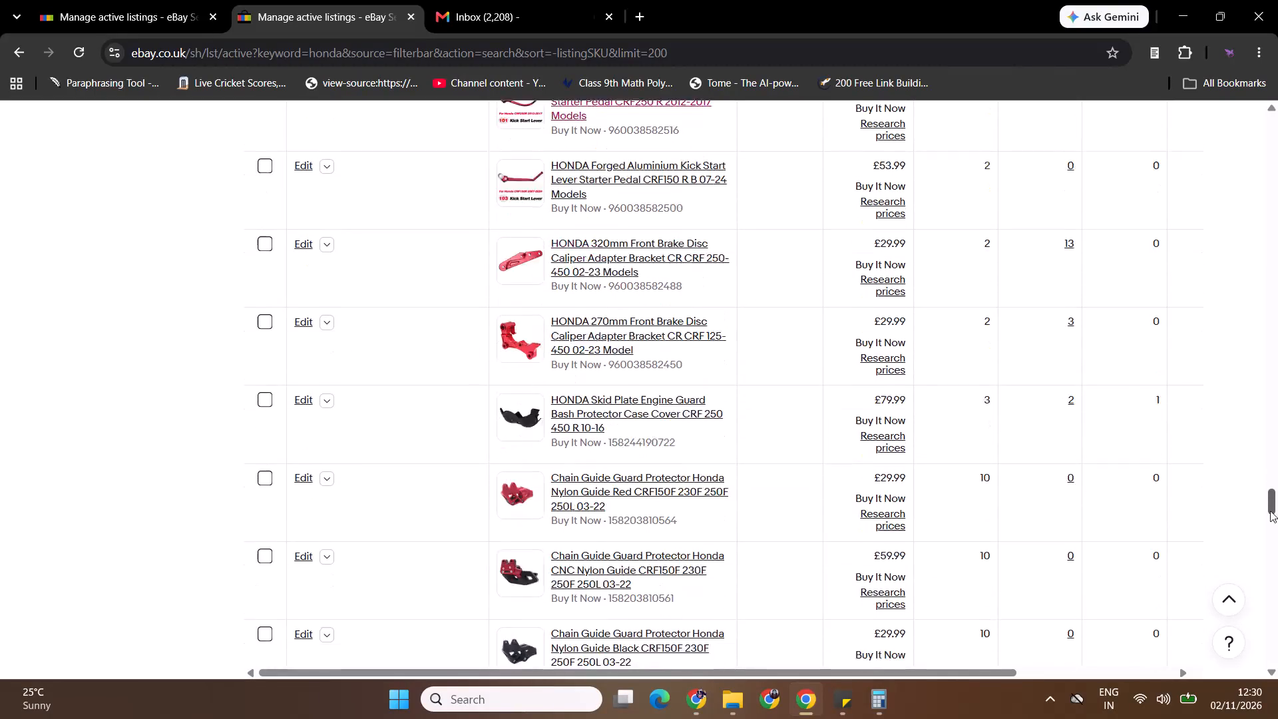
{"action": "left_click_drag", "start_coordinate": [1270, 511], "coordinate": [1260, 550]}
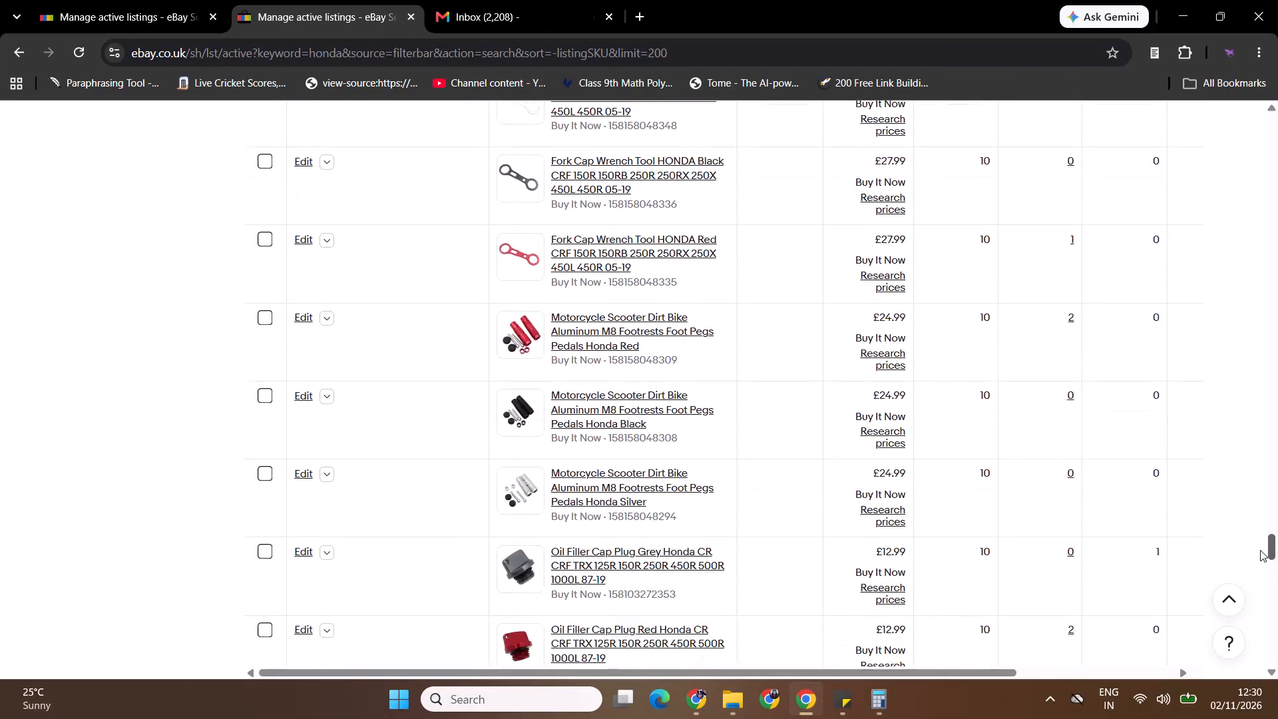
{"action": "left_click_drag", "start_coordinate": [1260, 550], "coordinate": [1260, 578]}
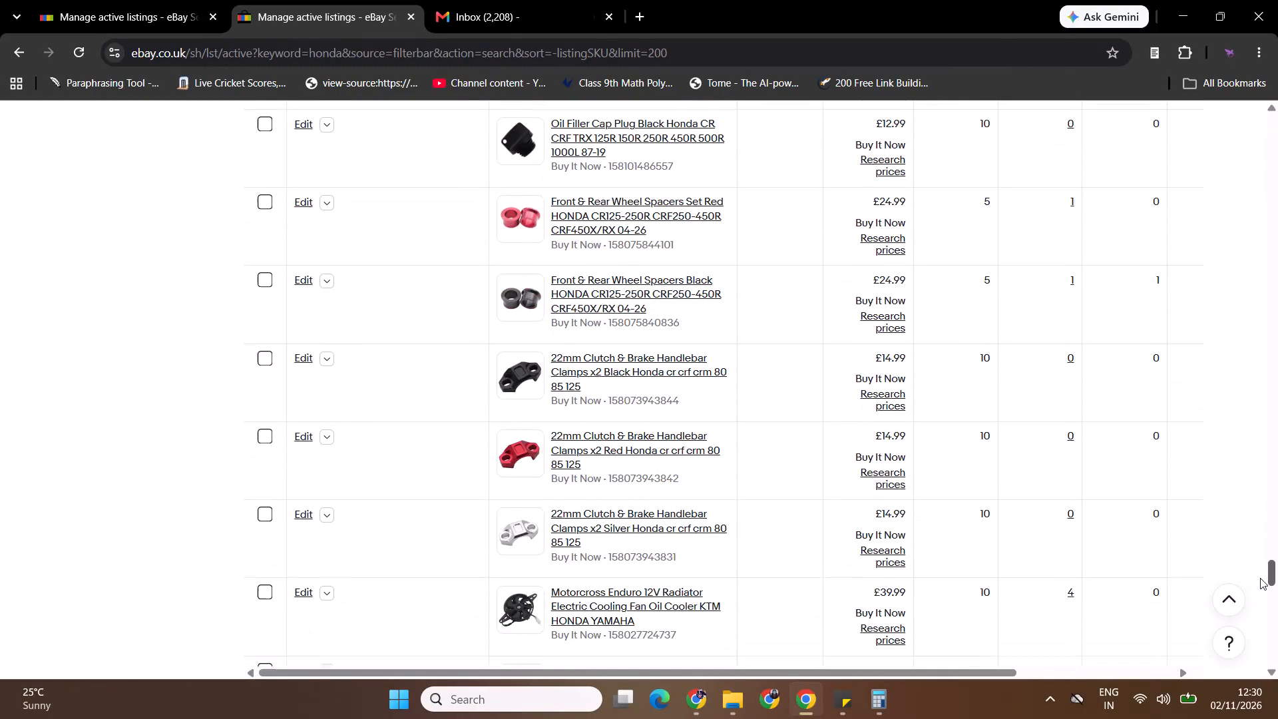
{"action": "left_click_drag", "start_coordinate": [1260, 578], "coordinate": [1259, 616]}
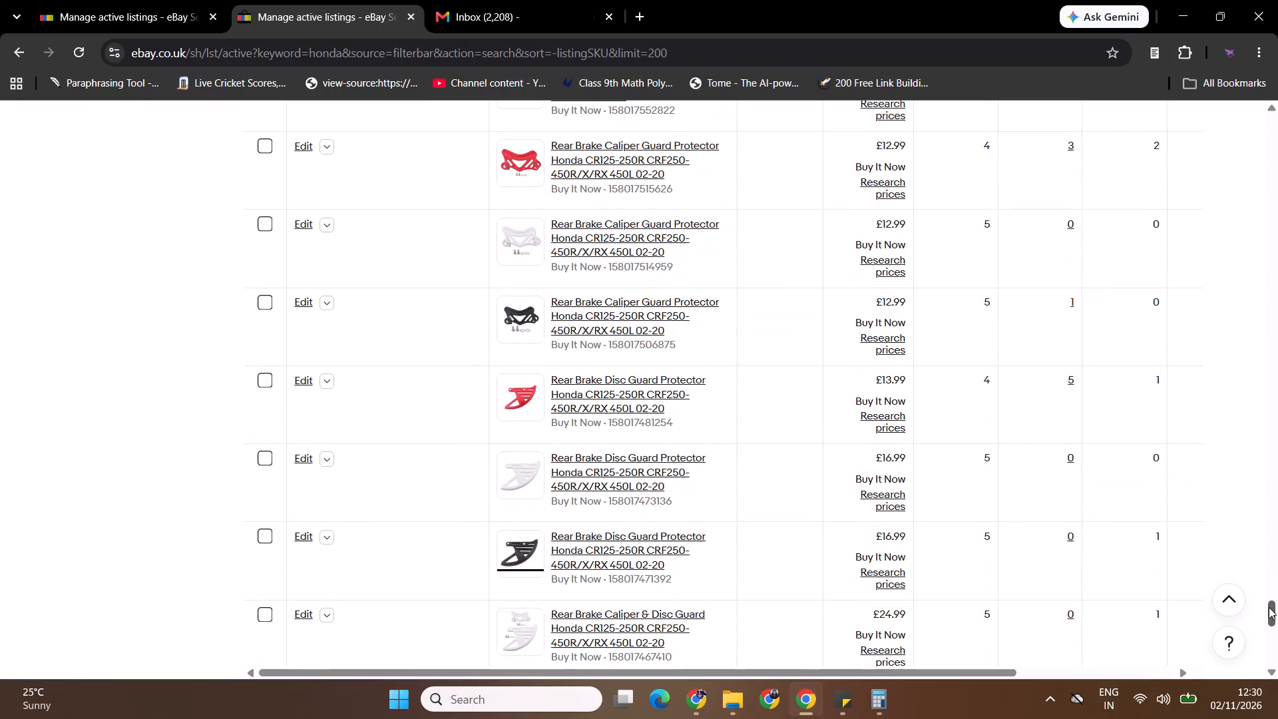
{"action": "left_click_drag", "start_coordinate": [1277, 620], "coordinate": [1277, 661]}
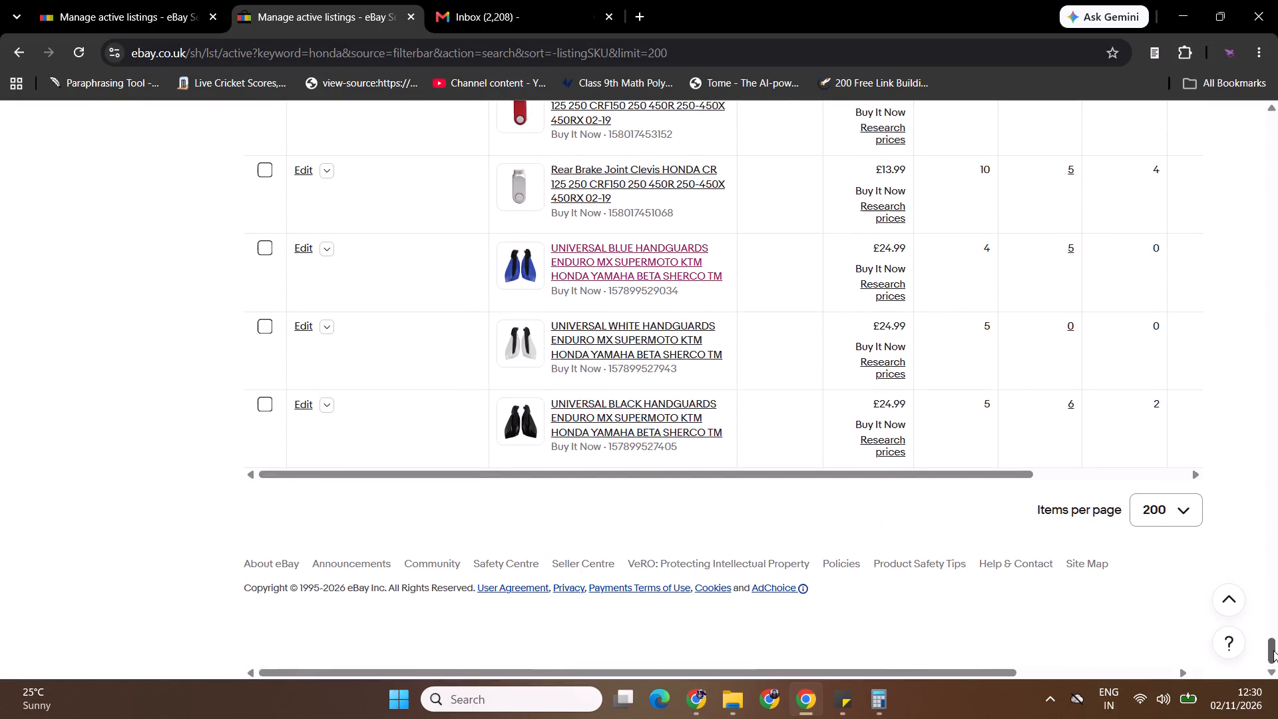
{"action": "left_click", "coordinate": [1277, 499]}
{"action": "left_click_drag", "start_coordinate": [1277, 499], "coordinate": [1277, 650]}
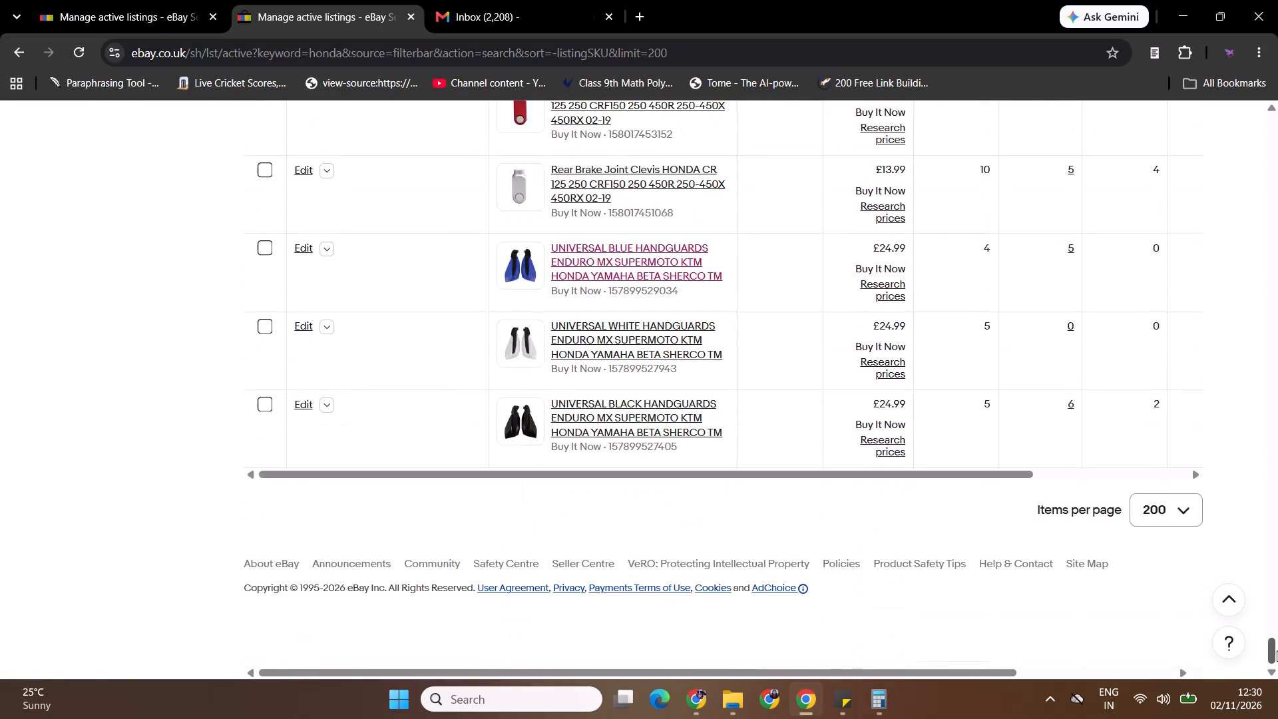
{"action": "left_click_drag", "start_coordinate": [1277, 650], "coordinate": [1277, 98]}
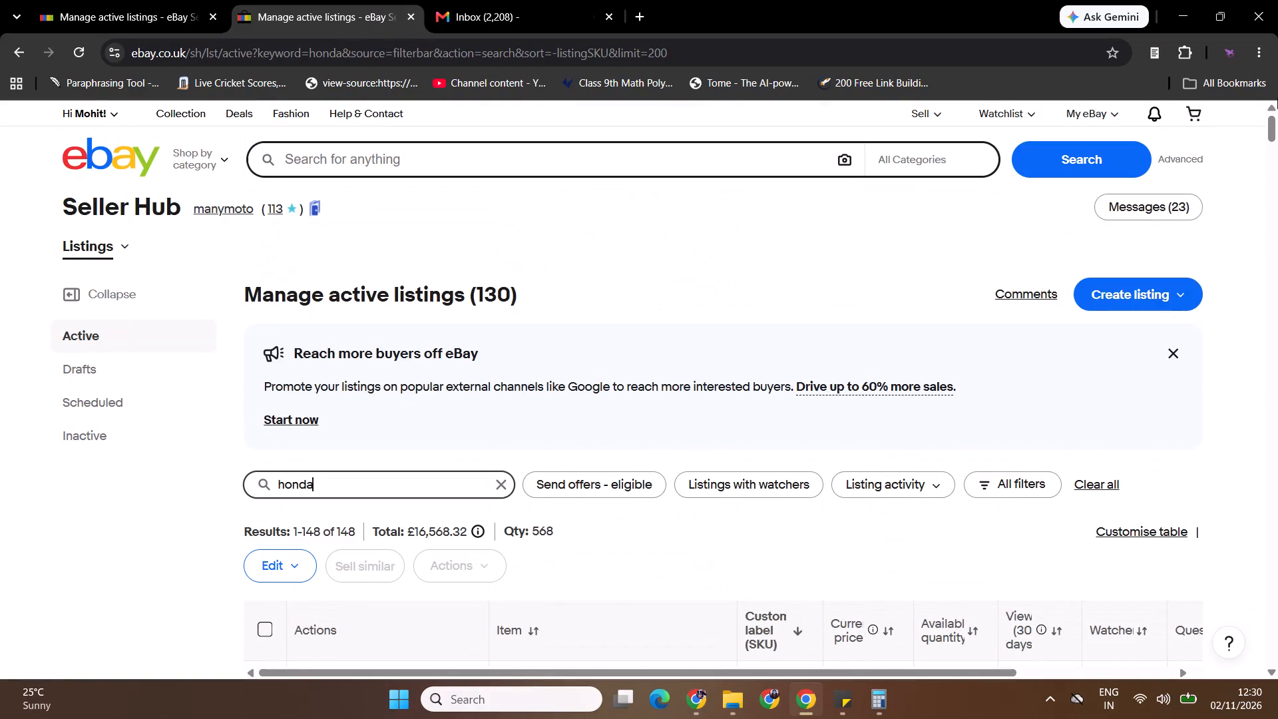
{"action": "left_click_drag", "start_coordinate": [1277, 98], "coordinate": [1277, 126]}
{"action": "left_click_drag", "start_coordinate": [1277, 132], "coordinate": [1277, 156]}
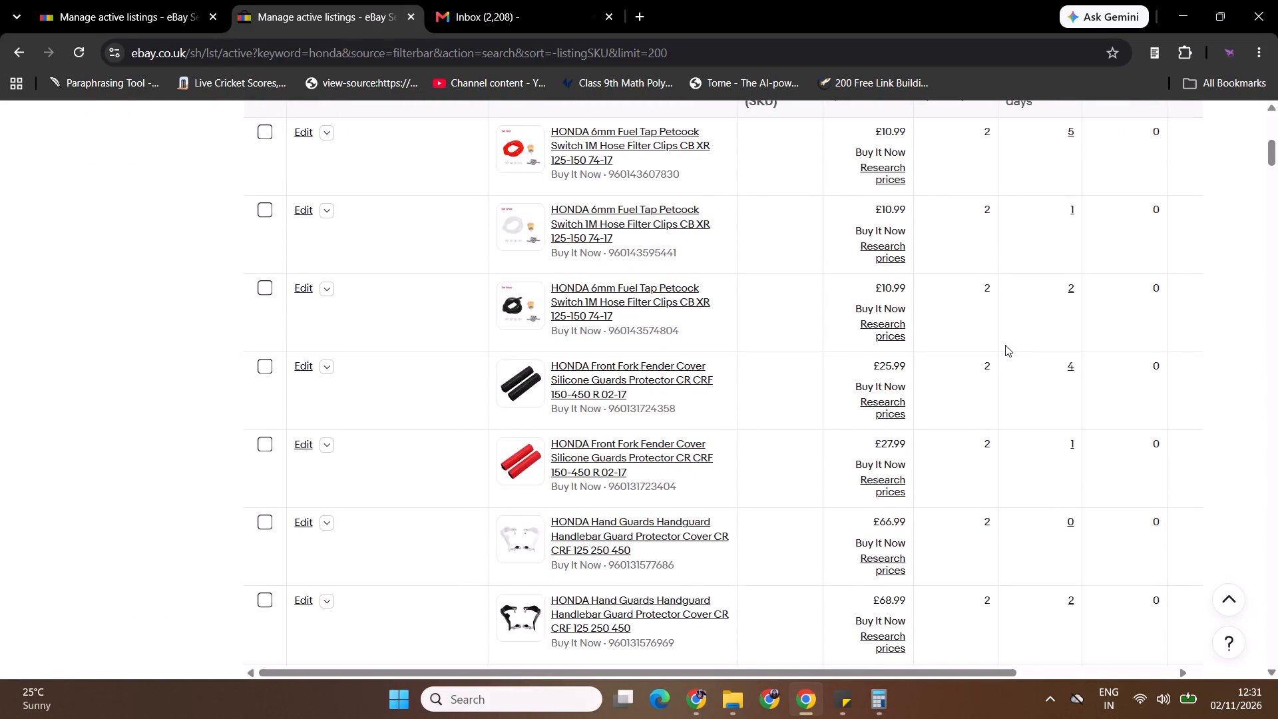
Switch to the Enduro Travel Club window and download the silver 253mm heat shield's main photo and the size diagram image.
{"action": "key", "text": "alt+Tab"}
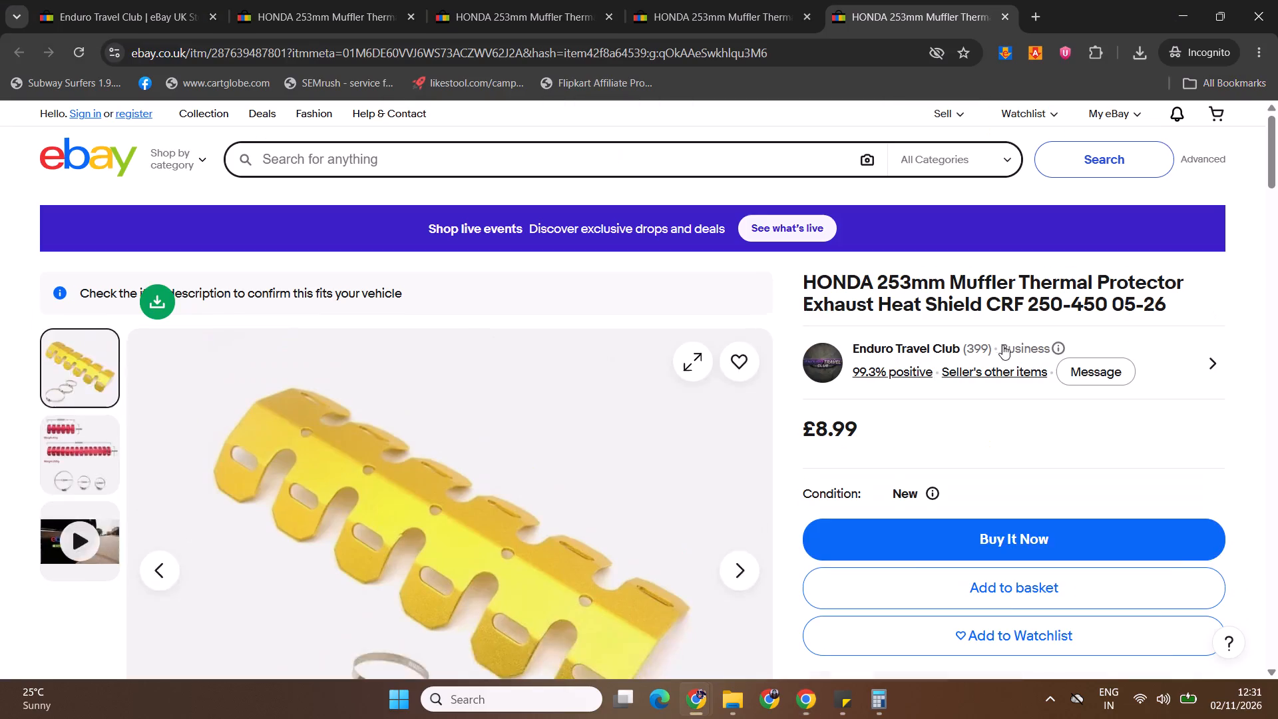
{"action": "left_click_drag", "start_coordinate": [1277, 162], "coordinate": [1277, 166]}
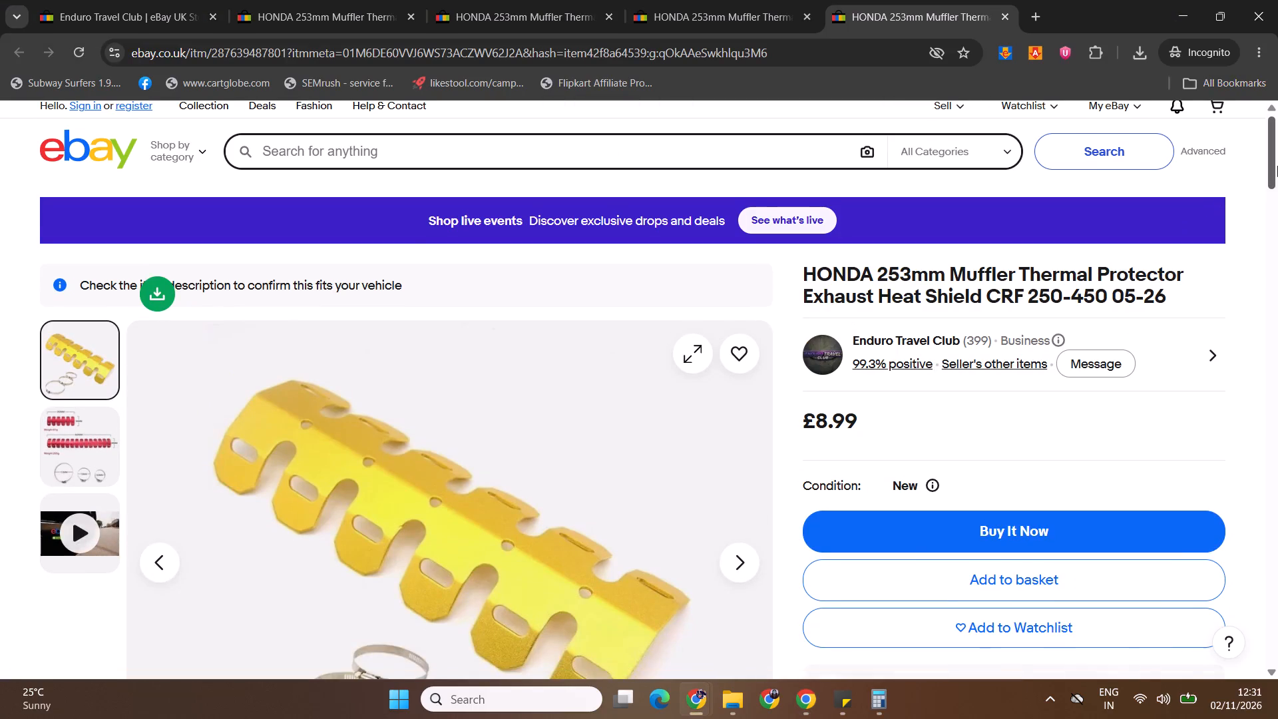
{"action": "left_click_drag", "start_coordinate": [1277, 166], "coordinate": [1277, 255]}
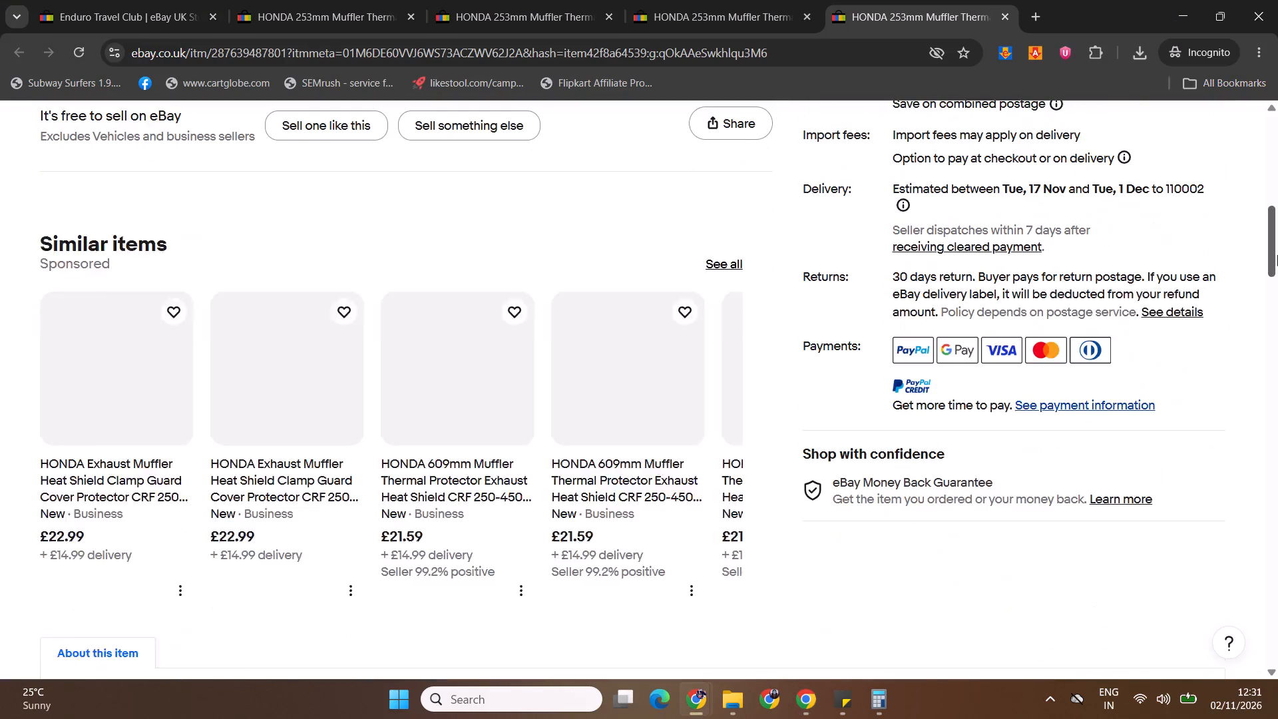
{"action": "left_click_drag", "start_coordinate": [1277, 255], "coordinate": [1277, 139]}
{"action": "left_click", "coordinate": [364, 0]}
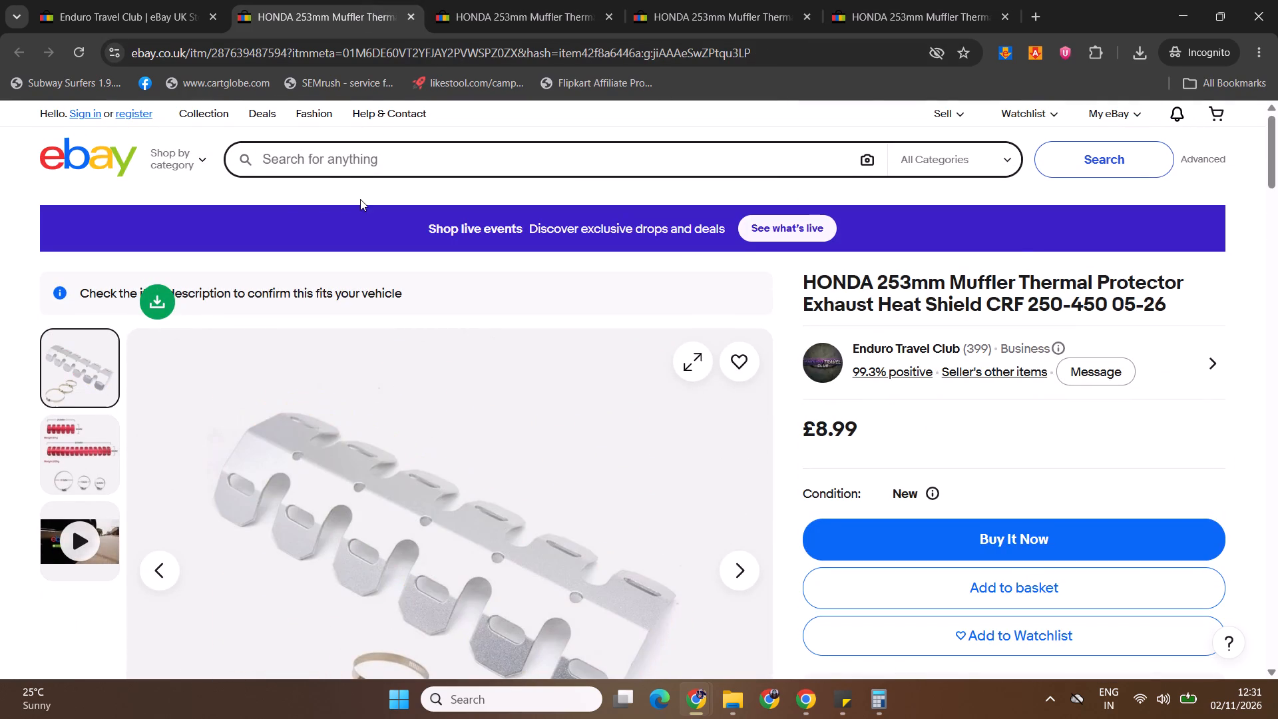
{"action": "left_click", "coordinate": [159, 308]}
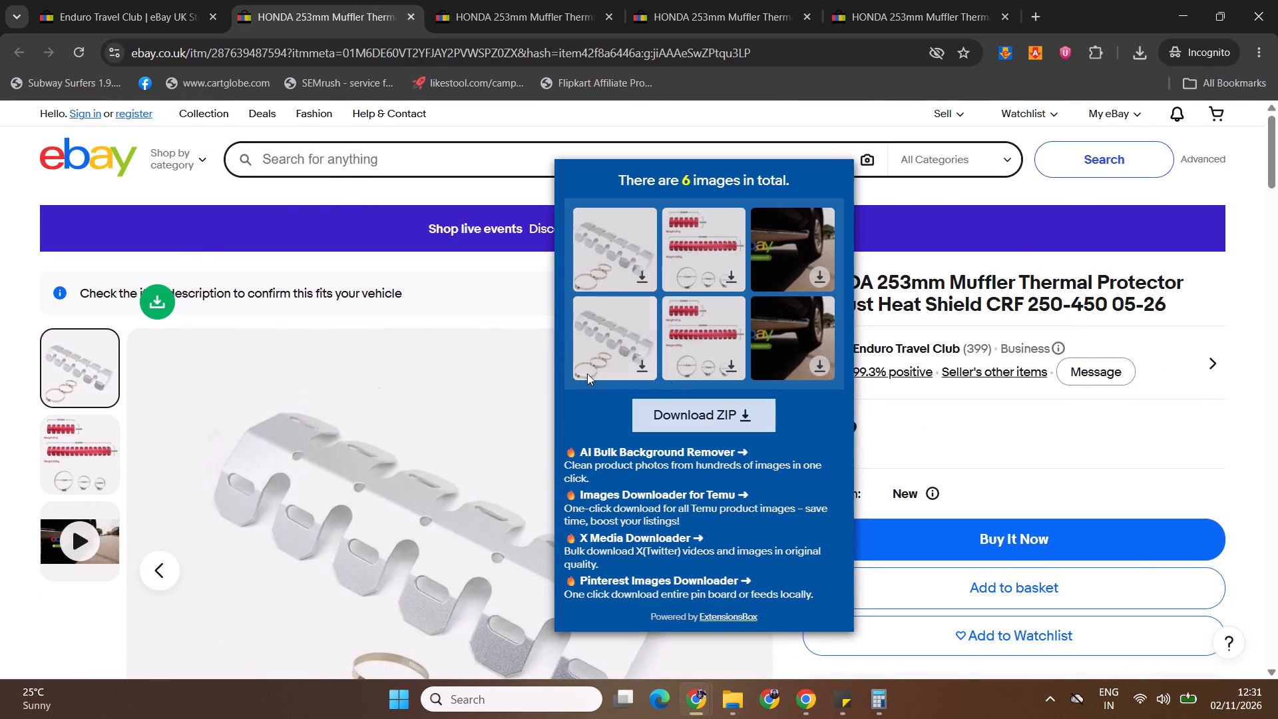
{"action": "left_click", "coordinate": [640, 281]}
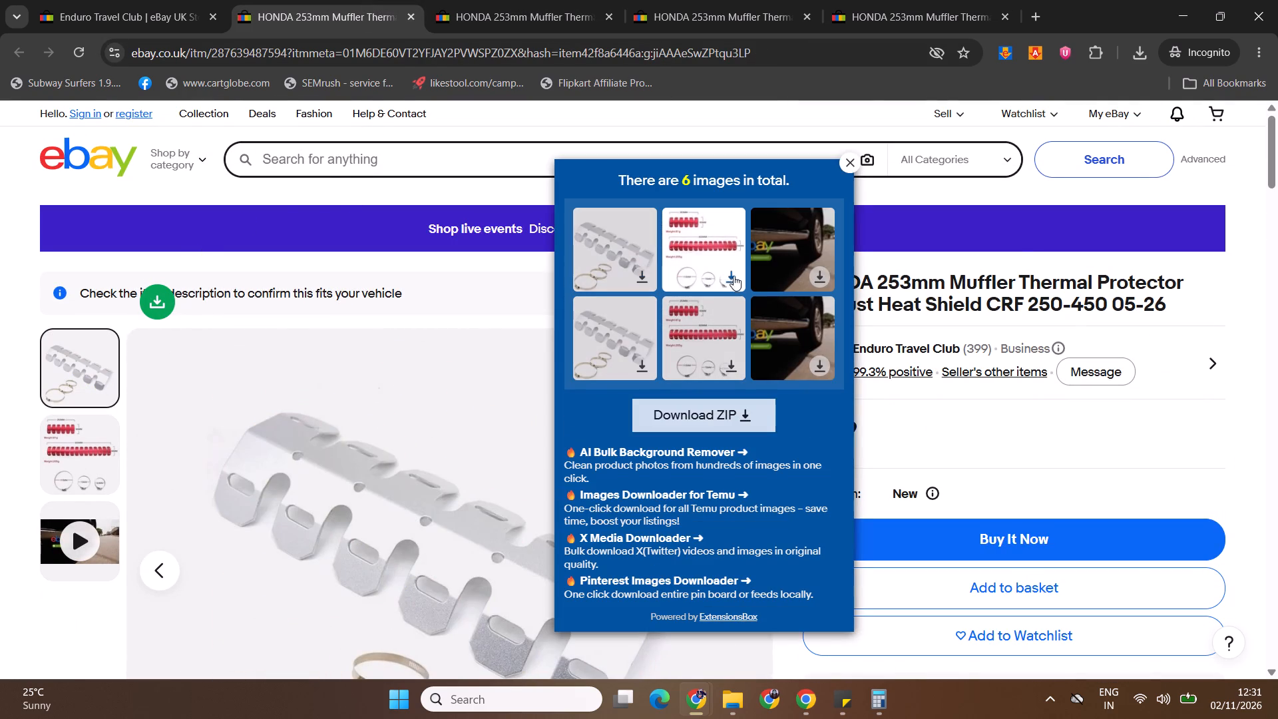
{"action": "left_click", "coordinate": [730, 278]}
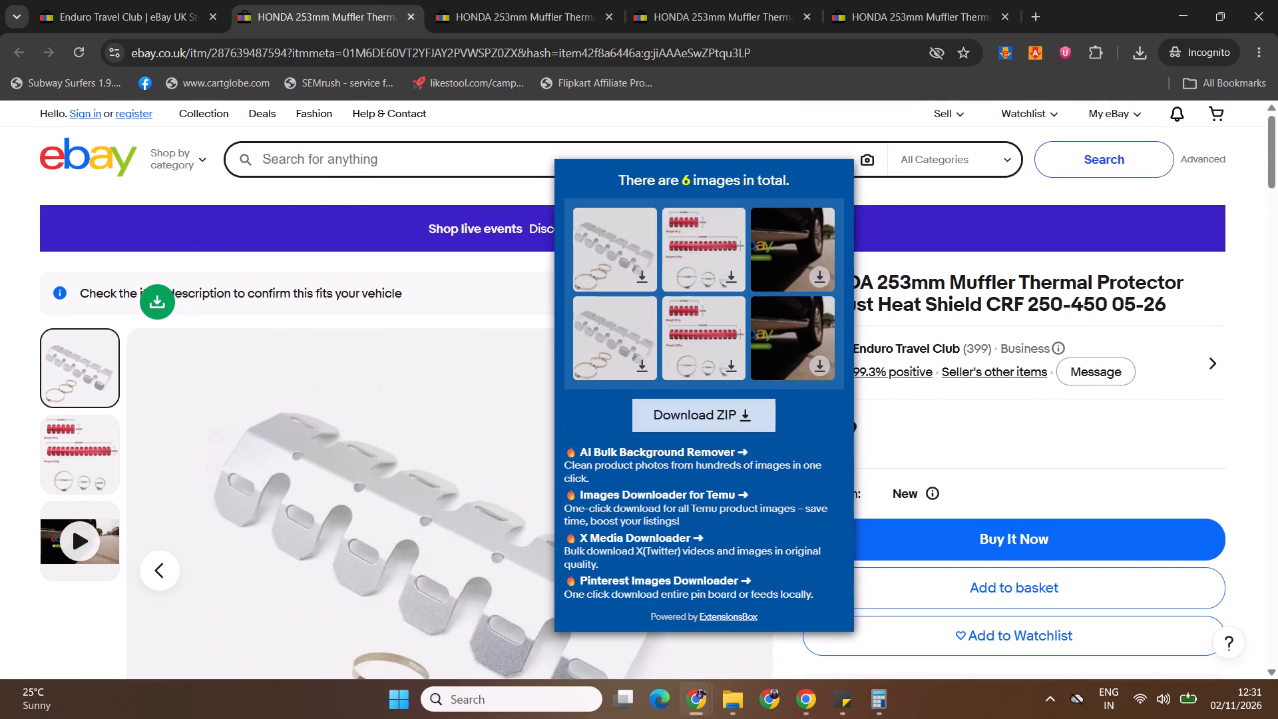
Download the main photo of the black HONDA 253mm heat shield and close the image downloader.
{"action": "left_click", "coordinate": [469, 11]}
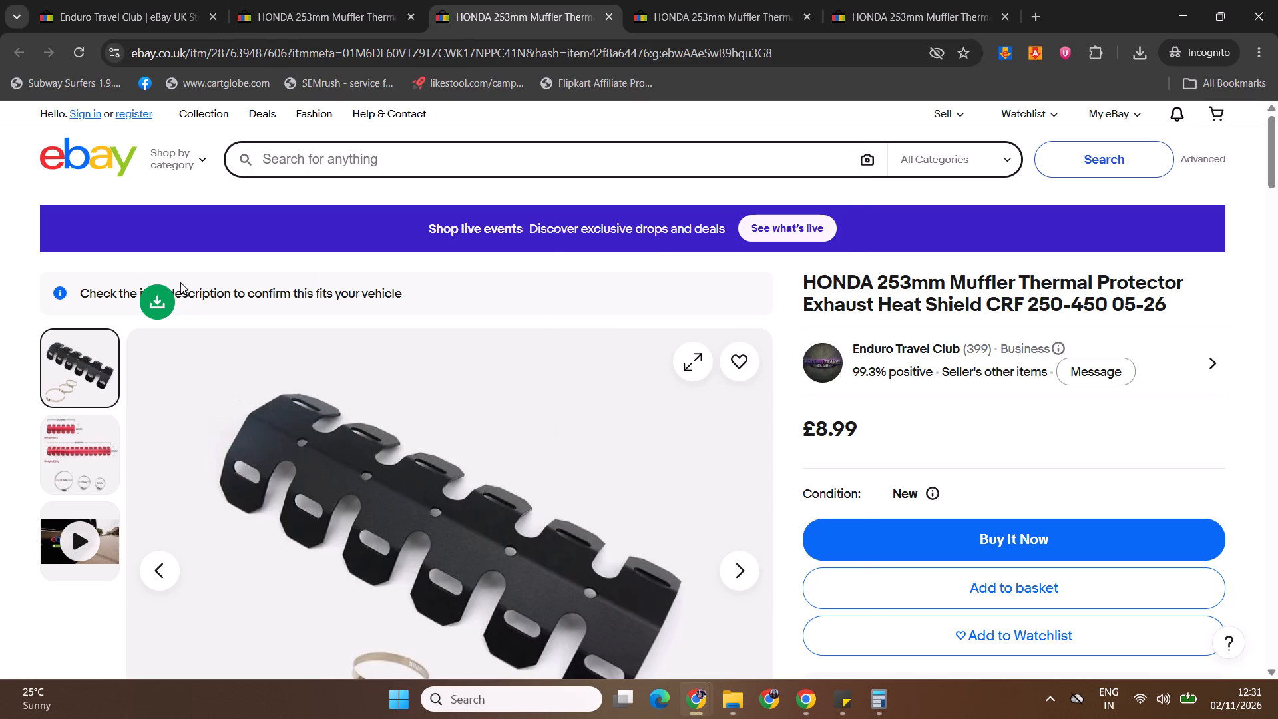
{"action": "left_click", "coordinate": [158, 304]}
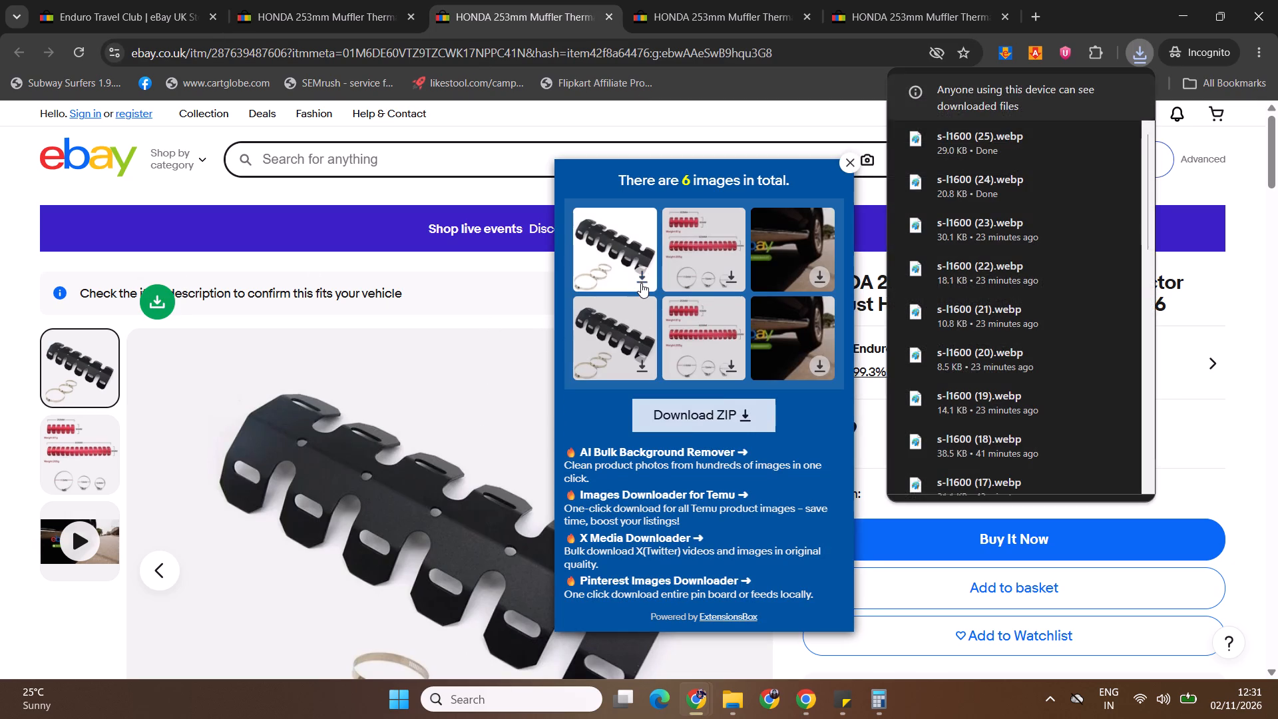
{"action": "left_click", "coordinate": [641, 283]}
{"action": "left_click", "coordinate": [848, 174]}
{"action": "left_click", "coordinate": [849, 166]}
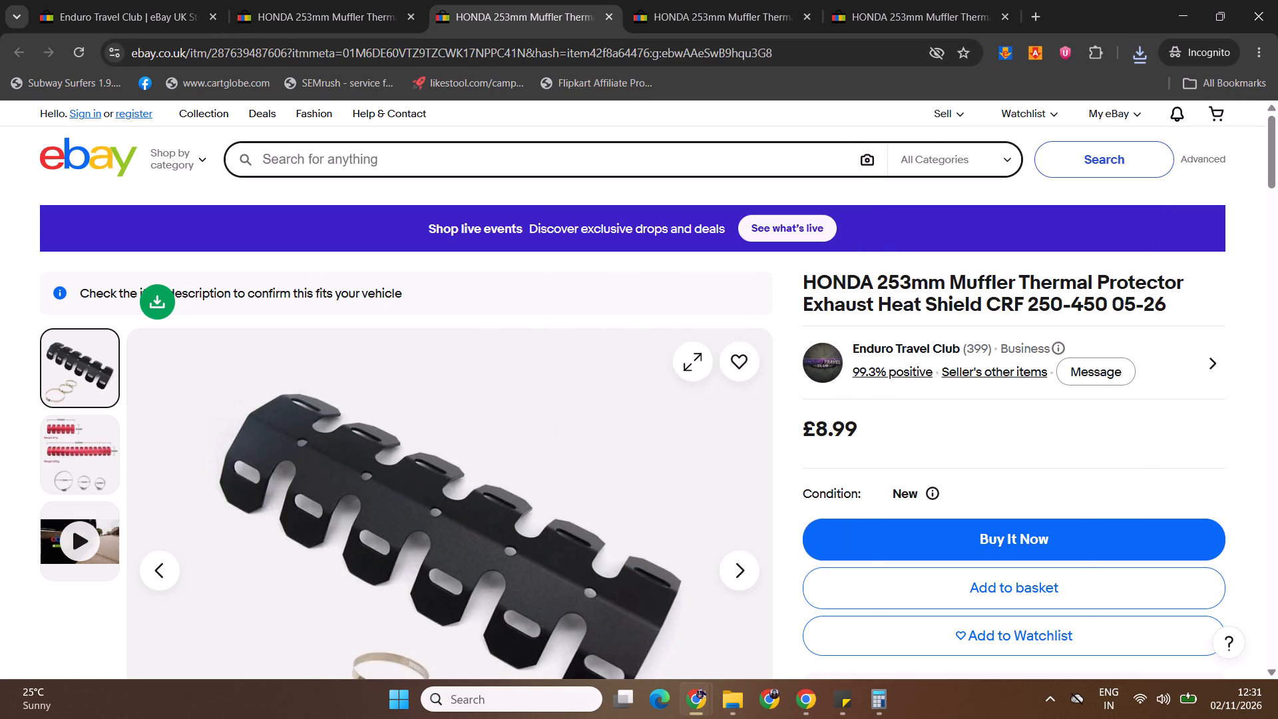
Download the main photos of the red and the yellow HONDA 253mm heat shields and close the image downloader.
{"action": "left_click", "coordinate": [795, 0]}
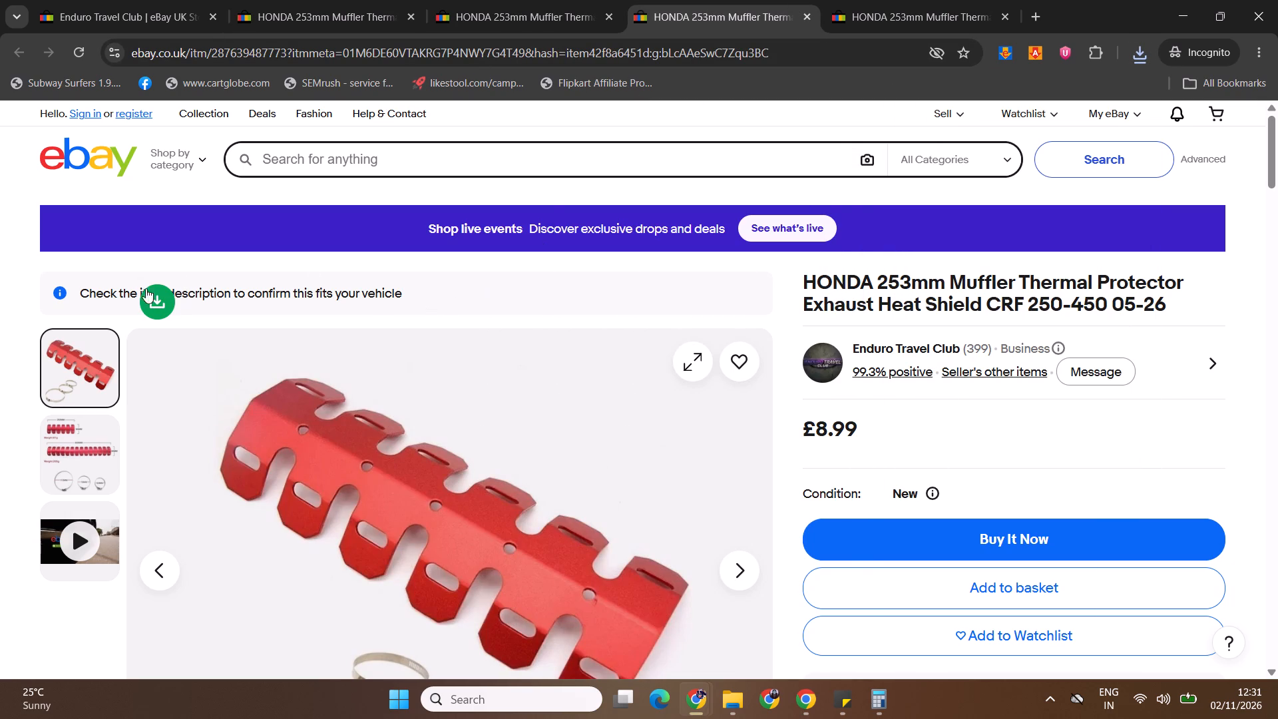
{"action": "left_click", "coordinate": [150, 302]}
{"action": "left_click", "coordinate": [642, 281]}
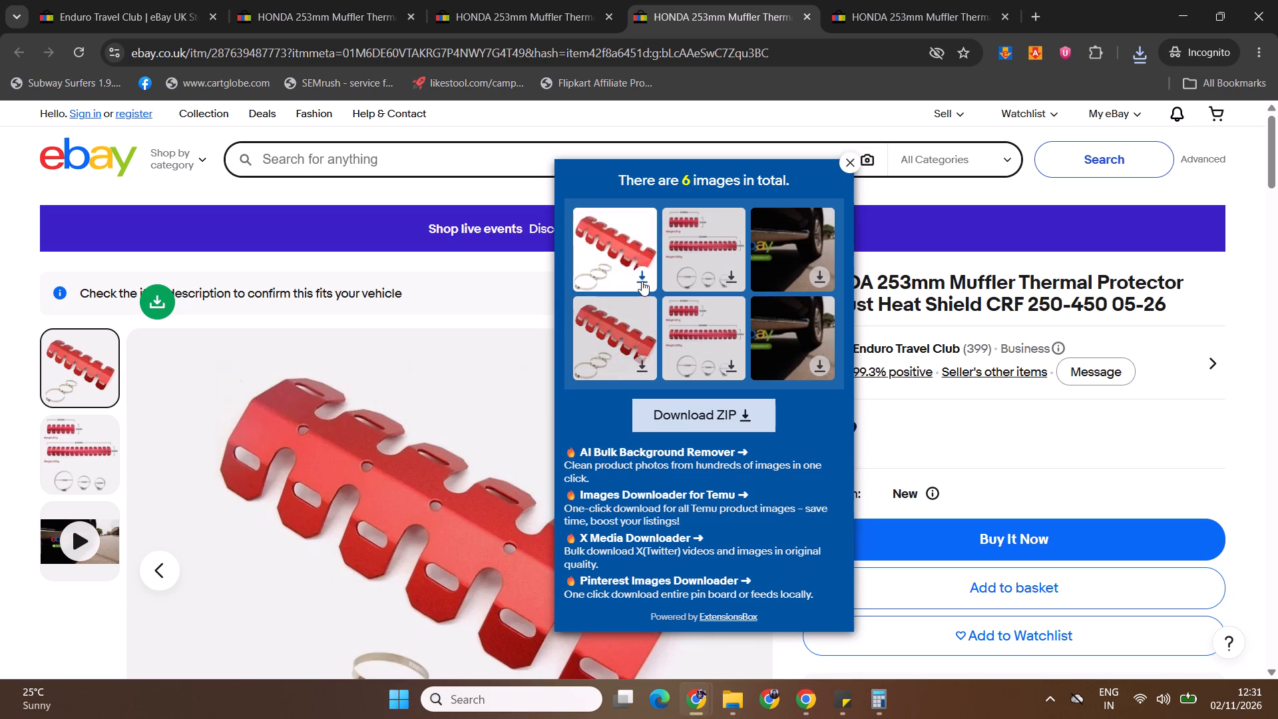
{"action": "left_click", "coordinate": [893, 0]}
{"action": "left_click", "coordinate": [157, 302]}
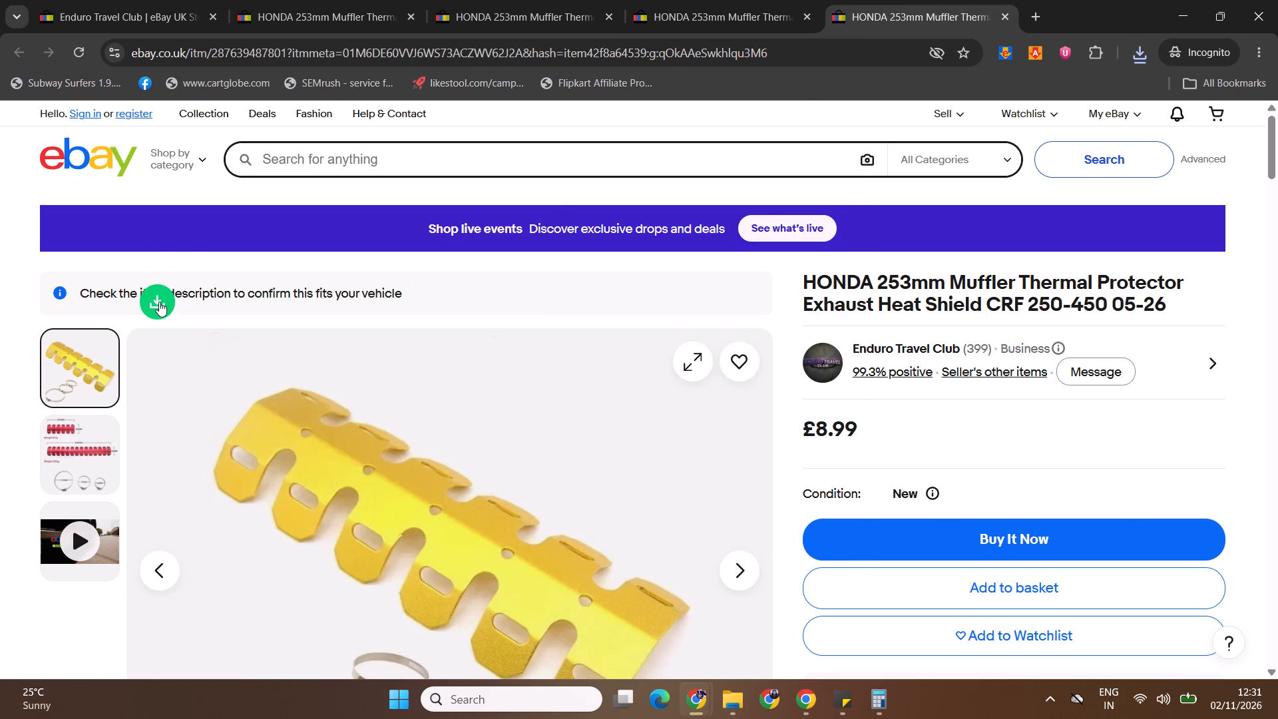
{"action": "left_click", "coordinate": [647, 280]}
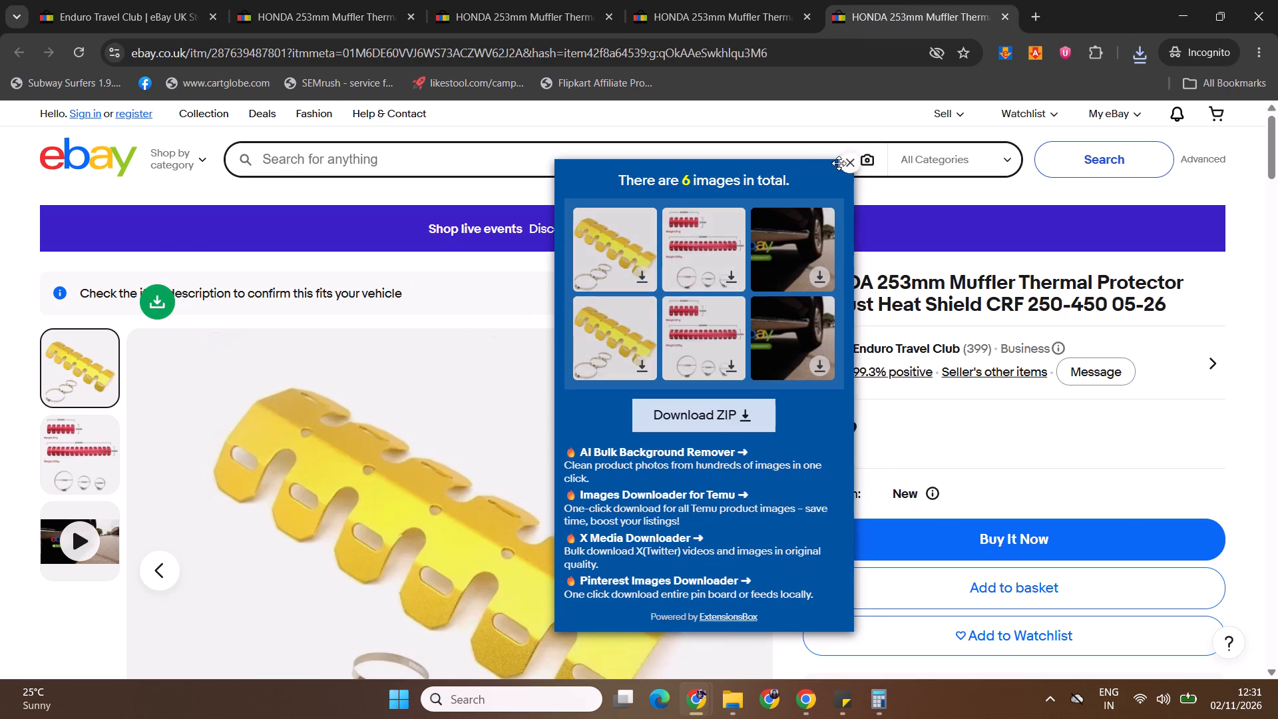
{"action": "left_click", "coordinate": [853, 168]}
Switch to the Honda active listings and start a similar listing from the red HONDA 6mm Fuel Tap Petcock Switch item.
{"action": "key", "text": "alt+Tab"}
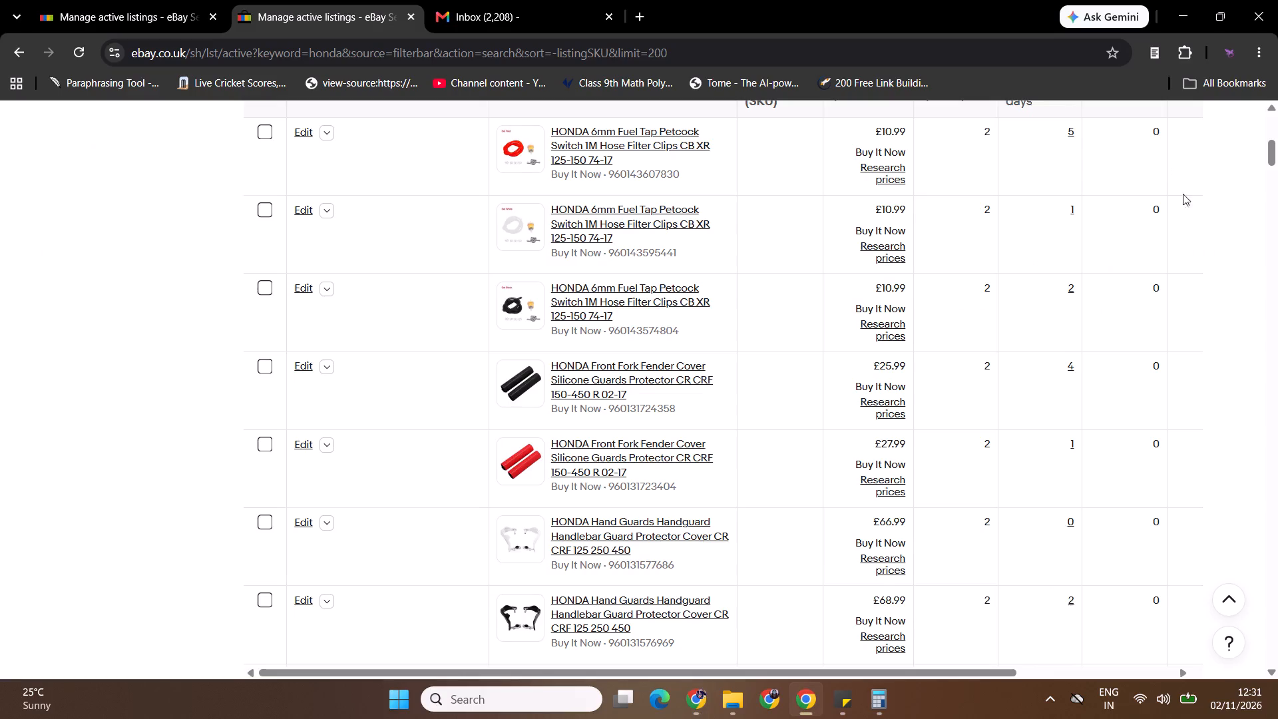
{"action": "left_click", "coordinate": [321, 134]}
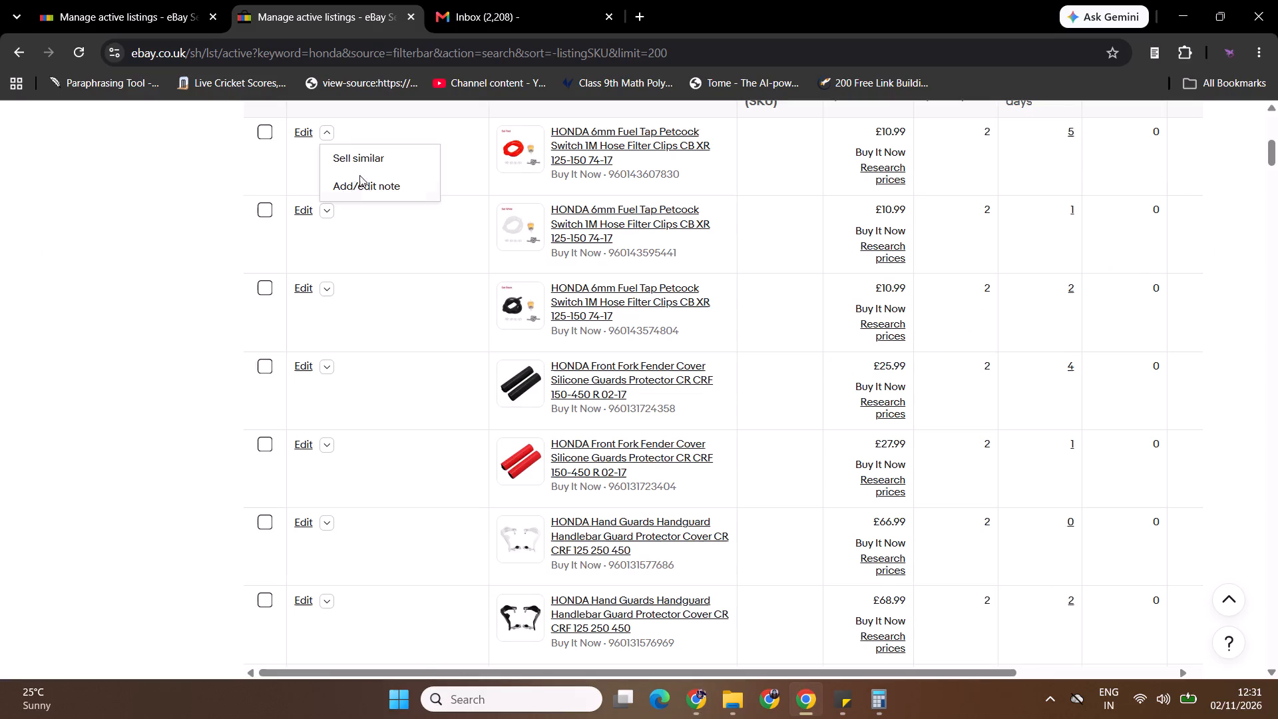
{"action": "left_click", "coordinate": [363, 157], "text": "ctrl"}
{"action": "left_click", "coordinate": [491, 0]}
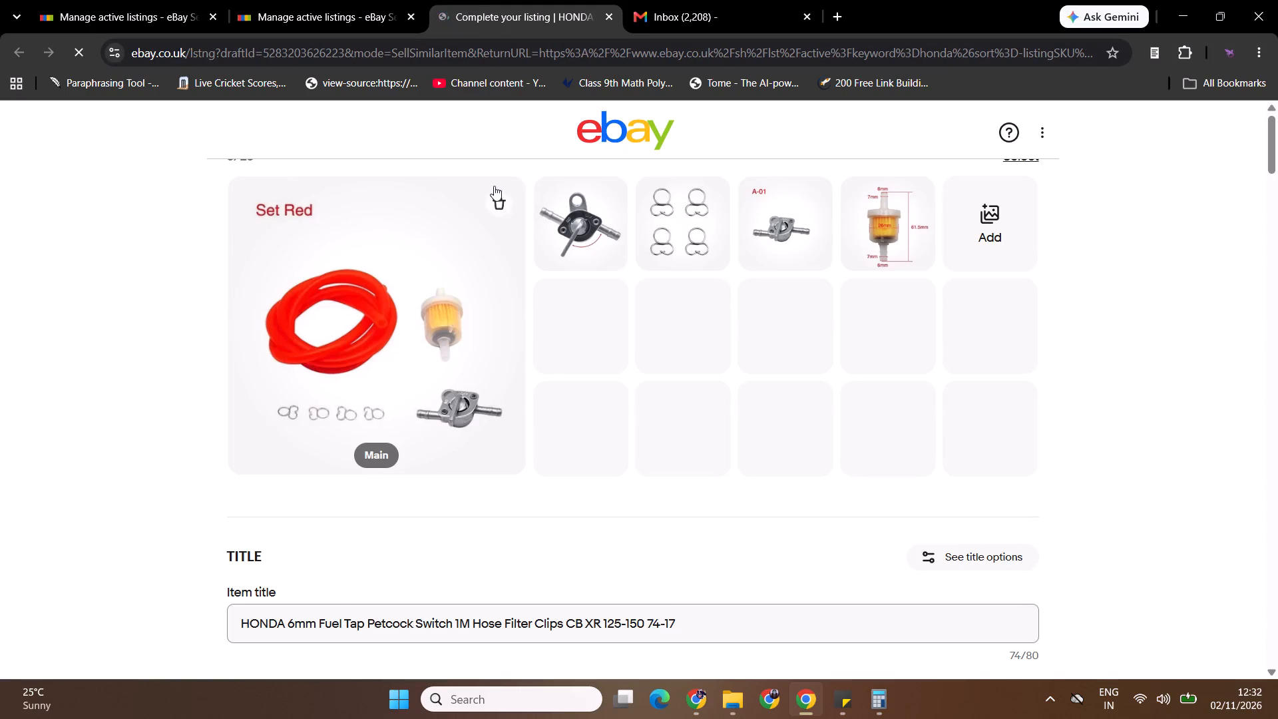
Replace all the draft's photos with the red heat shield image s-l1600 (27) and the size diagram s-l1600 (25).
{"action": "triple_click", "coordinate": [500, 199]}
{"action": "double_click", "coordinate": [500, 199]}
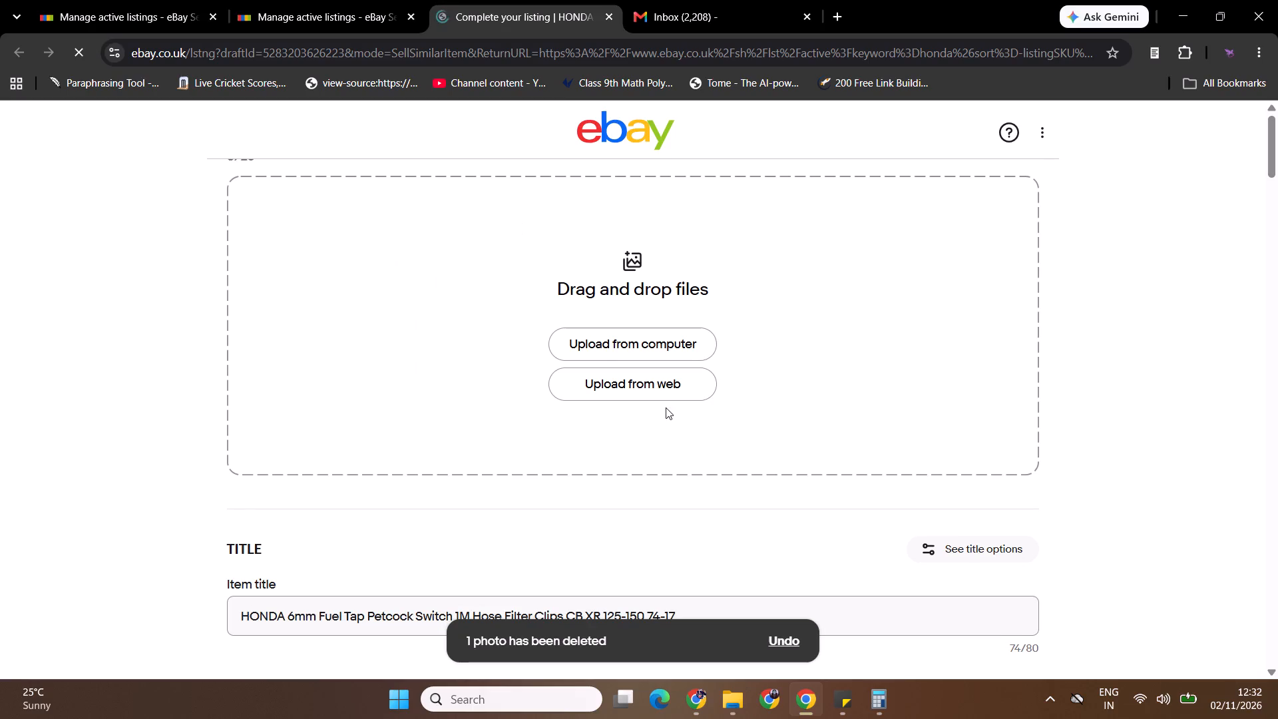
{"action": "left_click", "coordinate": [648, 340]}
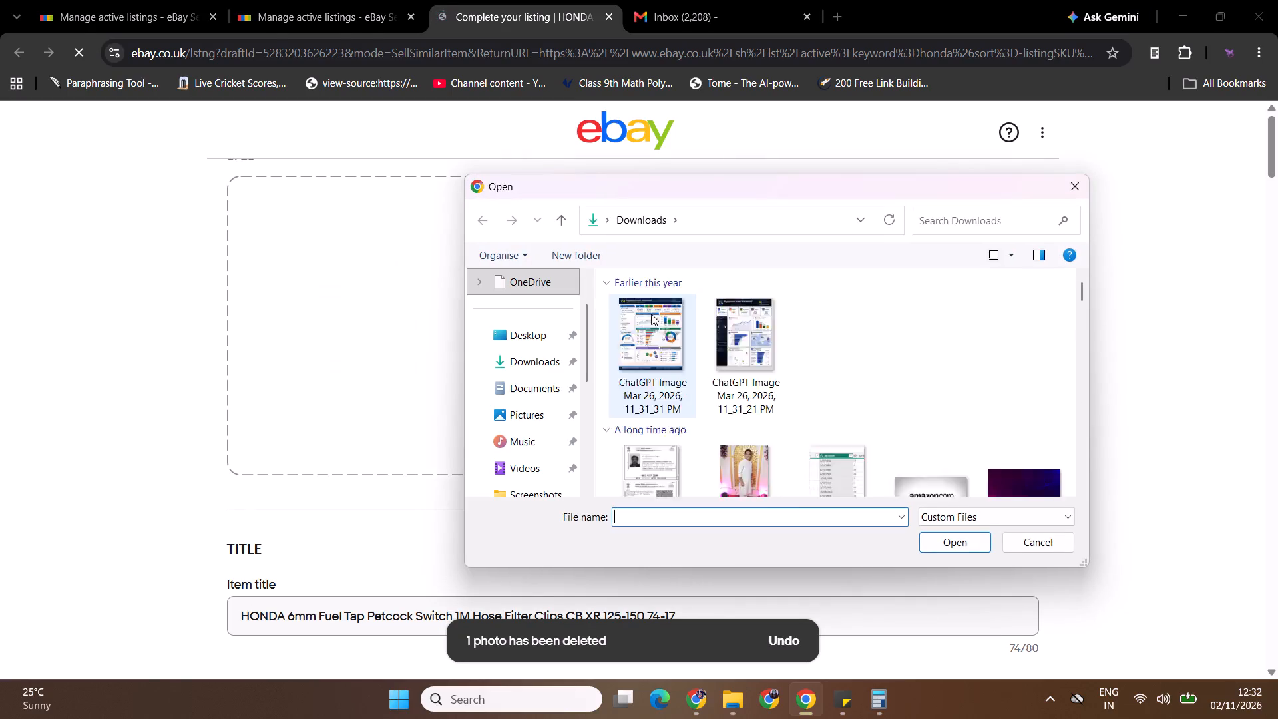
{"action": "left_click", "coordinate": [764, 365]}
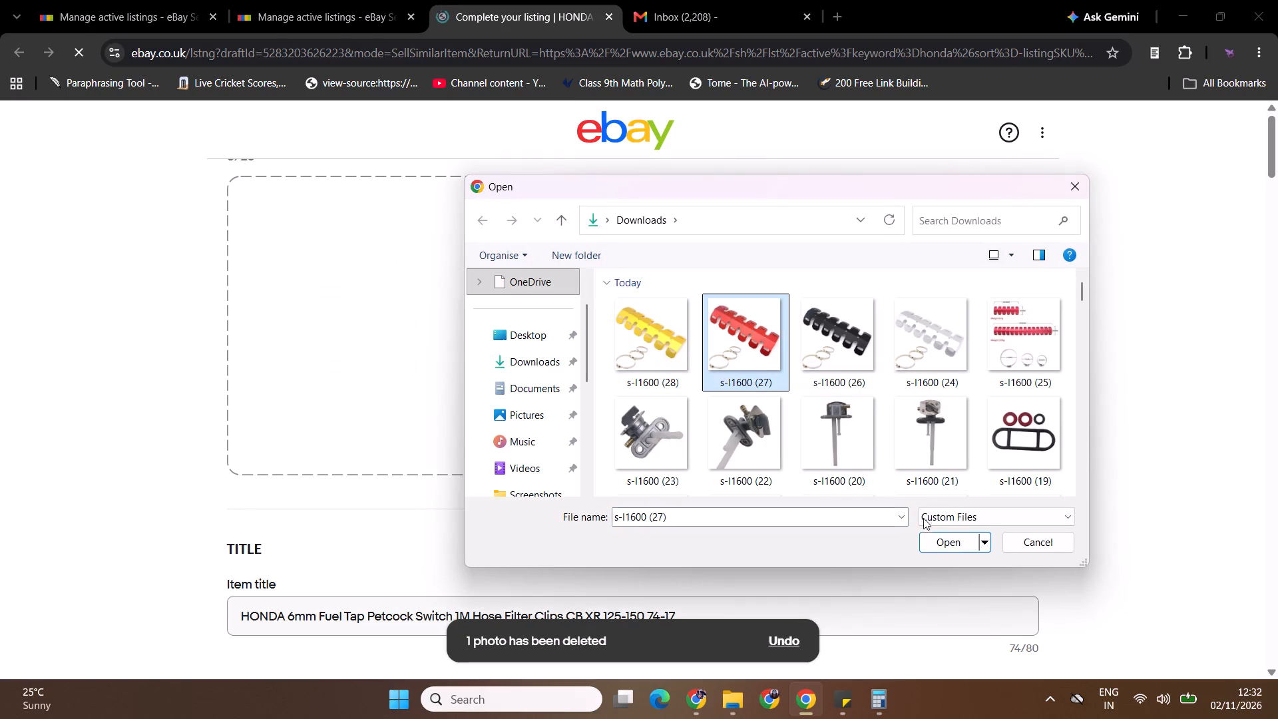
{"action": "left_click", "coordinate": [1012, 346], "text": "ctrl"}
{"action": "left_click", "coordinate": [964, 547]}
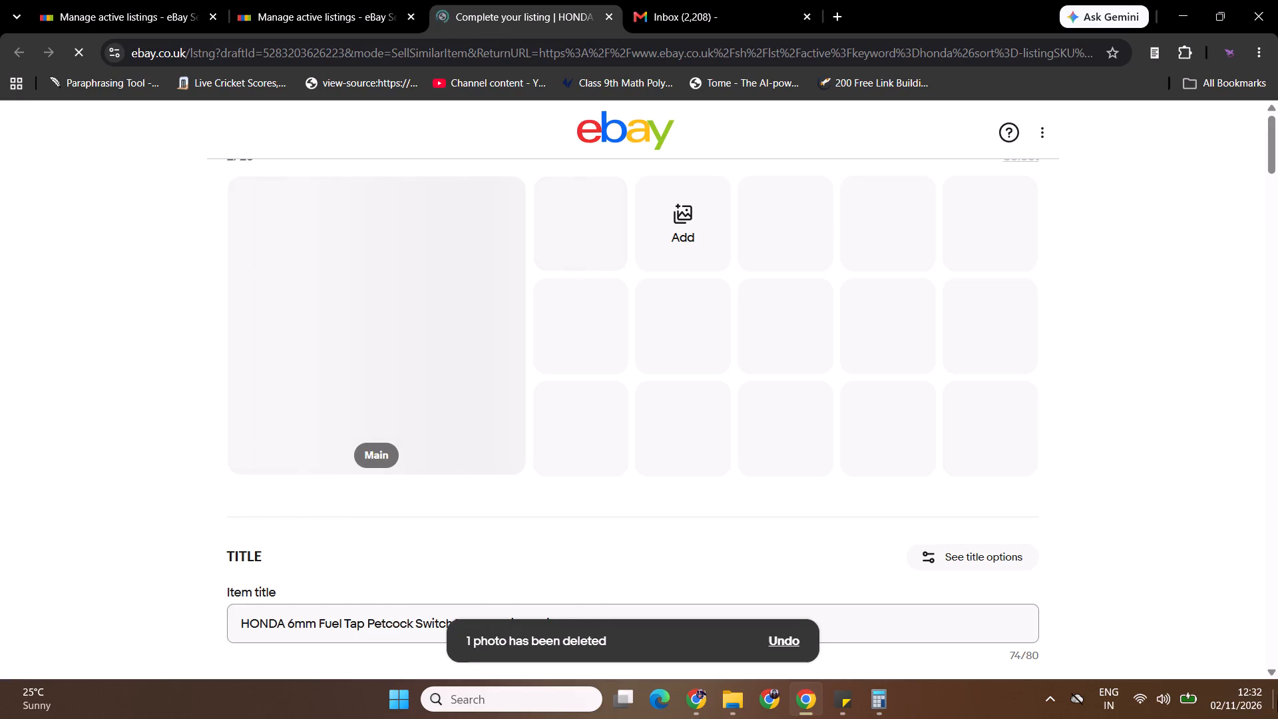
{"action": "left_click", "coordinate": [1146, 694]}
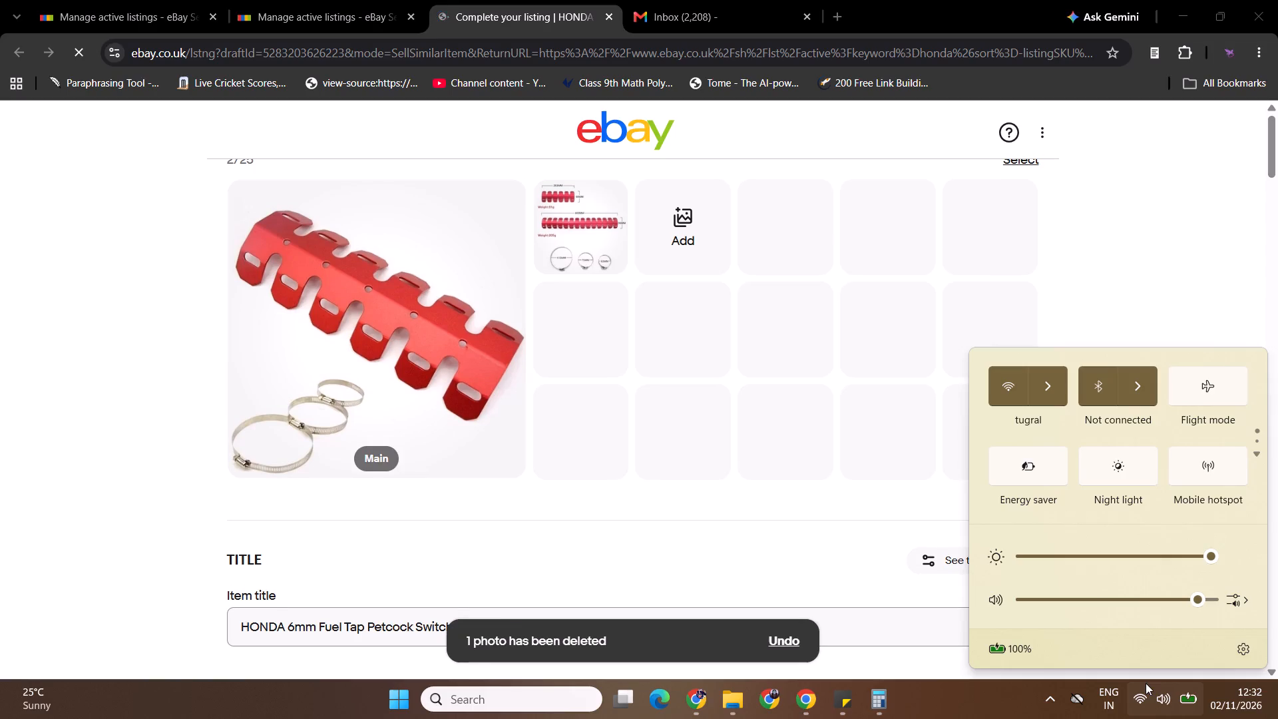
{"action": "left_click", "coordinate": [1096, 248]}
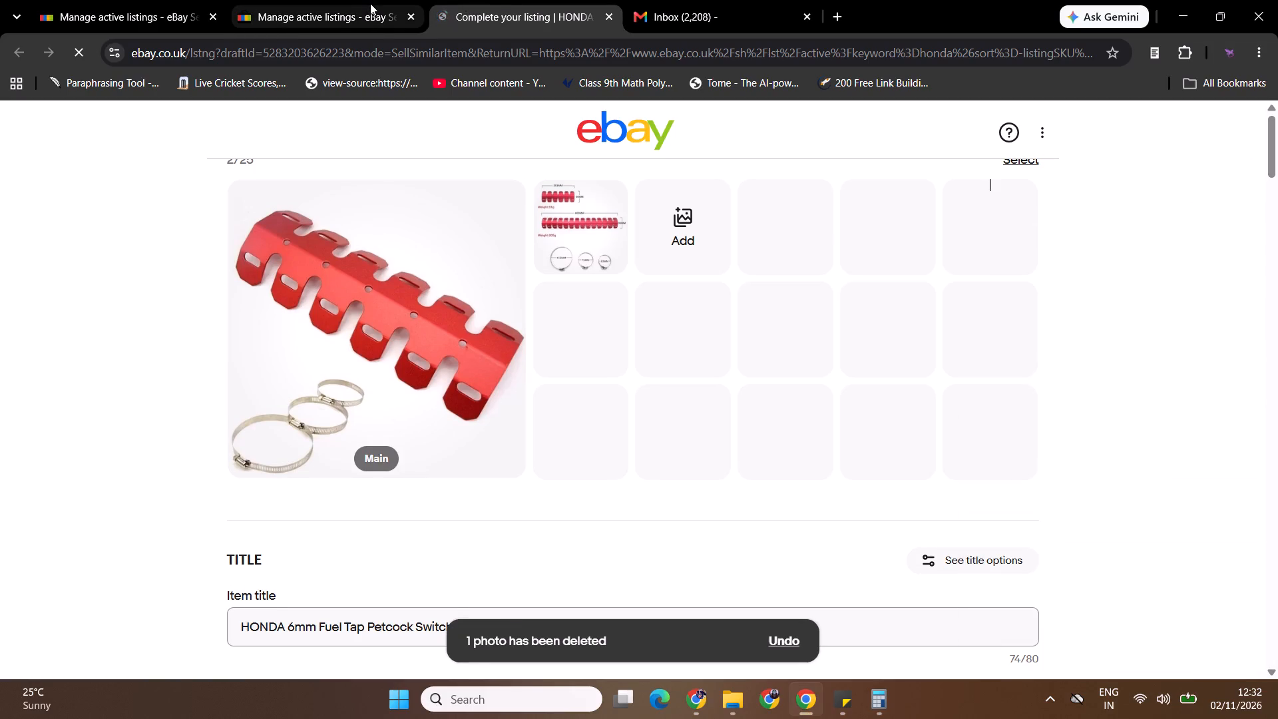
{"action": "key", "text": "alt+Tab"}
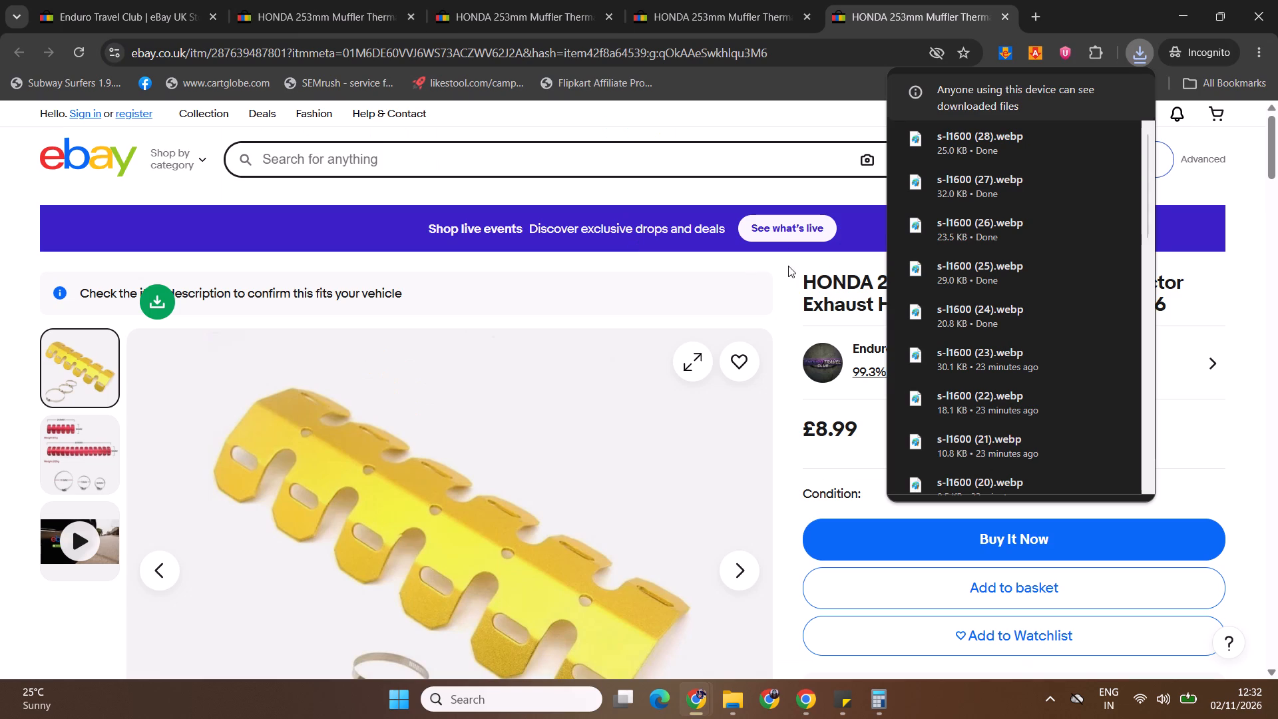
{"action": "left_click", "coordinate": [788, 266]}
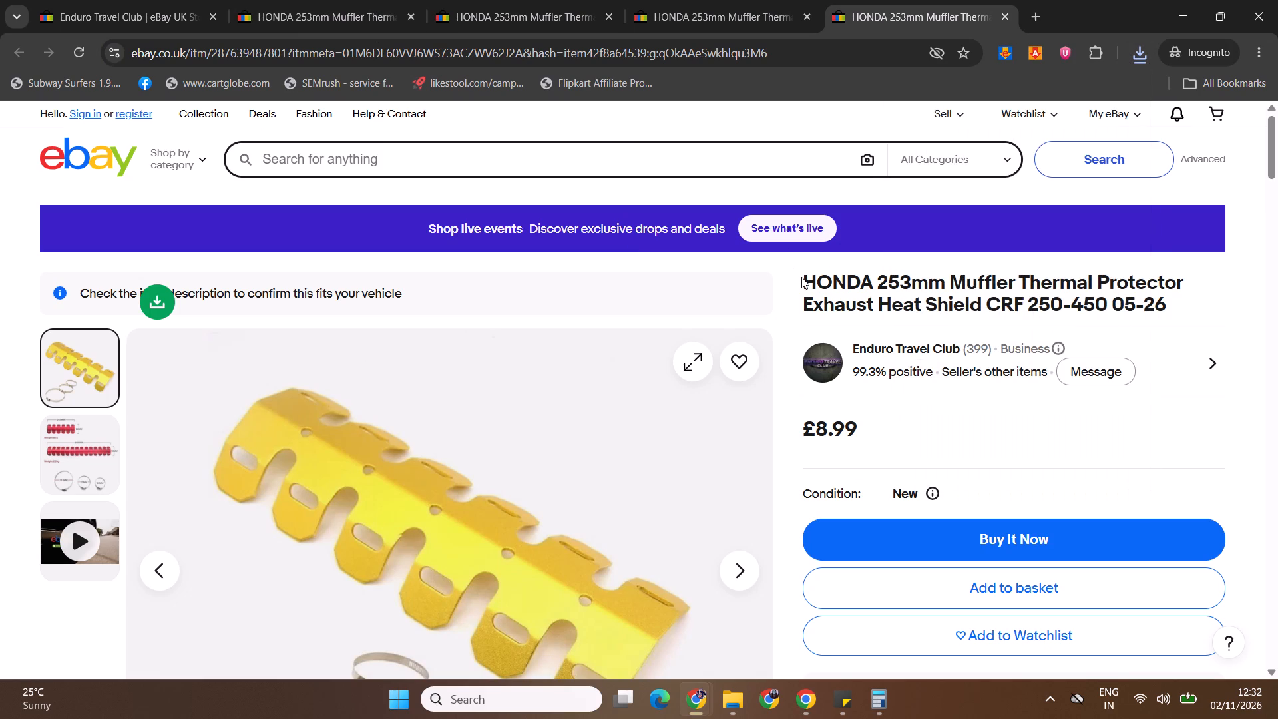
{"action": "left_click_drag", "start_coordinate": [803, 279], "coordinate": [1183, 304]}
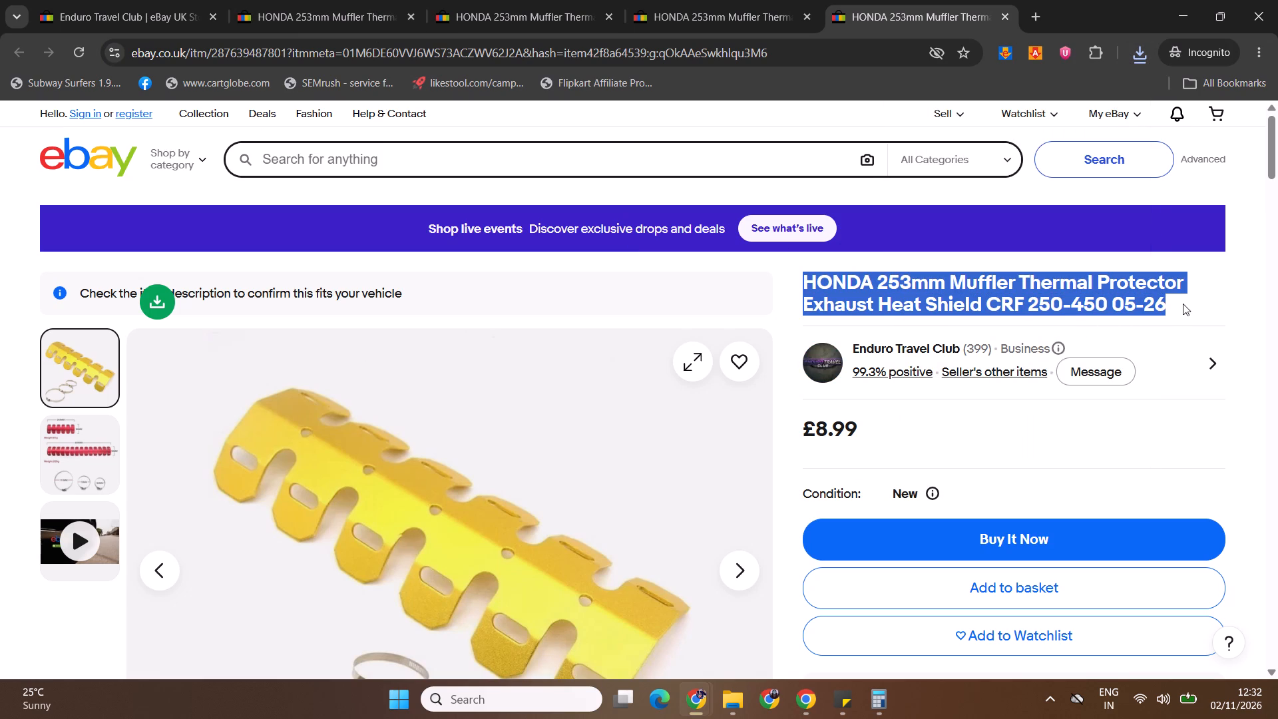
{"action": "key", "text": "ctrl+c"}
{"action": "key", "text": "ctrl+c"}
{"action": "key", "text": "ctrl+c"}
{"action": "key", "text": "alt+Tab"}
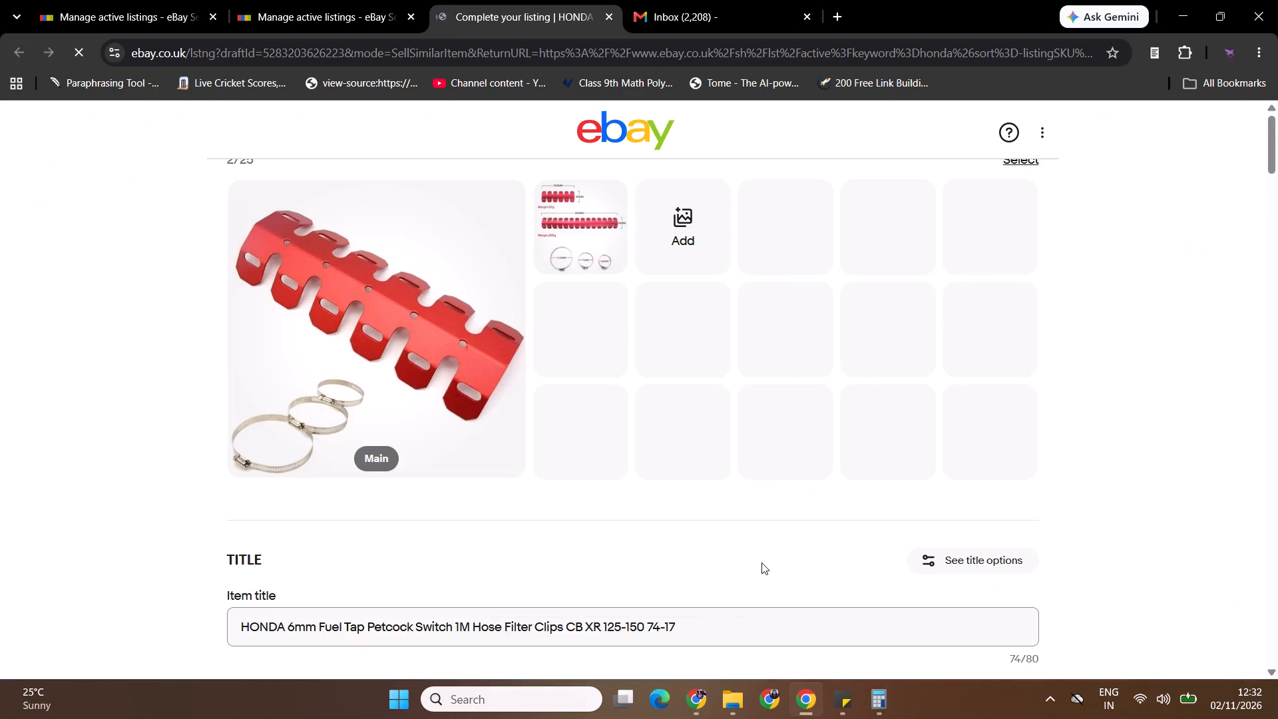
{"action": "left_click", "coordinate": [751, 620], "text": "ctrl"}
{"action": "key", "text": "ctrl+a"}
{"action": "key", "text": "ctrl+v"}
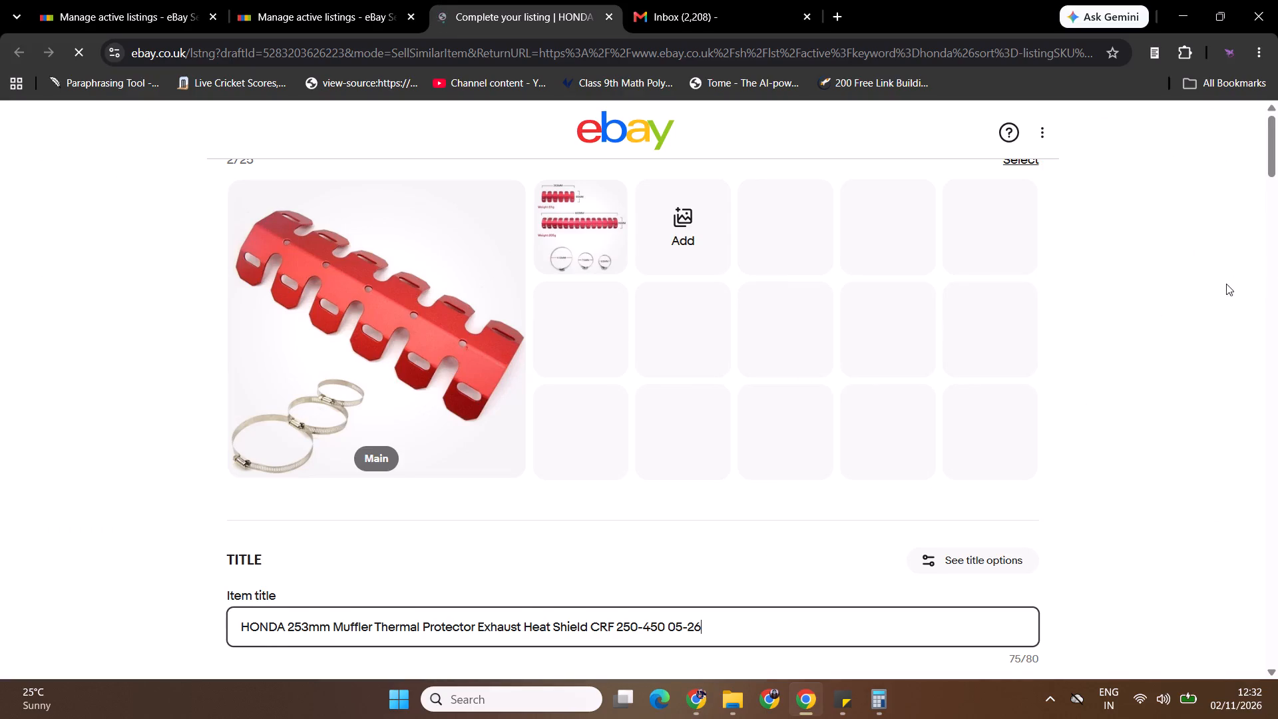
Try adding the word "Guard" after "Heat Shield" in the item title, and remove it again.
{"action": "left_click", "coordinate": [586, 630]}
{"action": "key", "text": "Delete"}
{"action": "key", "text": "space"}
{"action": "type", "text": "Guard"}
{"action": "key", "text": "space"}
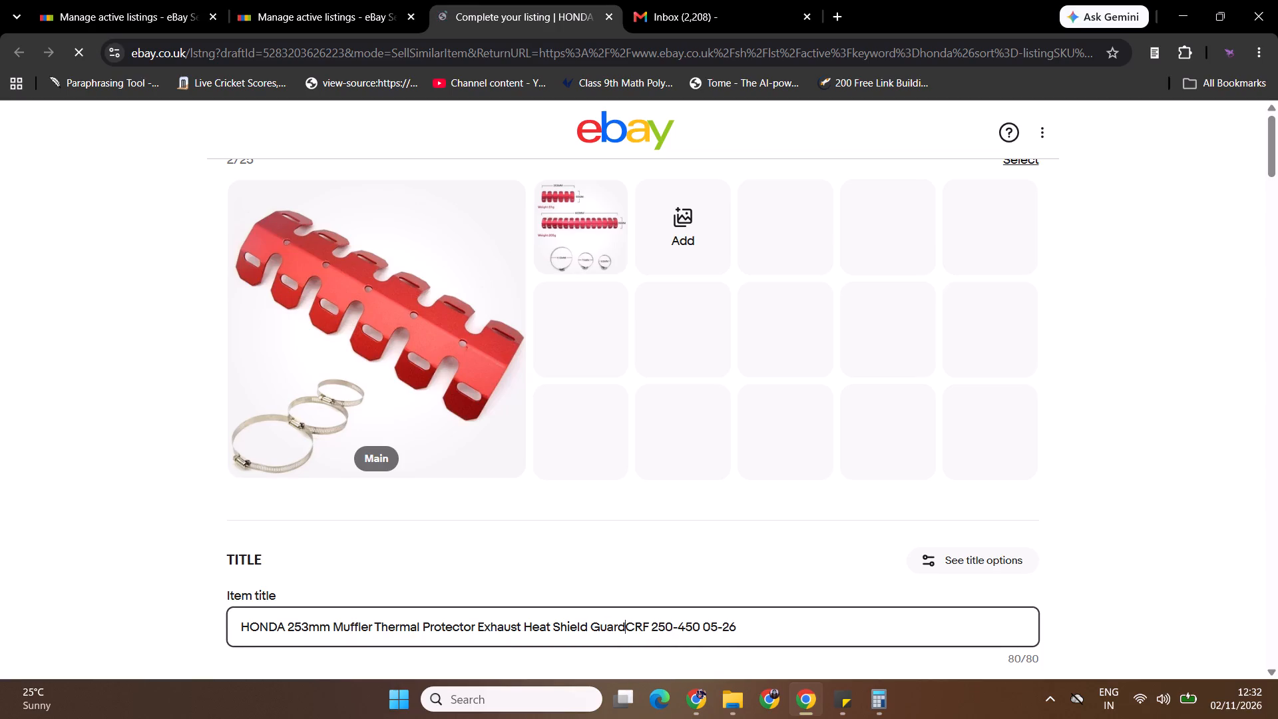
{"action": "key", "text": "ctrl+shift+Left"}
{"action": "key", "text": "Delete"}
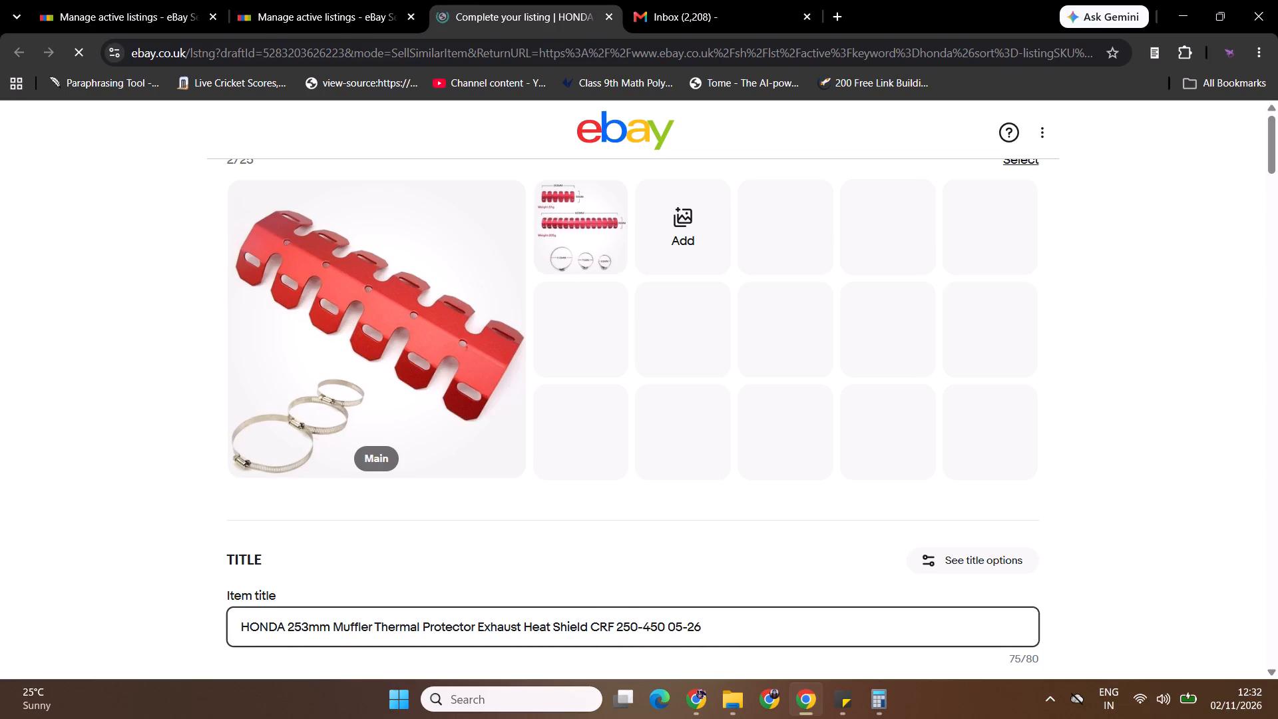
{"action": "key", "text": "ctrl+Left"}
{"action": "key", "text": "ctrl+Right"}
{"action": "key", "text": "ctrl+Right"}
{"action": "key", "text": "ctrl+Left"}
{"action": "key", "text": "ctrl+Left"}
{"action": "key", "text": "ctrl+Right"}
Change the Model/Series item specific by clearing CB and XR and adding the custom value CRF.
{"action": "left_click_drag", "start_coordinate": [1277, 158], "coordinate": [1277, 130]}
{"action": "left_click_drag", "start_coordinate": [1277, 136], "coordinate": [1277, 141]}
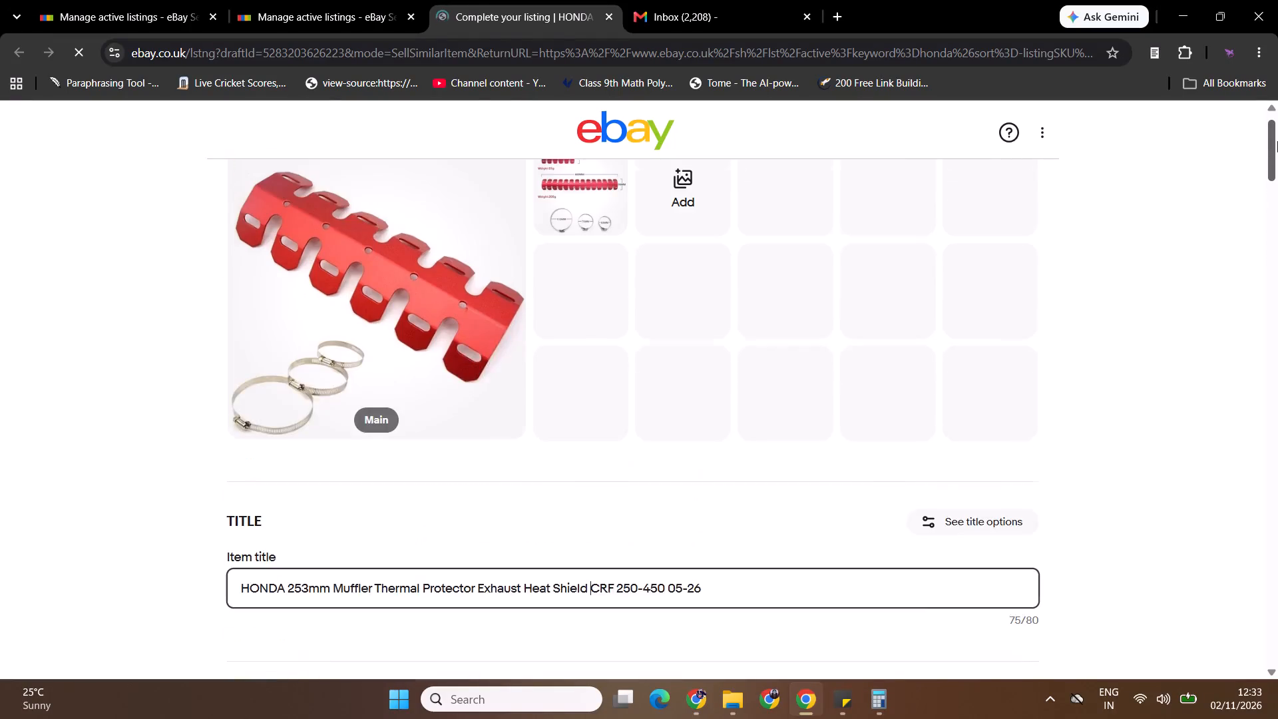
{"action": "left_click_drag", "start_coordinate": [1277, 141], "coordinate": [1273, 215]}
{"action": "left_click", "coordinate": [662, 569]}
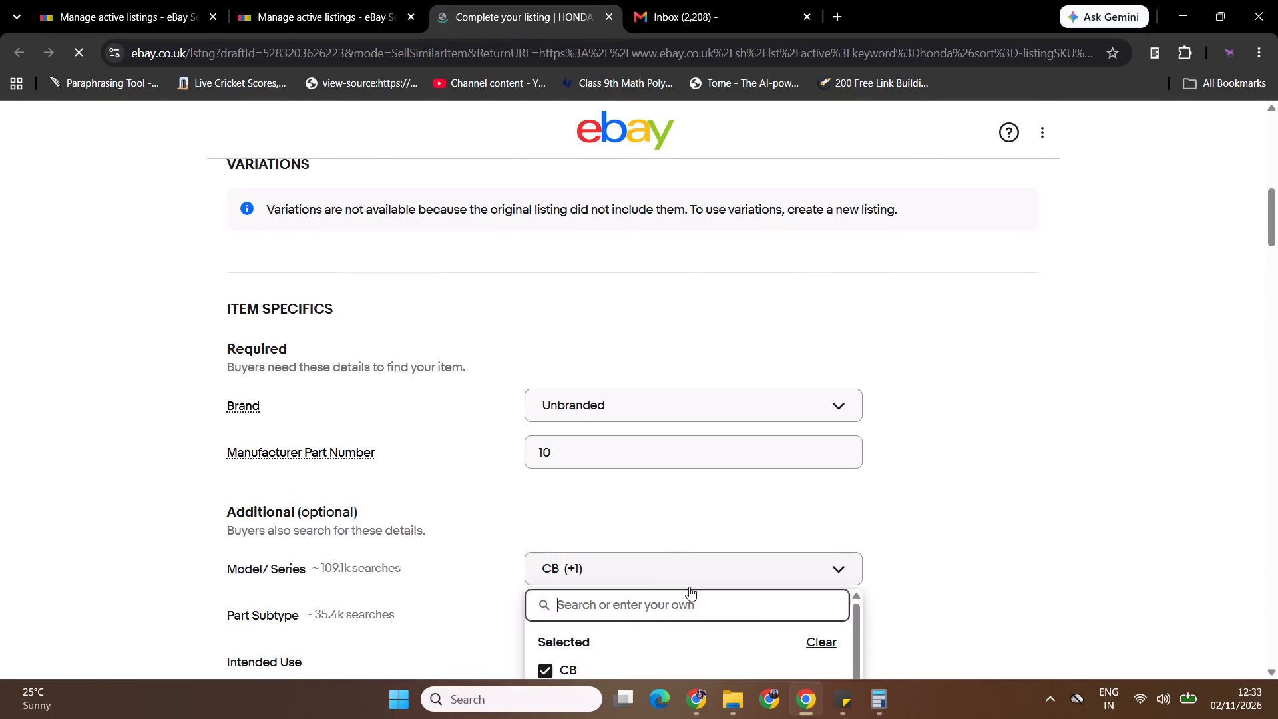
{"action": "left_click", "coordinate": [680, 670]}
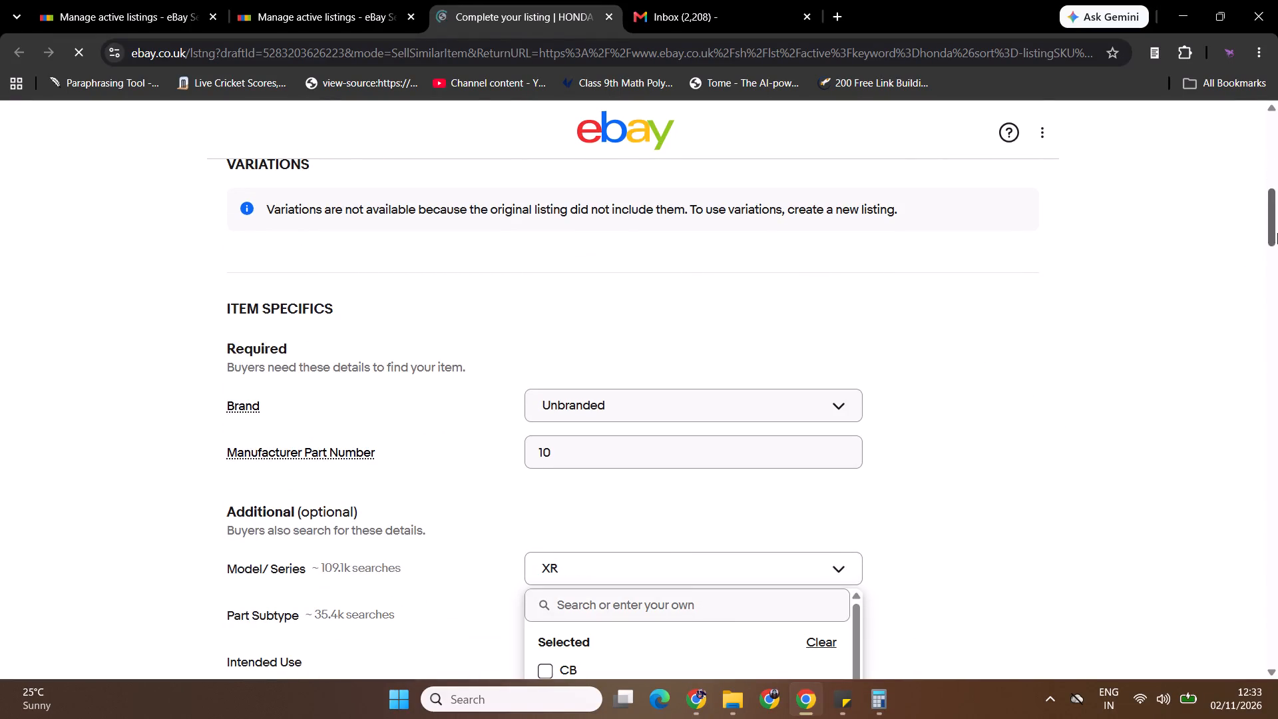
{"action": "left_click_drag", "start_coordinate": [1277, 233], "coordinate": [1277, 252]}
{"action": "left_click", "coordinate": [574, 515]}
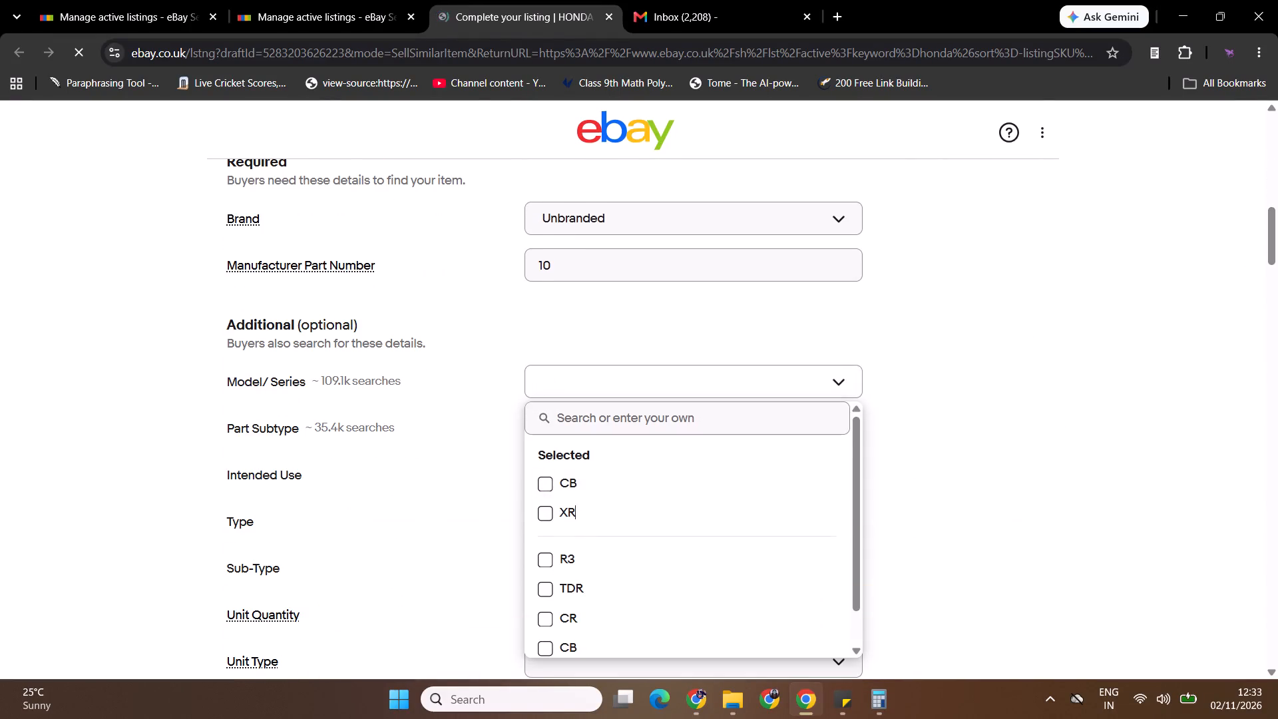
{"action": "left_click", "coordinate": [587, 420]}
{"action": "type", "text": "CRF"}
{"action": "left_click", "coordinate": [577, 475]}
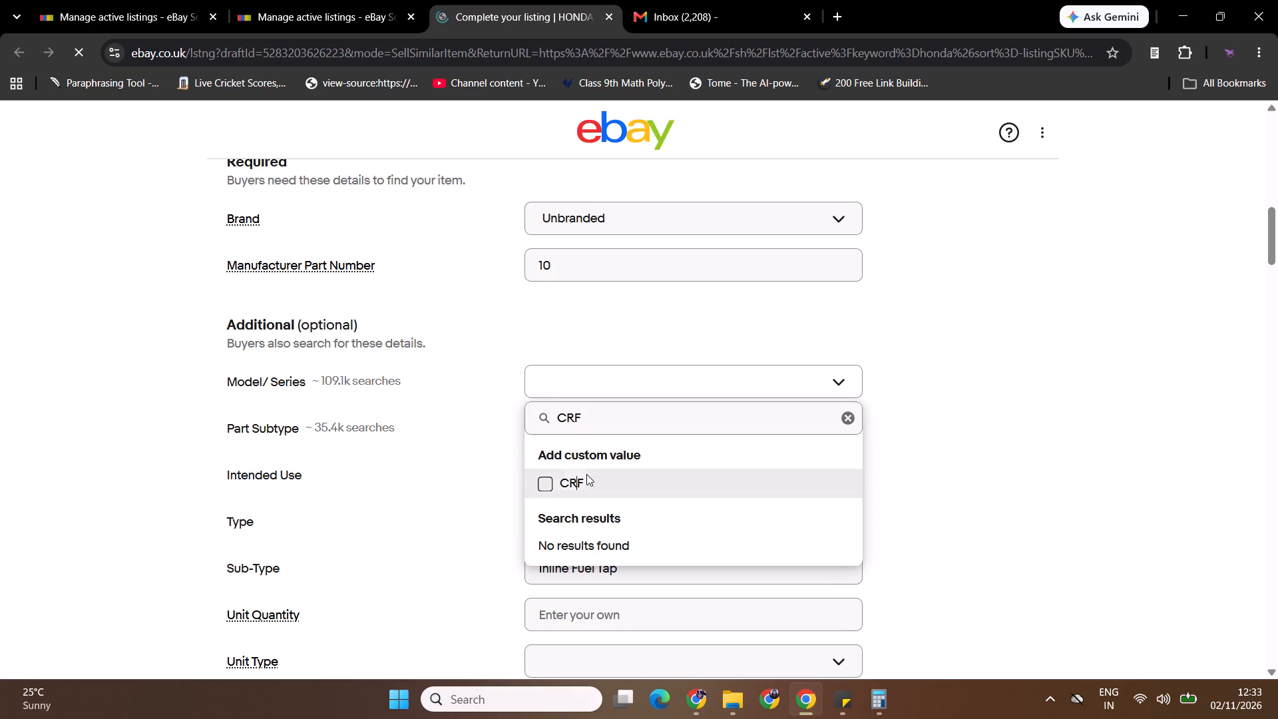
{"action": "left_click", "coordinate": [1079, 467]}
Copy the part subtype from the yellow heat shield's item specifics and set the draft's Part Subtype to Exhaust Heat Shield.
{"action": "key", "text": "alt+Tab"}
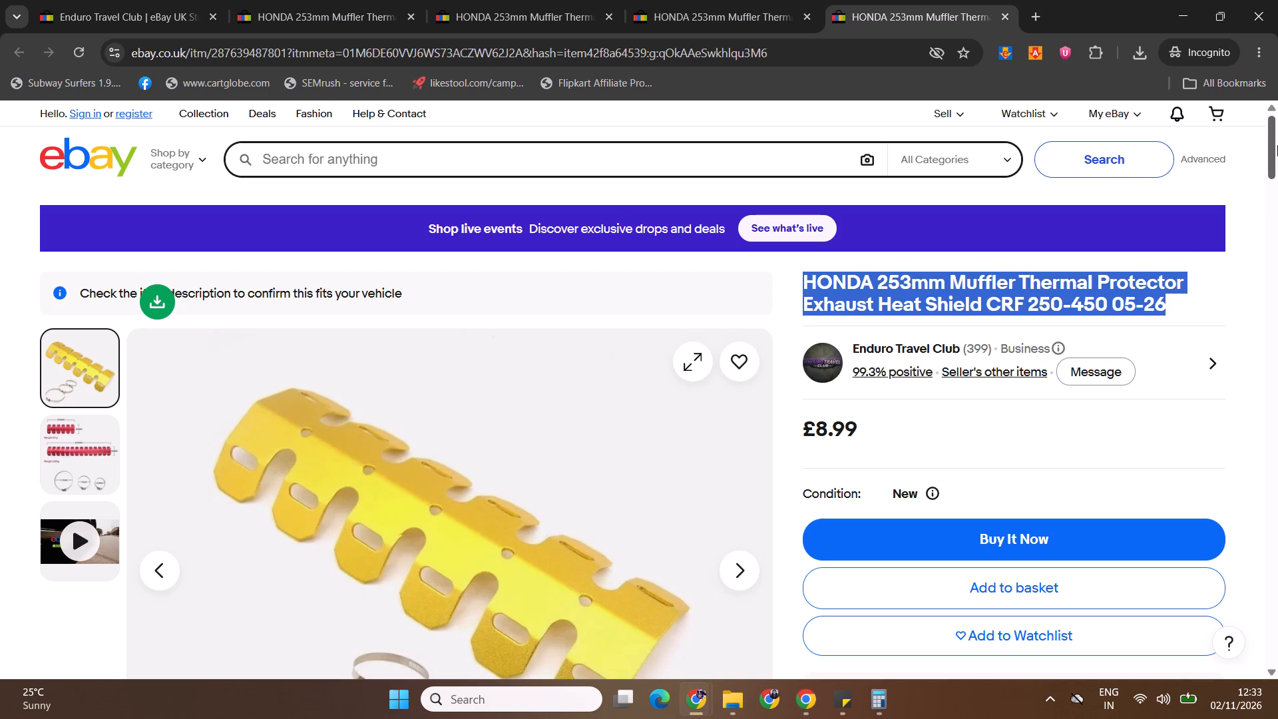
{"action": "left_click_drag", "start_coordinate": [1277, 142], "coordinate": [1276, 333]}
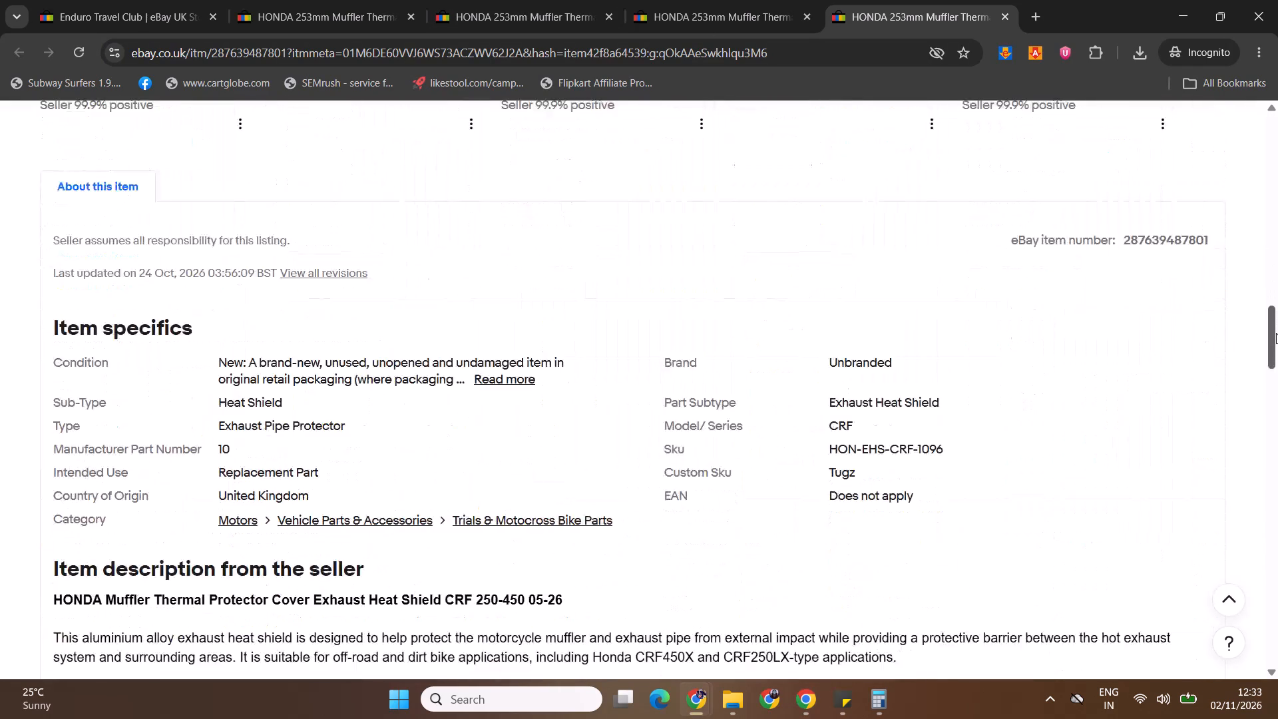
{"action": "left_click_drag", "start_coordinate": [1276, 333], "coordinate": [1276, 336]}
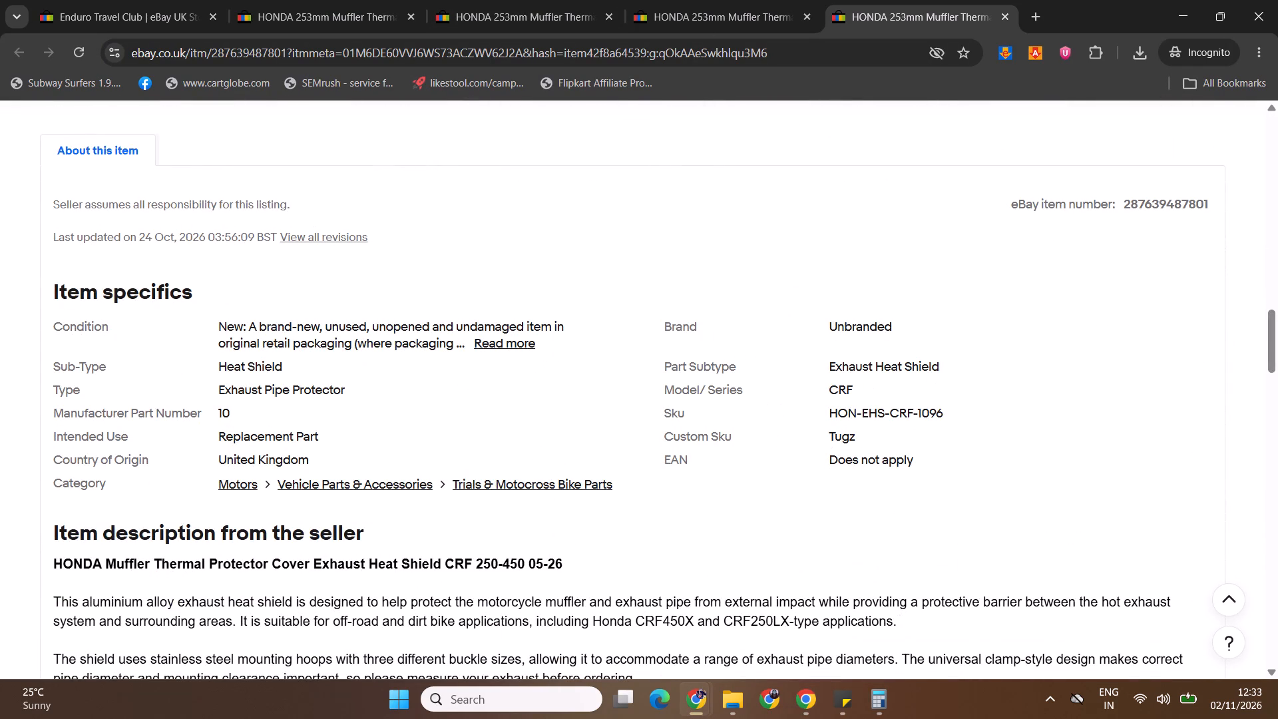
{"action": "left_click_drag", "start_coordinate": [829, 367], "coordinate": [1020, 364]}
{"action": "key", "text": "ctrl+c"}
{"action": "key", "text": "alt+Tab"}
{"action": "left_click", "coordinate": [644, 435], "text": "ctrl"}
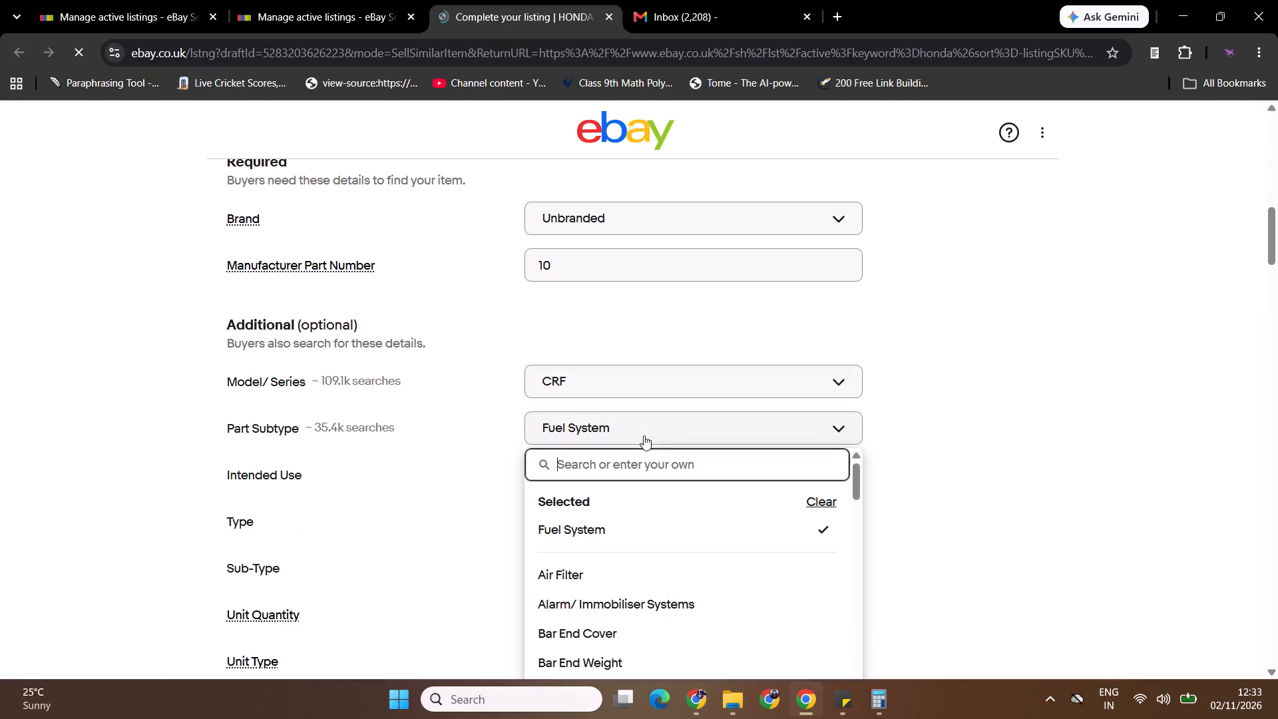
{"action": "key", "text": "ctrl+v"}
{"action": "left_click", "coordinate": [640, 526]}
Copy the sub-type from the reference heat shield listing and set the draft's Sub-Type to Heat Shield.
{"action": "key", "text": "alt+Tab"}
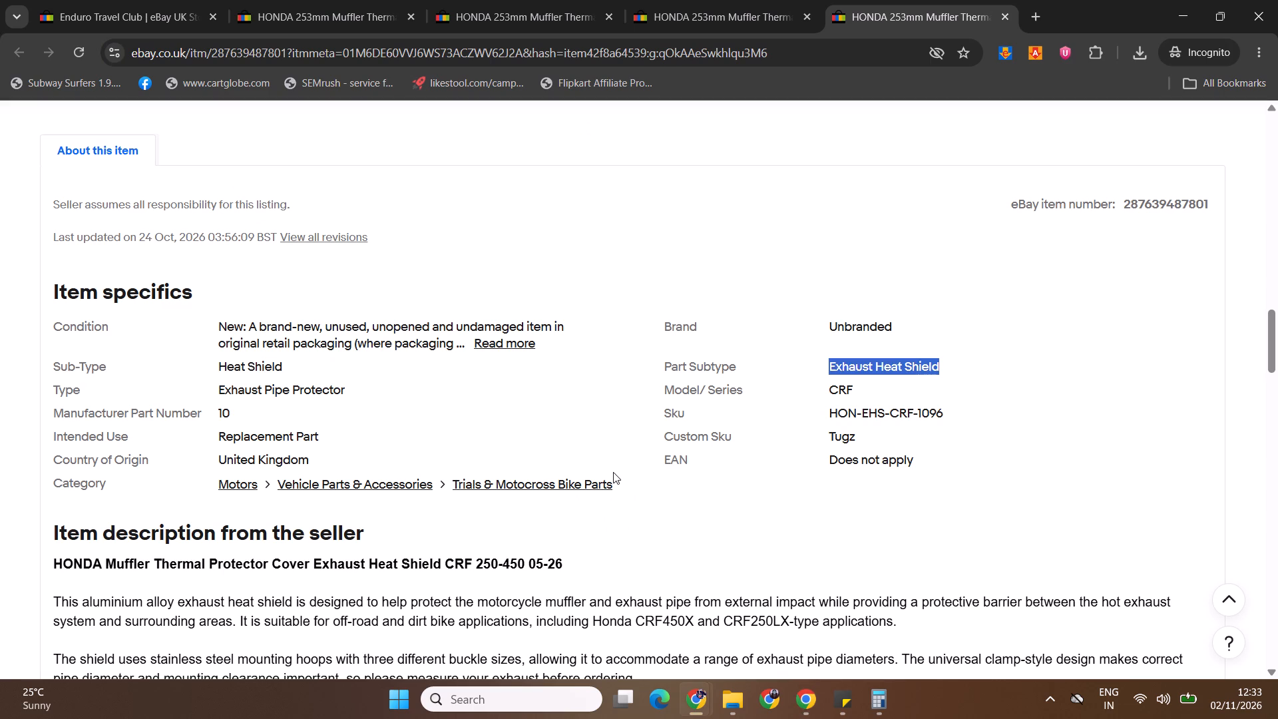
{"action": "left_click_drag", "start_coordinate": [215, 367], "coordinate": [331, 367]}
{"action": "key", "text": "ctrl+c"}
{"action": "key", "text": "alt+Tab"}
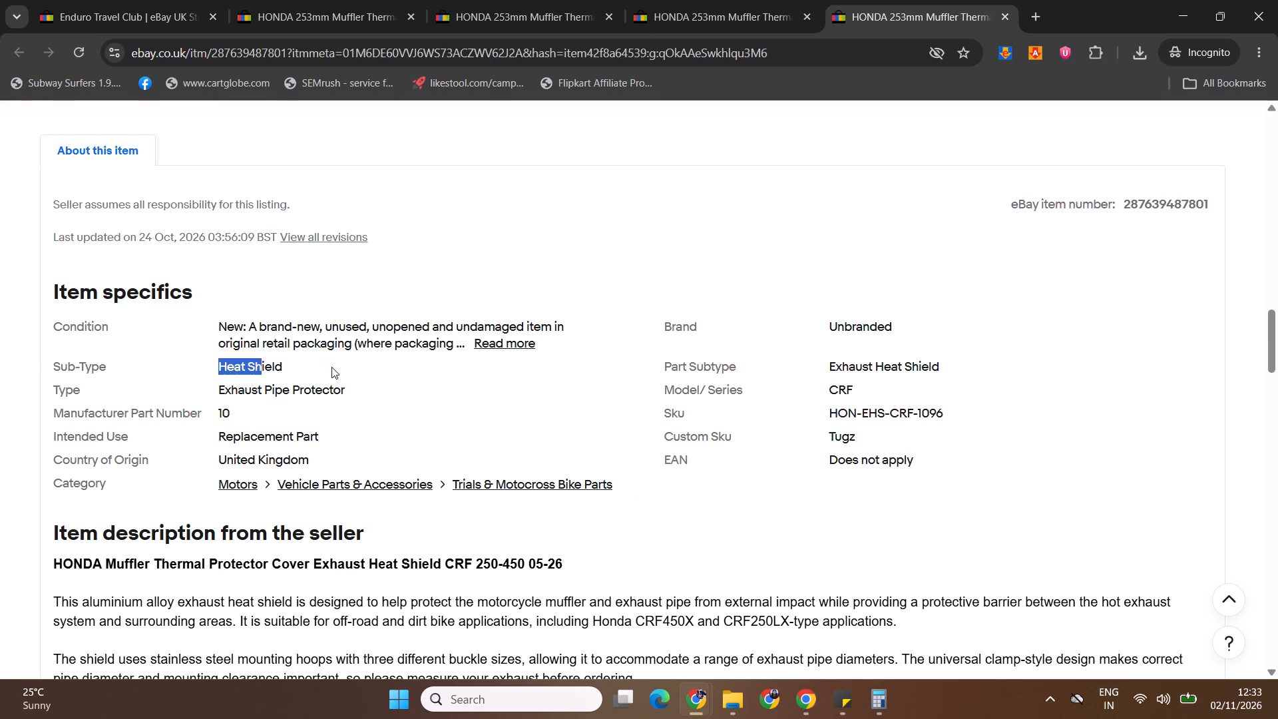
{"action": "left_click", "coordinate": [641, 582]}
{"action": "key", "text": "ctrl+v"}
{"action": "key", "text": "ctrl+a"}
{"action": "key", "text": "ctrl+v"}
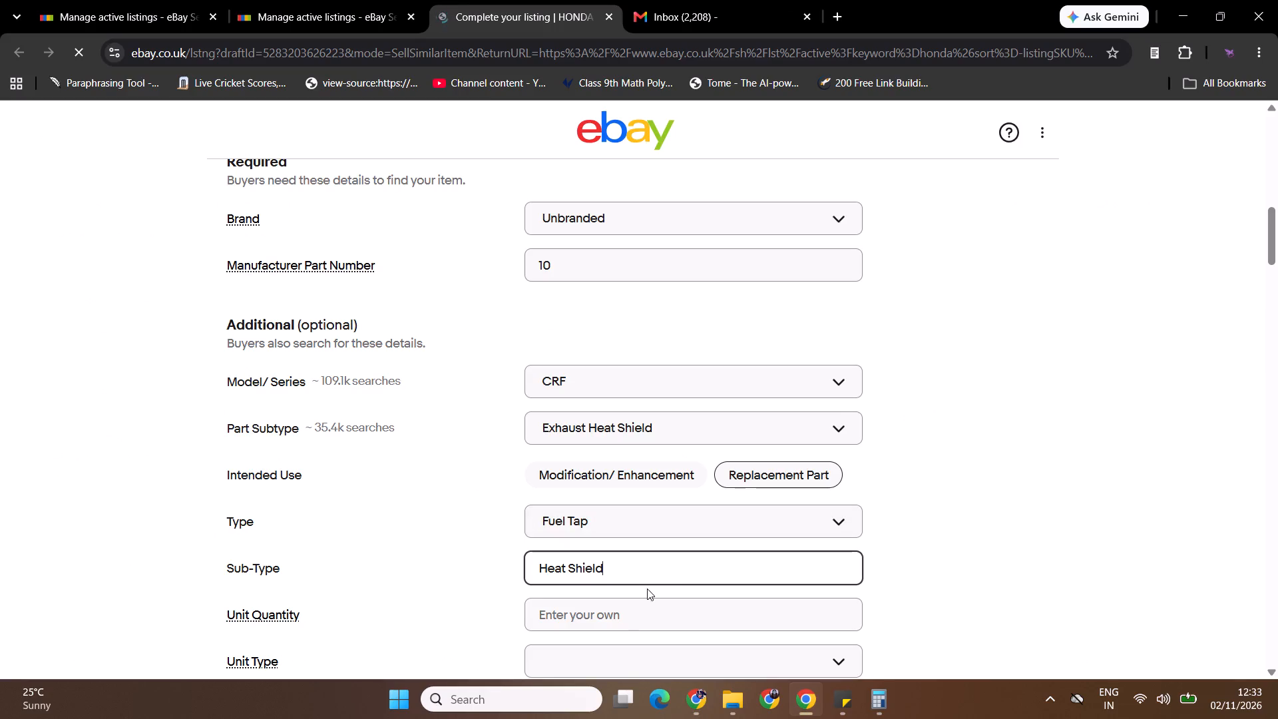
Copy the type from the reference heat shield listing and set the draft's Type to the custom value Exhaust Pipe Protector.
{"action": "key", "text": "alt+Tab"}
{"action": "left_click_drag", "start_coordinate": [216, 391], "coordinate": [226, 389]}
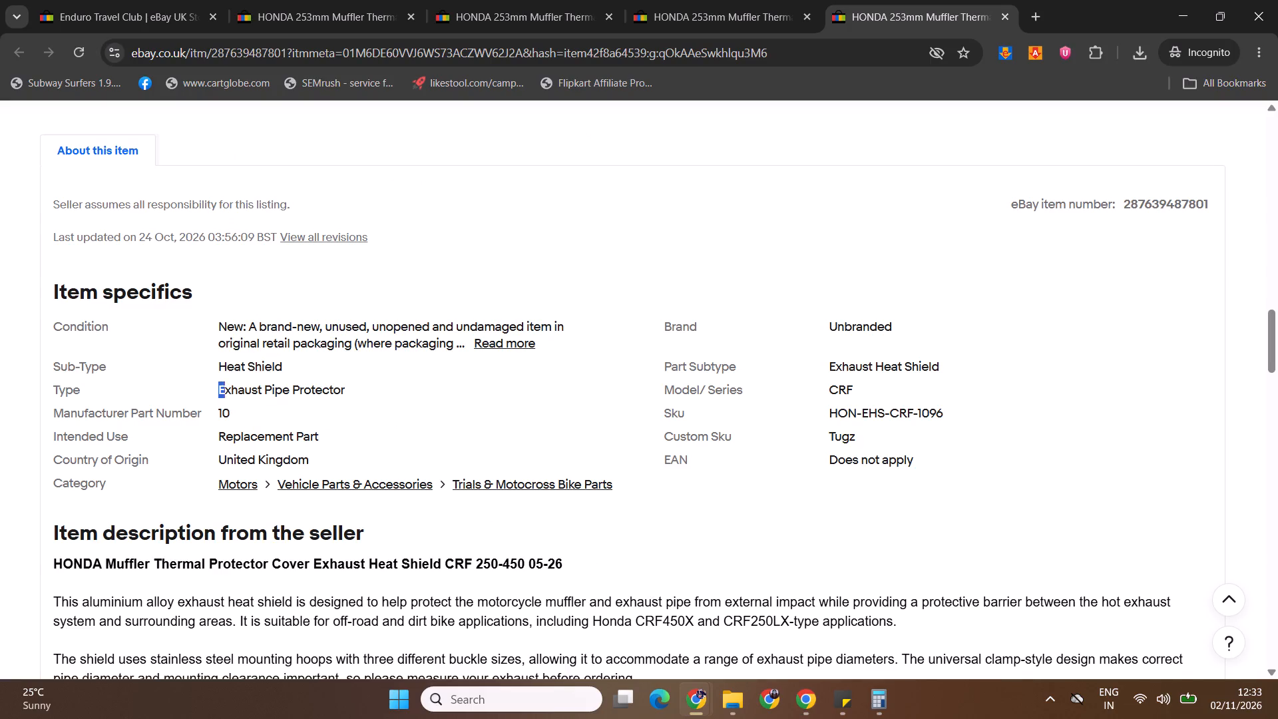
{"action": "left_click_drag", "start_coordinate": [226, 389], "coordinate": [406, 393]}
{"action": "key", "text": "ctrl+c"}
{"action": "key", "text": "alt+Tab"}
{"action": "left_click", "coordinate": [646, 523], "text": "ctrl"}
{"action": "key", "text": "ctrl+v"}
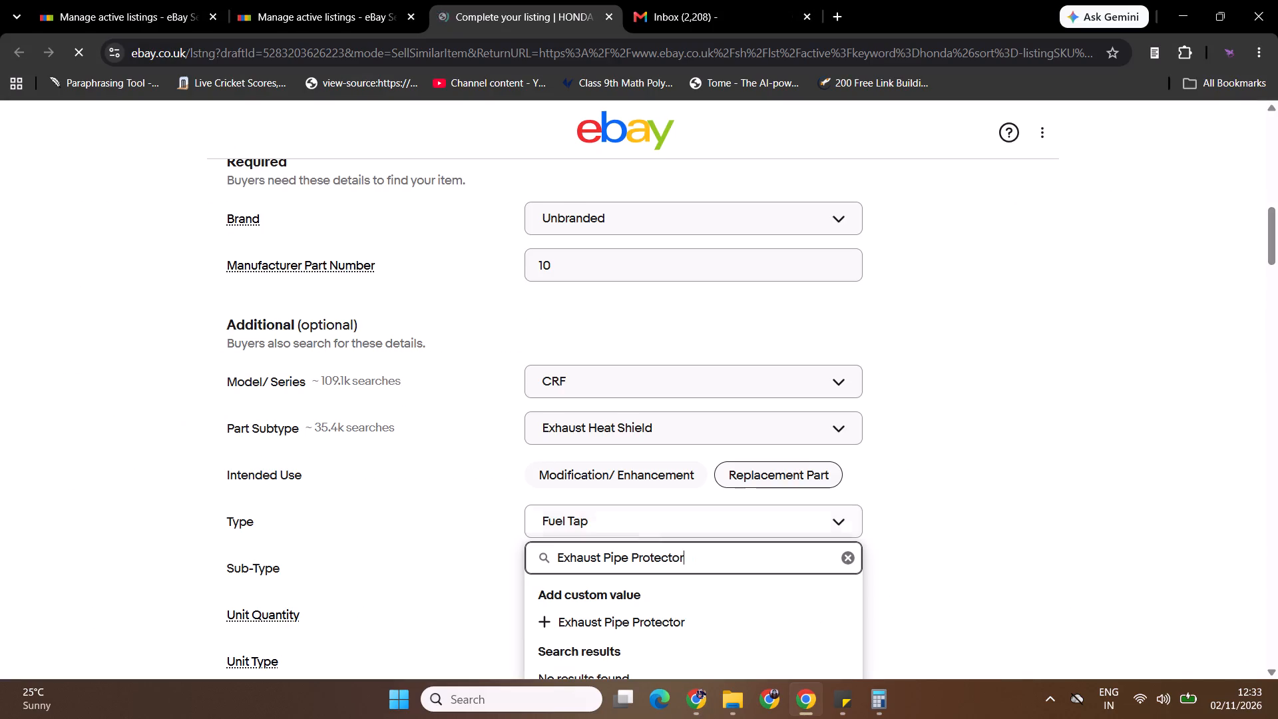
{"action": "left_click", "coordinate": [686, 609]}
Copy the SKU from the reference heat shield listing and set the draft's SKU to HON-EHS-CRF-1096.
{"action": "left_click_drag", "start_coordinate": [1277, 227], "coordinate": [1277, 242]}
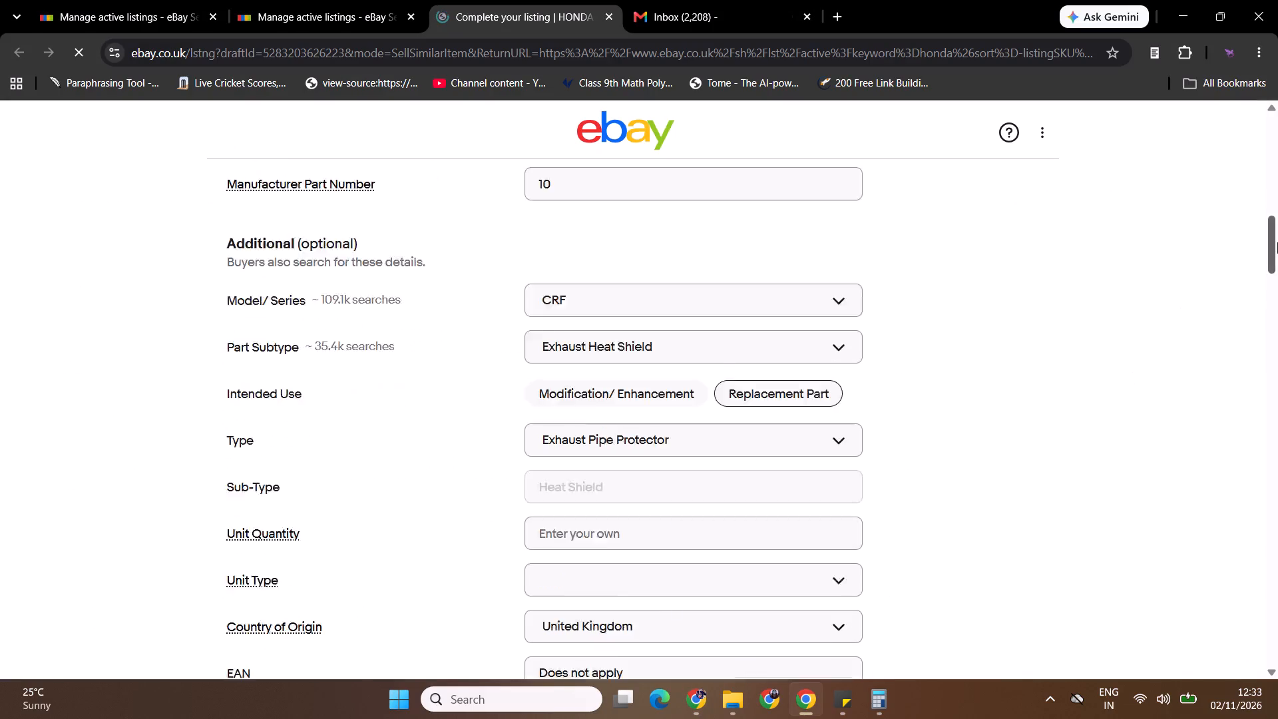
{"action": "left_click_drag", "start_coordinate": [1277, 242], "coordinate": [1277, 260]}
{"action": "key", "text": "alt+Tab"}
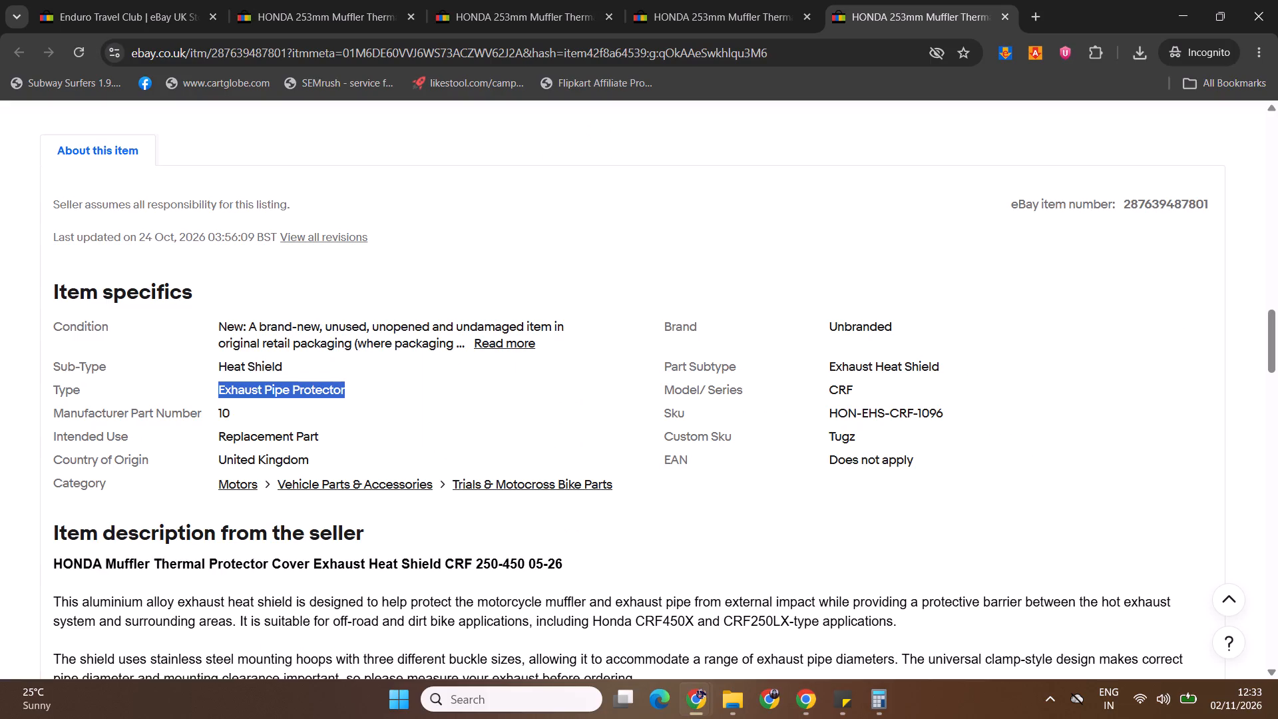
{"action": "left_click_drag", "start_coordinate": [829, 412], "coordinate": [1012, 405], "text": "ctrl"}
{"action": "key", "text": "ctrl+c"}
{"action": "key", "text": "alt+Tab"}
{"action": "left_click", "coordinate": [645, 485], "text": "ctrl"}
{"action": "key", "text": "ctrl+a"}
{"action": "key", "text": "ctrl+v"}
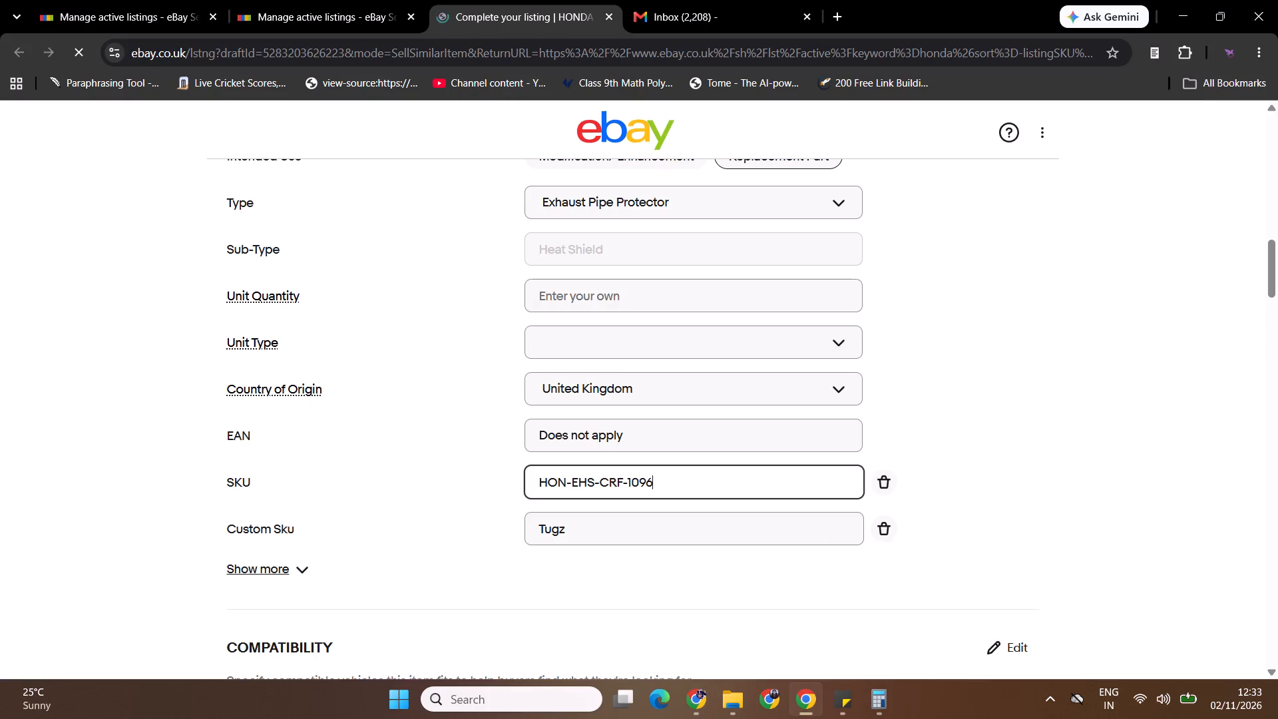
{"action": "left_click", "coordinate": [1068, 413]}
Replace the draft's fuel tap description with the full seller description copied from the reference heat shield listing, from its heading through the Installation note.
{"action": "left_click_drag", "start_coordinate": [1277, 295], "coordinate": [1277, 361]}
{"action": "key", "text": "alt+Tab"}
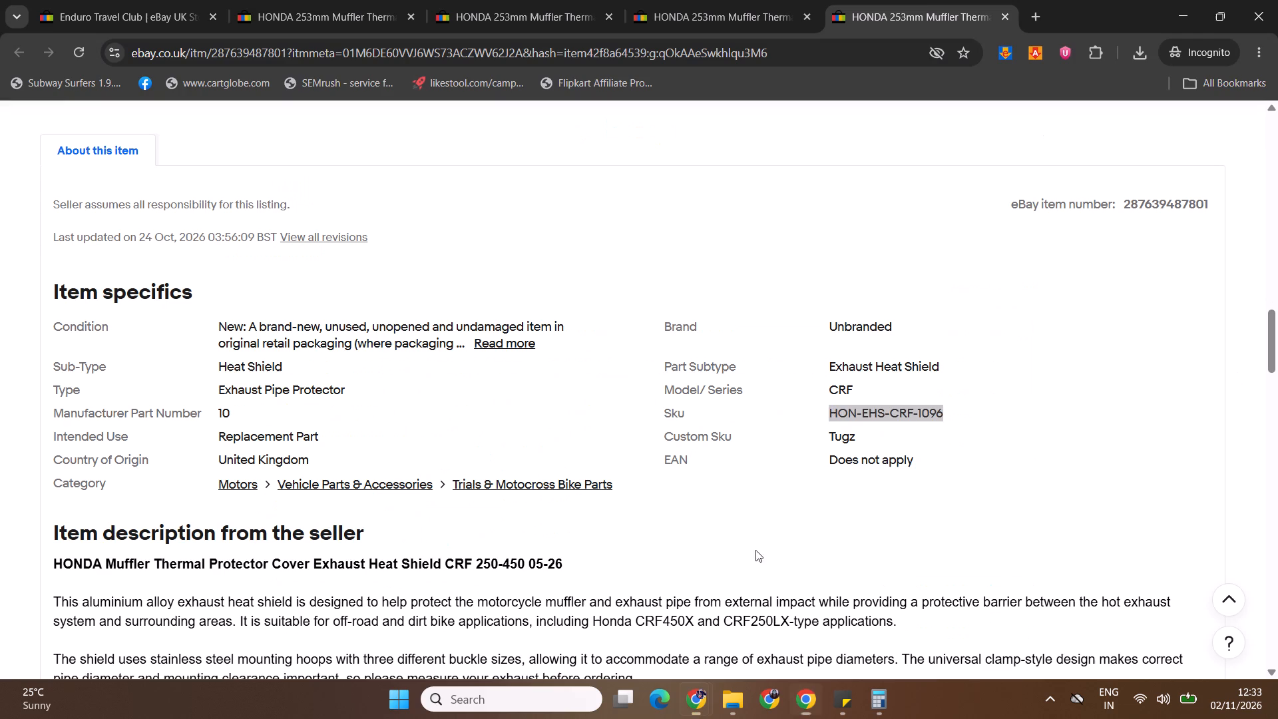
{"action": "left_click_drag", "start_coordinate": [55, 567], "coordinate": [212, 718]}
{"action": "key", "text": "Down"}
{"action": "key", "text": "Down"}
{"action": "key", "text": "Down"}
{"action": "key", "text": "Down"}
{"action": "key", "text": "Down"}
{"action": "key", "text": "Down"}
{"action": "key", "text": "Down"}
{"action": "key", "text": "Down"}
{"action": "key", "text": "Down"}
{"action": "key", "text": "Down"}
{"action": "key", "text": "Down"}
{"action": "key", "text": "Down"}
{"action": "key", "text": "Down"}
{"action": "key", "text": "Down"}
{"action": "key", "text": "Down"}
{"action": "key", "text": "Down"}
{"action": "key", "text": "Down"}
{"action": "key", "text": "Down"}
{"action": "key", "text": "Down"}
{"action": "key", "text": "Down"}
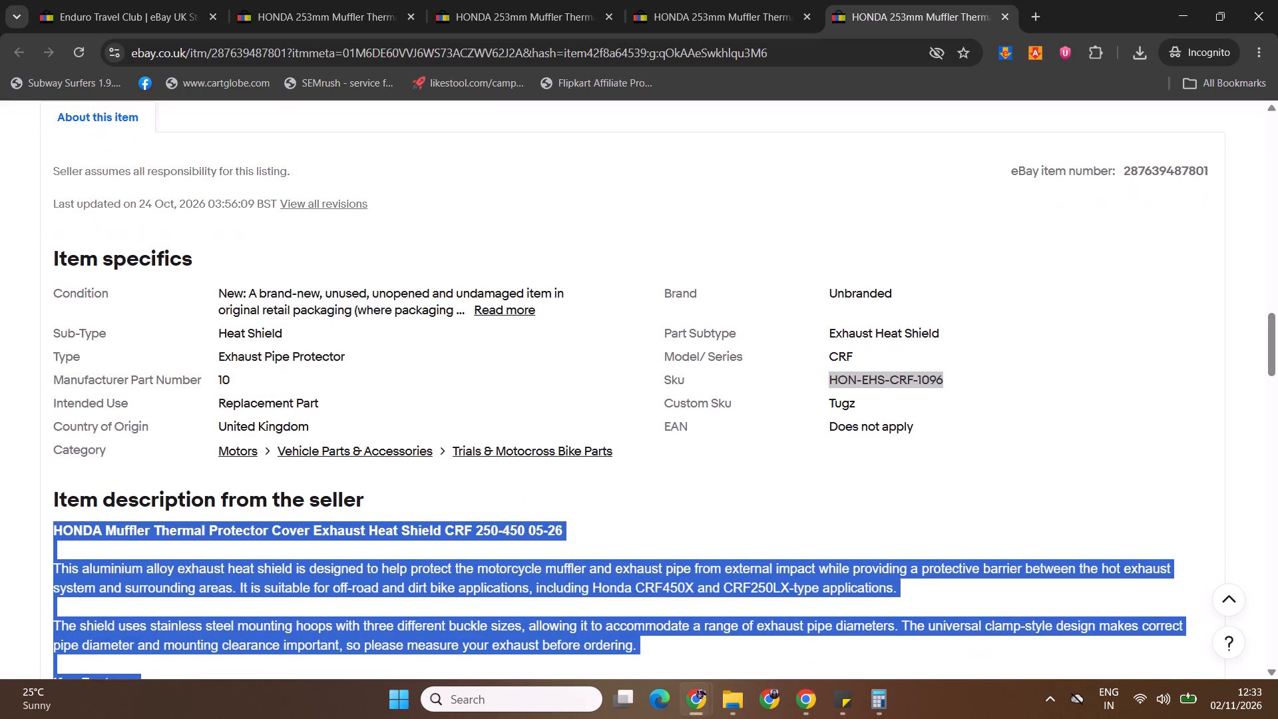
{"action": "left_click_drag", "start_coordinate": [212, 718], "coordinate": [606, 572]}
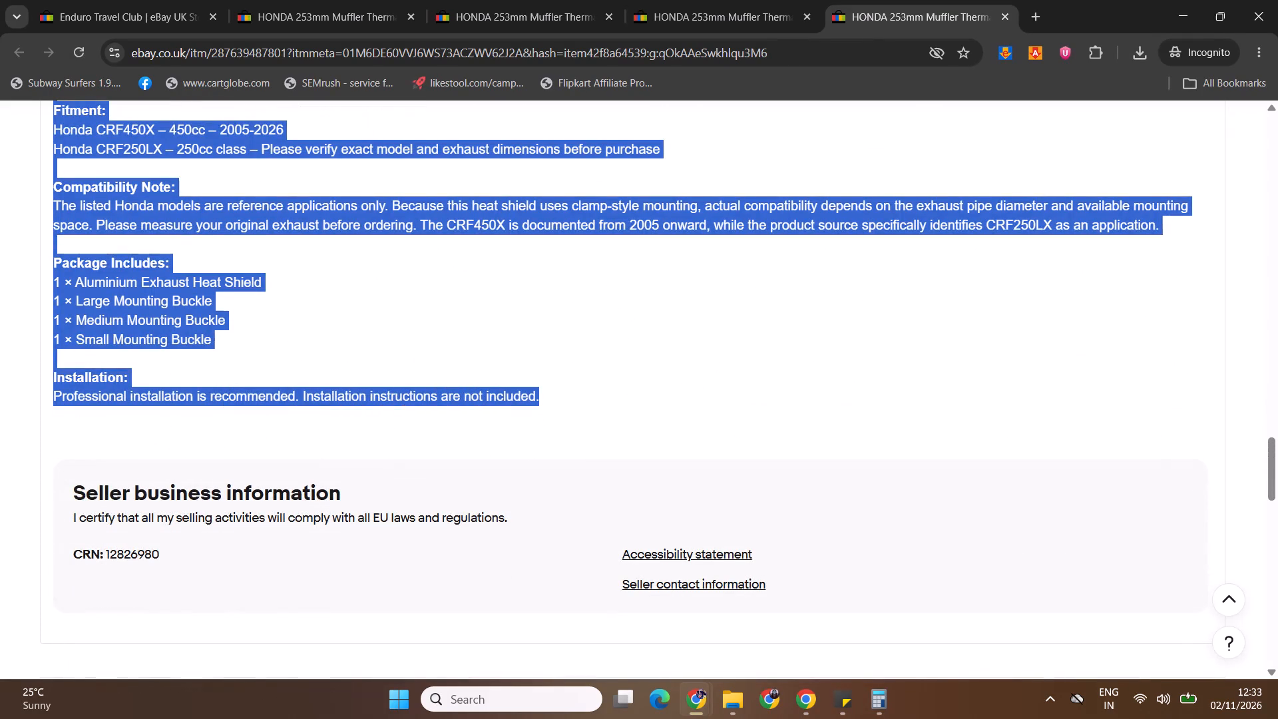
{"action": "left_click_drag", "start_coordinate": [606, 572], "coordinate": [598, 462]}
{"action": "key", "text": "ctrl+c"}
{"action": "key", "text": "ctrl+c"}
{"action": "key", "text": "ctrl+c"}
{"action": "key", "text": "alt+Tab"}
{"action": "key", "text": "ctrl+a"}
{"action": "left_click", "coordinate": [516, 465], "text": "ctrl"}
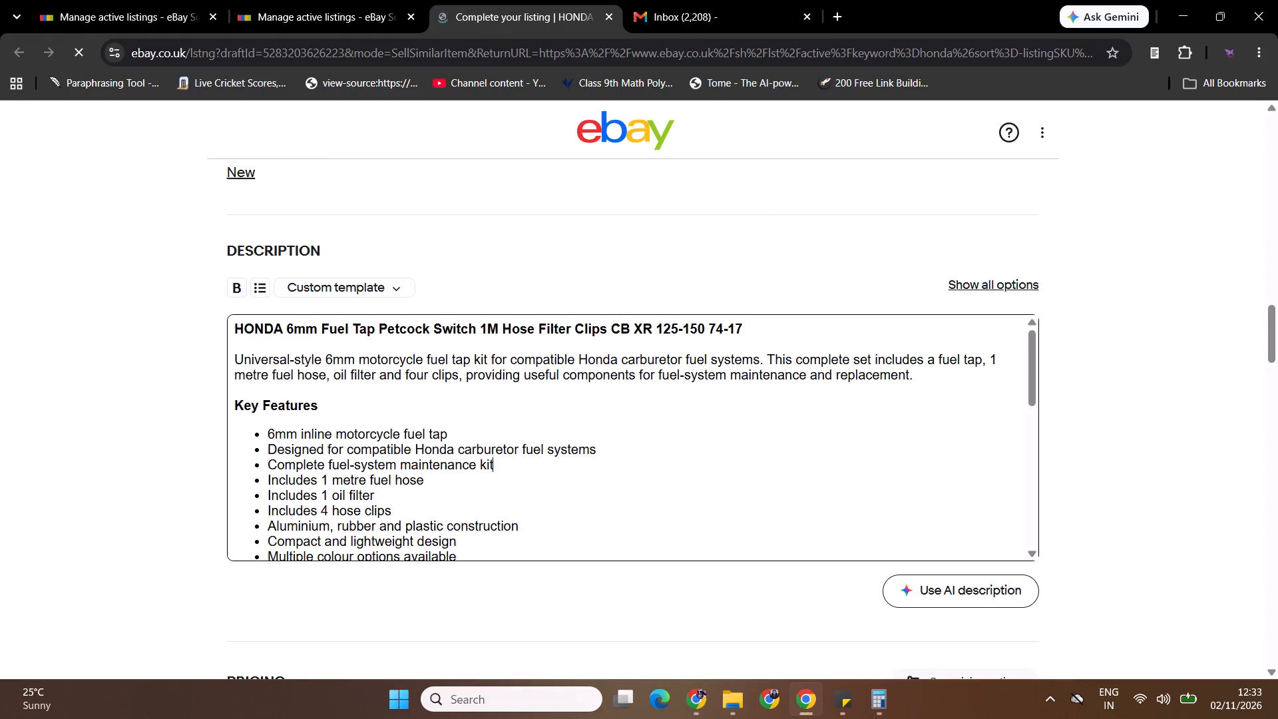
{"action": "key", "text": "ctrl+a"}
{"action": "key", "text": "ctrl+v"}
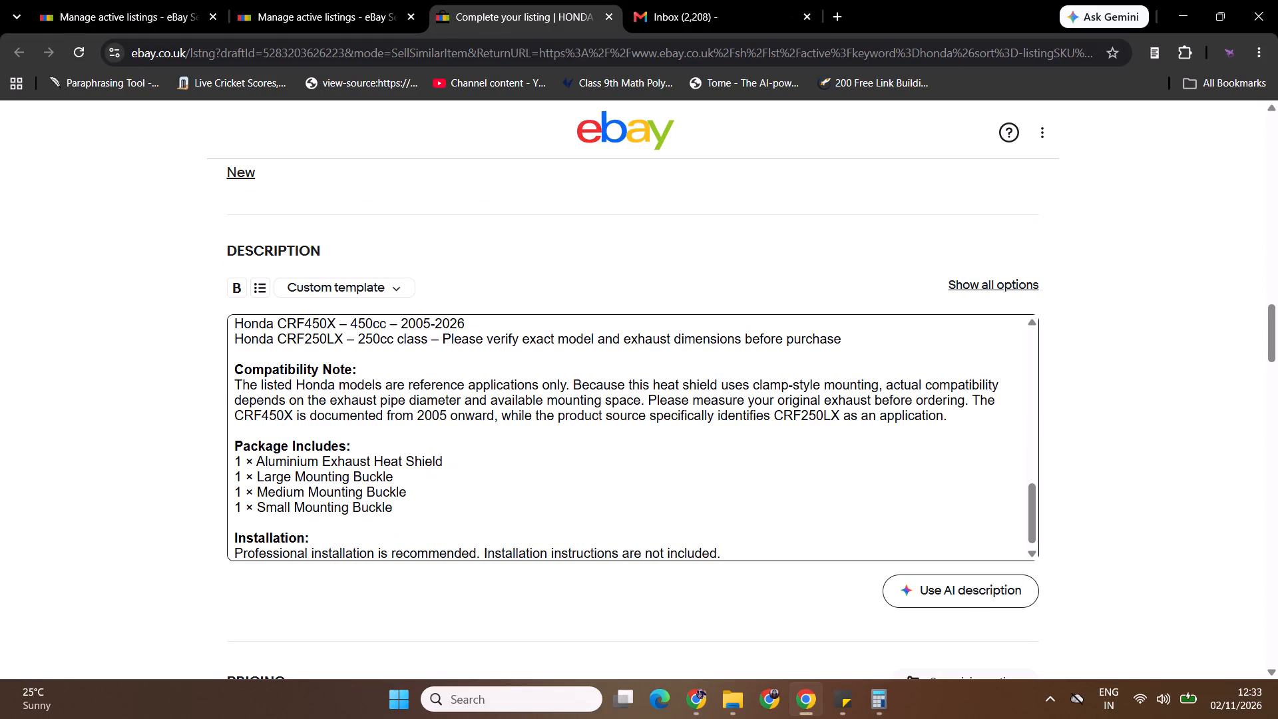
{"action": "left_click", "coordinate": [1032, 524]}
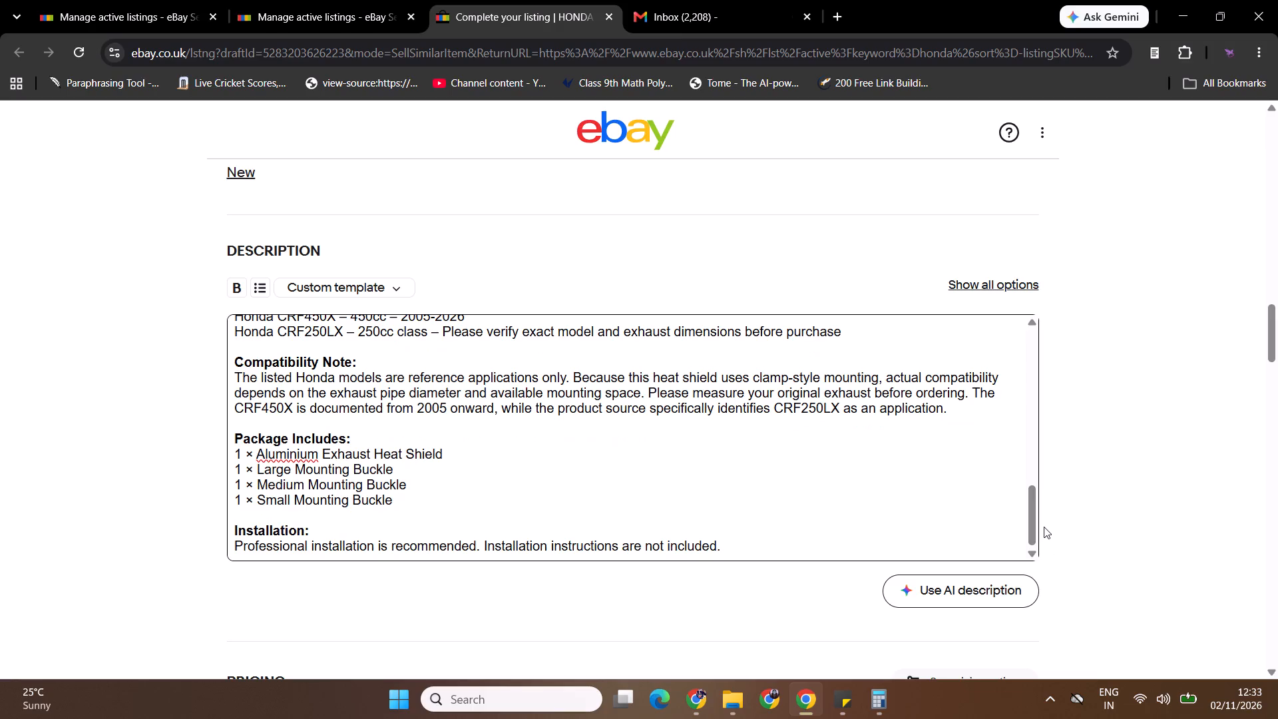
Check the reference heat shield's price and, in Calculator, divide 8.99 by 3.5.
{"action": "key", "text": "alt+Tab"}
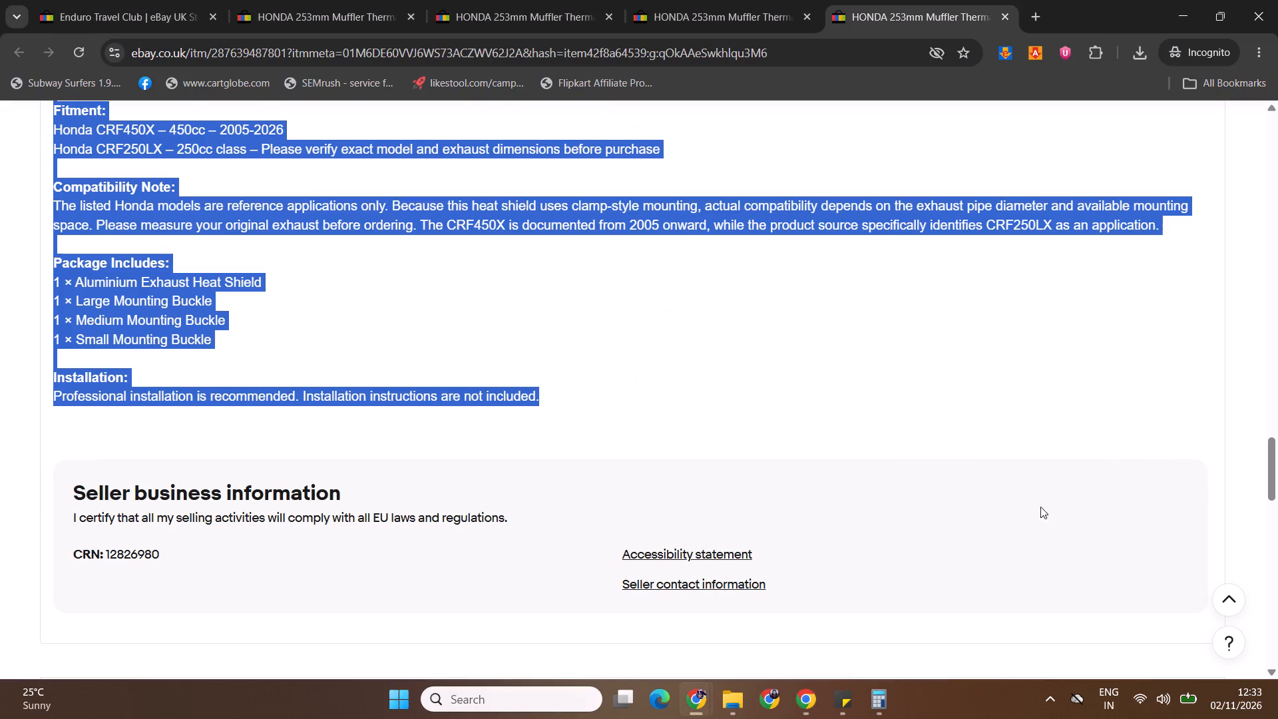
{"action": "left_click_drag", "start_coordinate": [1277, 465], "coordinate": [1277, 249]}
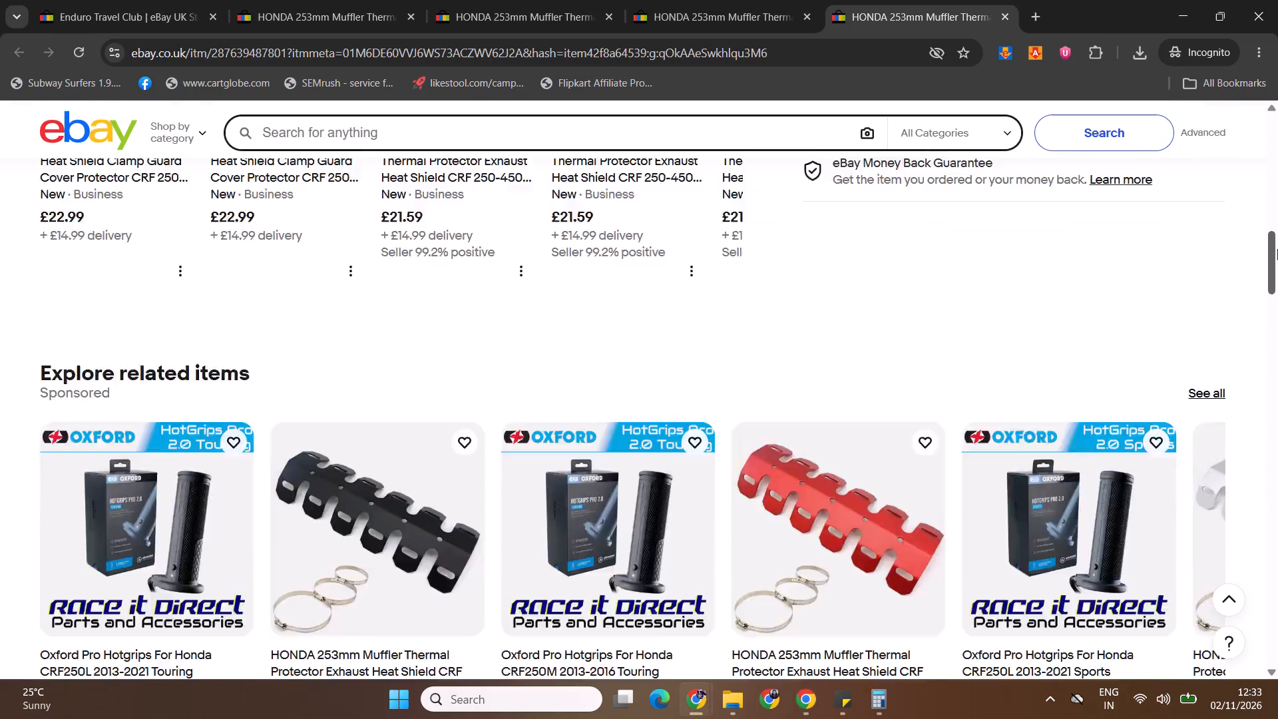
{"action": "left_click_drag", "start_coordinate": [1277, 249], "coordinate": [1277, 166]}
{"action": "key", "text": "alt+Tab"}
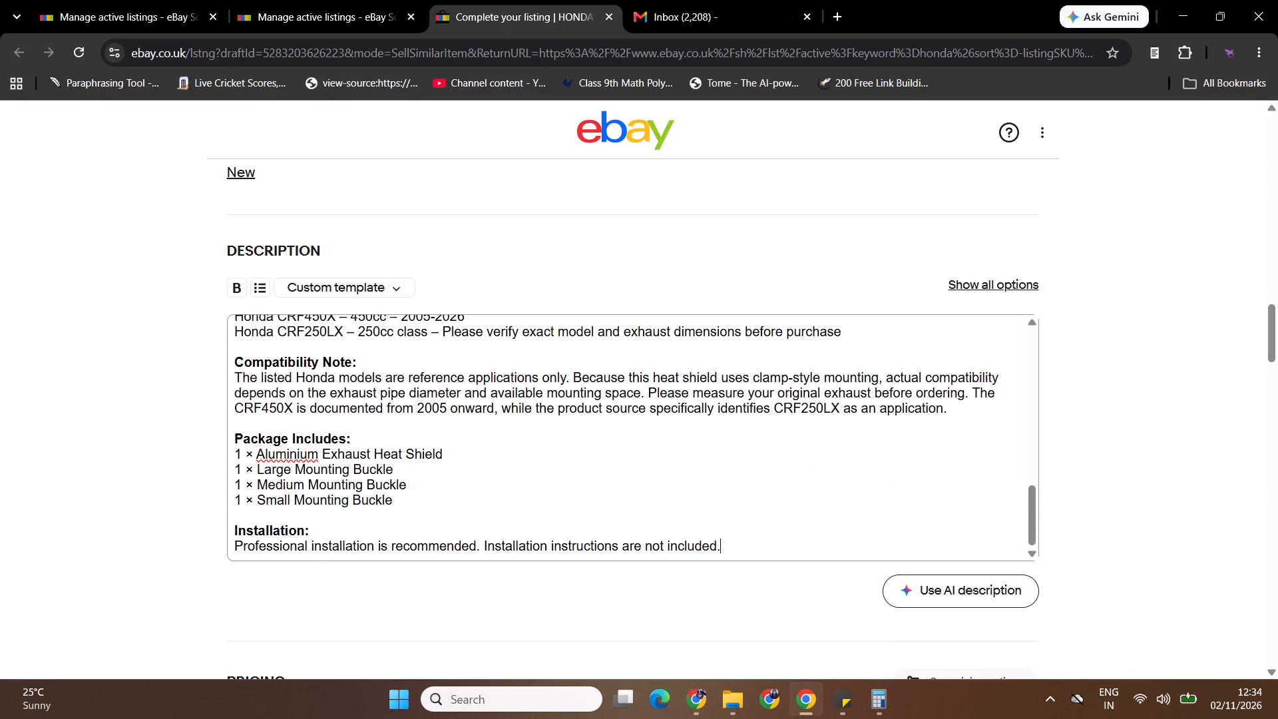
{"action": "left_click_drag", "start_coordinate": [1277, 334], "coordinate": [1276, 380]}
{"action": "key", "text": "alt+Tab"}
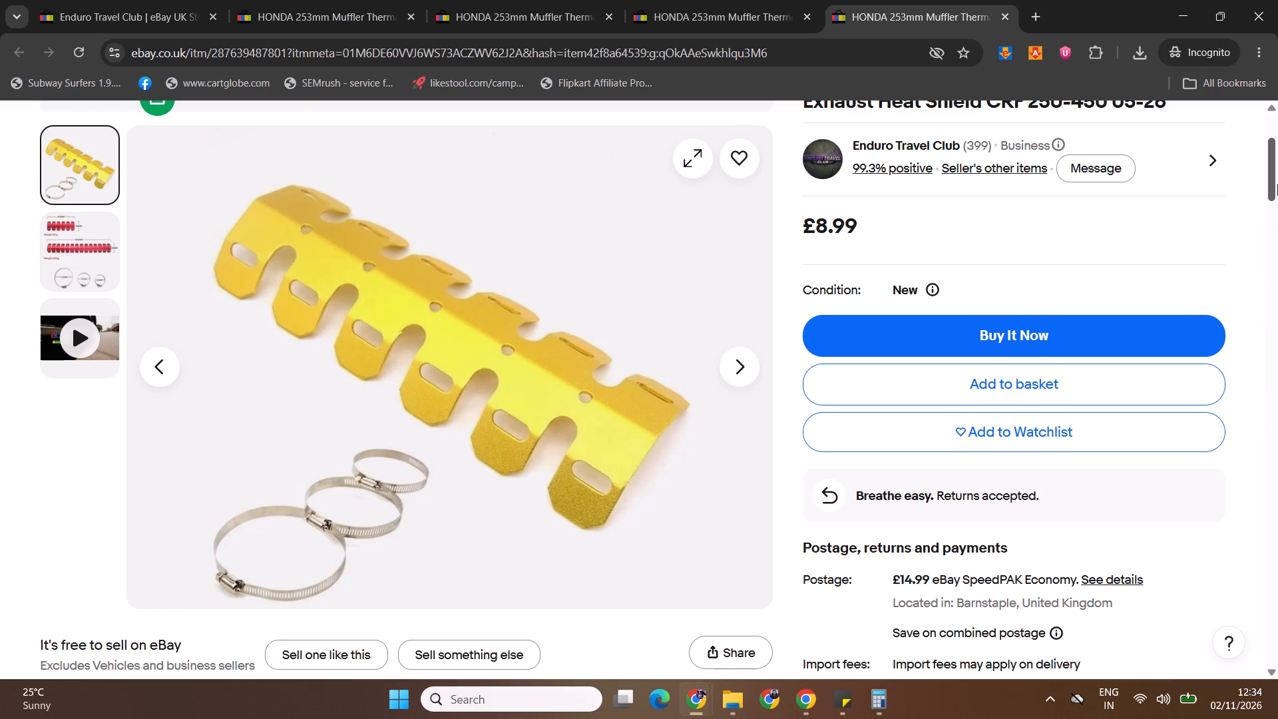
{"action": "left_click", "coordinate": [891, 702]}
{"action": "key", "text": "Escape"}
{"action": "type", "text": "8.99*"}
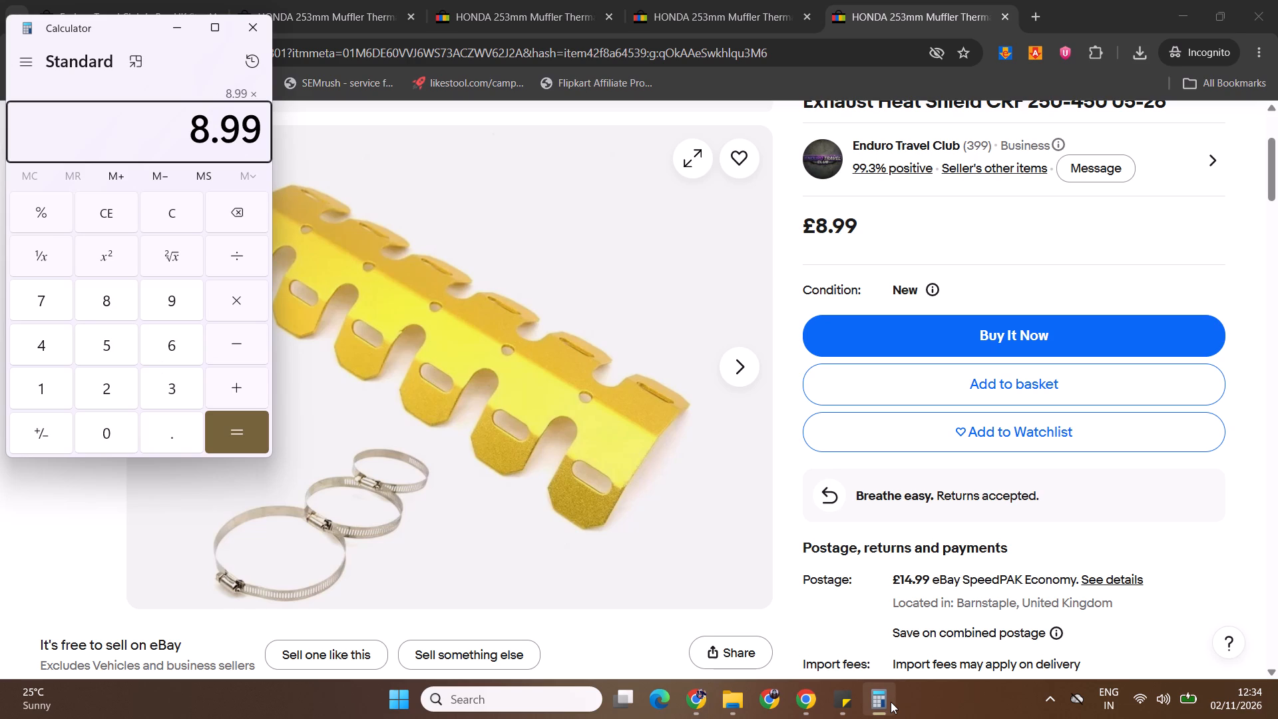
{"action": "type", "text": "/3.5"}
{"action": "key", "text": "Return"}
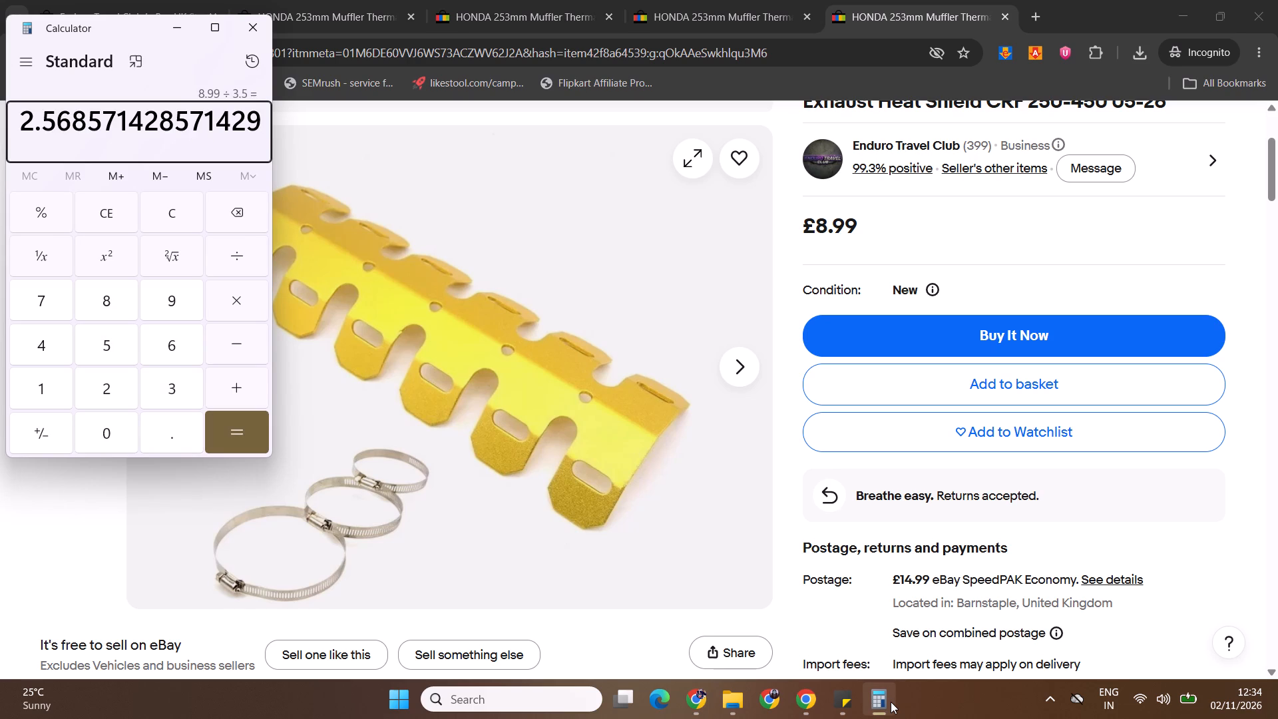
Clear the Calculator and work out 2.5 × 3.5 plus 5.
{"action": "key", "text": "Escape"}
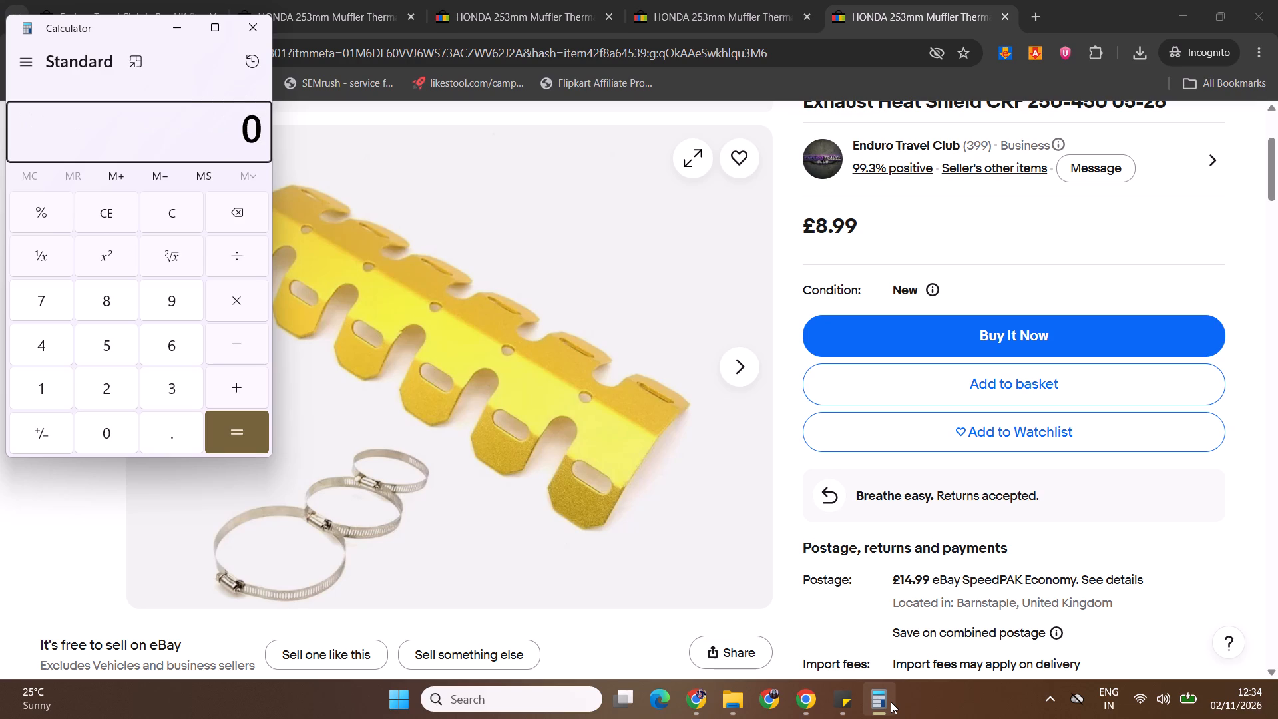
{"action": "type", "text": "2.5"}
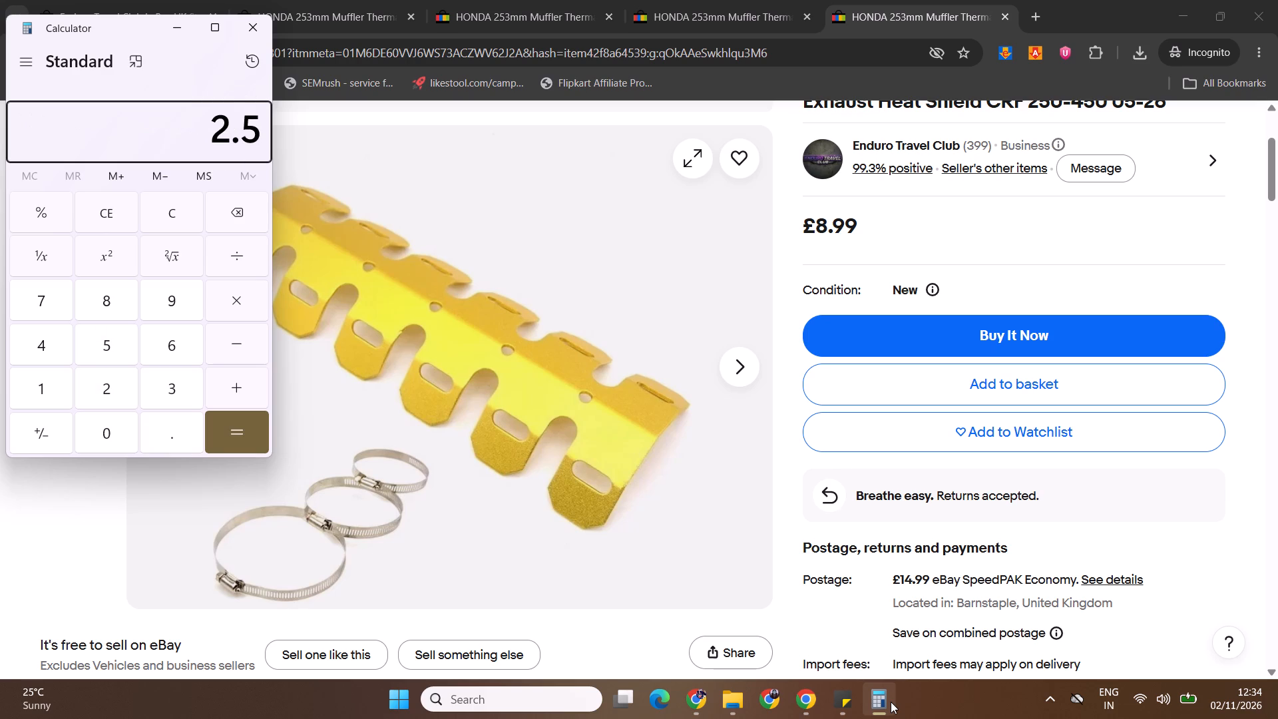
{"action": "type", "text": "*3.5"}
{"action": "key", "text": "Return"}
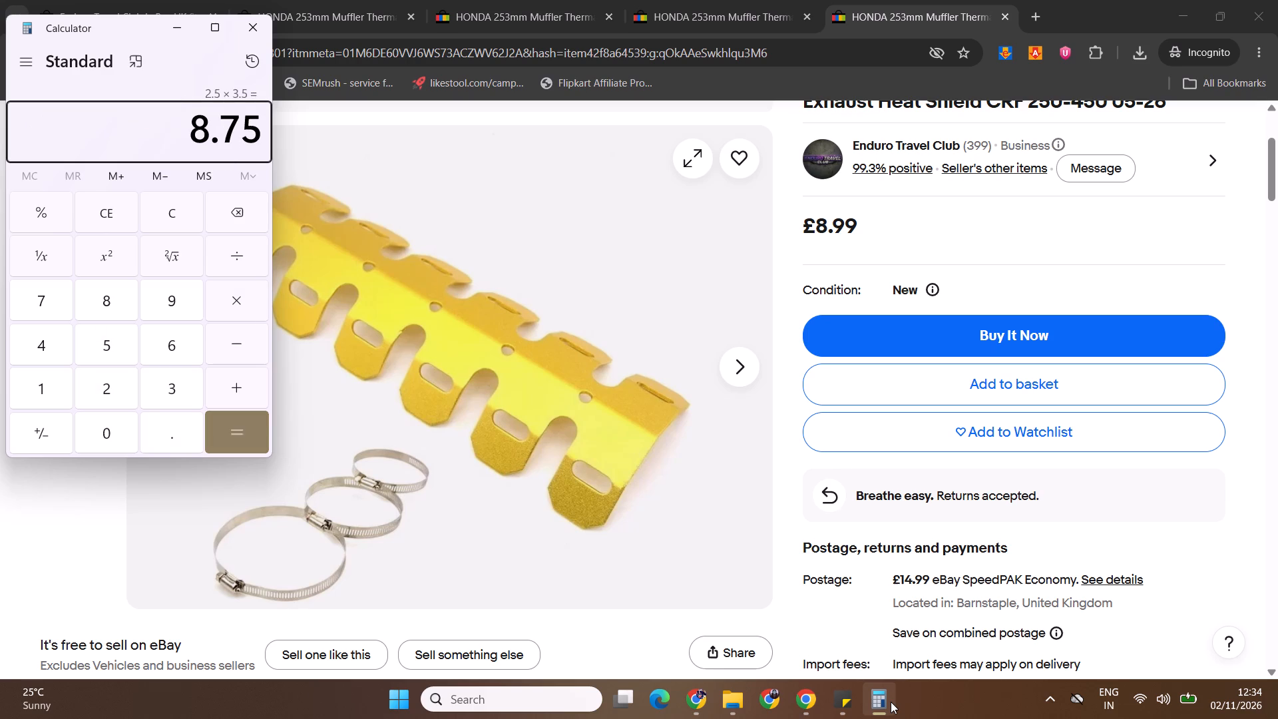
{"action": "key", "text": "plus"}
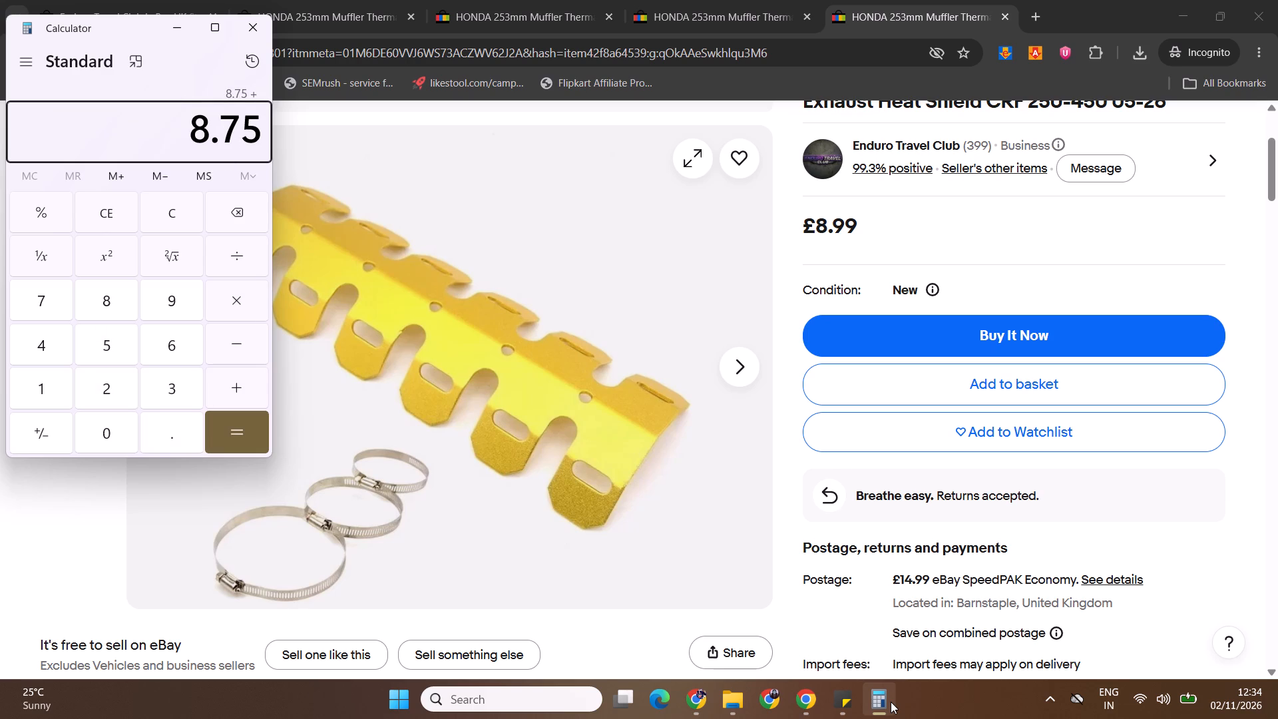
{"action": "type", "text": "5+"}
Switch back to the draft listing in Chrome and set the item price to £14.99.
{"action": "key", "text": "alt+Tab"}
{"action": "key", "text": "alt+Tab"}
{"action": "key", "text": "alt+Tab"}
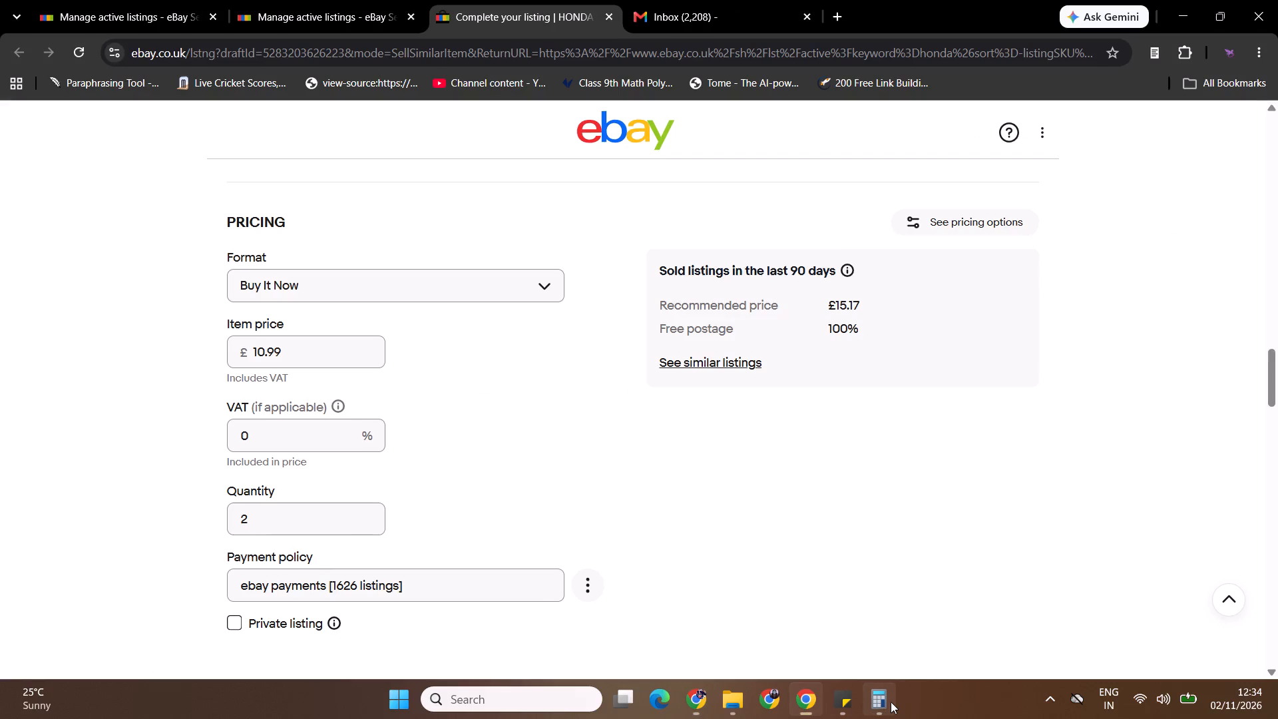
{"action": "double_click", "coordinate": [274, 356]}
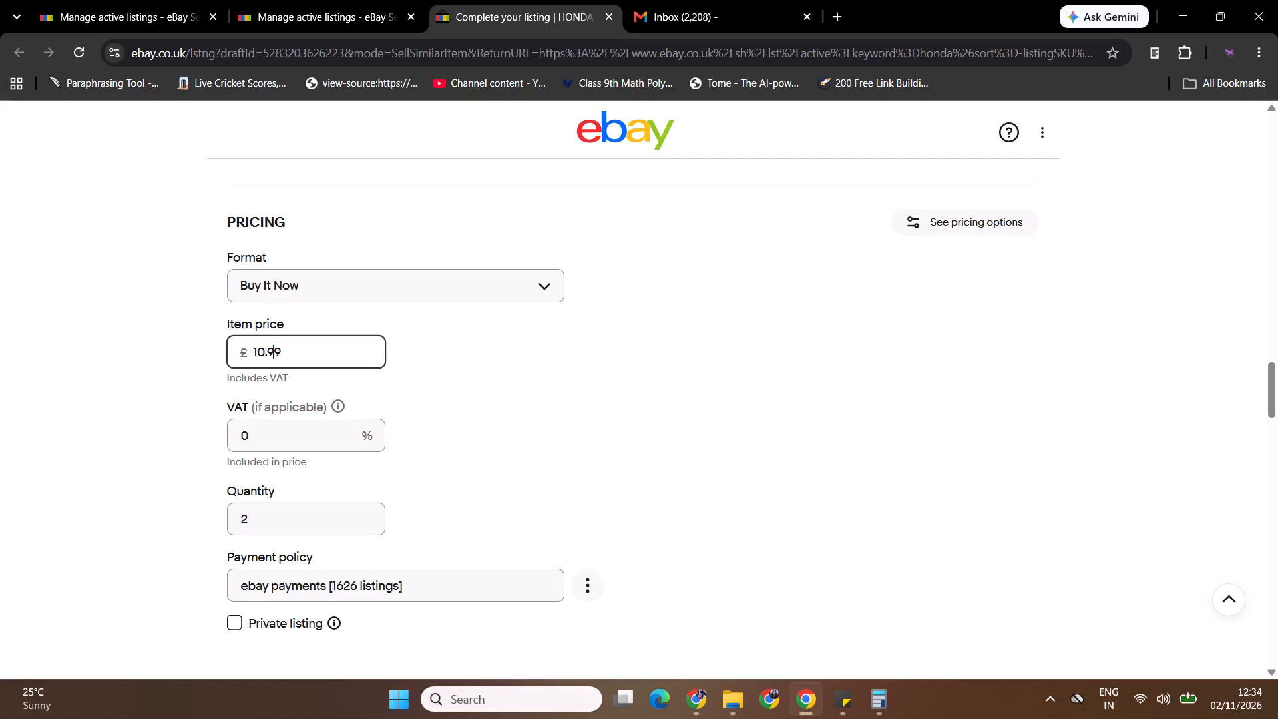
{"action": "type", "text": "14."}
{"action": "type", "text": "99"}
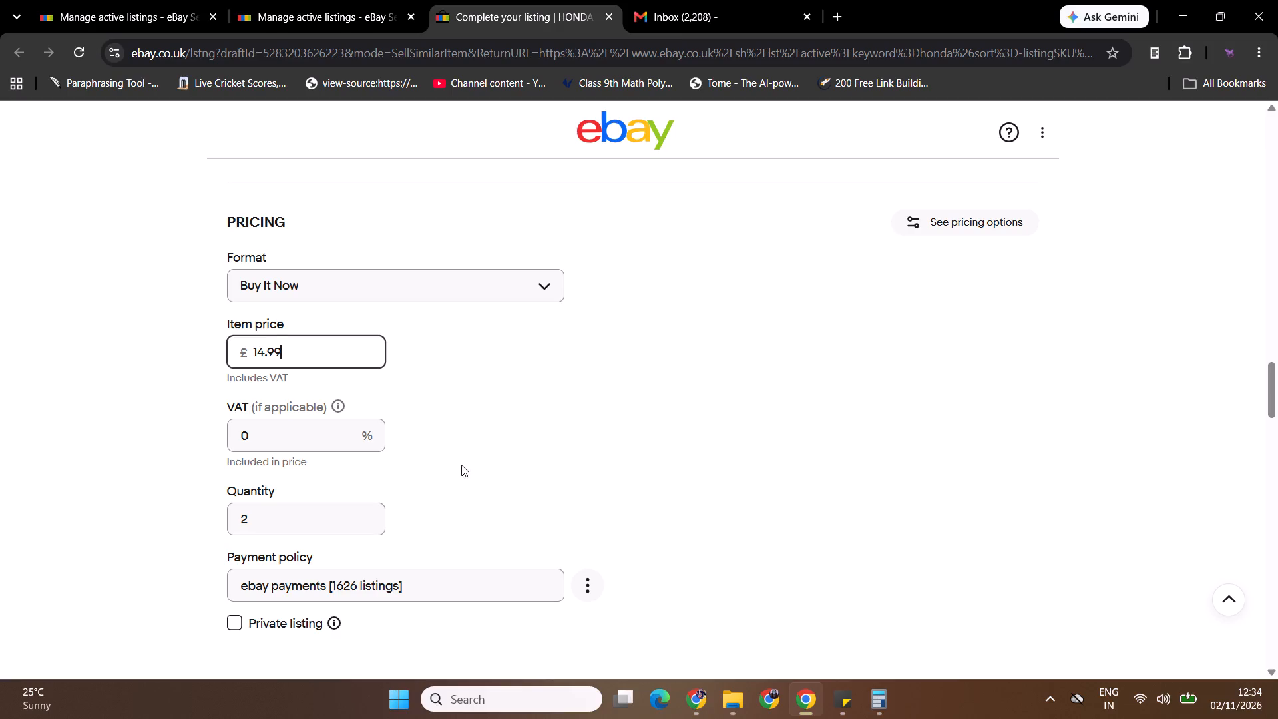
Review the draft's title, item specifics, full description and pricing, continuing down to the package and item origin details.
{"action": "left_click_drag", "start_coordinate": [1271, 401], "coordinate": [1277, 372]}
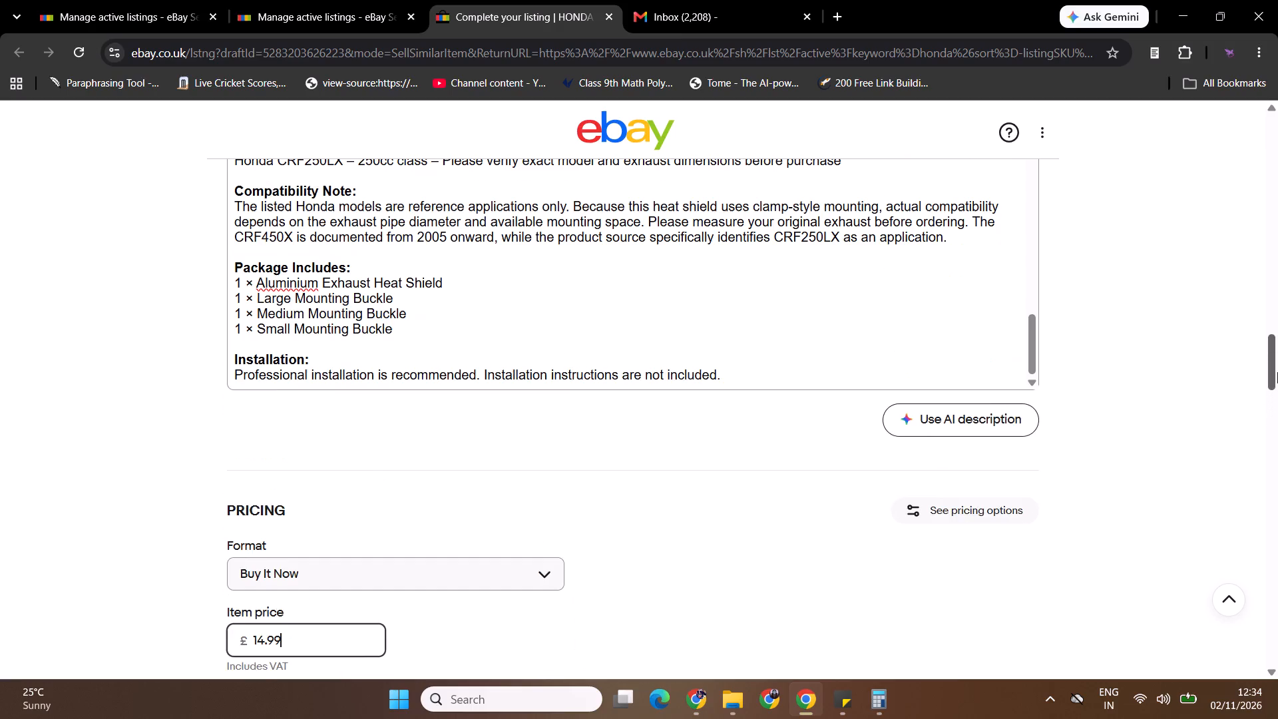
{"action": "left_click_drag", "start_coordinate": [1277, 372], "coordinate": [1277, 361]}
{"action": "left_click_drag", "start_coordinate": [1027, 452], "coordinate": [1030, 489]}
{"action": "left_click_drag", "start_coordinate": [1037, 483], "coordinate": [1034, 342]}
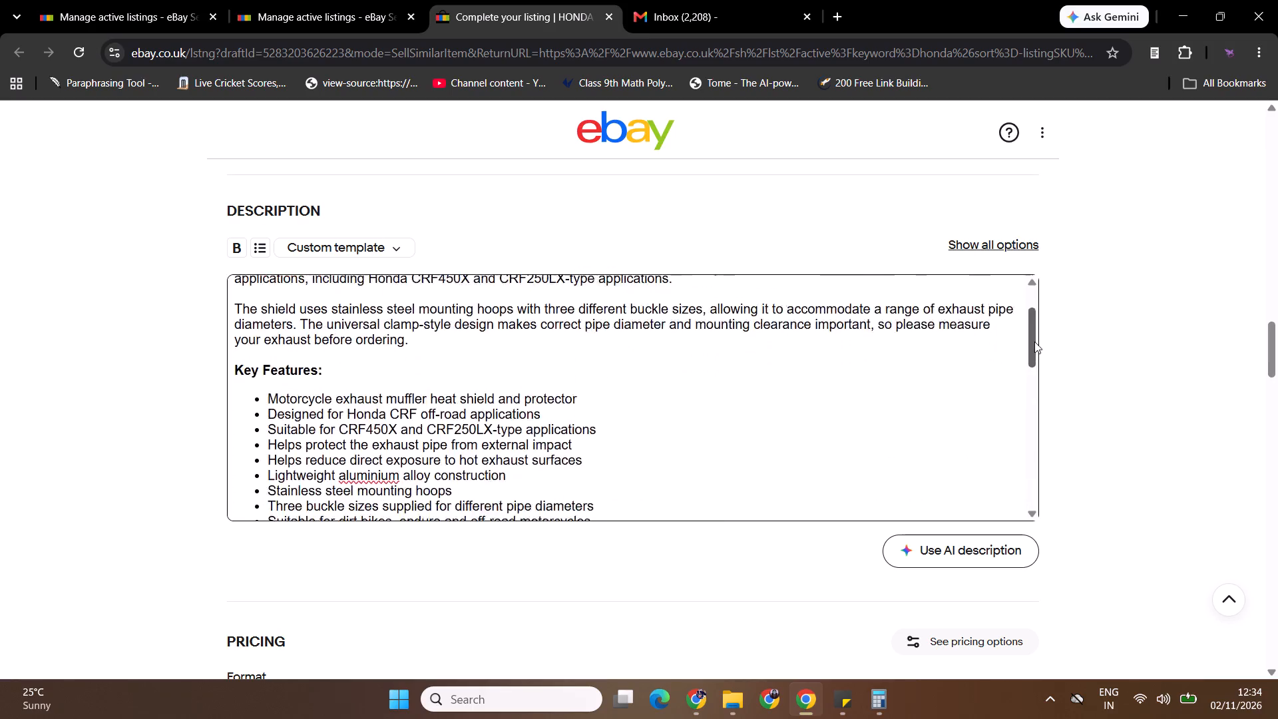
{"action": "left_click_drag", "start_coordinate": [1034, 342], "coordinate": [1034, 283]}
{"action": "left_click_drag", "start_coordinate": [1277, 346], "coordinate": [1277, 265]}
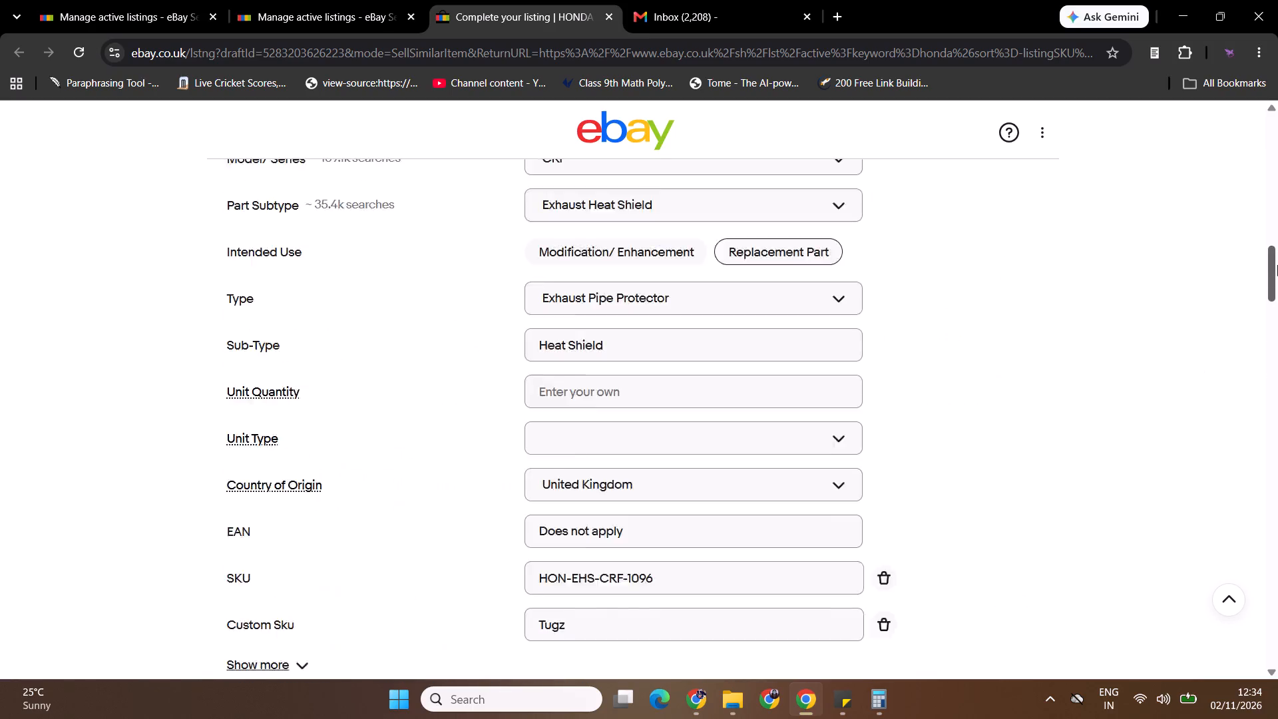
{"action": "left_click_drag", "start_coordinate": [1277, 265], "coordinate": [1271, 190]}
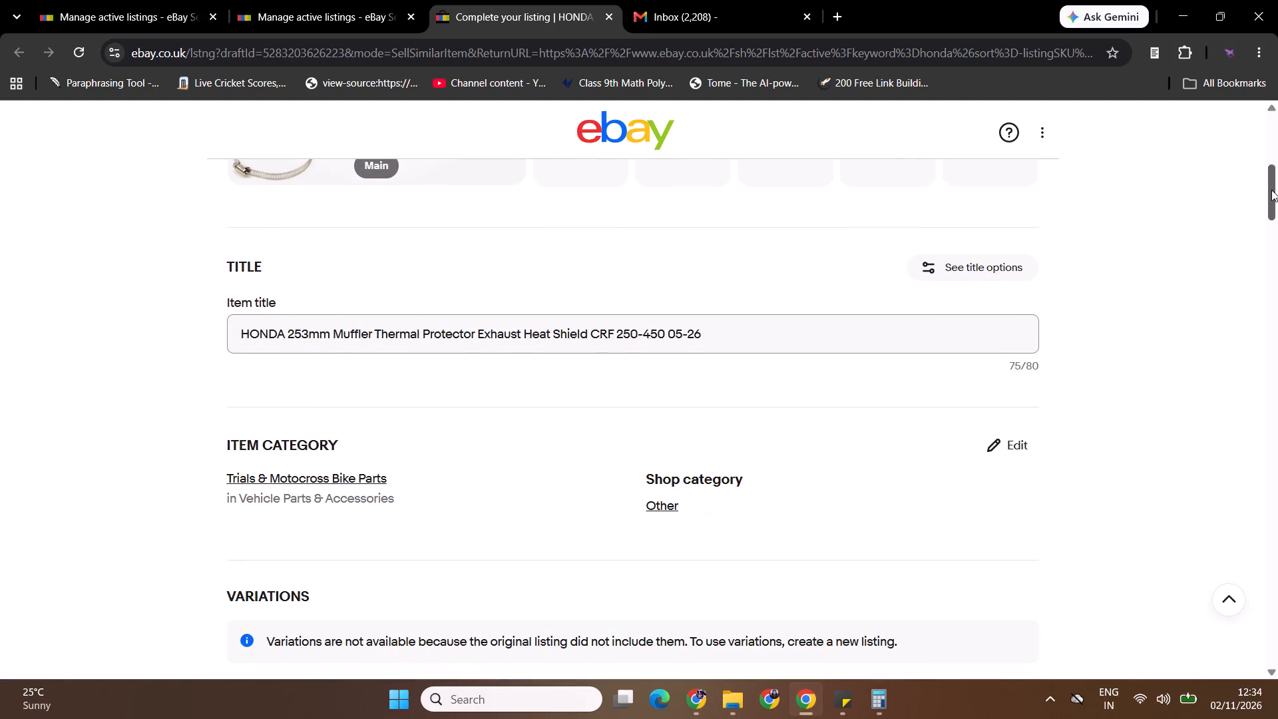
{"action": "left_click_drag", "start_coordinate": [1271, 190], "coordinate": [1266, 254]}
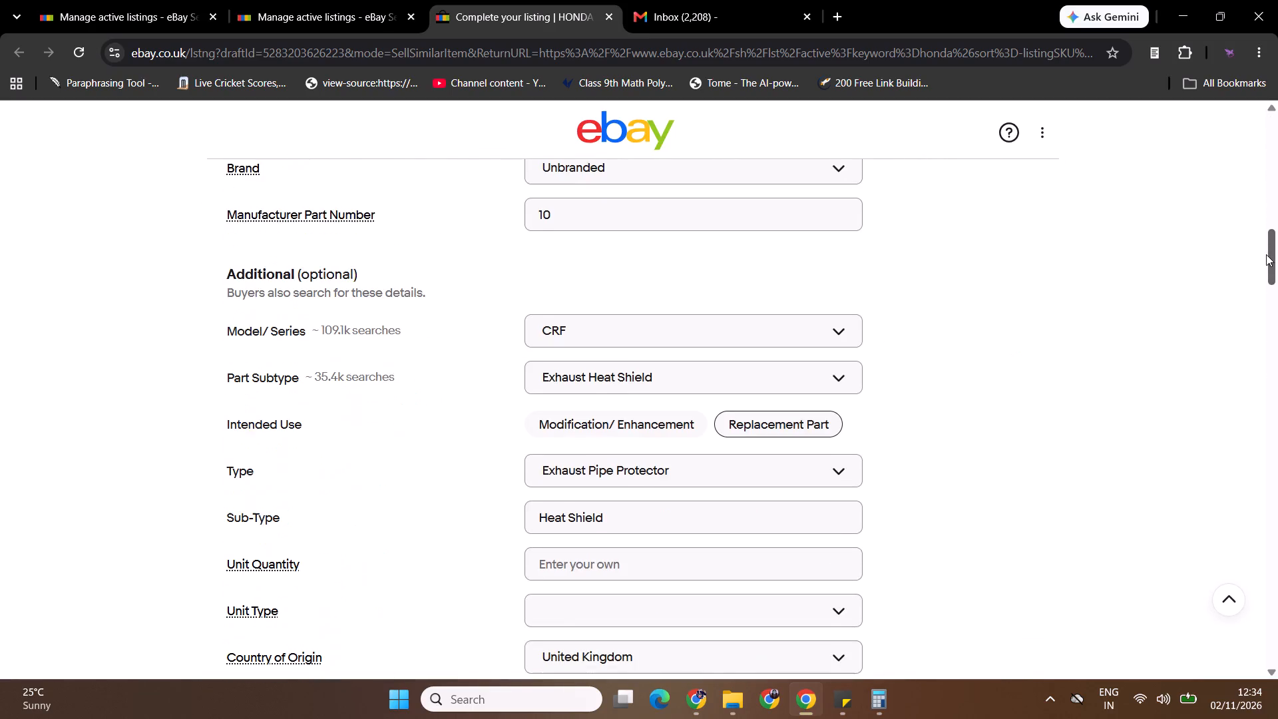
{"action": "left_click_drag", "start_coordinate": [1266, 254], "coordinate": [1240, 371]}
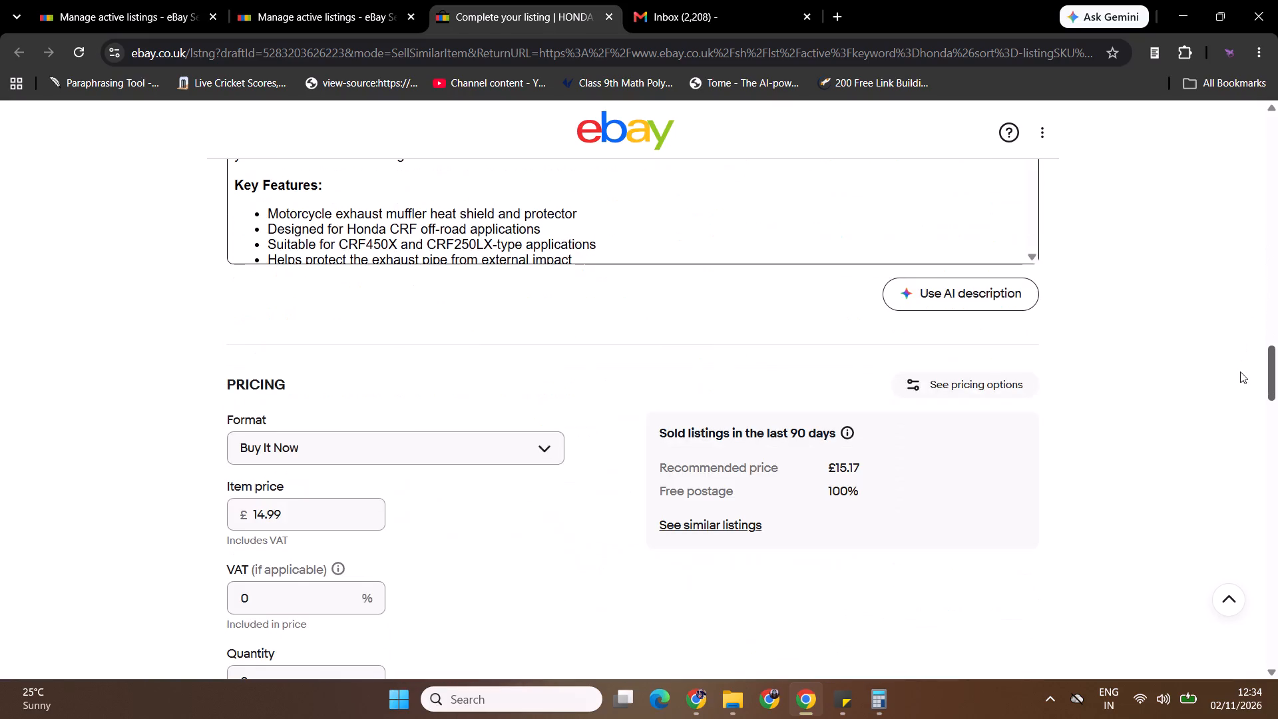
{"action": "left_click_drag", "start_coordinate": [1240, 371], "coordinate": [1248, 349]}
{"action": "left_click_drag", "start_coordinate": [1029, 285], "coordinate": [1032, 294]}
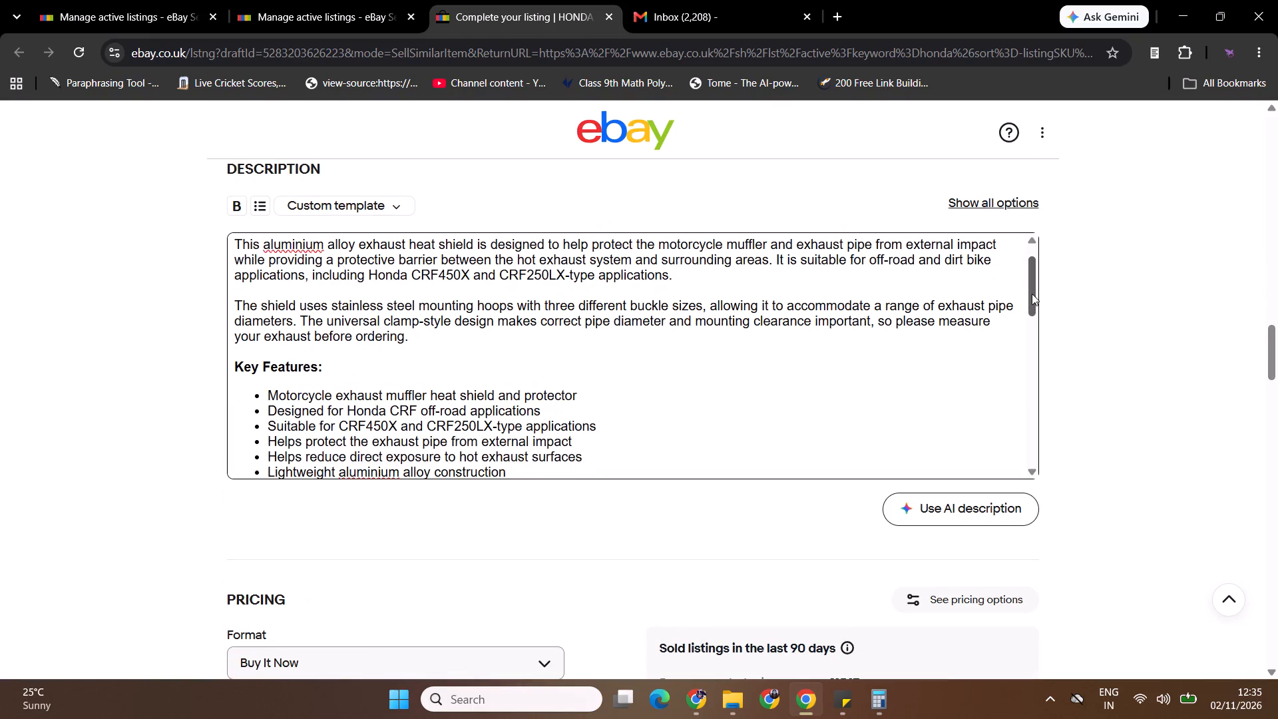
{"action": "left_click_drag", "start_coordinate": [1032, 294], "coordinate": [1026, 415]}
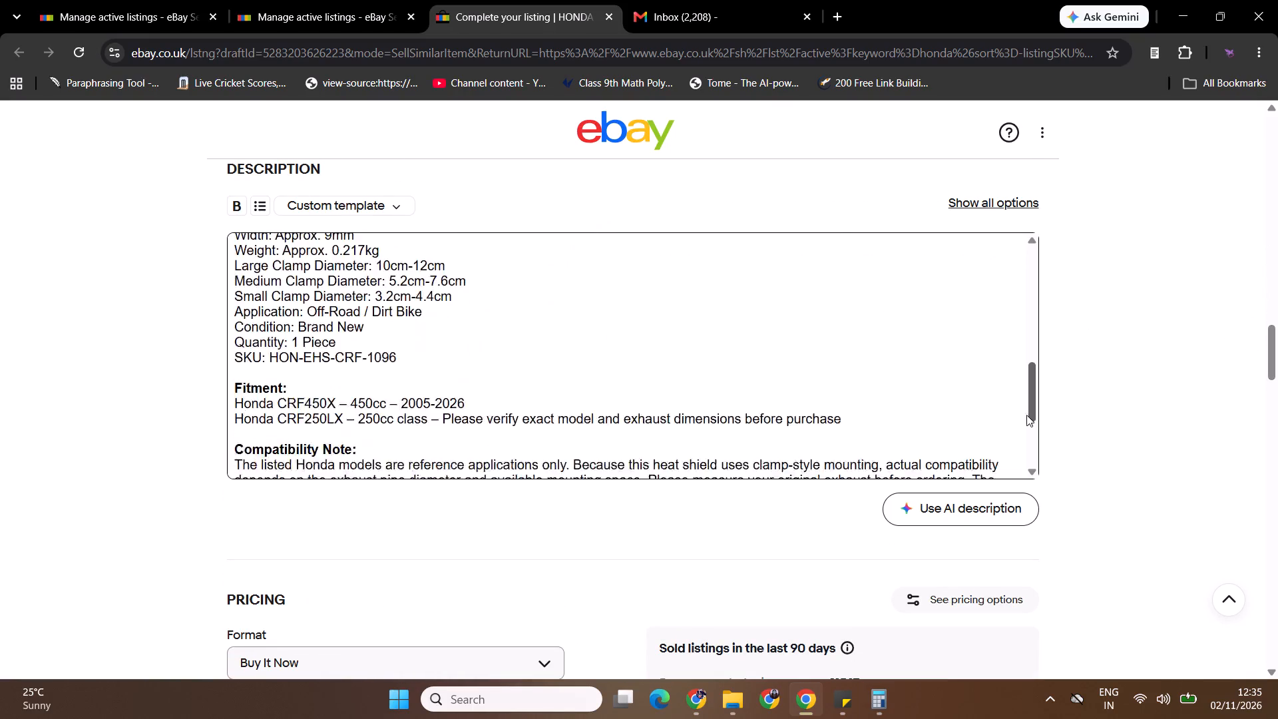
{"action": "left_click_drag", "start_coordinate": [1026, 415], "coordinate": [1034, 387]}
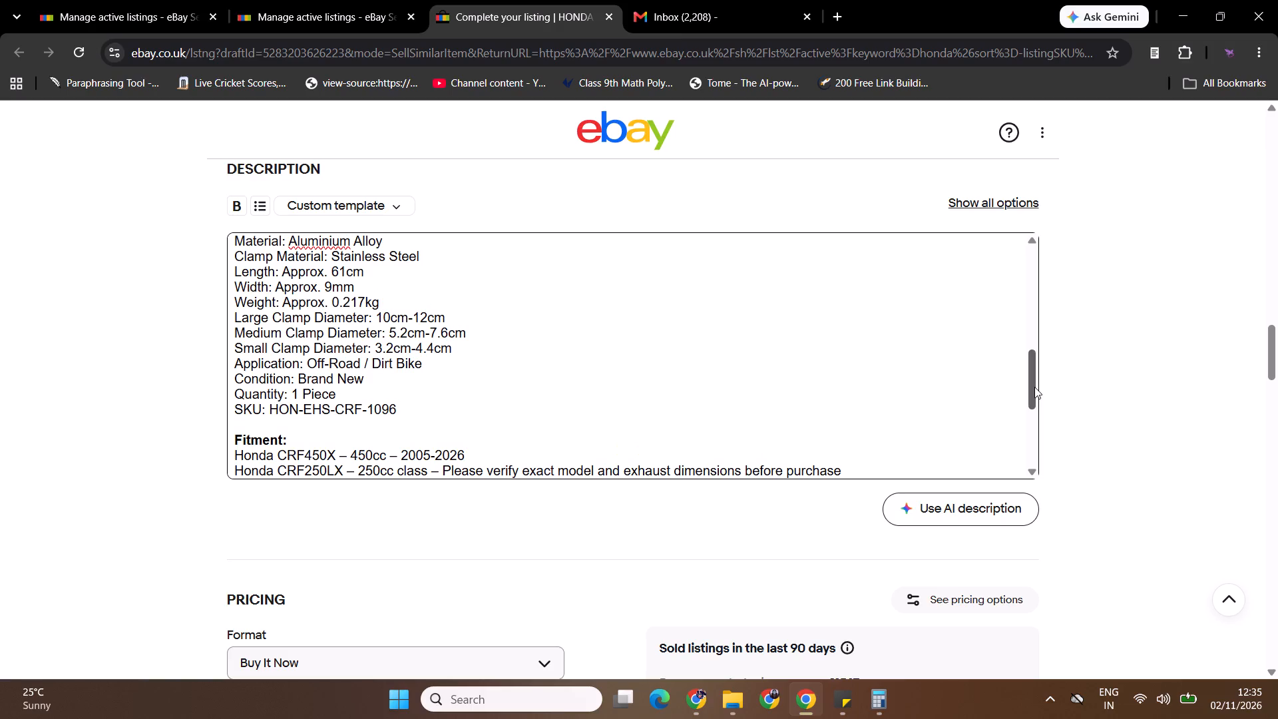
{"action": "left_click_drag", "start_coordinate": [1034, 387], "coordinate": [1034, 381]}
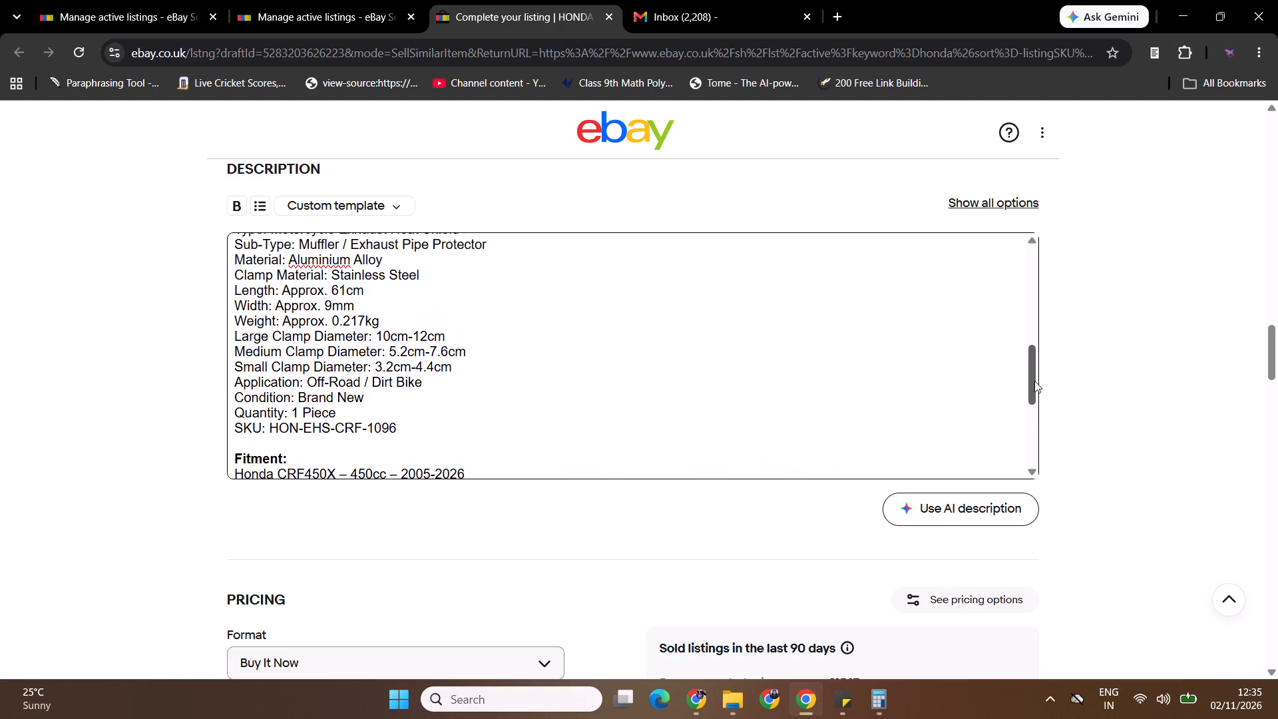
{"action": "left_click_drag", "start_coordinate": [1034, 381], "coordinate": [1033, 439]}
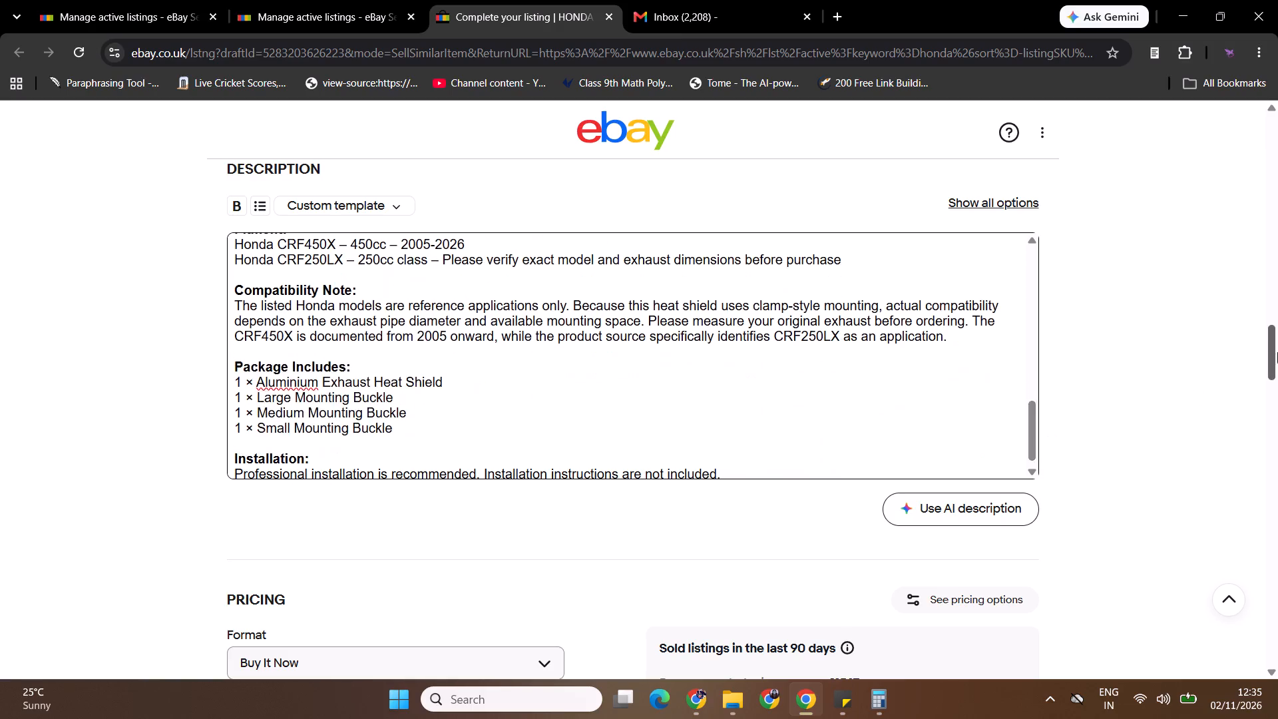
{"action": "left_click_drag", "start_coordinate": [1277, 352], "coordinate": [1277, 377]}
{"action": "left_click_drag", "start_coordinate": [1269, 377], "coordinate": [1251, 459]}
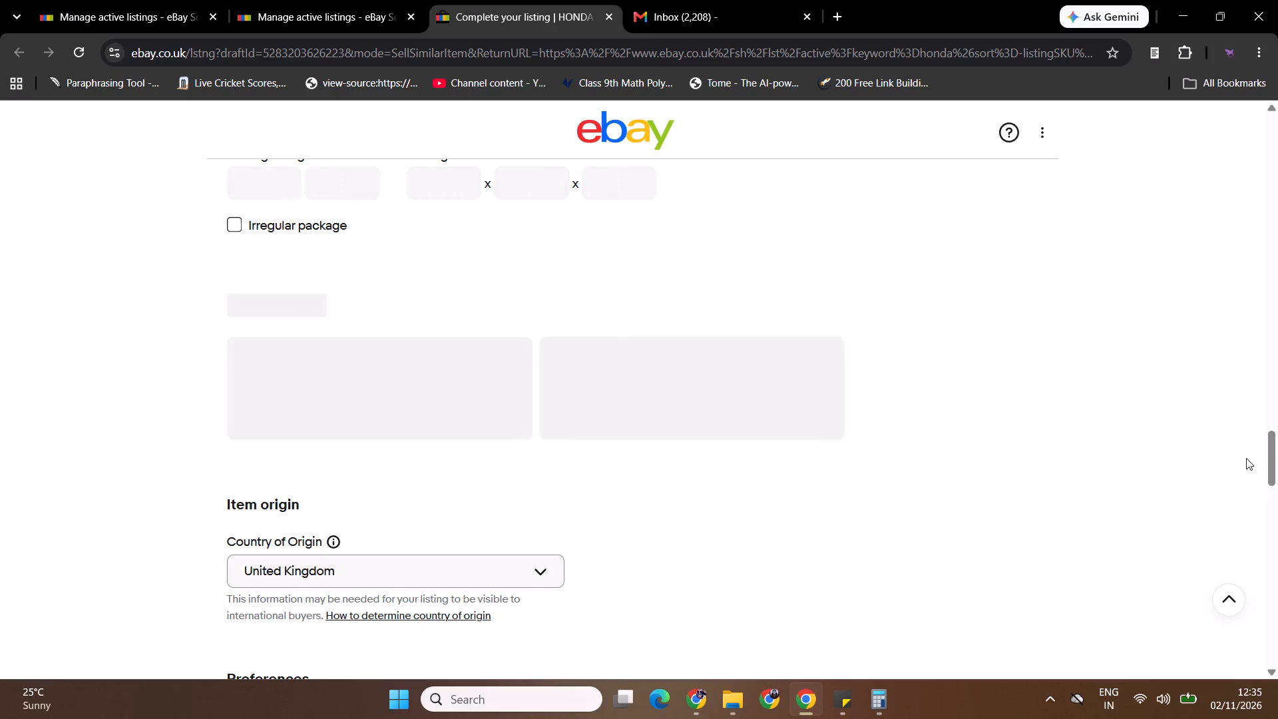
Recheck the red heat shield draft's description, remaining sections and photos, and publish it with the displayed fees.
{"action": "left_click_drag", "start_coordinate": [1277, 447], "coordinate": [1277, 350]}
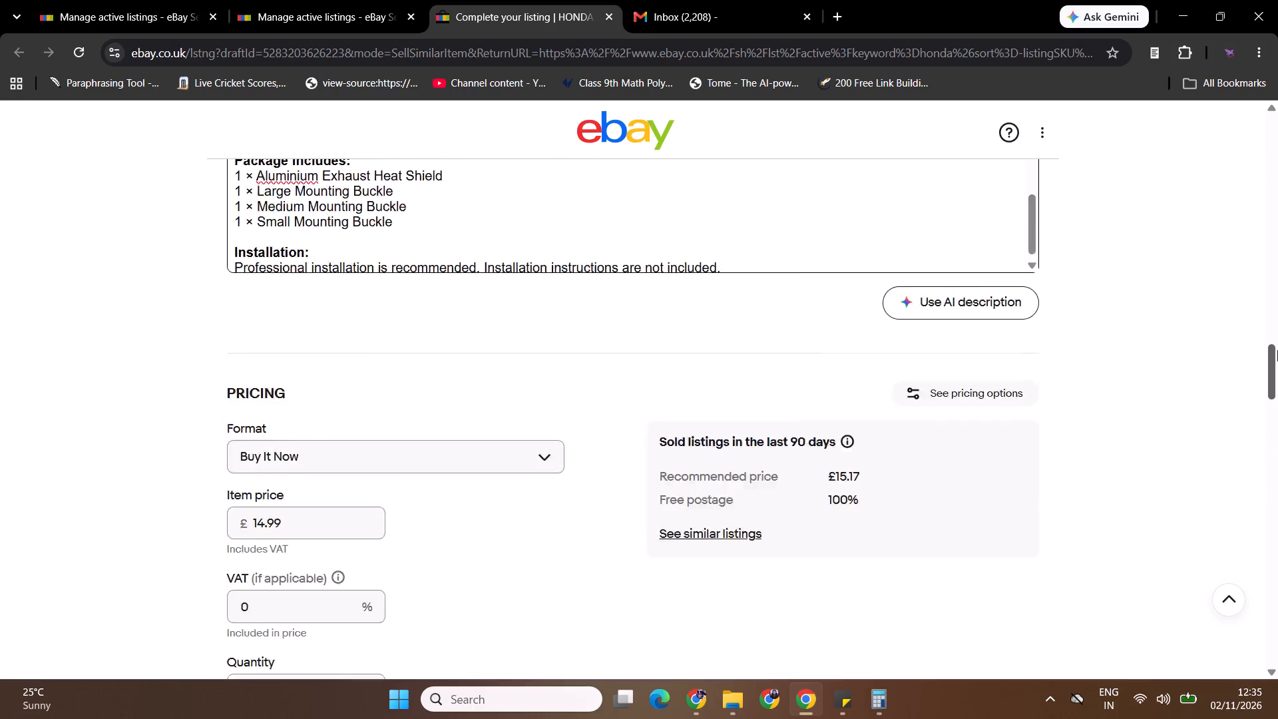
{"action": "left_click_drag", "start_coordinate": [1277, 350], "coordinate": [1277, 344]}
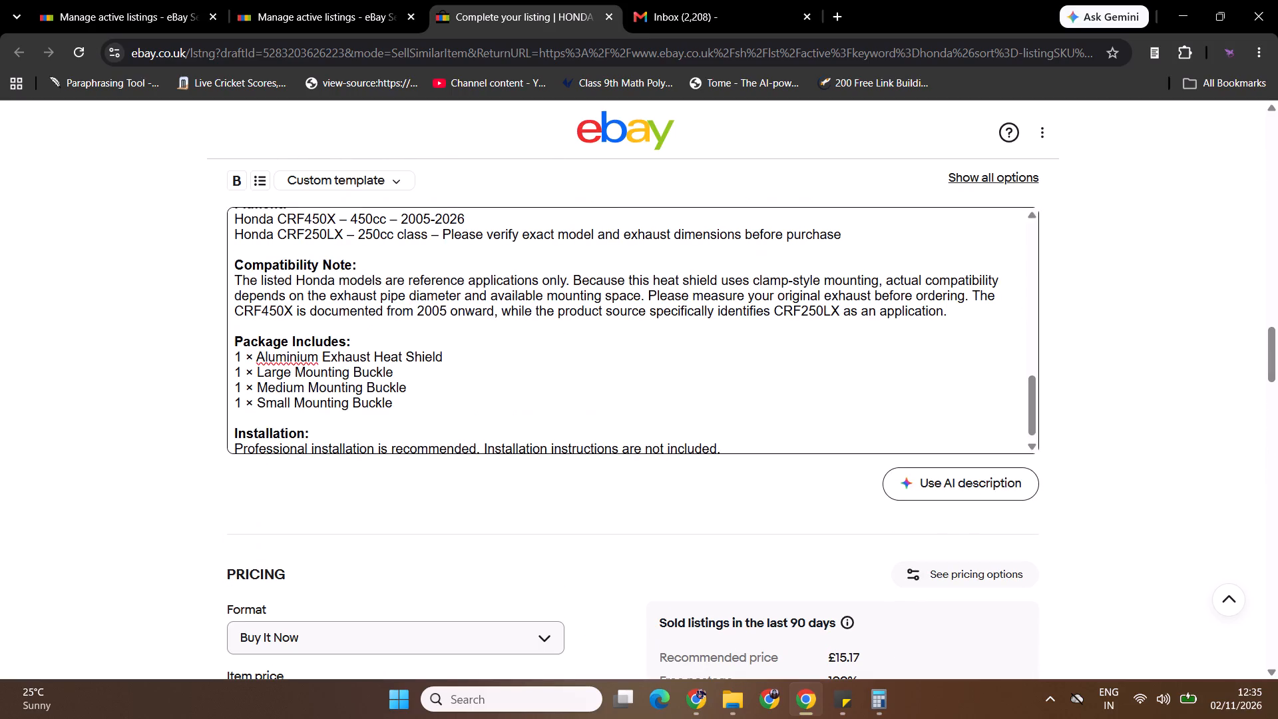
{"action": "left_click_drag", "start_coordinate": [1029, 400], "coordinate": [1052, 238]}
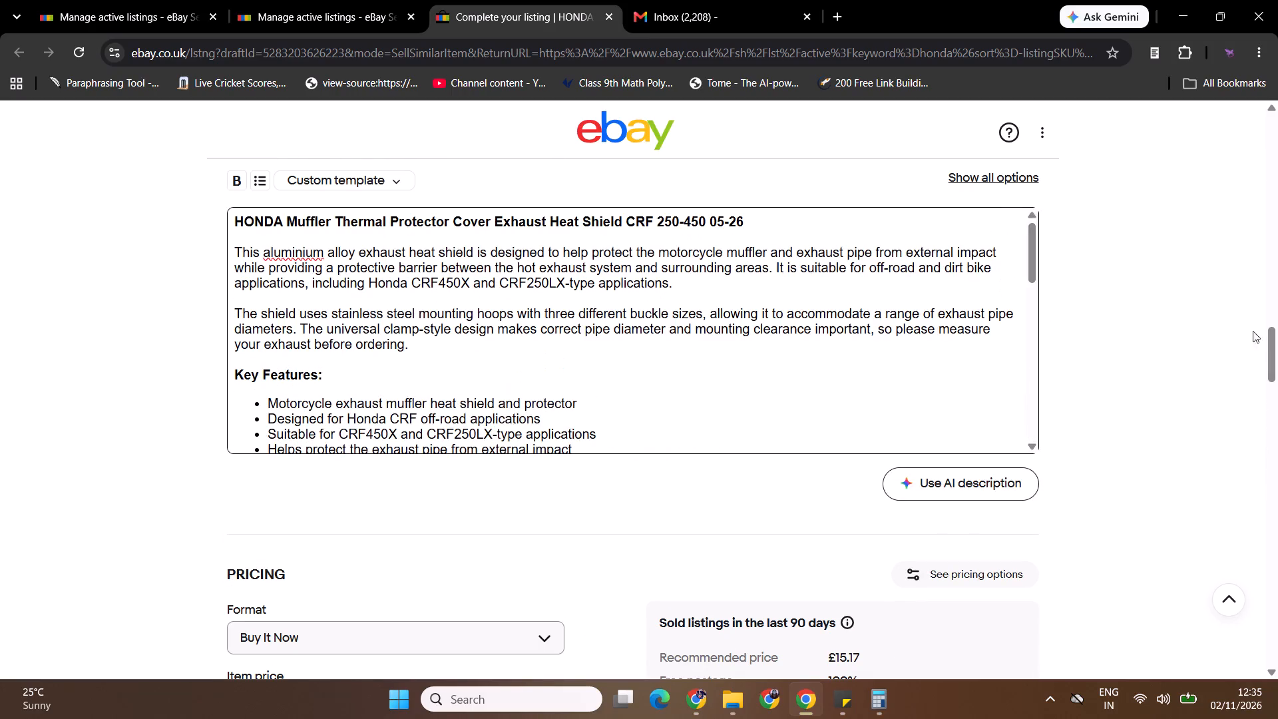
{"action": "left_click_drag", "start_coordinate": [1277, 365], "coordinate": [1273, 527]}
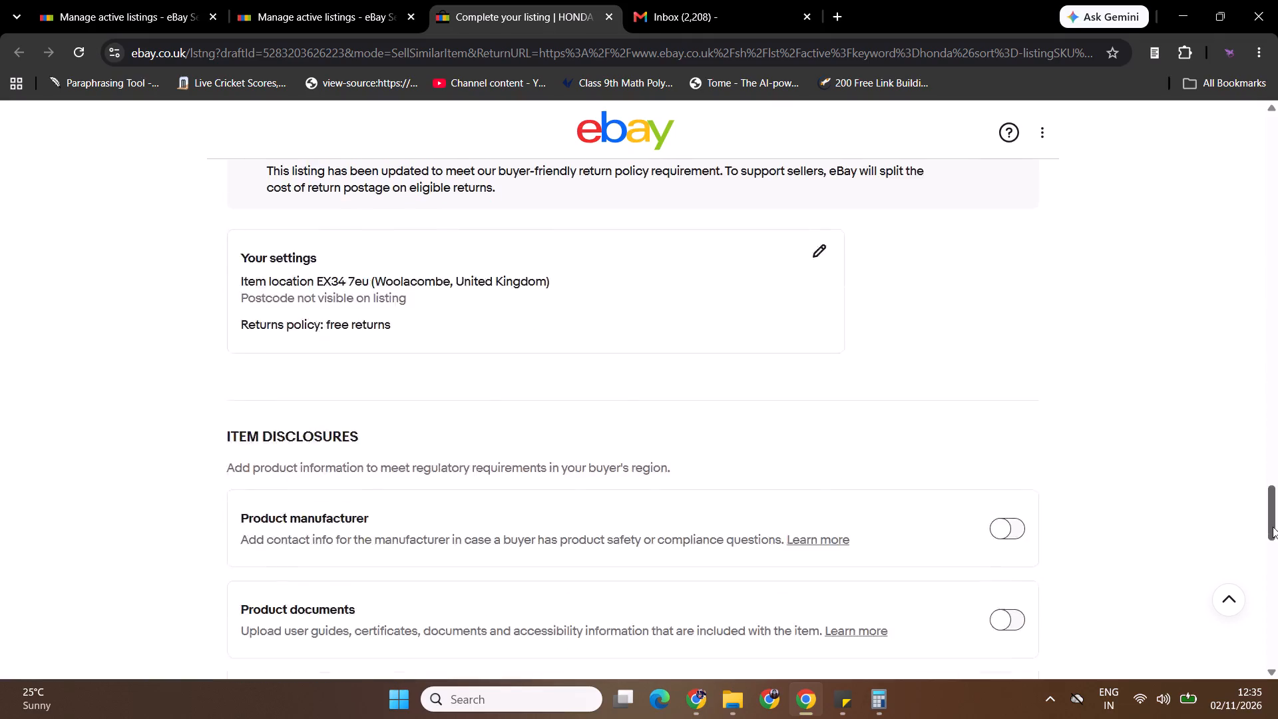
{"action": "left_click_drag", "start_coordinate": [1273, 527], "coordinate": [1260, 680]}
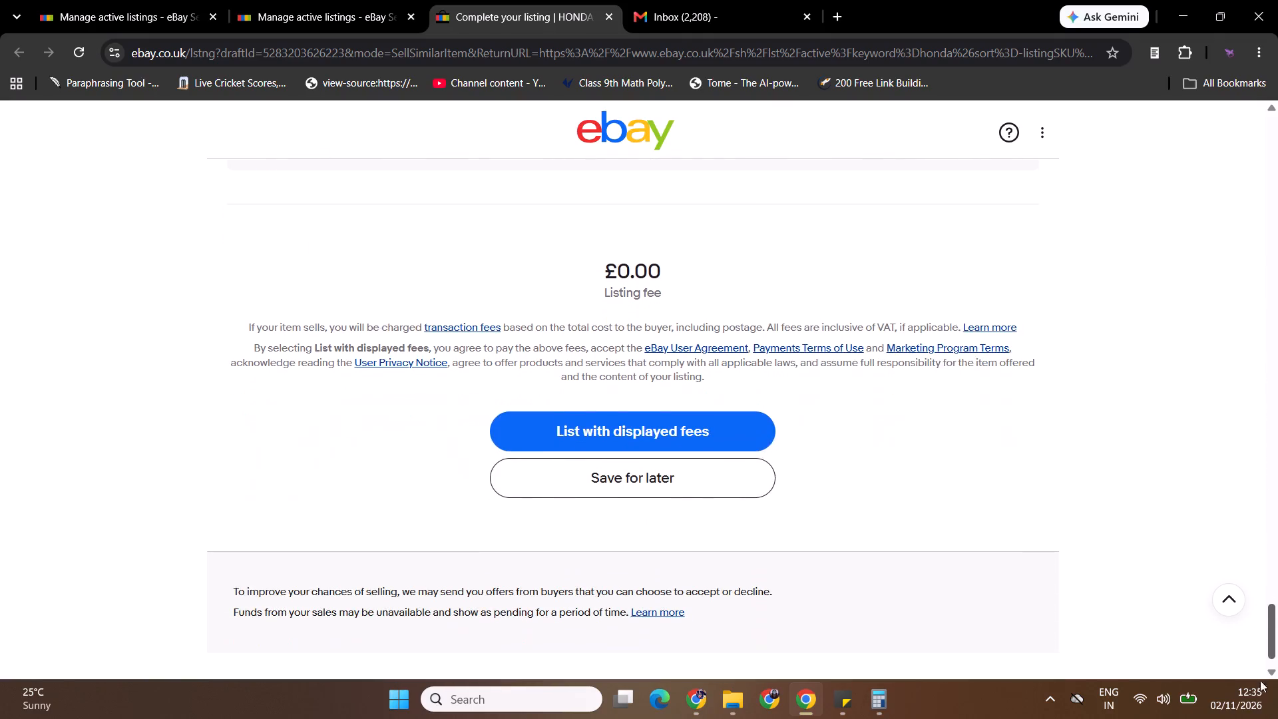
{"action": "left_click_drag", "start_coordinate": [1260, 680], "coordinate": [1260, 686]}
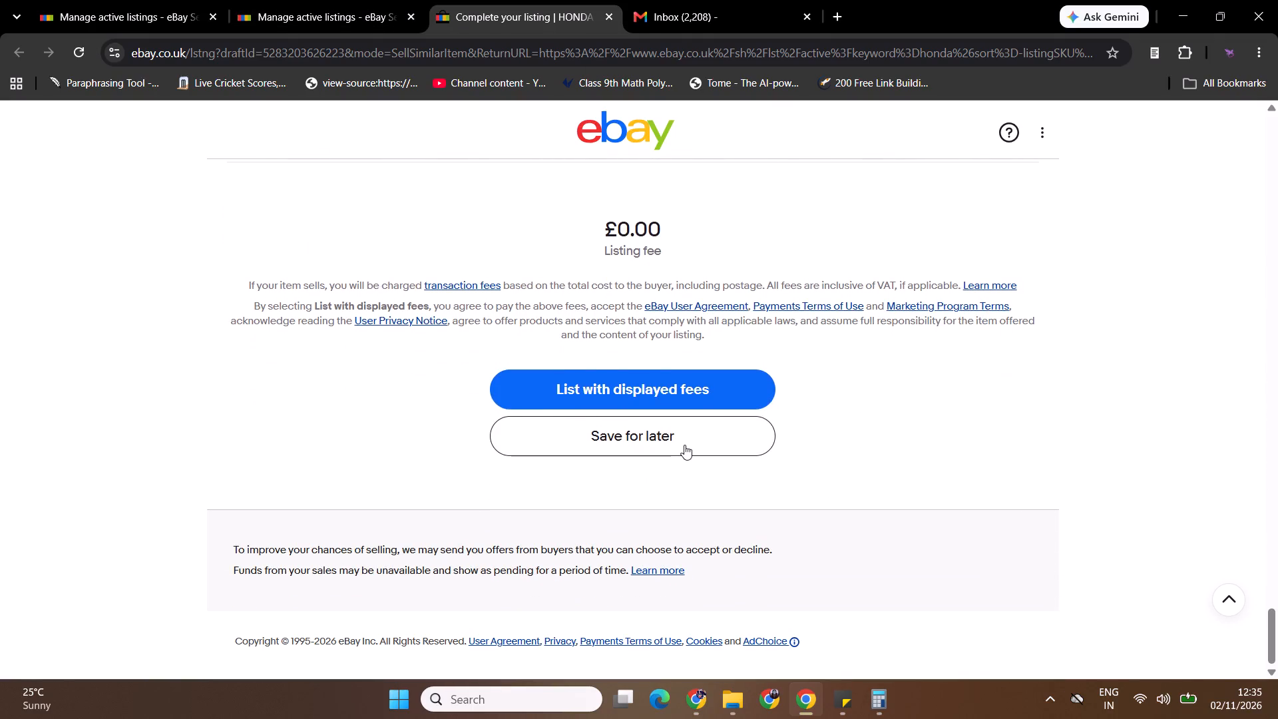
{"action": "left_click_drag", "start_coordinate": [1277, 660], "coordinate": [1277, 145]}
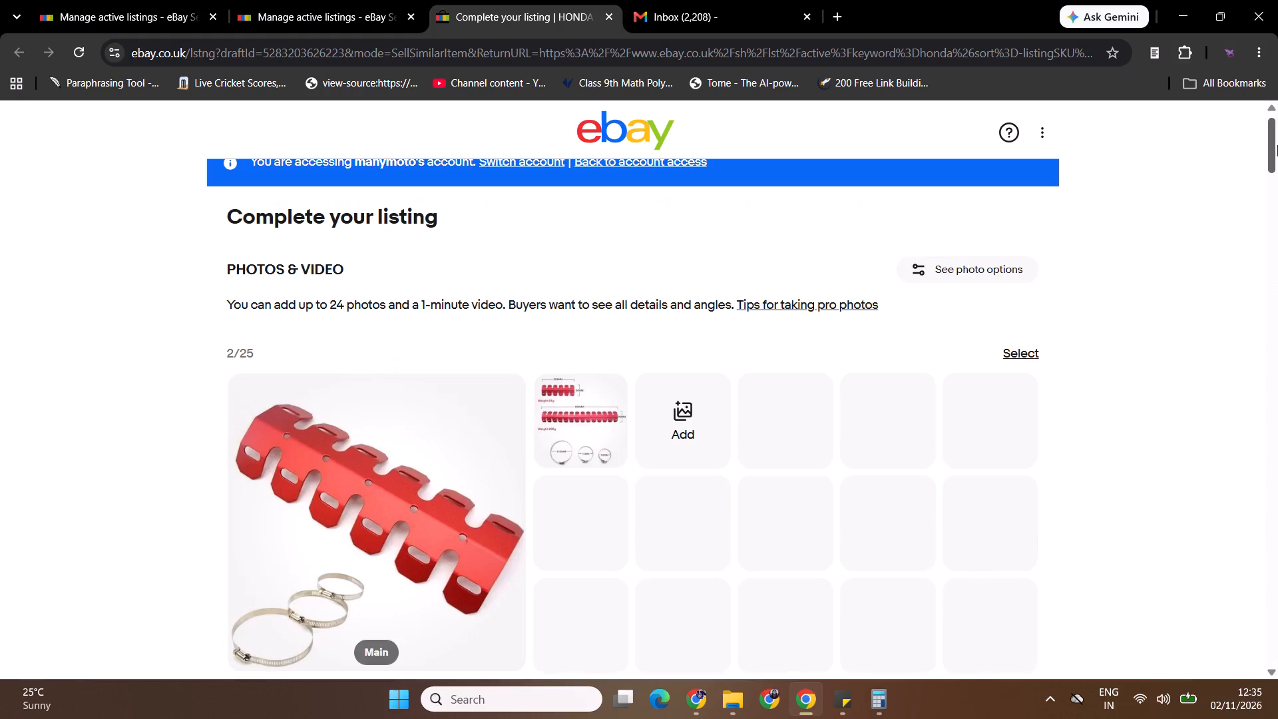
{"action": "left_click_drag", "start_coordinate": [1277, 145], "coordinate": [1277, 707]}
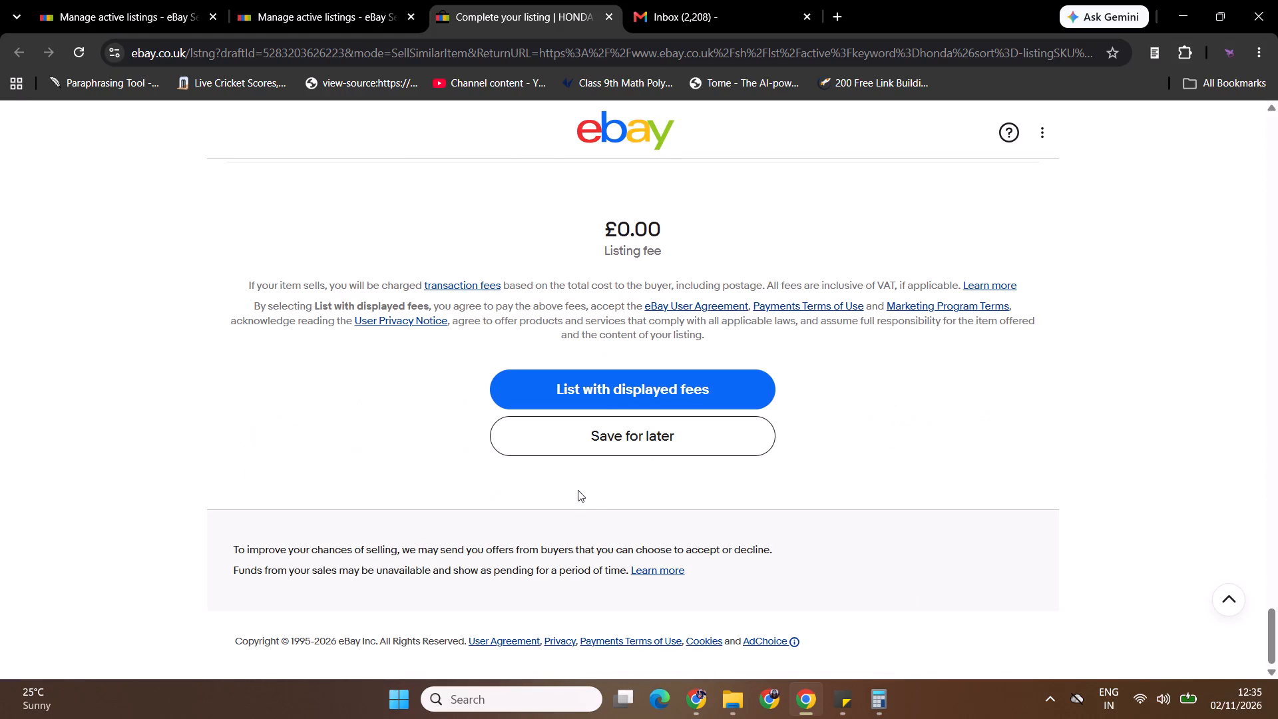
{"action": "left_click", "coordinate": [621, 389]}
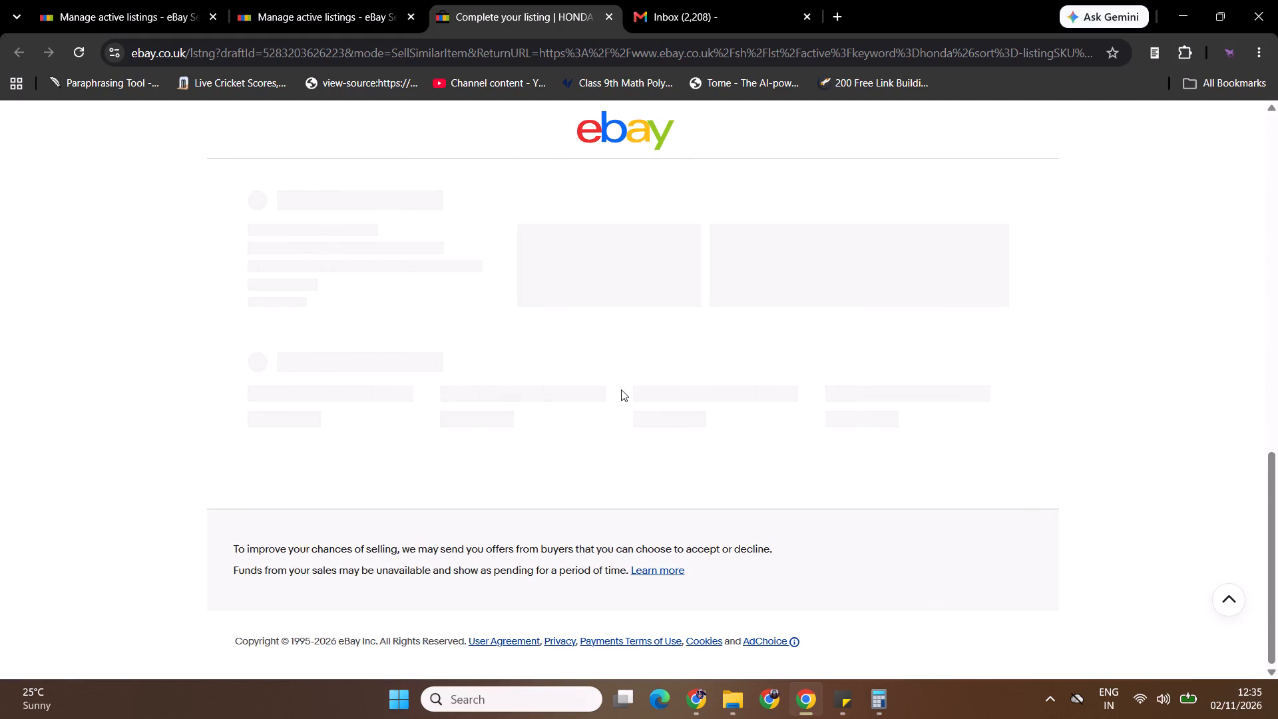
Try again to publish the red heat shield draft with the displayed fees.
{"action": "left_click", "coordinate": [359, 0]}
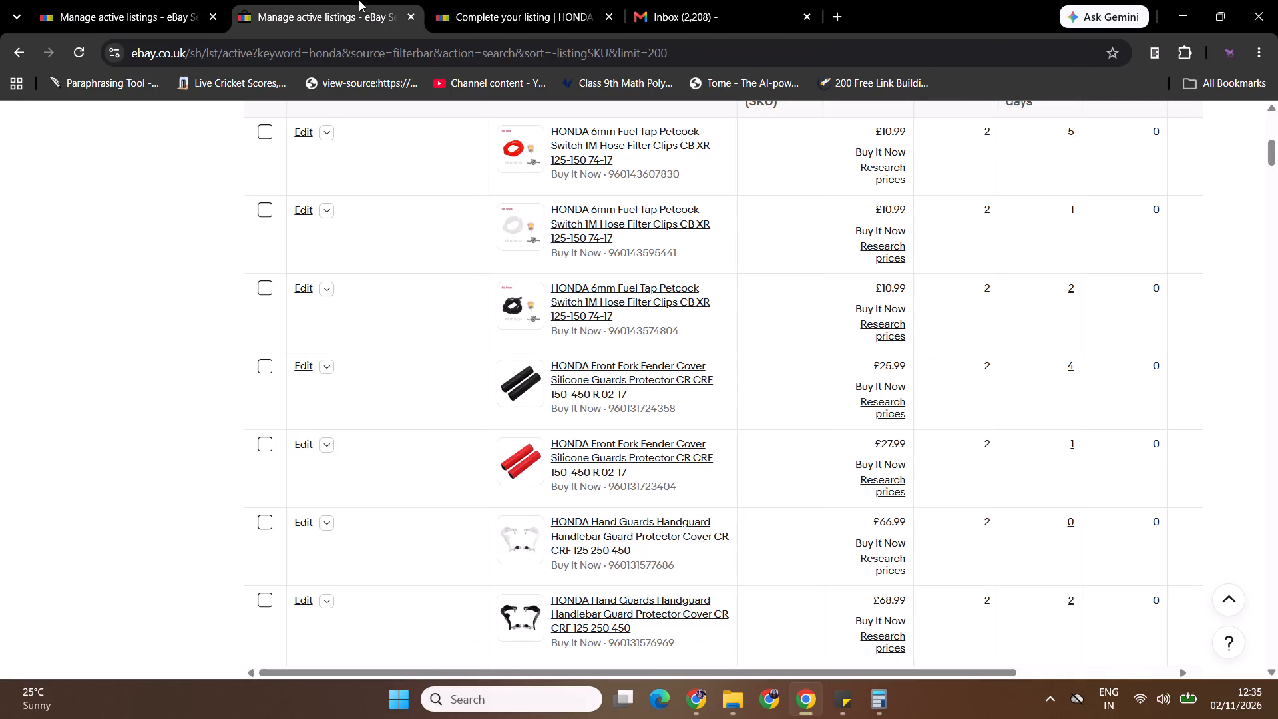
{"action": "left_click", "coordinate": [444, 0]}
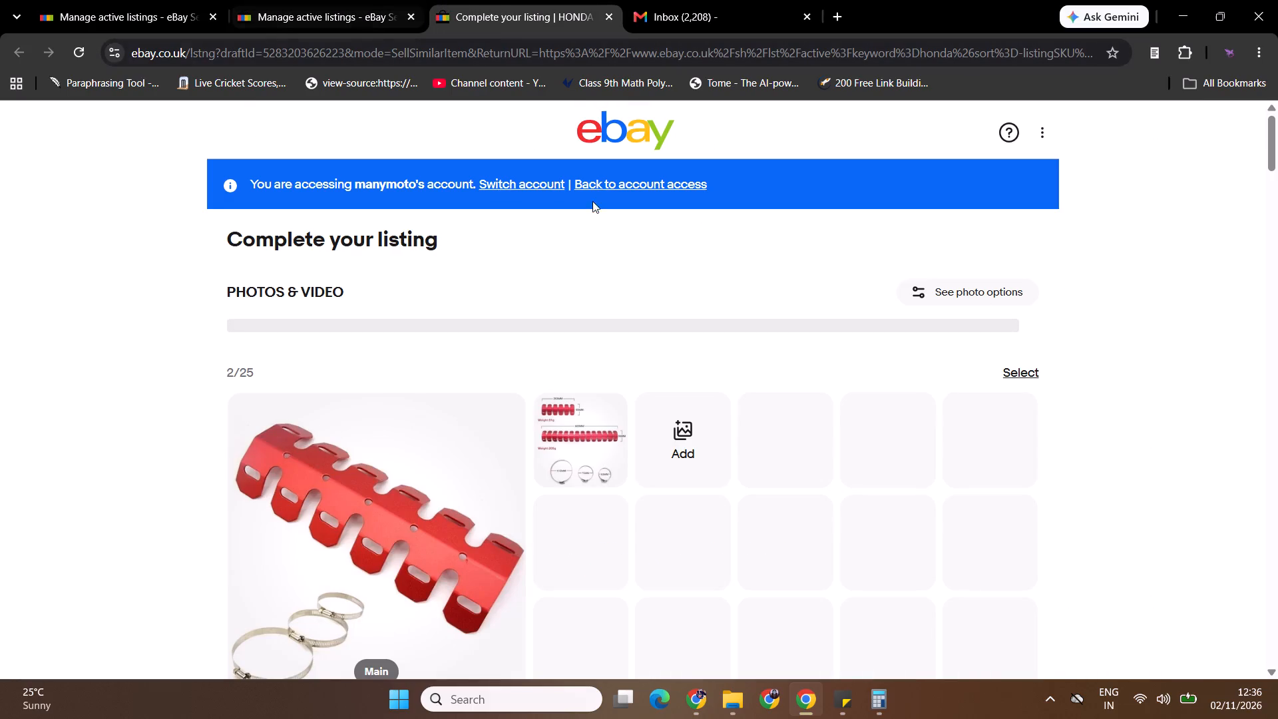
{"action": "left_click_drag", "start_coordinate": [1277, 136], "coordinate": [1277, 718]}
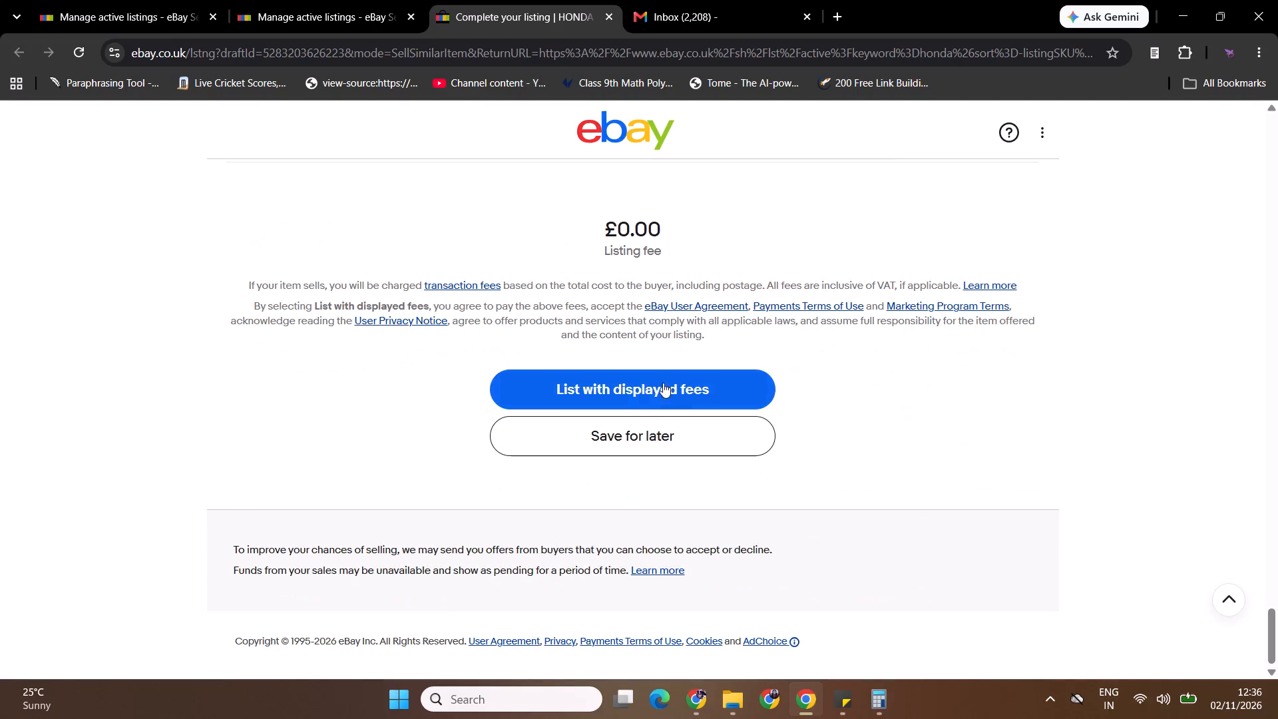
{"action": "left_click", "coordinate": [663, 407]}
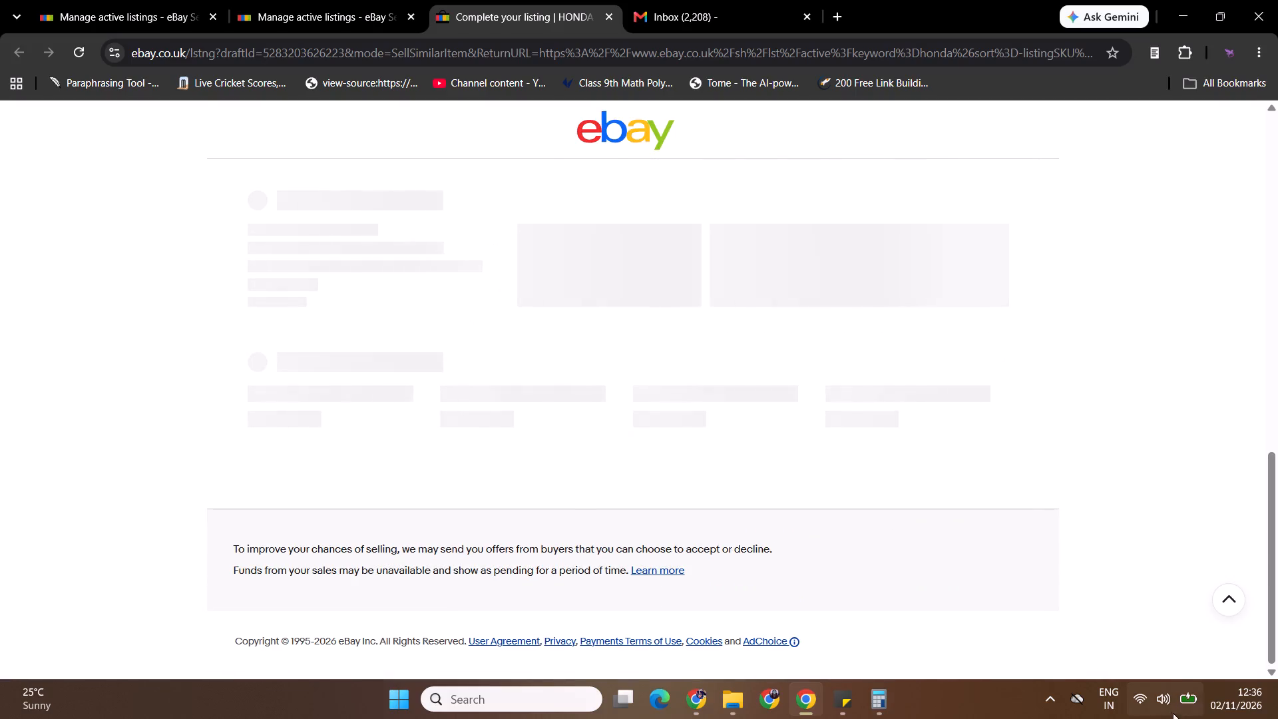
Check the computer's Wi-Fi connection in the list of available networks.
{"action": "left_click", "coordinate": [1138, 698]}
{"action": "left_click", "coordinate": [1046, 405]}
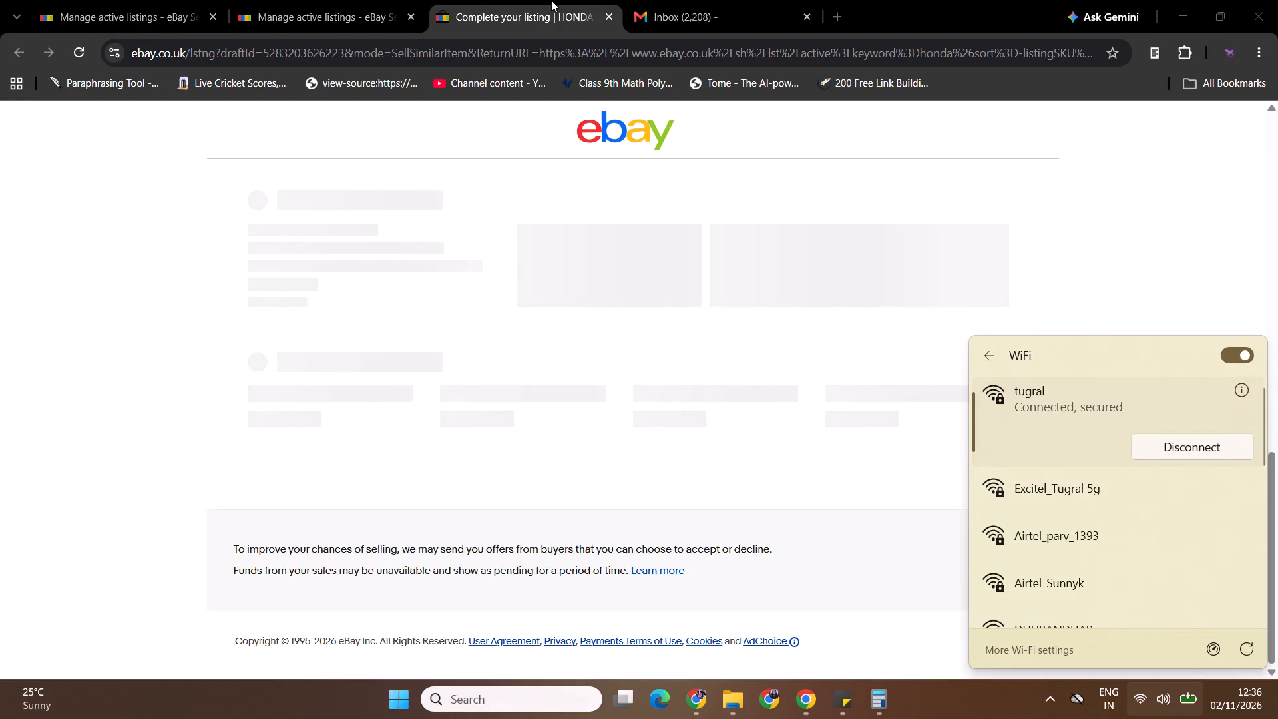
Return to the red heat shield draft, publish it with the displayed fees and finish back at the active listings.
{"action": "left_click", "coordinate": [373, 0]}
{"action": "left_click", "coordinate": [477, 0]}
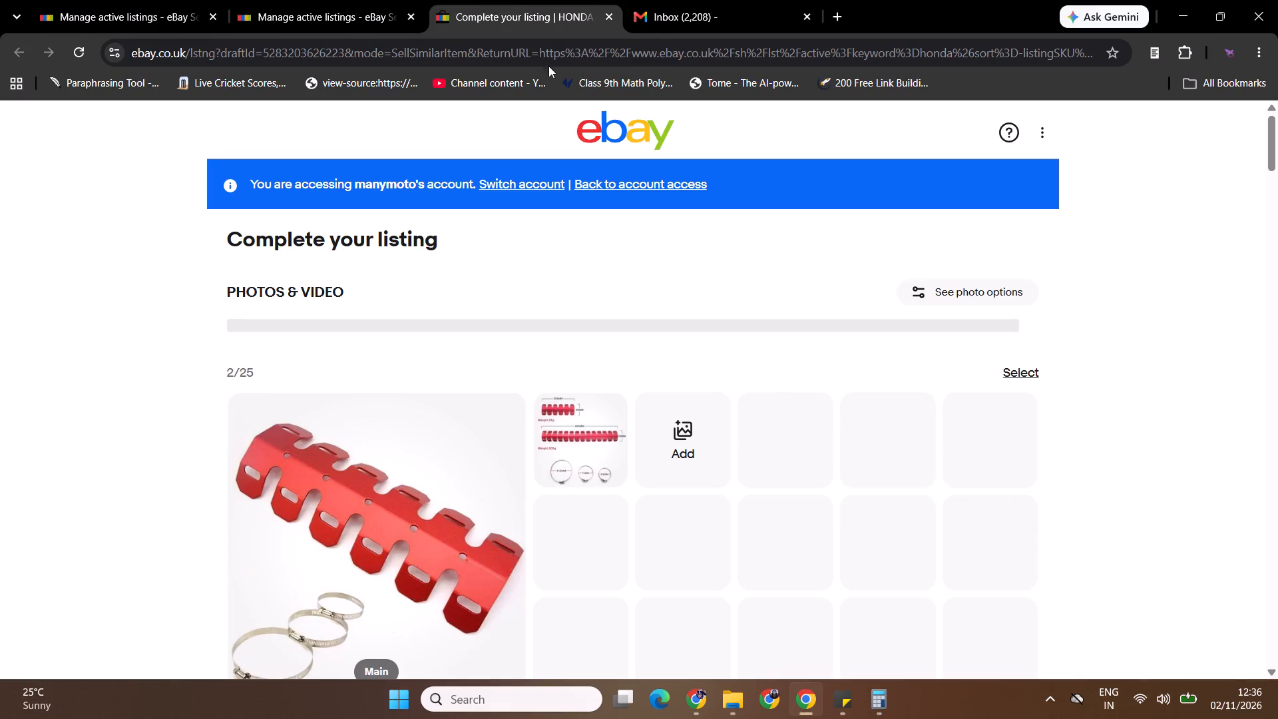
{"action": "left_click_drag", "start_coordinate": [1277, 170], "coordinate": [1265, 446]}
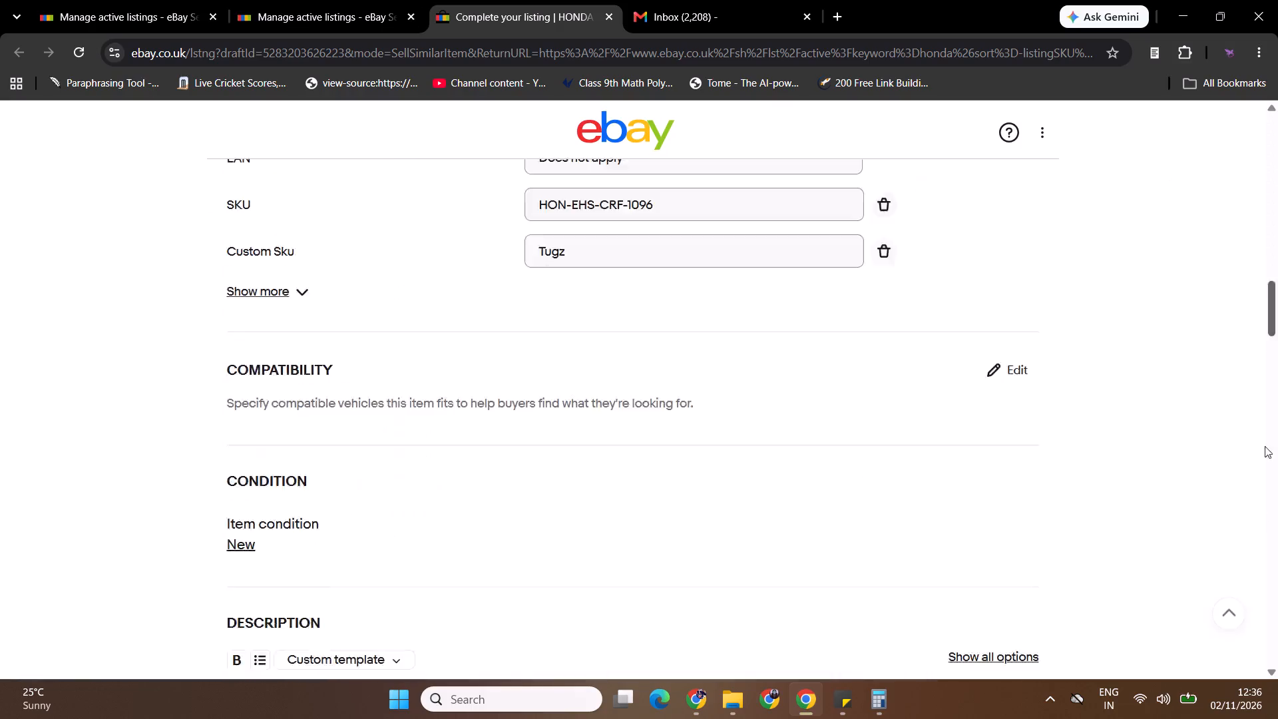
{"action": "left_click_drag", "start_coordinate": [1265, 446], "coordinate": [1247, 718]}
{"action": "left_click", "coordinate": [686, 391]}
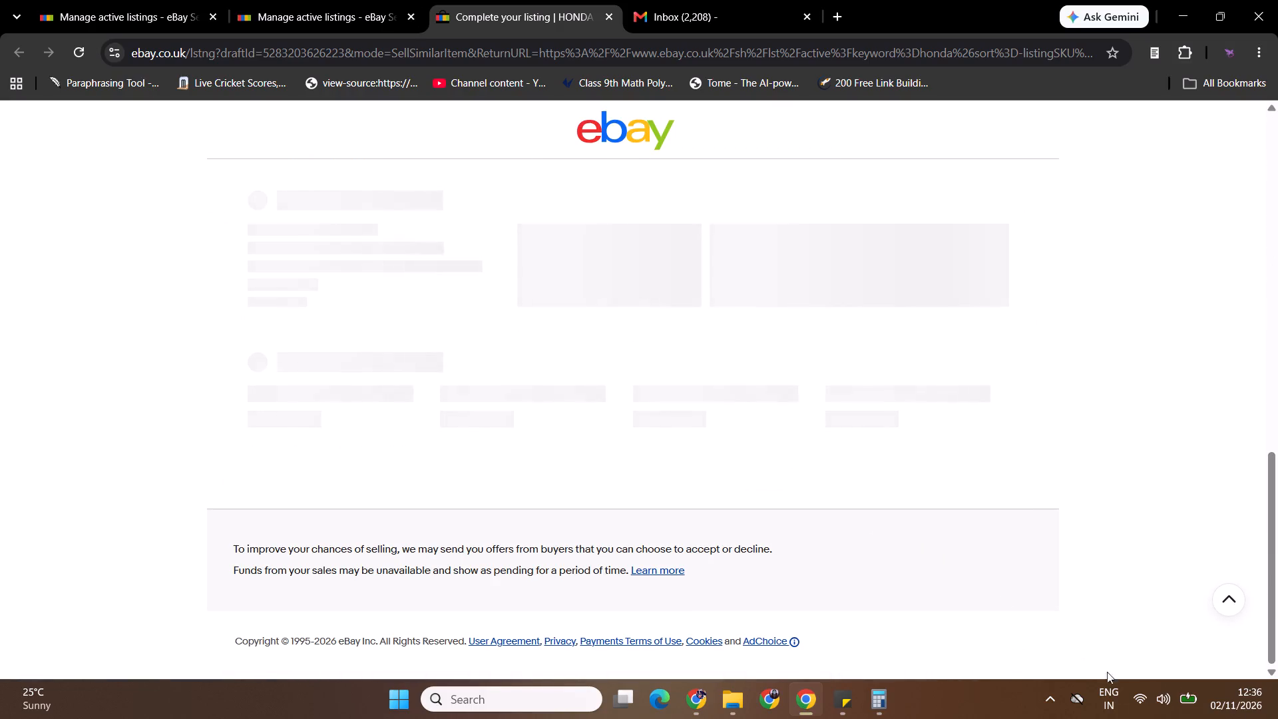
{"action": "left_click", "coordinate": [1145, 699]}
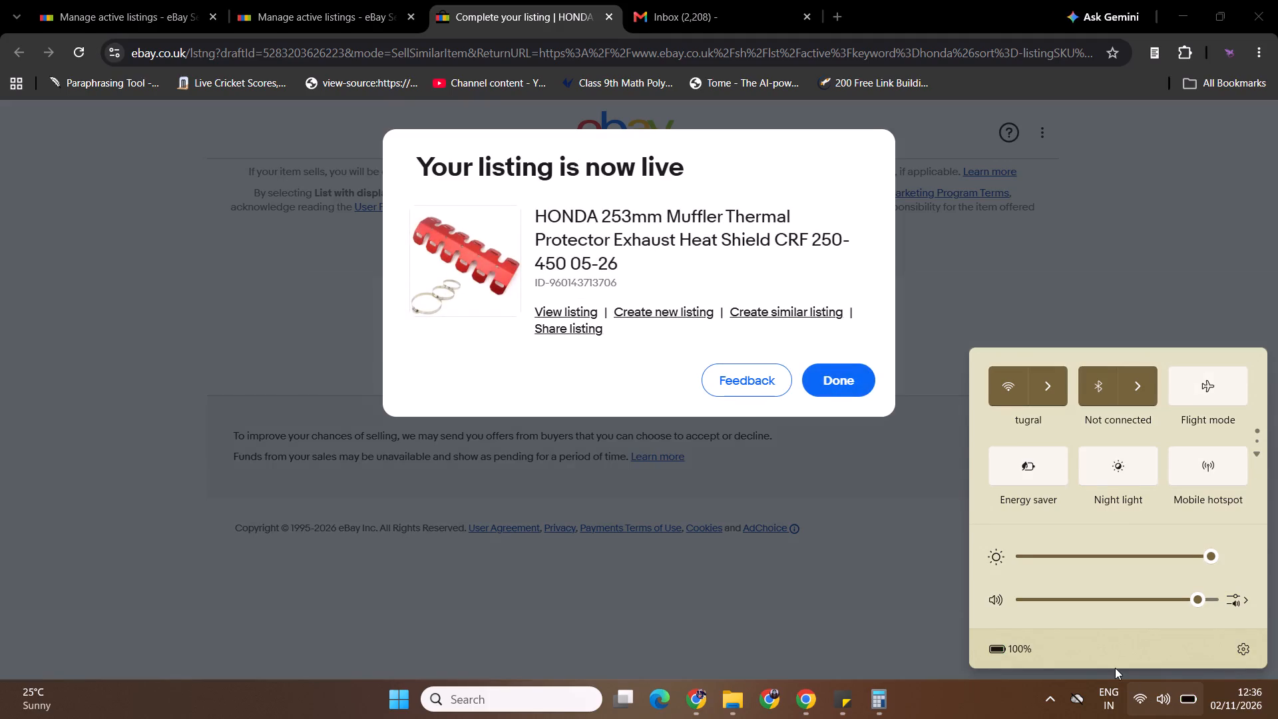
{"action": "left_click", "coordinate": [838, 388]}
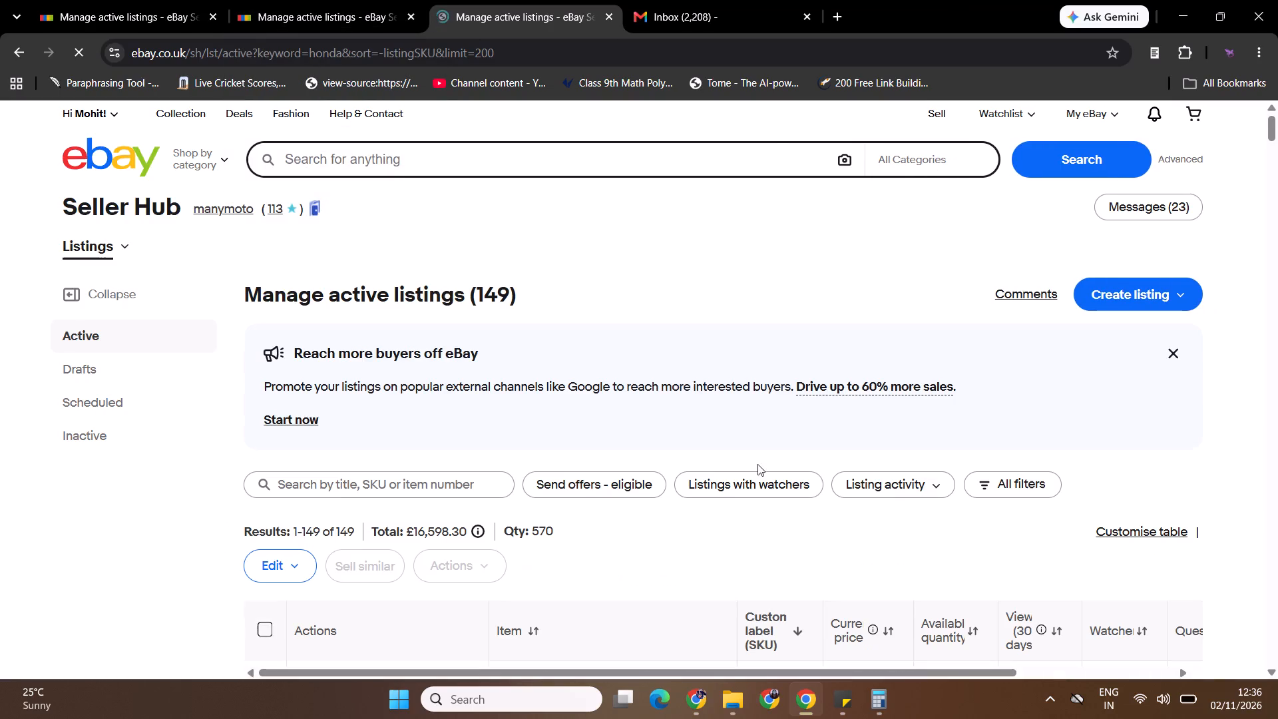
Create a sell-similar draft from the active HONDA 253mm Muffler Thermal Protector listing and open it.
{"action": "left_click_drag", "start_coordinate": [1277, 136], "coordinate": [1277, 156]}
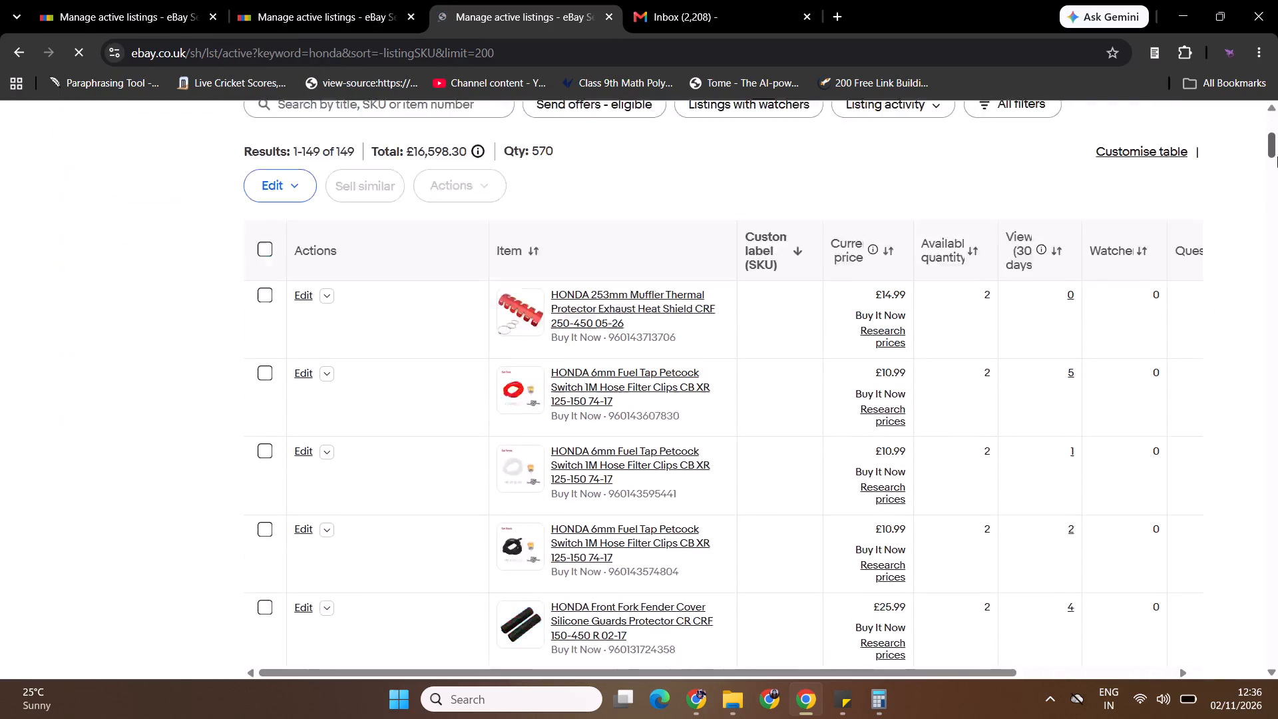
{"action": "left_click_drag", "start_coordinate": [1277, 156], "coordinate": [1277, 158]}
{"action": "left_click", "coordinate": [329, 190]}
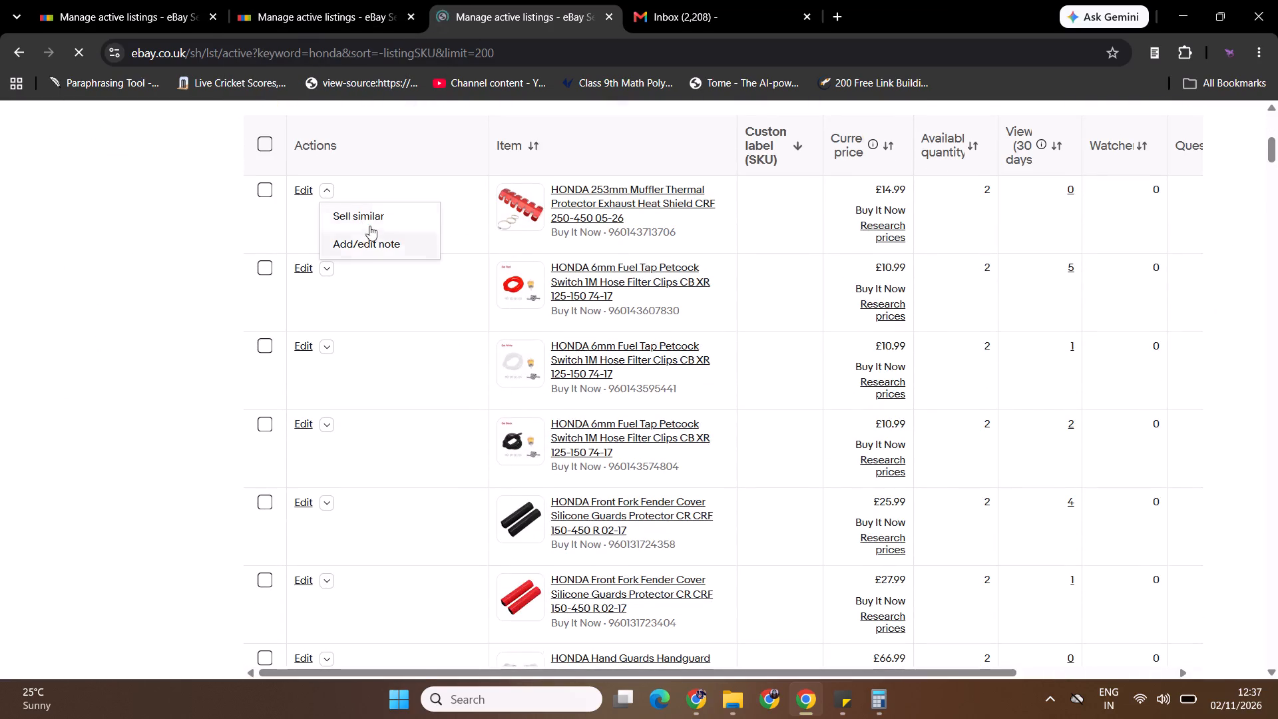
{"action": "middle_click", "coordinate": [371, 214]}
{"action": "left_click", "coordinate": [398, 17]}
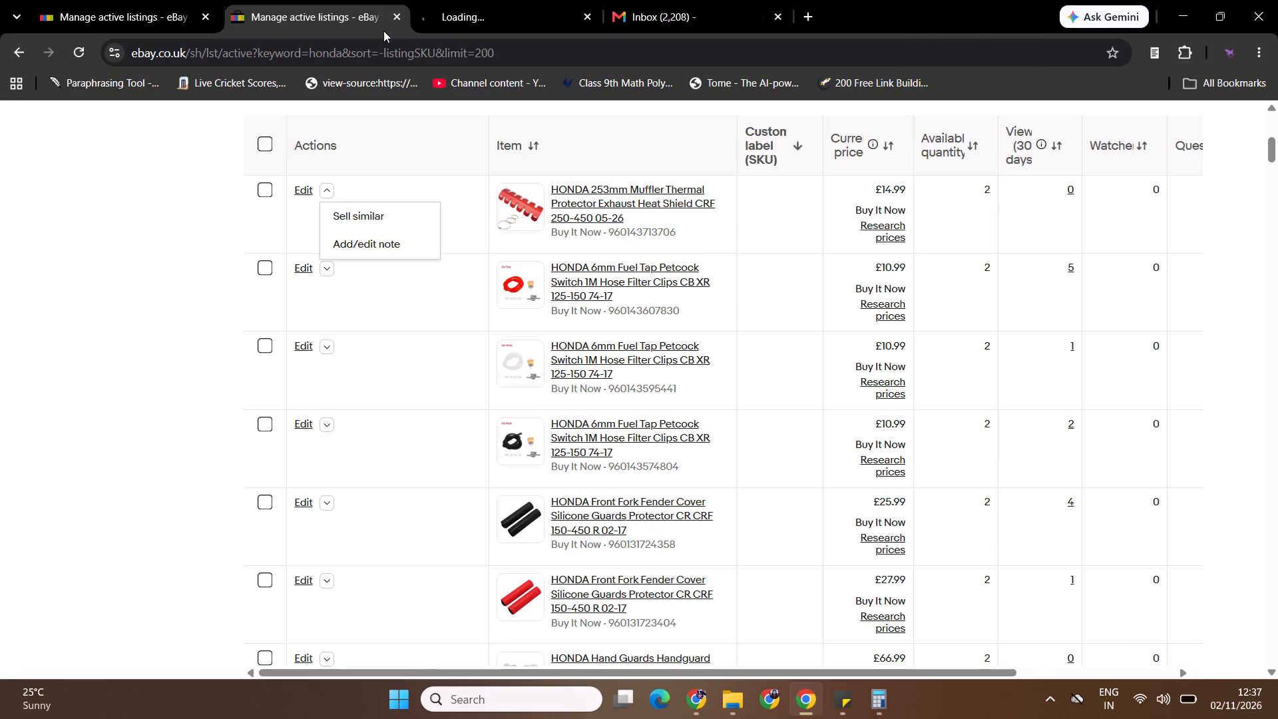
{"action": "left_click", "coordinate": [473, 16]}
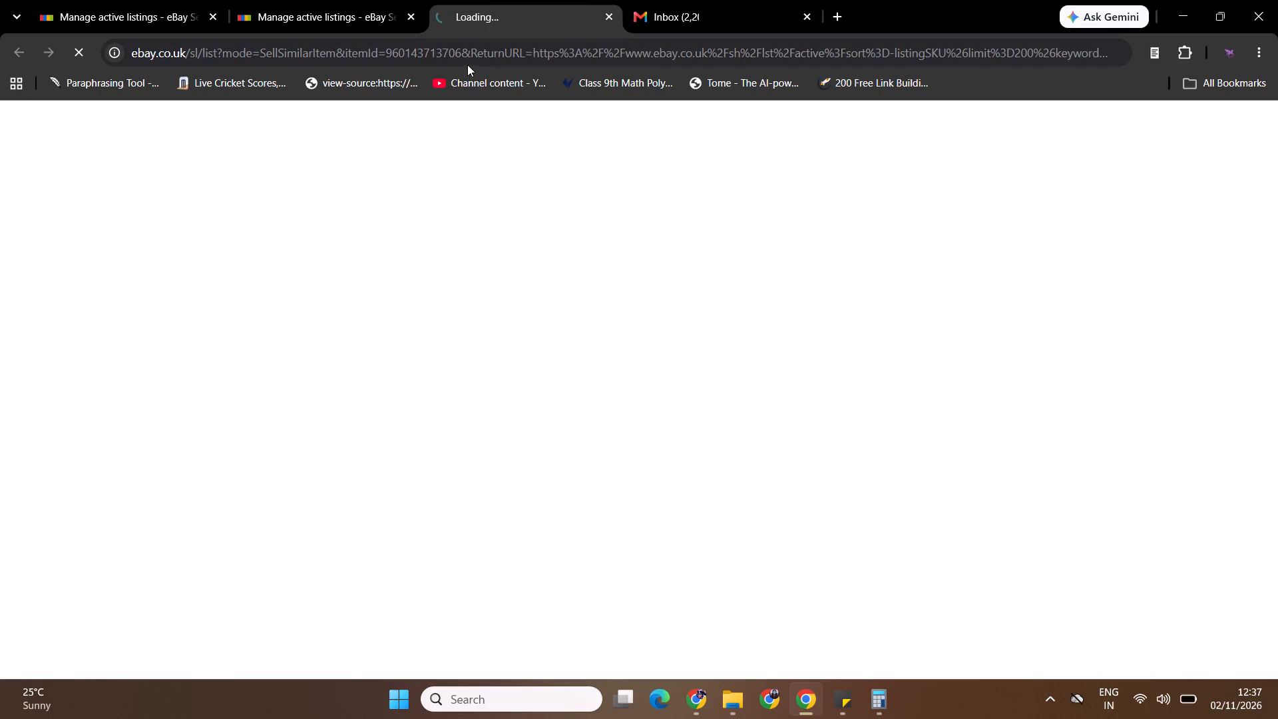
{"action": "left_click", "coordinate": [347, 0]}
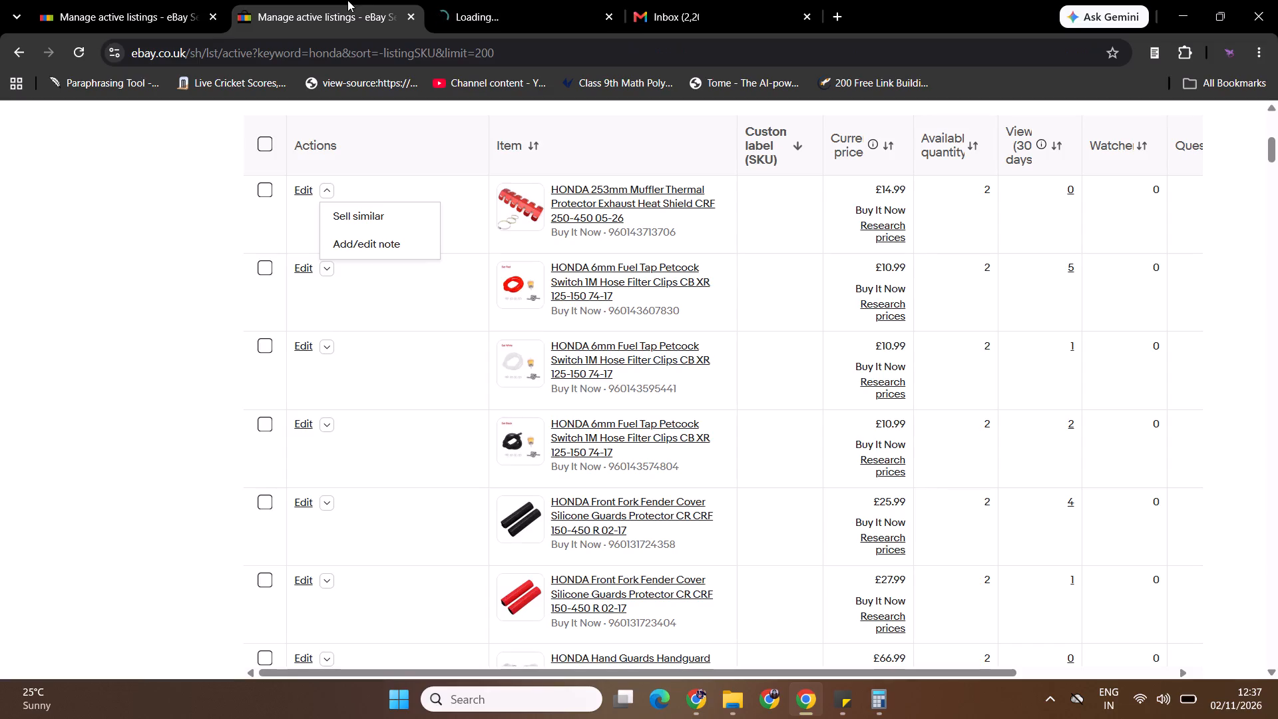
{"action": "left_click", "coordinate": [471, 0]}
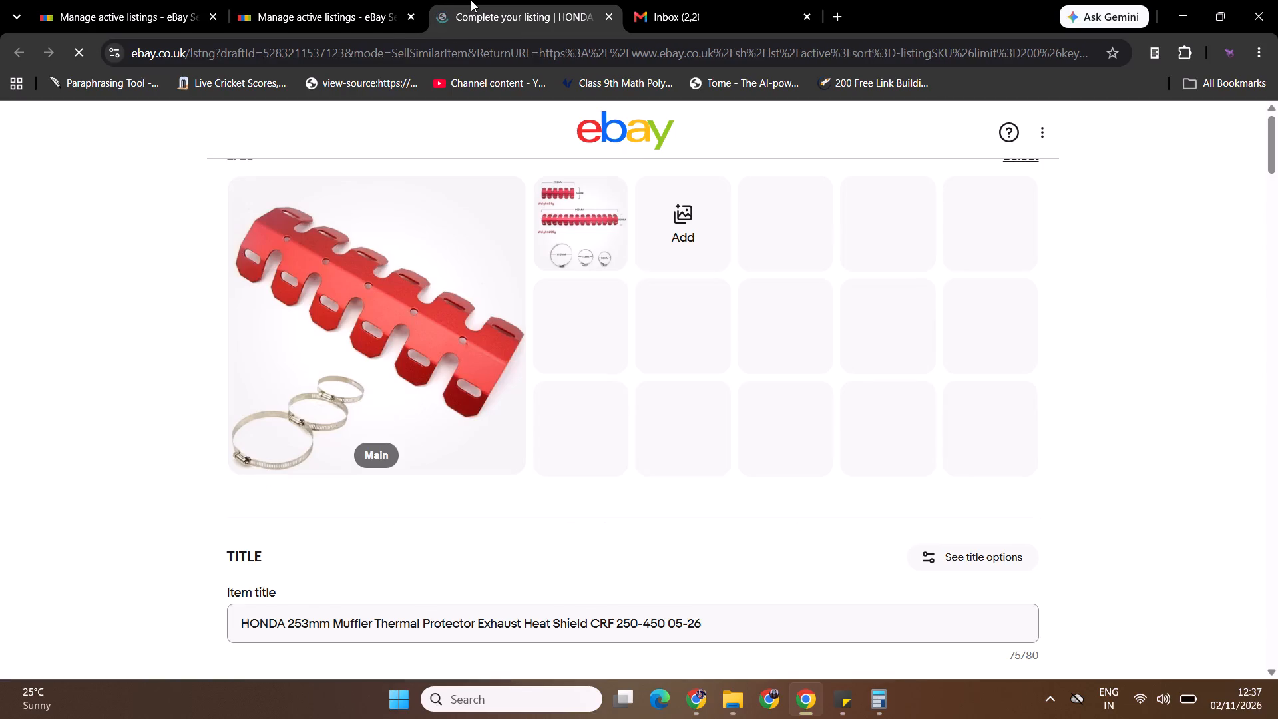
Replace the red main photo with the silver heat shield image s-l1600 (24) from Downloads, placing it as the main photo.
{"action": "left_click", "coordinate": [501, 200]}
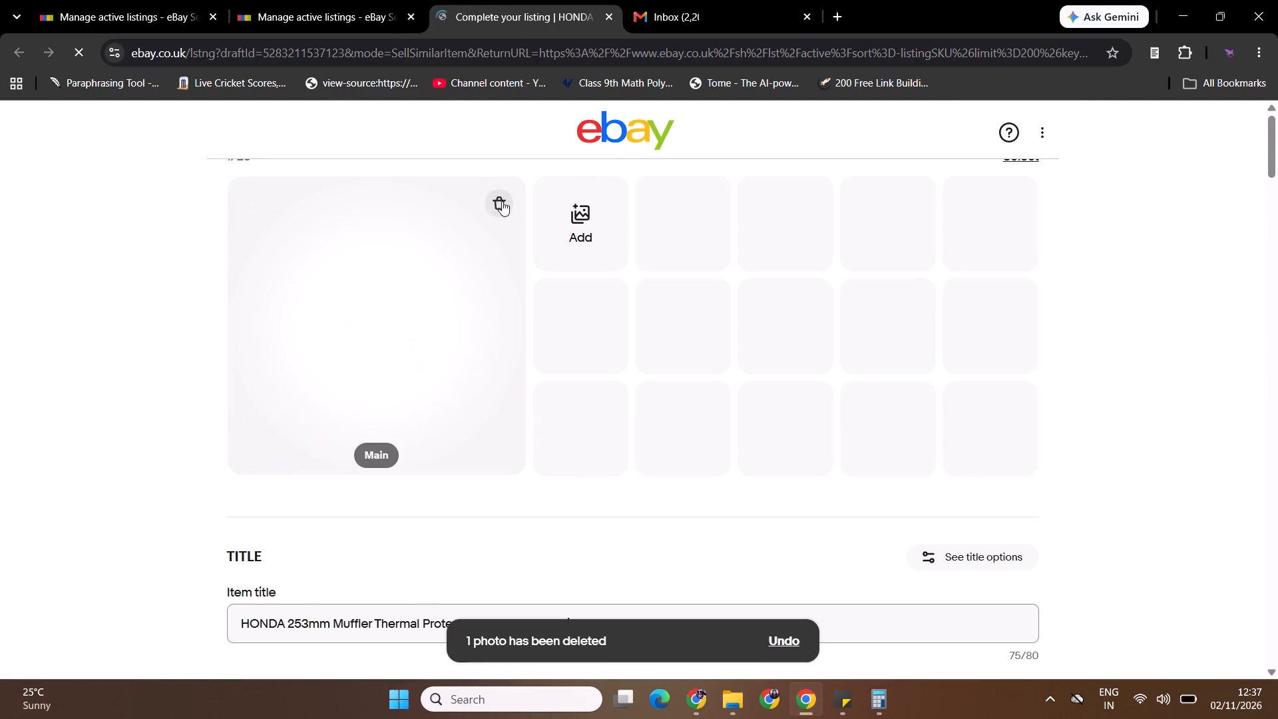
{"action": "left_click", "coordinate": [564, 226]}
{"action": "left_click", "coordinate": [617, 198]}
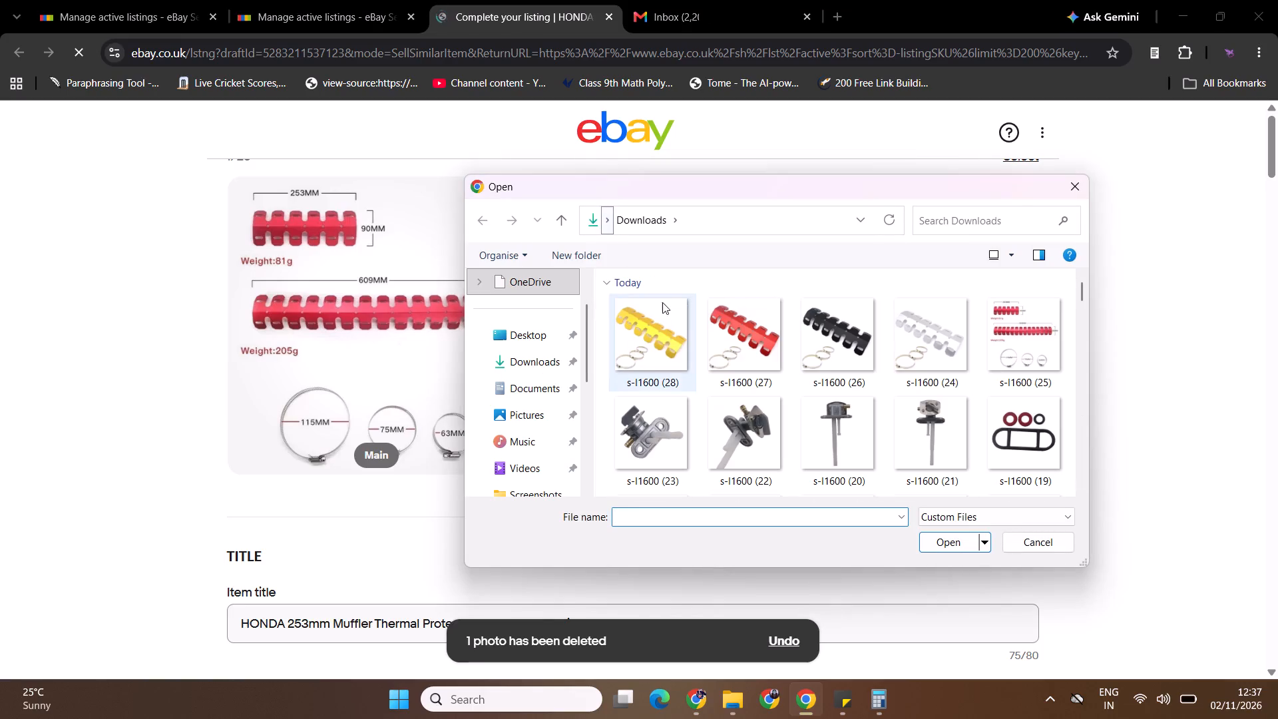
{"action": "left_click", "coordinate": [927, 341]}
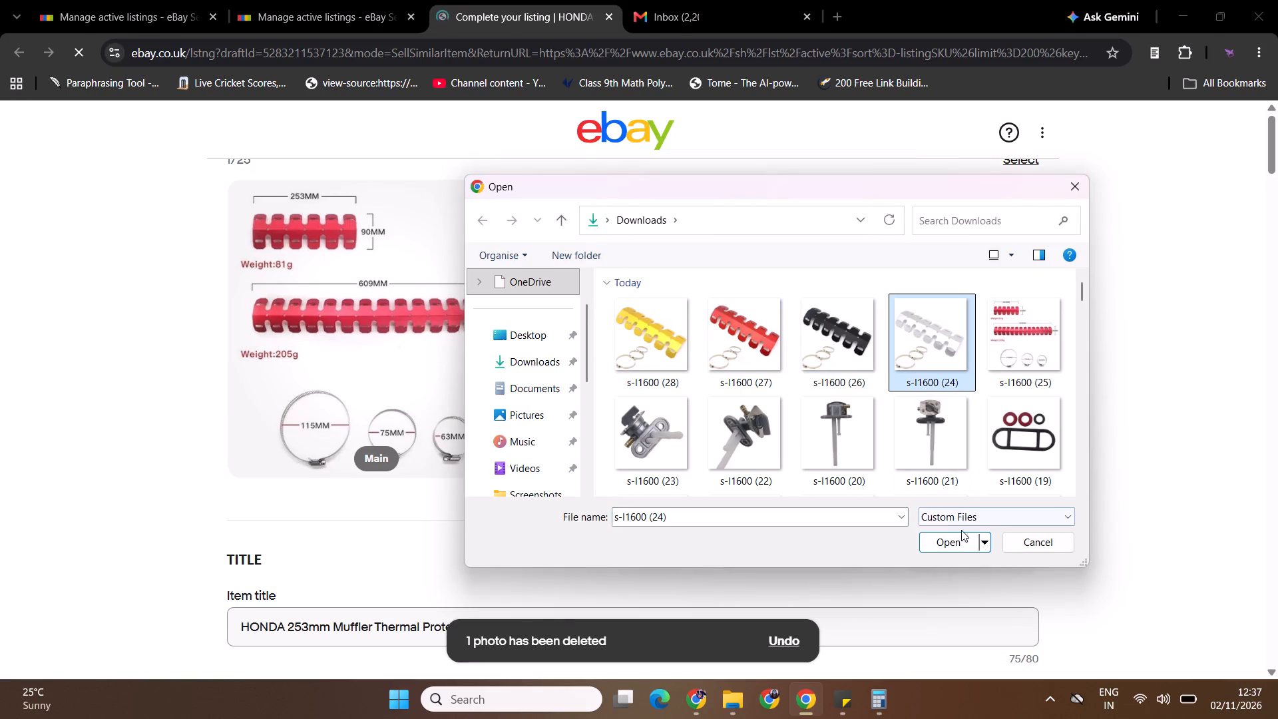
{"action": "left_click", "coordinate": [963, 550]}
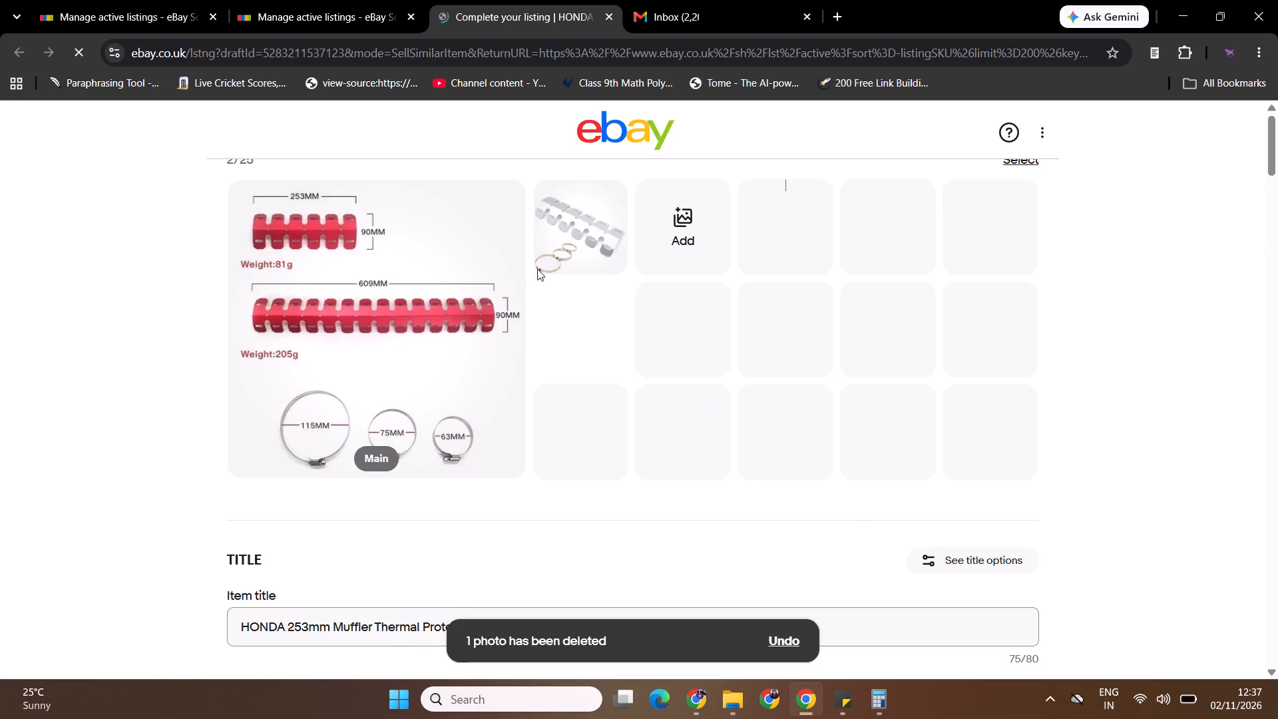
{"action": "left_click_drag", "start_coordinate": [600, 252], "coordinate": [383, 299]}
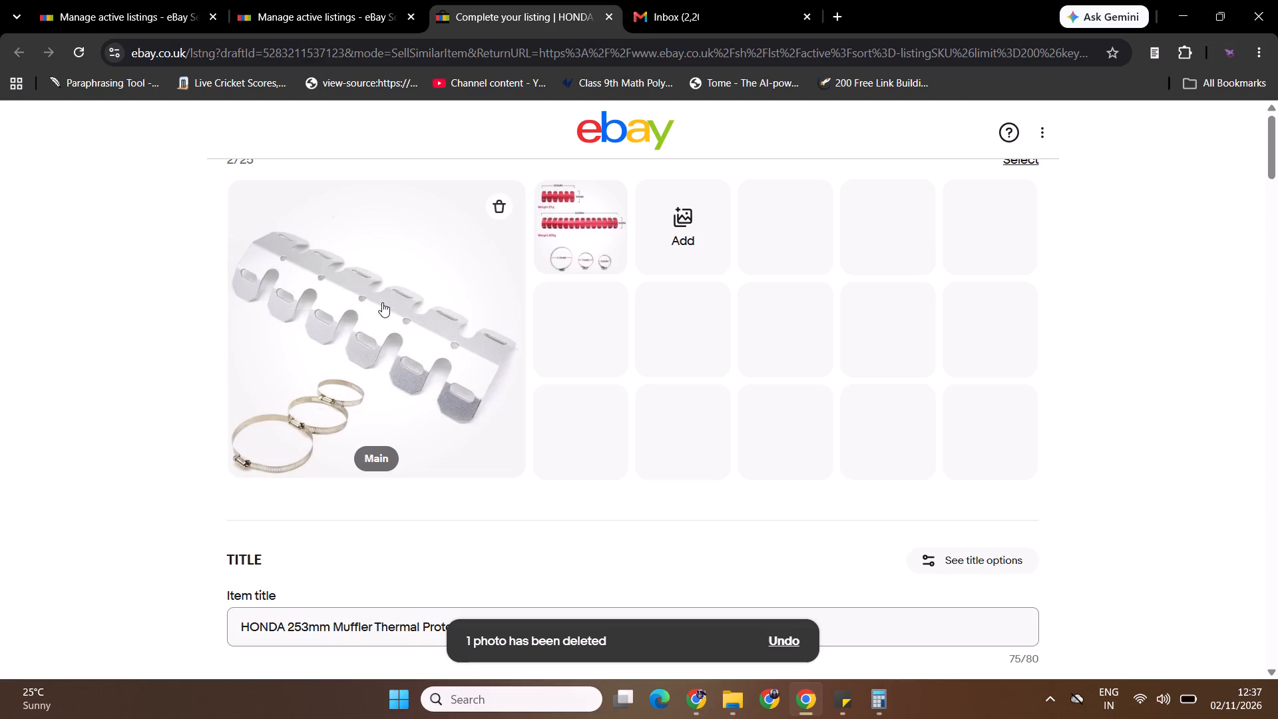
Review the silver heat shield draft's item specifics and full description, continuing down to the listing fee section.
{"action": "left_click_drag", "start_coordinate": [1266, 154], "coordinate": [1267, 258]}
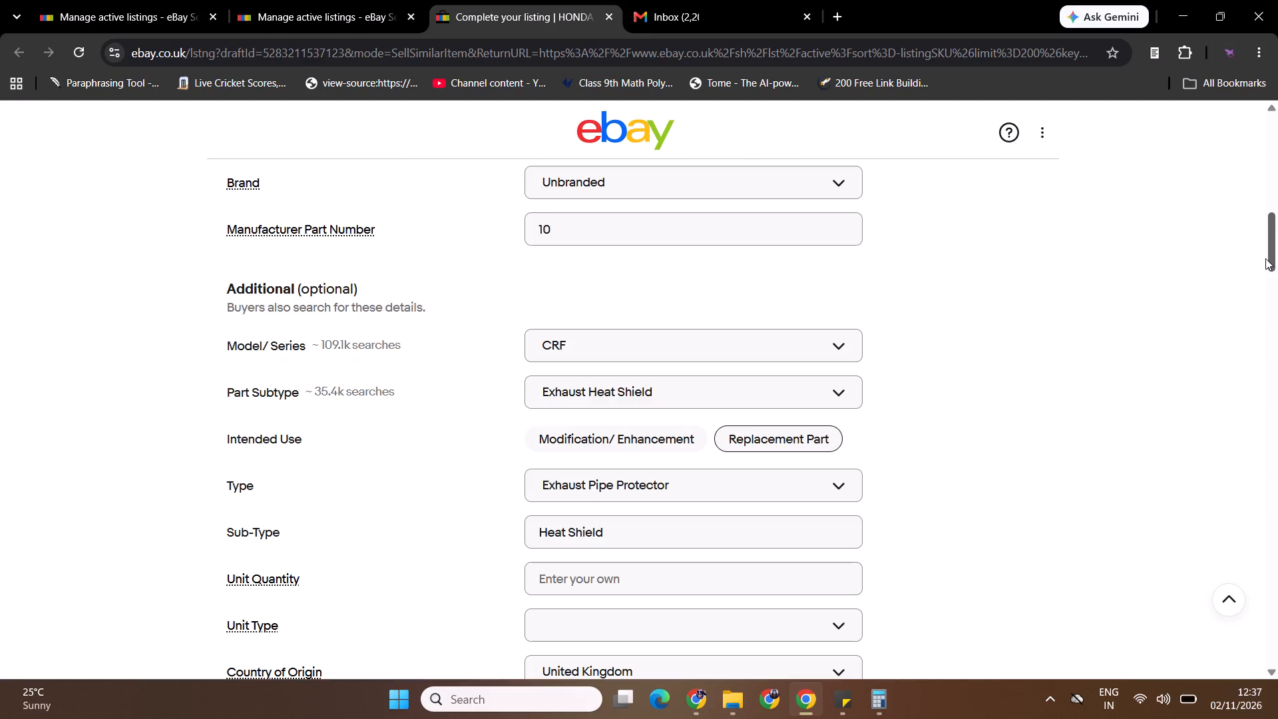
{"action": "left_click_drag", "start_coordinate": [1277, 241], "coordinate": [1241, 310]}
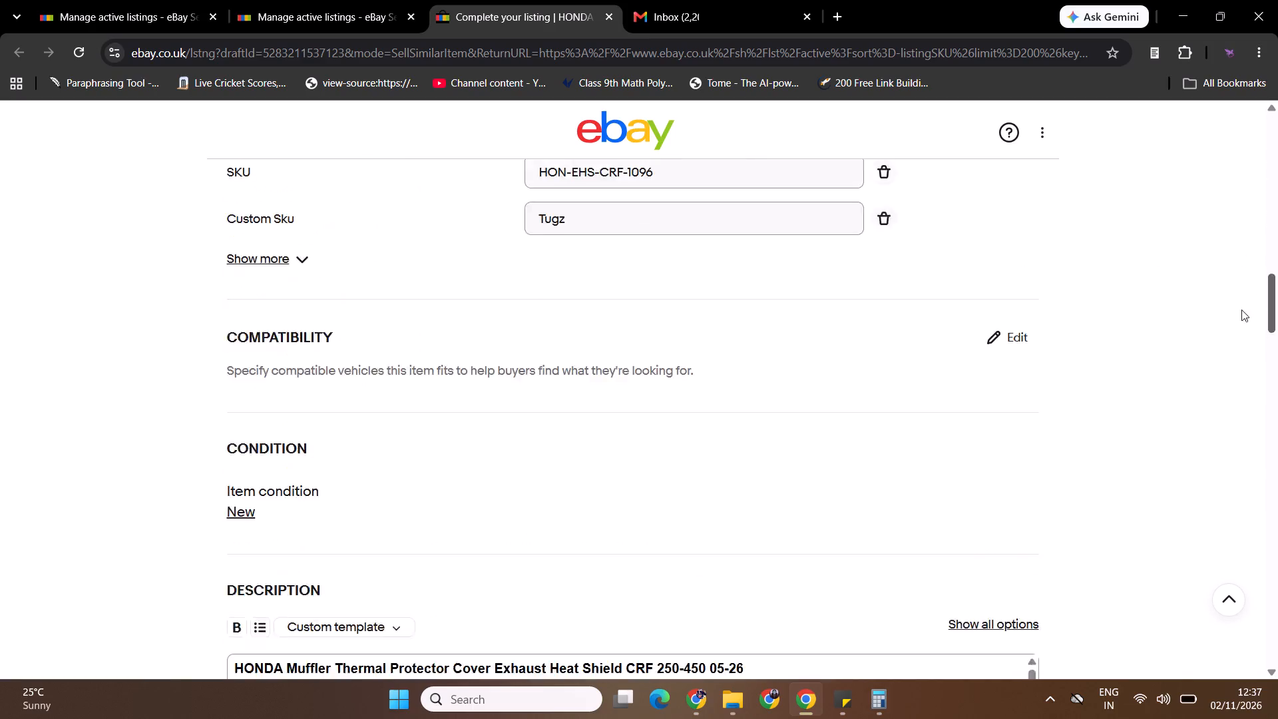
{"action": "left_click_drag", "start_coordinate": [1241, 310], "coordinate": [1211, 335]}
{"action": "left_click_drag", "start_coordinate": [1036, 361], "coordinate": [1035, 405]}
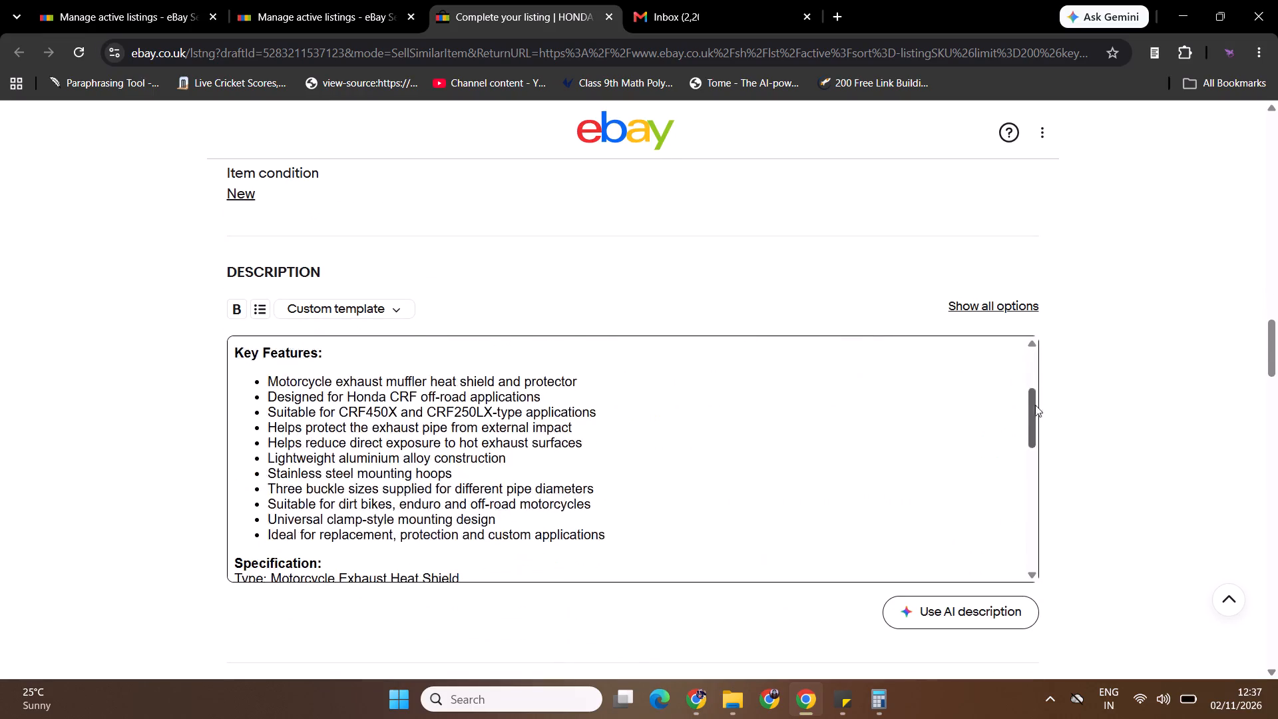
{"action": "left_click_drag", "start_coordinate": [1035, 405], "coordinate": [1031, 474]}
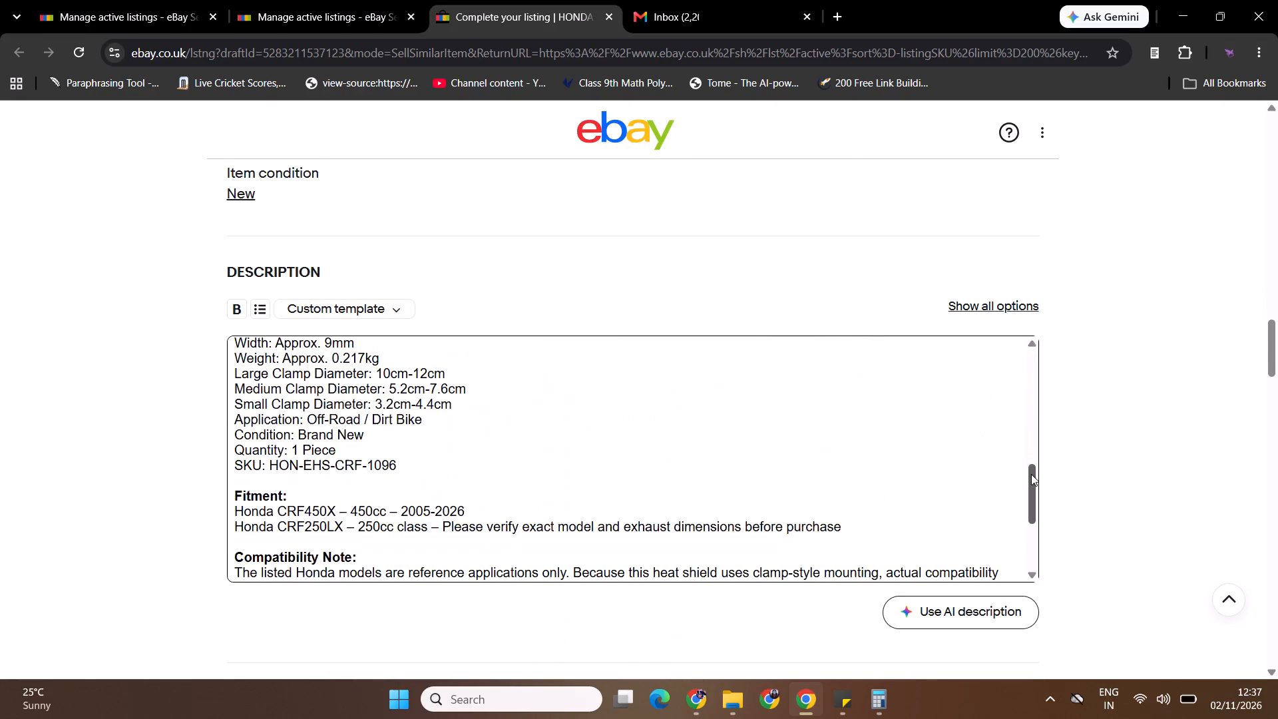
{"action": "left_click_drag", "start_coordinate": [1031, 474], "coordinate": [1030, 559]}
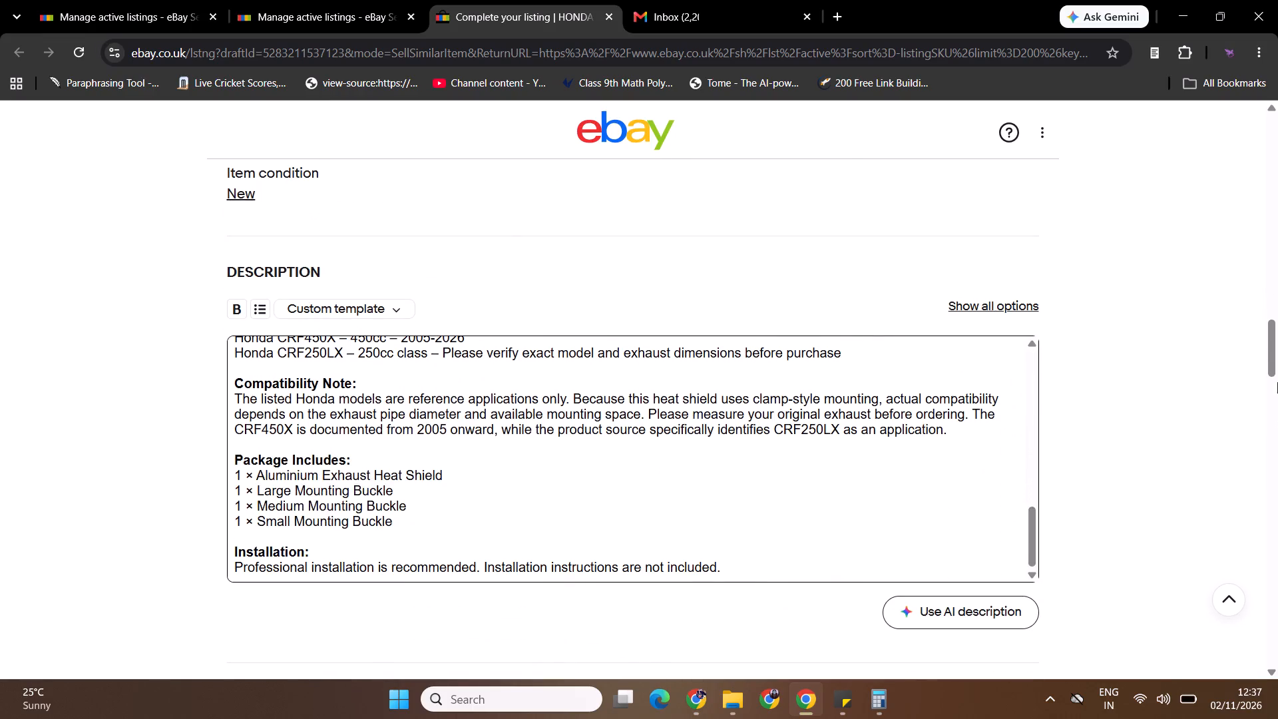
{"action": "left_click_drag", "start_coordinate": [1277, 350], "coordinate": [1134, 718]}
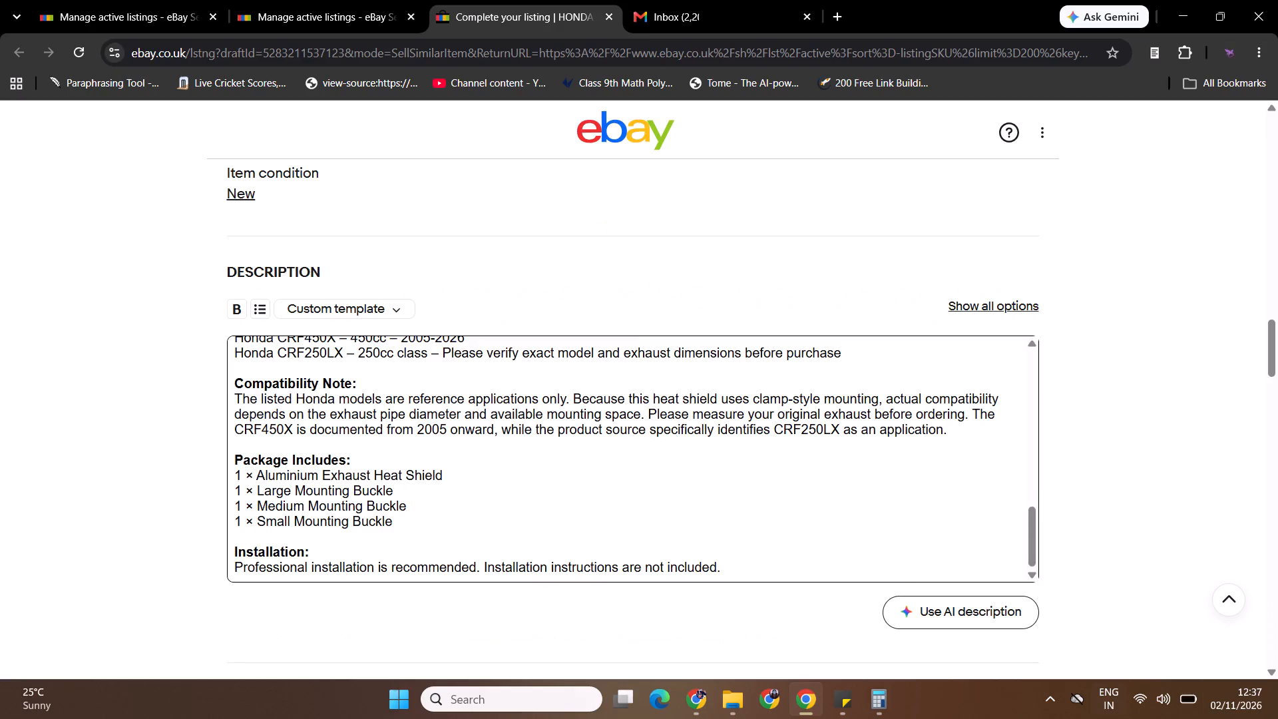
{"action": "left_click_drag", "start_coordinate": [1277, 330], "coordinate": [1255, 628]}
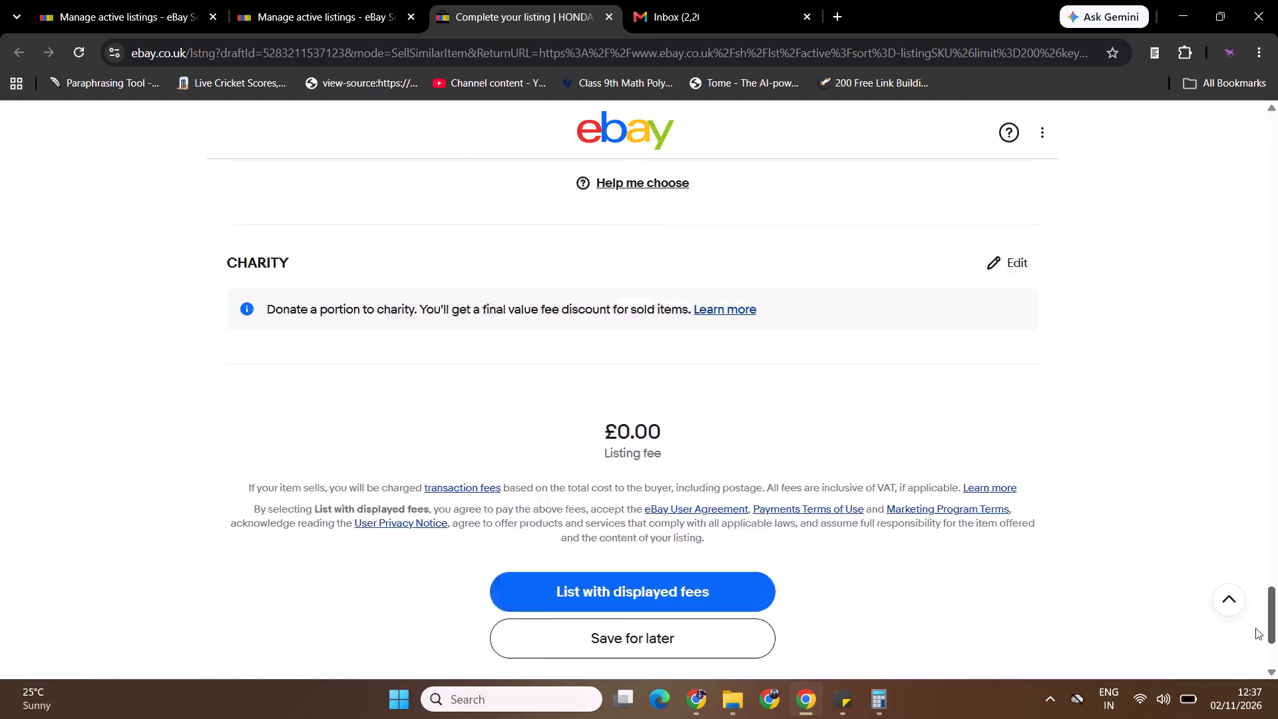
{"action": "left_click_drag", "start_coordinate": [1255, 628], "coordinate": [1242, 678]}
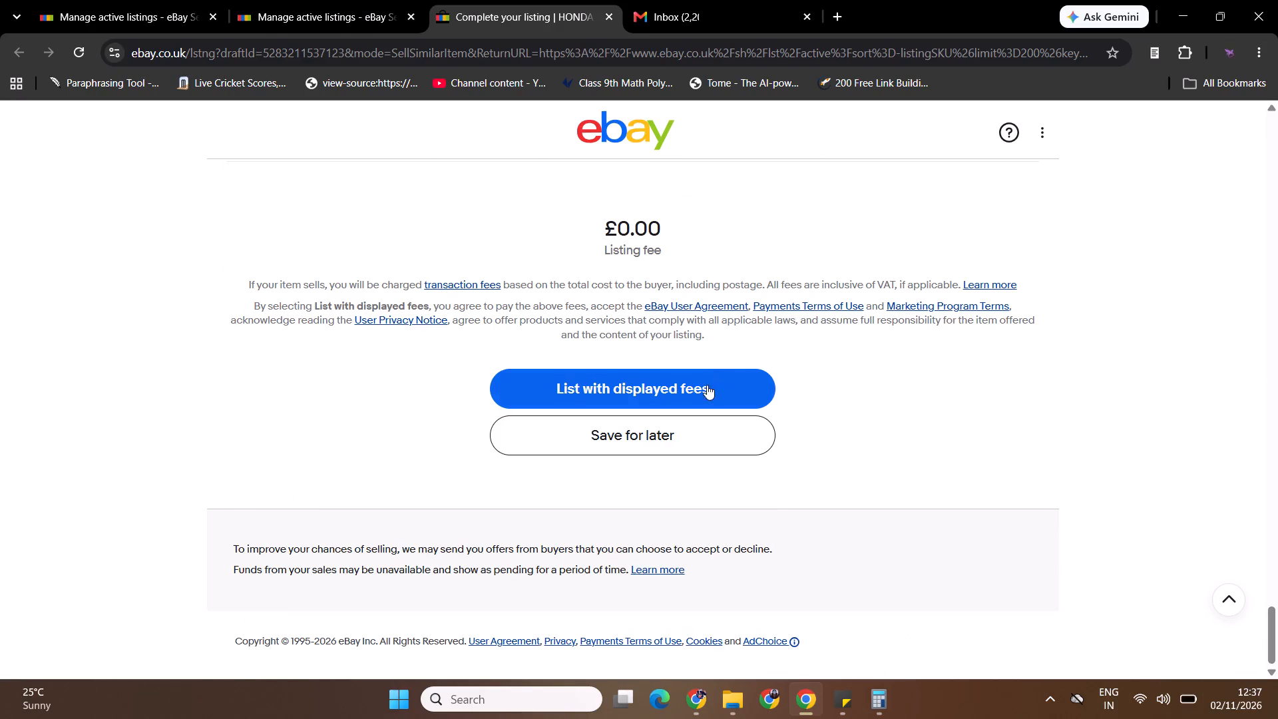
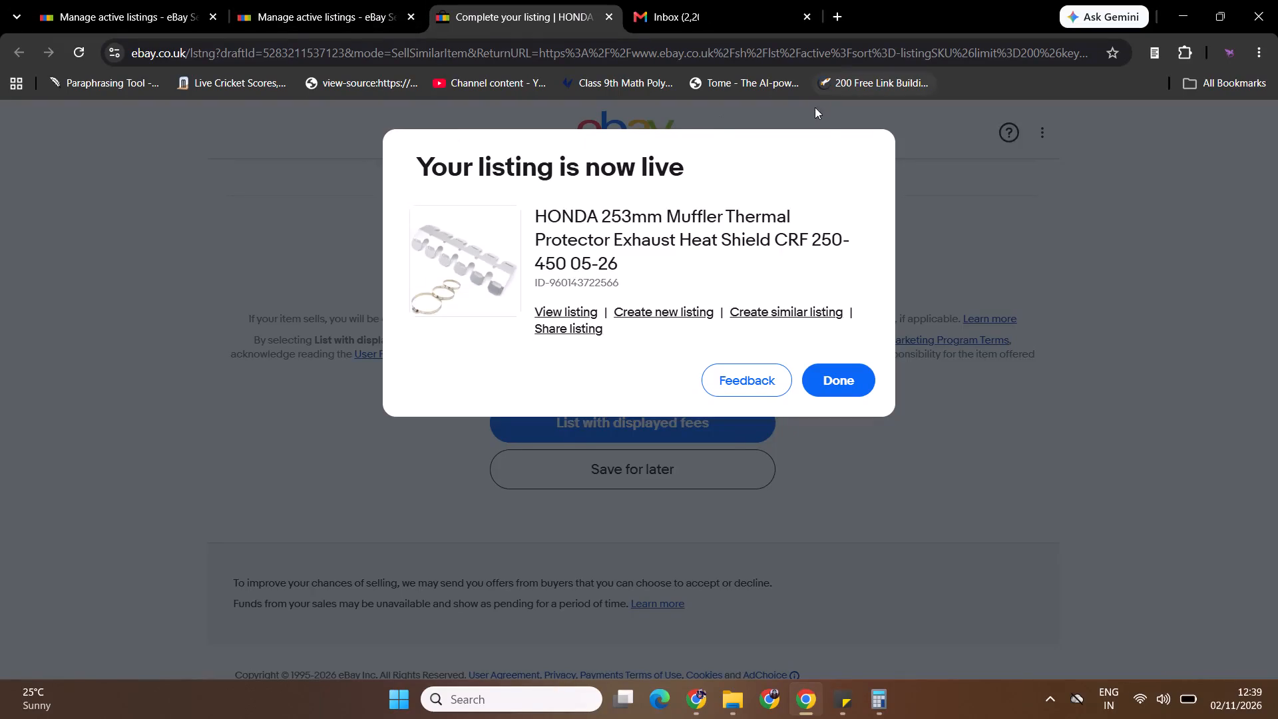
Return to the active listings, create a sell-similar draft from the red HONDA 253mm Muffler Thermal Protector listing, and open it.
{"action": "left_click", "coordinate": [831, 391]}
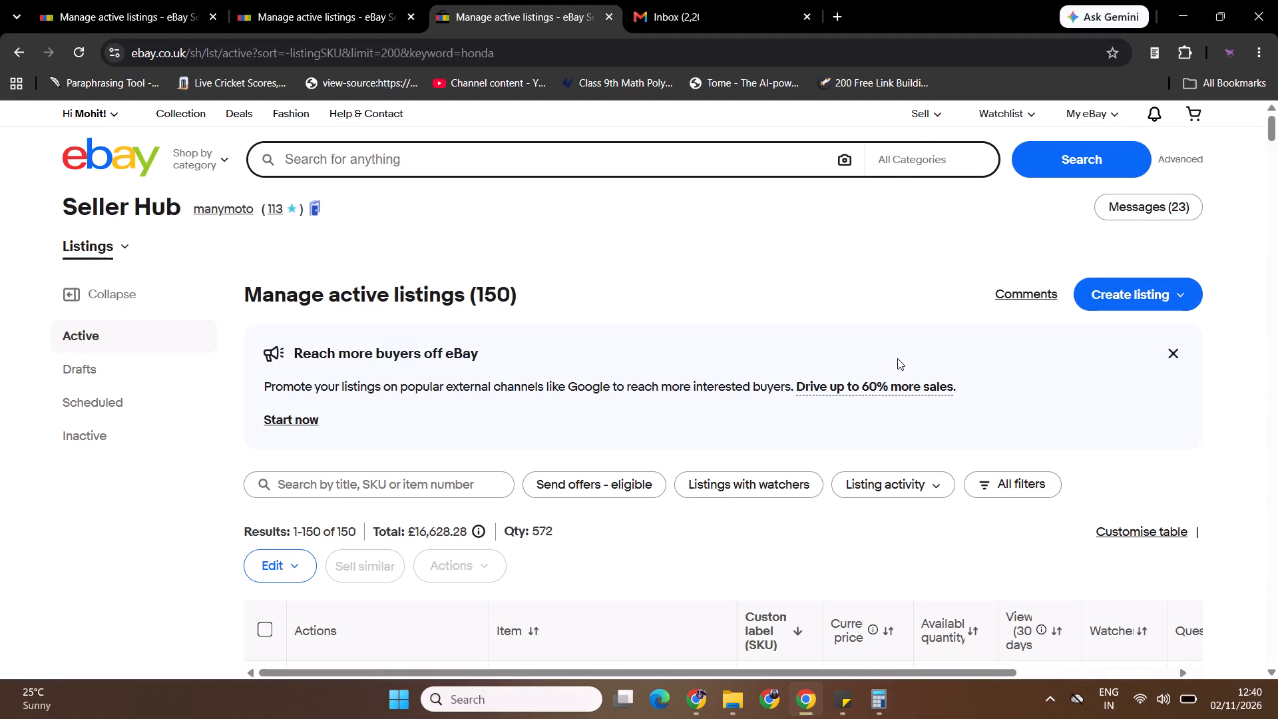
{"action": "left_click_drag", "start_coordinate": [1275, 128], "coordinate": [1273, 140]}
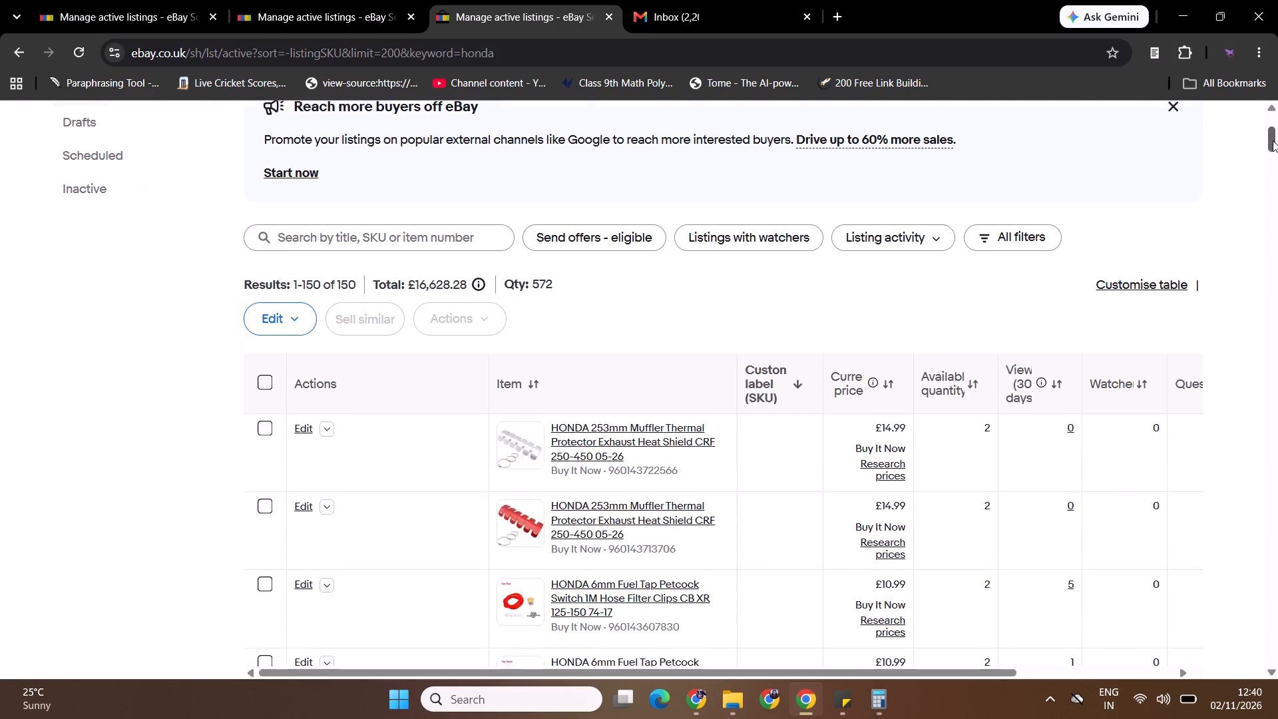
{"action": "left_click_drag", "start_coordinate": [1273, 140], "coordinate": [1272, 148]}
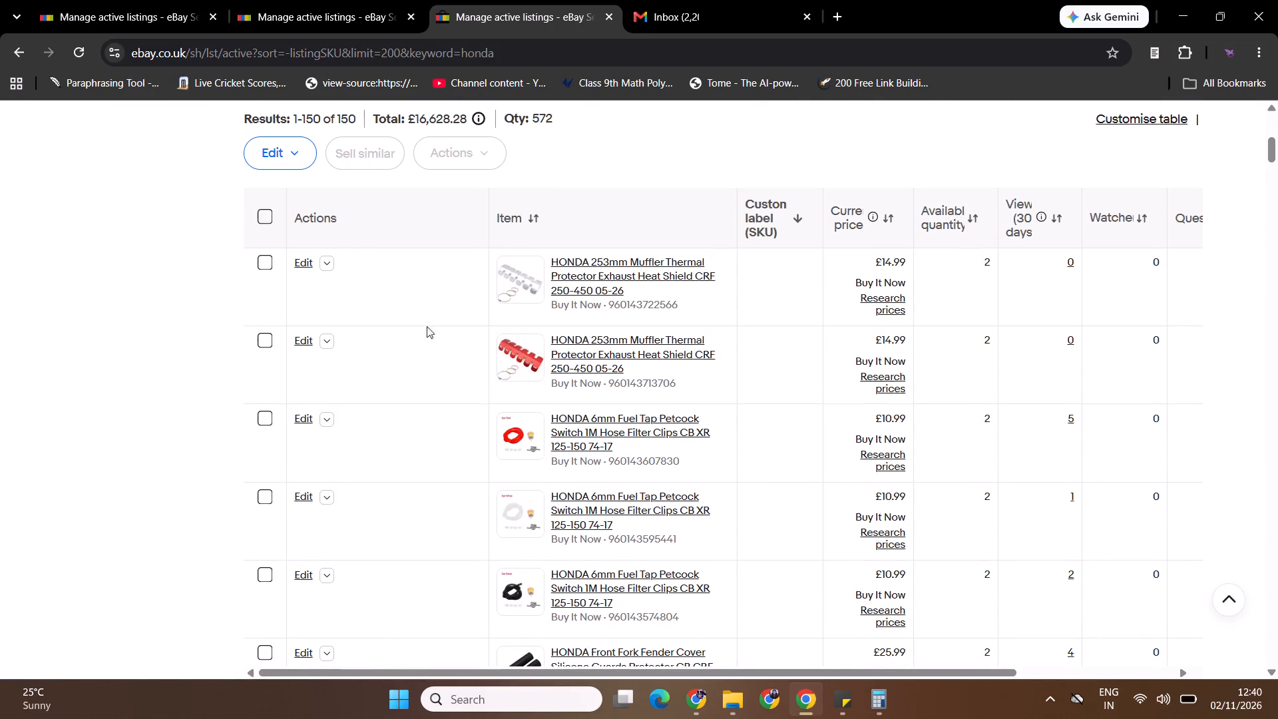
{"action": "left_click", "coordinate": [327, 339]}
{"action": "middle_click", "coordinate": [351, 369]}
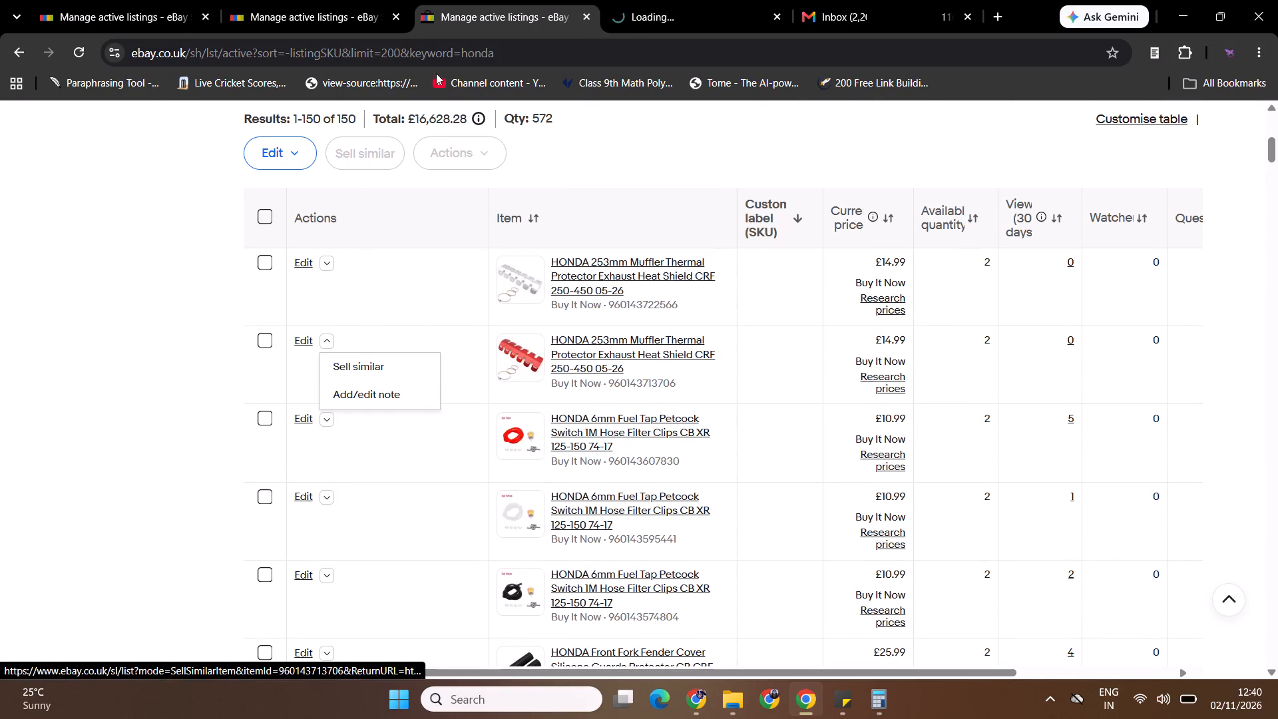
{"action": "left_click", "coordinate": [399, 20]}
{"action": "left_click", "coordinate": [463, 0]}
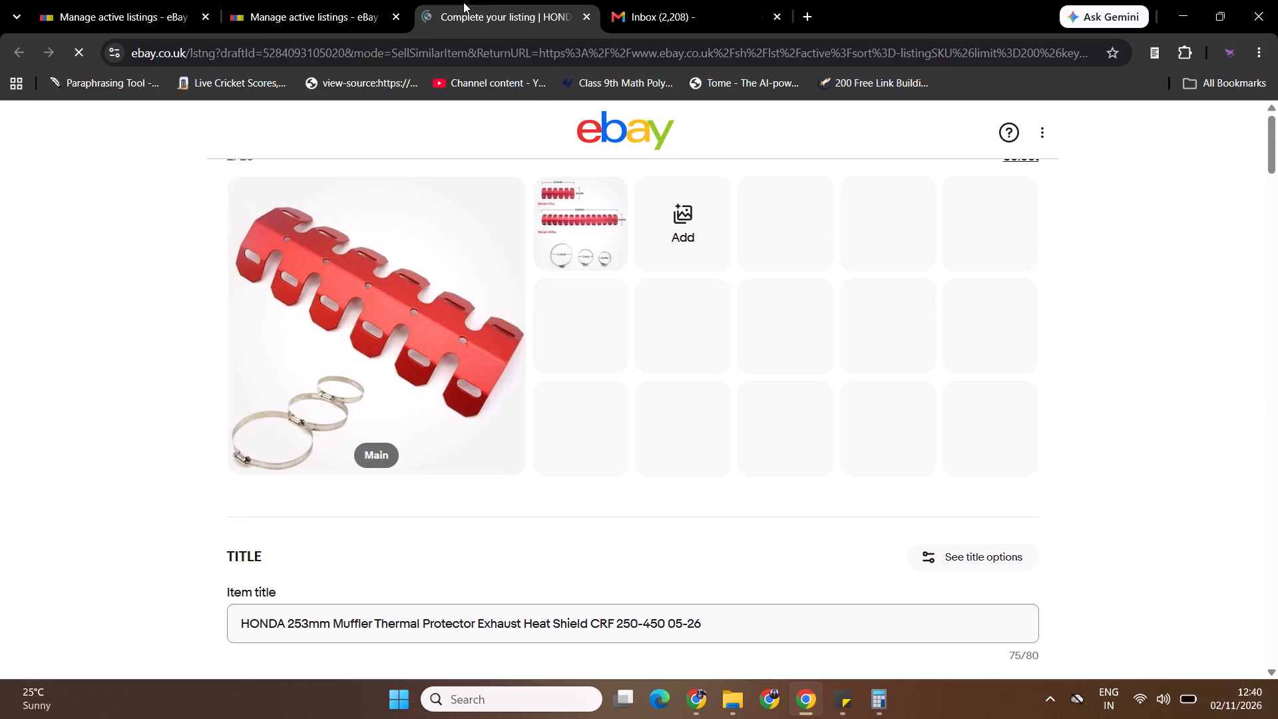
Replace the red main photo with the gold heat shield image from Downloads as the draft's main photo.
{"action": "left_click", "coordinate": [501, 200]}
{"action": "left_click", "coordinate": [565, 234]}
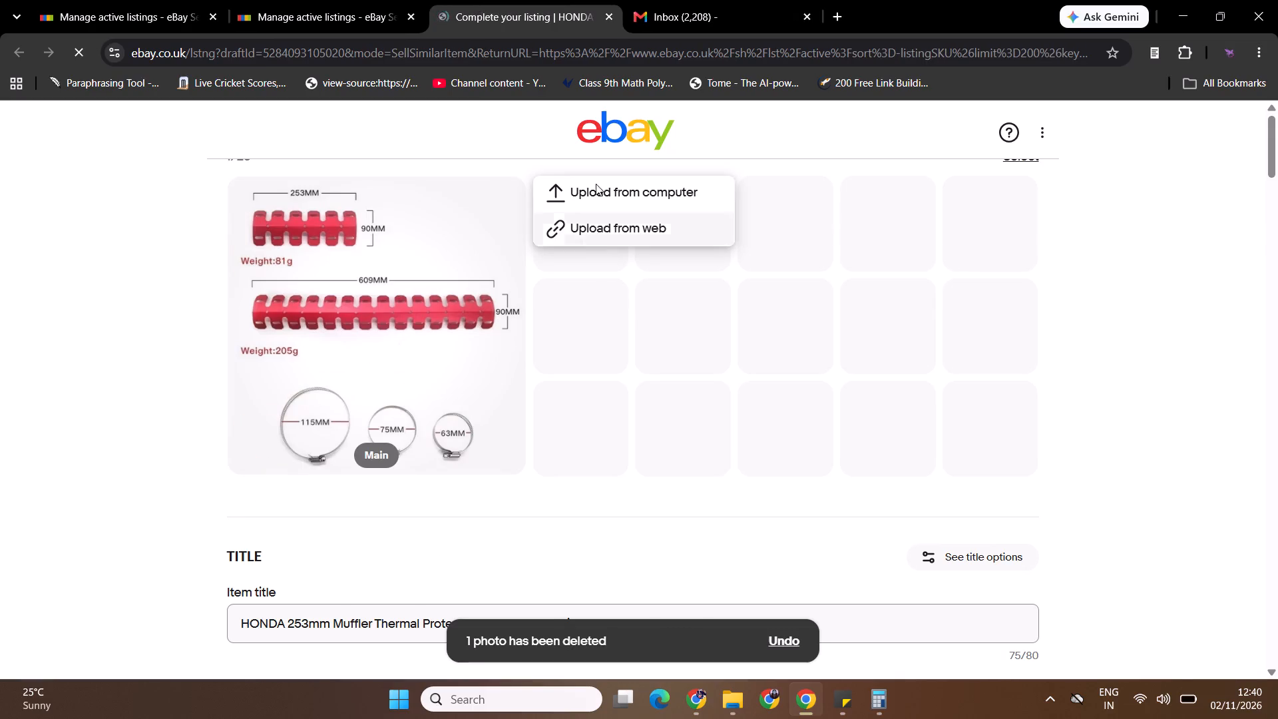
{"action": "left_click", "coordinate": [599, 192]}
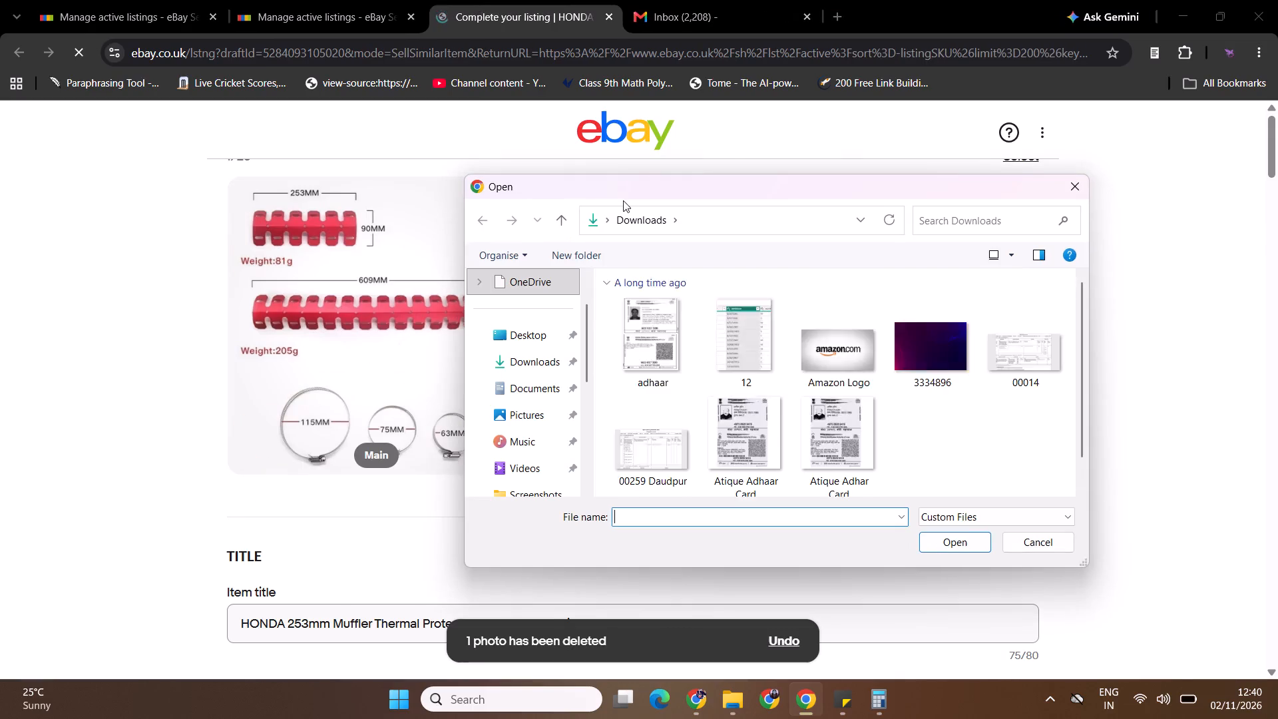
{"action": "left_click", "coordinate": [688, 335]}
{"action": "left_click", "coordinate": [936, 545]}
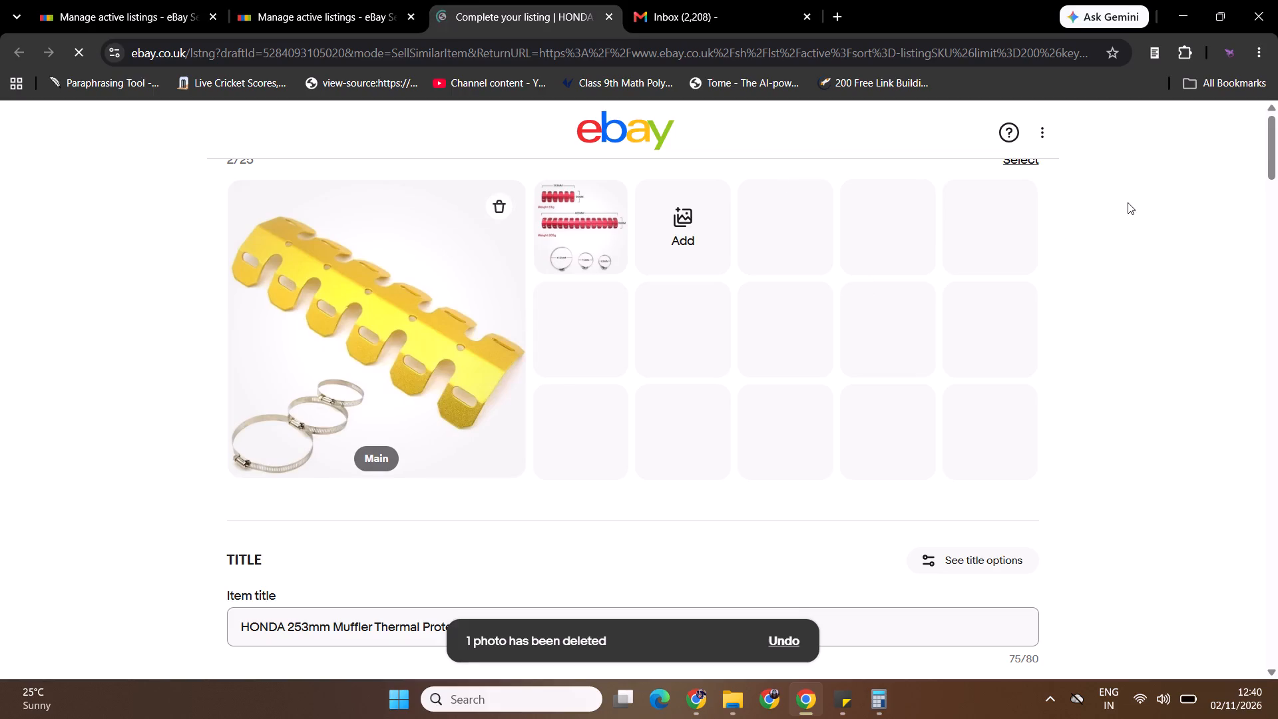
Check the gold heat shield draft's pricing, preferences and remaining sections, and submit it for listing with the displayed fees.
{"action": "left_click_drag", "start_coordinate": [1277, 142], "coordinate": [1277, 246]}
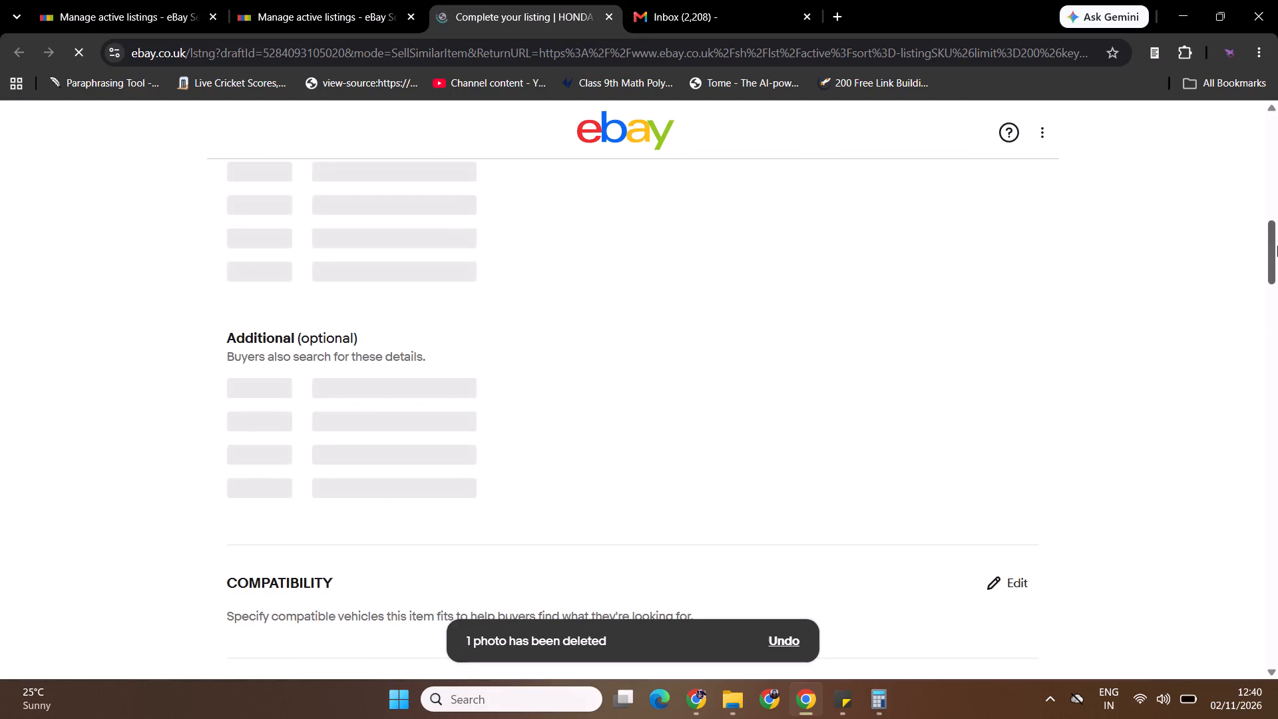
{"action": "left_click_drag", "start_coordinate": [1277, 246], "coordinate": [1251, 718]}
{"action": "middle_click", "coordinate": [1268, 328]}
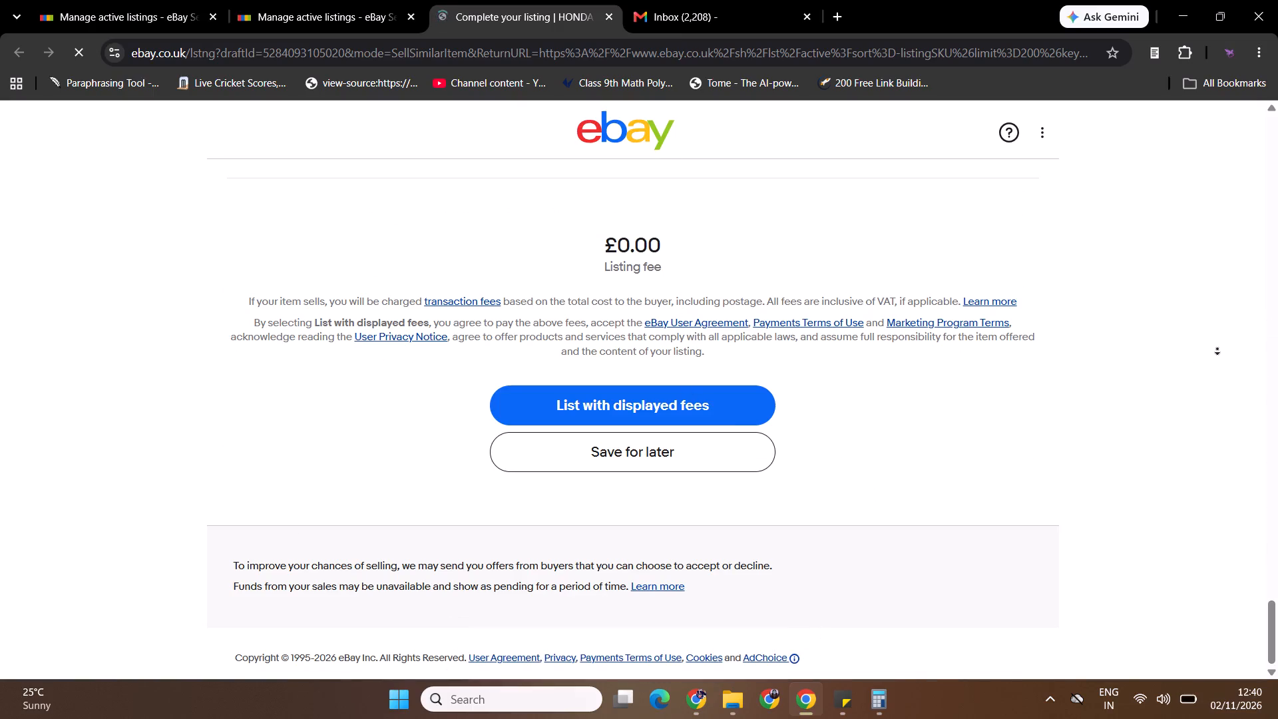
{"action": "left_click", "coordinate": [1207, 430]}
{"action": "left_click_drag", "start_coordinate": [1277, 628], "coordinate": [1277, 461]}
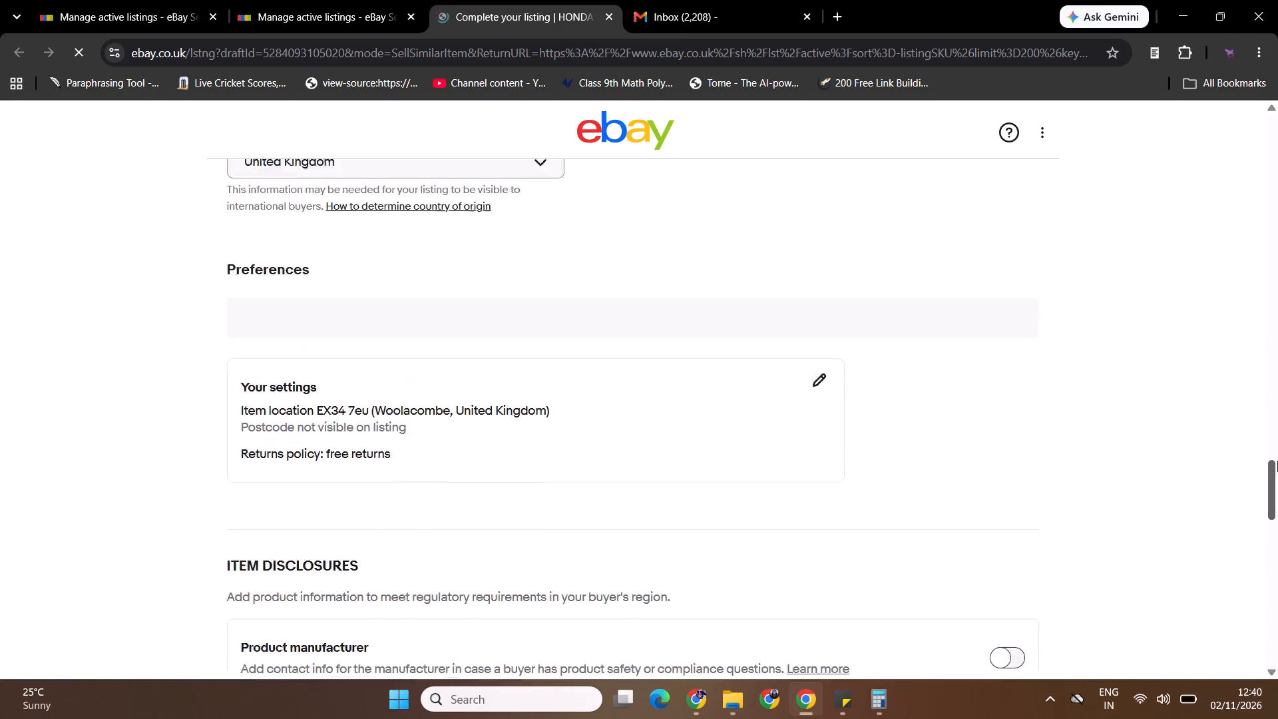
{"action": "left_click_drag", "start_coordinate": [1277, 461], "coordinate": [1266, 387]}
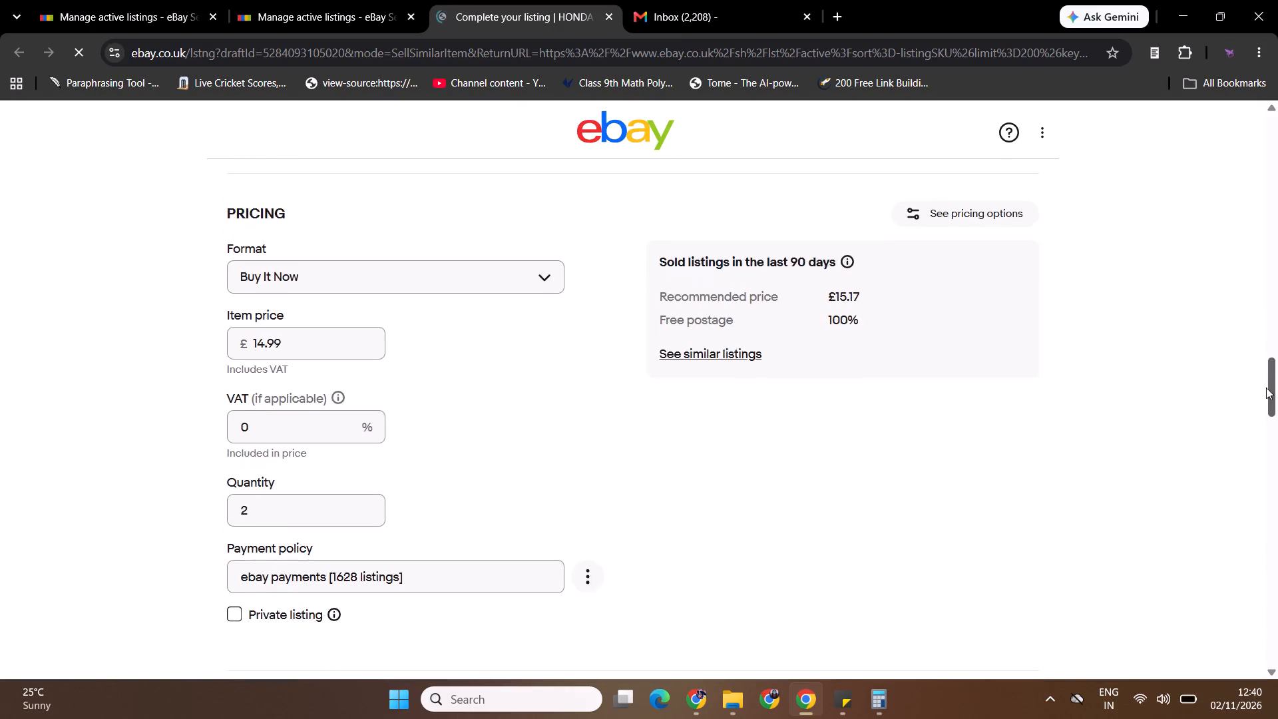
{"action": "left_click_drag", "start_coordinate": [1266, 387], "coordinate": [1254, 718]}
{"action": "left_click", "coordinate": [565, 399]}
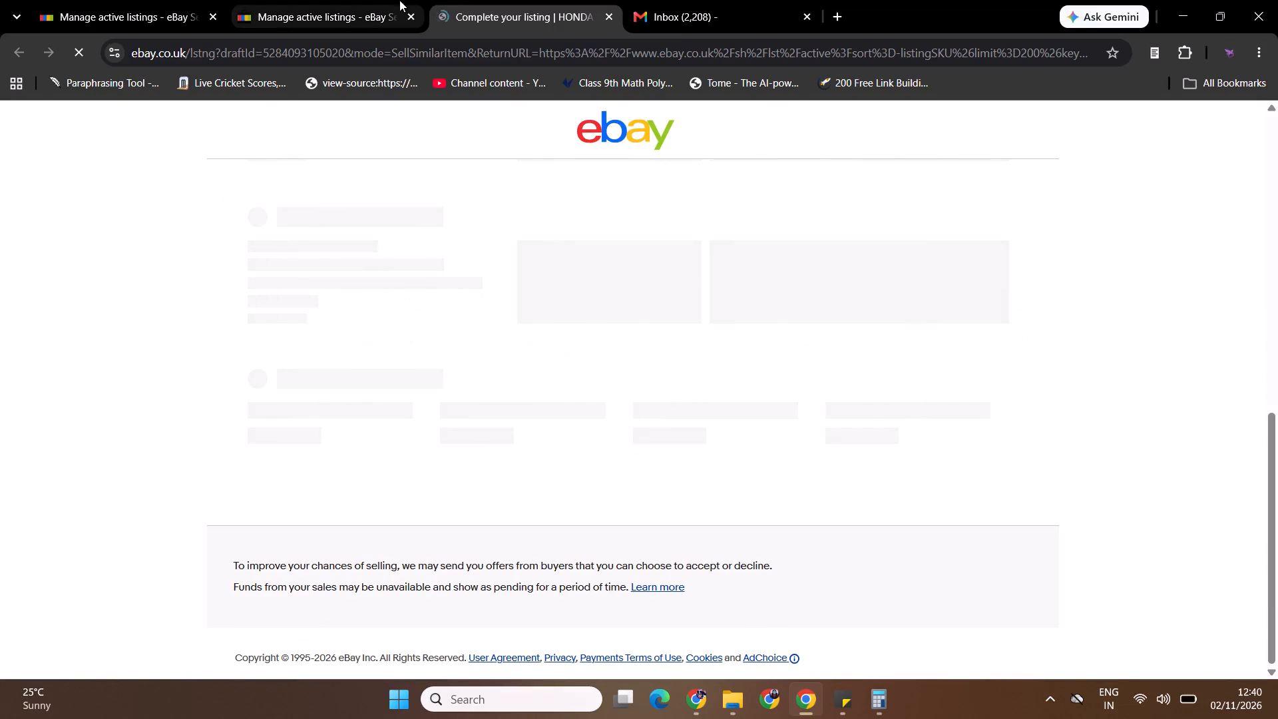
Switch back to the active HONDA listings.
{"action": "left_click", "coordinate": [355, 0]}
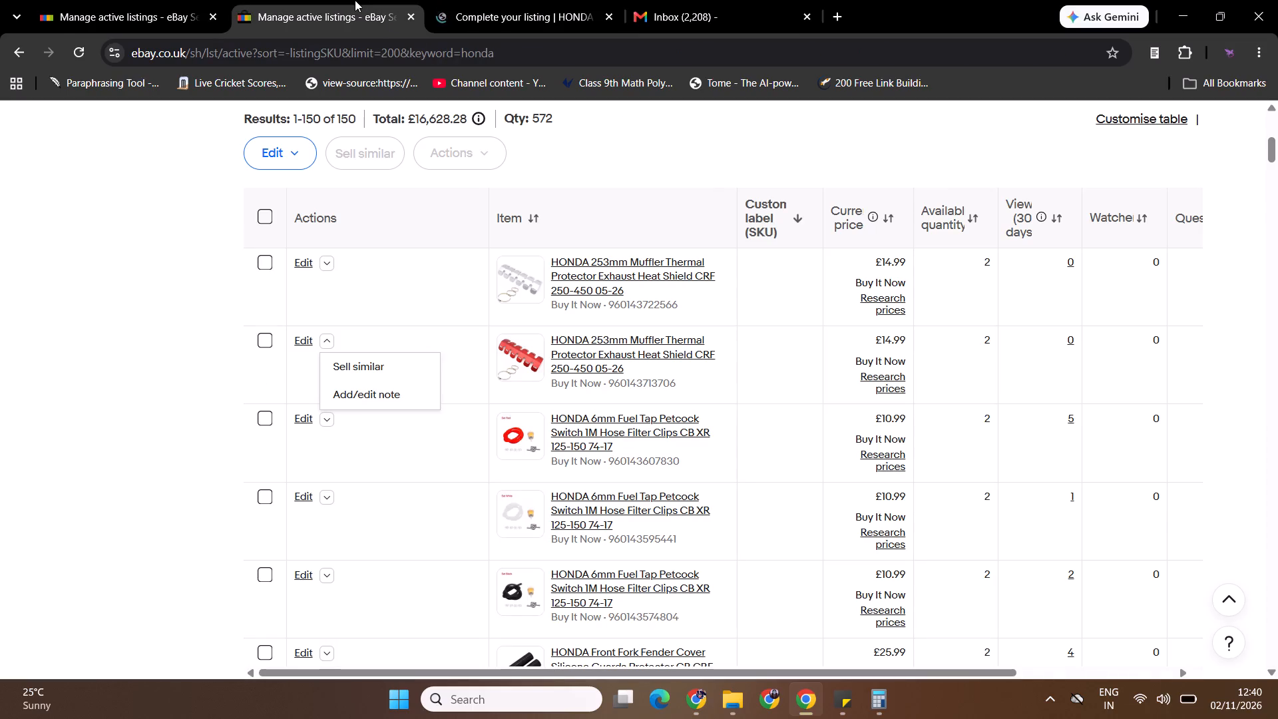
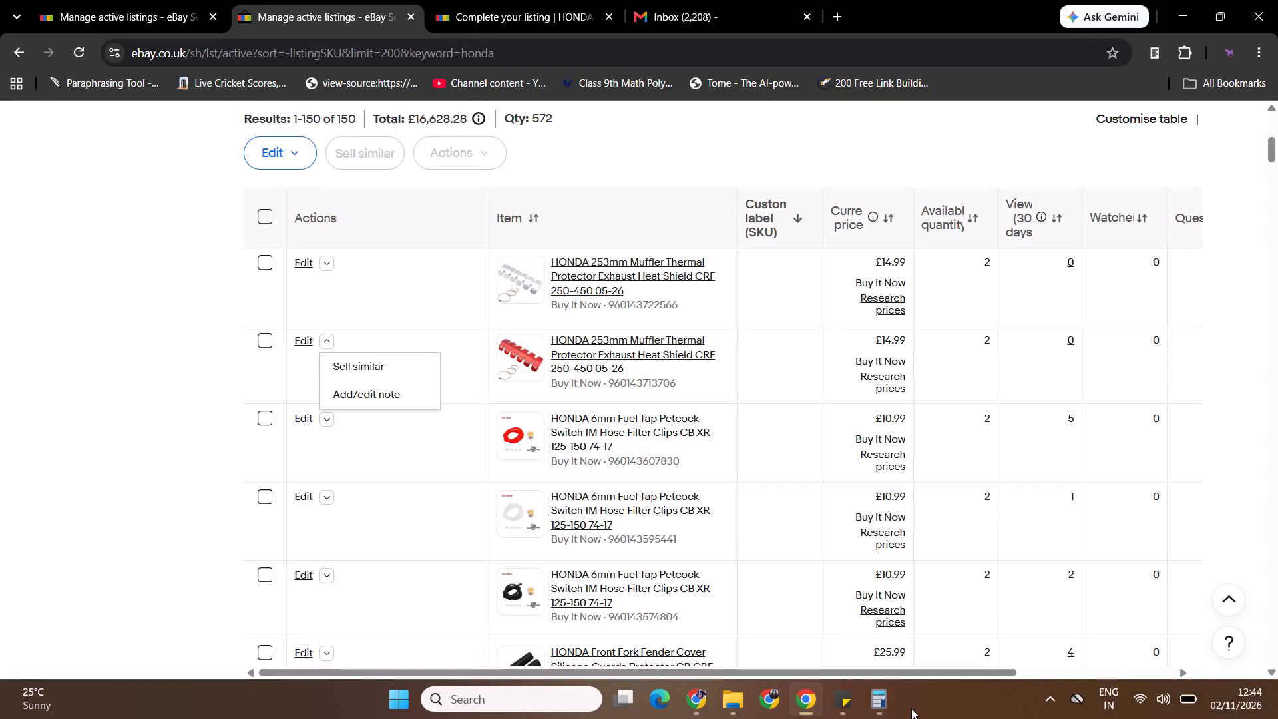
Switch to Calculator, clear the previous calculation, and enter 88 as the first number.
{"action": "left_click", "coordinate": [887, 706]}
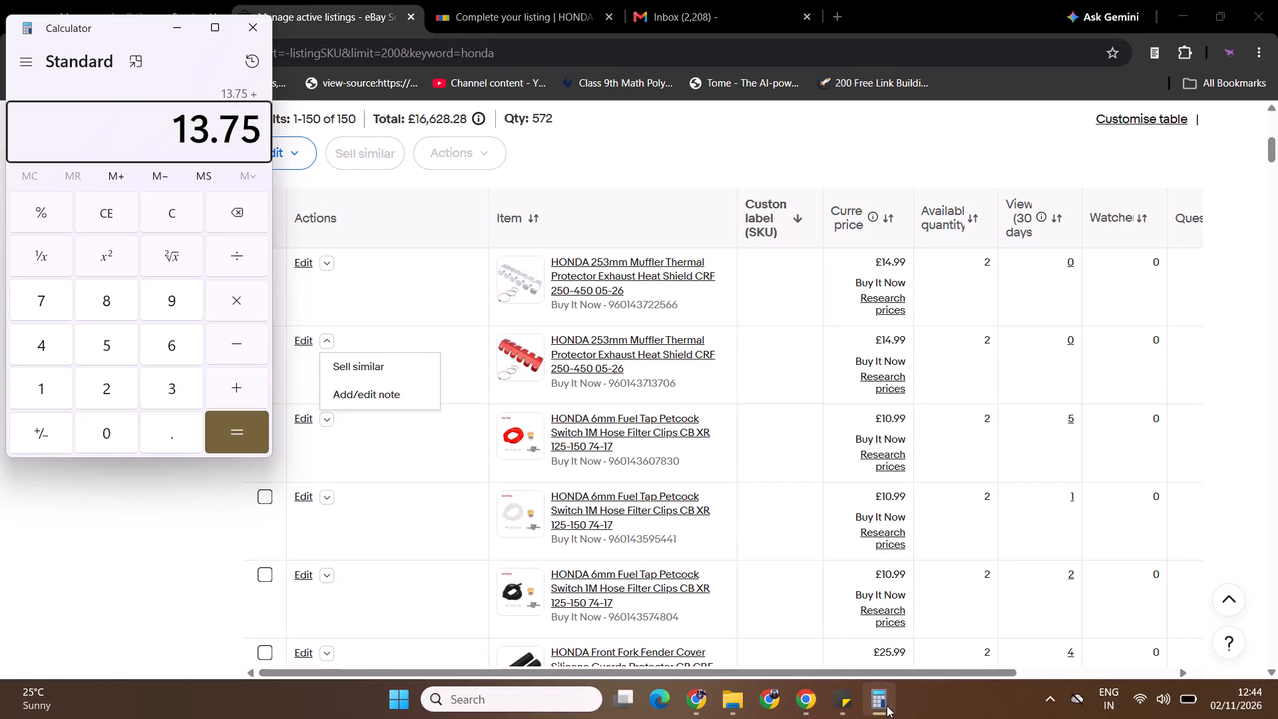
{"action": "key", "text": "Escape"}
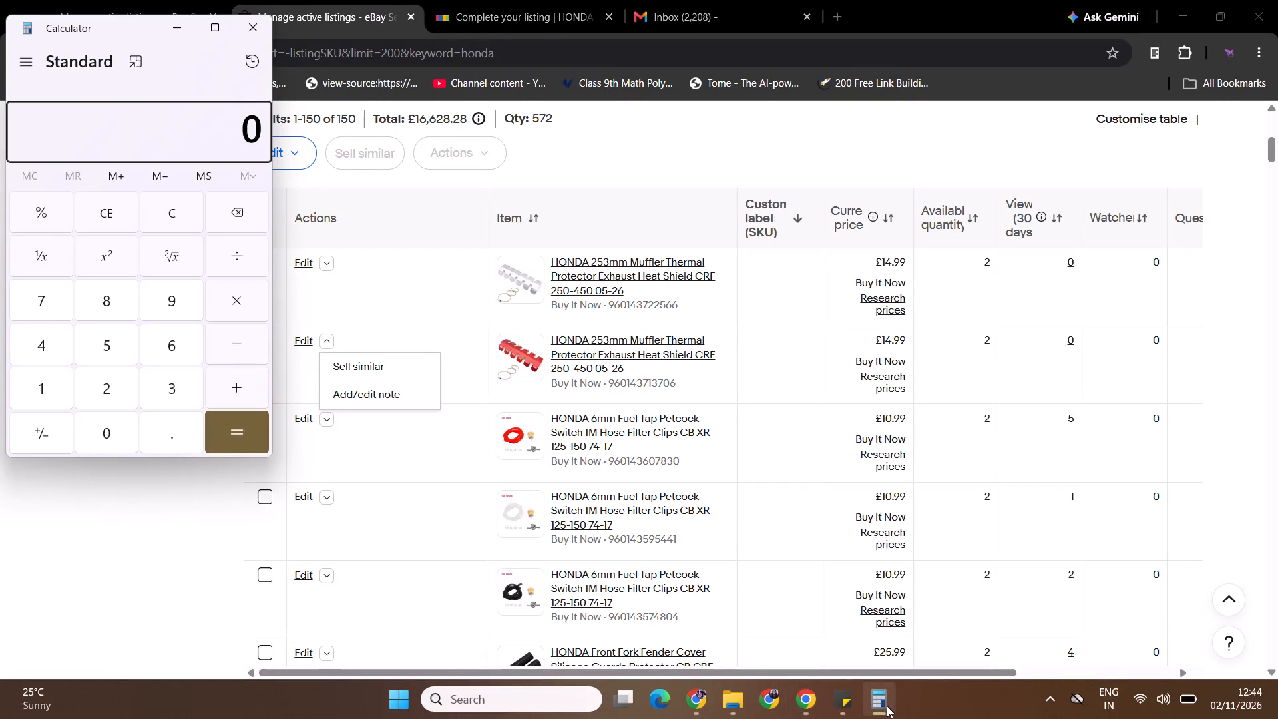
{"action": "type", "text": "88"}
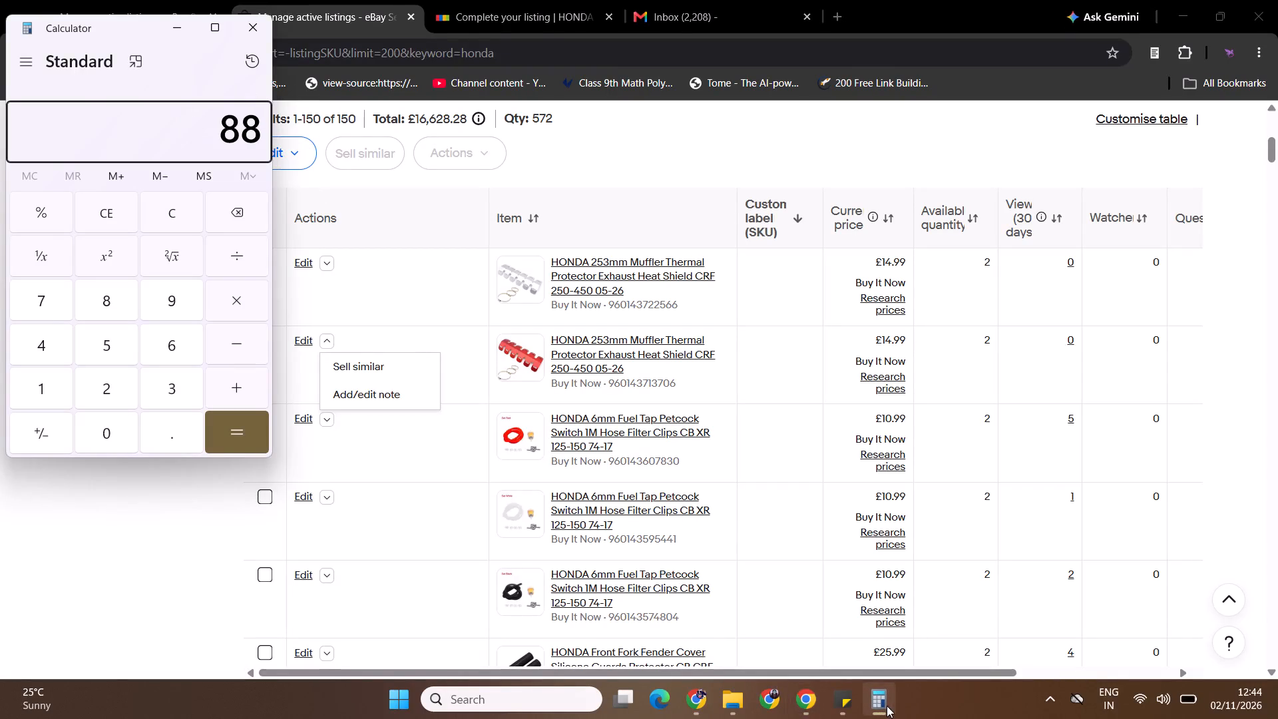